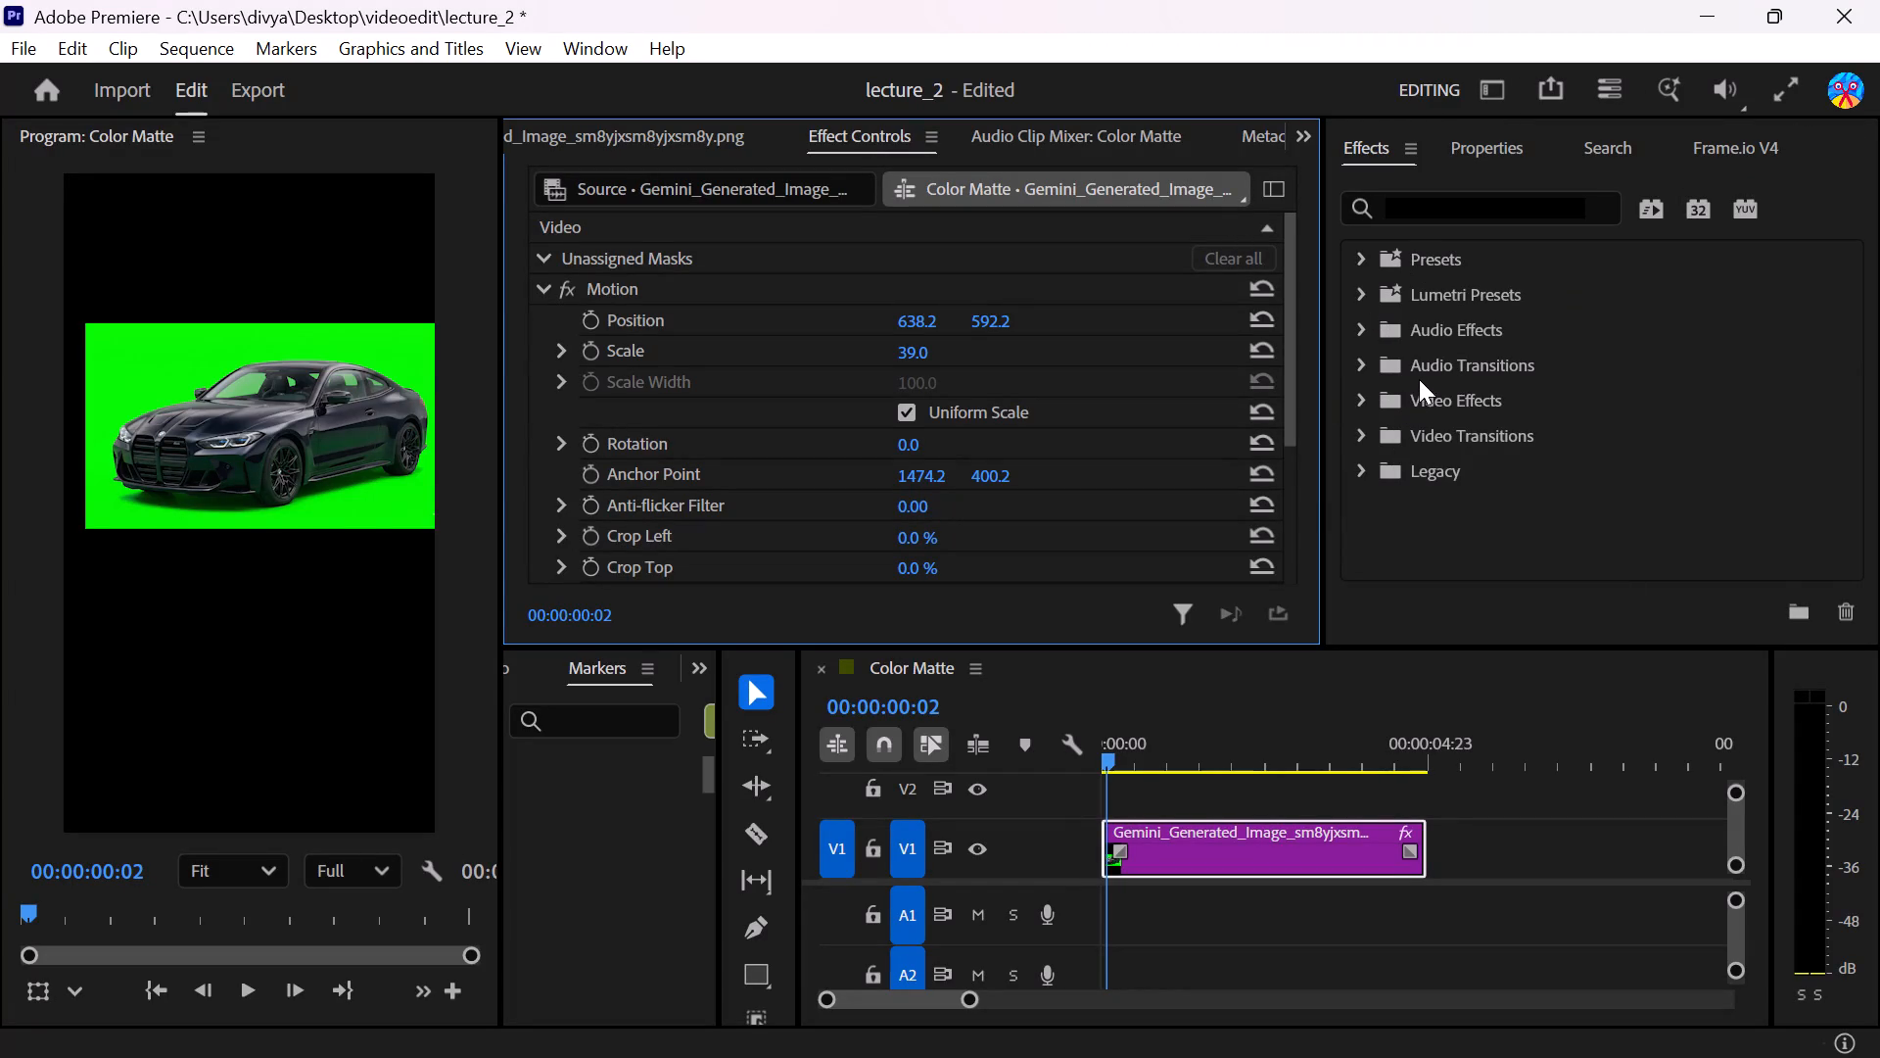
Find the Drop Shadow video effect and apply it to the car image clip on track V1.
click(1427, 211)
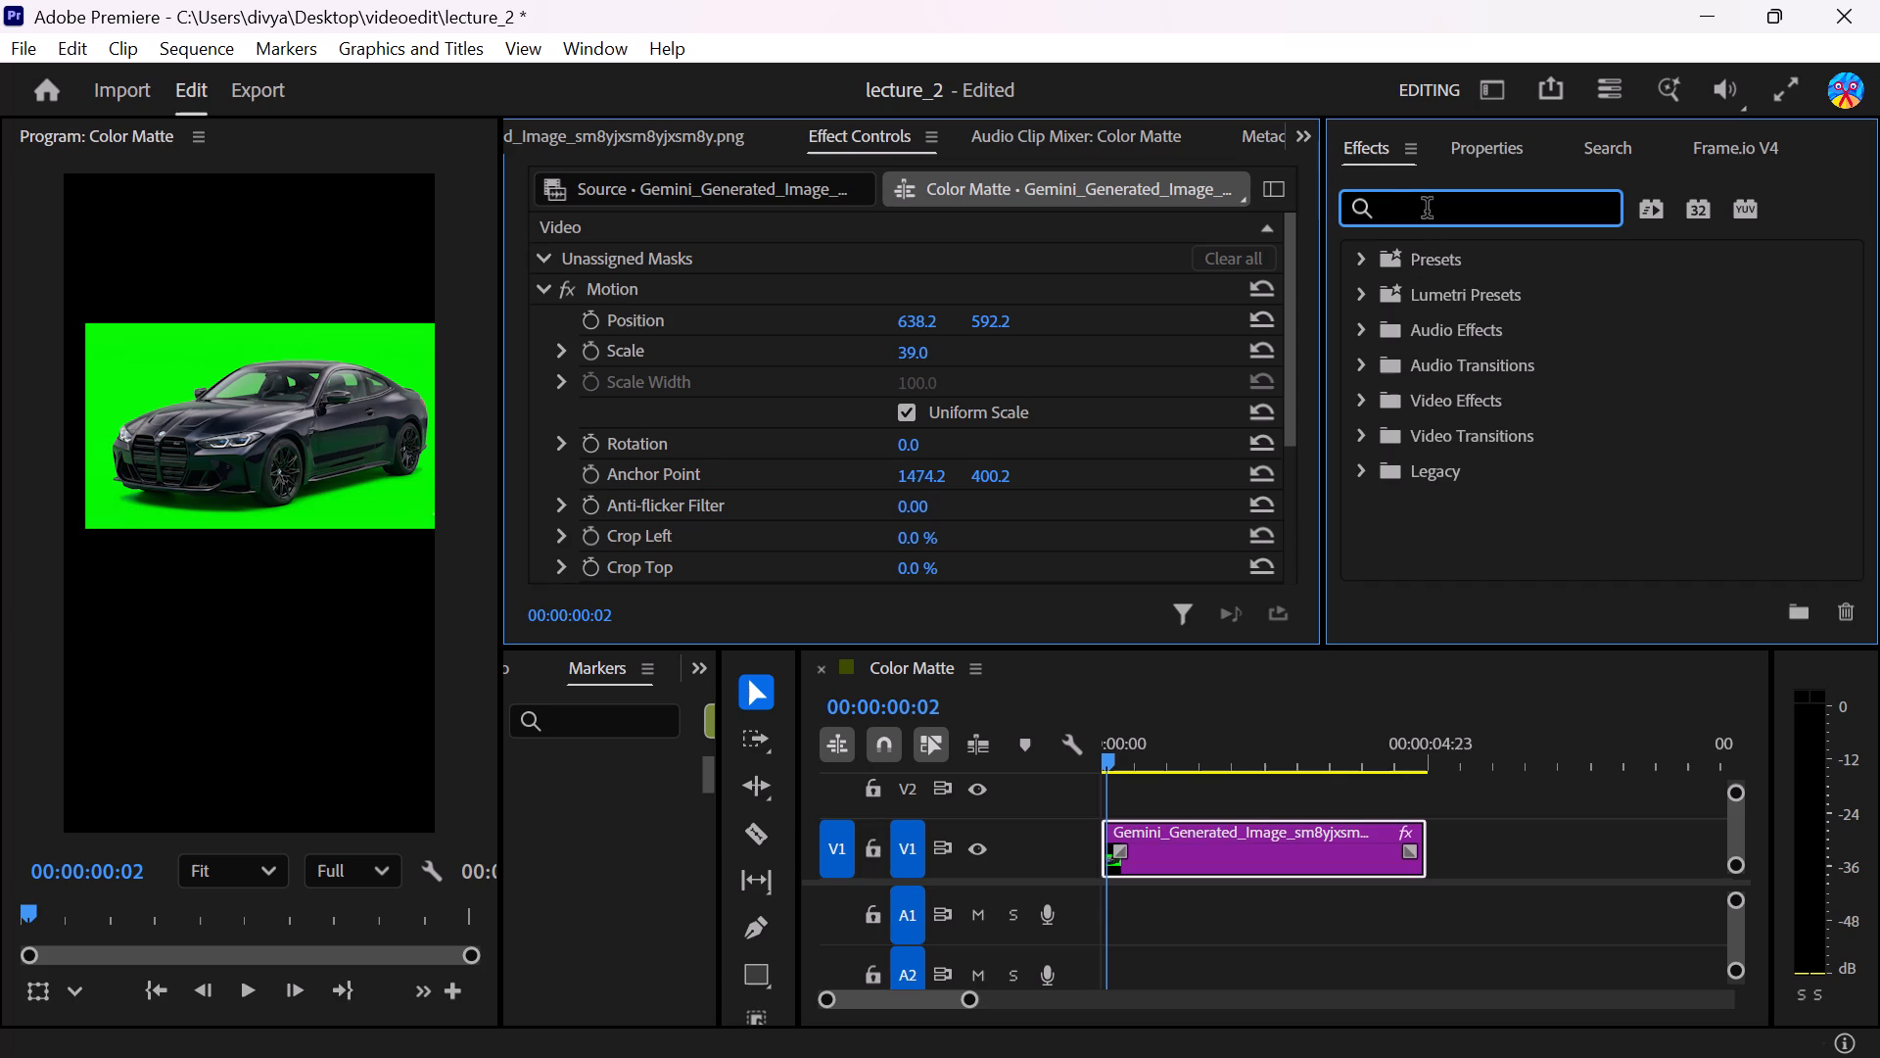
text(drop)
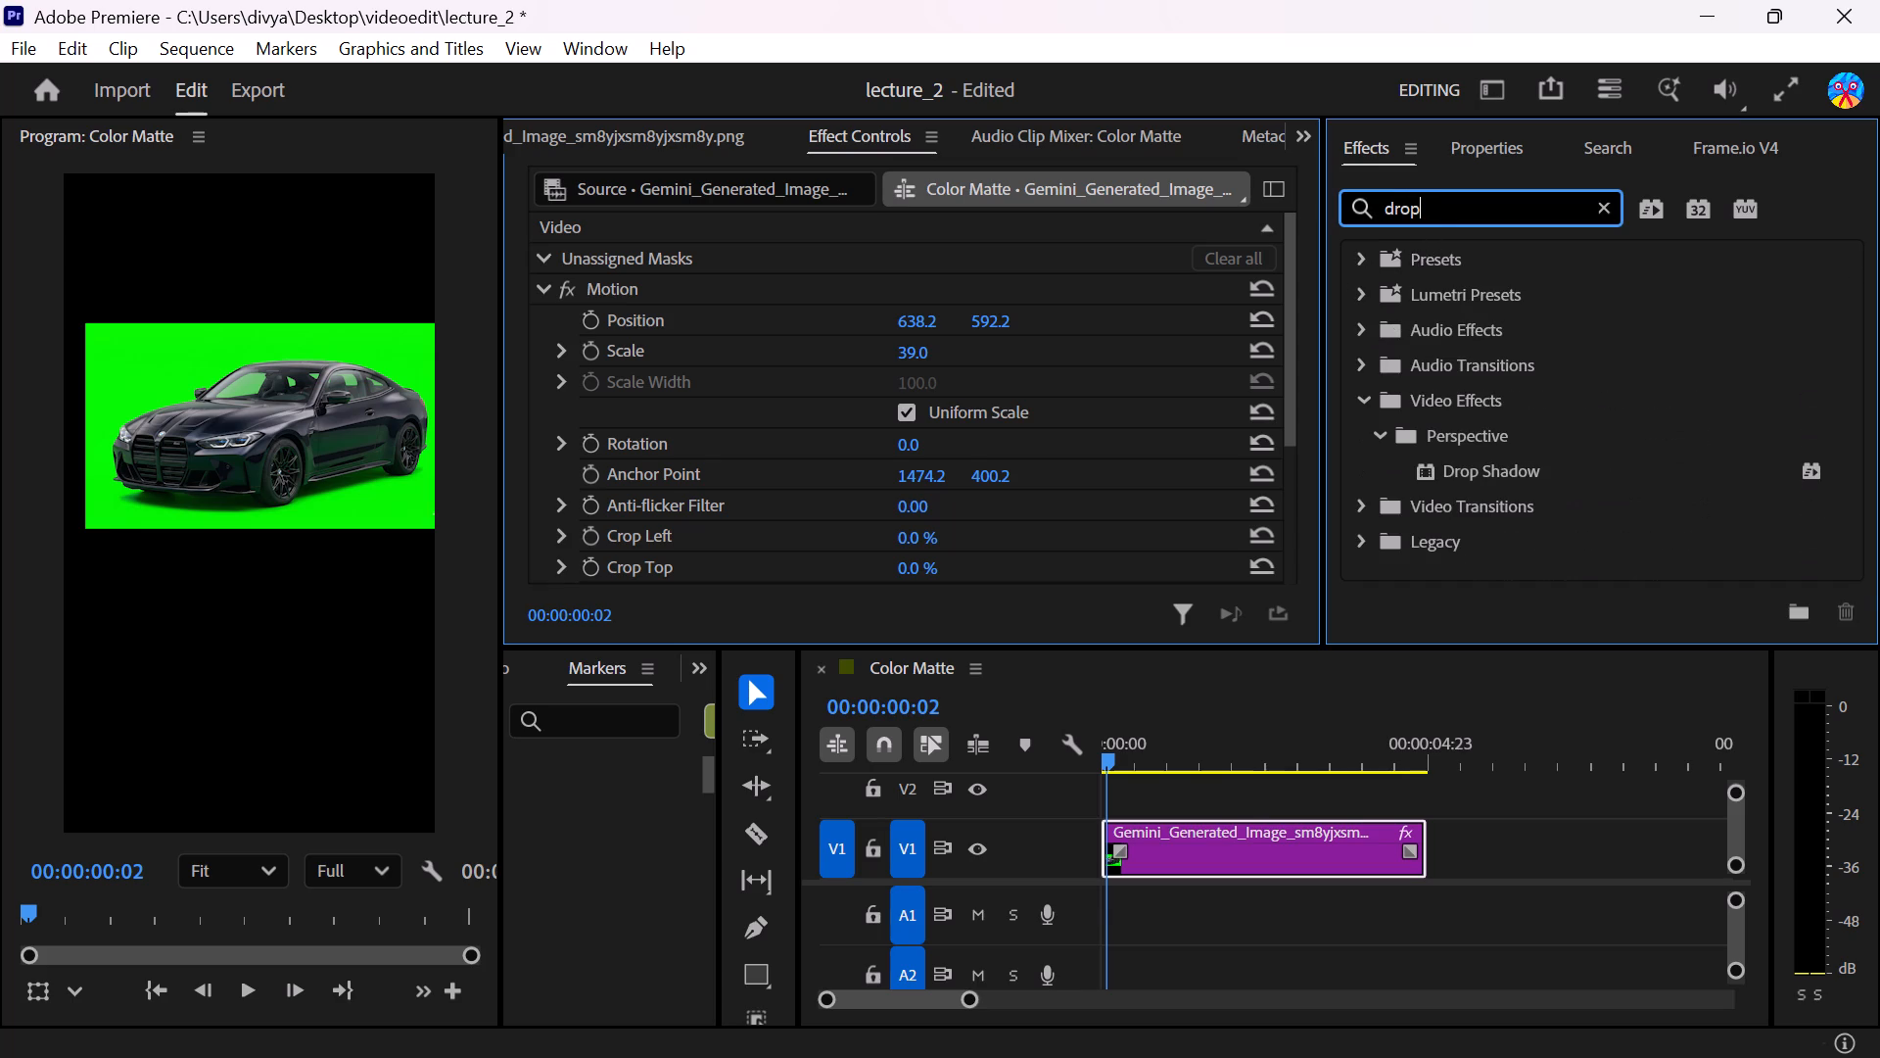
click(1441, 468)
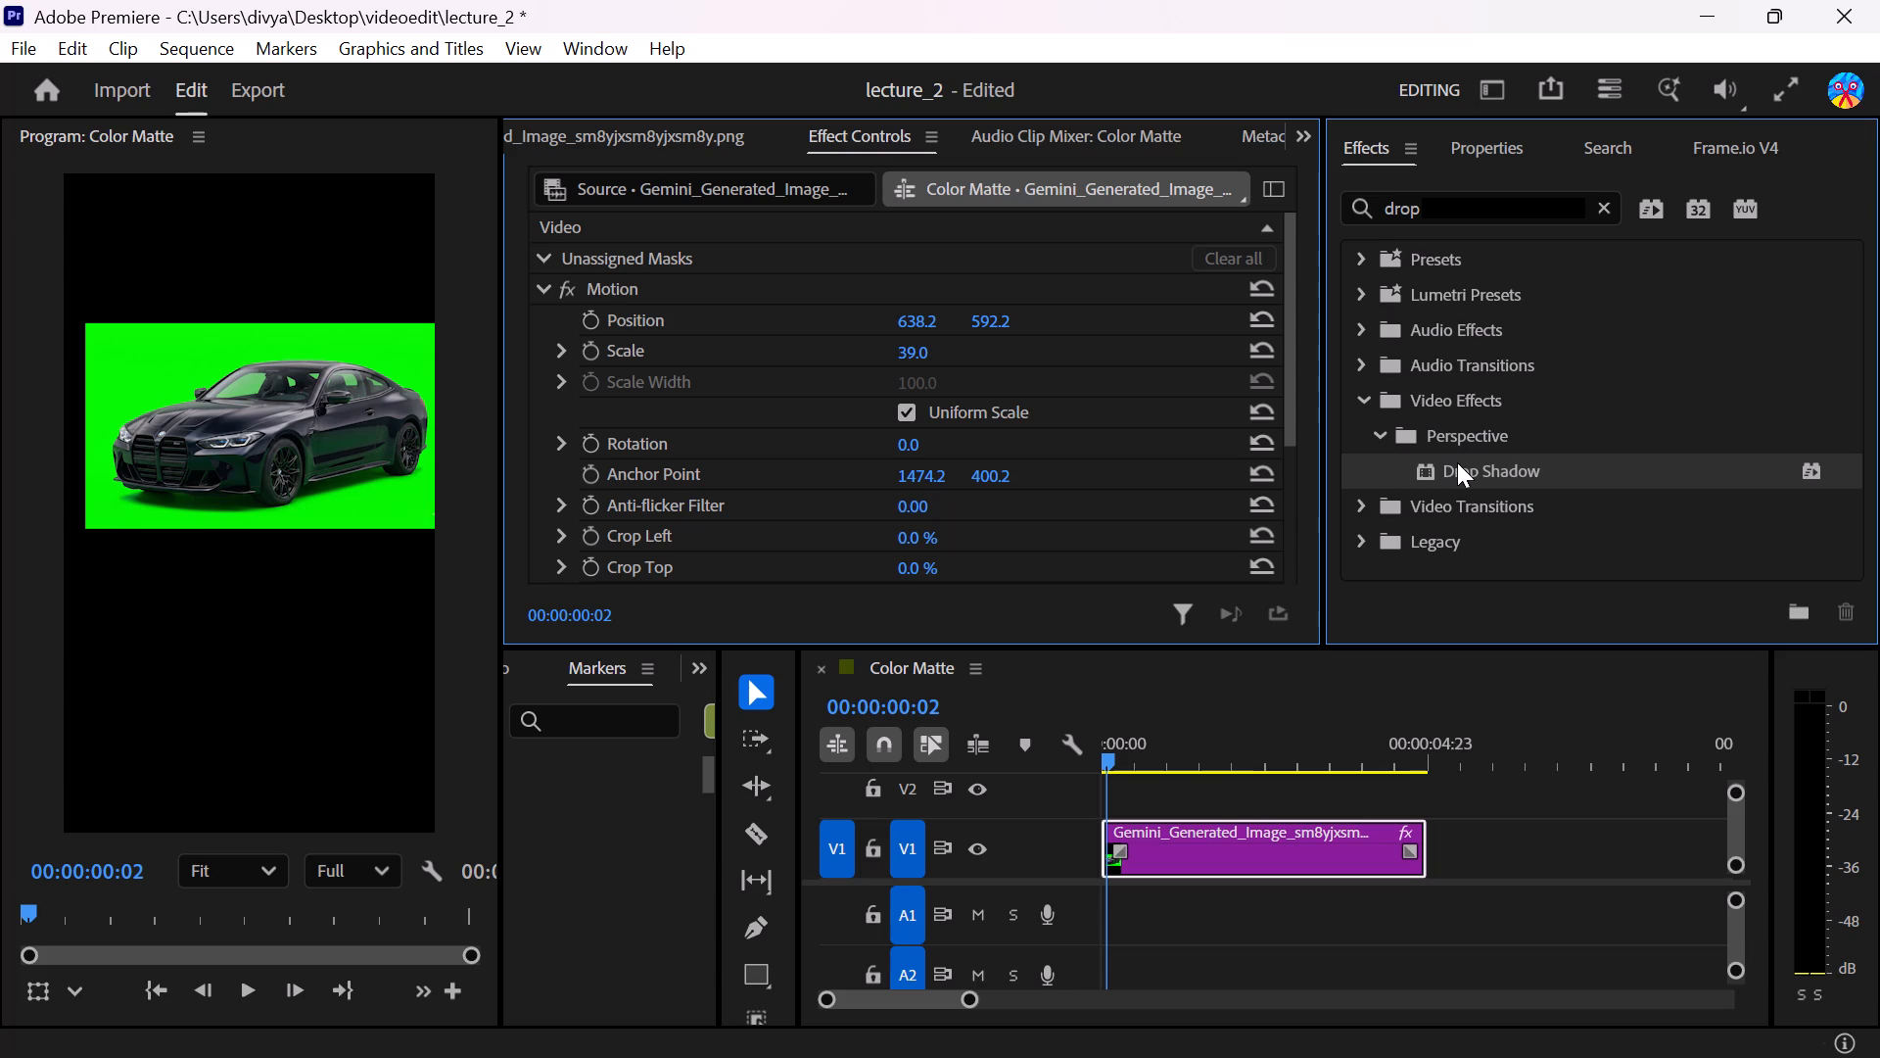
scroll(1153, 403, down, 1)
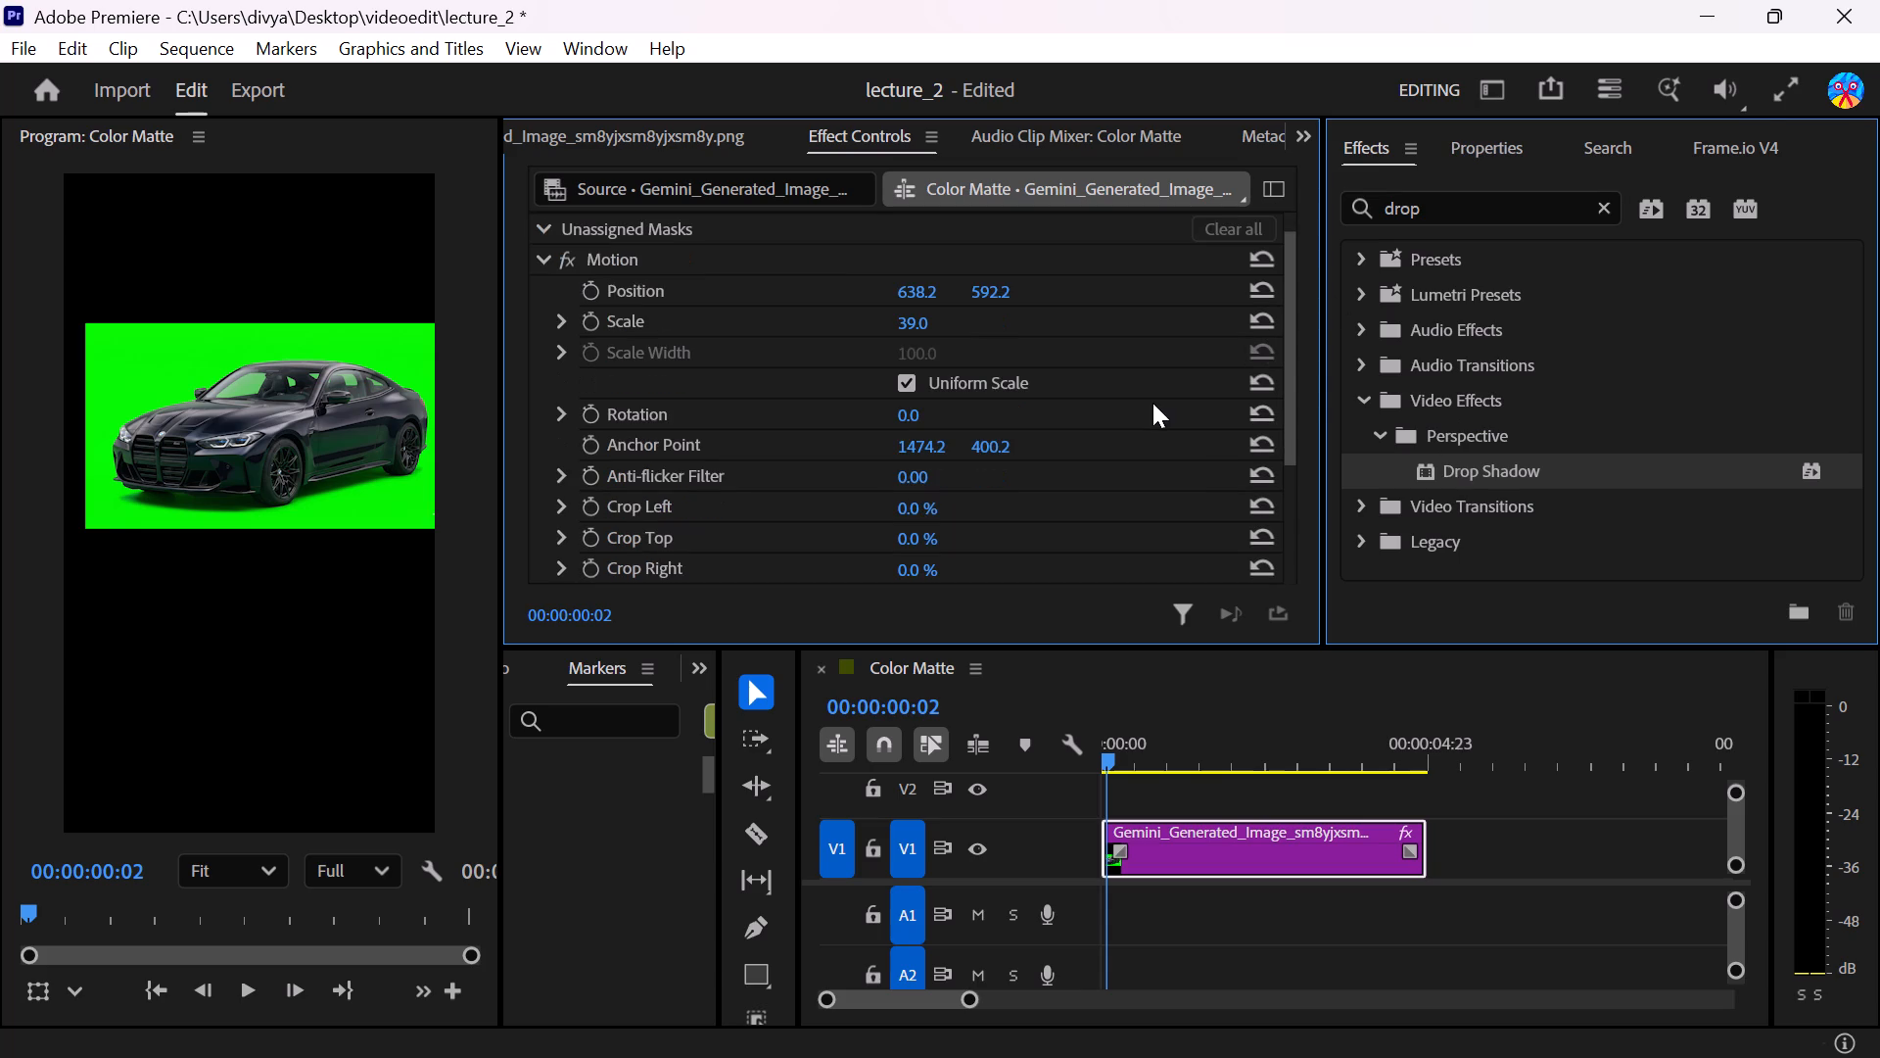
click(543, 256)
drag(1484, 470, 1272, 485)
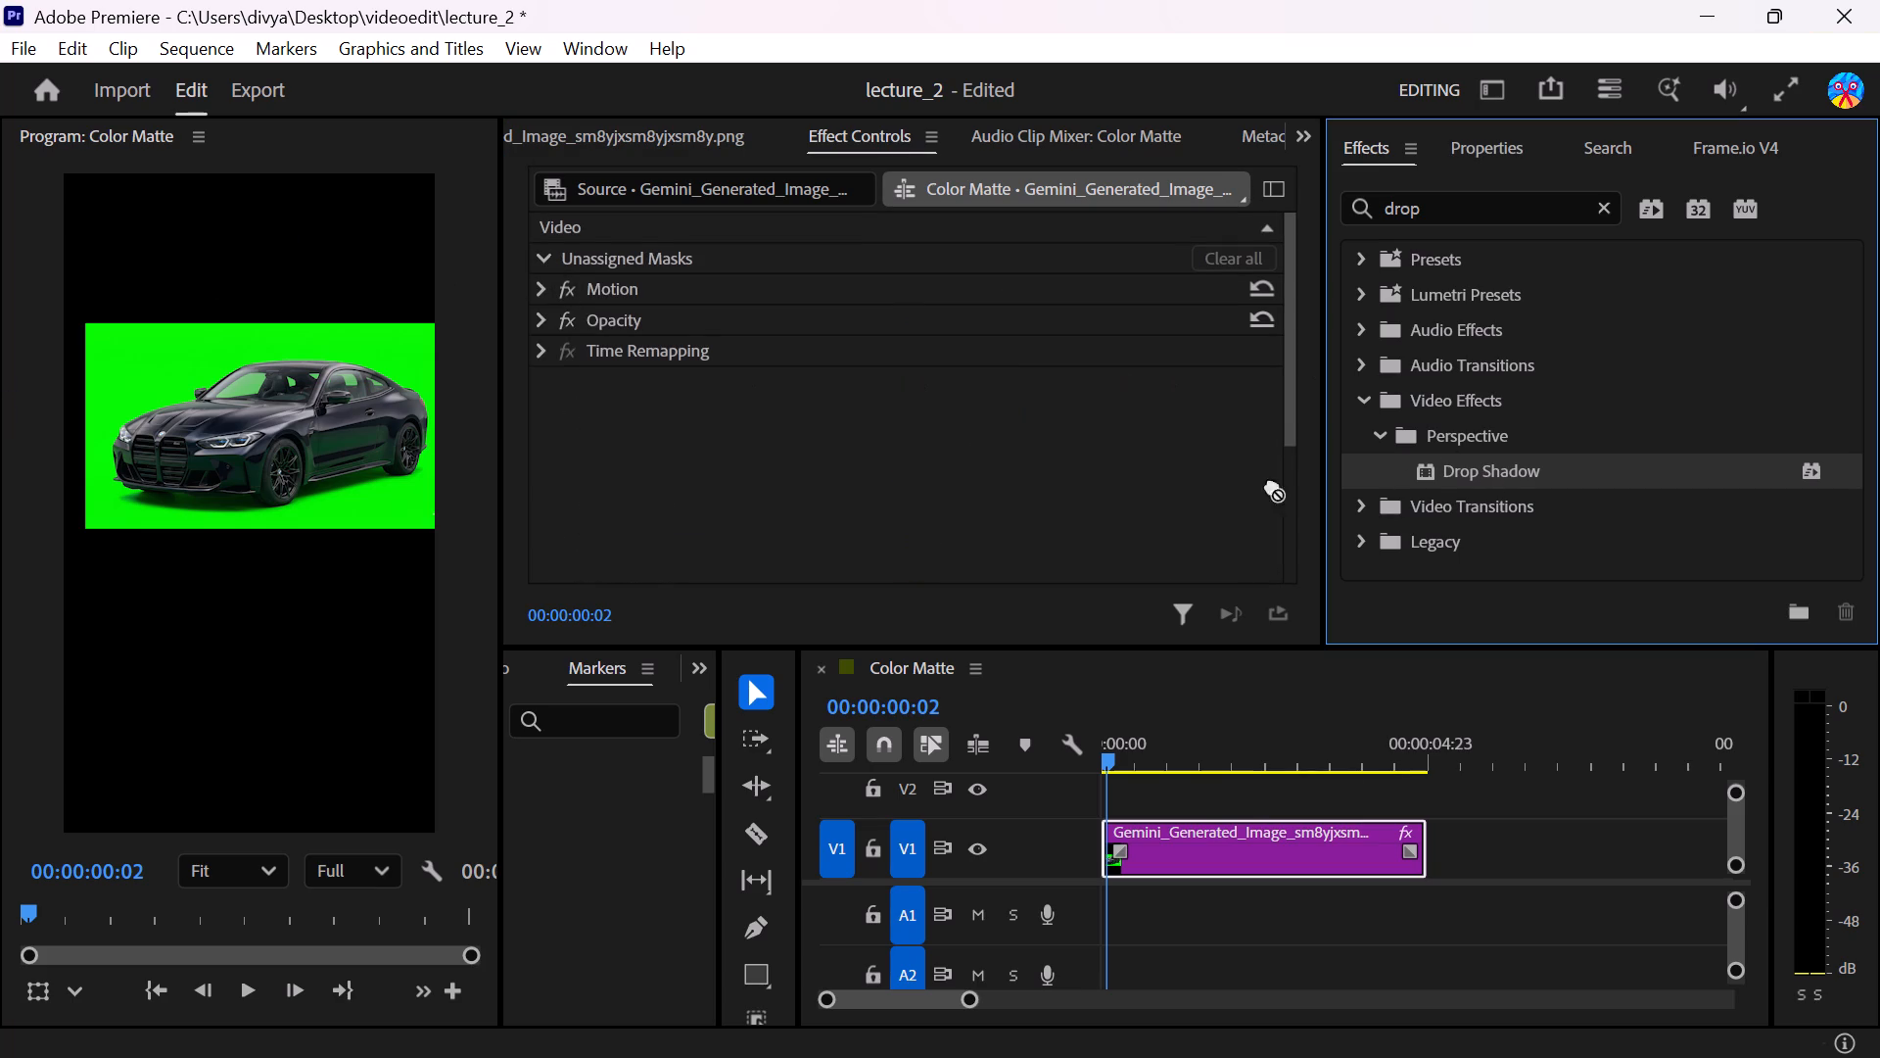
drag(1272, 485, 941, 443)
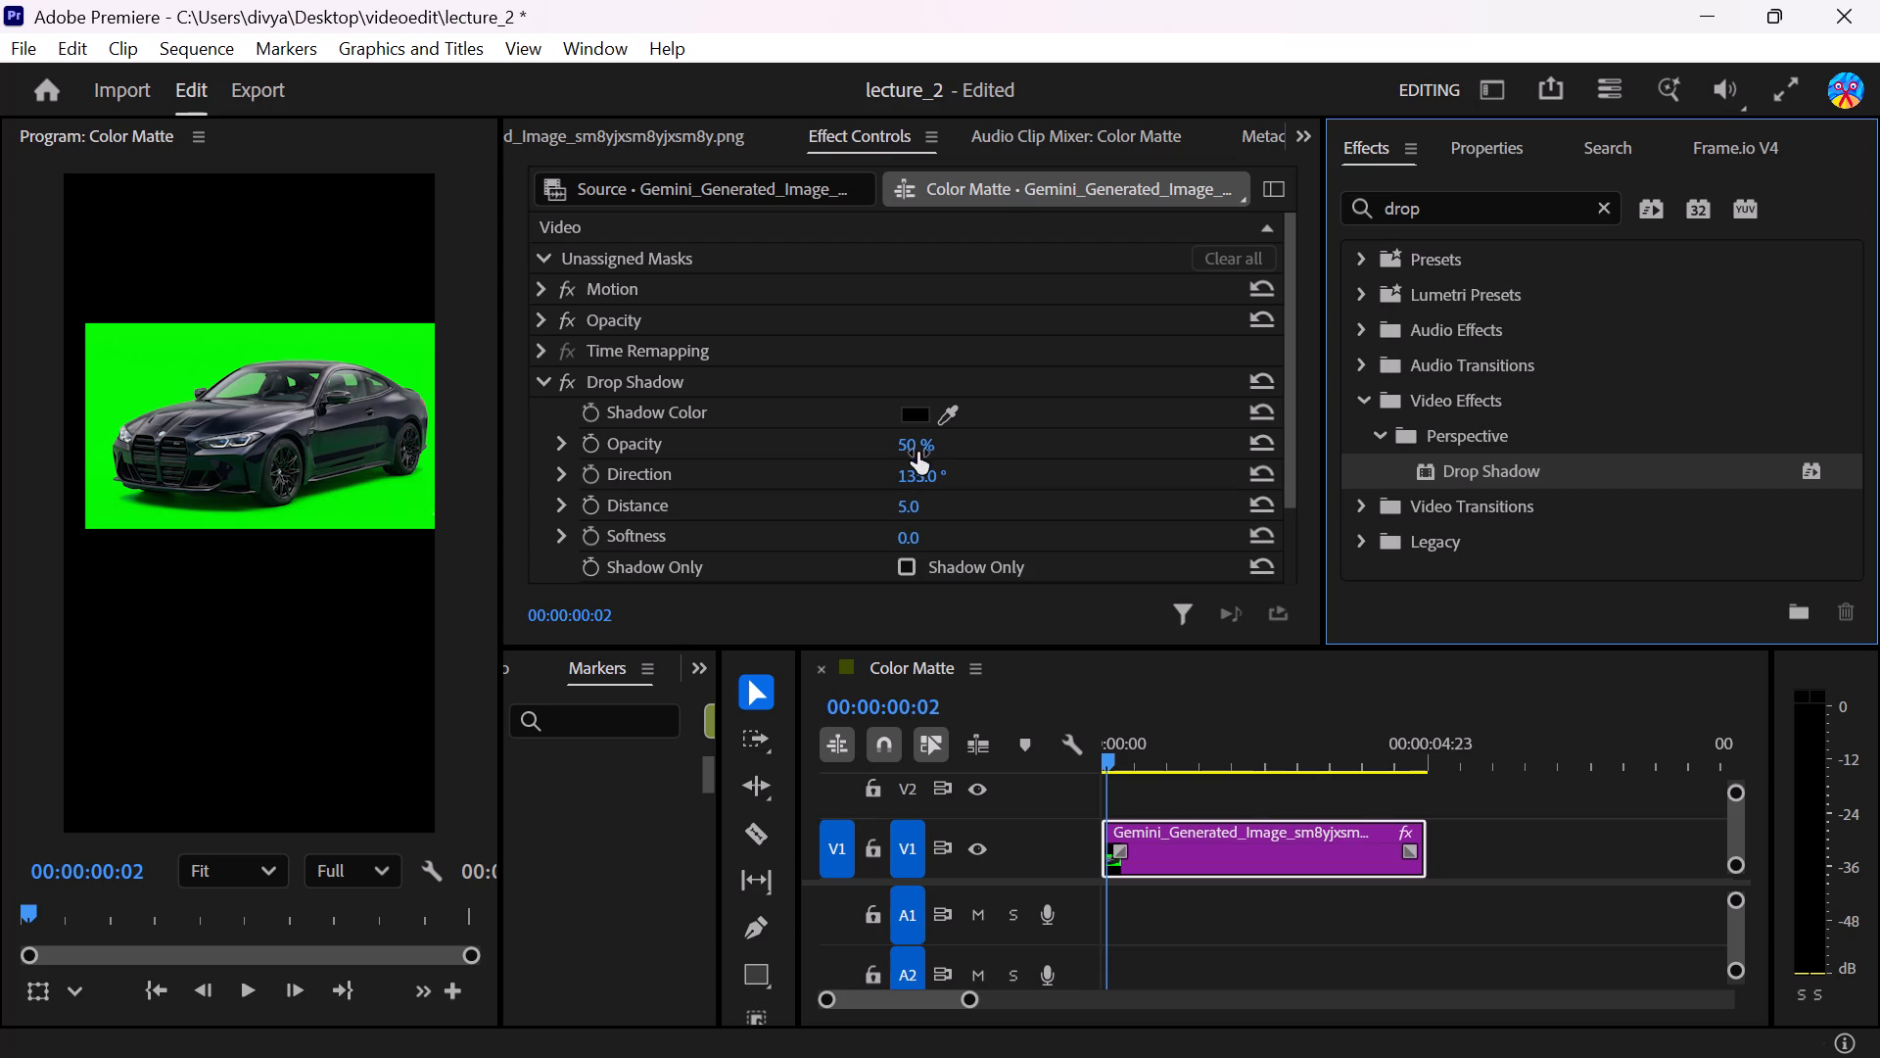
Set the Drop Shadow opacity to 100% on the car image clip.
click(916, 441)
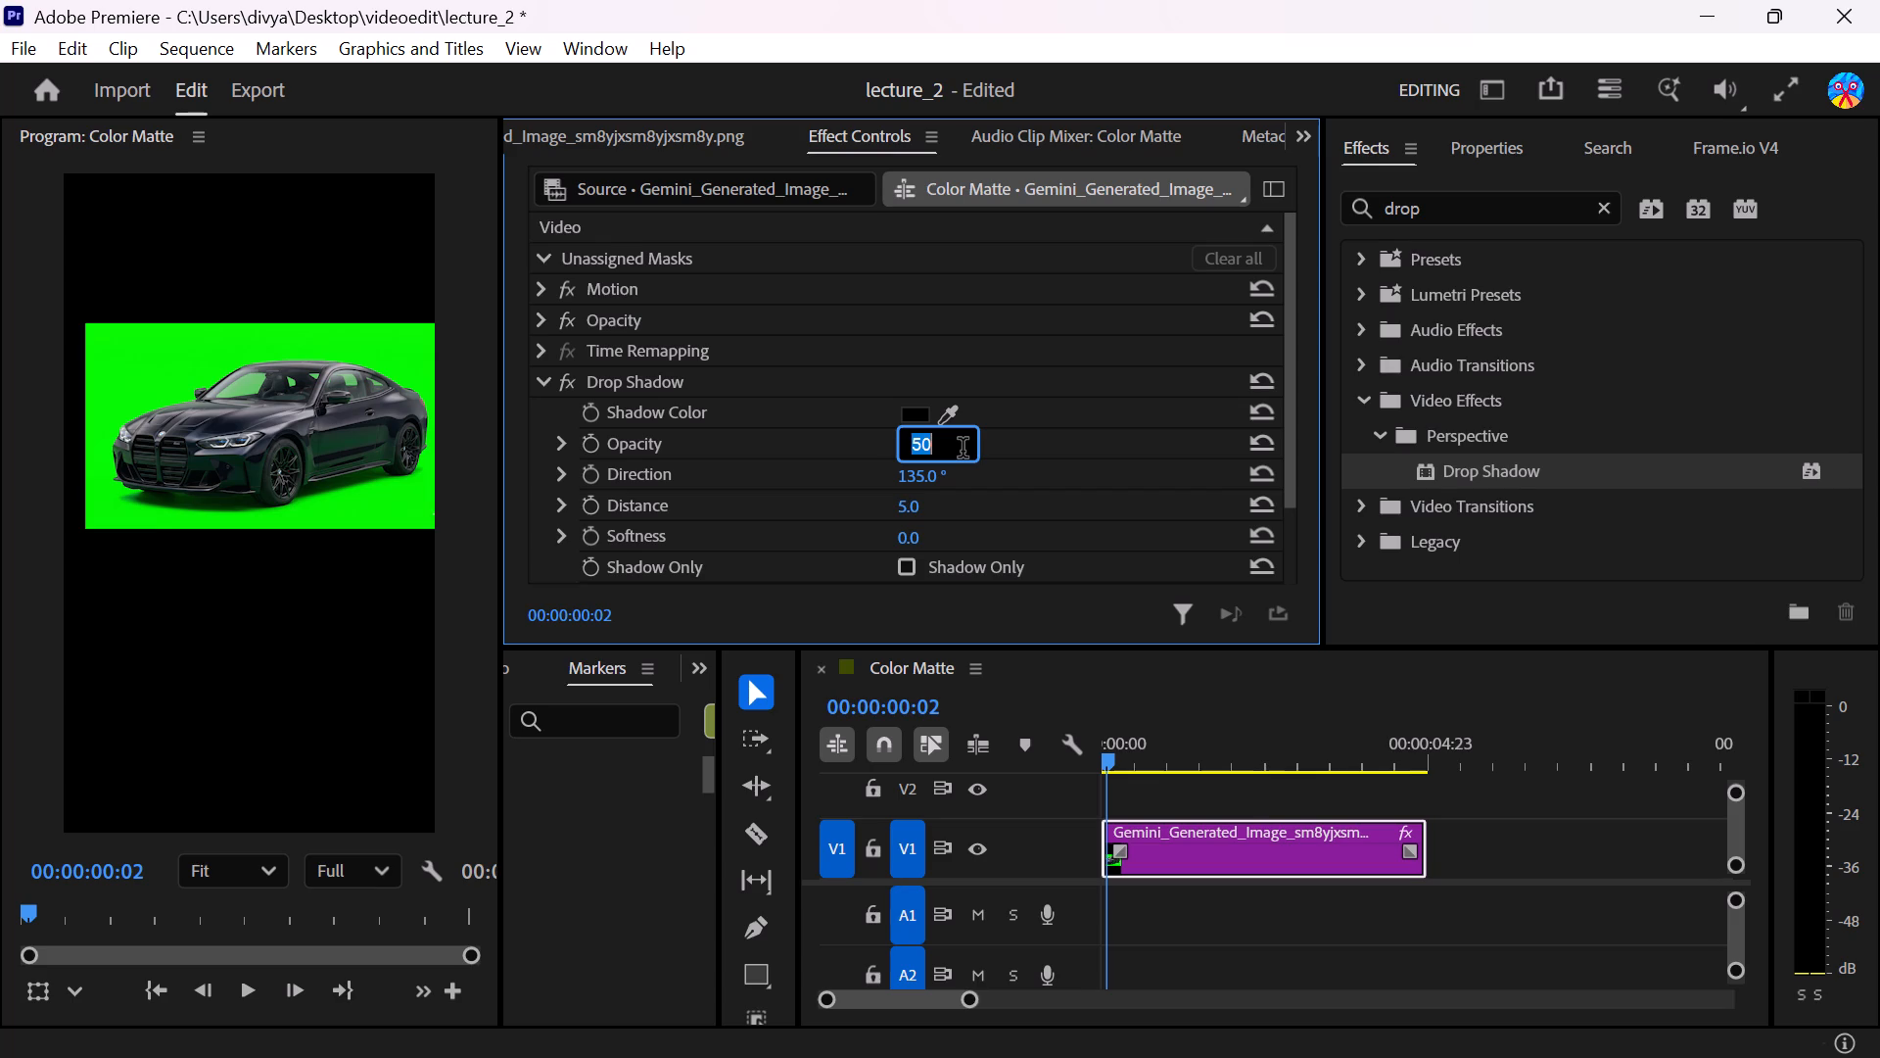
text(100)
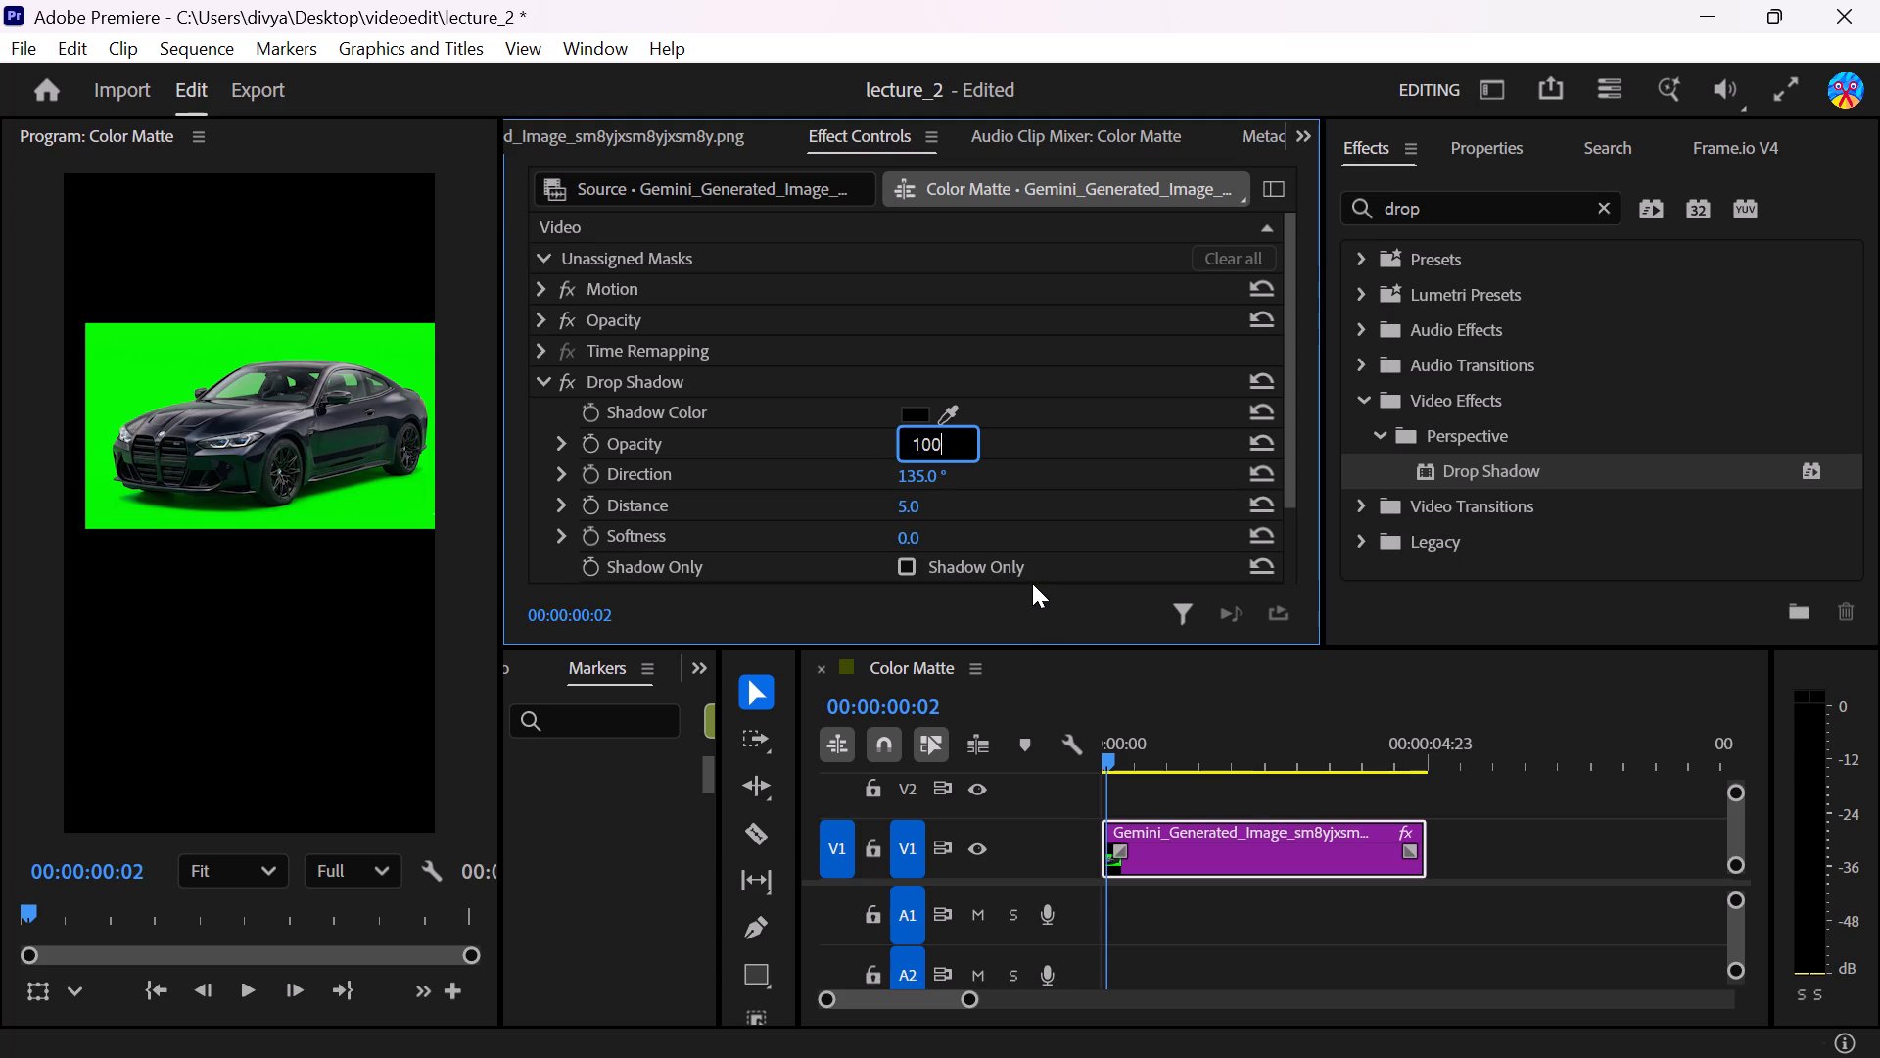
click(918, 476)
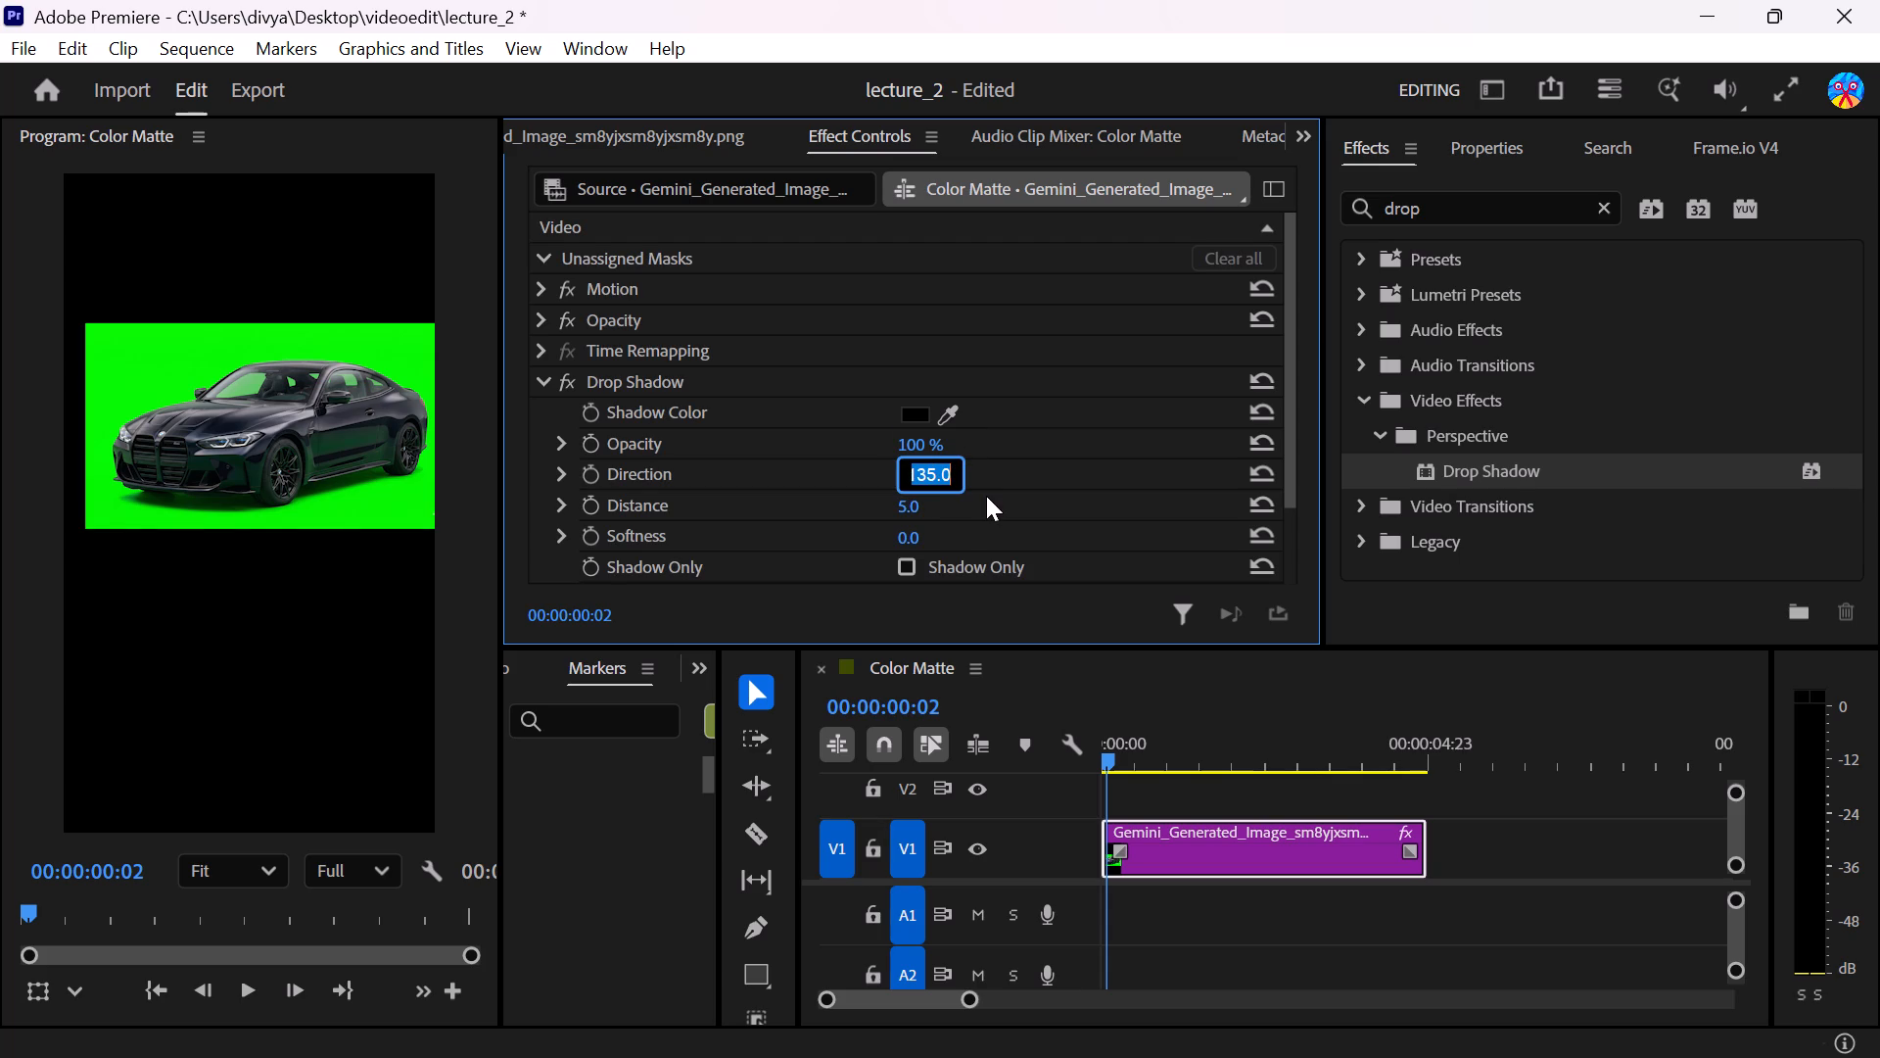
click(910, 448)
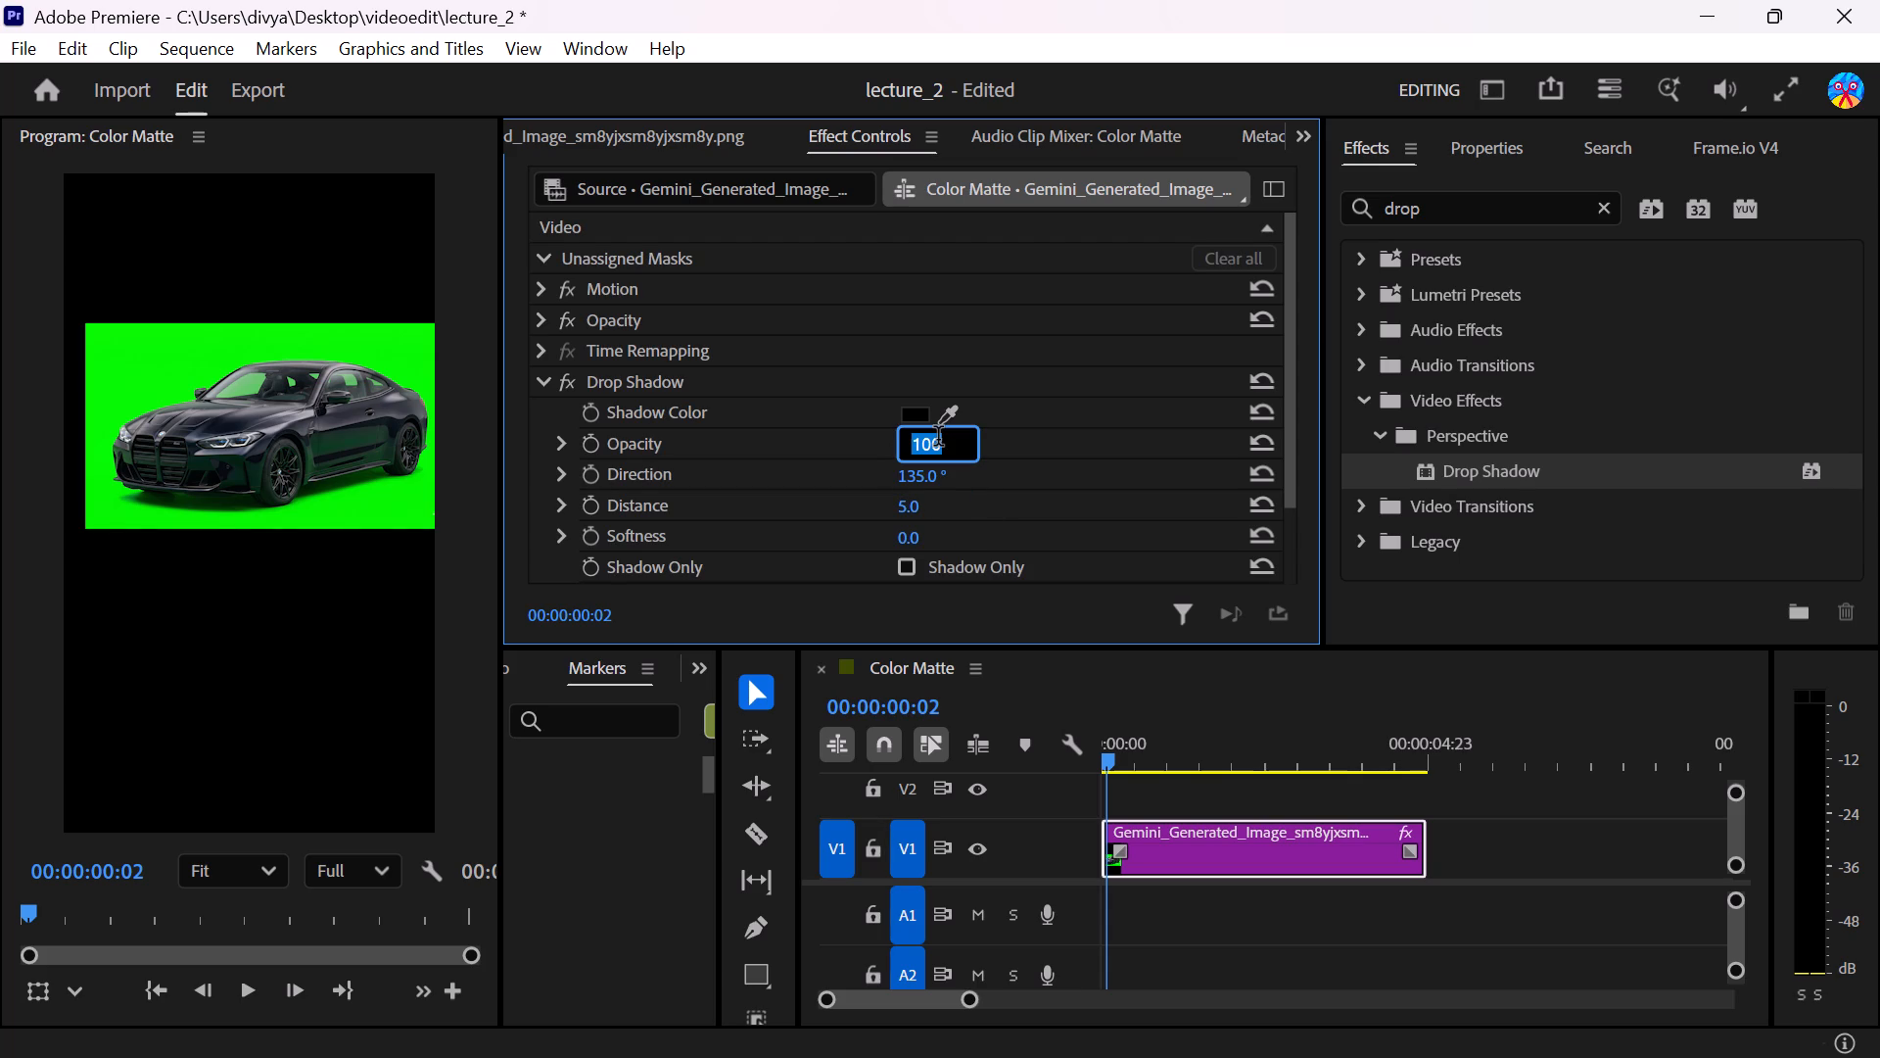
text(50)
click(941, 472)
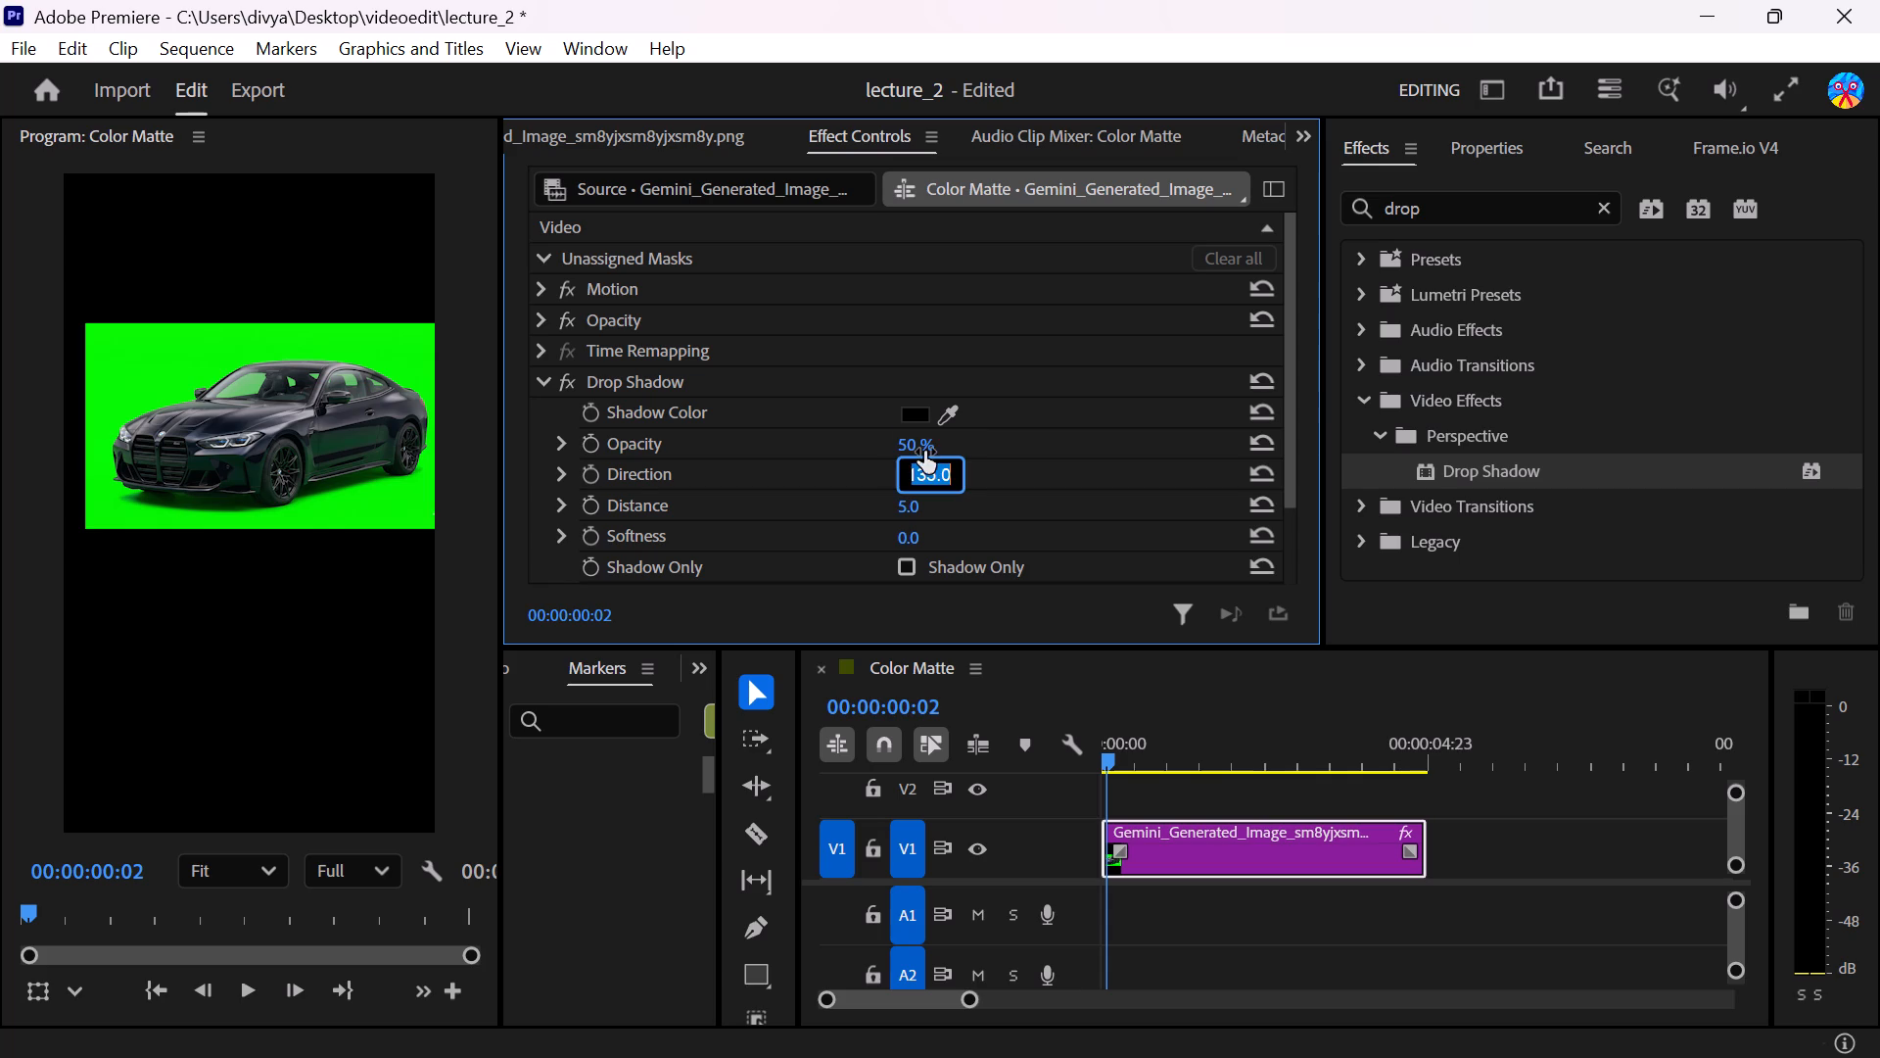
click(919, 441)
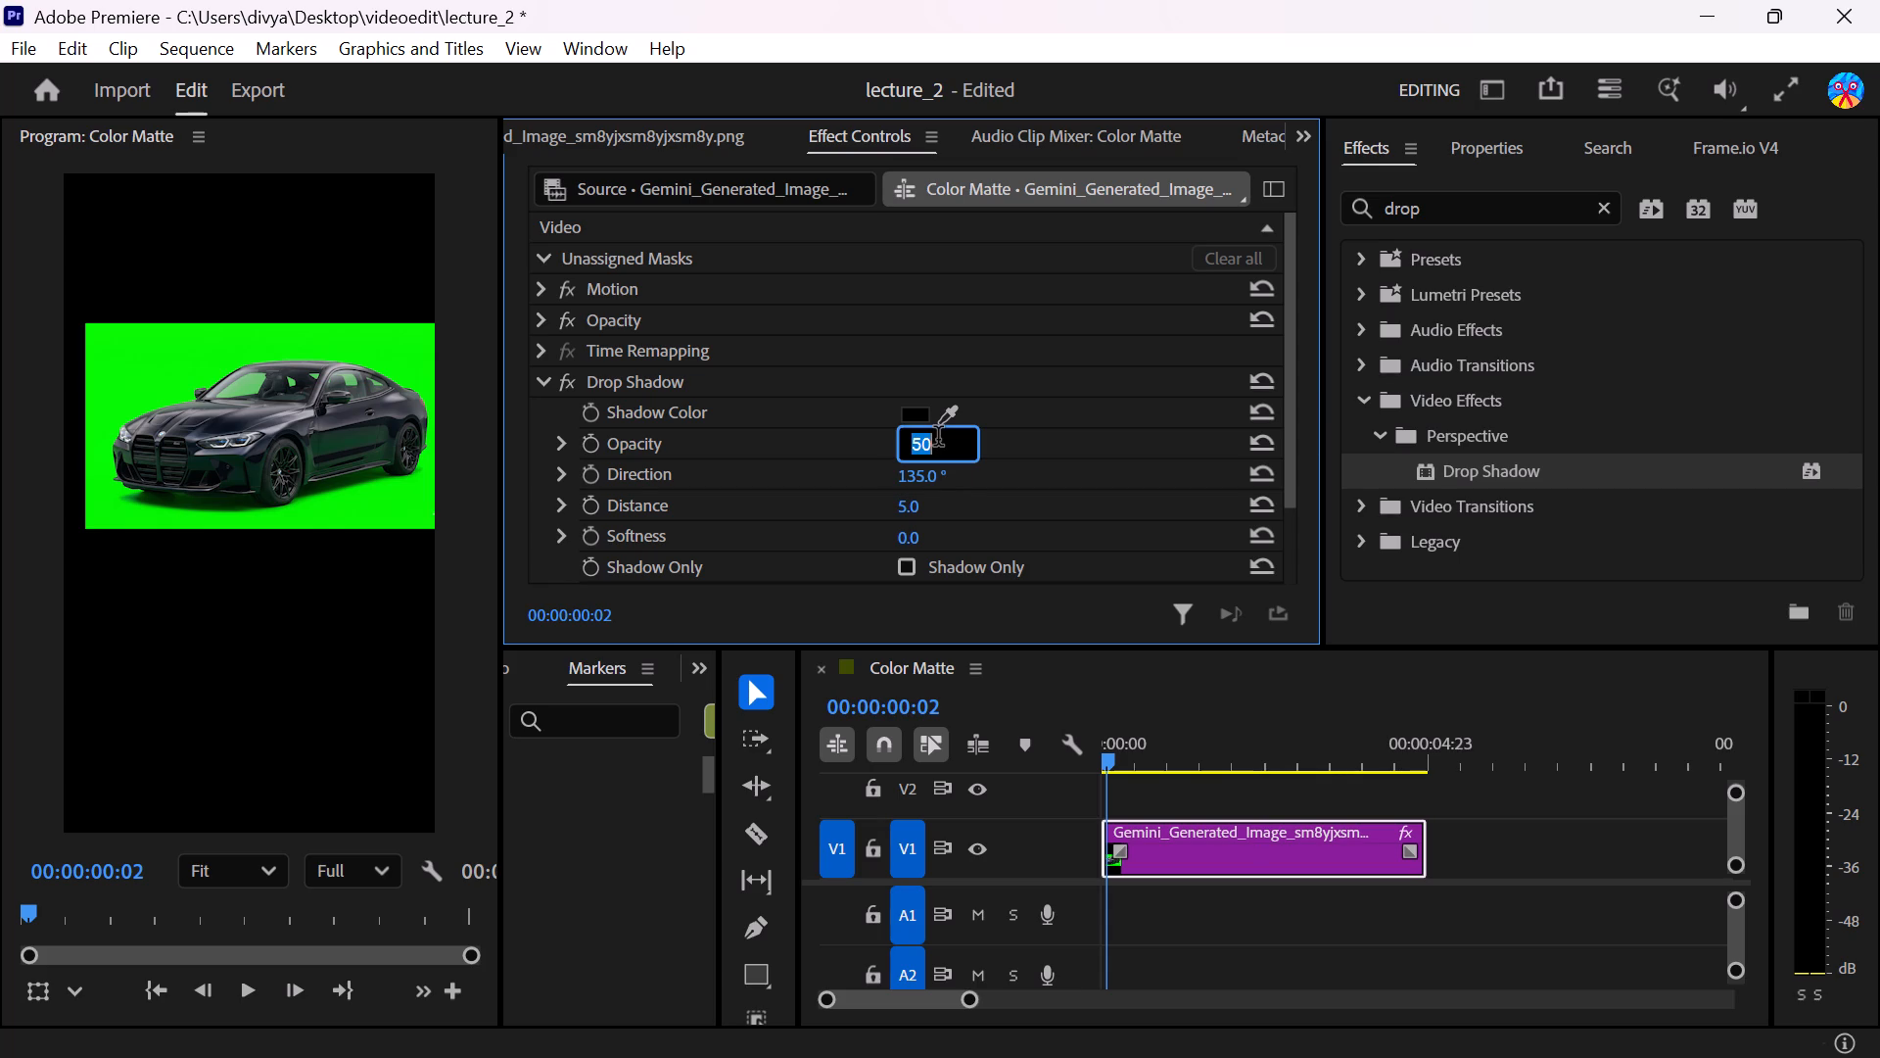
text(100)
key(Return)
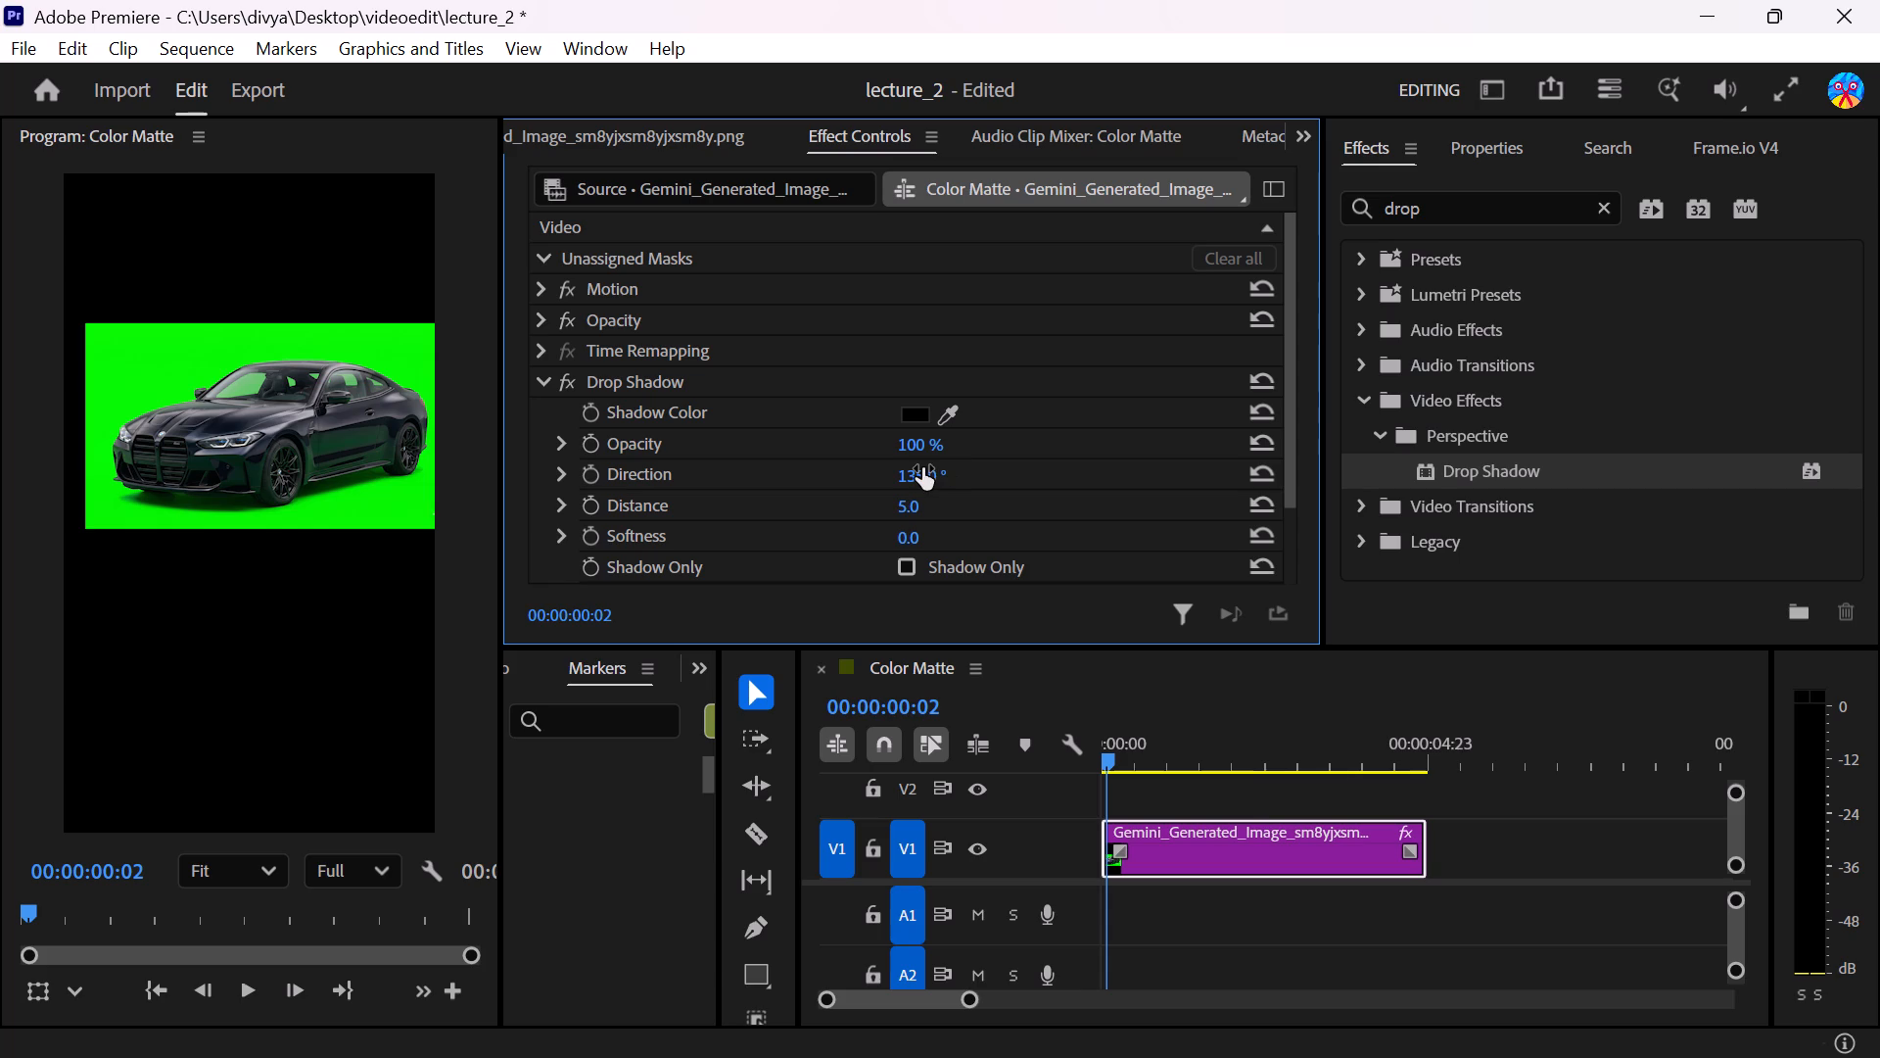
Increase the Drop Shadow distance to 166 on the car image clip.
click(922, 468)
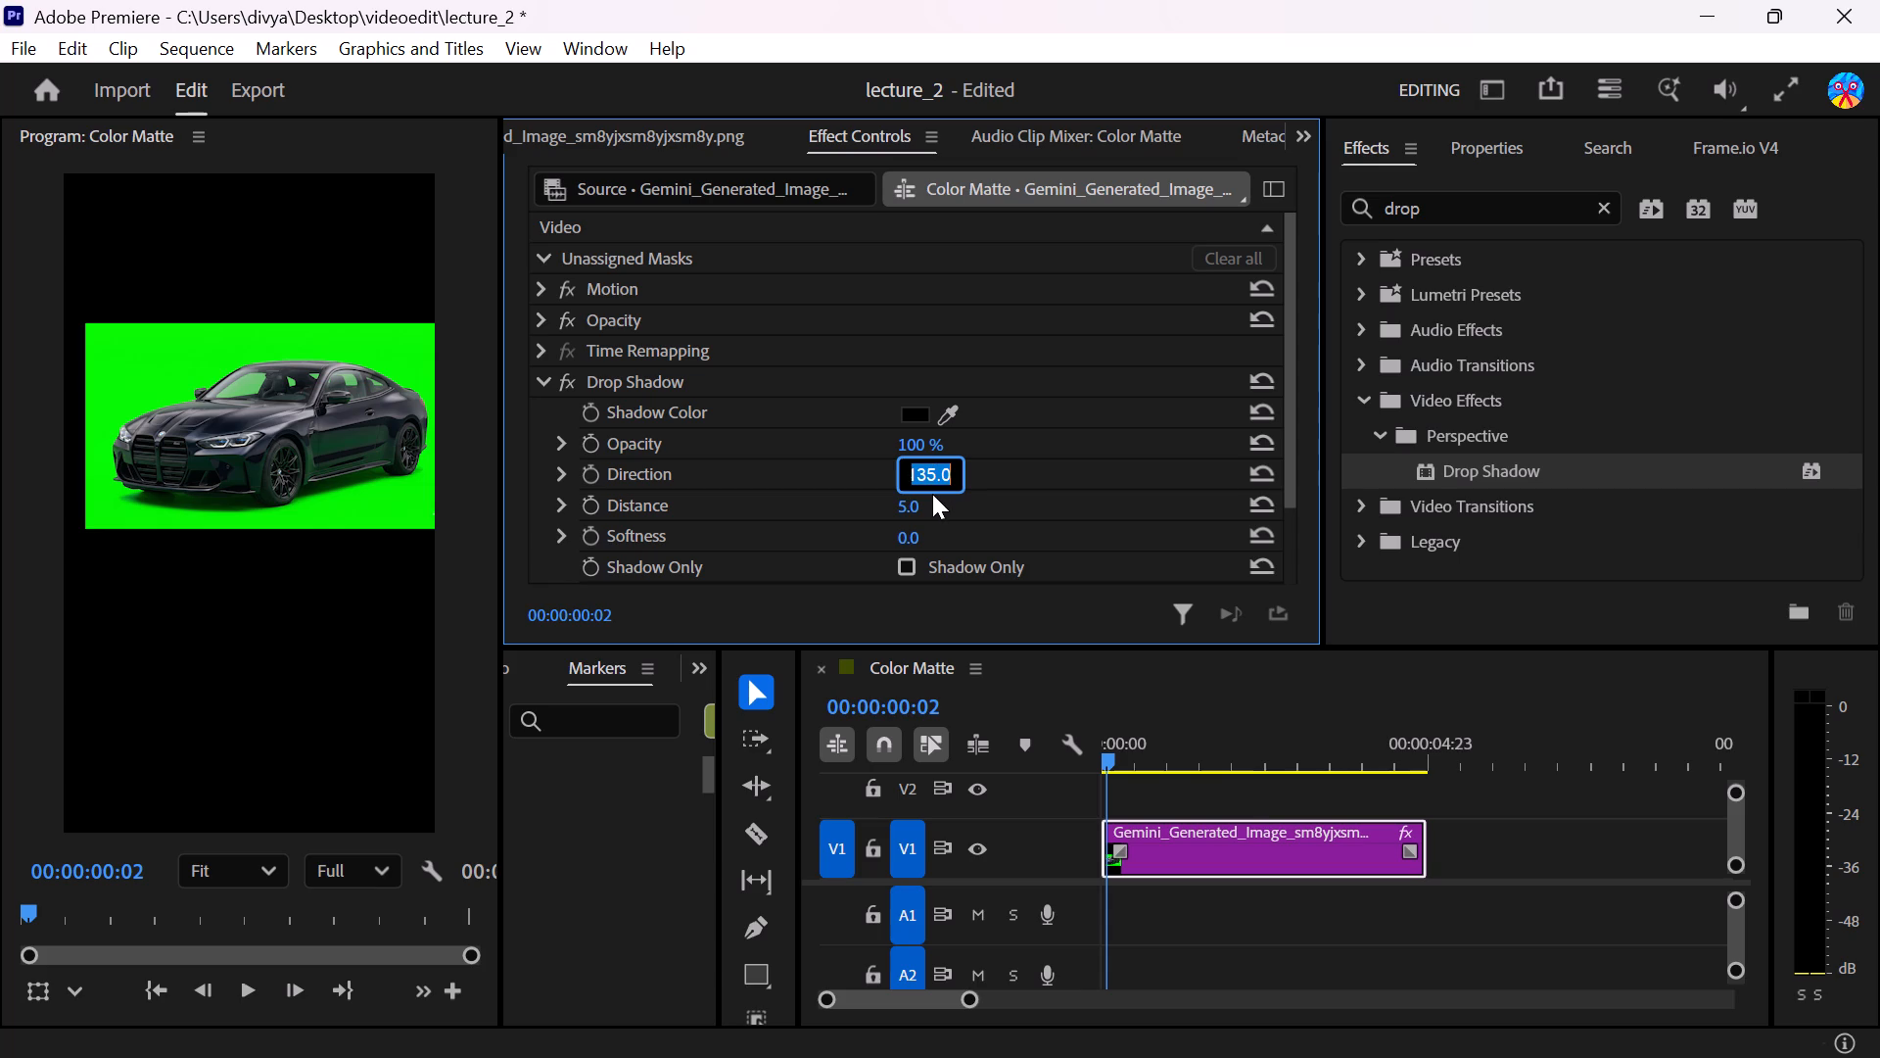
click(916, 502)
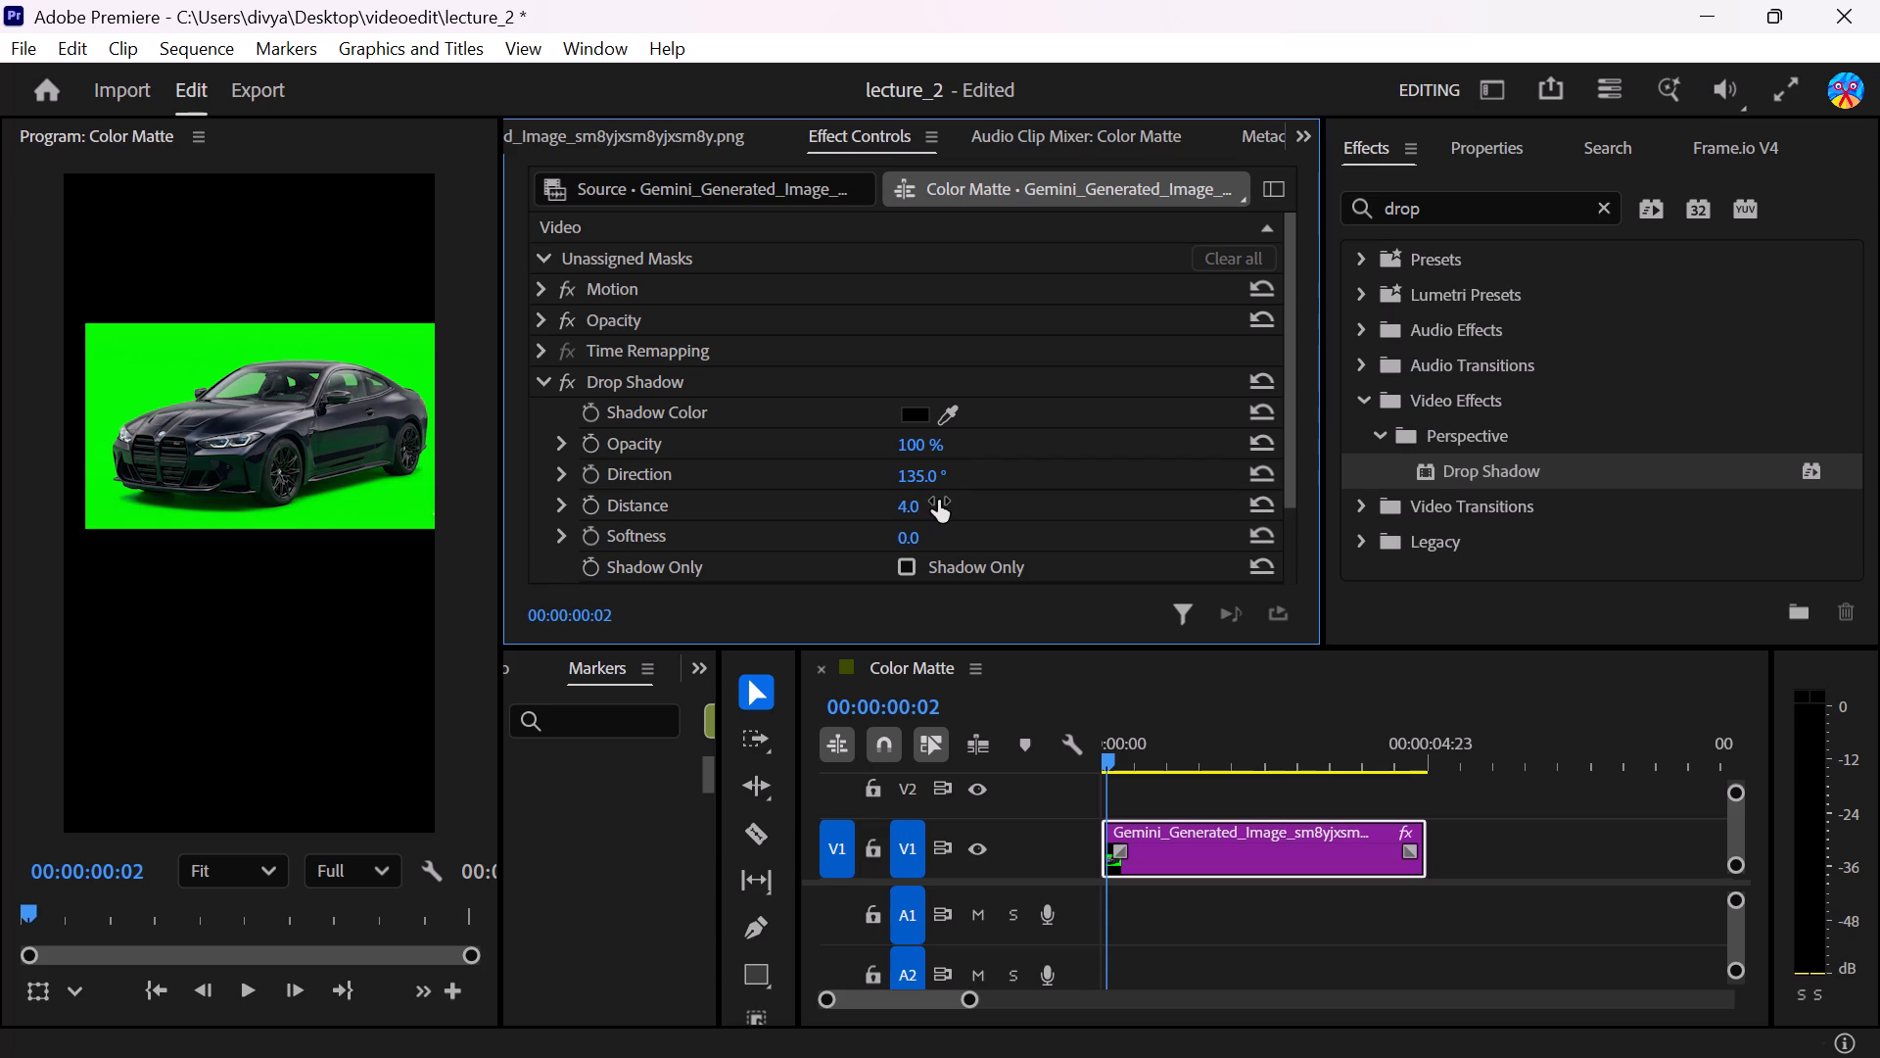
key(Down)
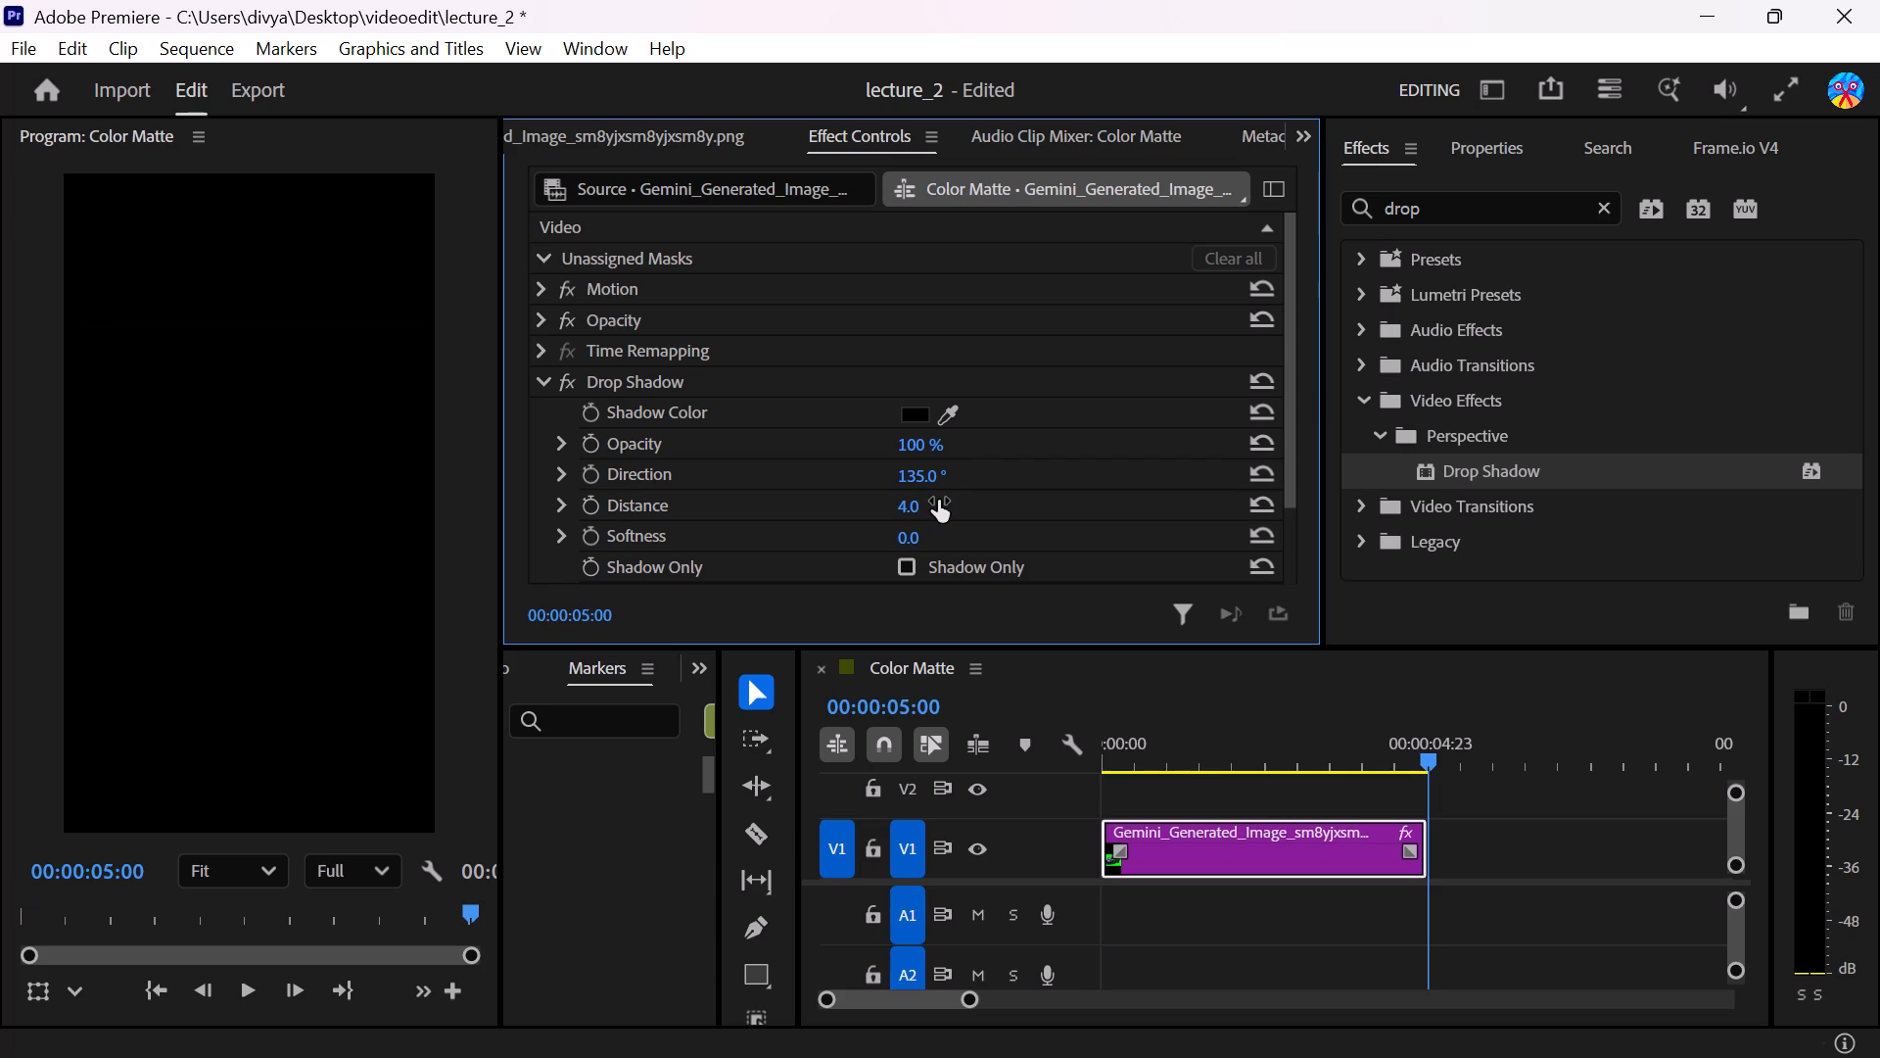
key(Up)
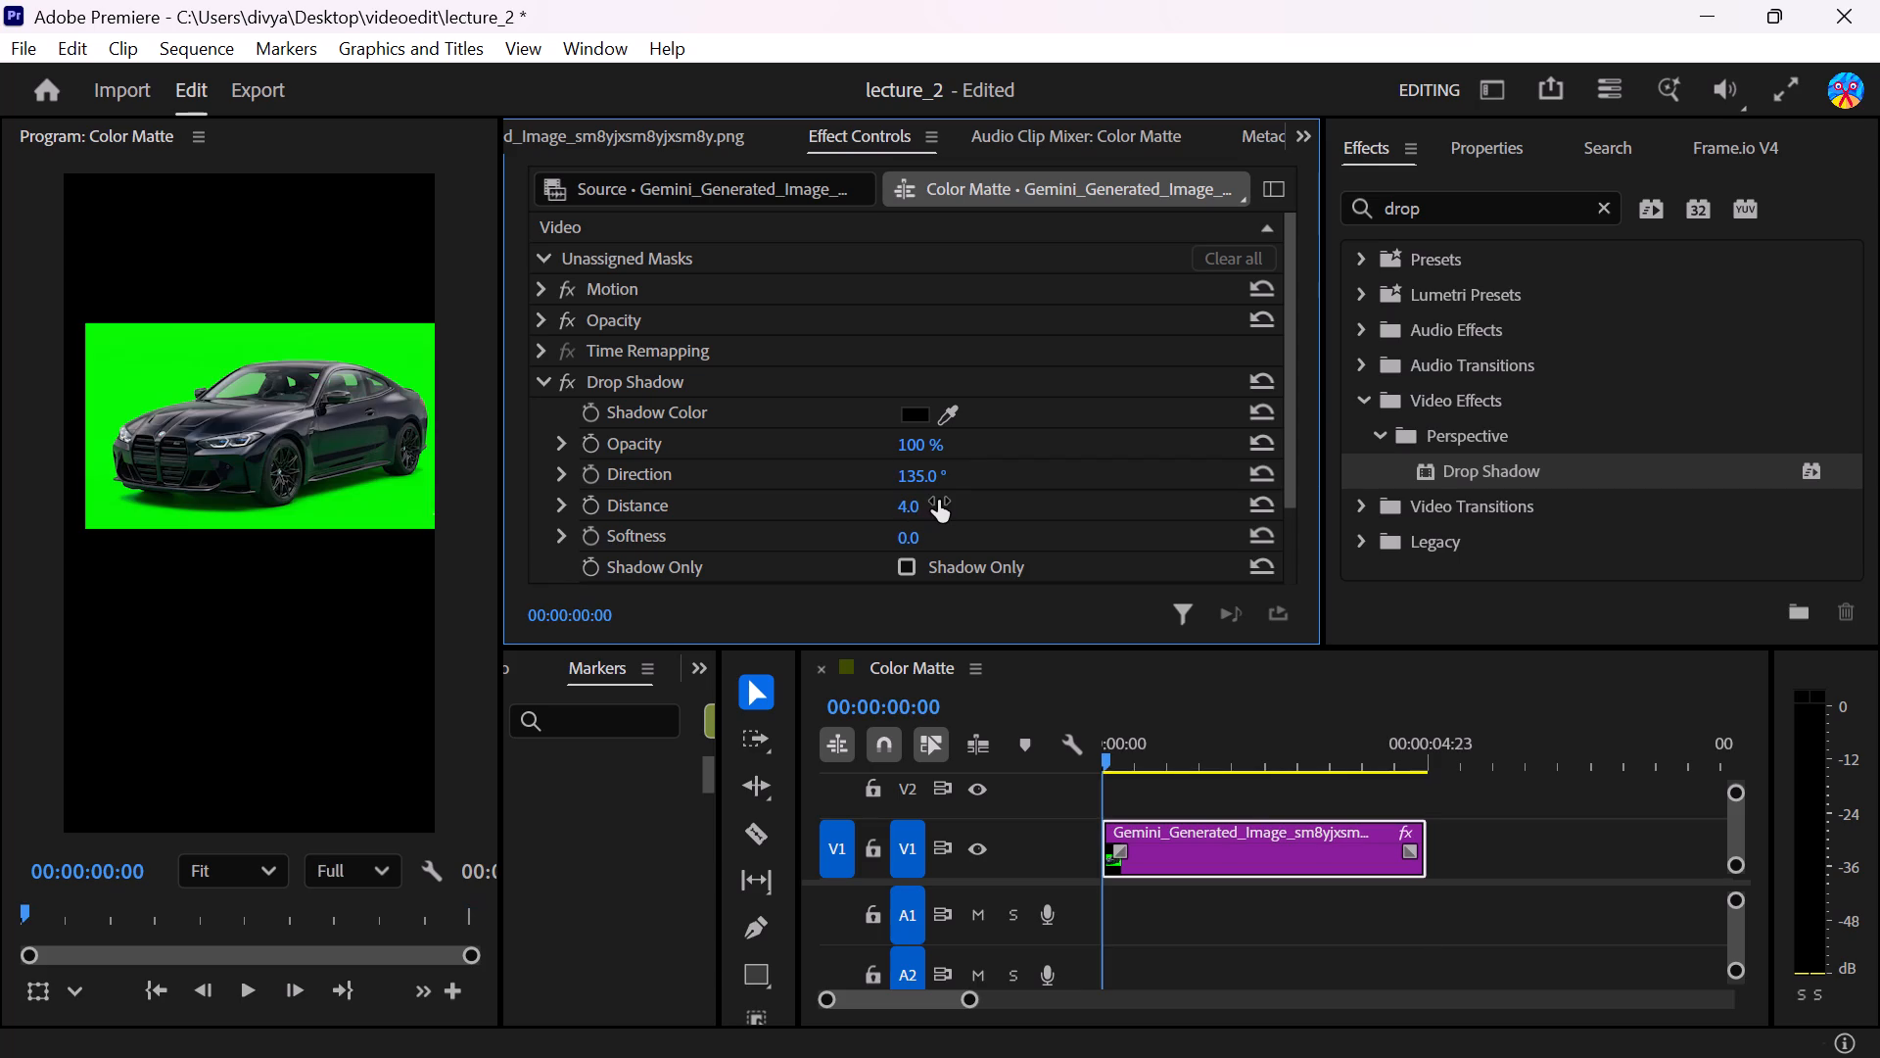
click(910, 503)
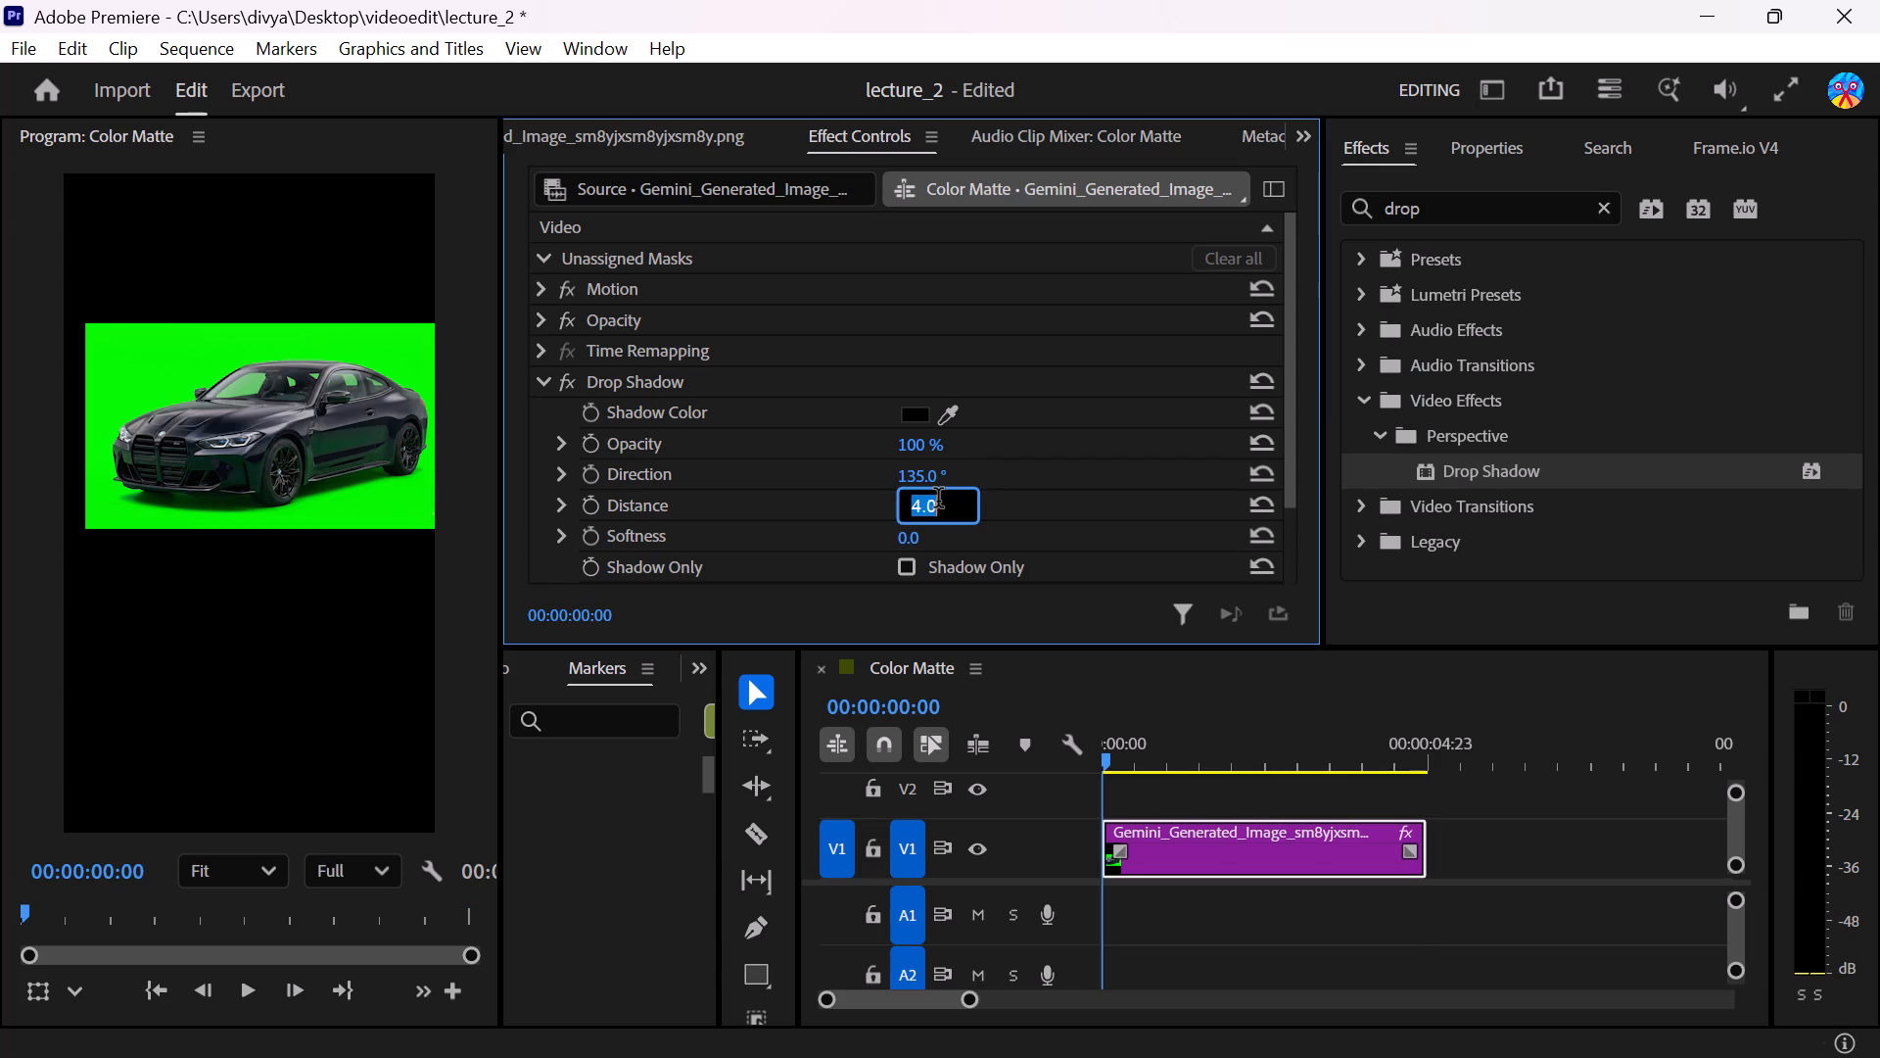
key(Up)
key(Up)
key(Up)
key(Up)
key(Up)
key(Up)
key(Up)
key(Up)
key(Up)
key(Up)
key(Up)
key(Up)
key(Up)
key(Up)
key(Up)
key(Up)
key(Up)
key(Up)
key(Up)
key(Up)
key(Up)
key(Up)
key(Up)
key(Up)
key(Up)
key(Up)
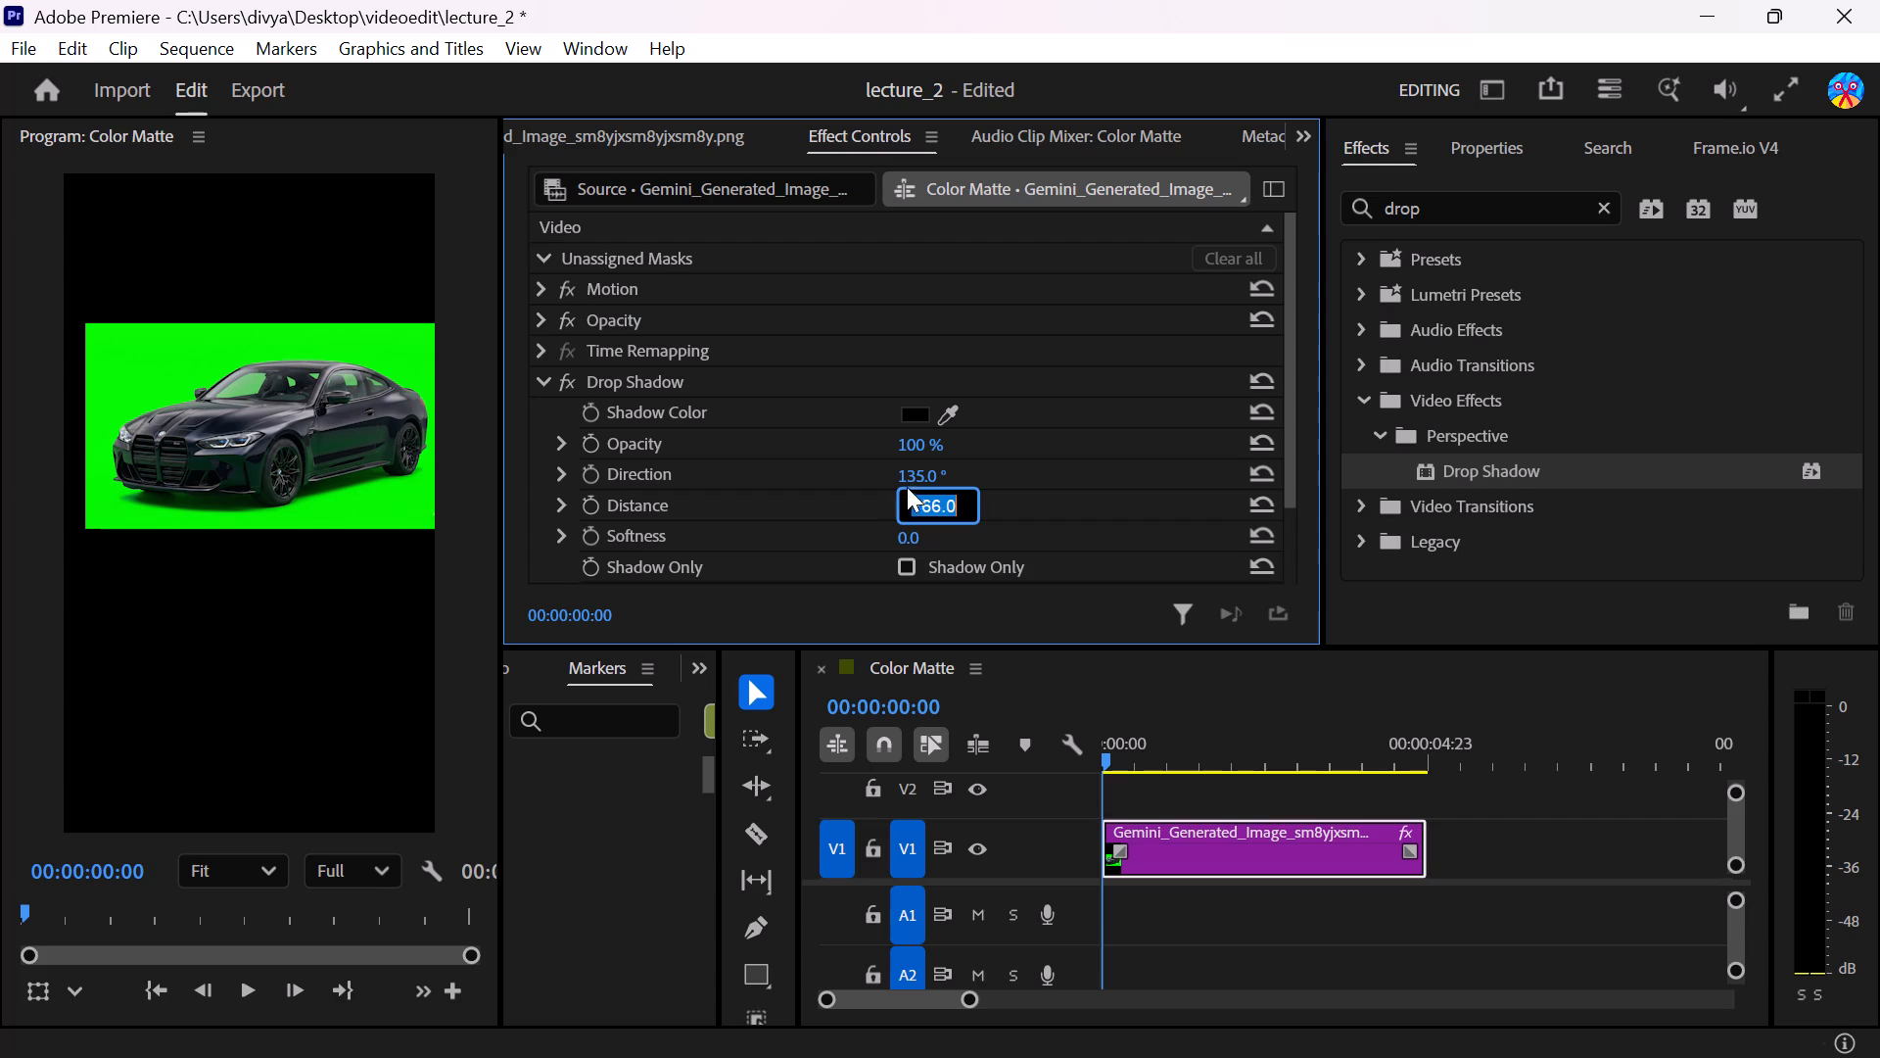
Set the Drop Shadow direction to 119° on the car image clip.
click(911, 476)
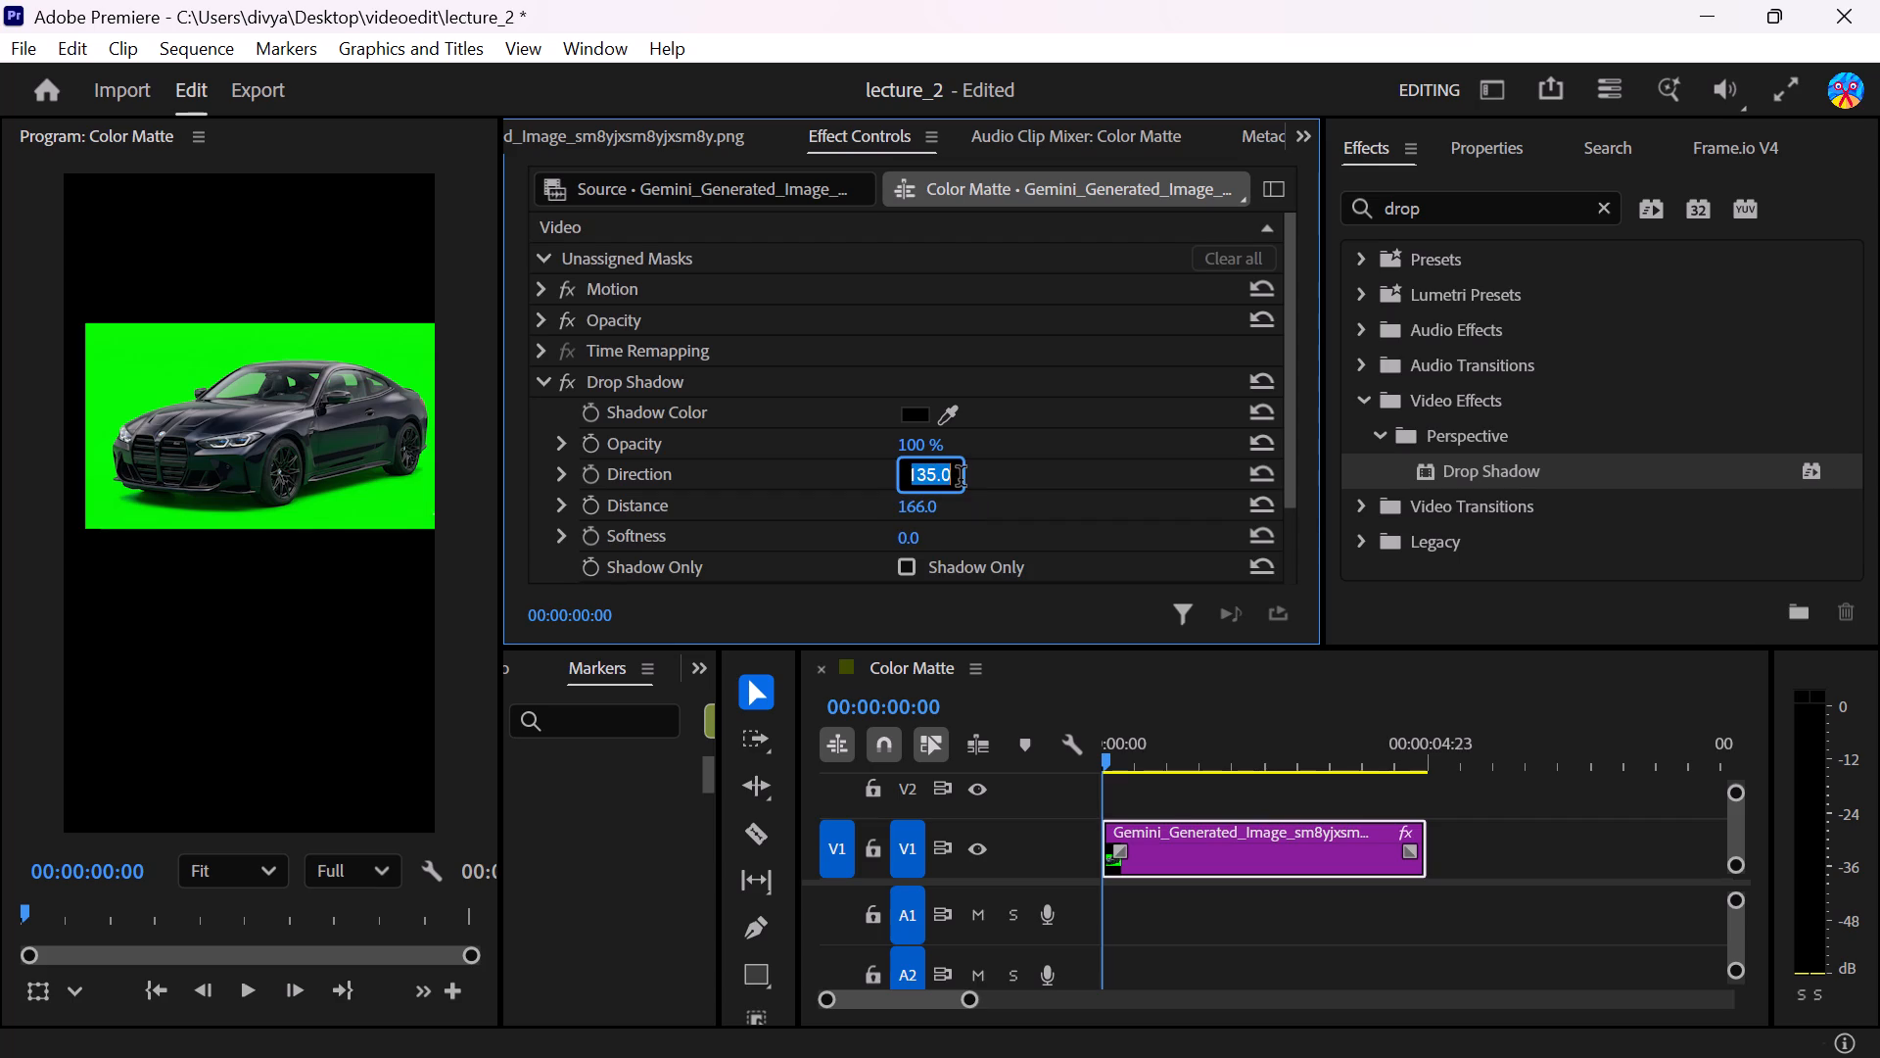
text(119)
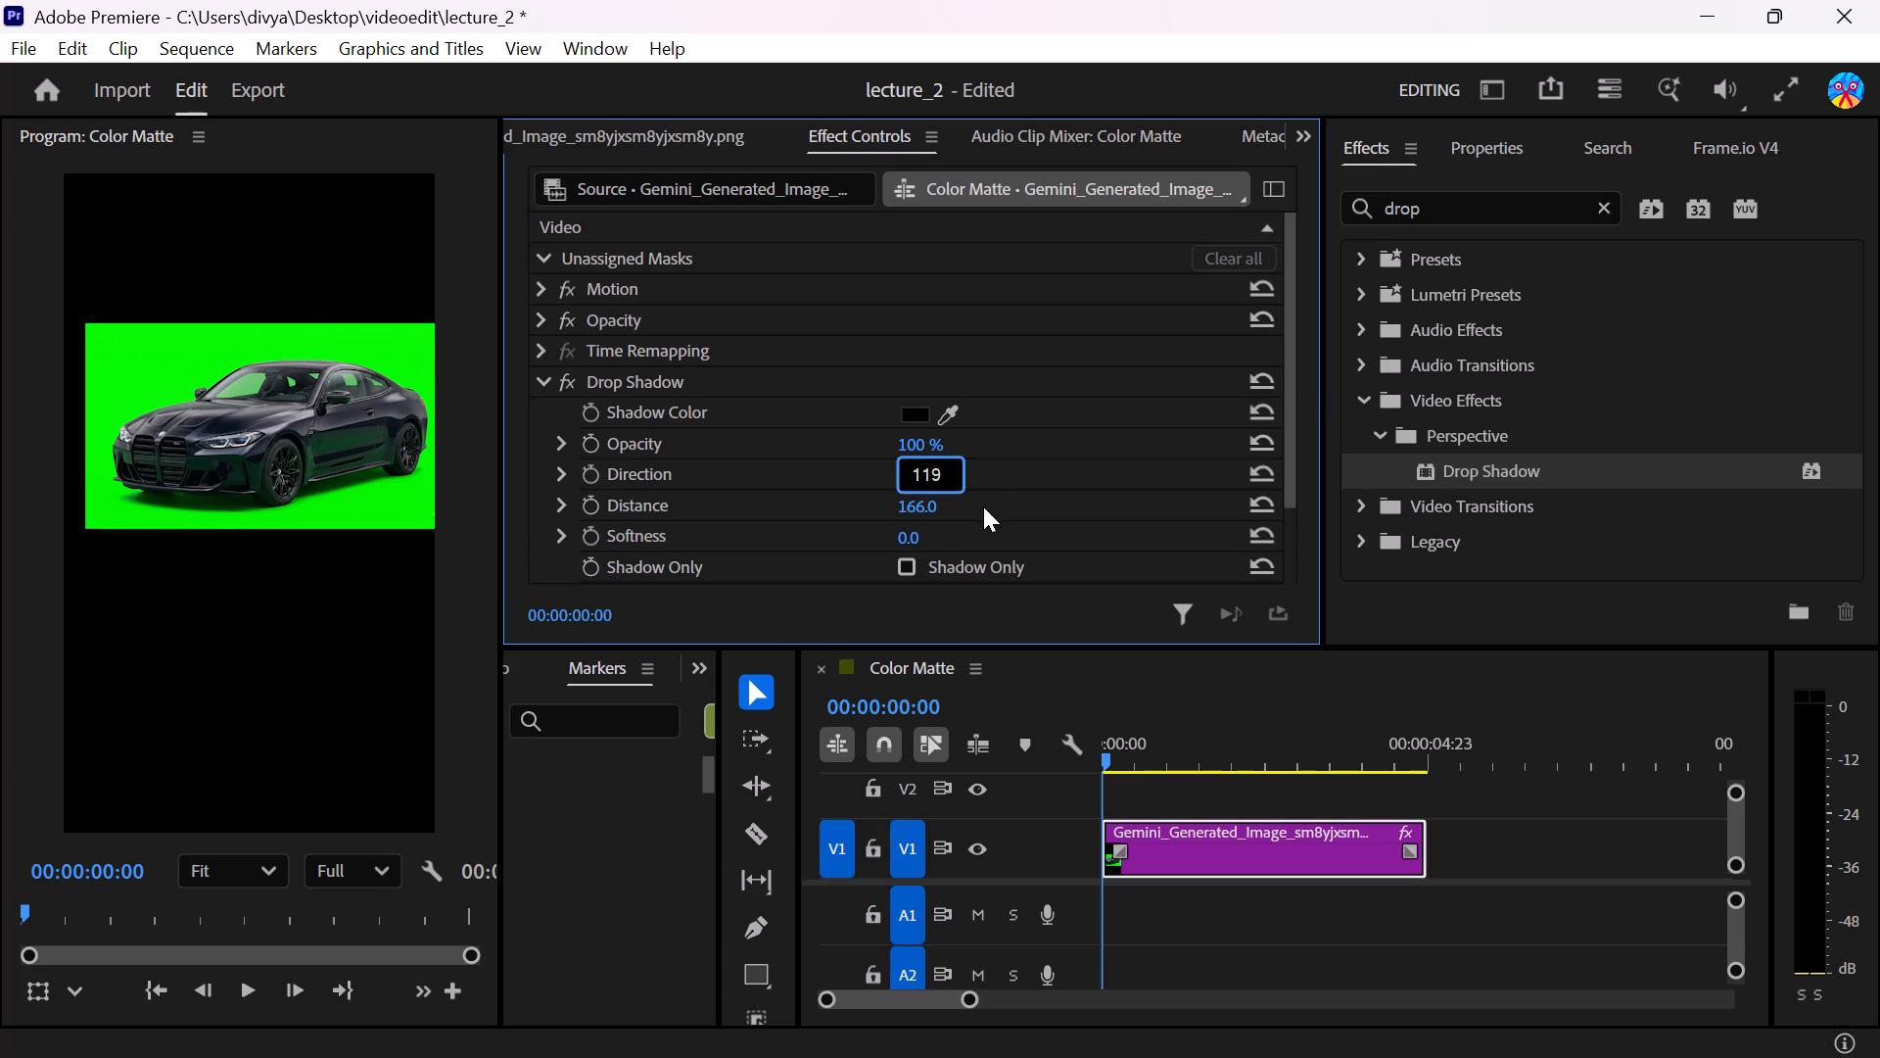
click(986, 495)
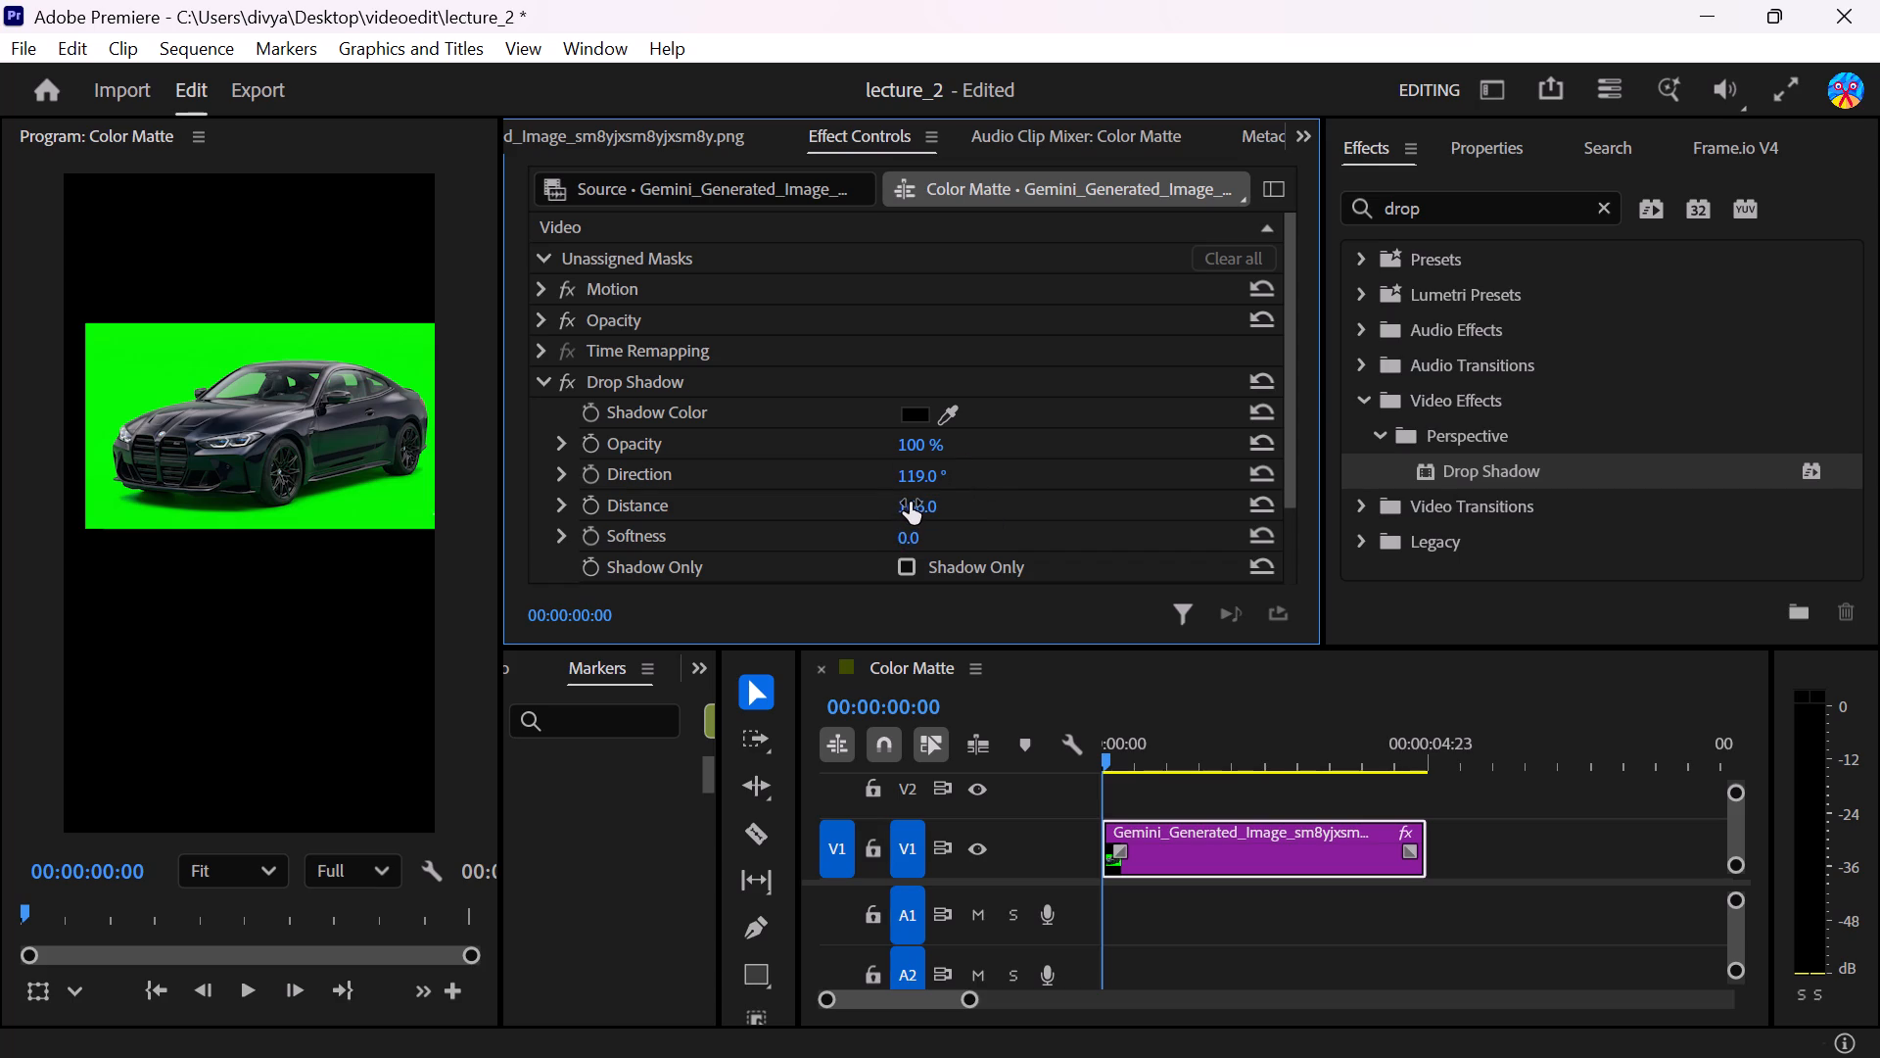
click(285, 517)
click(292, 627)
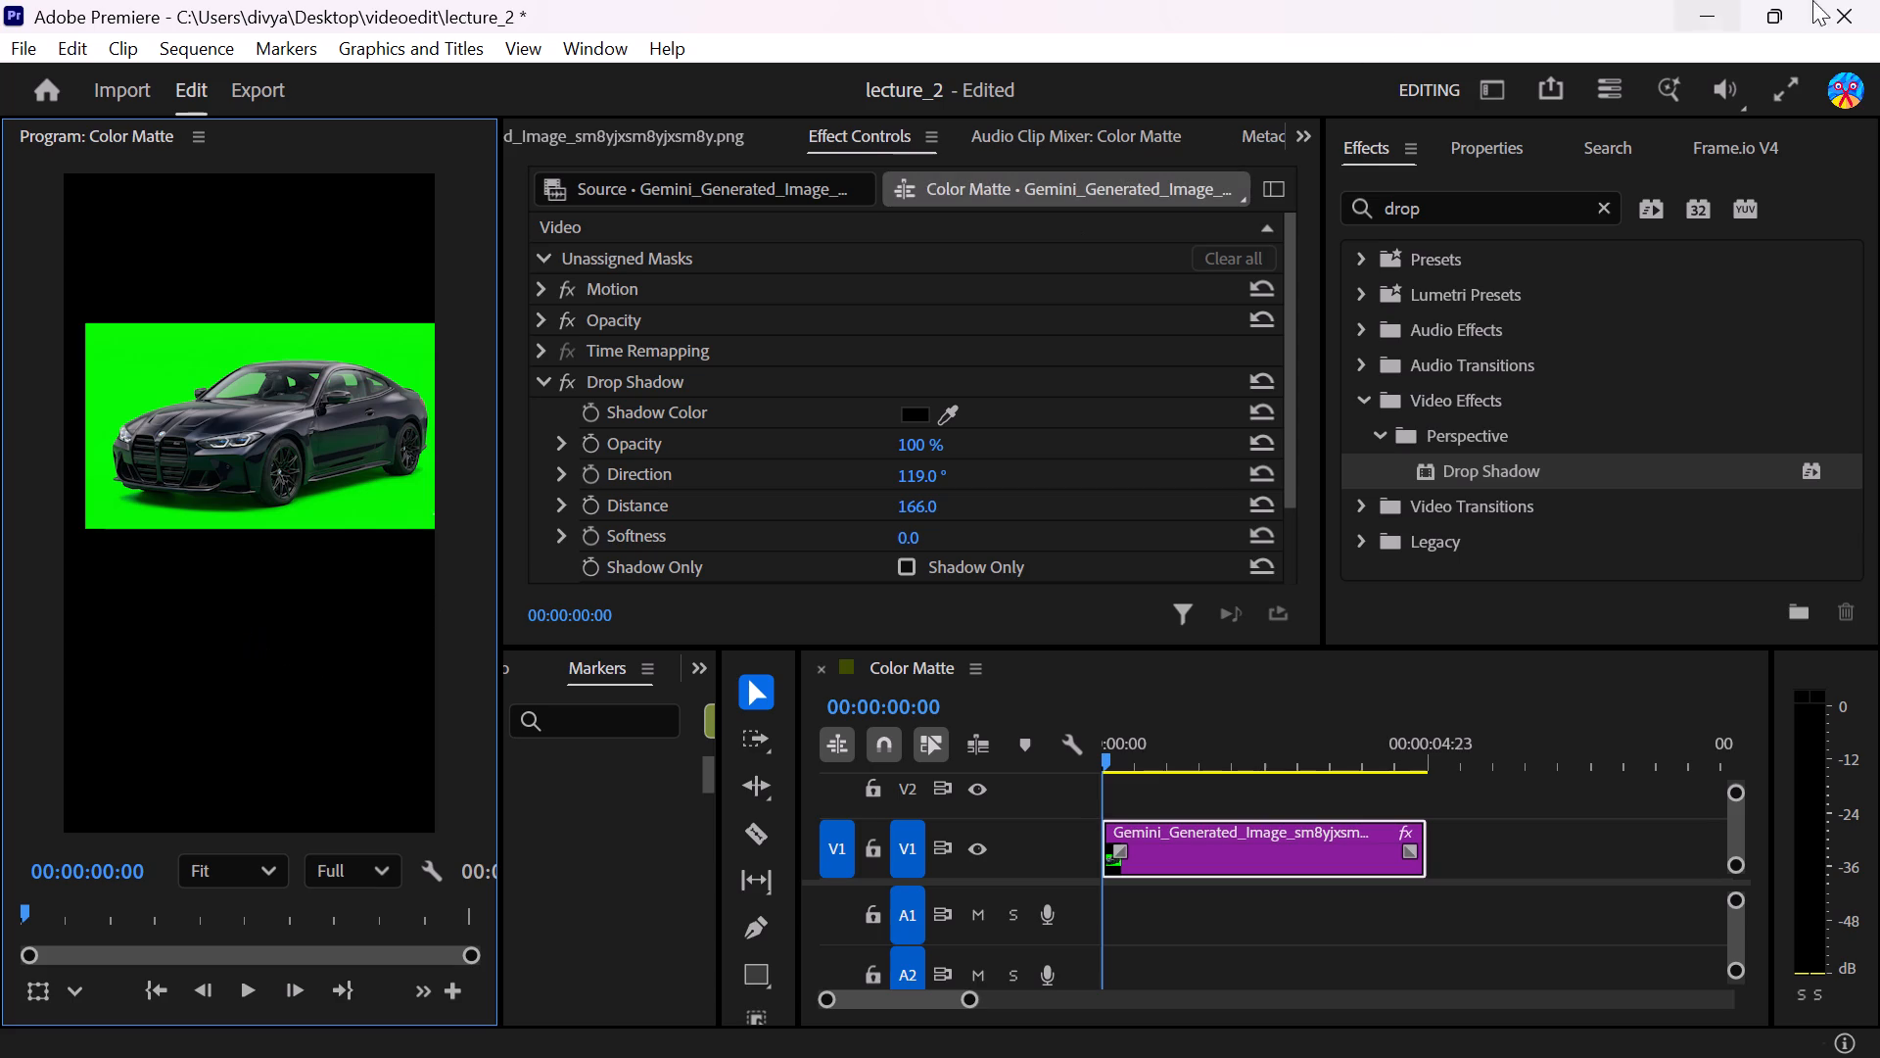
Close the application with its open projects, saving the changes to lecture_1.prproj.
click(1879, 0)
click(963, 640)
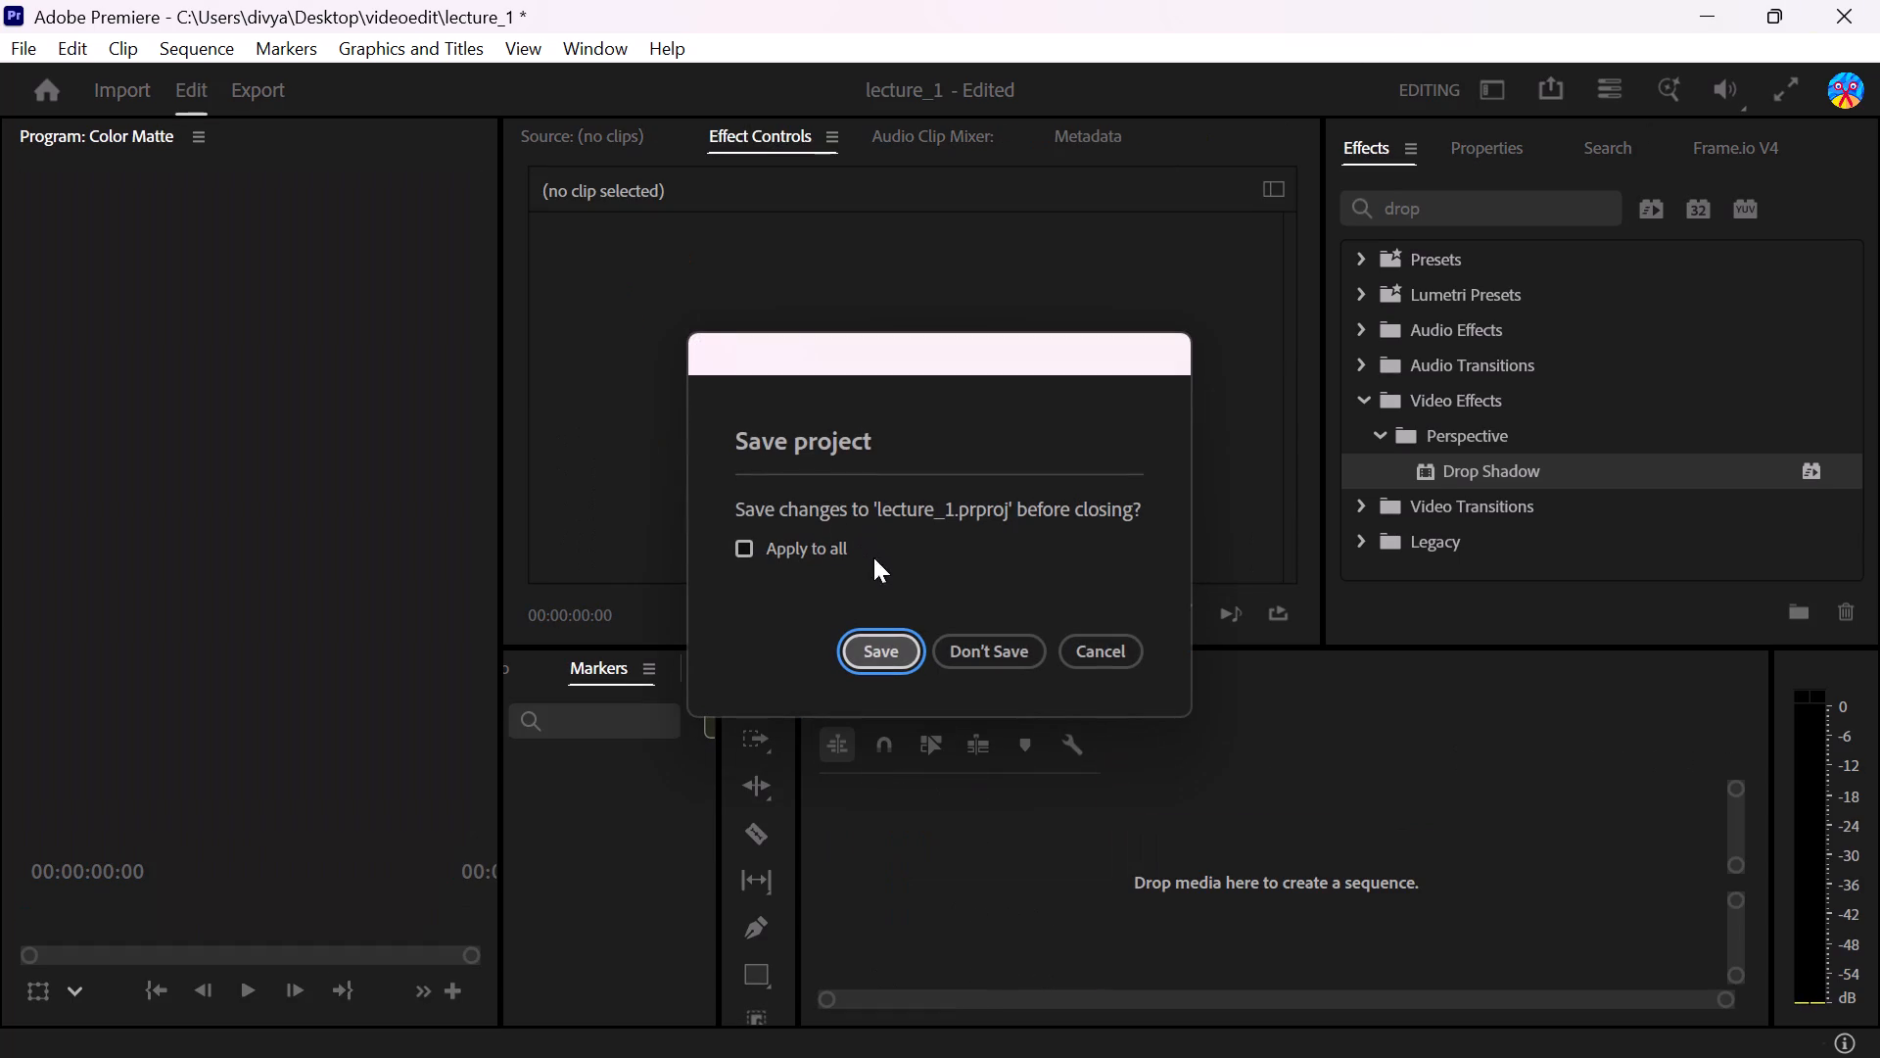
click(874, 660)
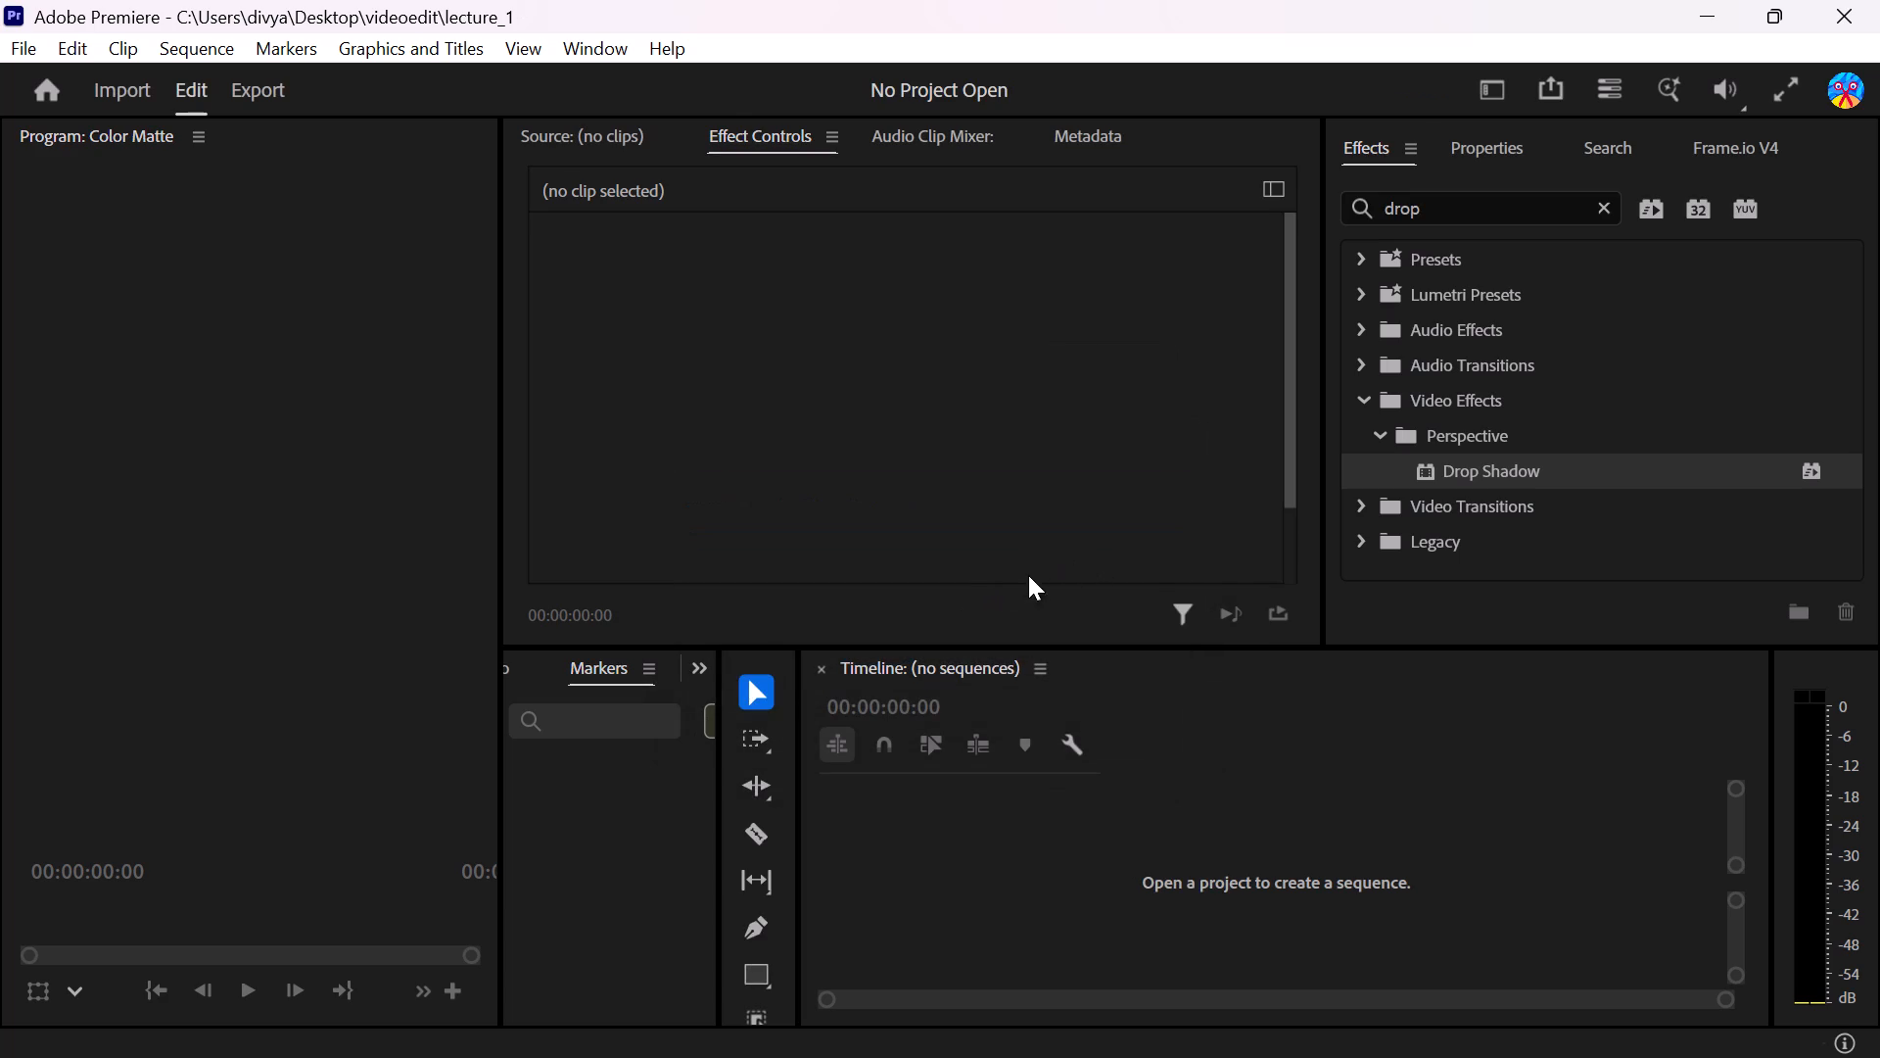
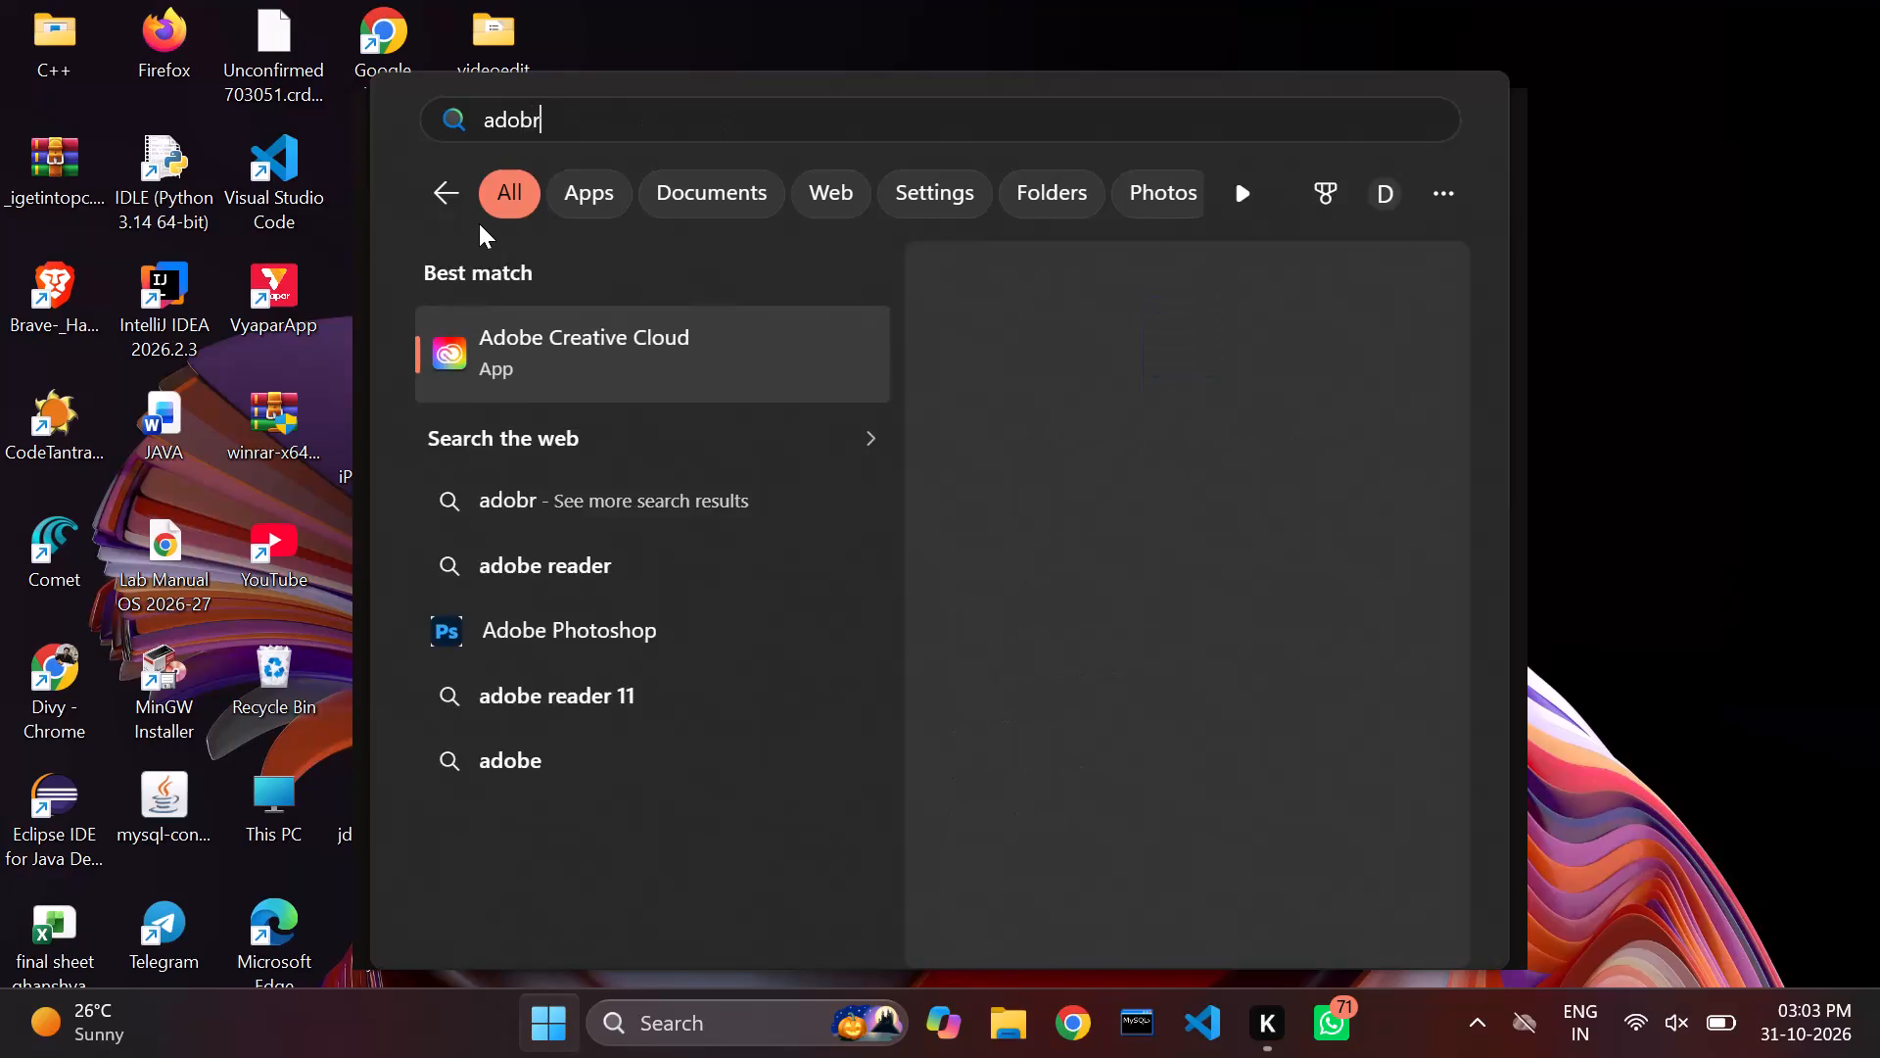
Search the computer for adobe and launch Adobe Premiere Pro 2026.
key(BackSpace)
key(e)
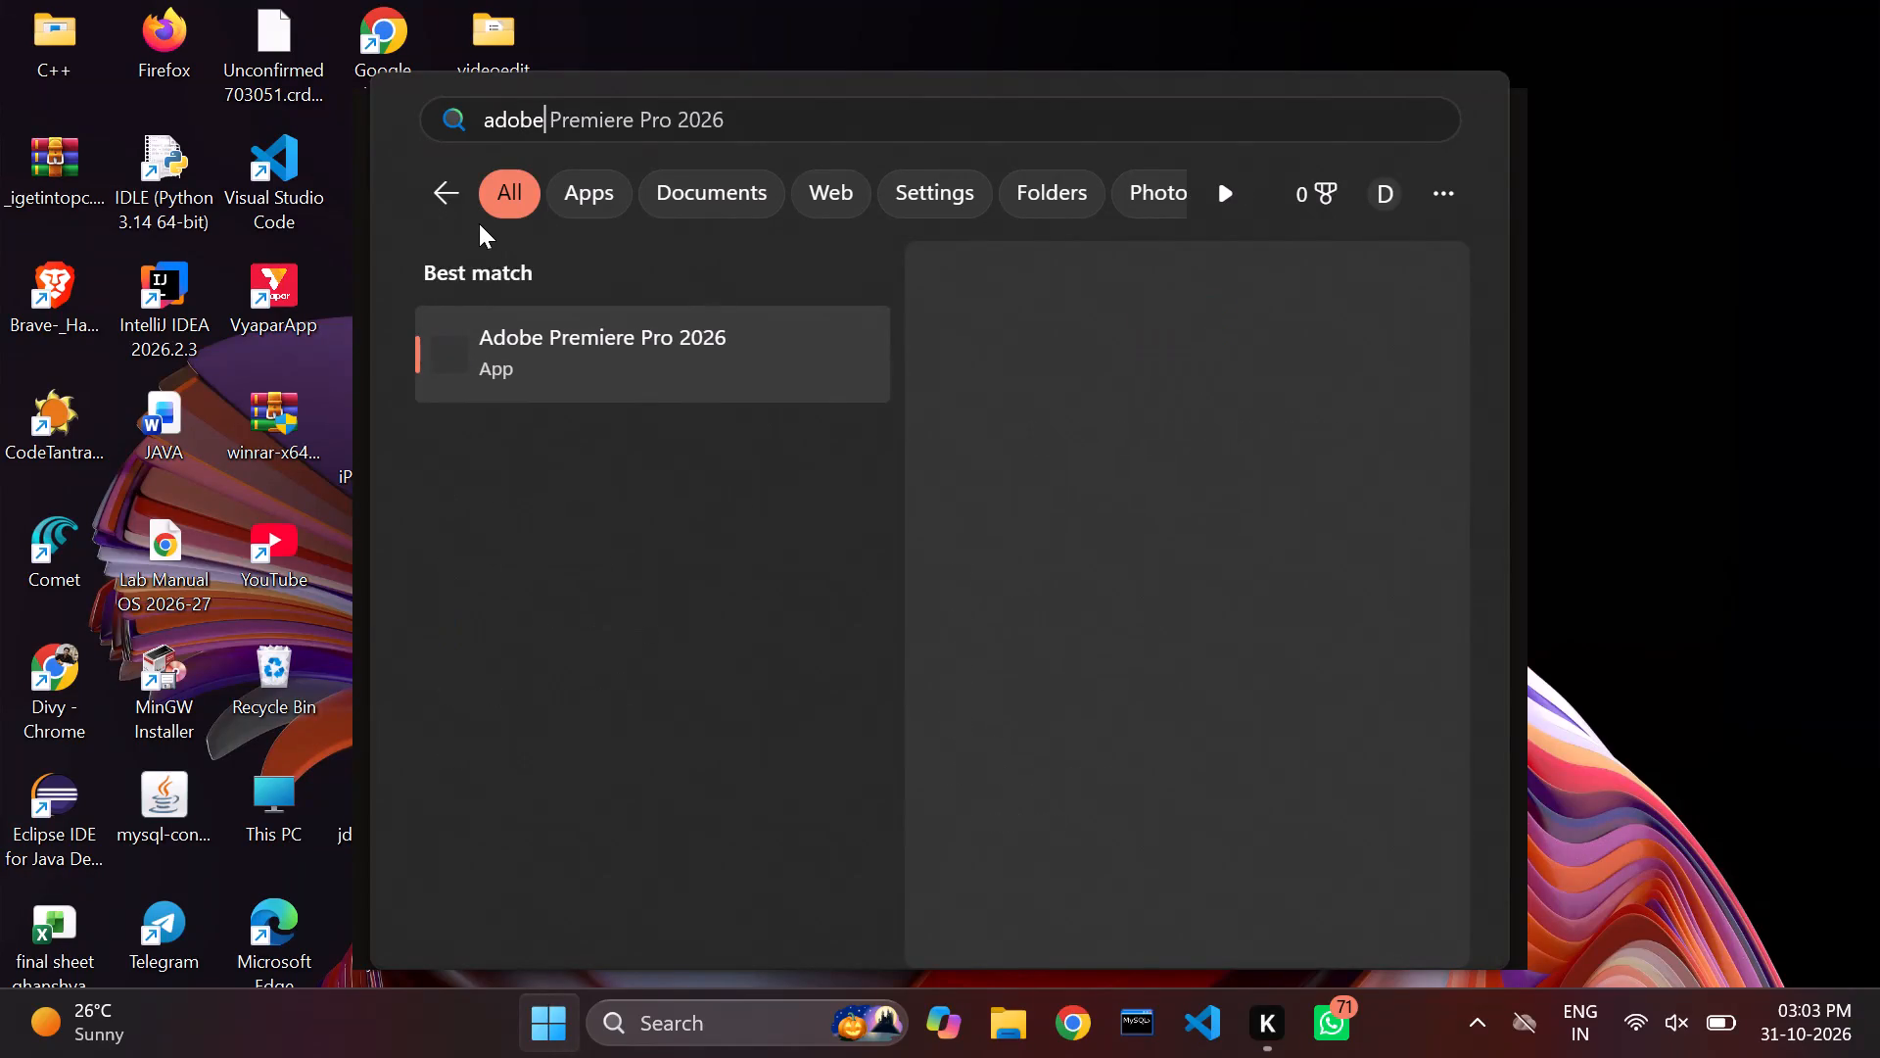
click(526, 347)
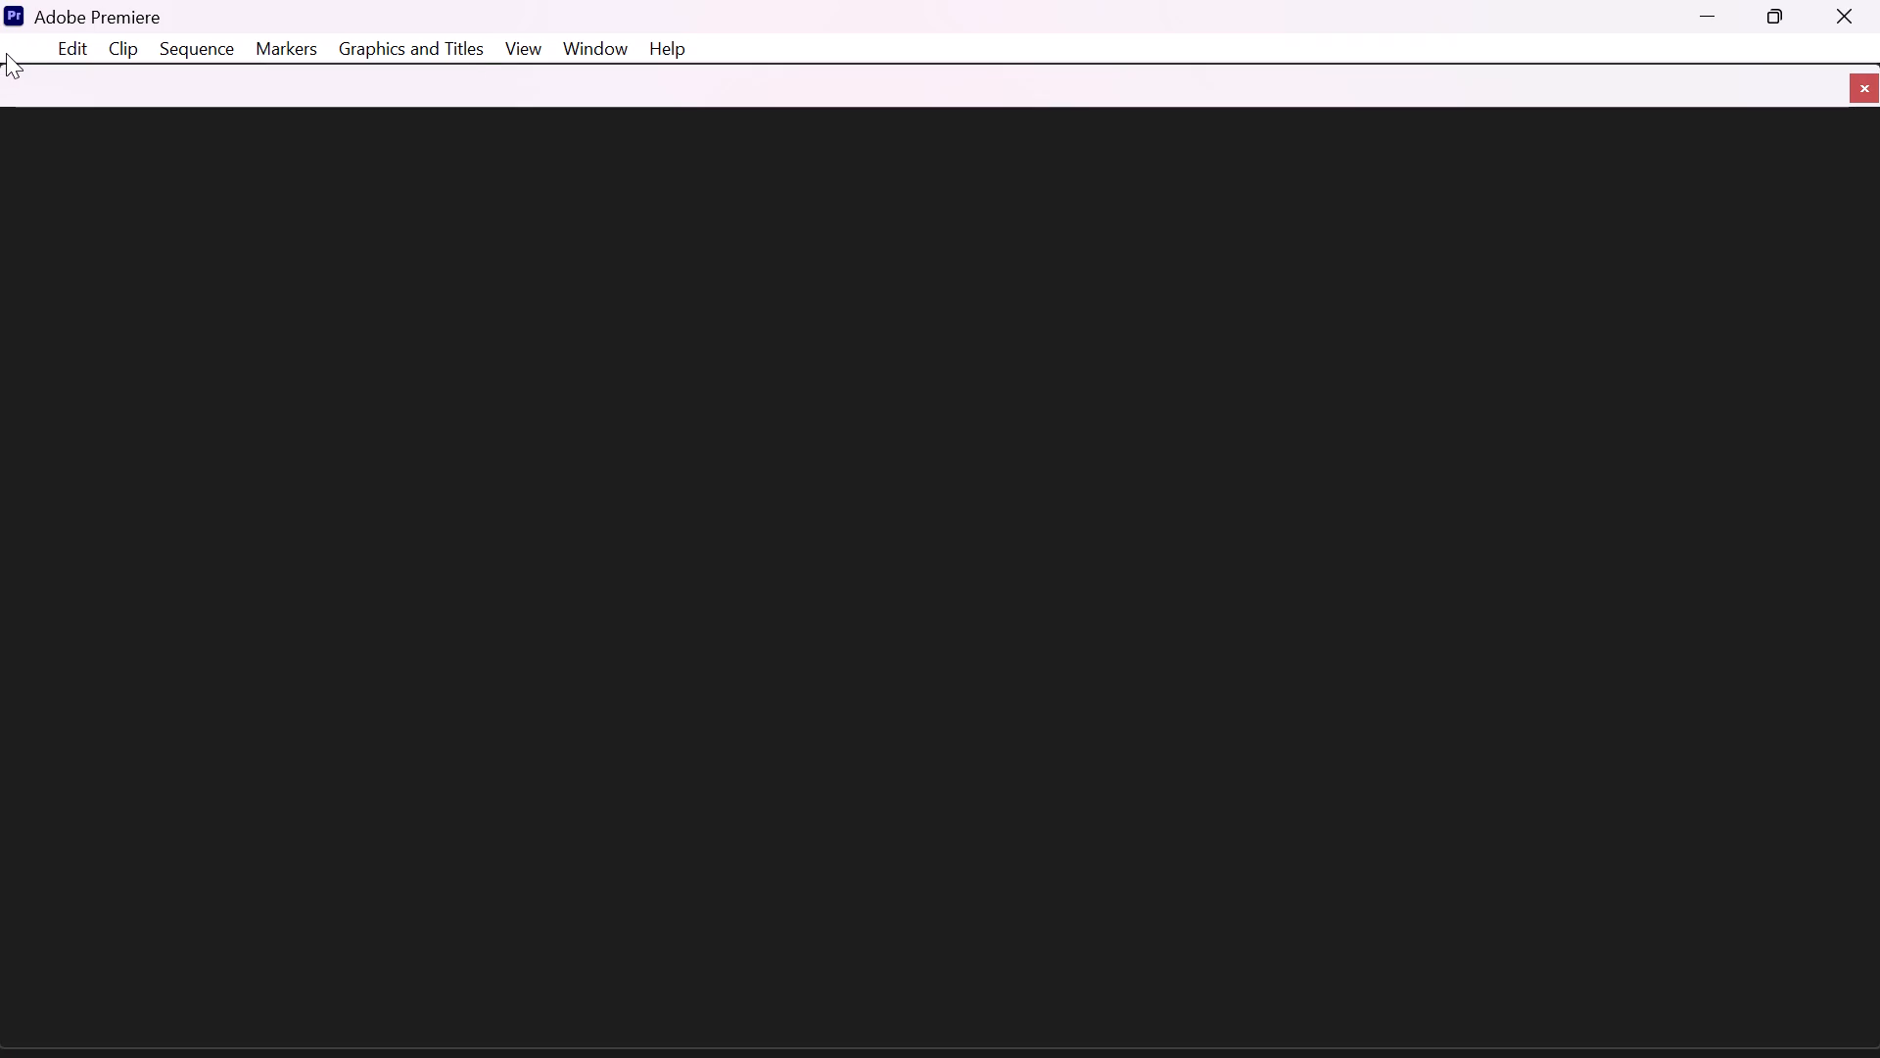
Open the recent project lecture_2.
click(6, 53)
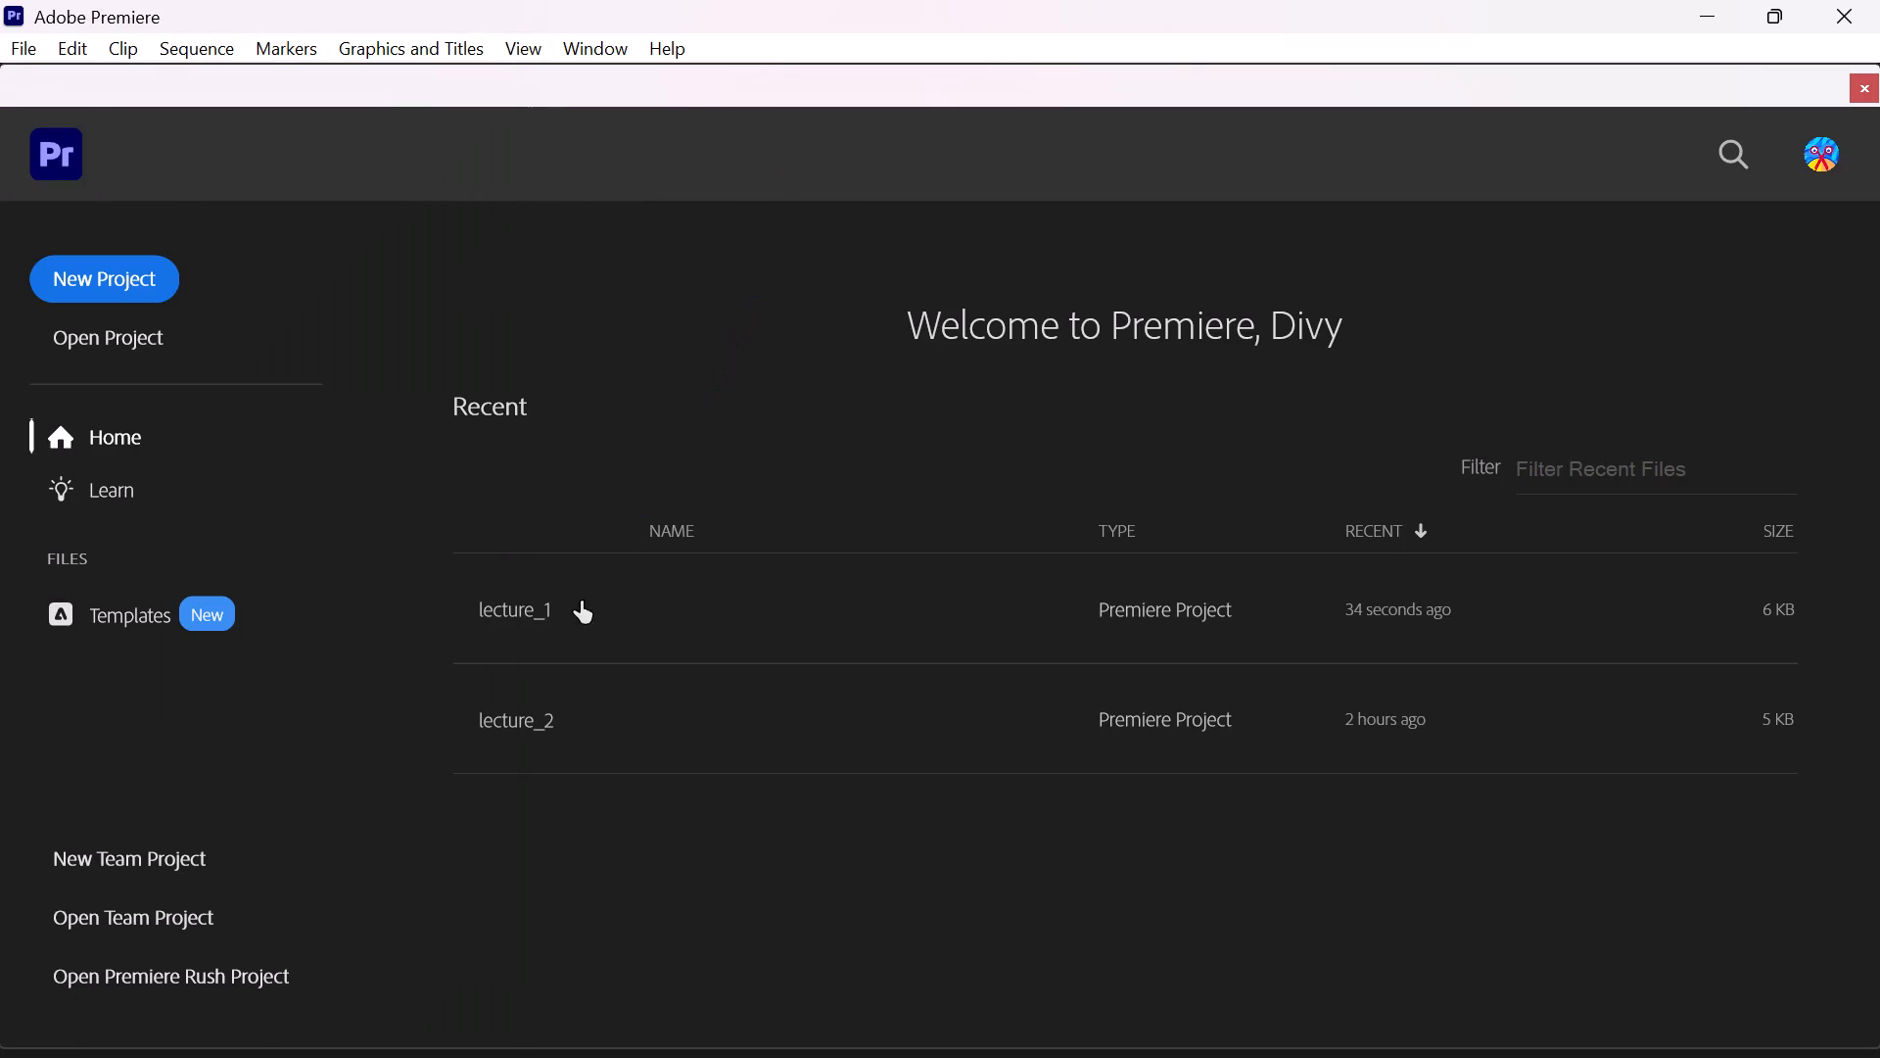
click(609, 746)
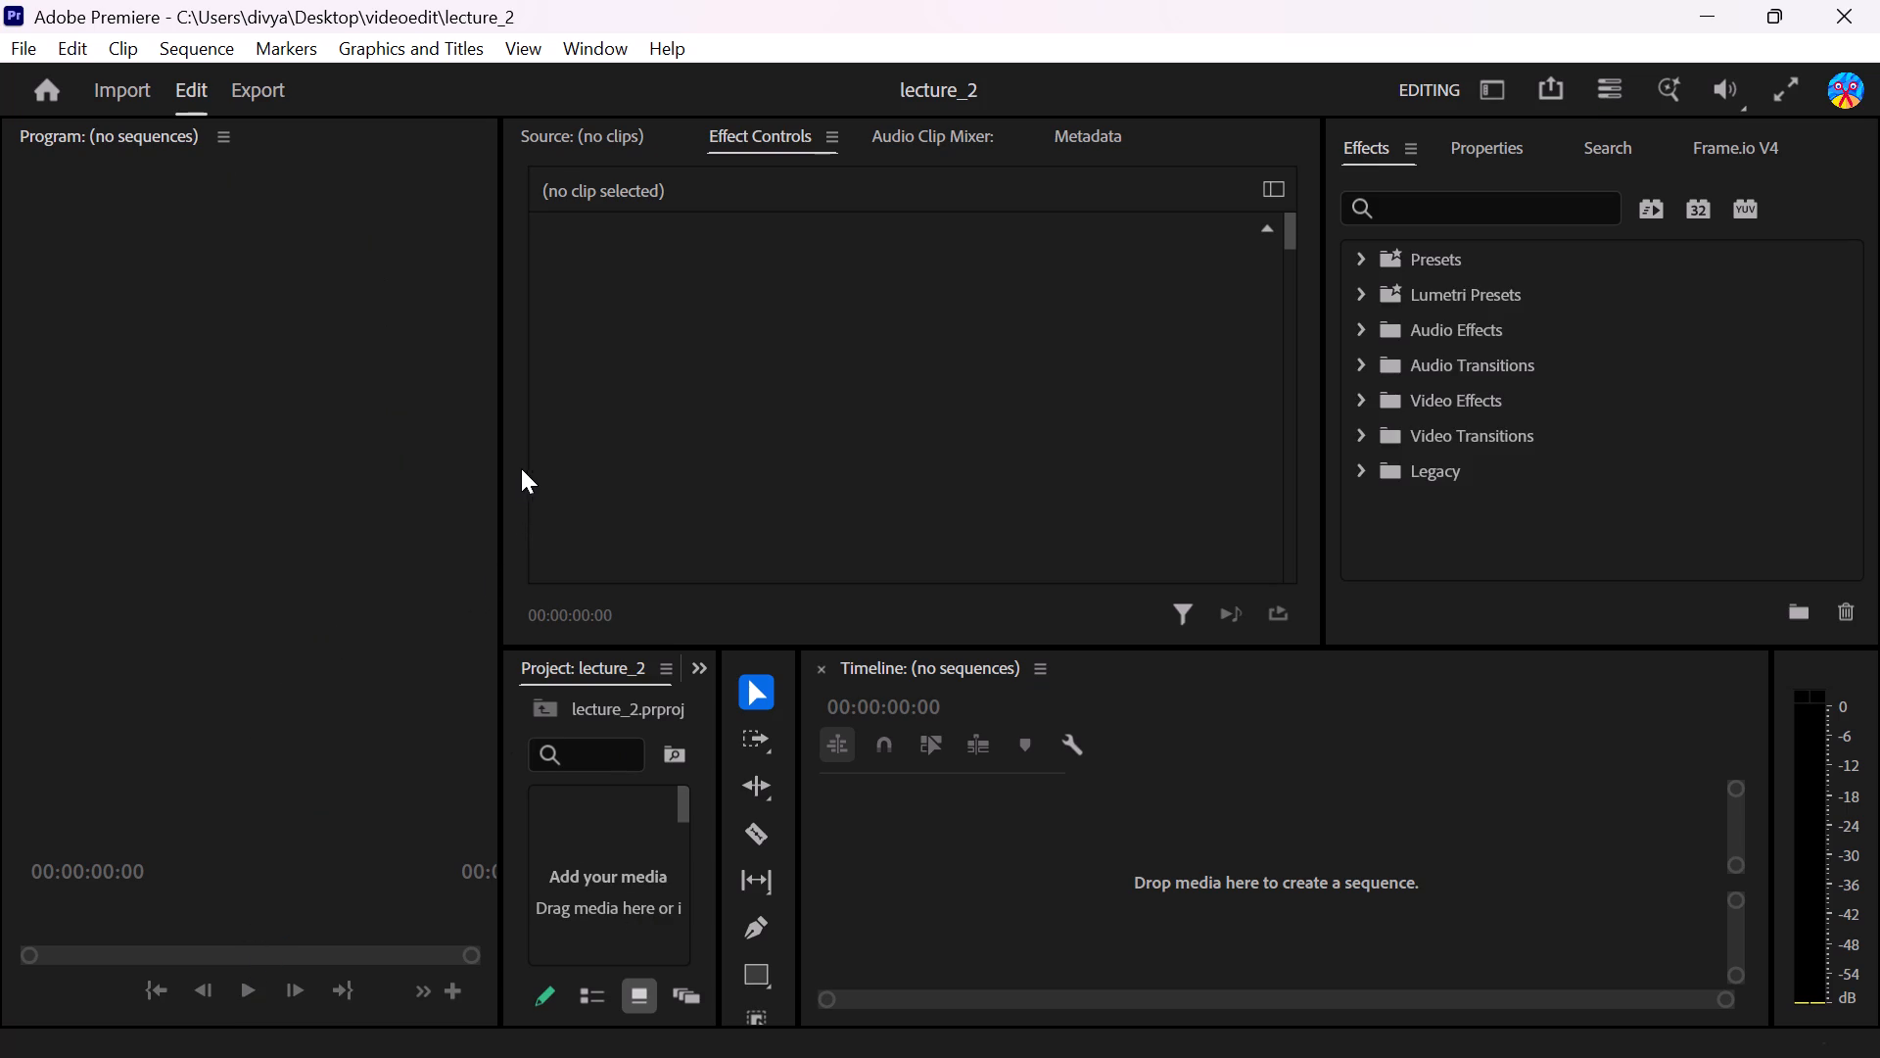
Reset the Editing workspace of the lecture_2 project to its saved layout.
click(607, 51)
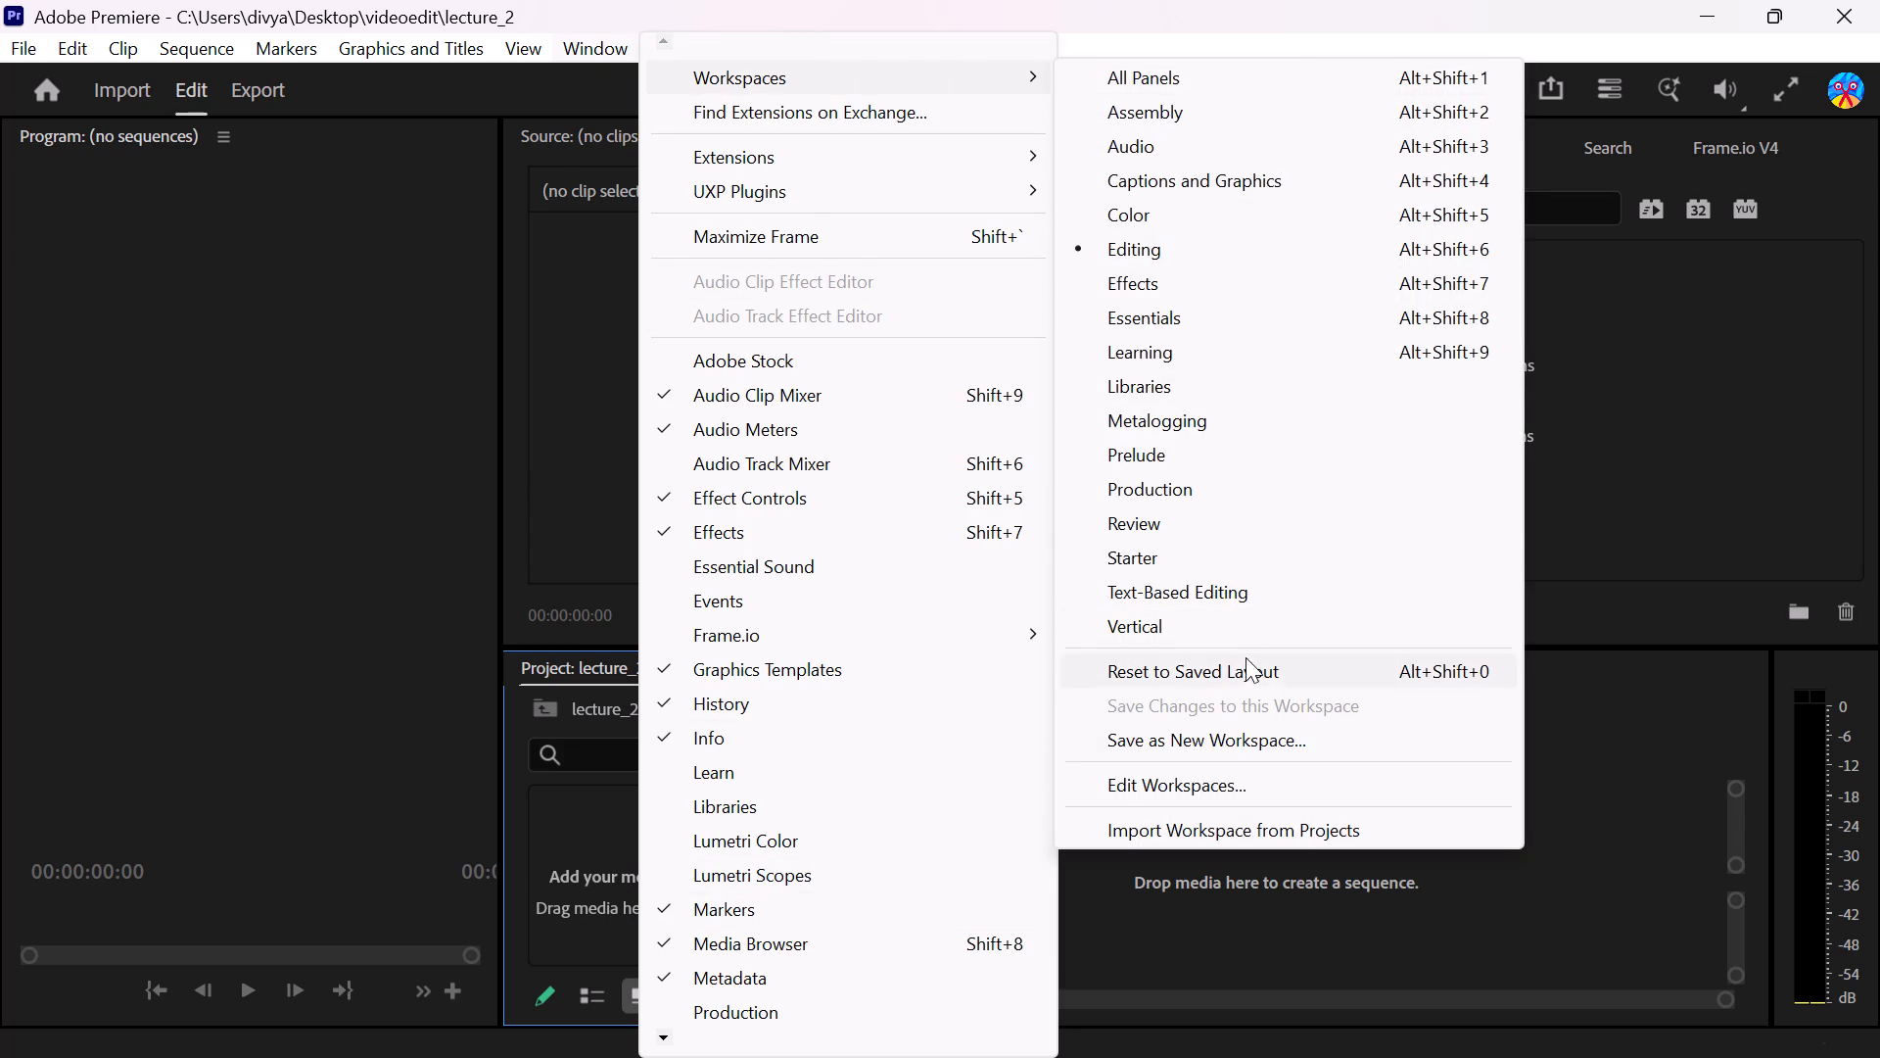
click(1248, 663)
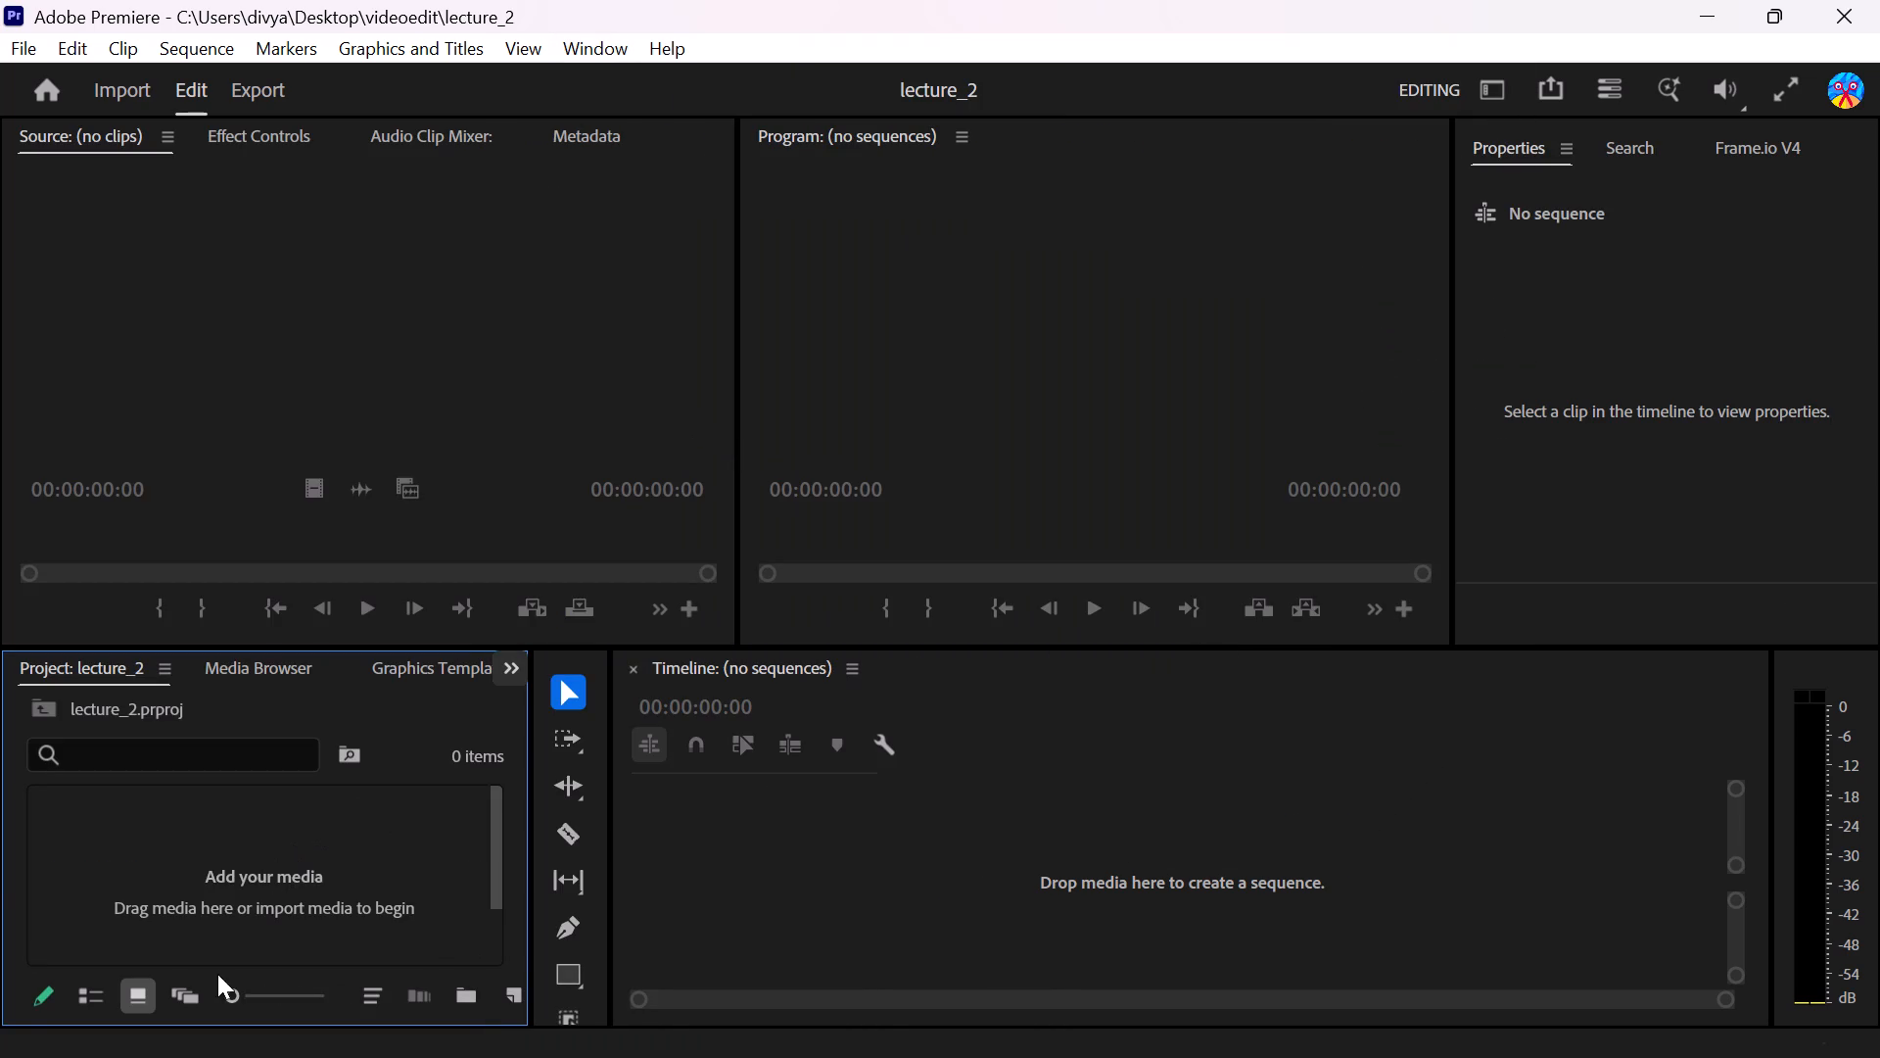
Start a new color matte with a width of 1920 and a height of 1080.
click(509, 985)
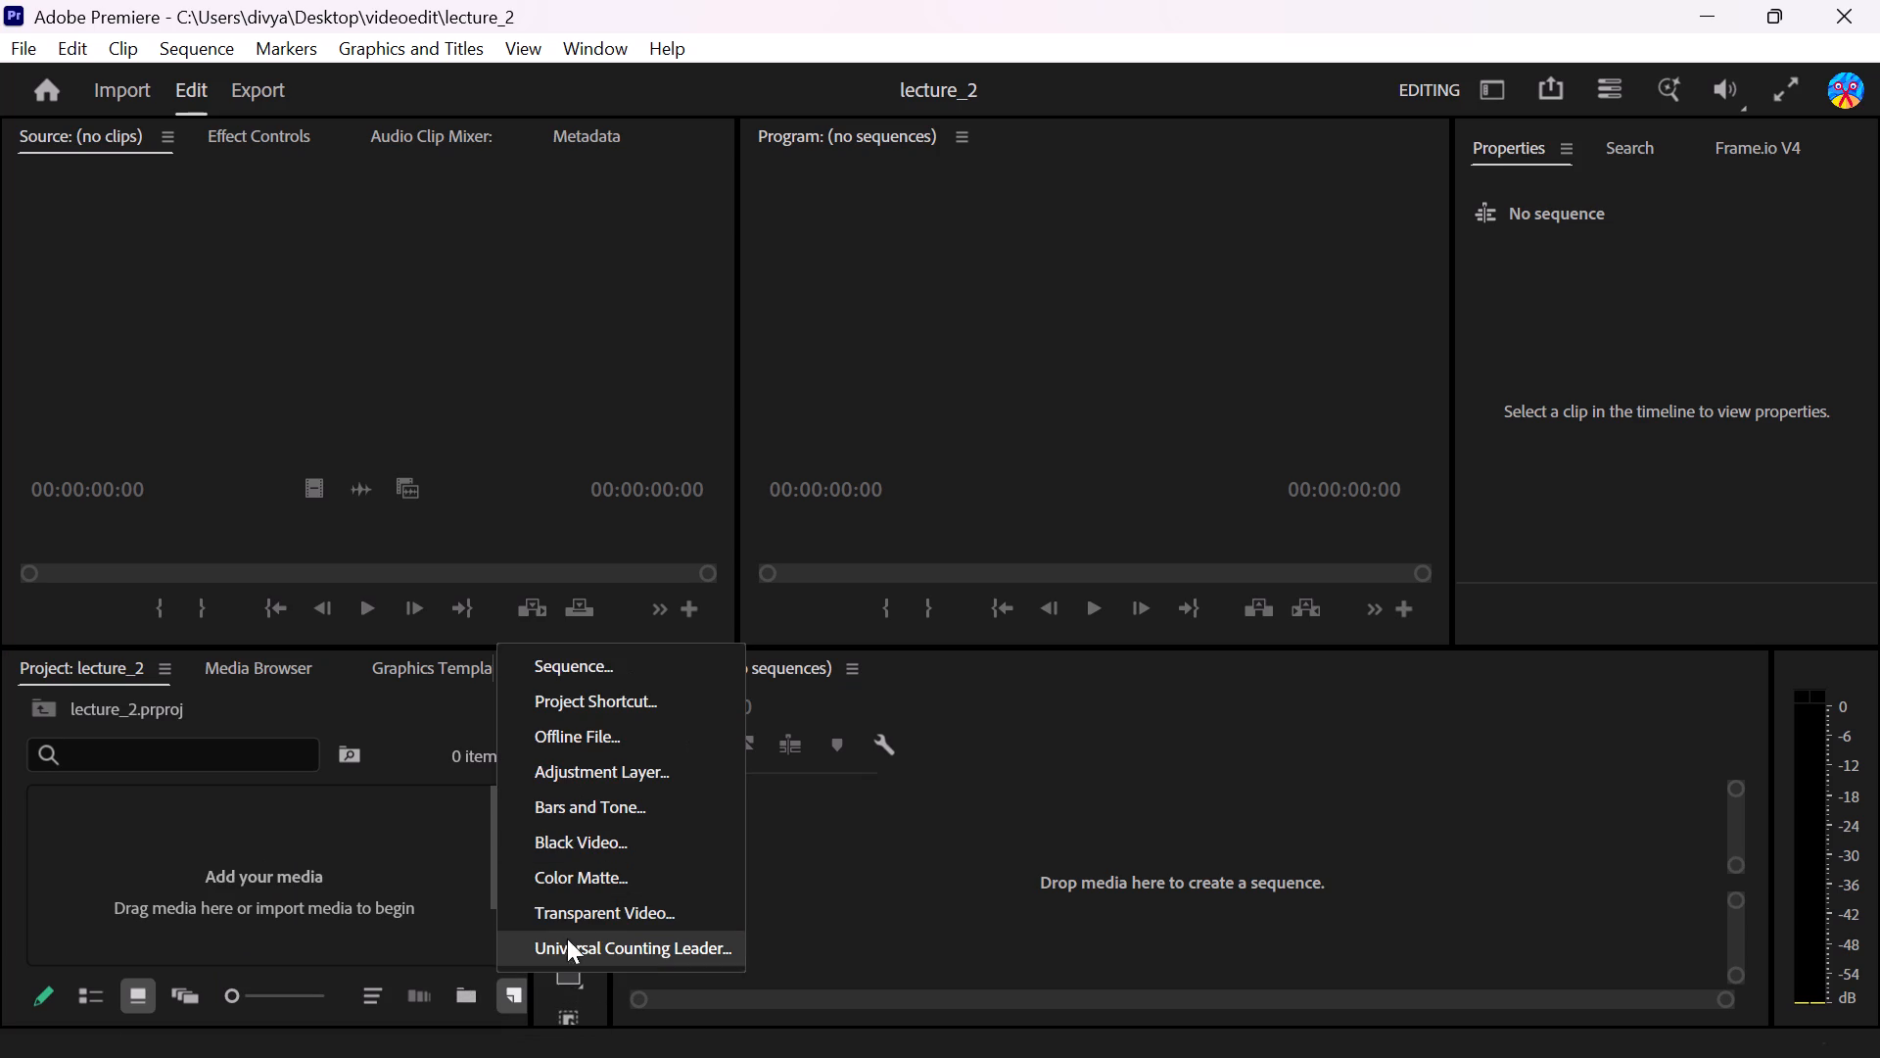
click(595, 874)
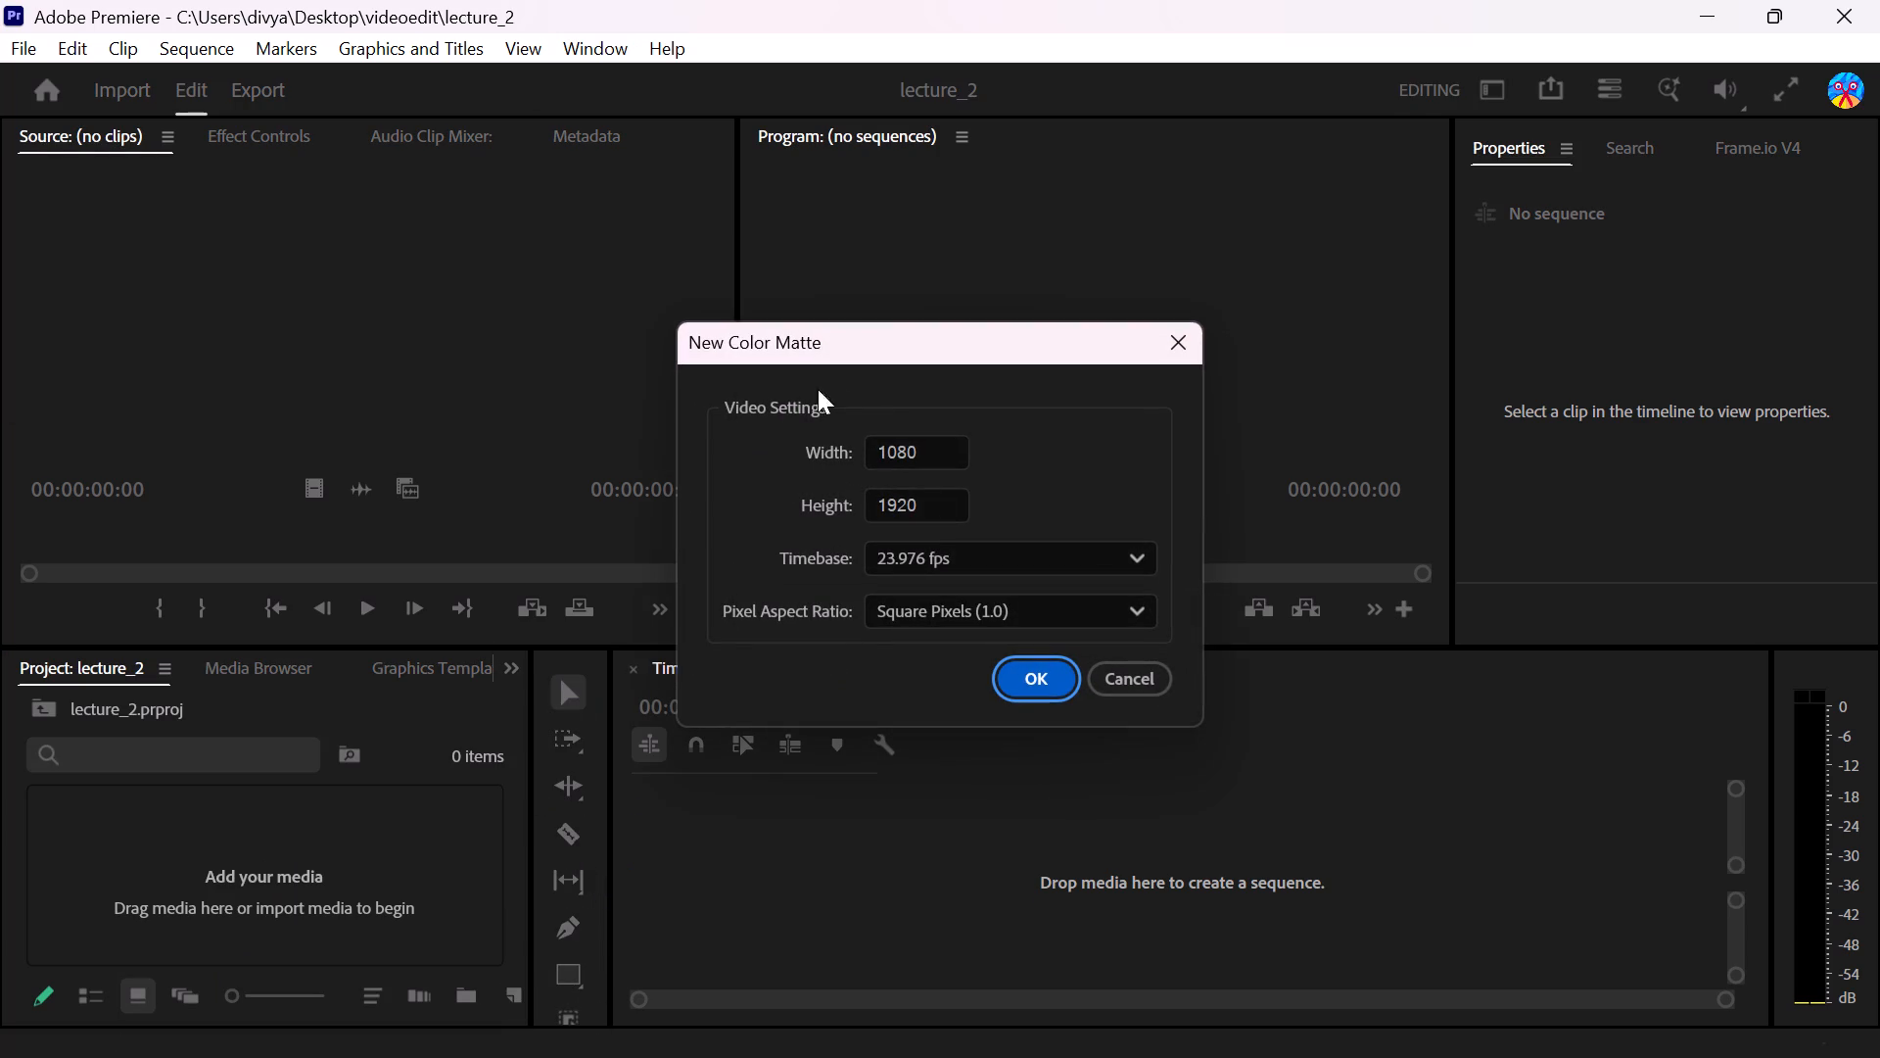
click(932, 458)
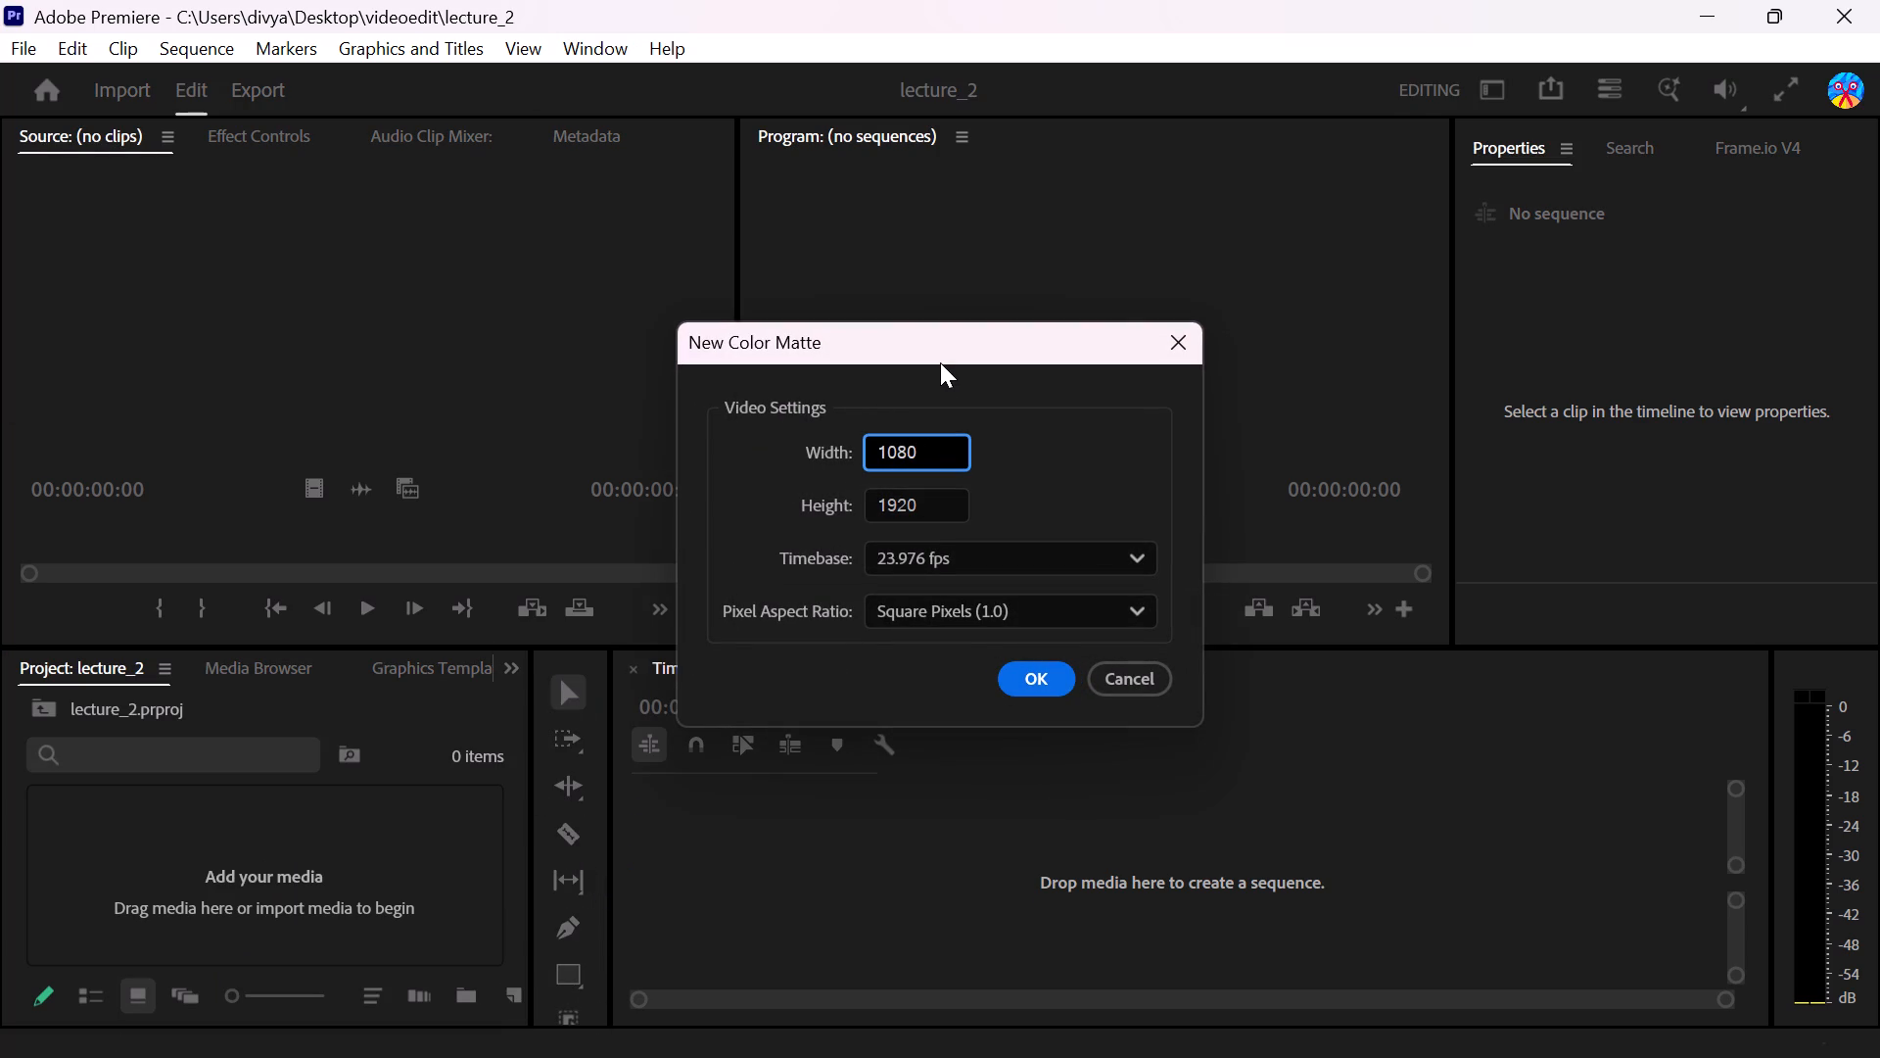
key(BackSpace)
key(BackSpace)
key(BackSpace)
text(920)
click(908, 509)
key(BackSpace)
key(BackSpace)
key(Right)
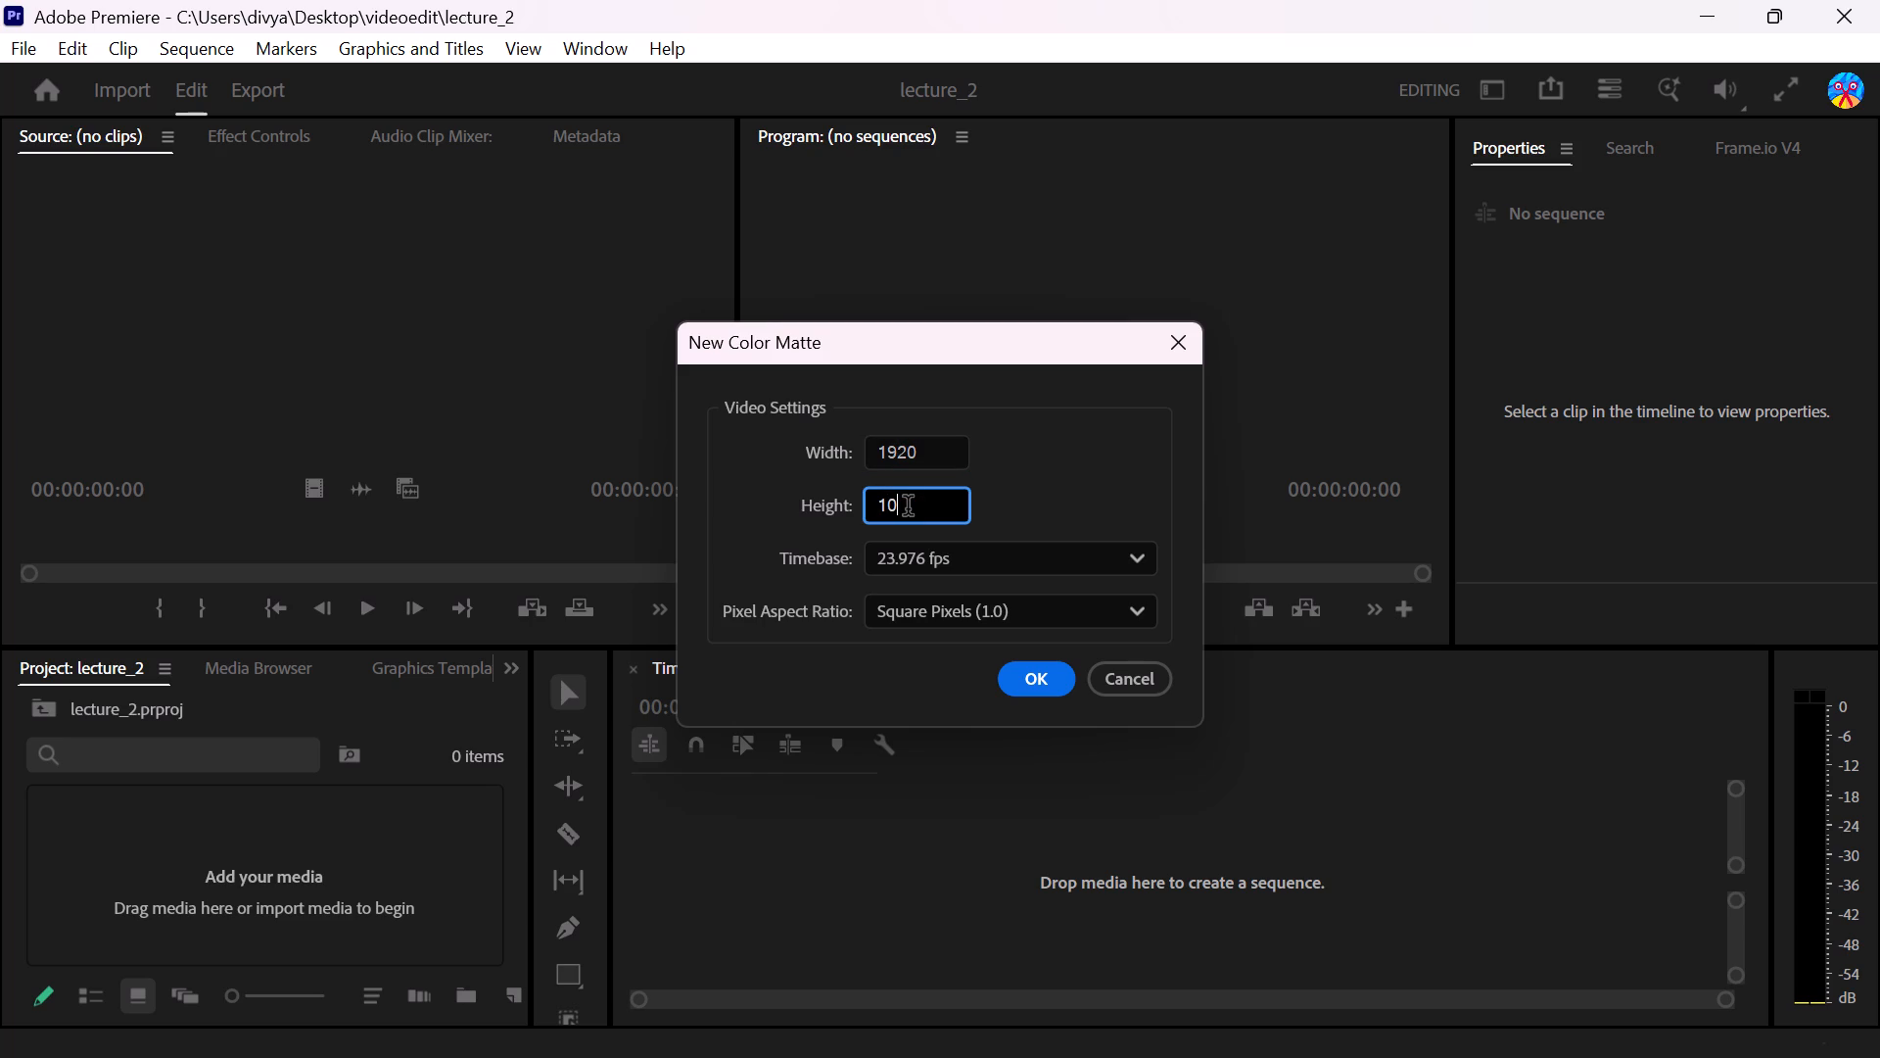
text(80)
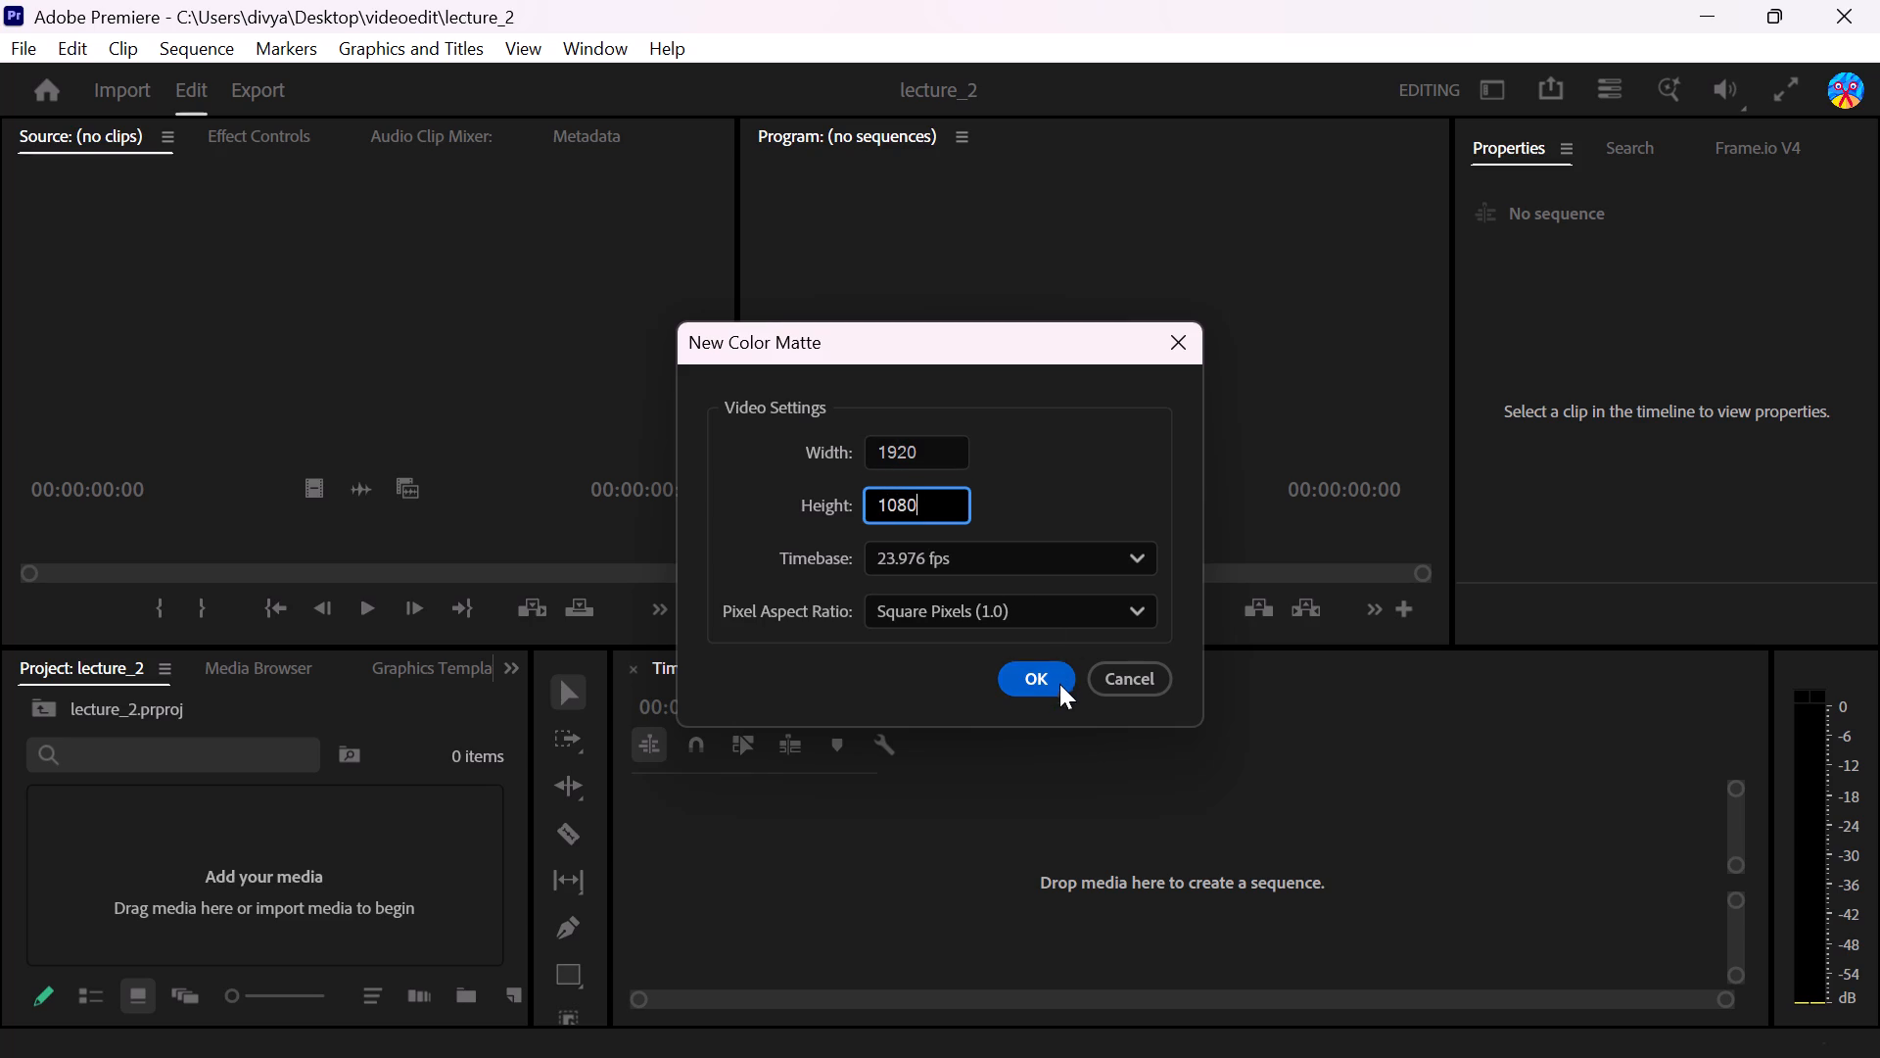
click(1050, 687)
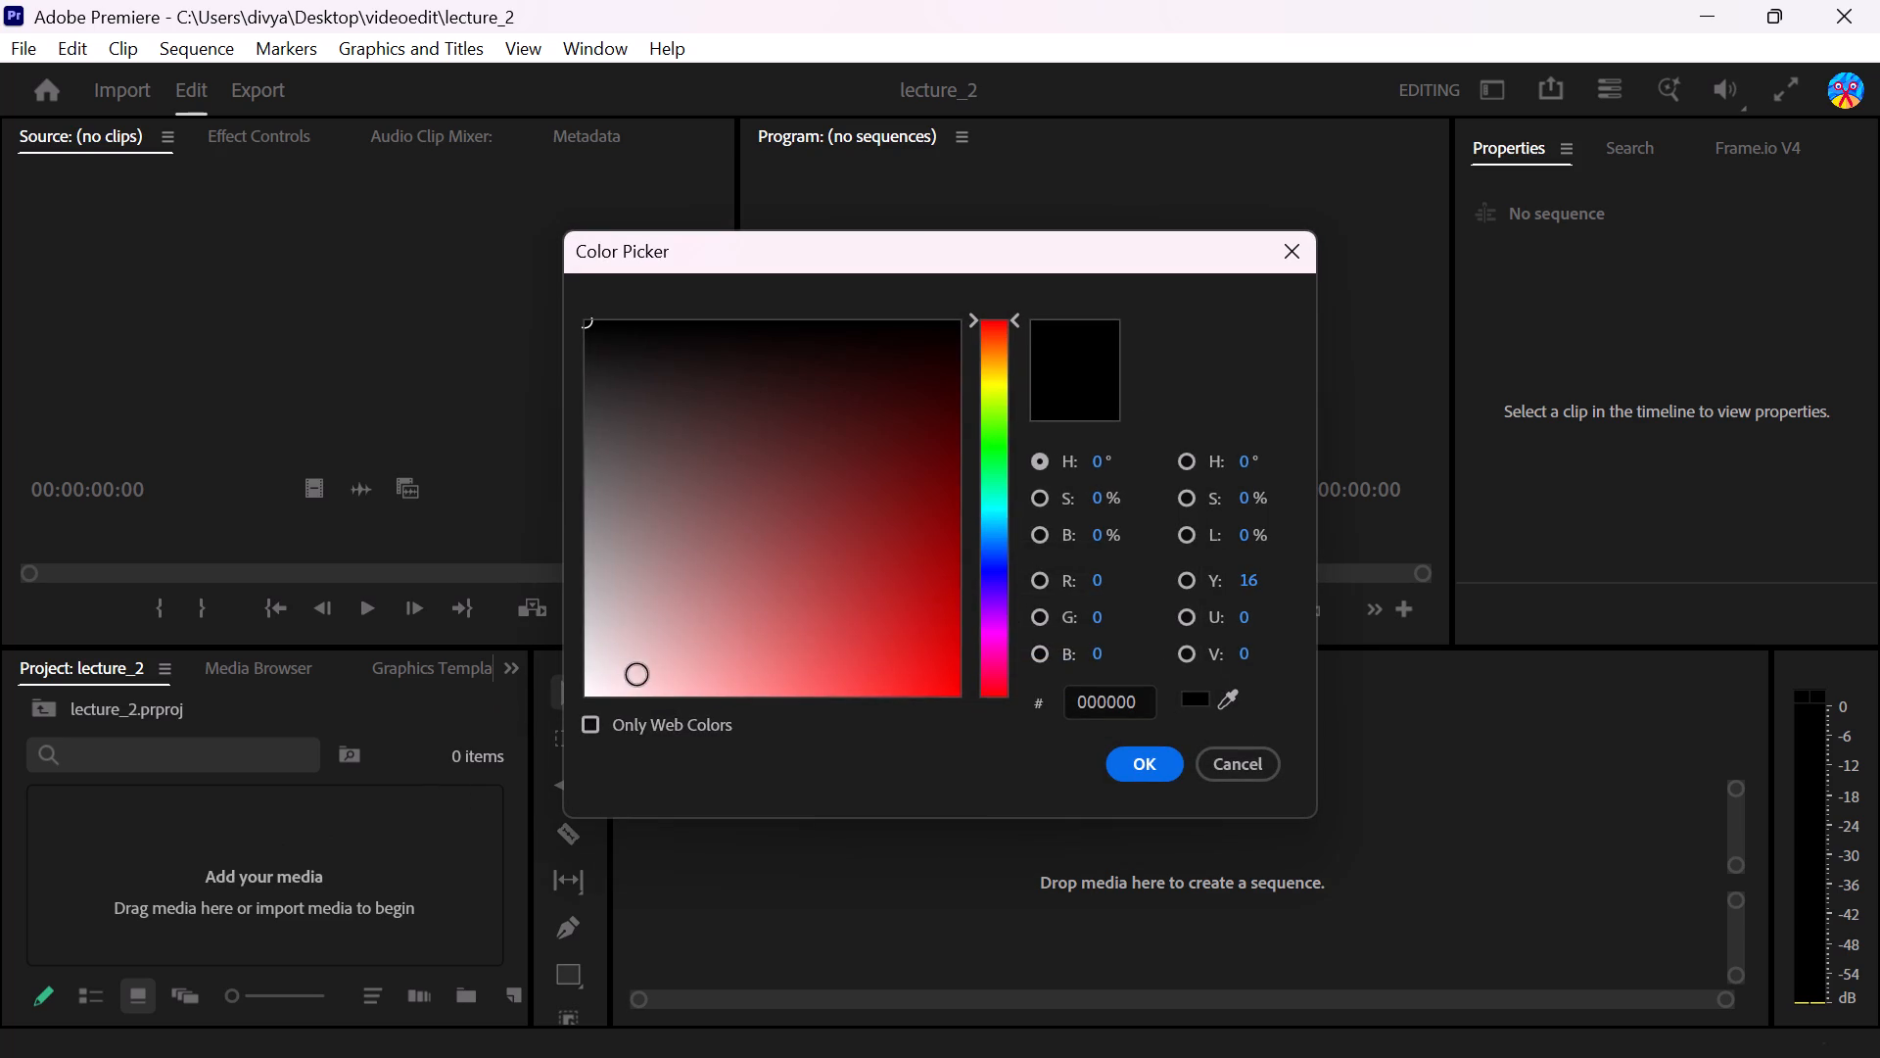
Pick a very pale pinkish white for the matte and keep the name Color Matte.
click(600, 686)
click(1115, 763)
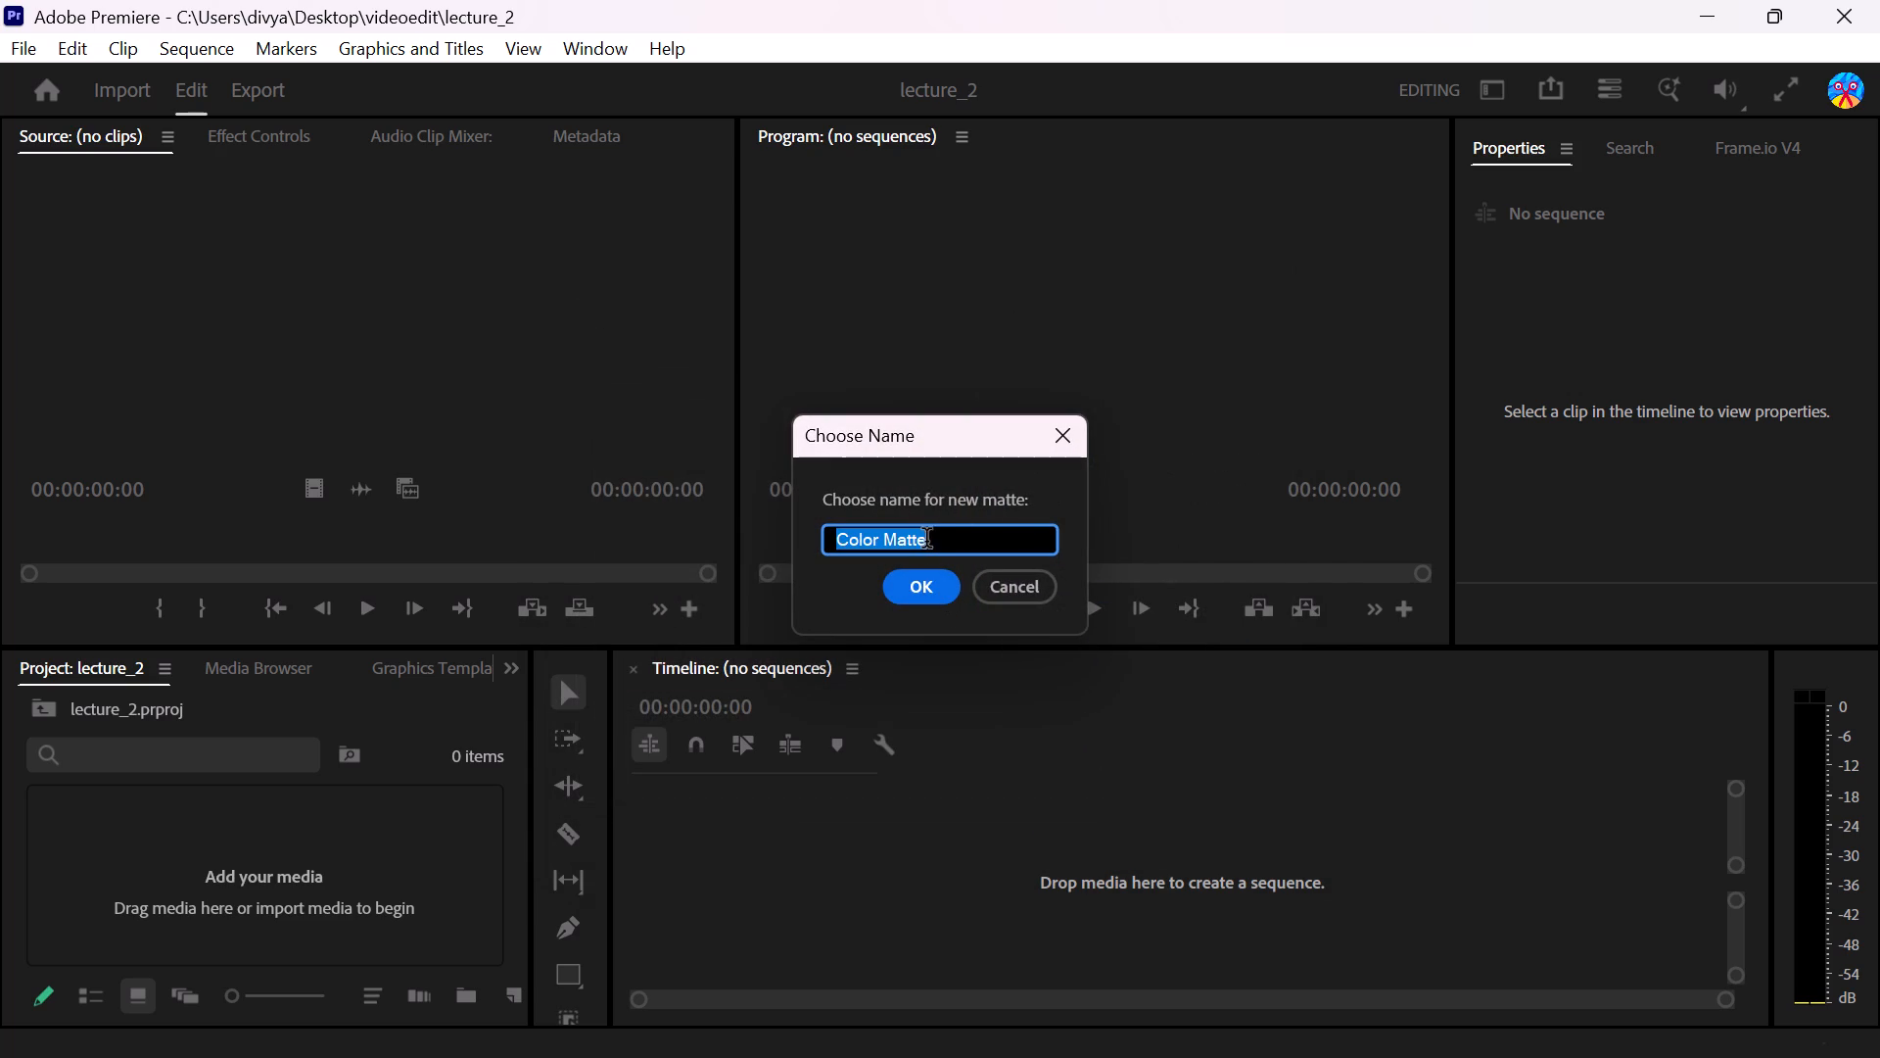
click(932, 594)
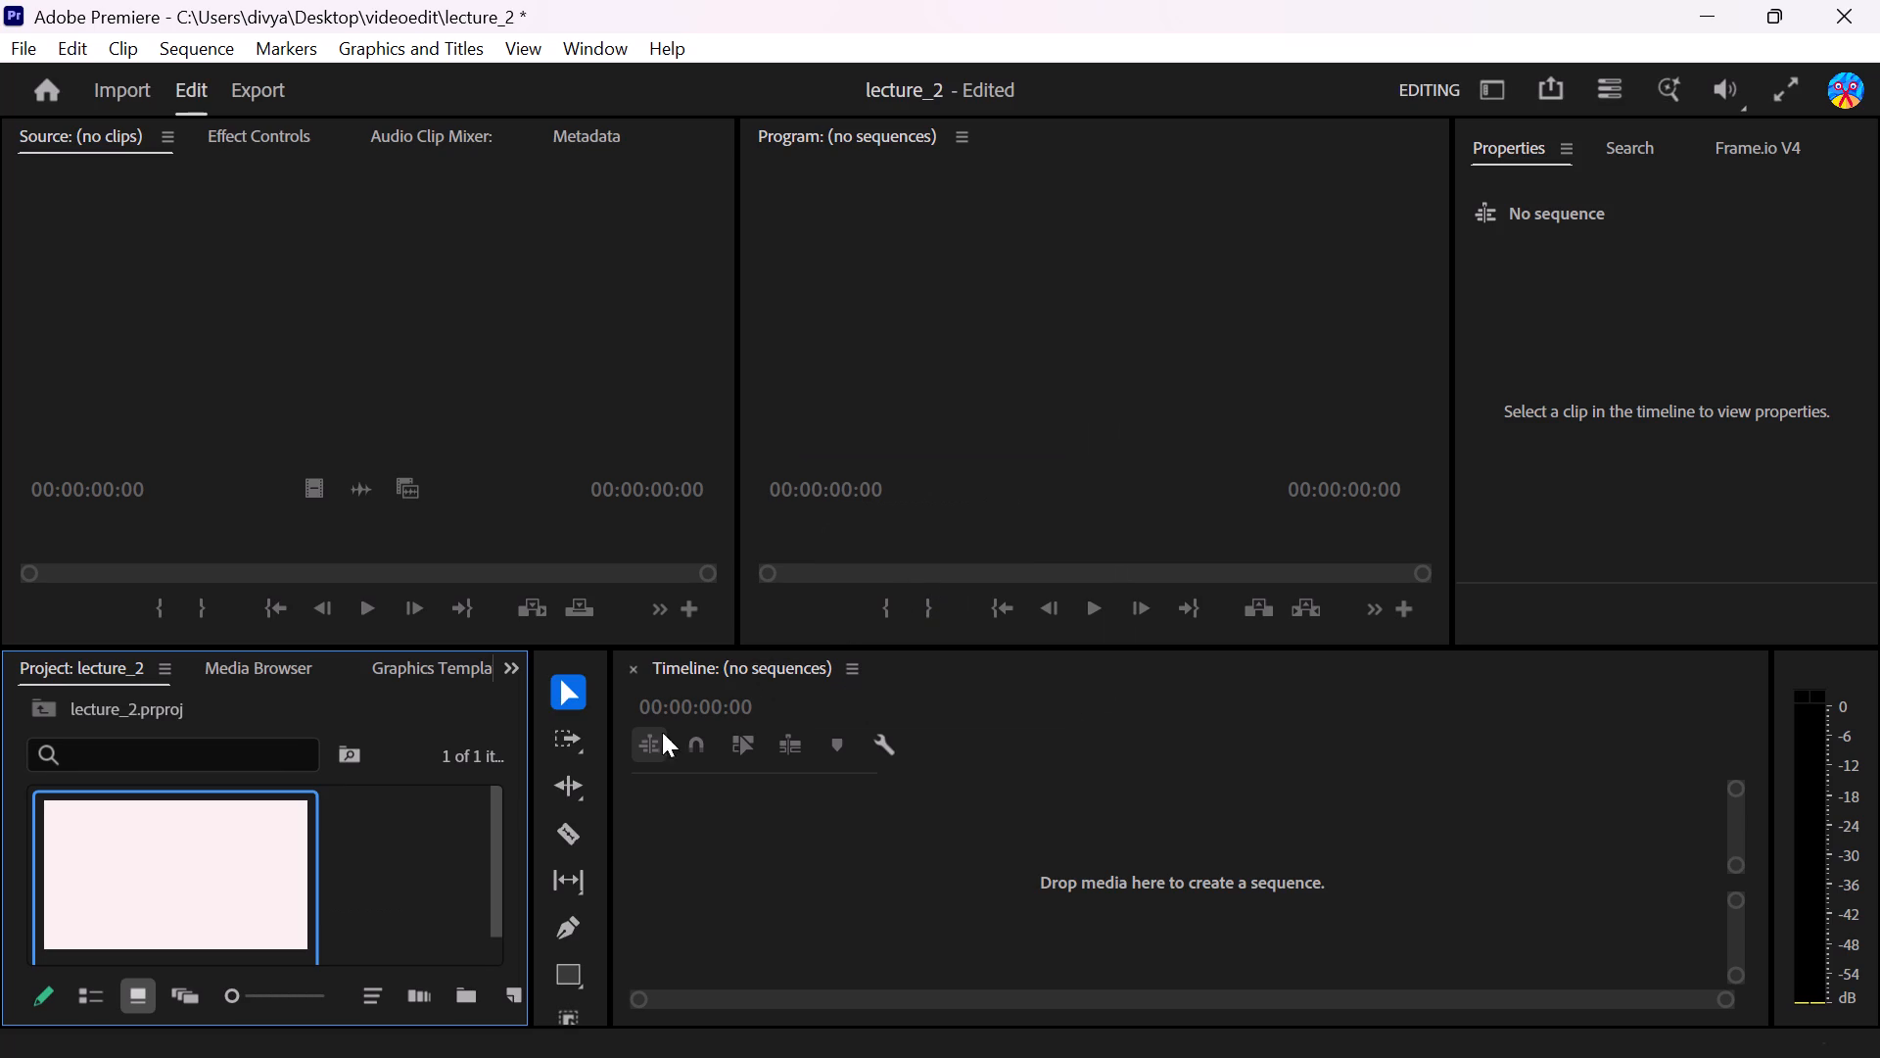
Place the Color Matte in the empty timeline to create a sequence from it.
scroll(245, 859, down, 1)
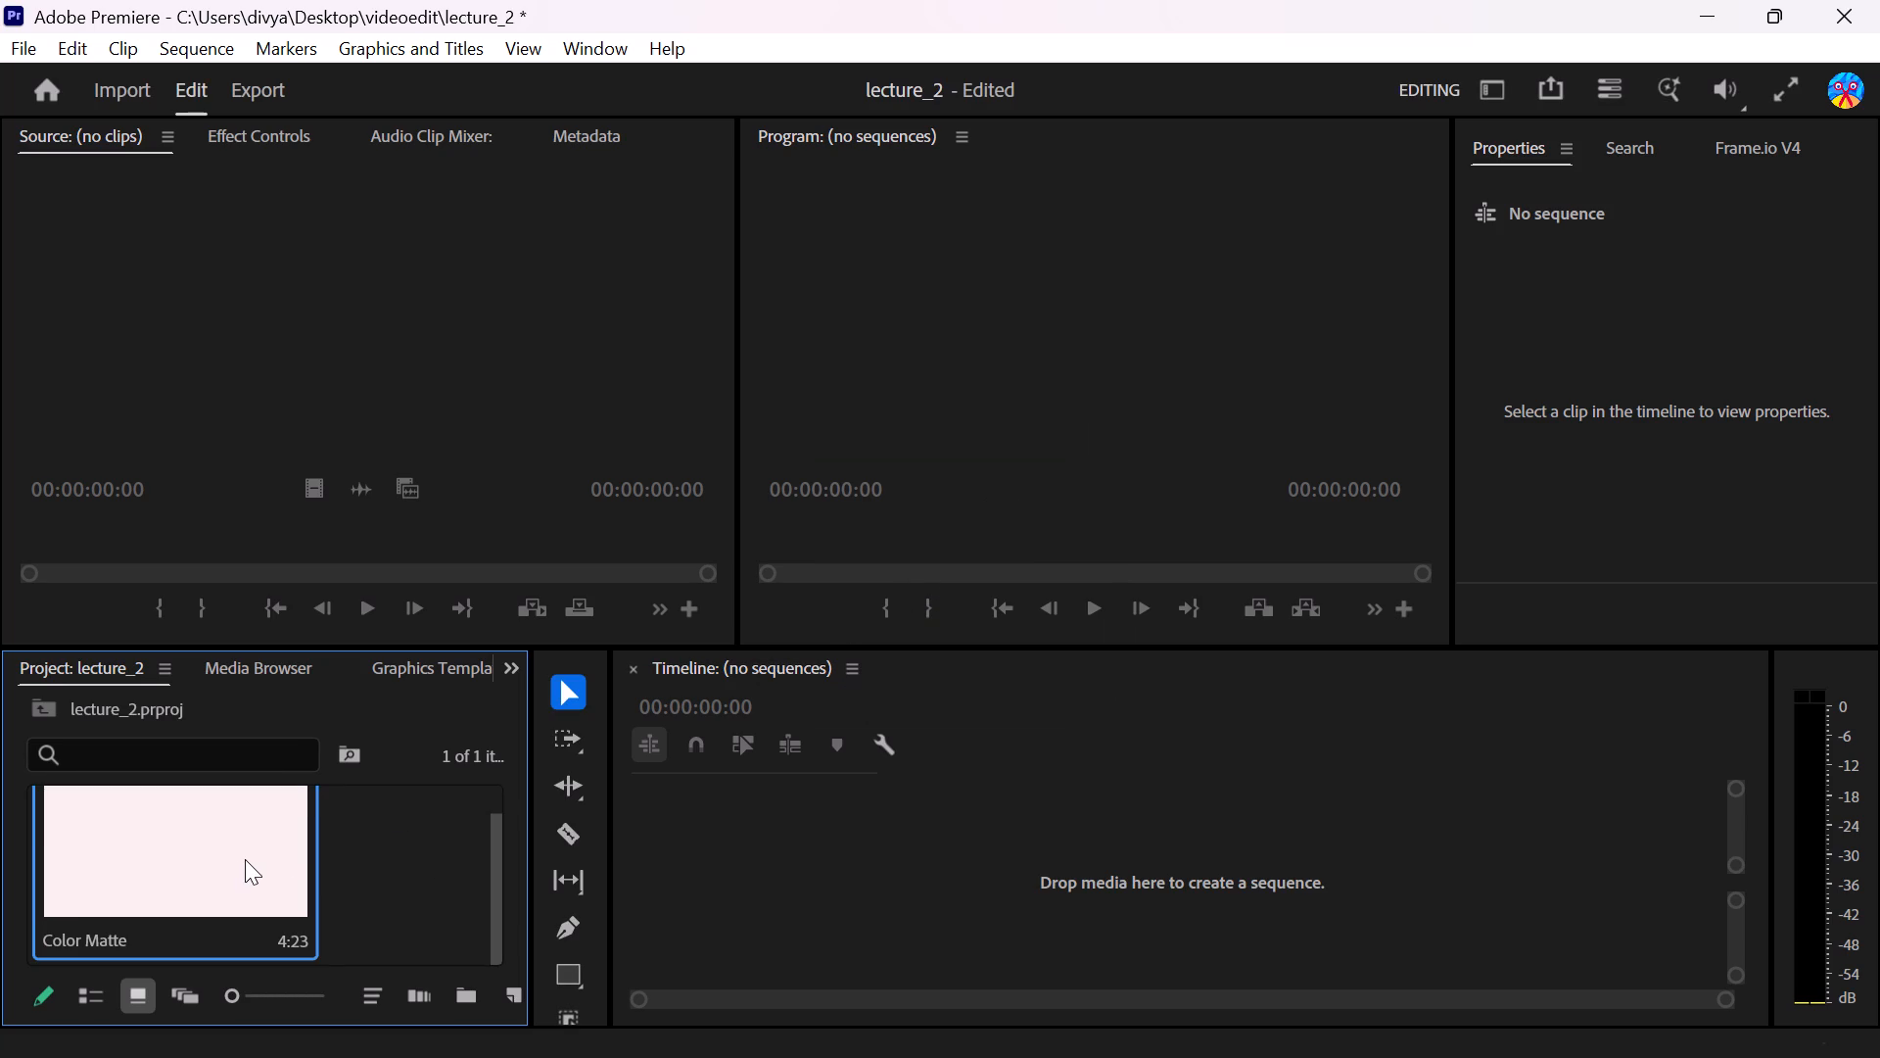
scroll(245, 859, up, 3)
drag(224, 875, 578, 857)
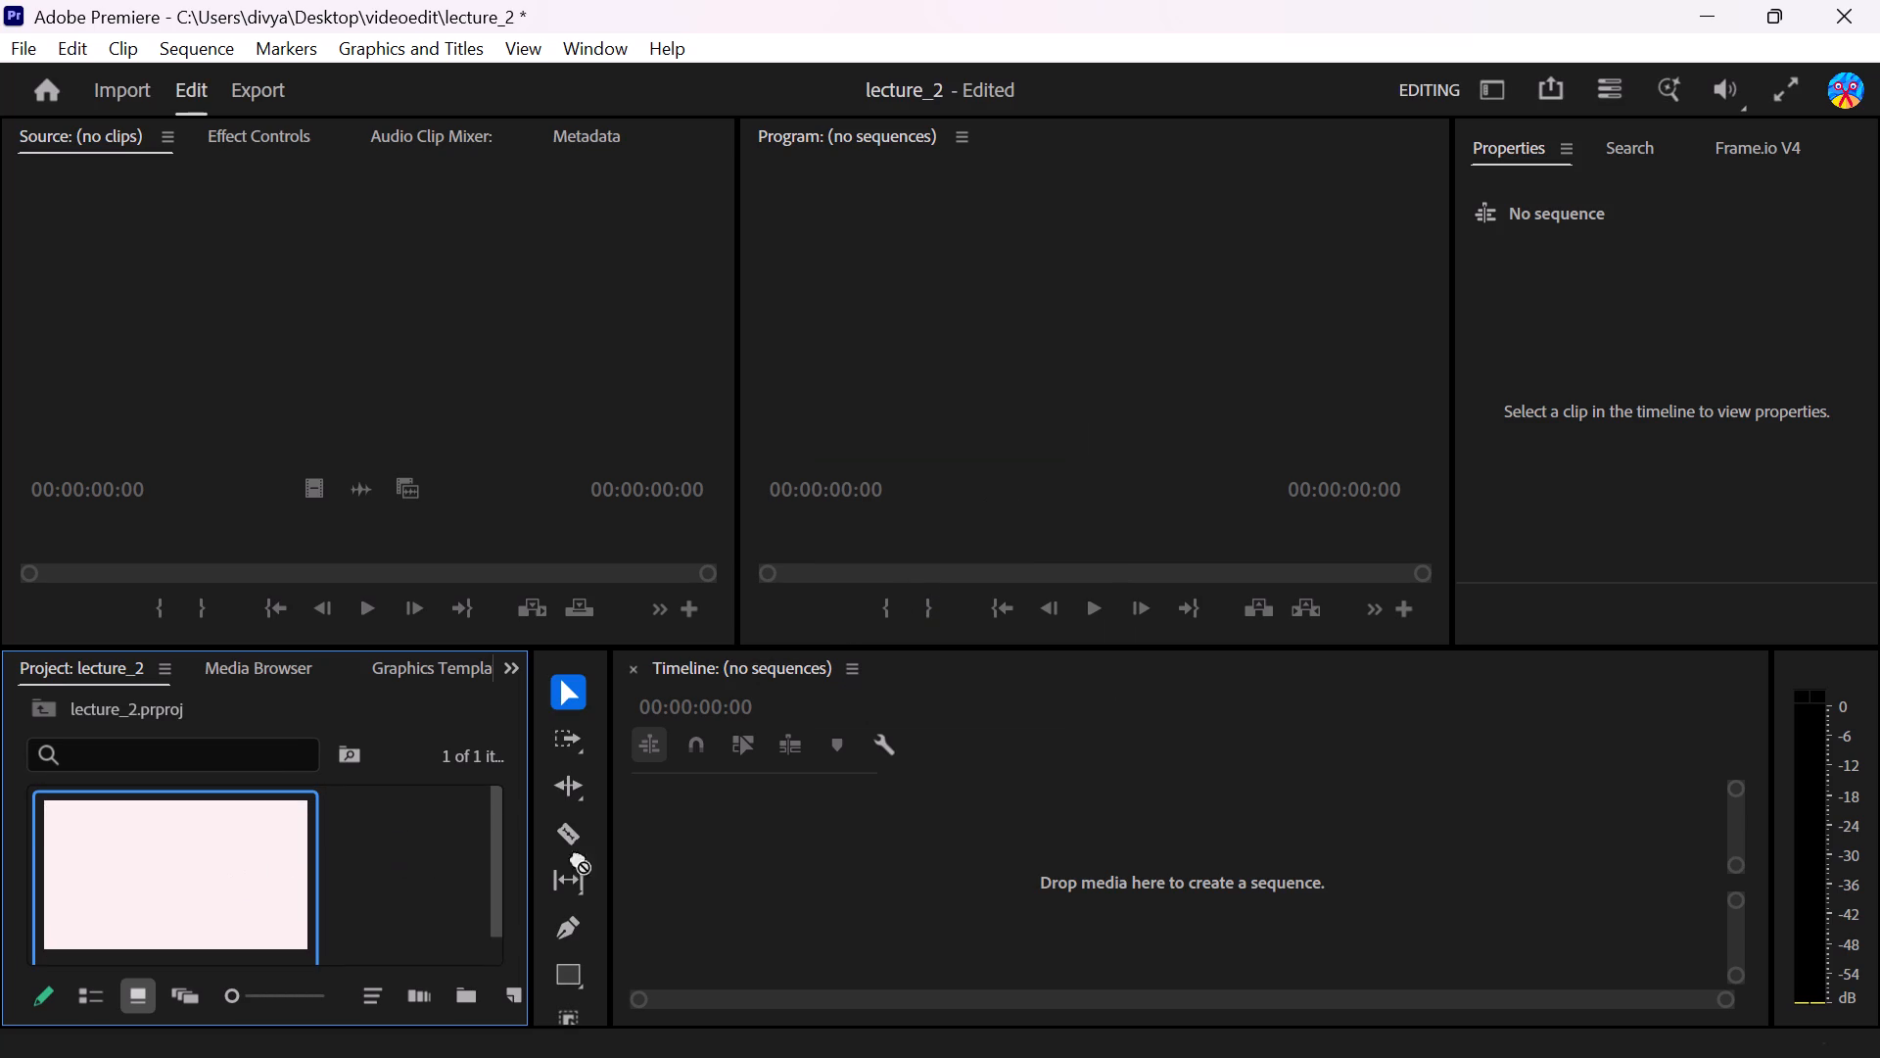
drag(578, 857, 715, 846)
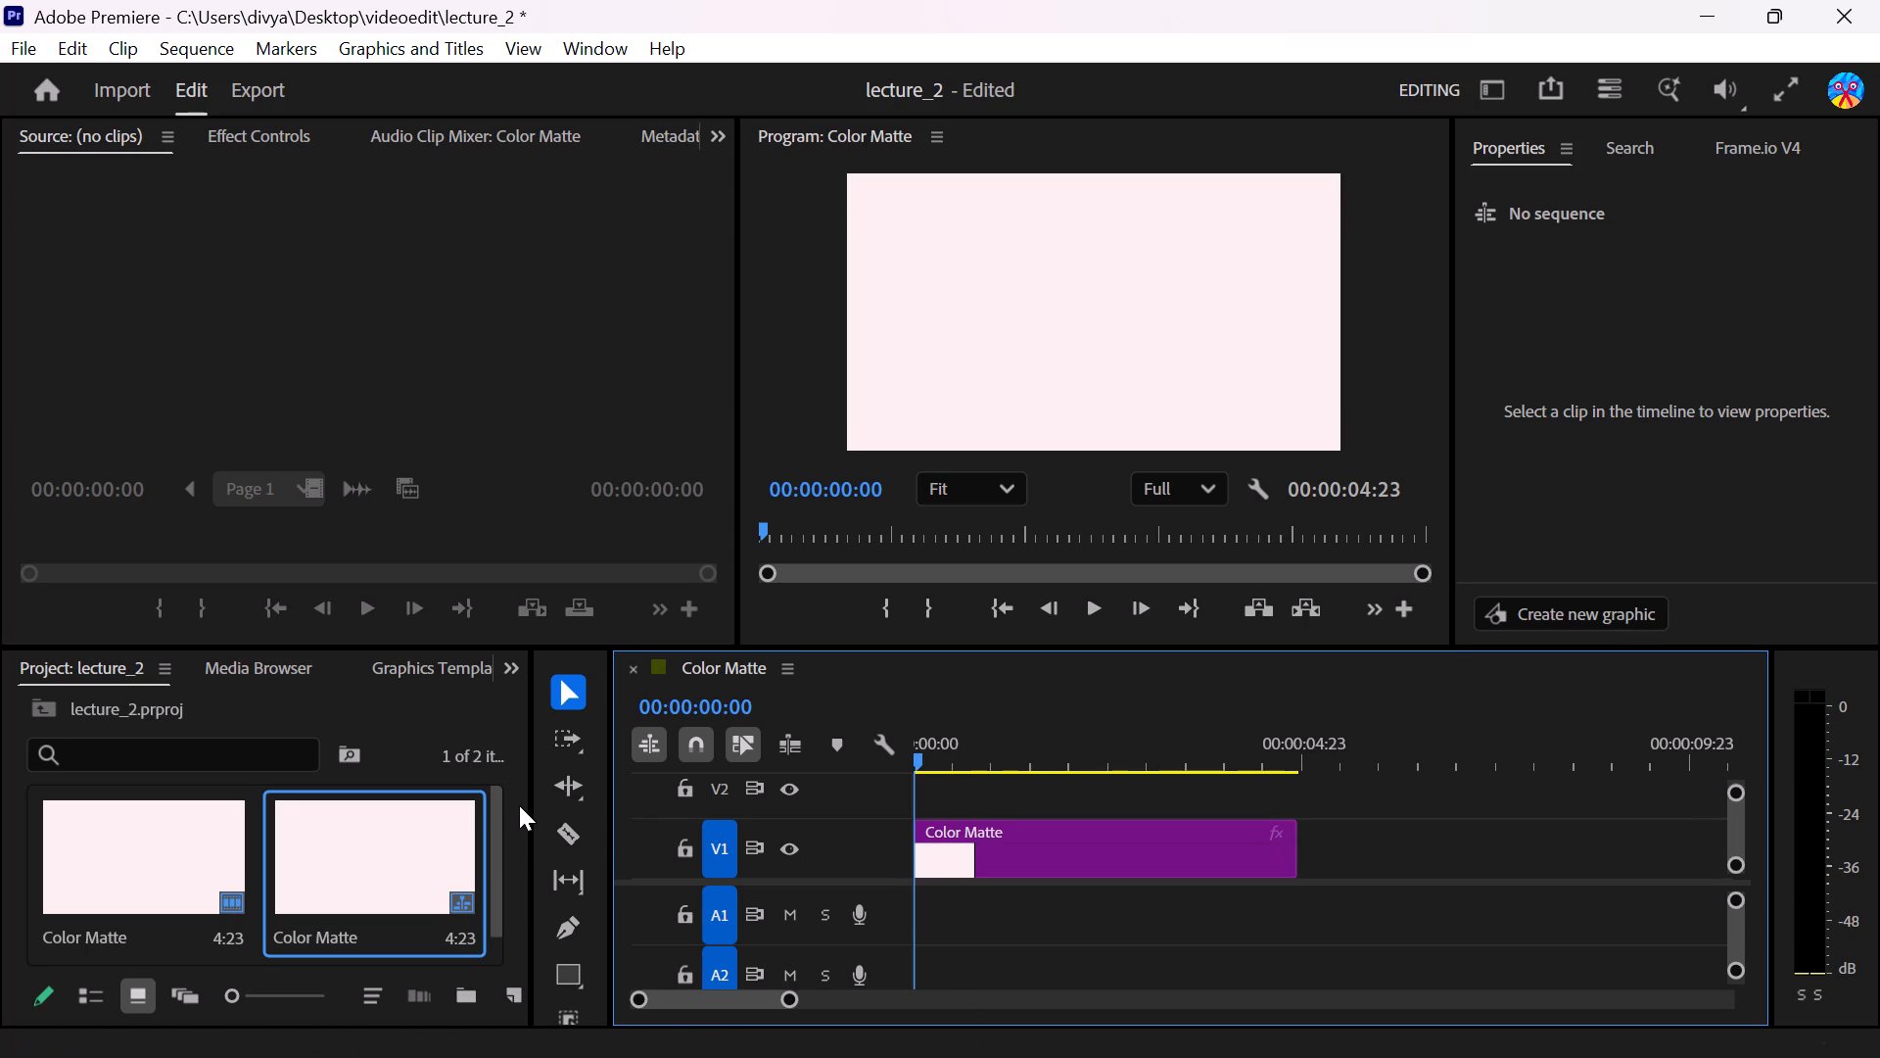
Import the Gemini_Generated_Image_sm8yjxsm8yjxsm8y car image from the Downloads folder into the project.
key(i)
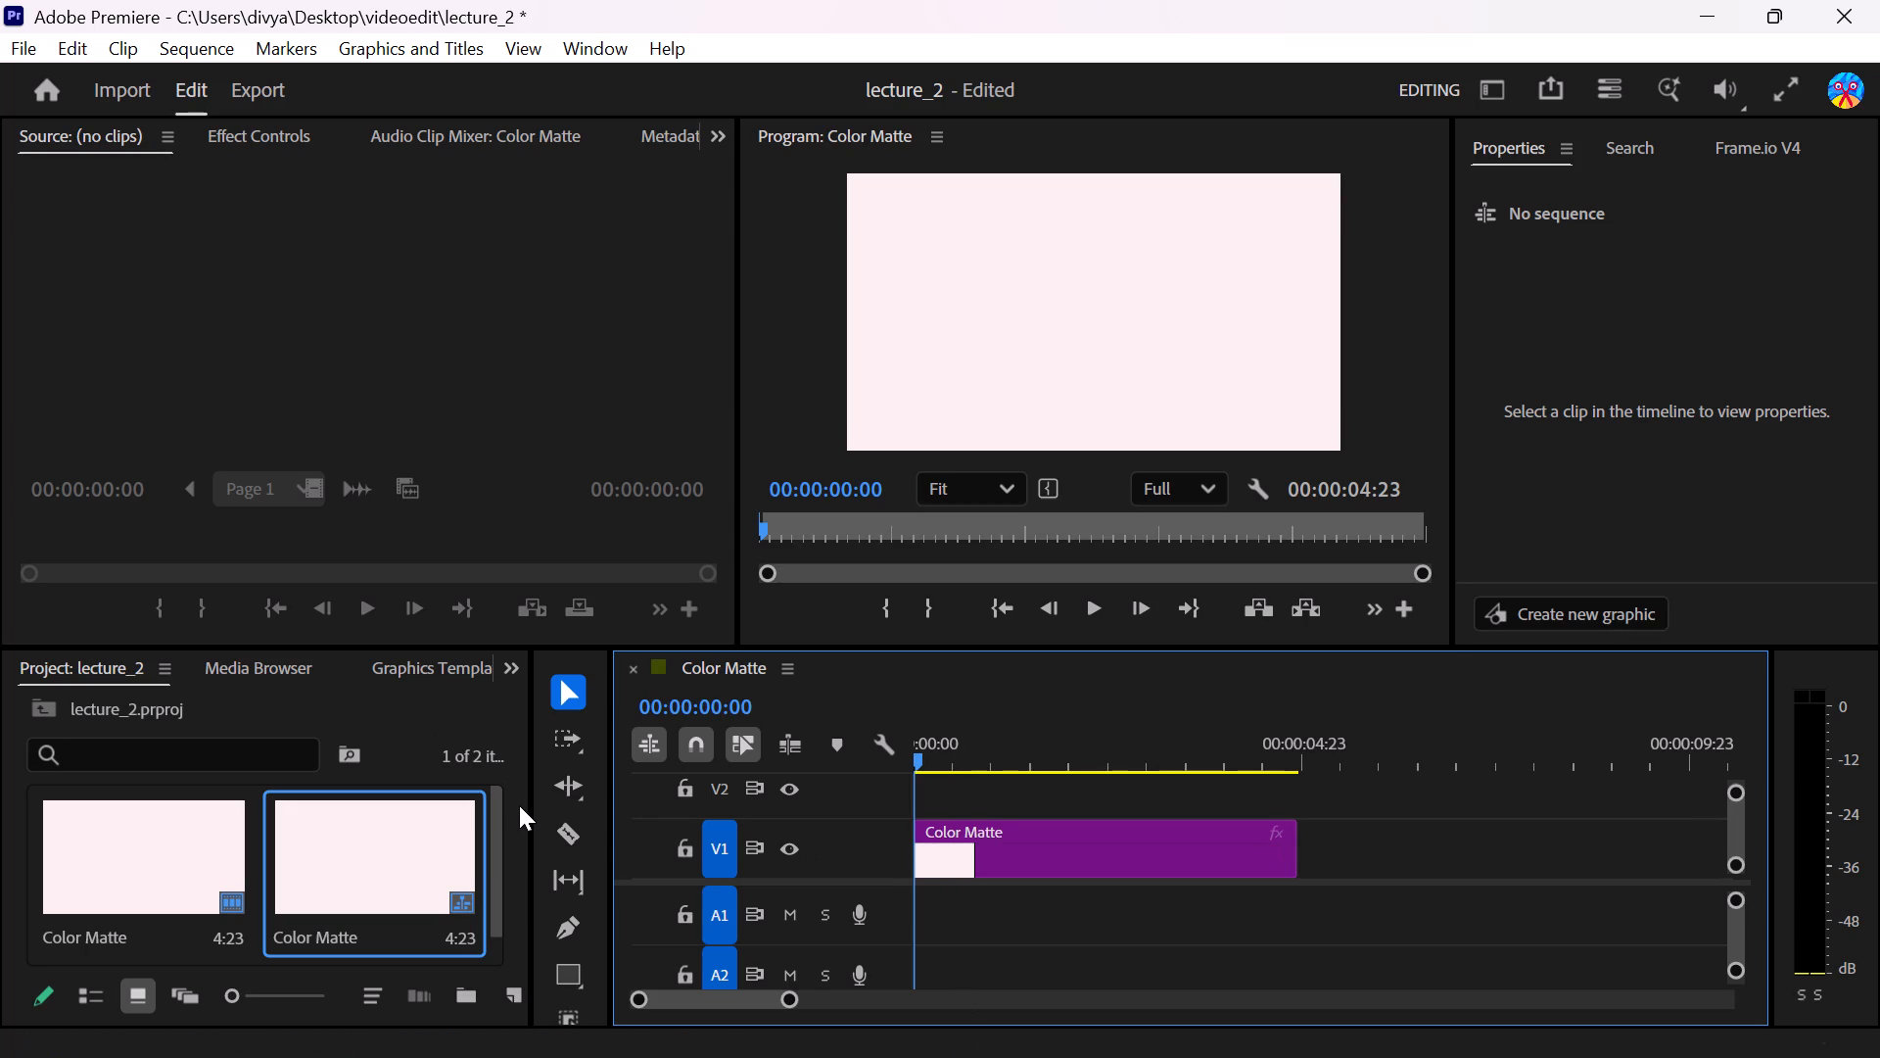
key(ctrl+i)
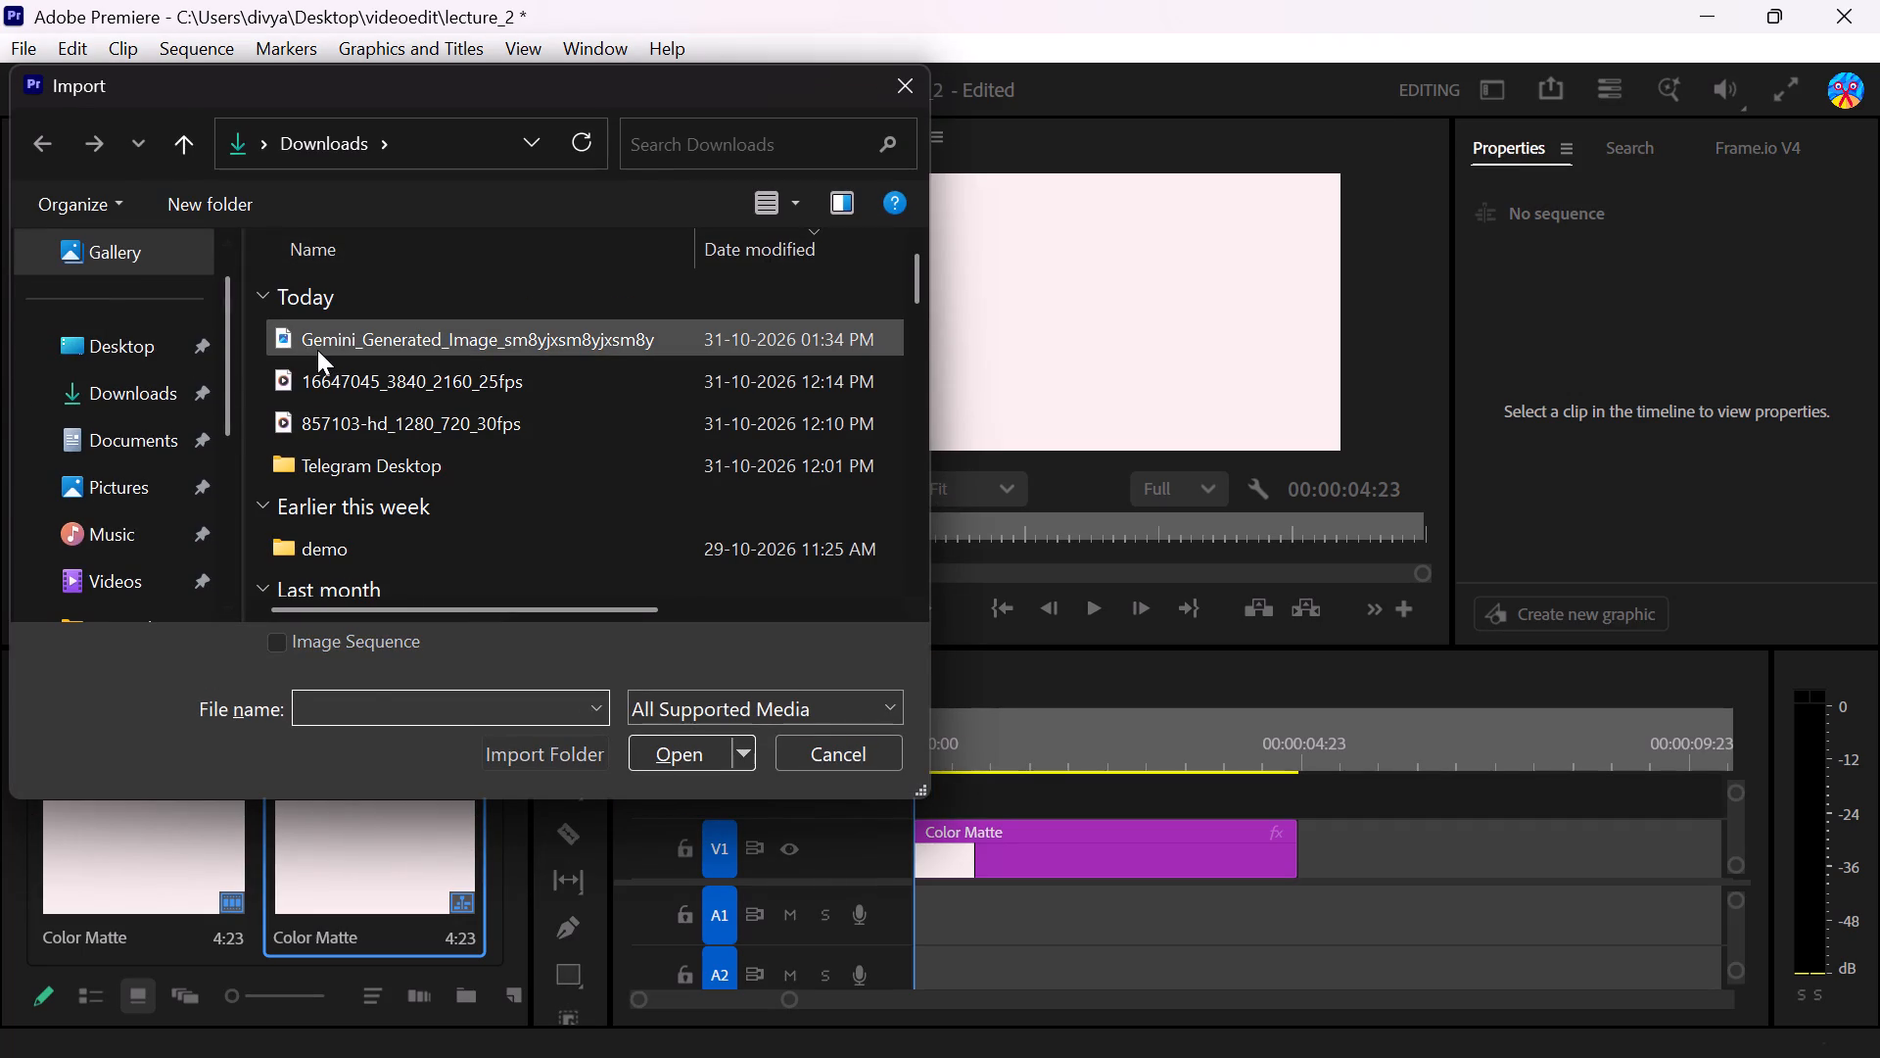
click(317, 350)
click(647, 745)
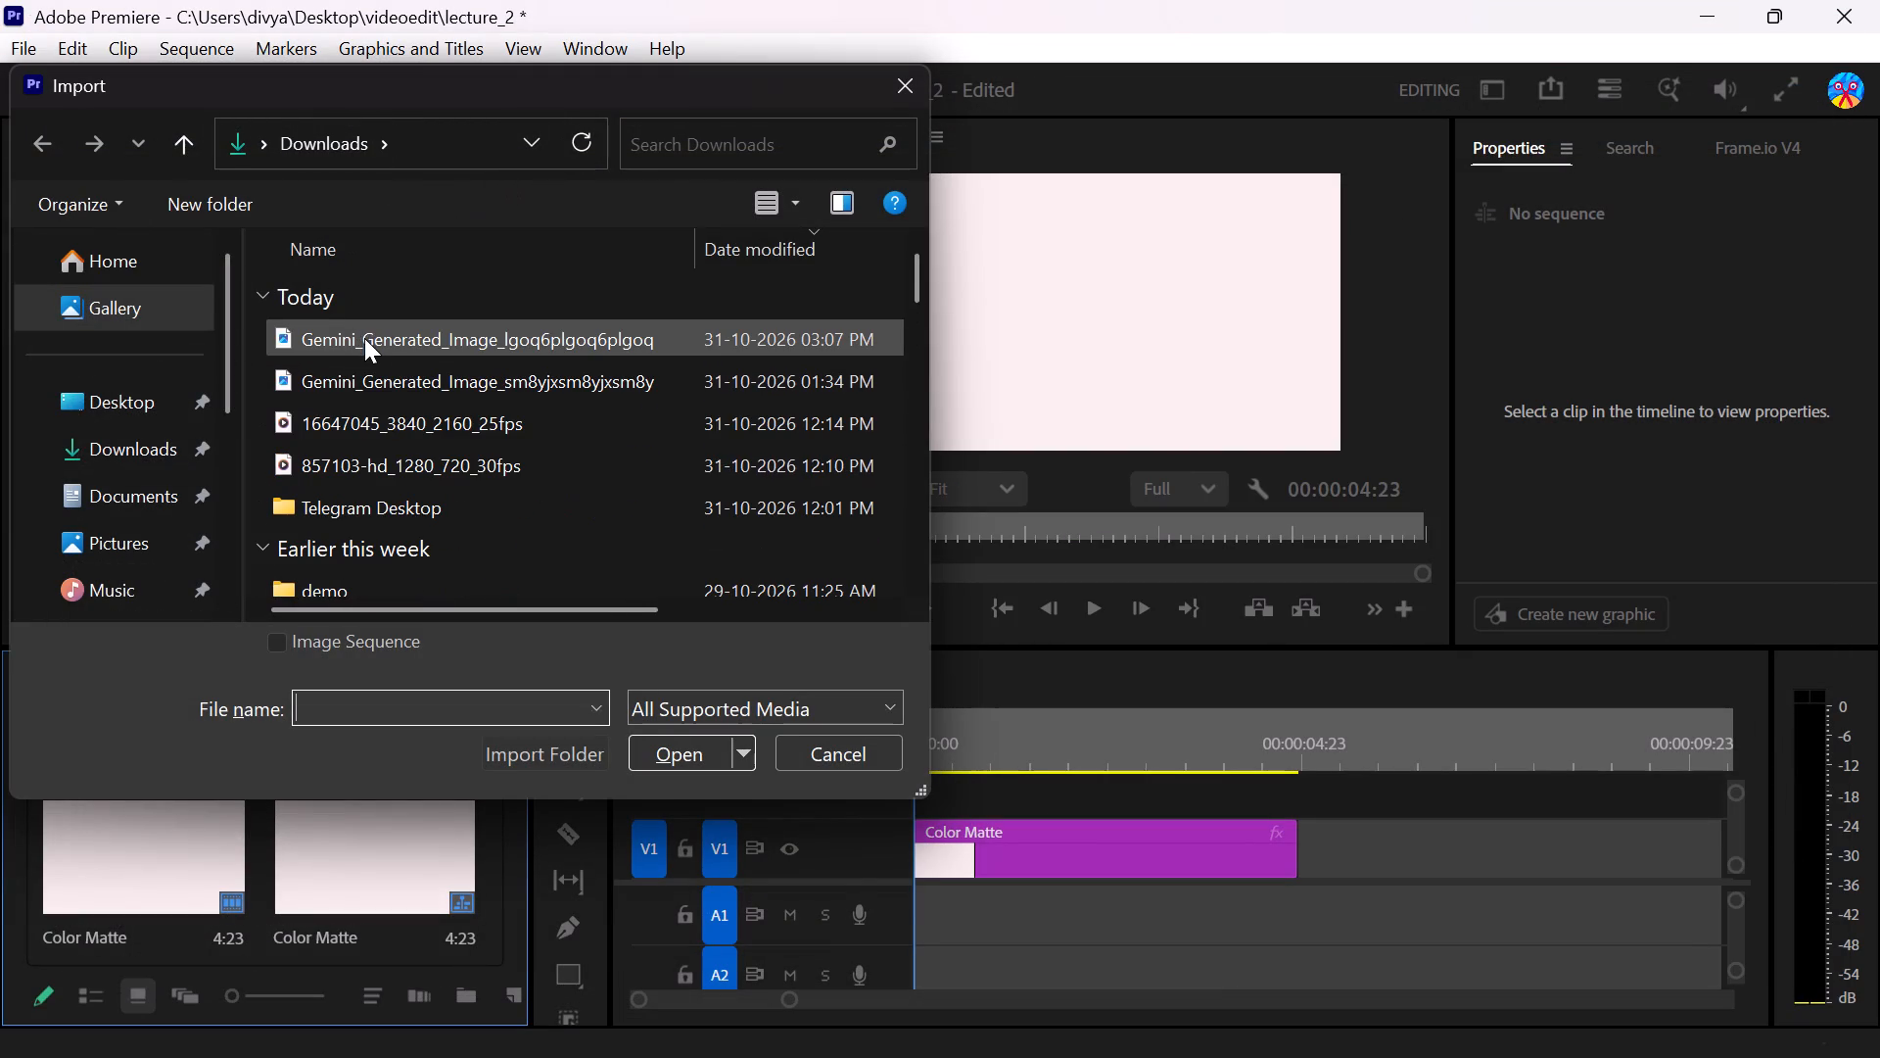
click(364, 338)
click(681, 745)
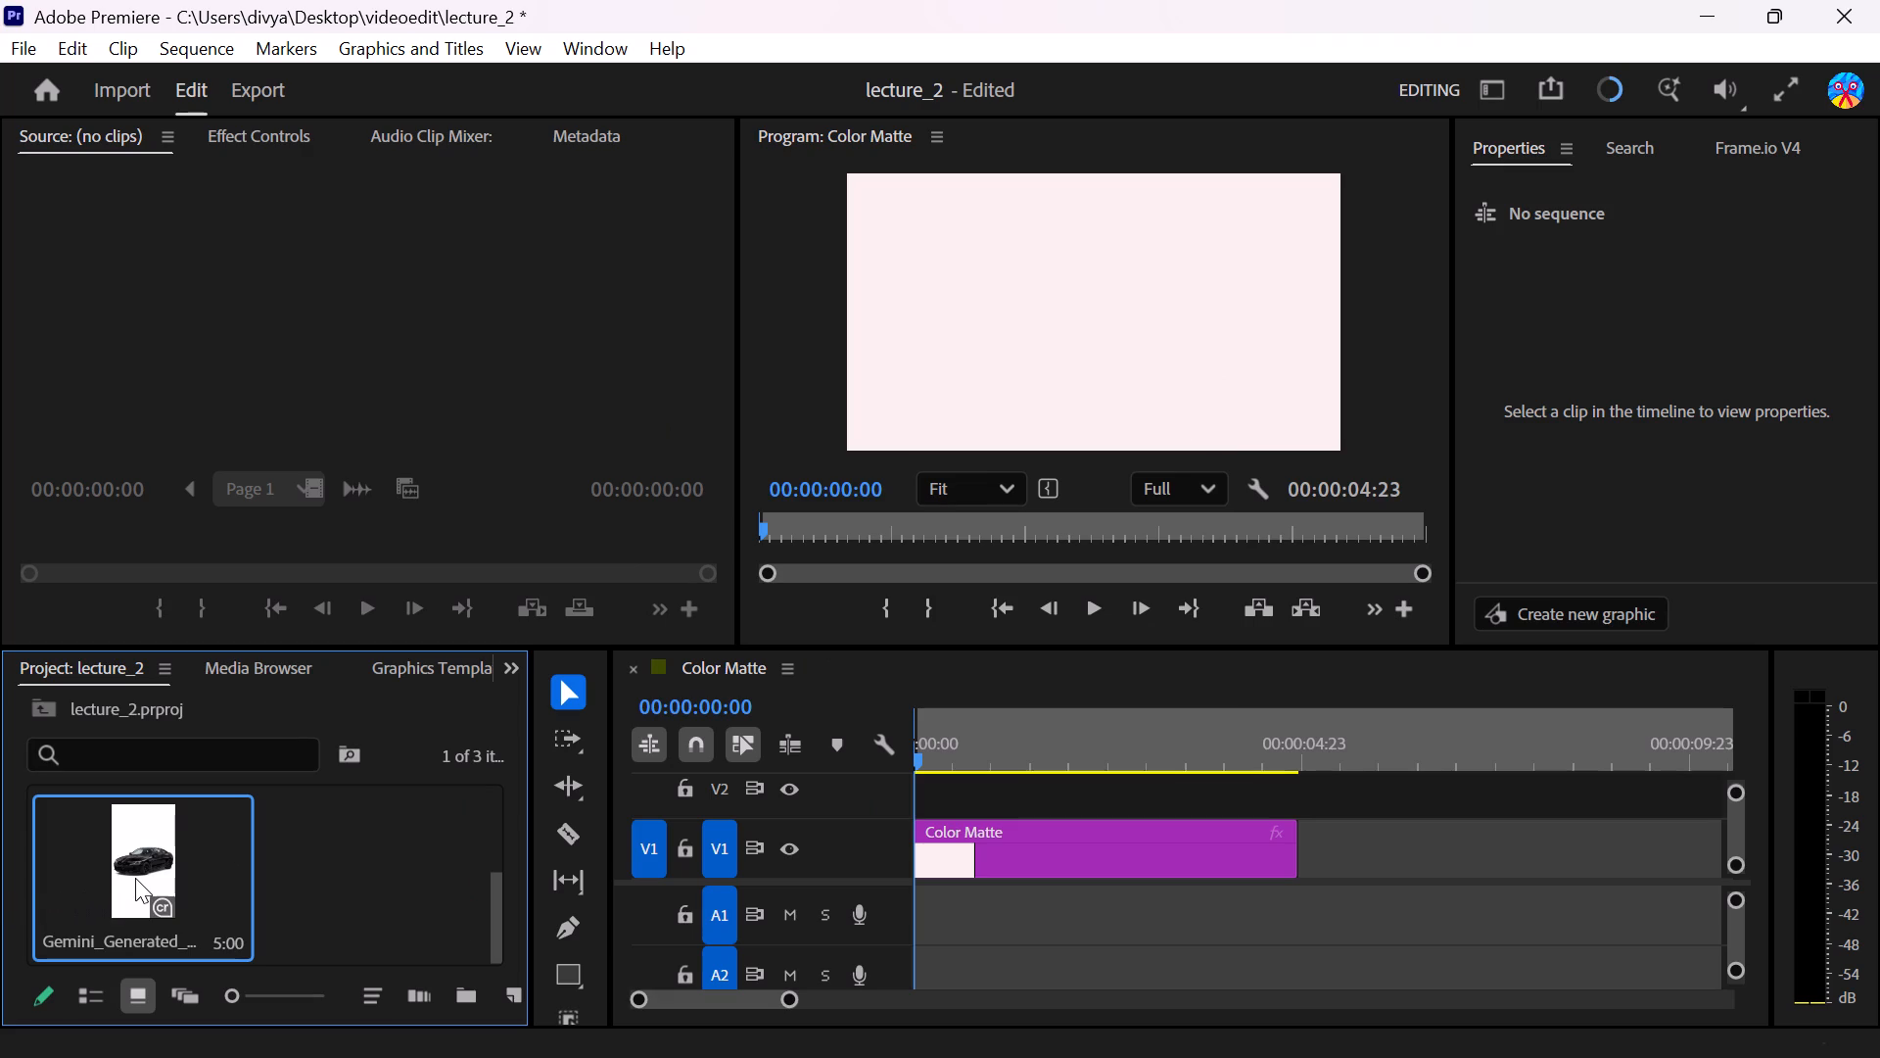
Place the imported car image at the start of track V1, overwriting the Color Matte clip.
drag(135, 878, 920, 849)
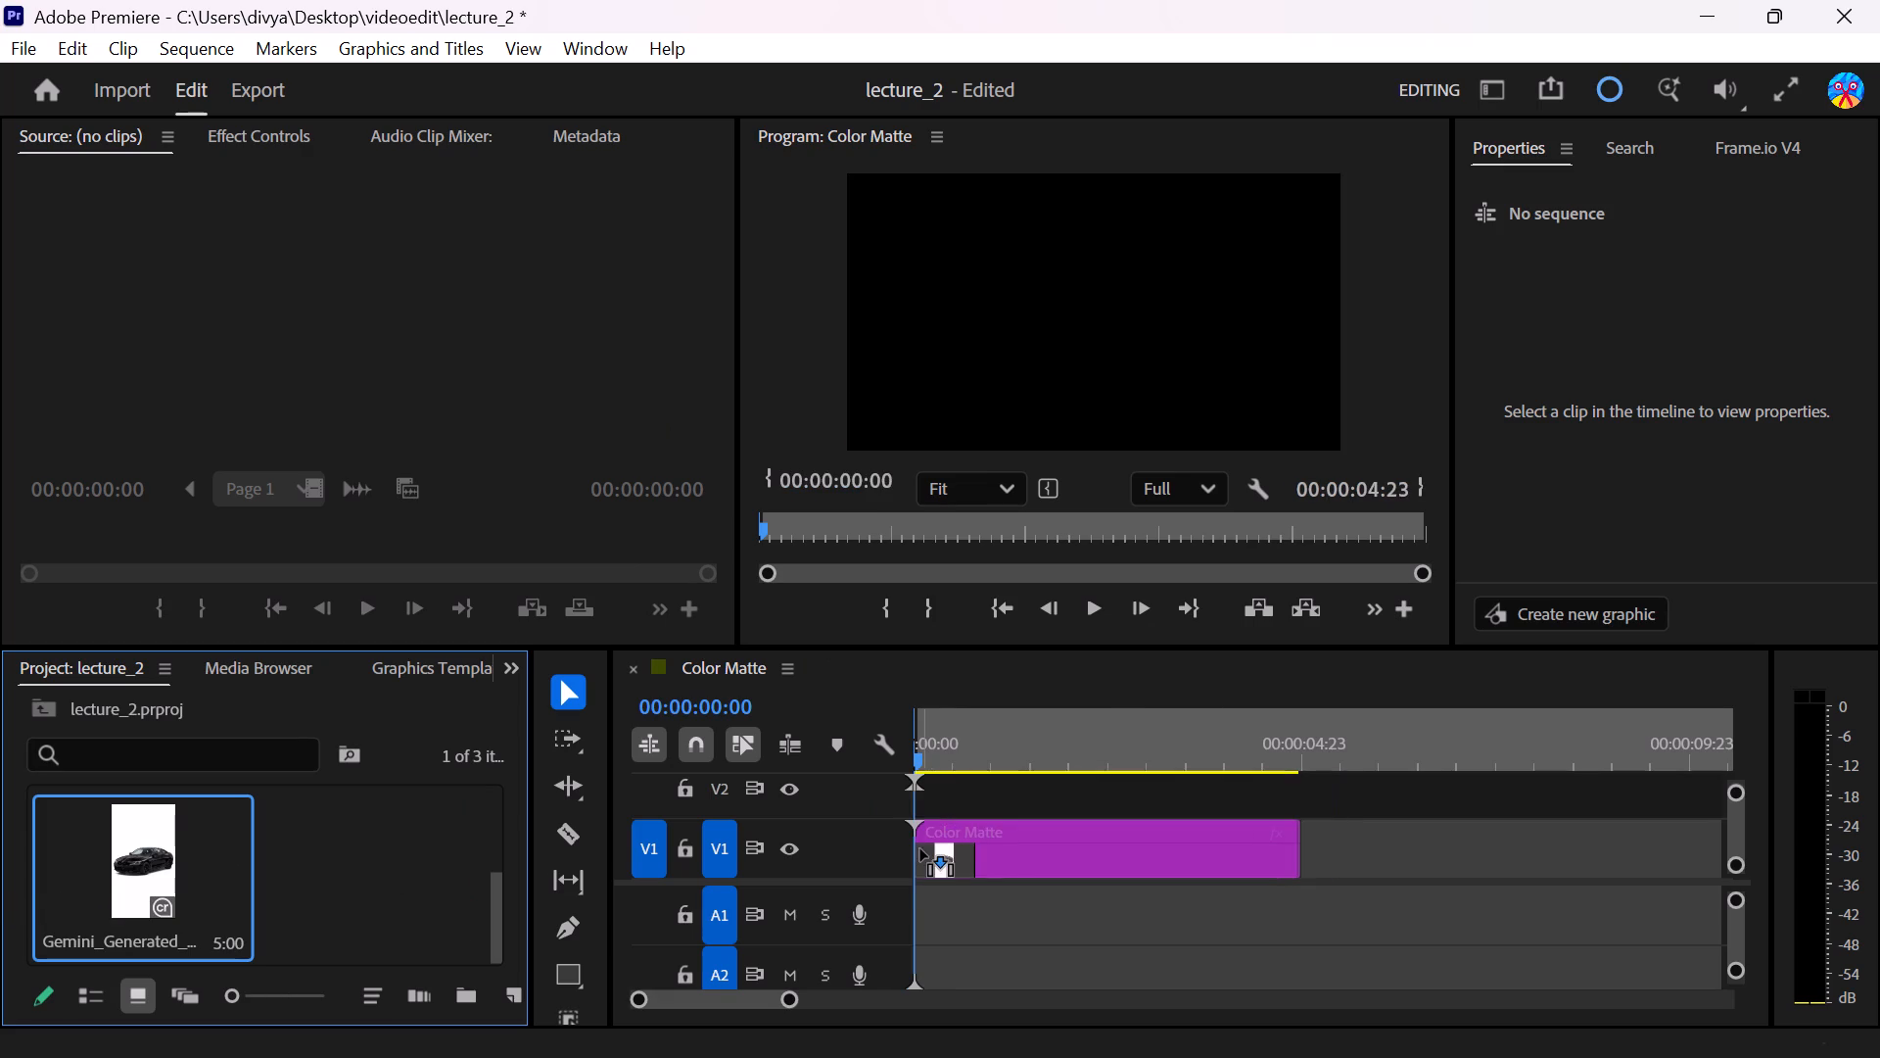
drag(920, 849, 921, 849)
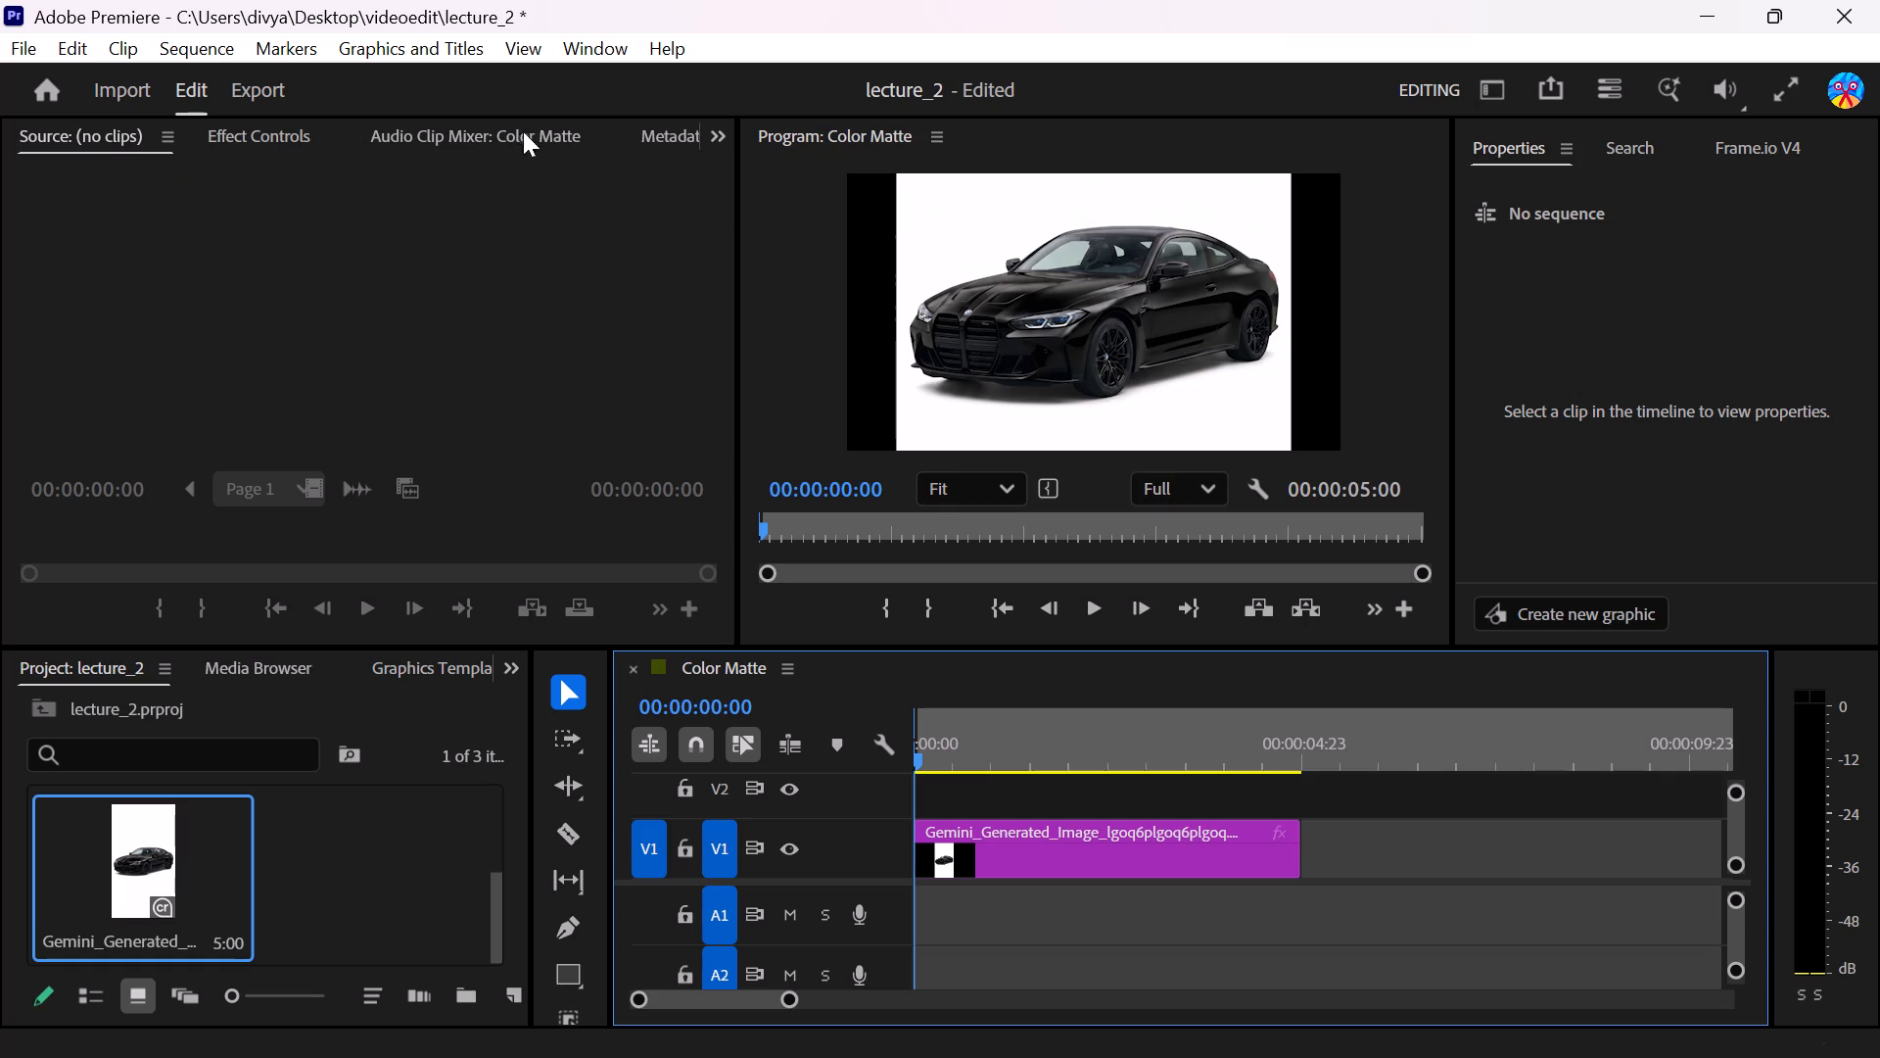
Bring up Effect Controls, dock the Program monitor as a full-height column beside it, and narrow that column.
click(251, 133)
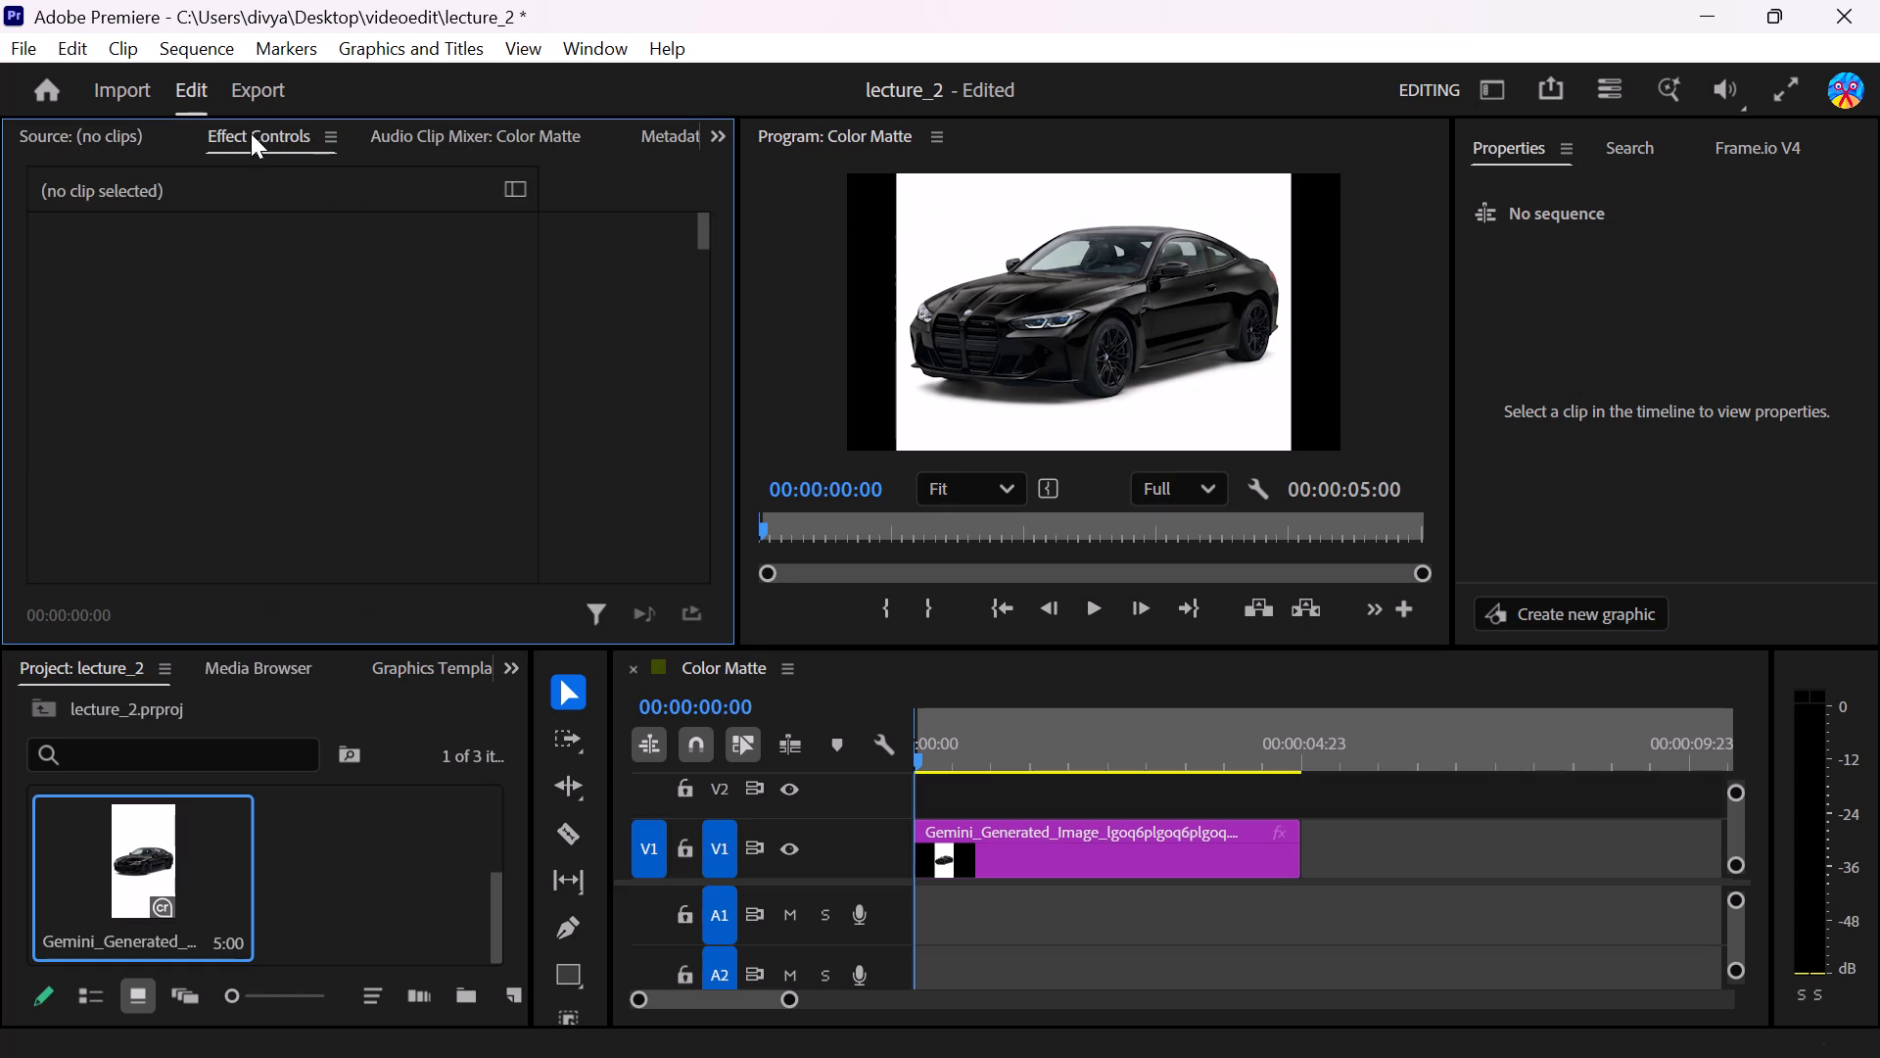
click(1035, 319)
drag(1035, 319, 610, 329)
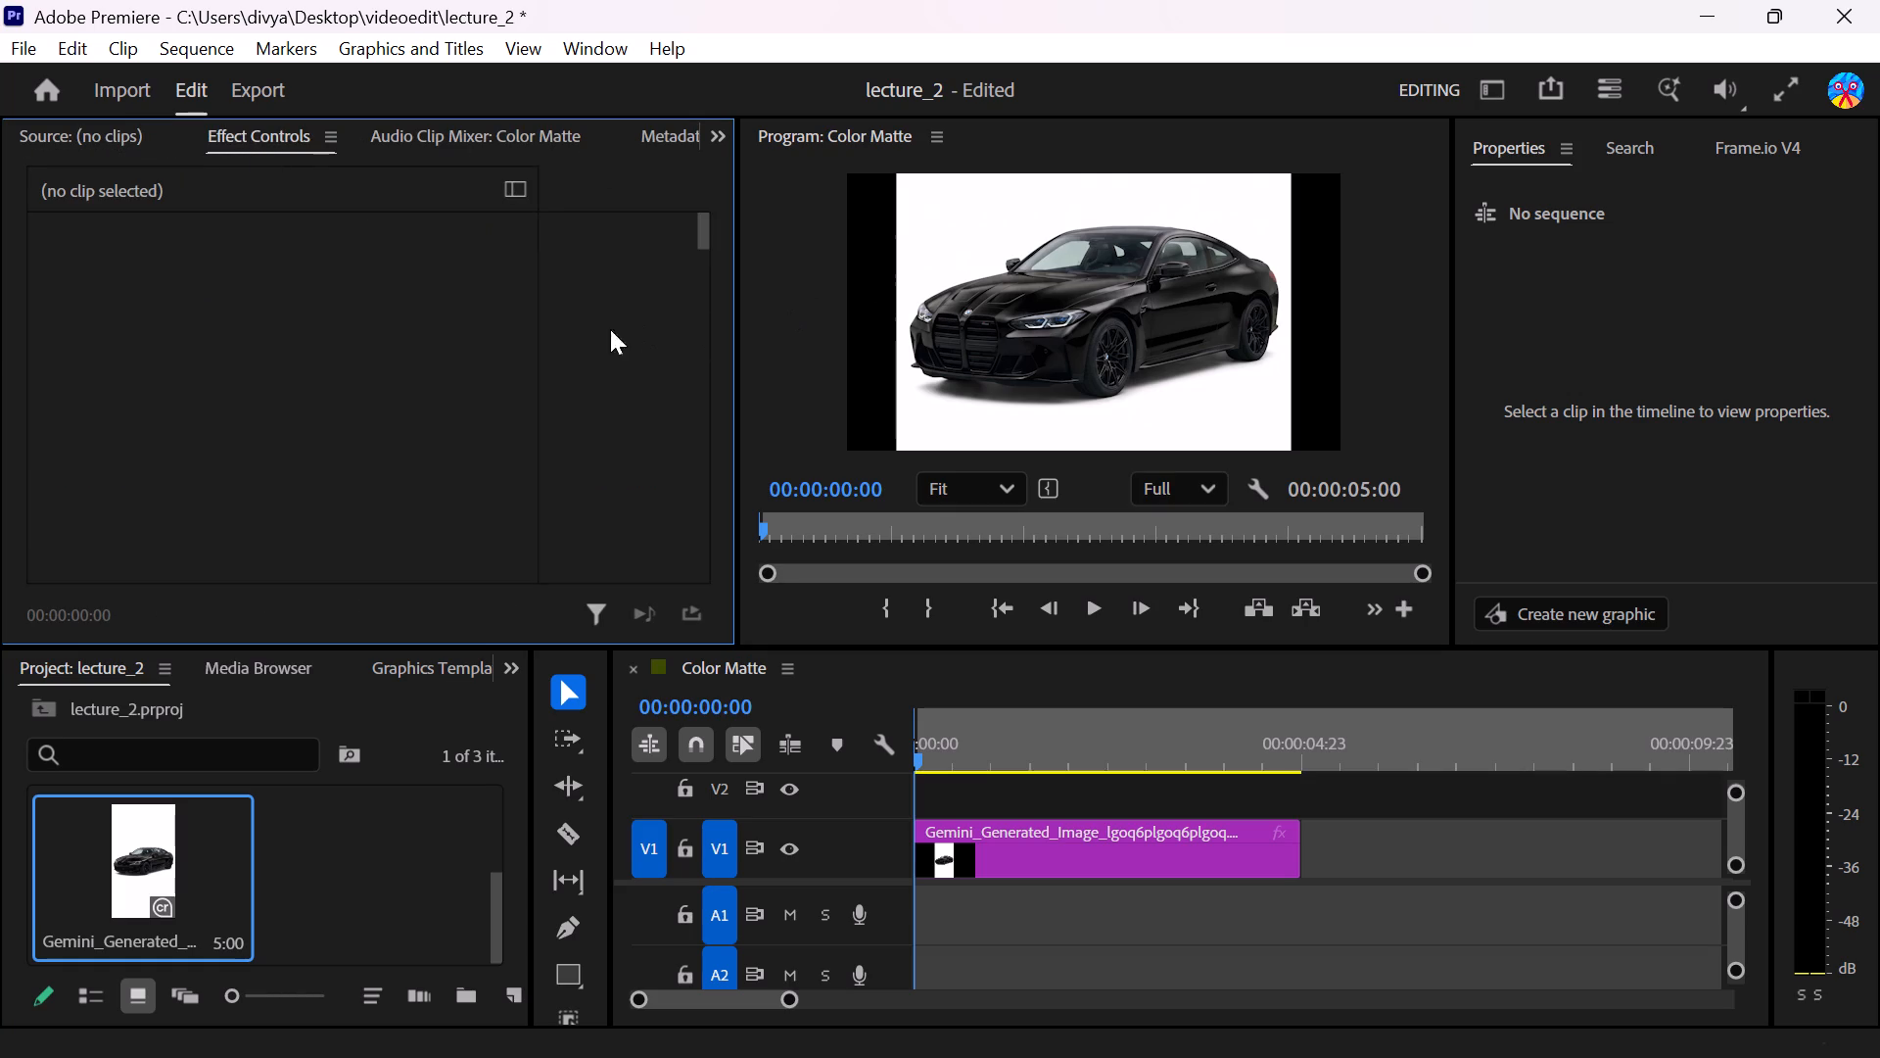
drag(610, 329, 1, 344)
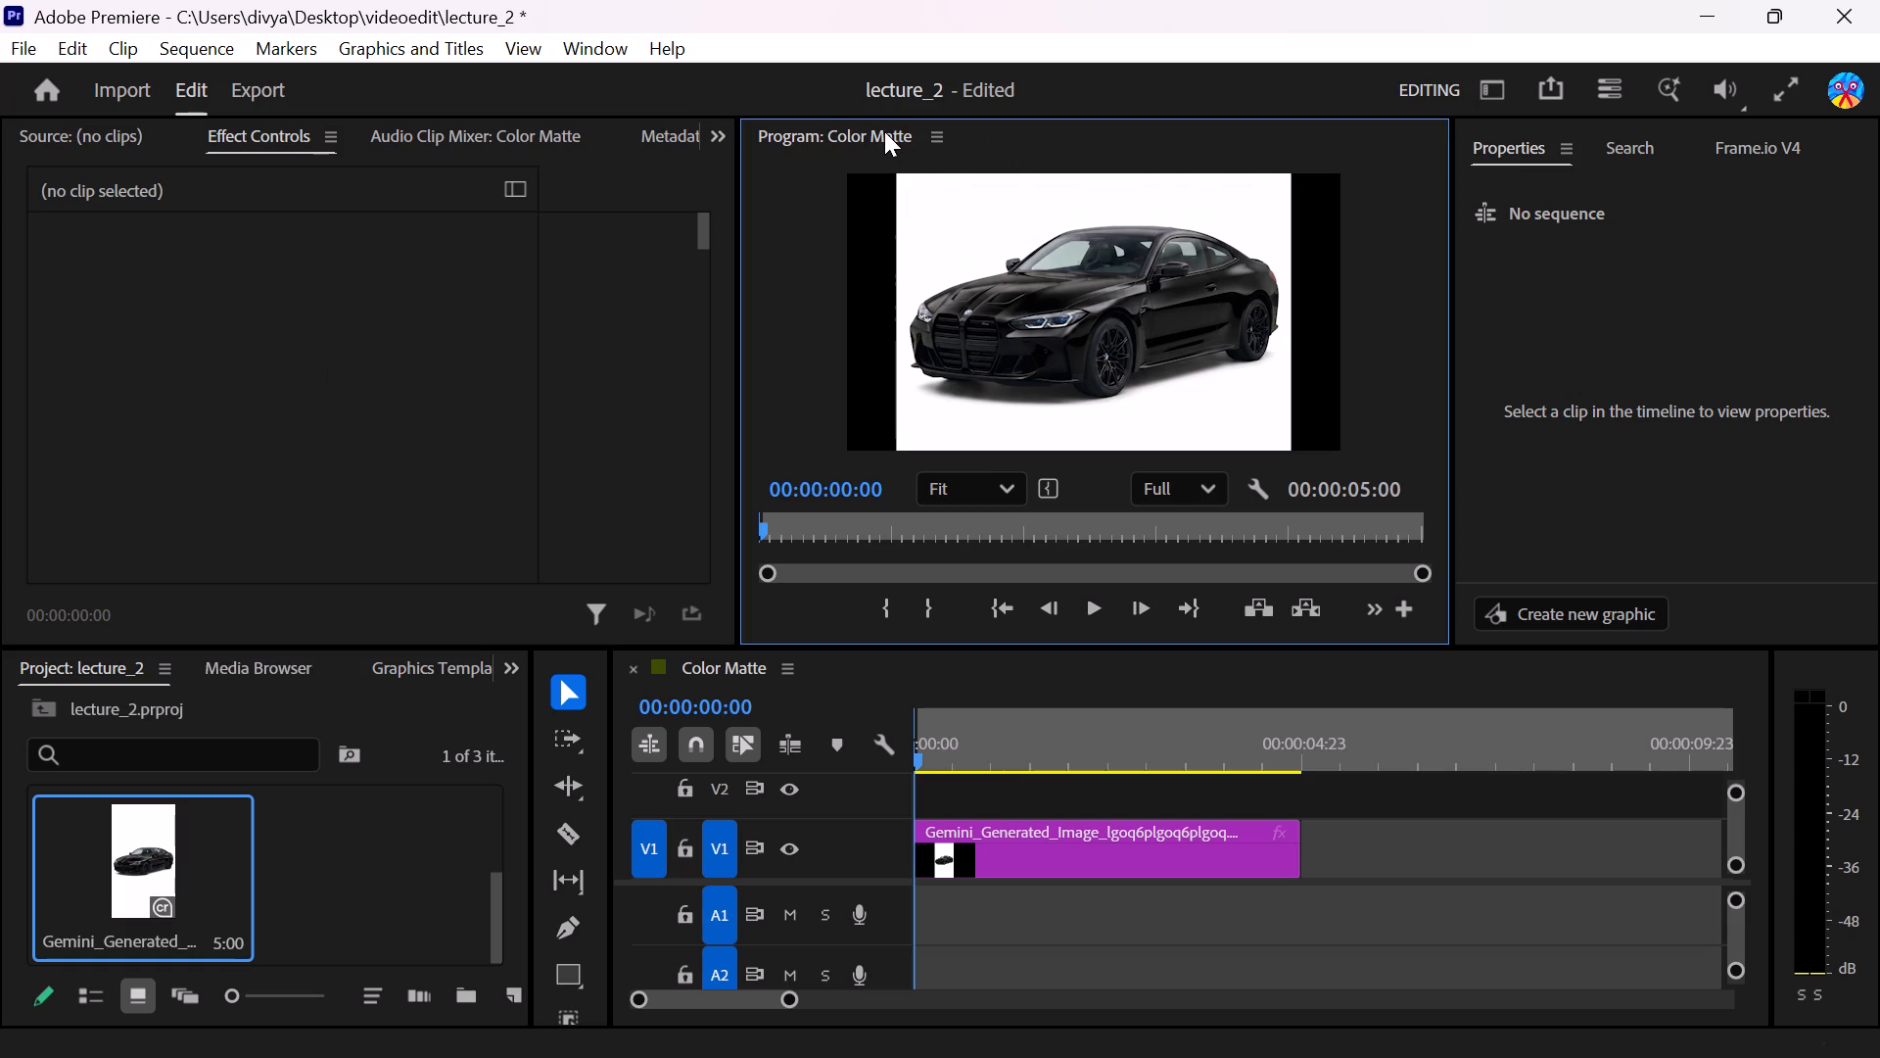
drag(884, 131, 2, 427)
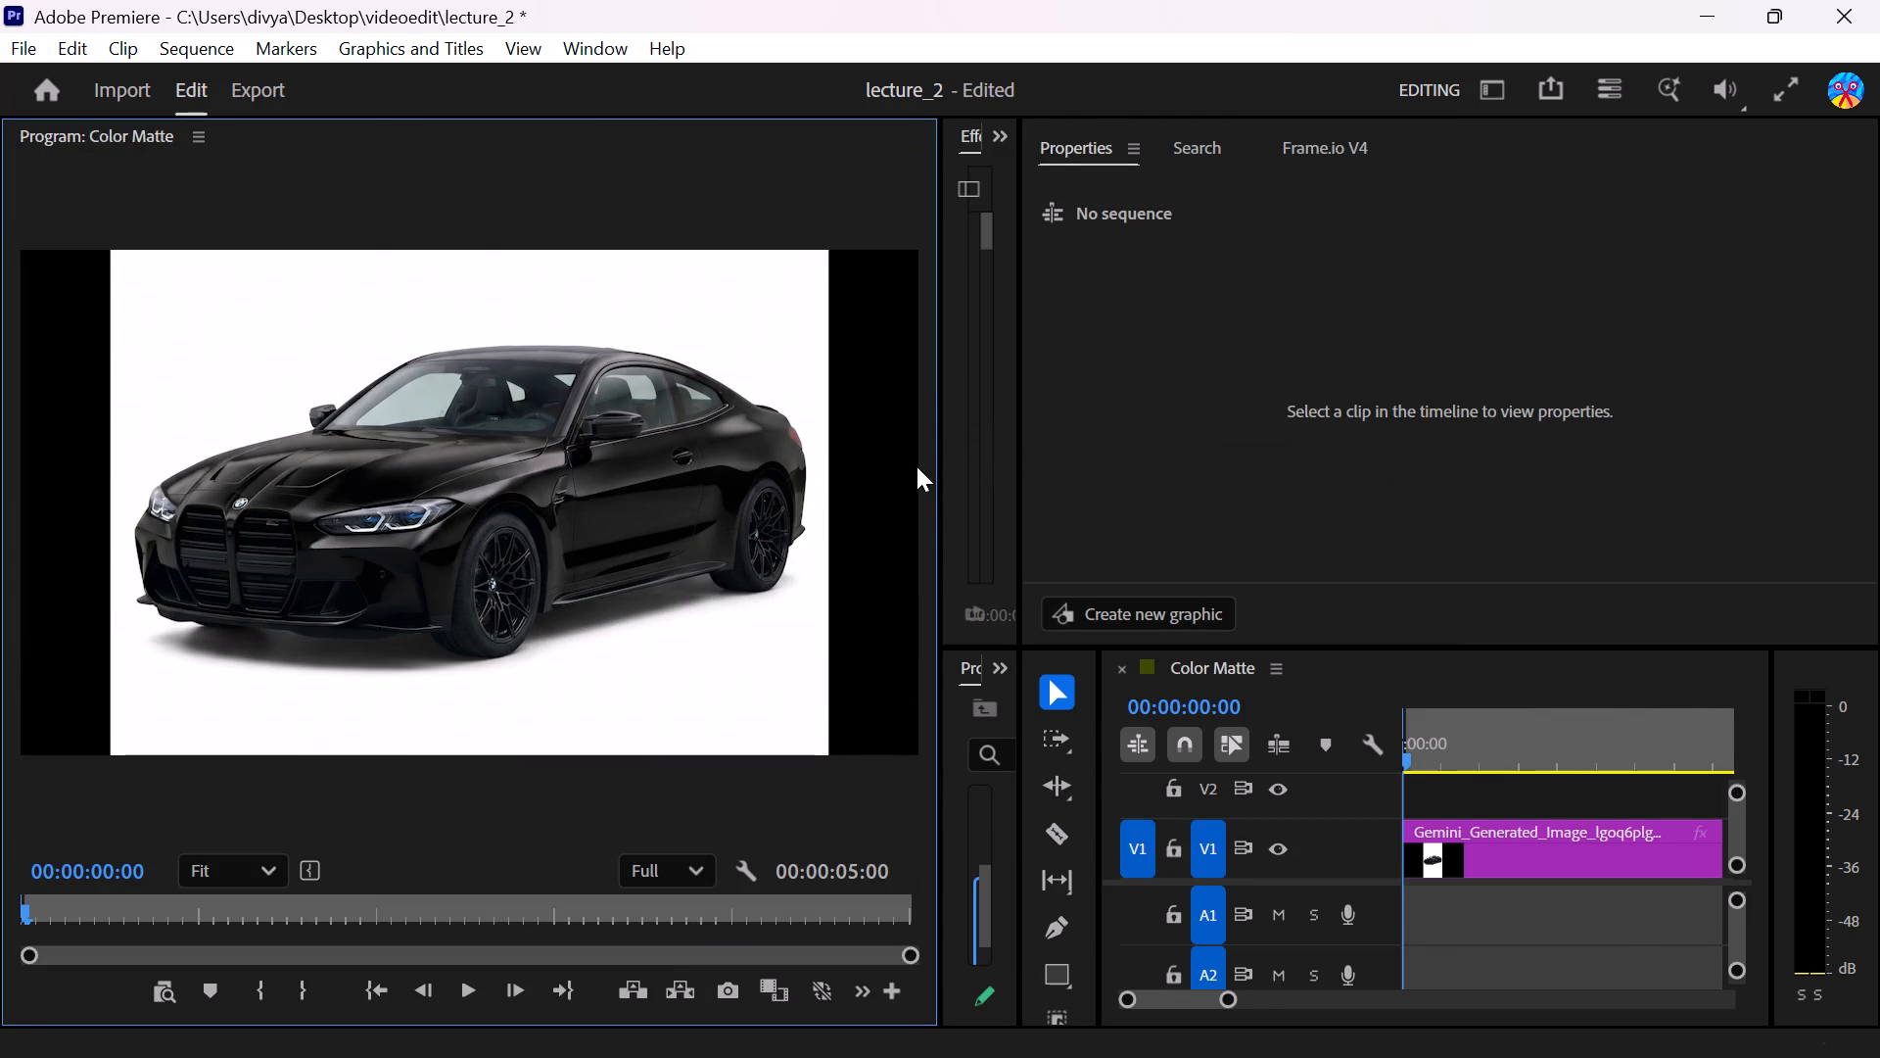
drag(938, 486, 695, 516)
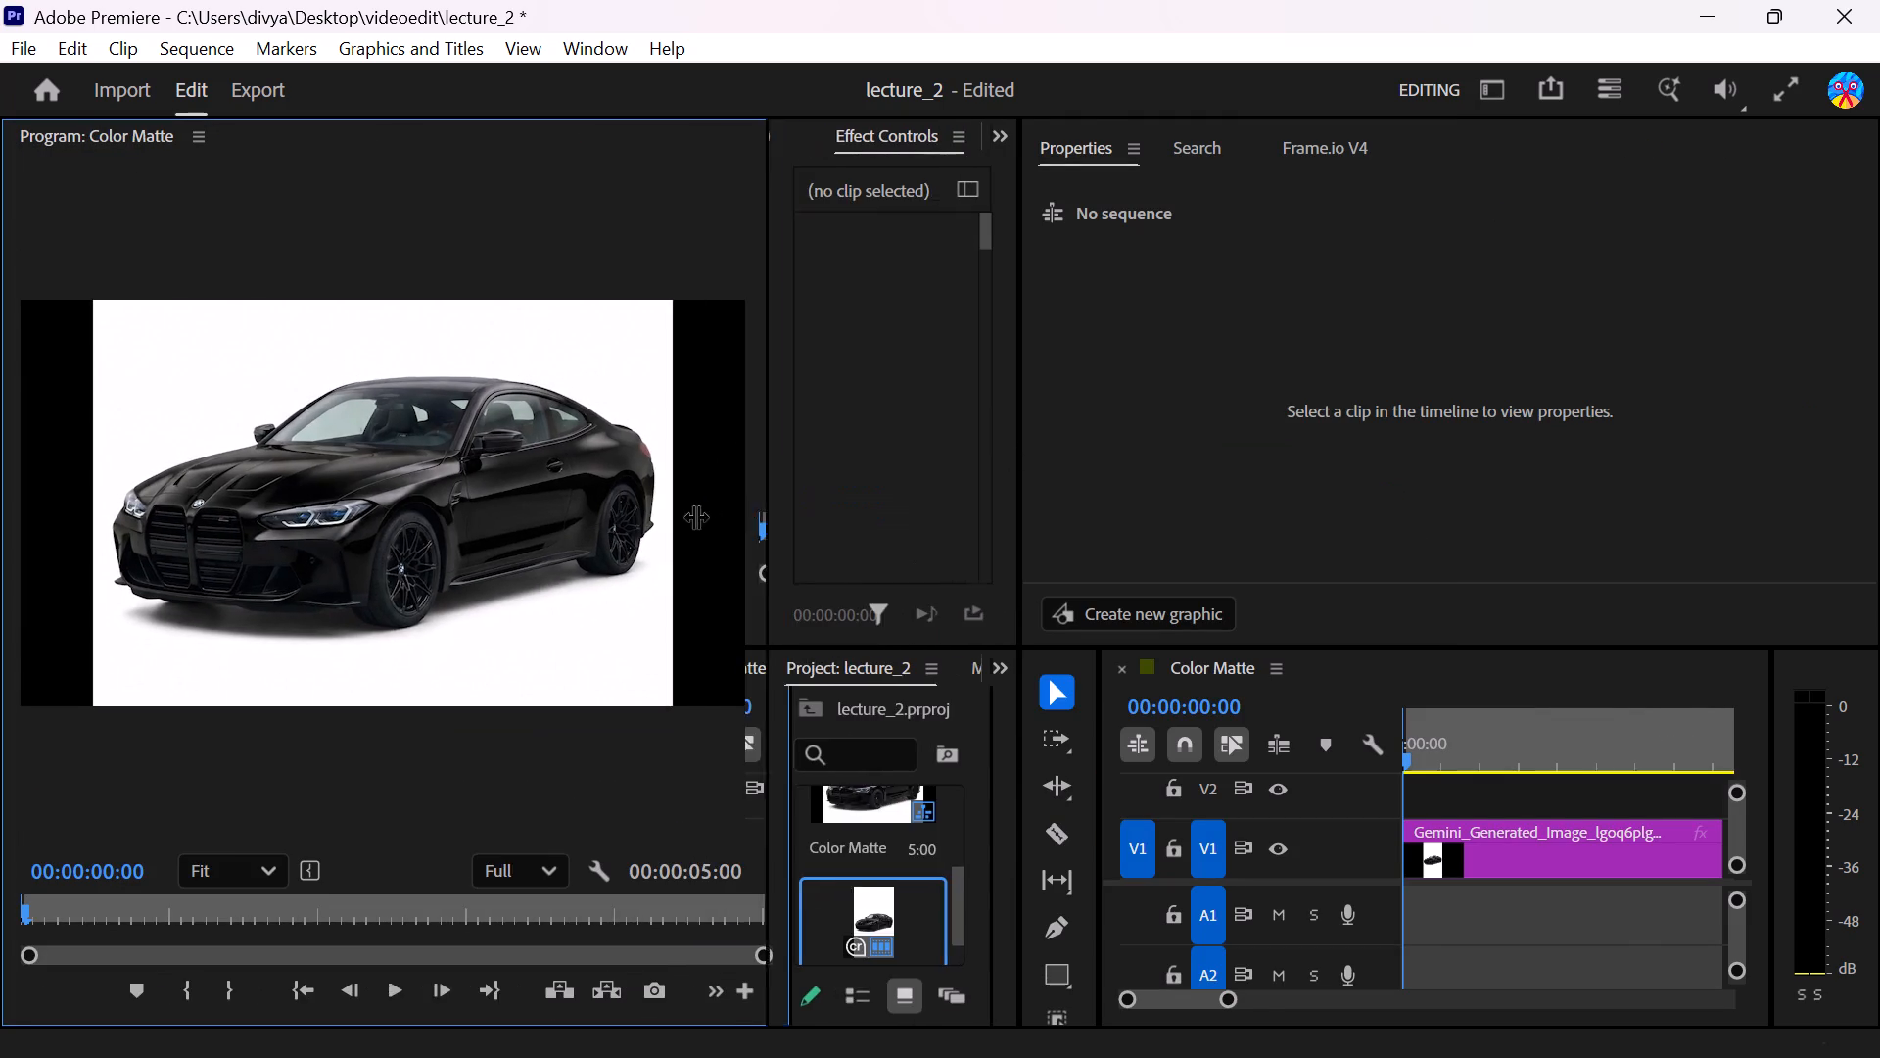
drag(695, 516, 512, 553)
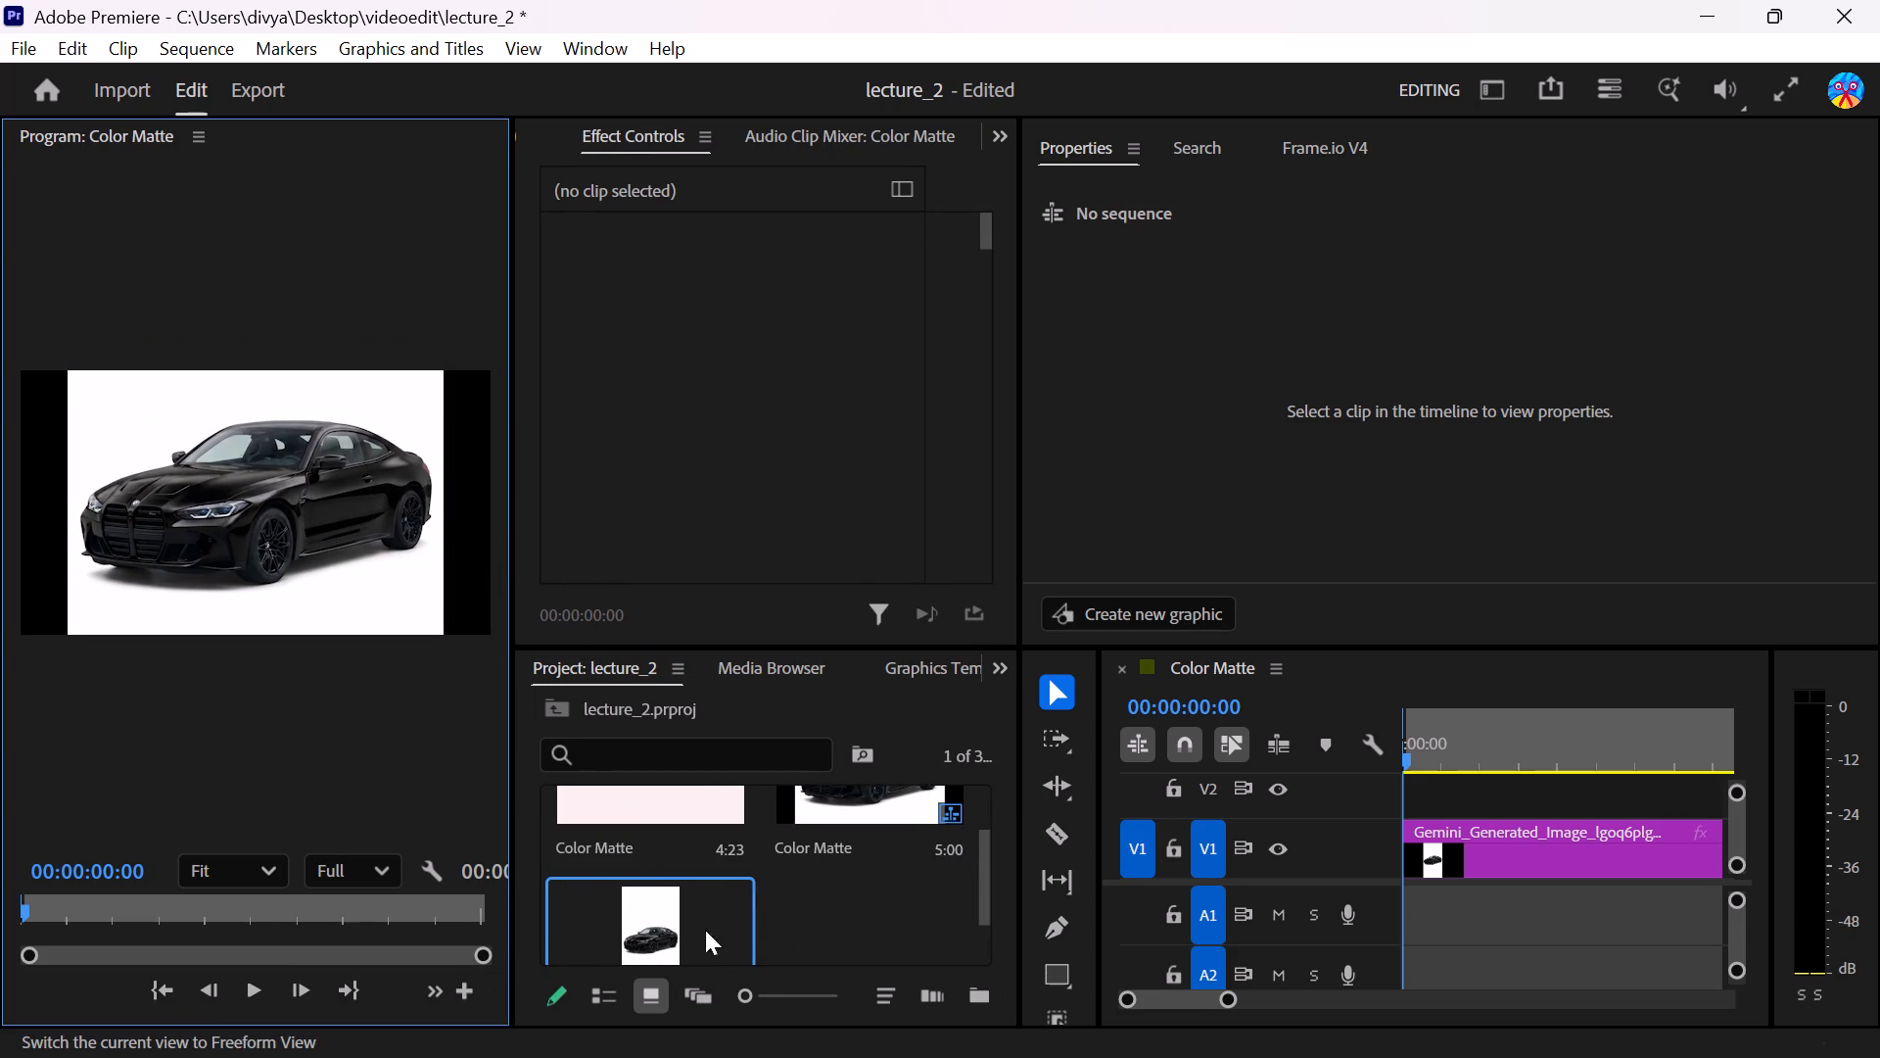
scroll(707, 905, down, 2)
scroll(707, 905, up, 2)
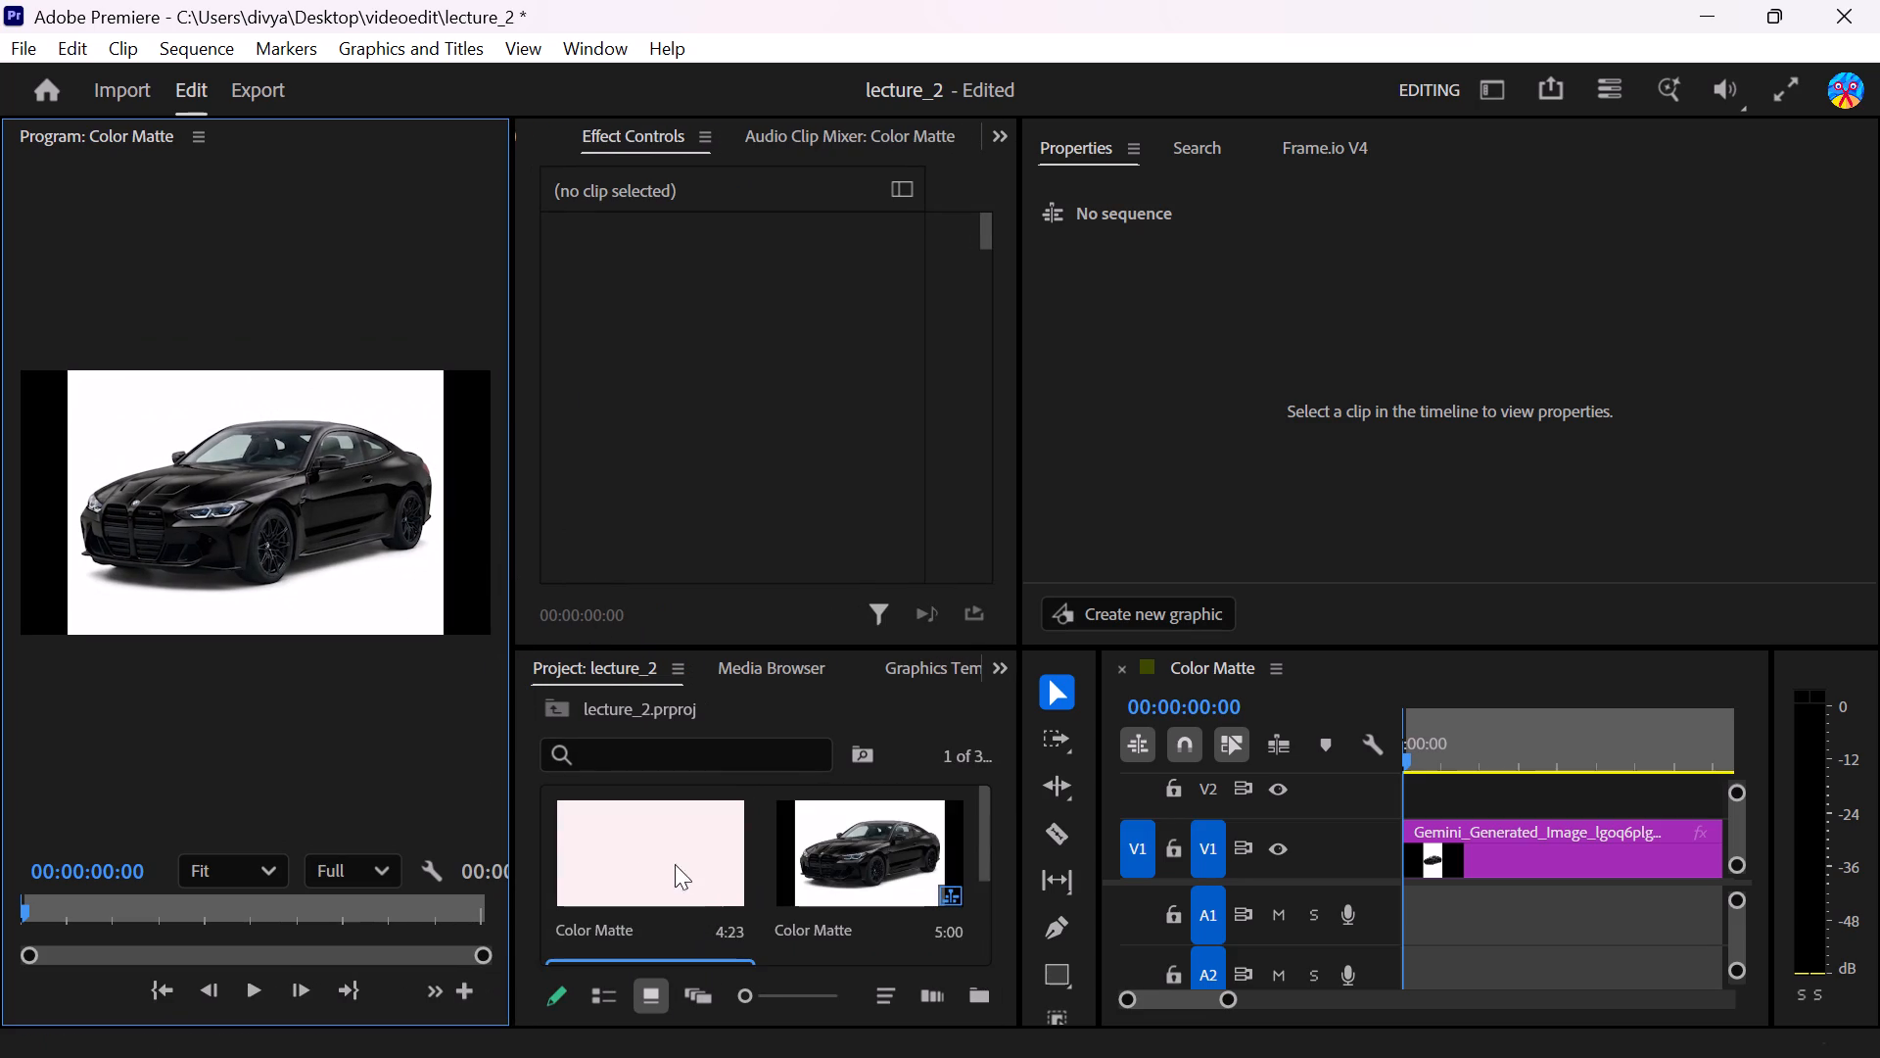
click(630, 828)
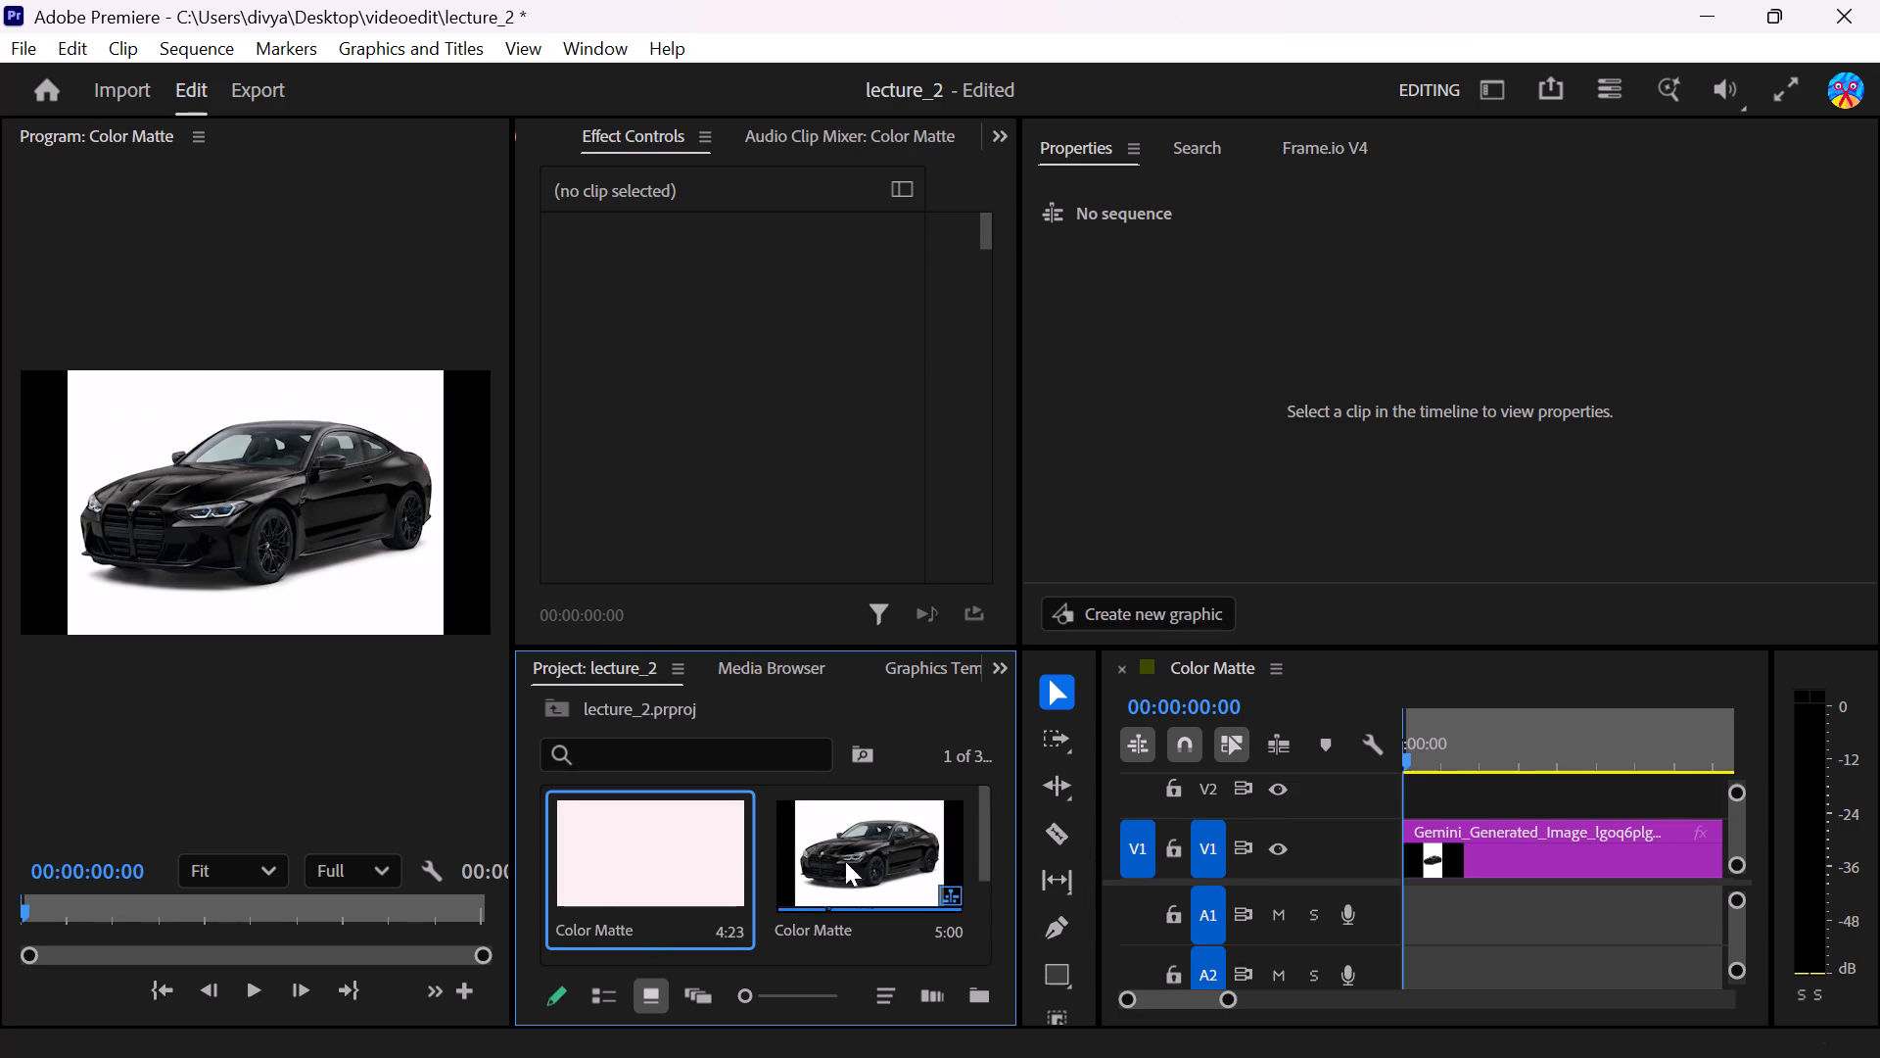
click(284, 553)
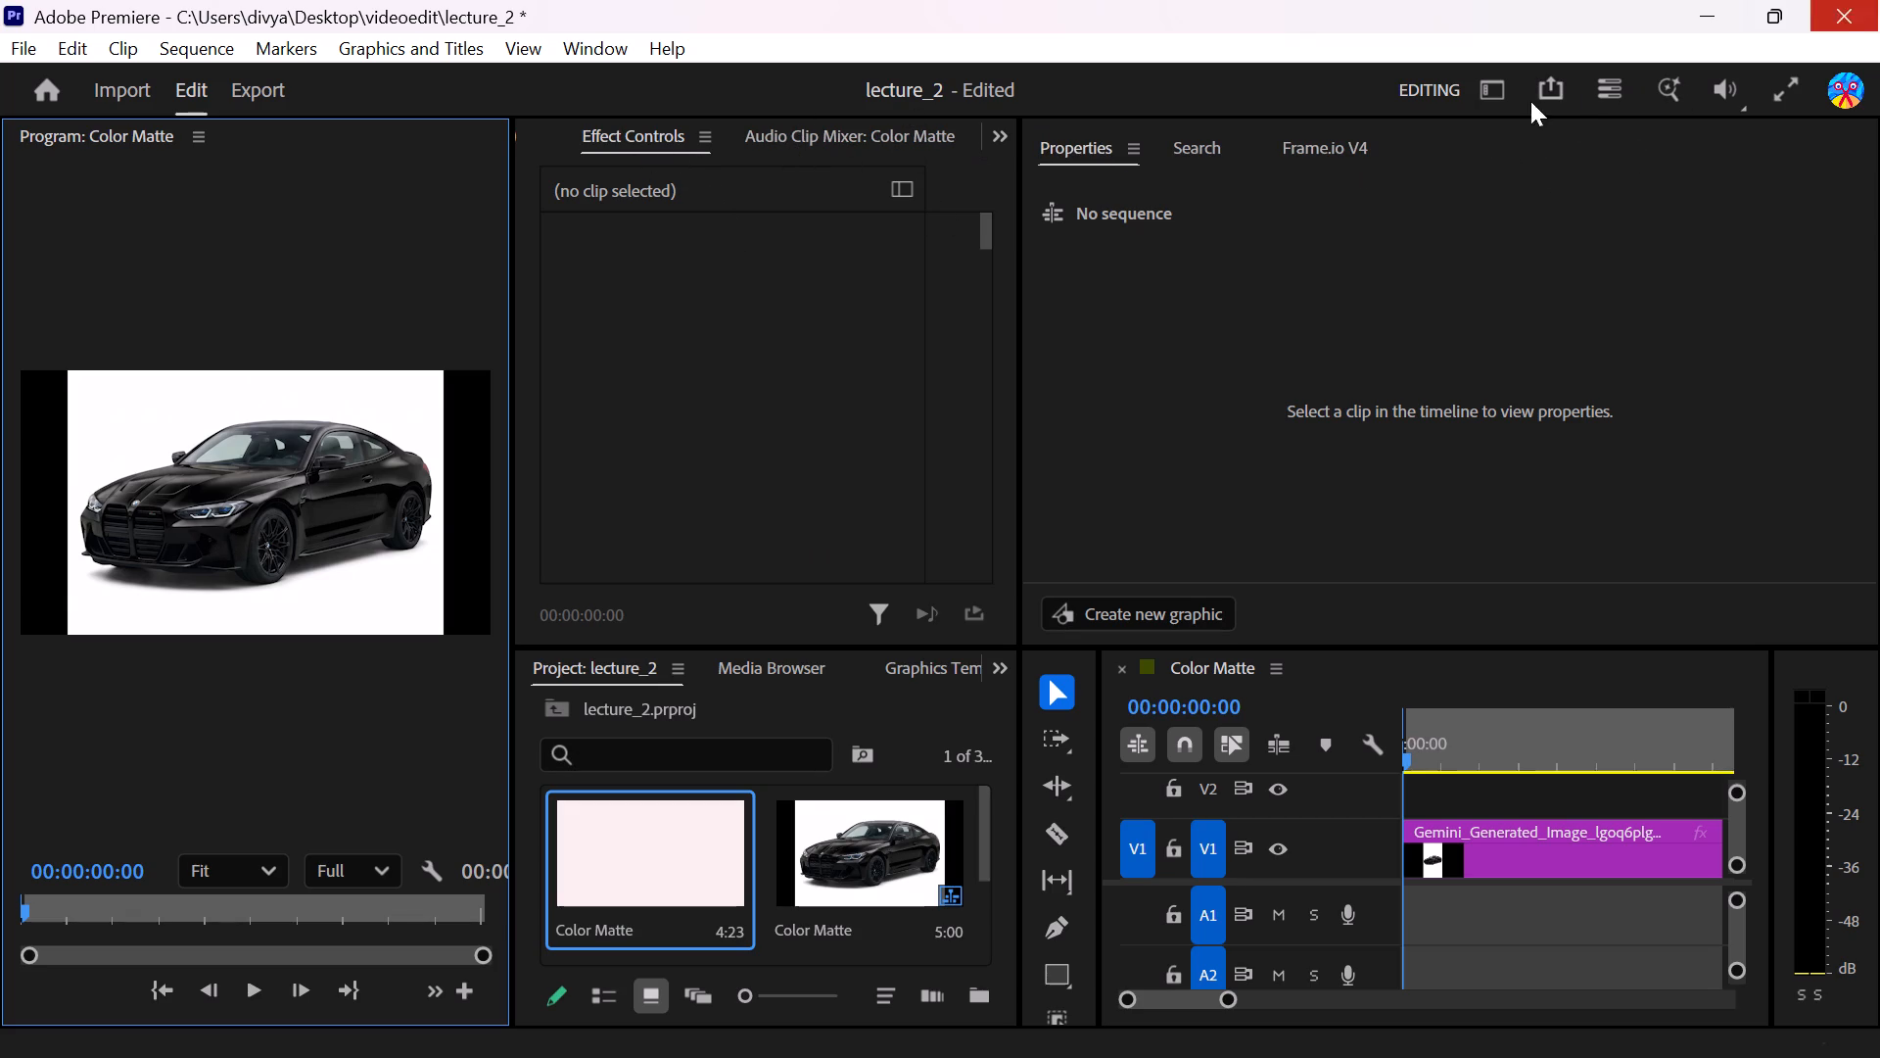
Select the car image clip on V1 and expand its Motion properties in Effect Controls.
click(597, 43)
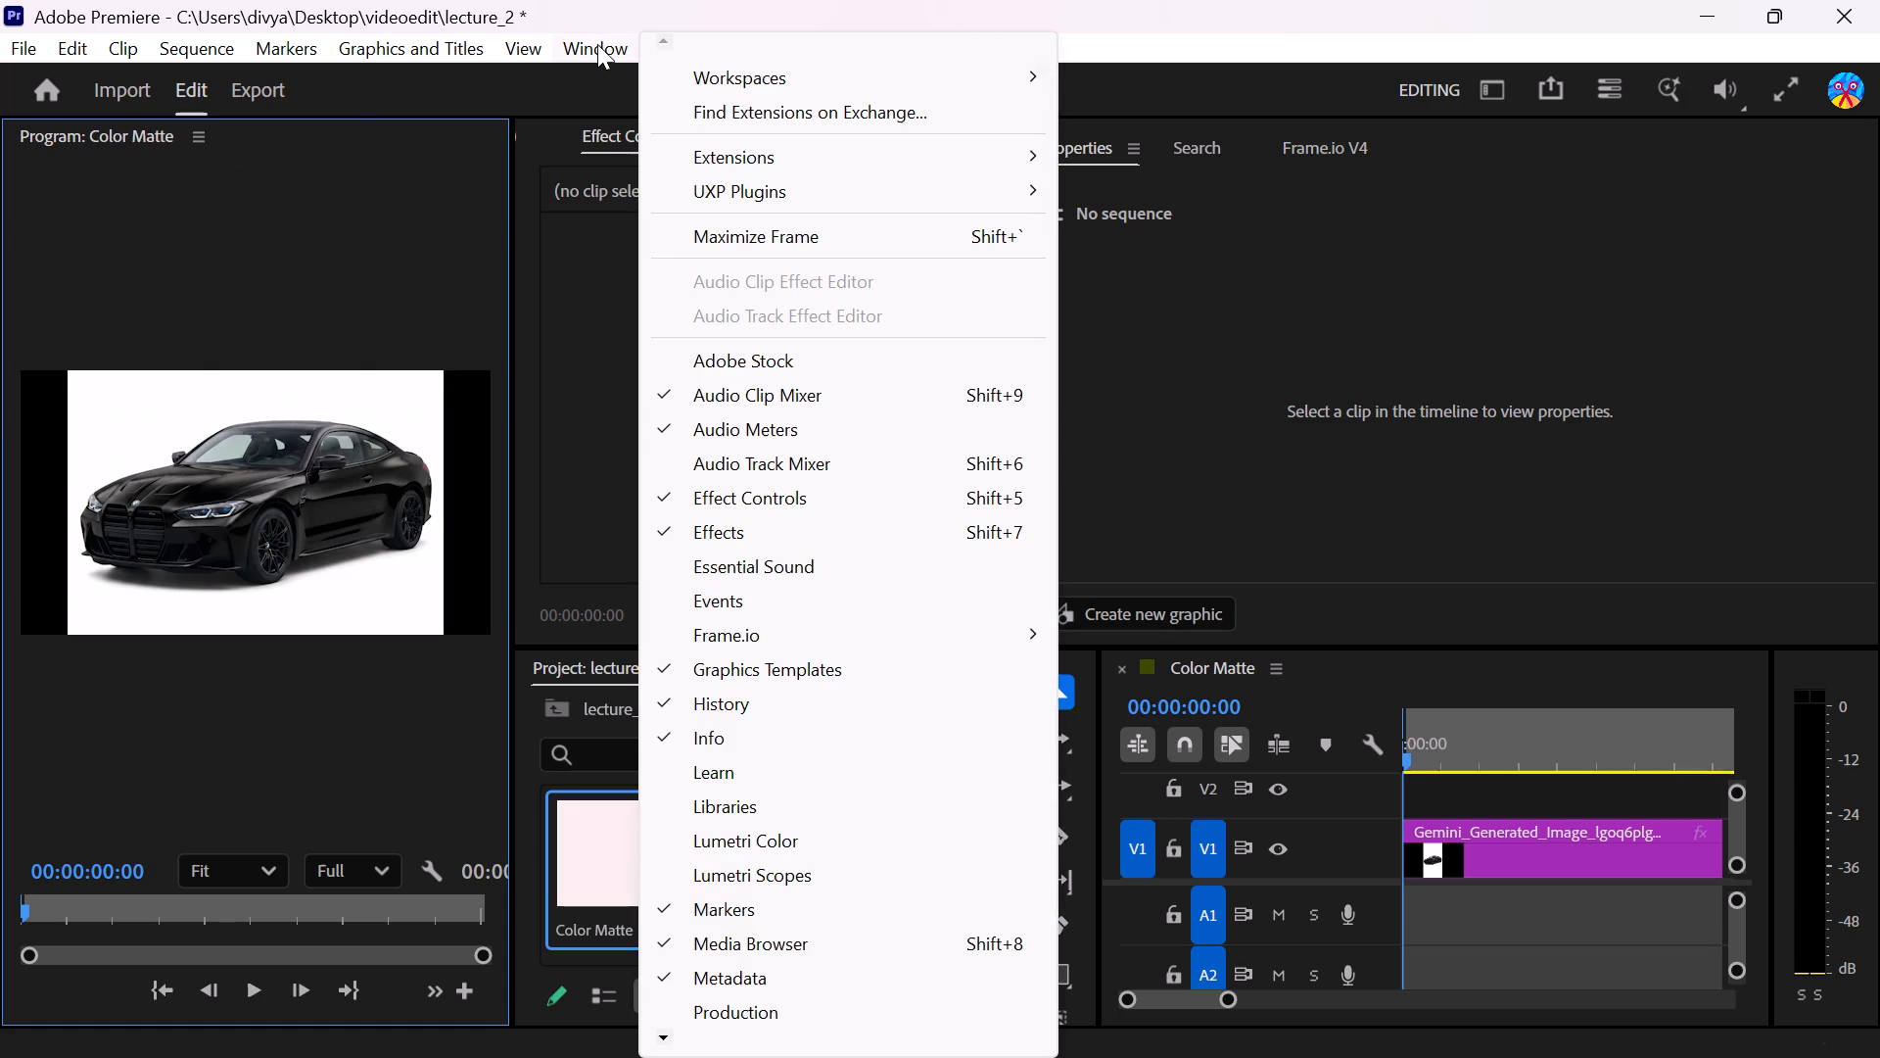
click(777, 497)
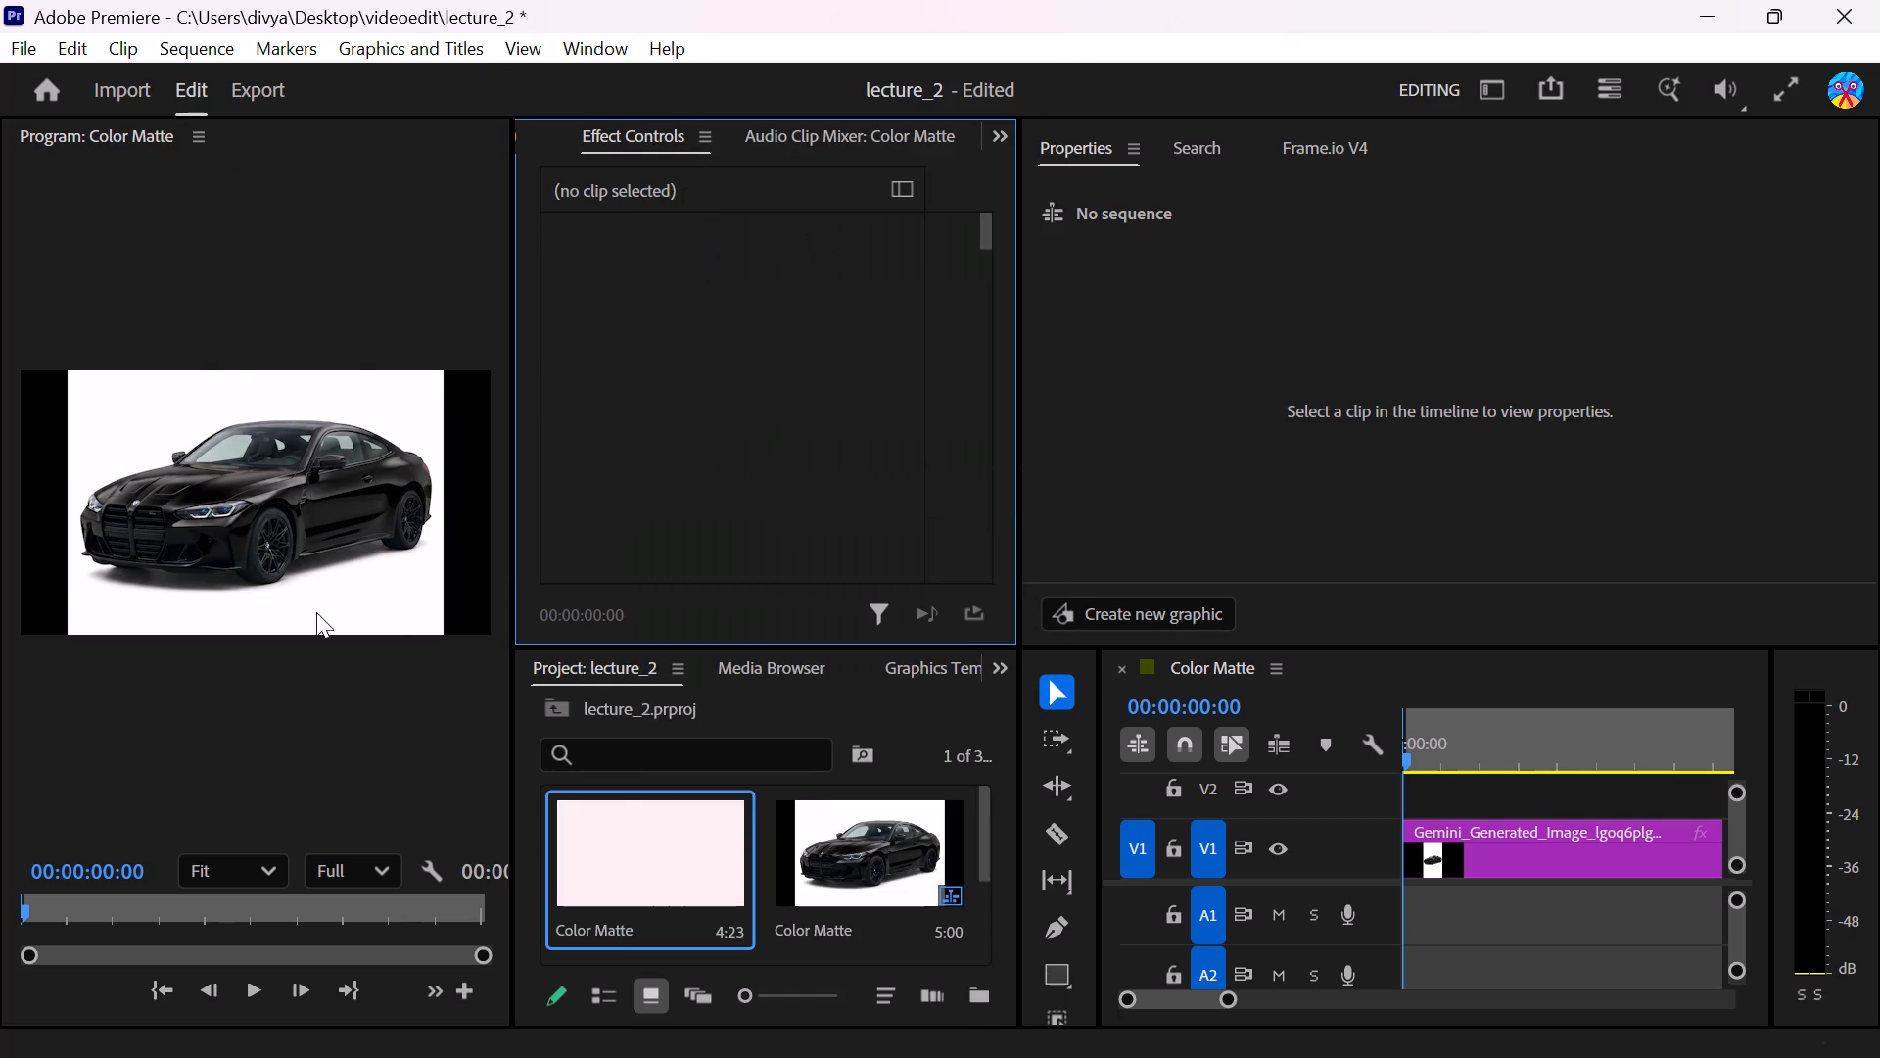
click(301, 579)
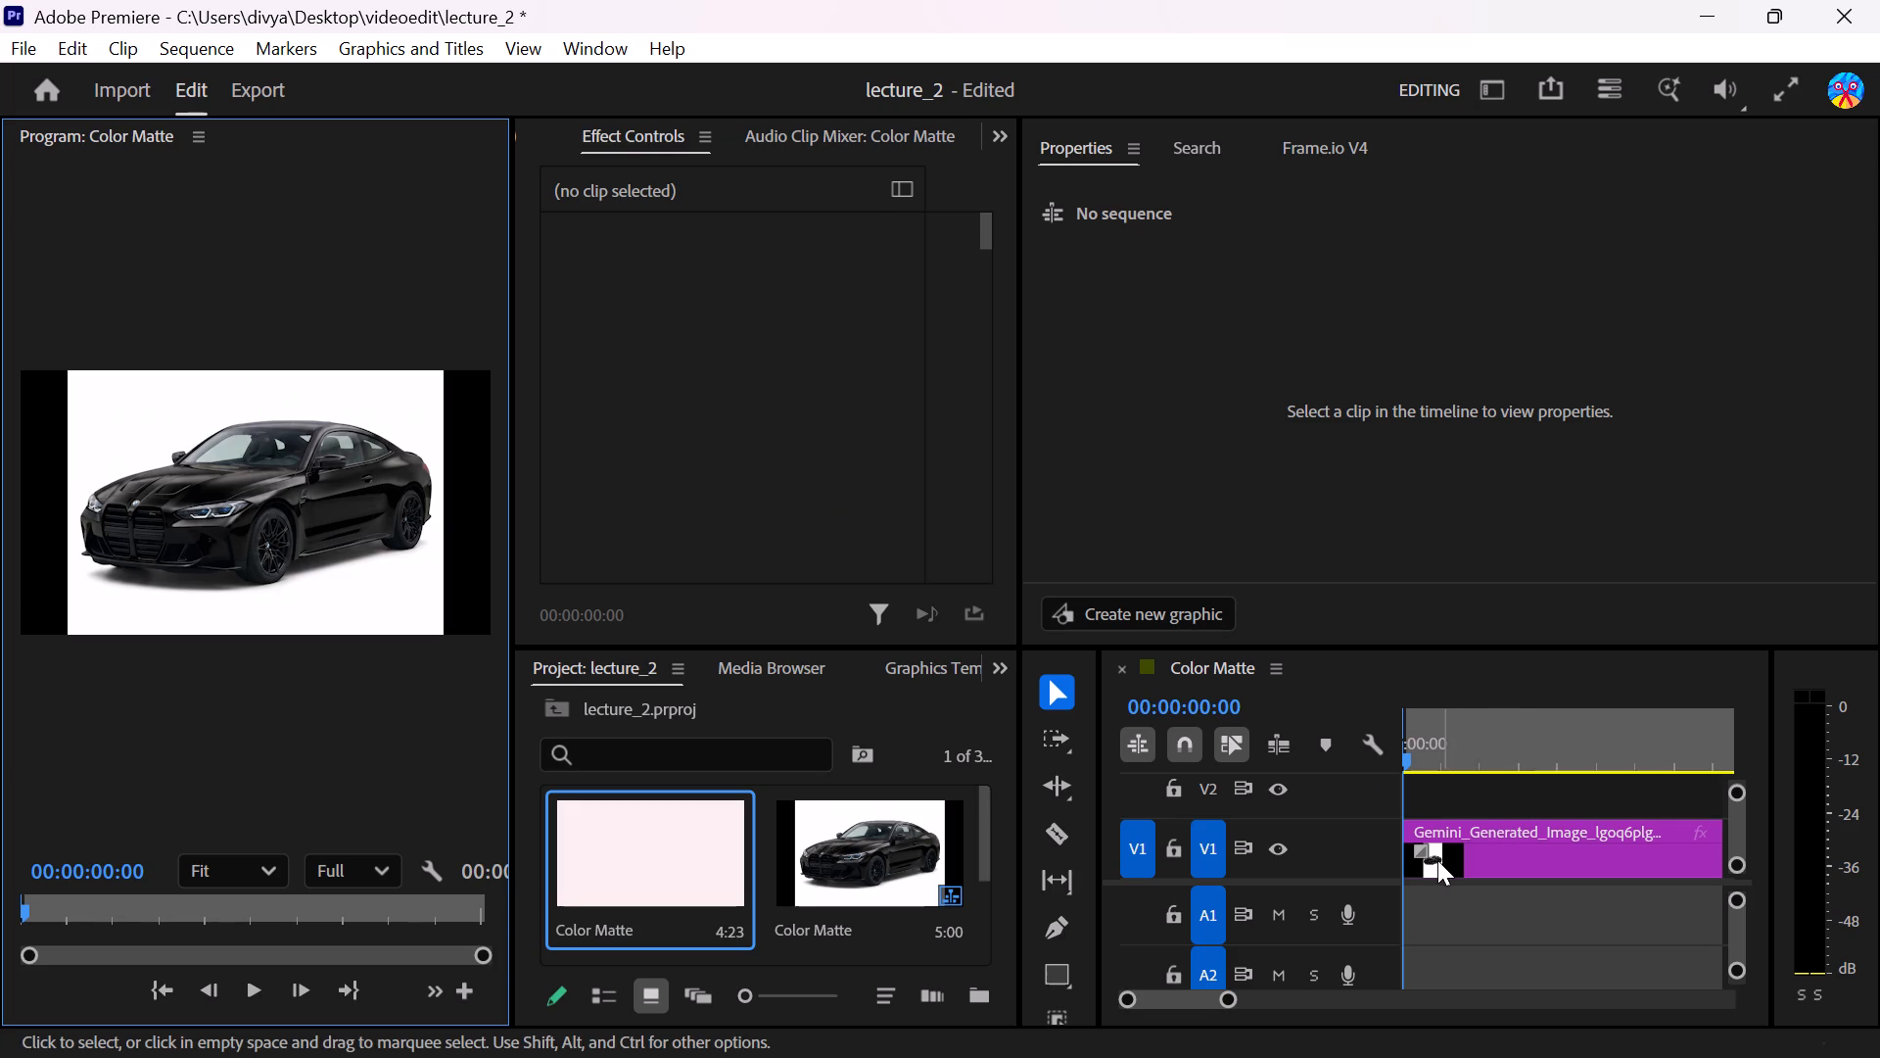
click(1437, 860)
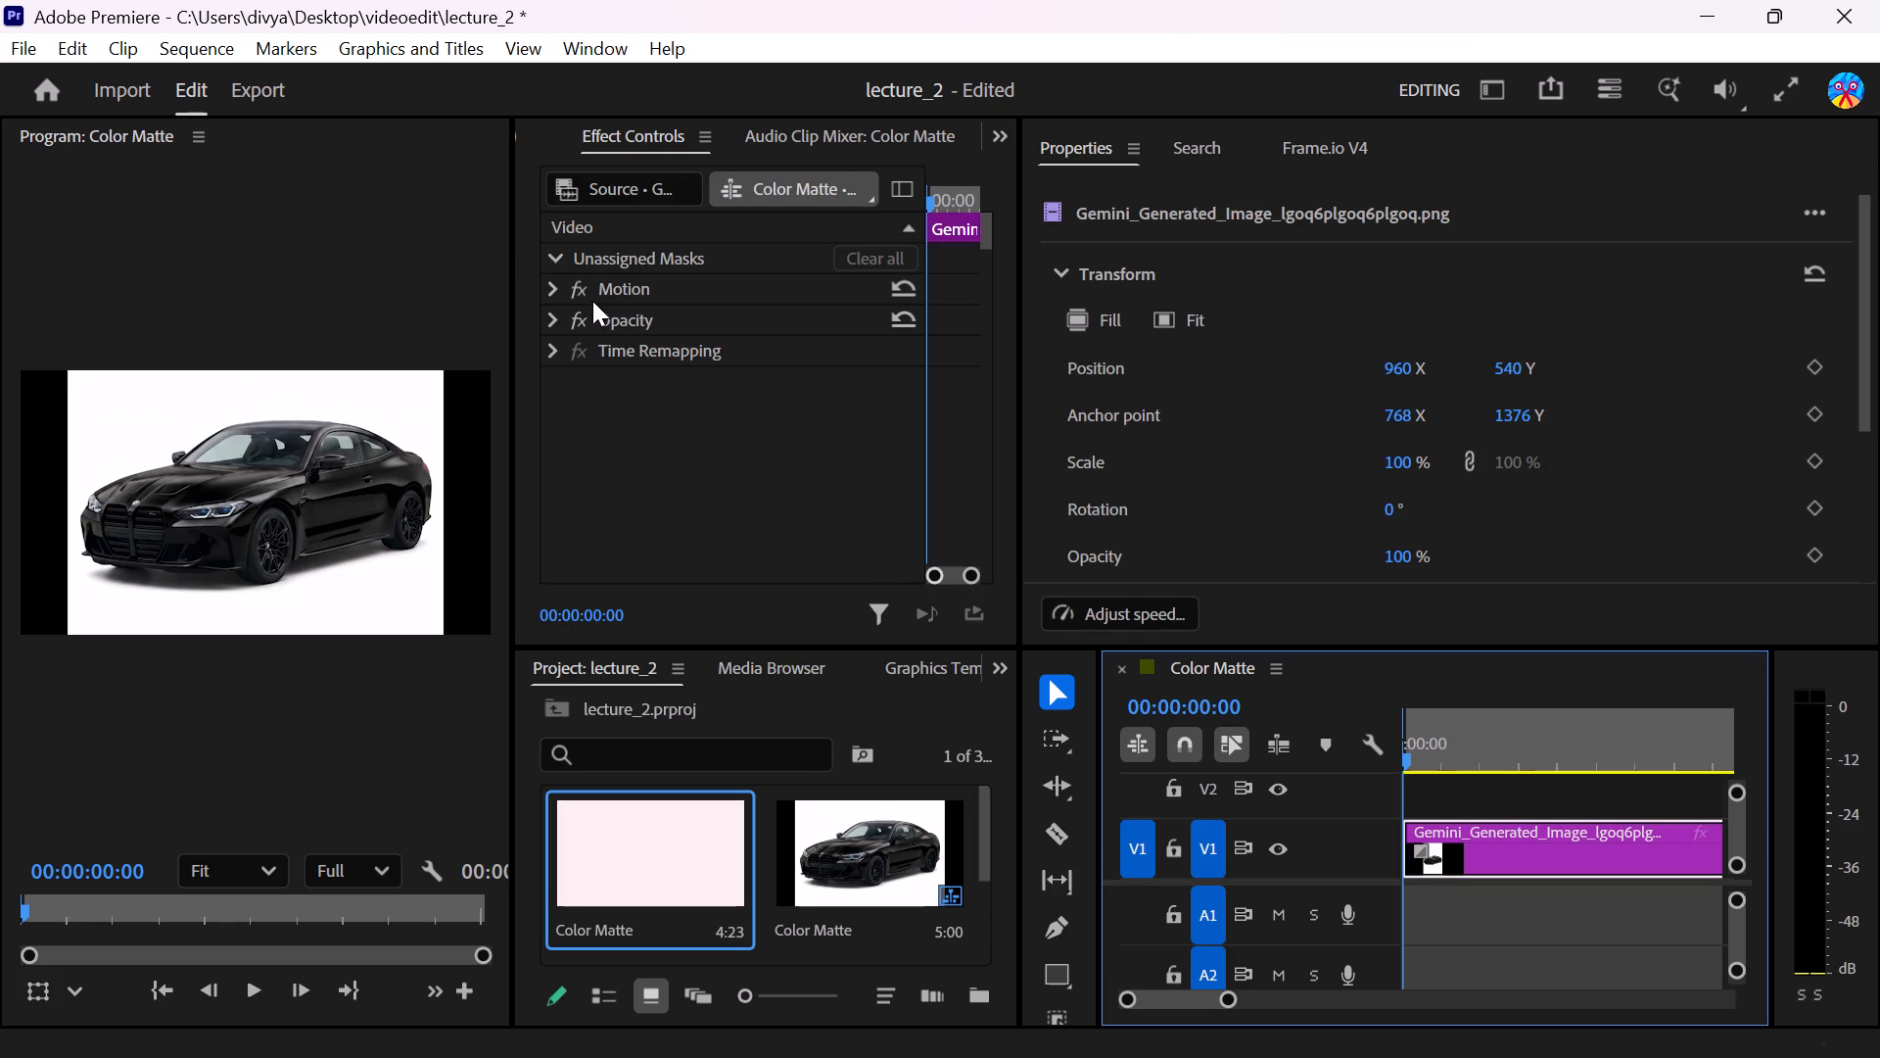
click(558, 292)
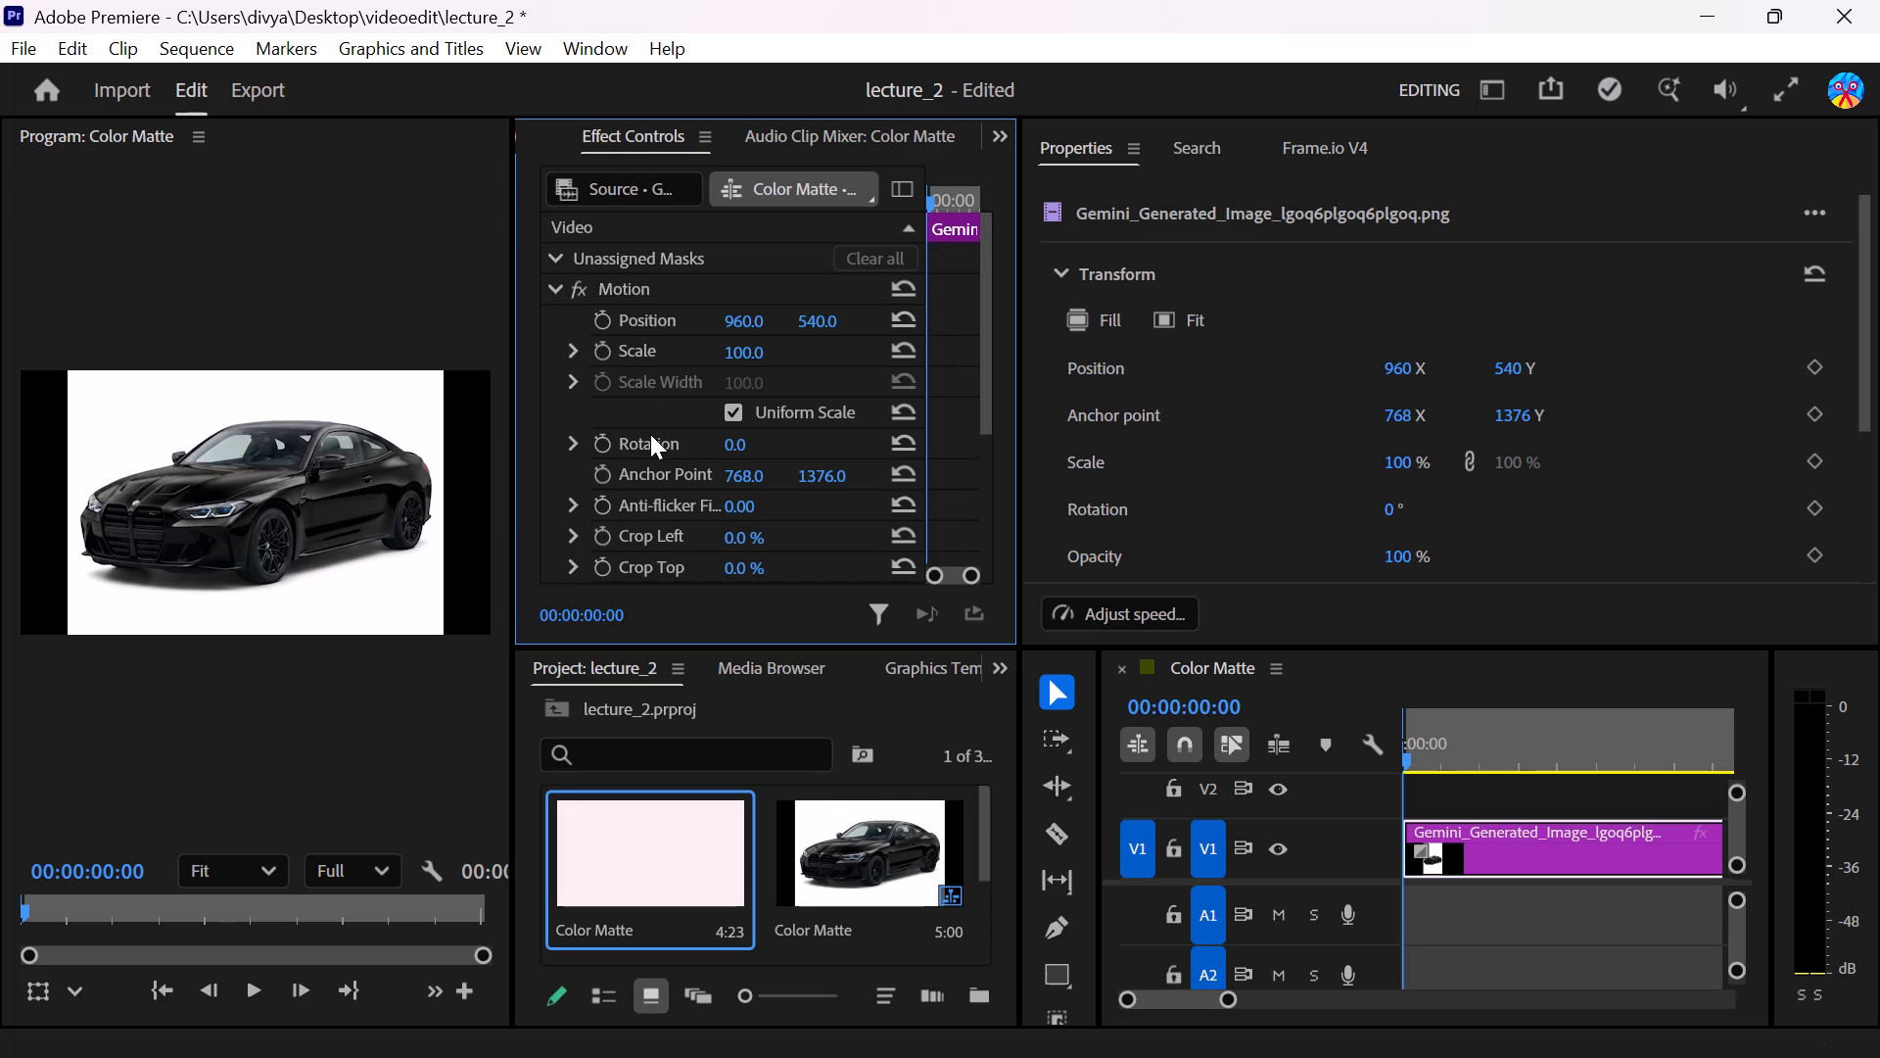
click(659, 435)
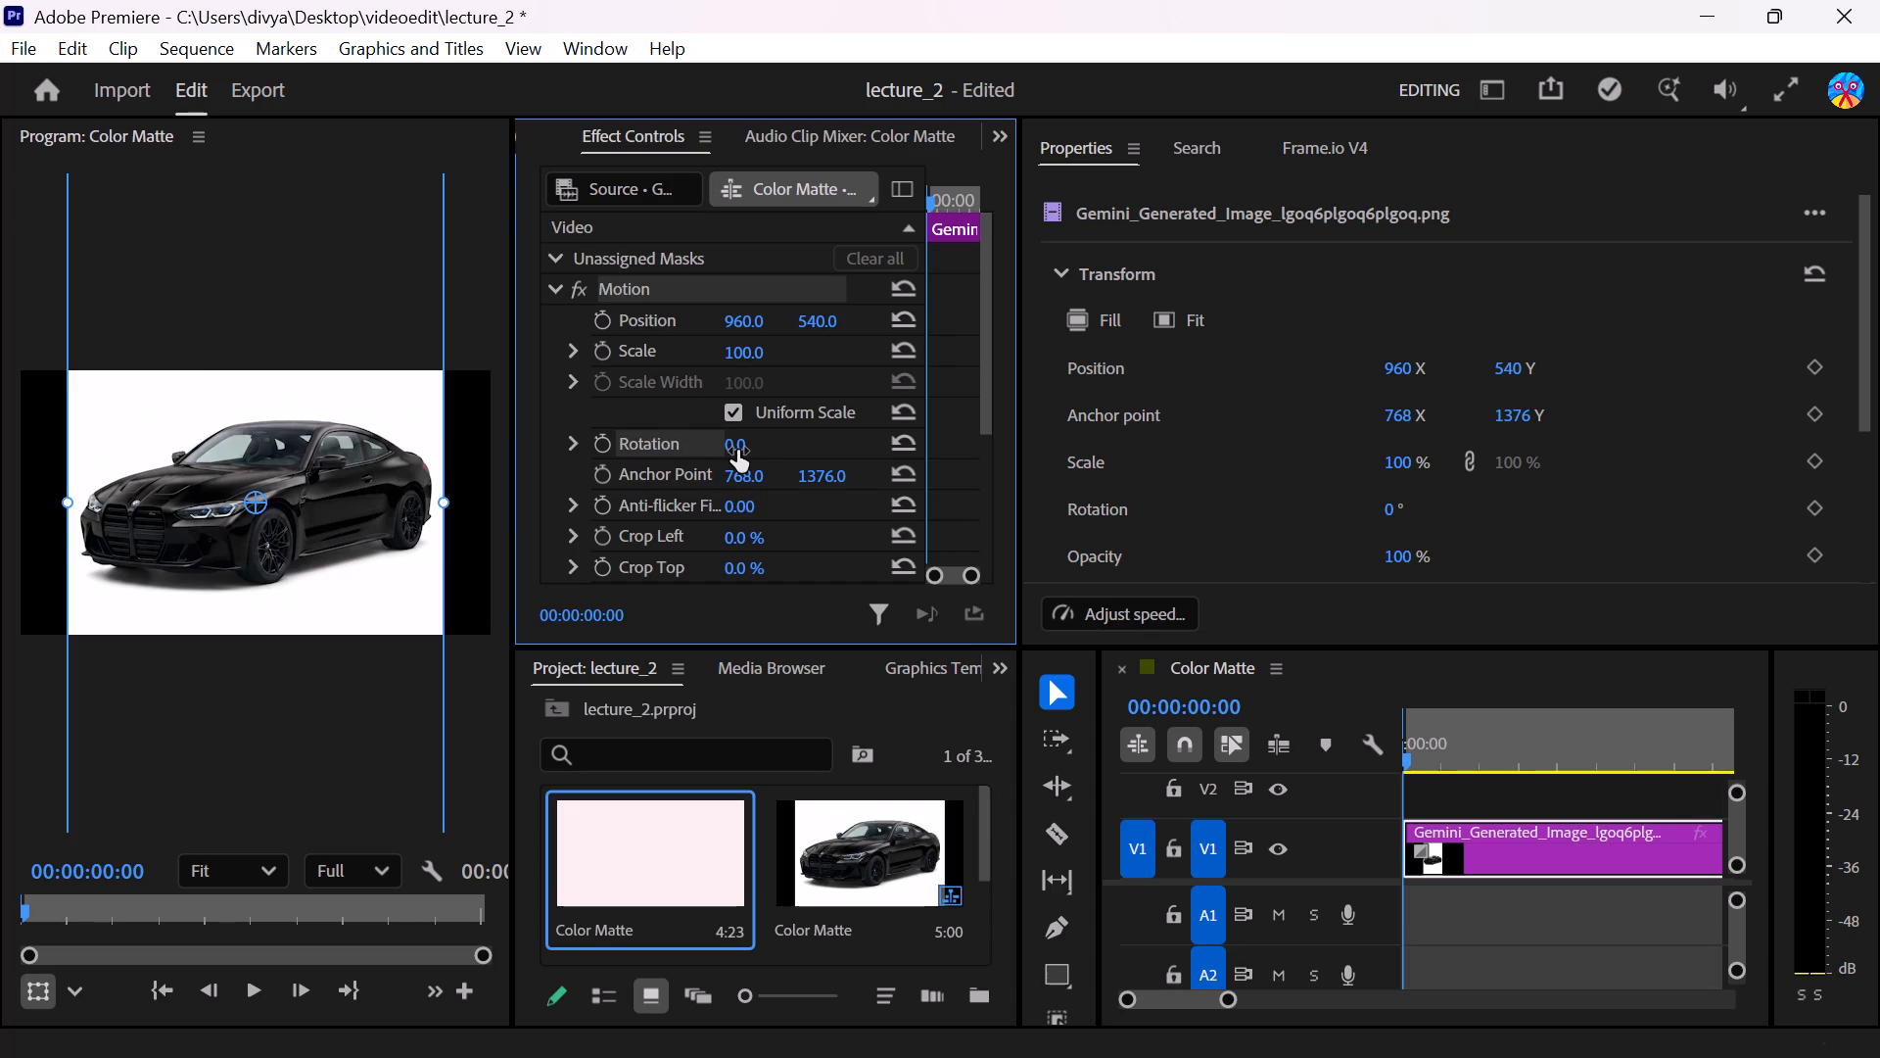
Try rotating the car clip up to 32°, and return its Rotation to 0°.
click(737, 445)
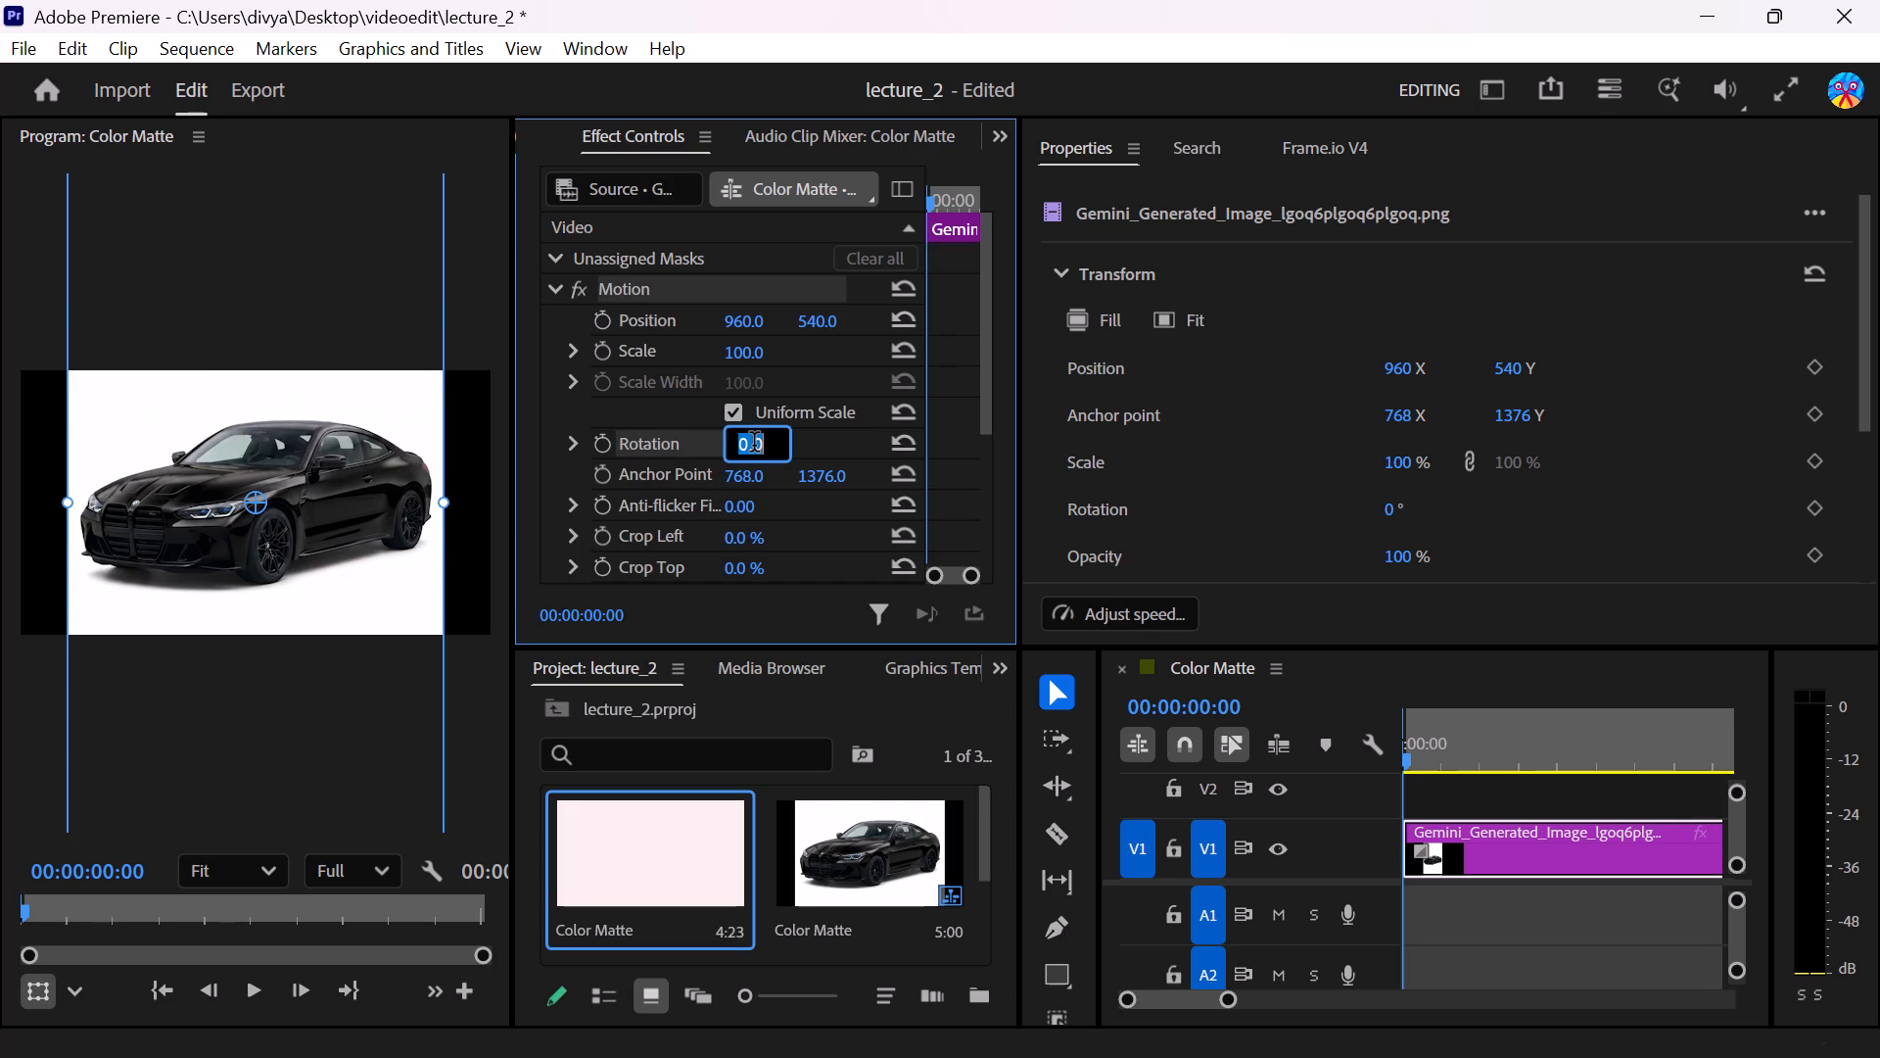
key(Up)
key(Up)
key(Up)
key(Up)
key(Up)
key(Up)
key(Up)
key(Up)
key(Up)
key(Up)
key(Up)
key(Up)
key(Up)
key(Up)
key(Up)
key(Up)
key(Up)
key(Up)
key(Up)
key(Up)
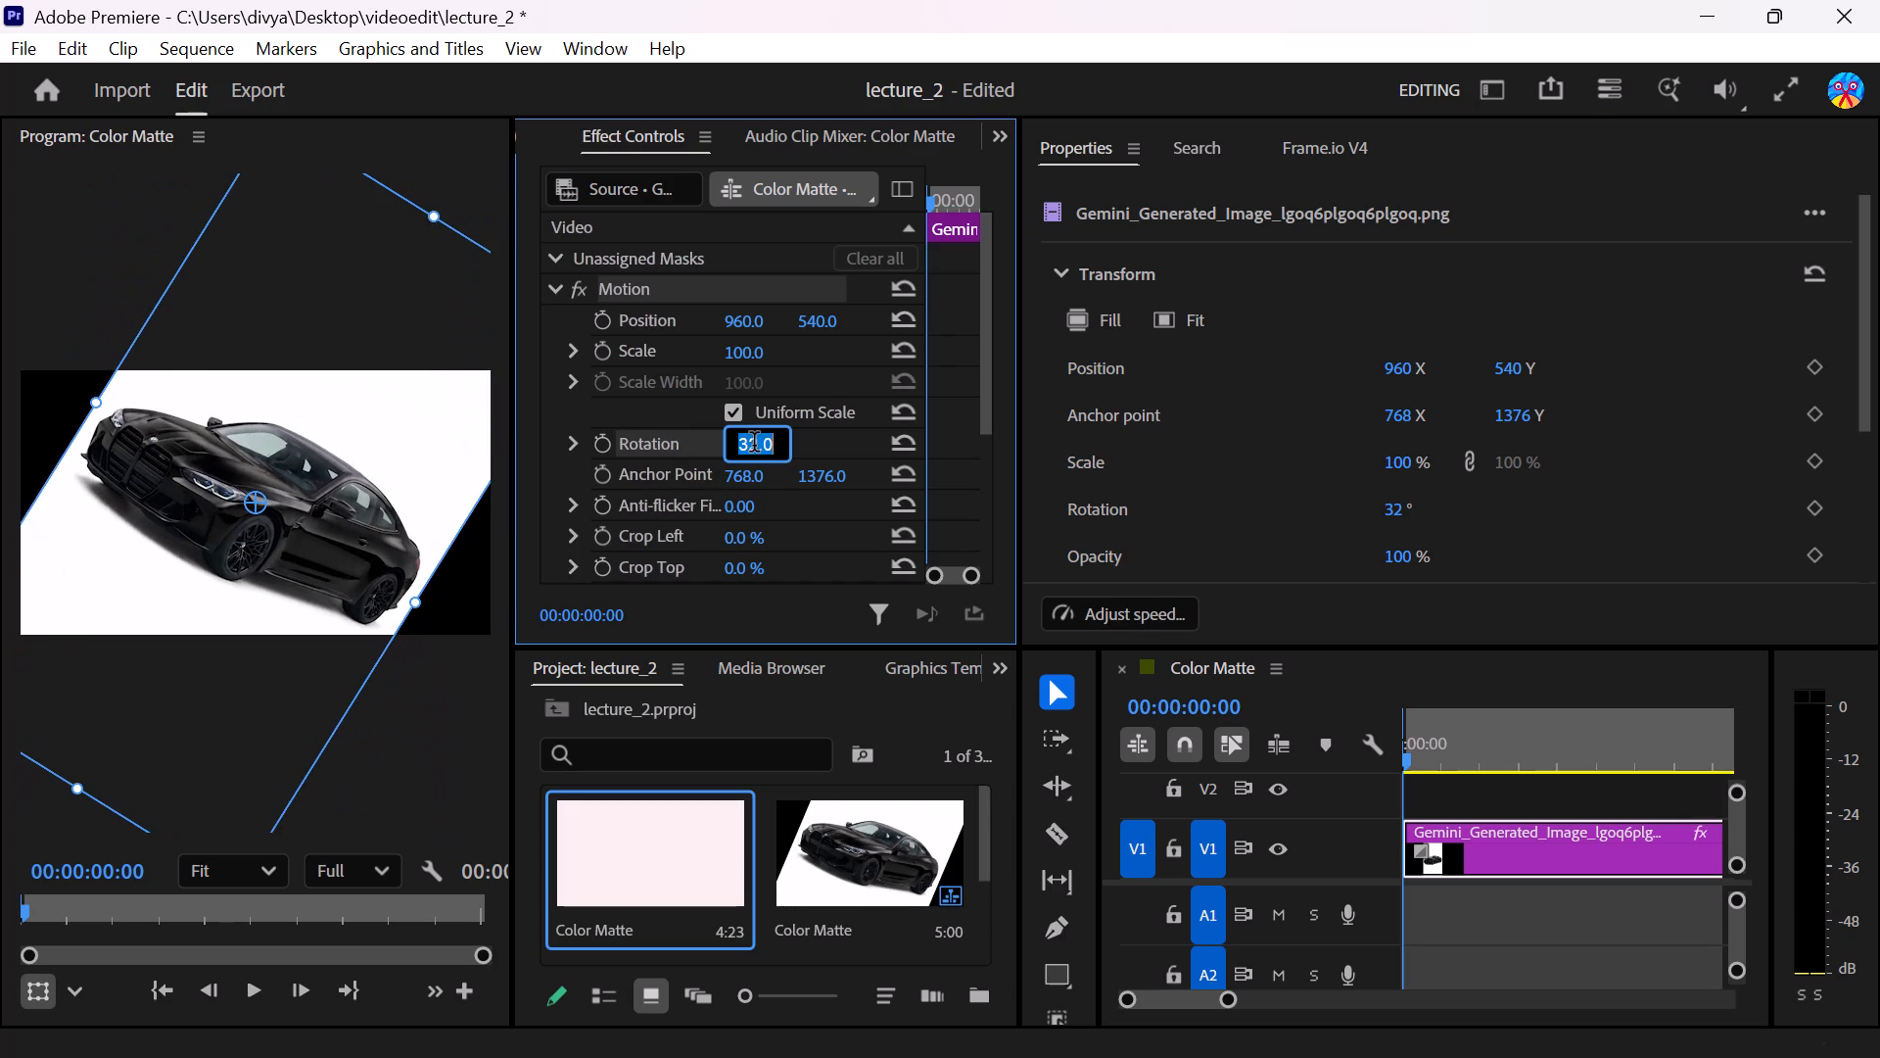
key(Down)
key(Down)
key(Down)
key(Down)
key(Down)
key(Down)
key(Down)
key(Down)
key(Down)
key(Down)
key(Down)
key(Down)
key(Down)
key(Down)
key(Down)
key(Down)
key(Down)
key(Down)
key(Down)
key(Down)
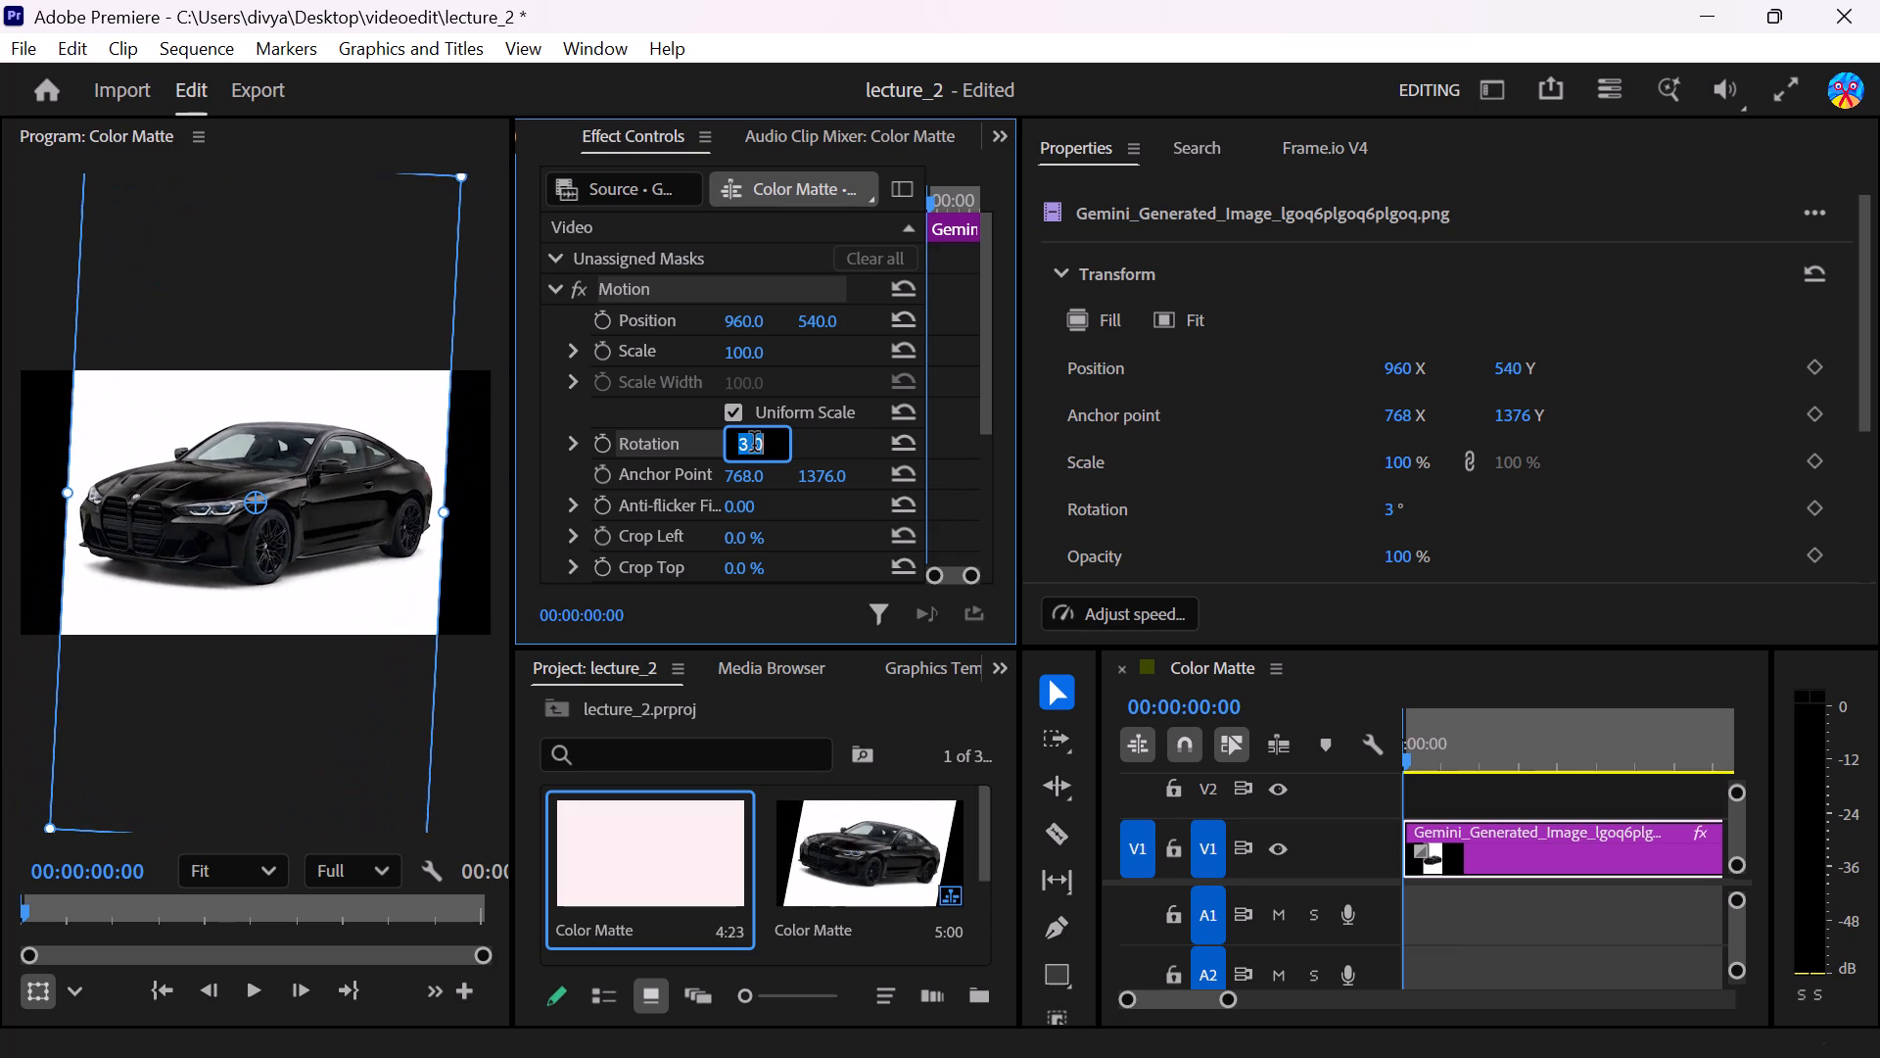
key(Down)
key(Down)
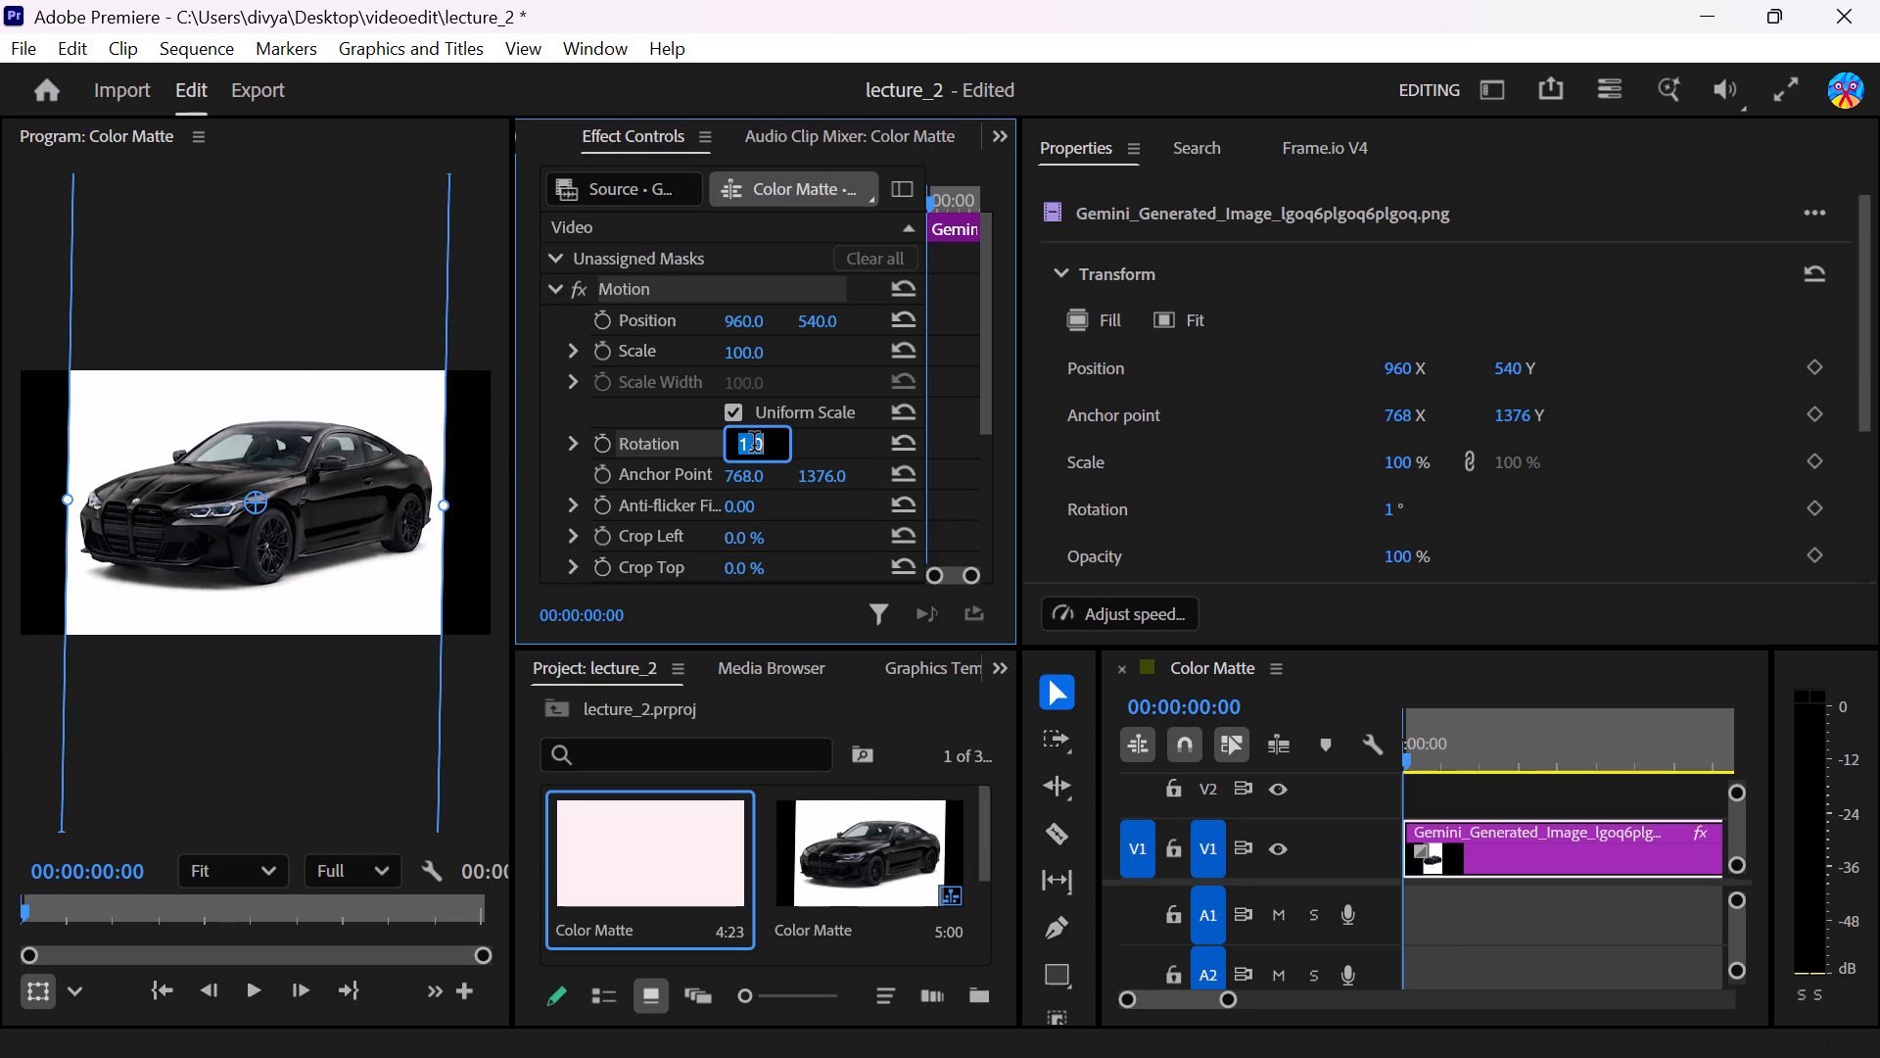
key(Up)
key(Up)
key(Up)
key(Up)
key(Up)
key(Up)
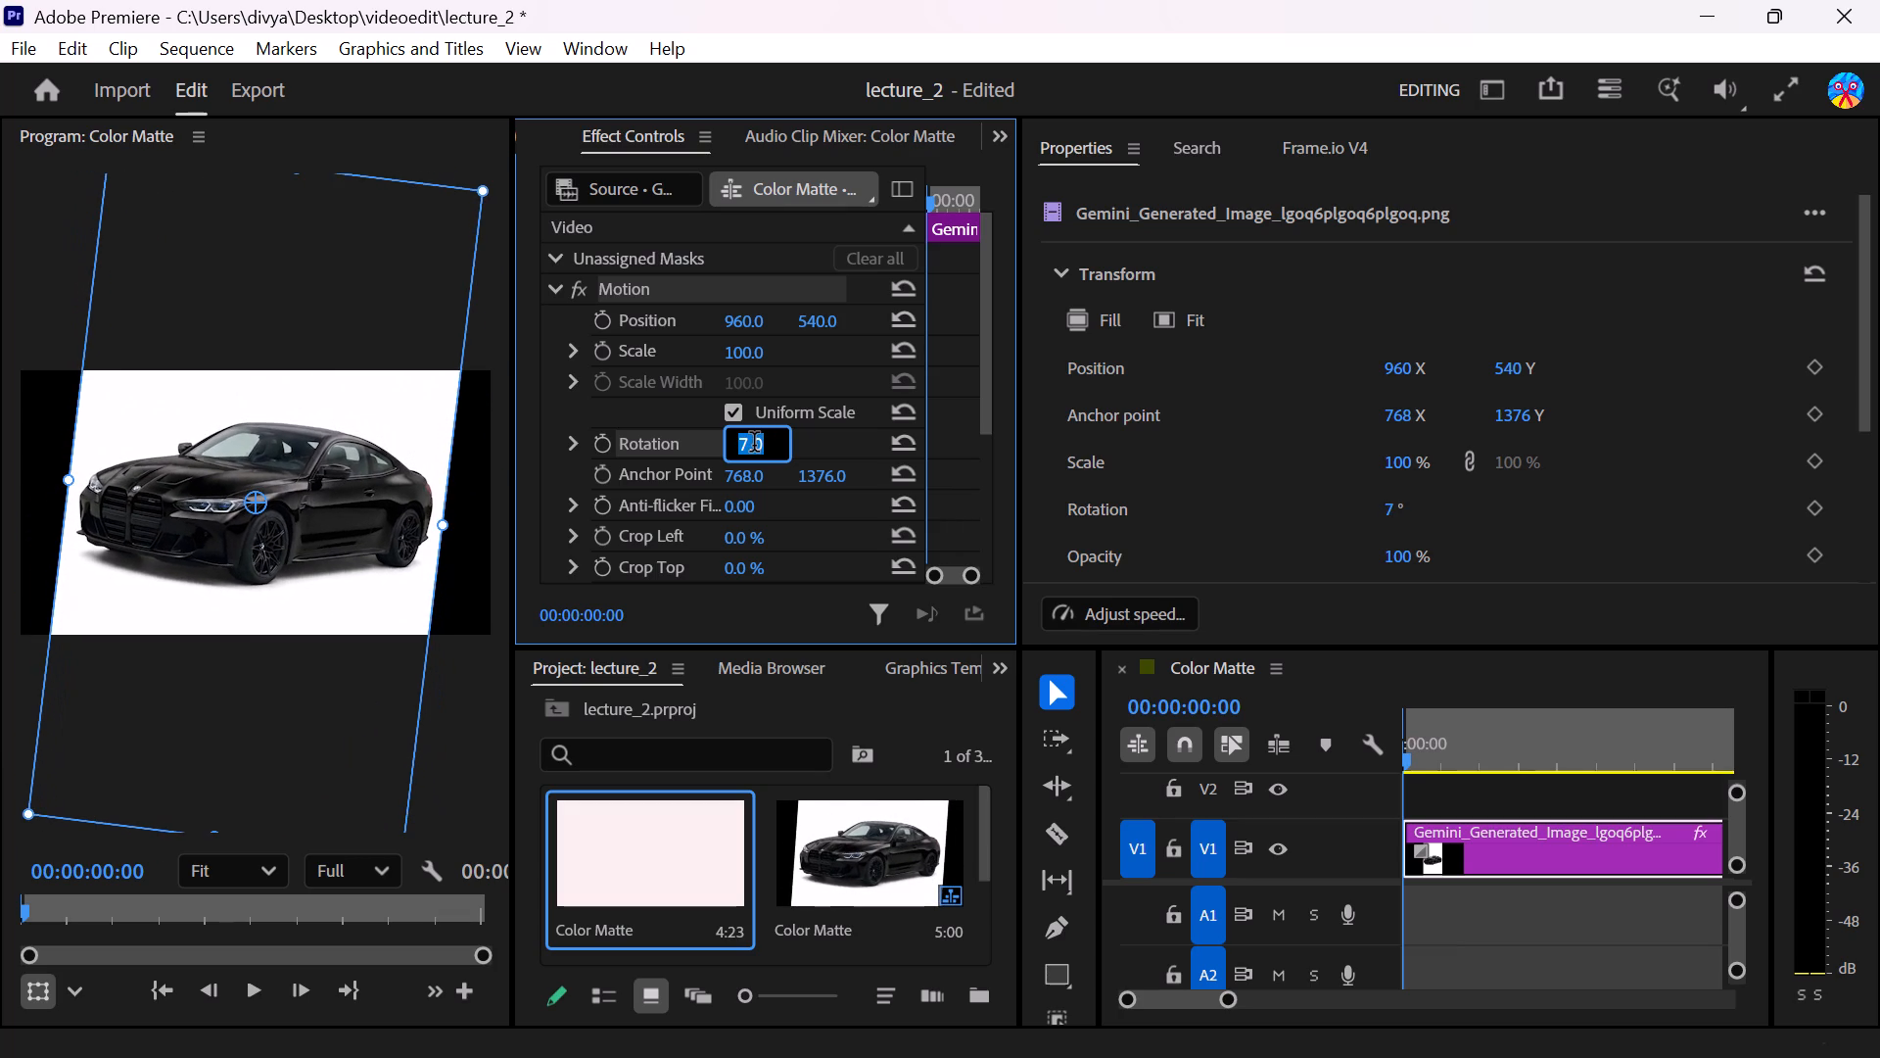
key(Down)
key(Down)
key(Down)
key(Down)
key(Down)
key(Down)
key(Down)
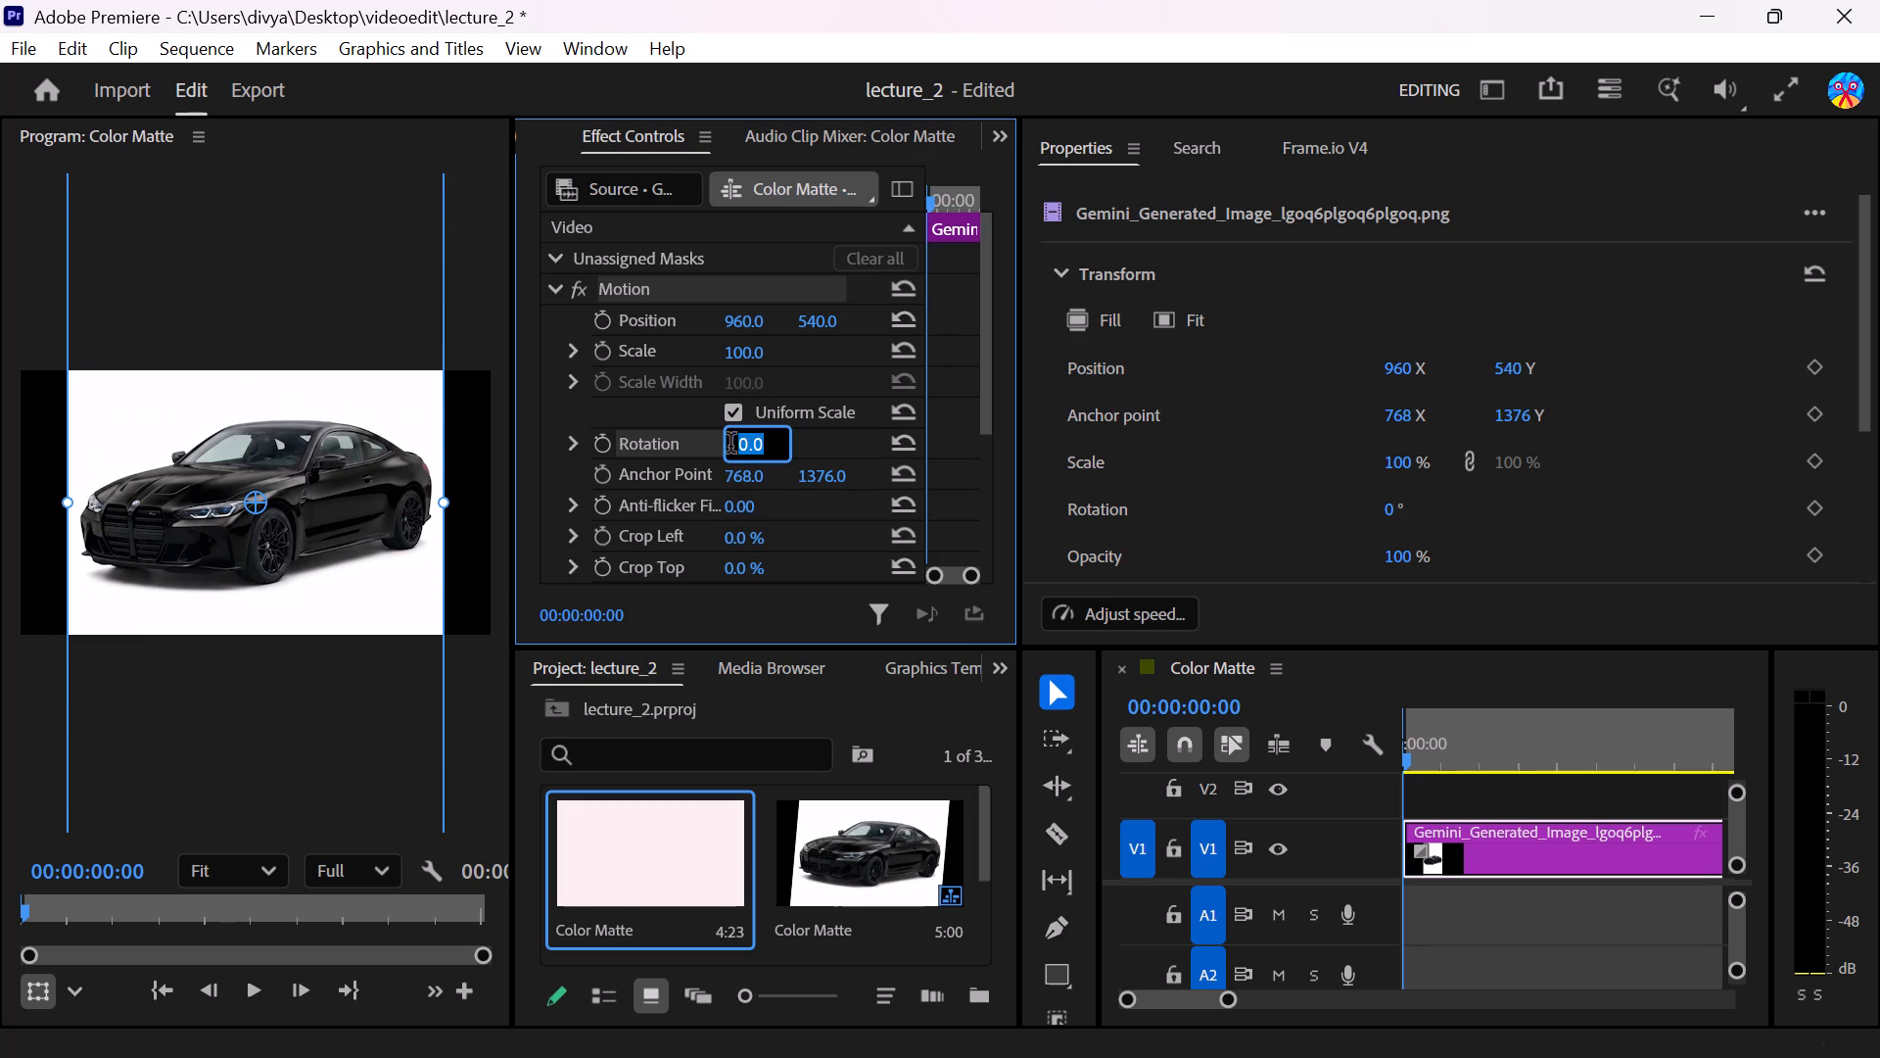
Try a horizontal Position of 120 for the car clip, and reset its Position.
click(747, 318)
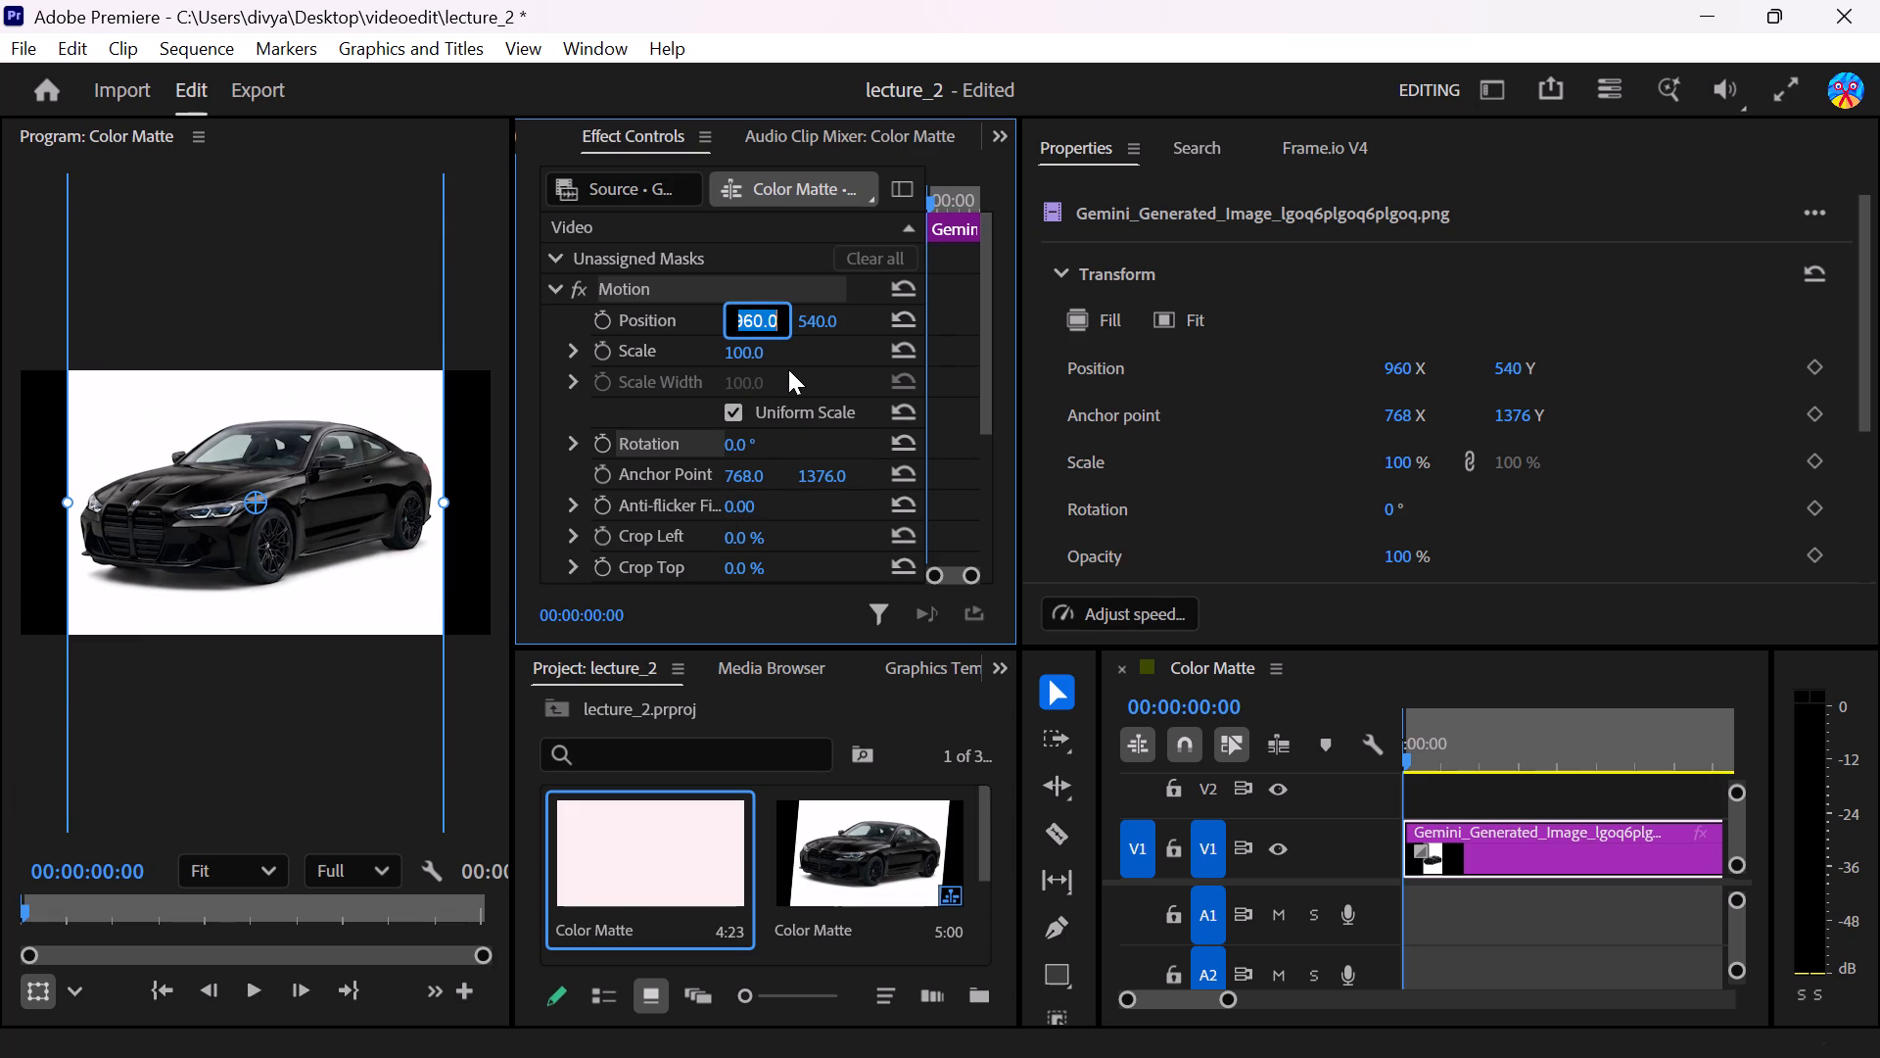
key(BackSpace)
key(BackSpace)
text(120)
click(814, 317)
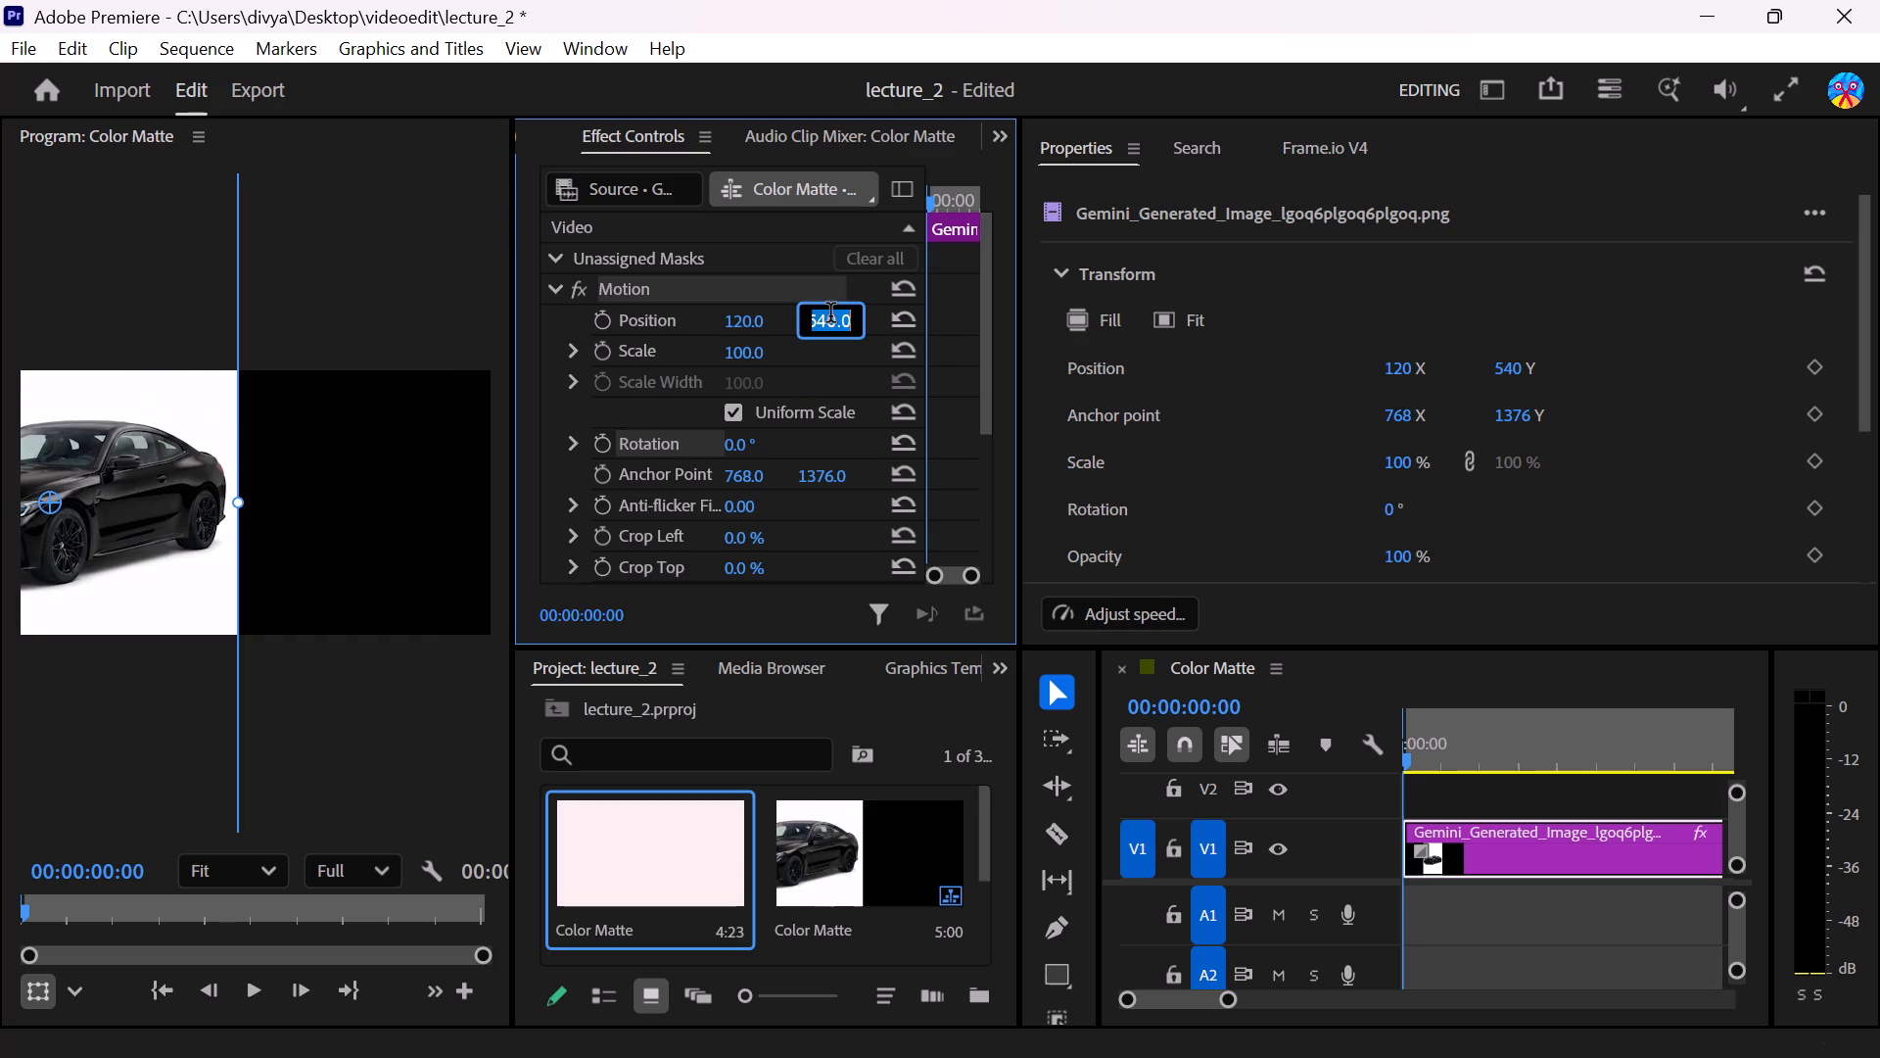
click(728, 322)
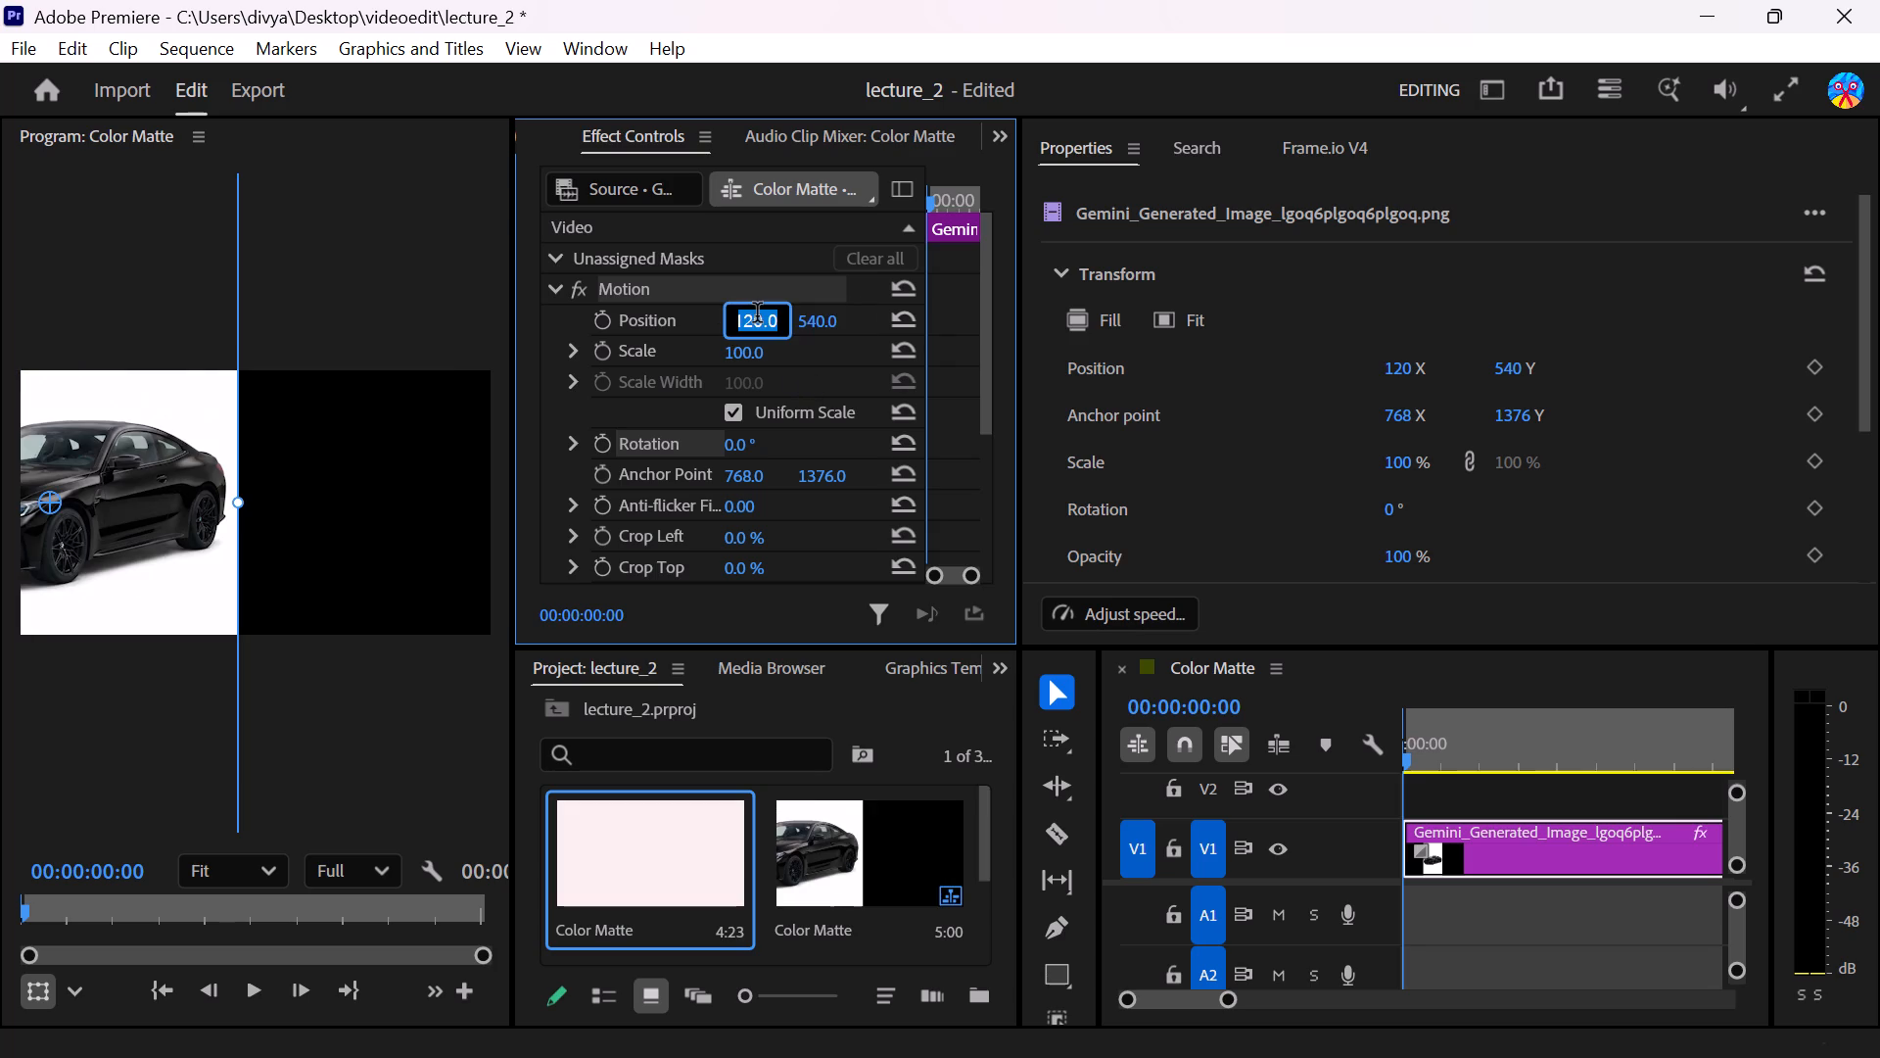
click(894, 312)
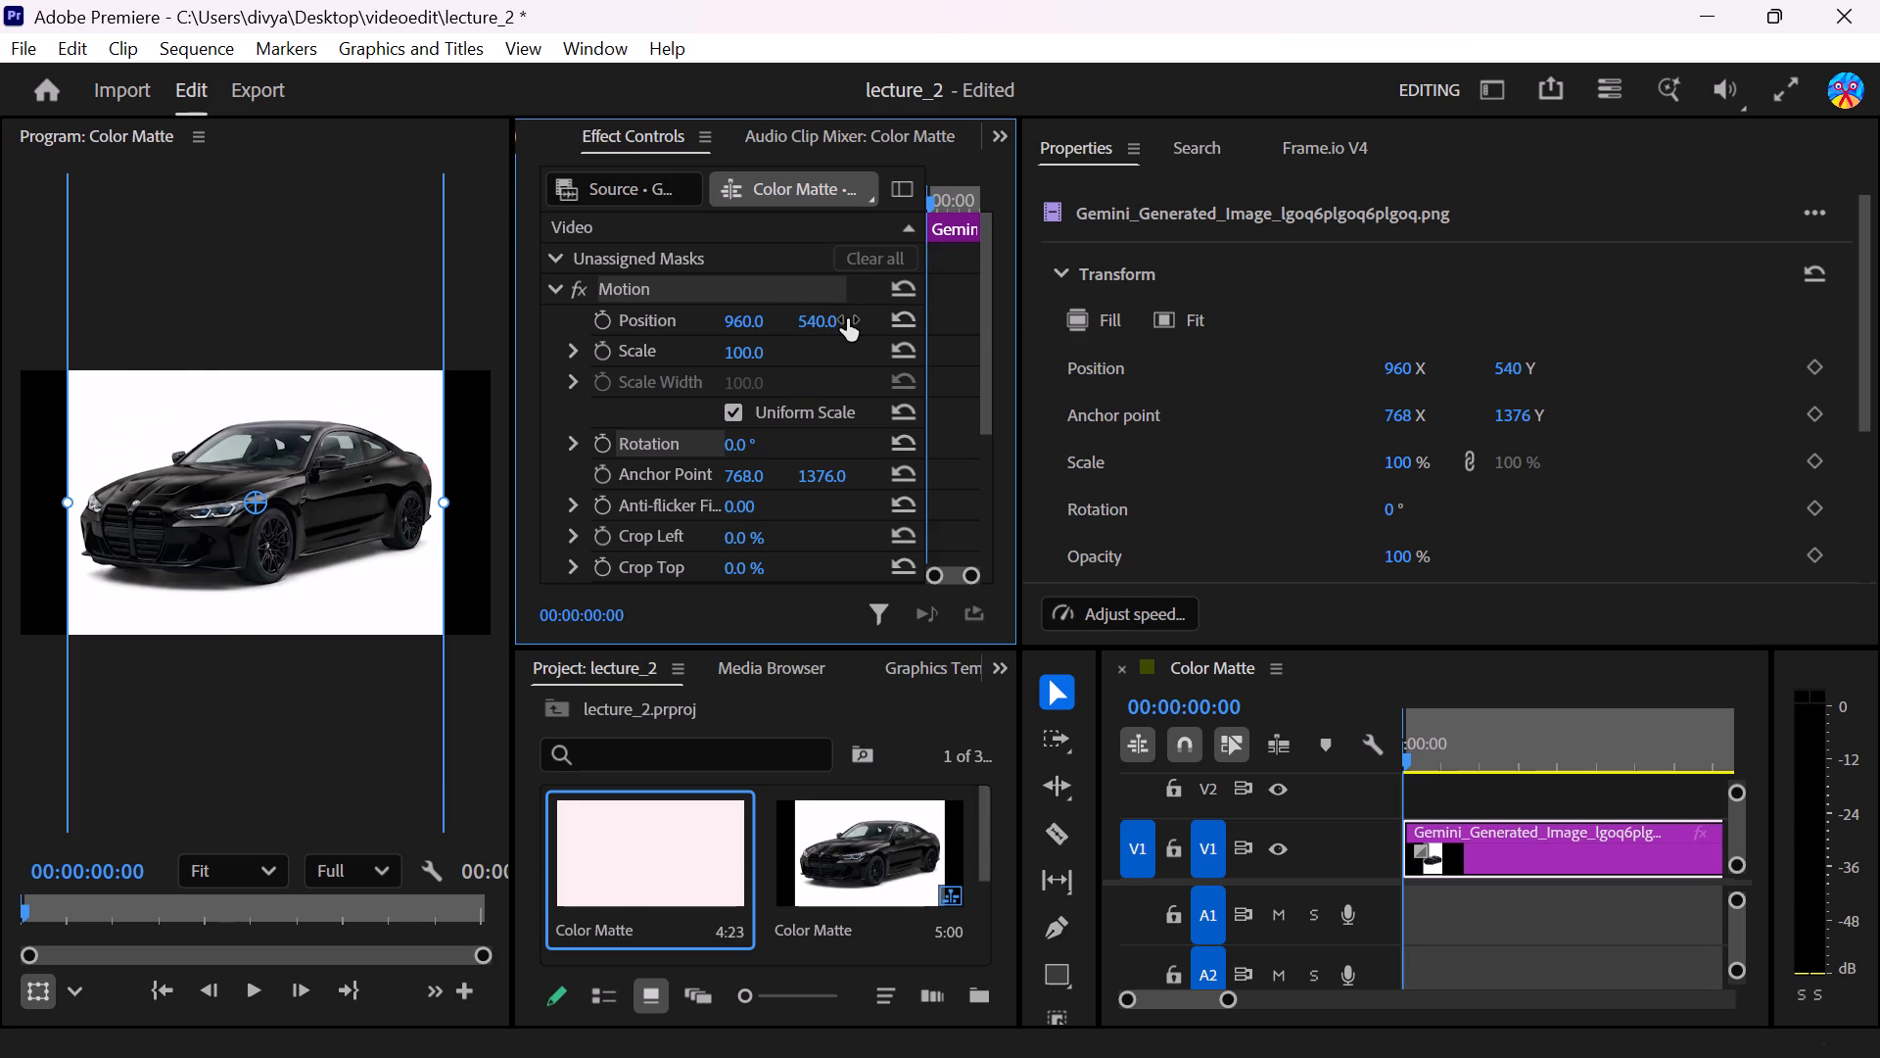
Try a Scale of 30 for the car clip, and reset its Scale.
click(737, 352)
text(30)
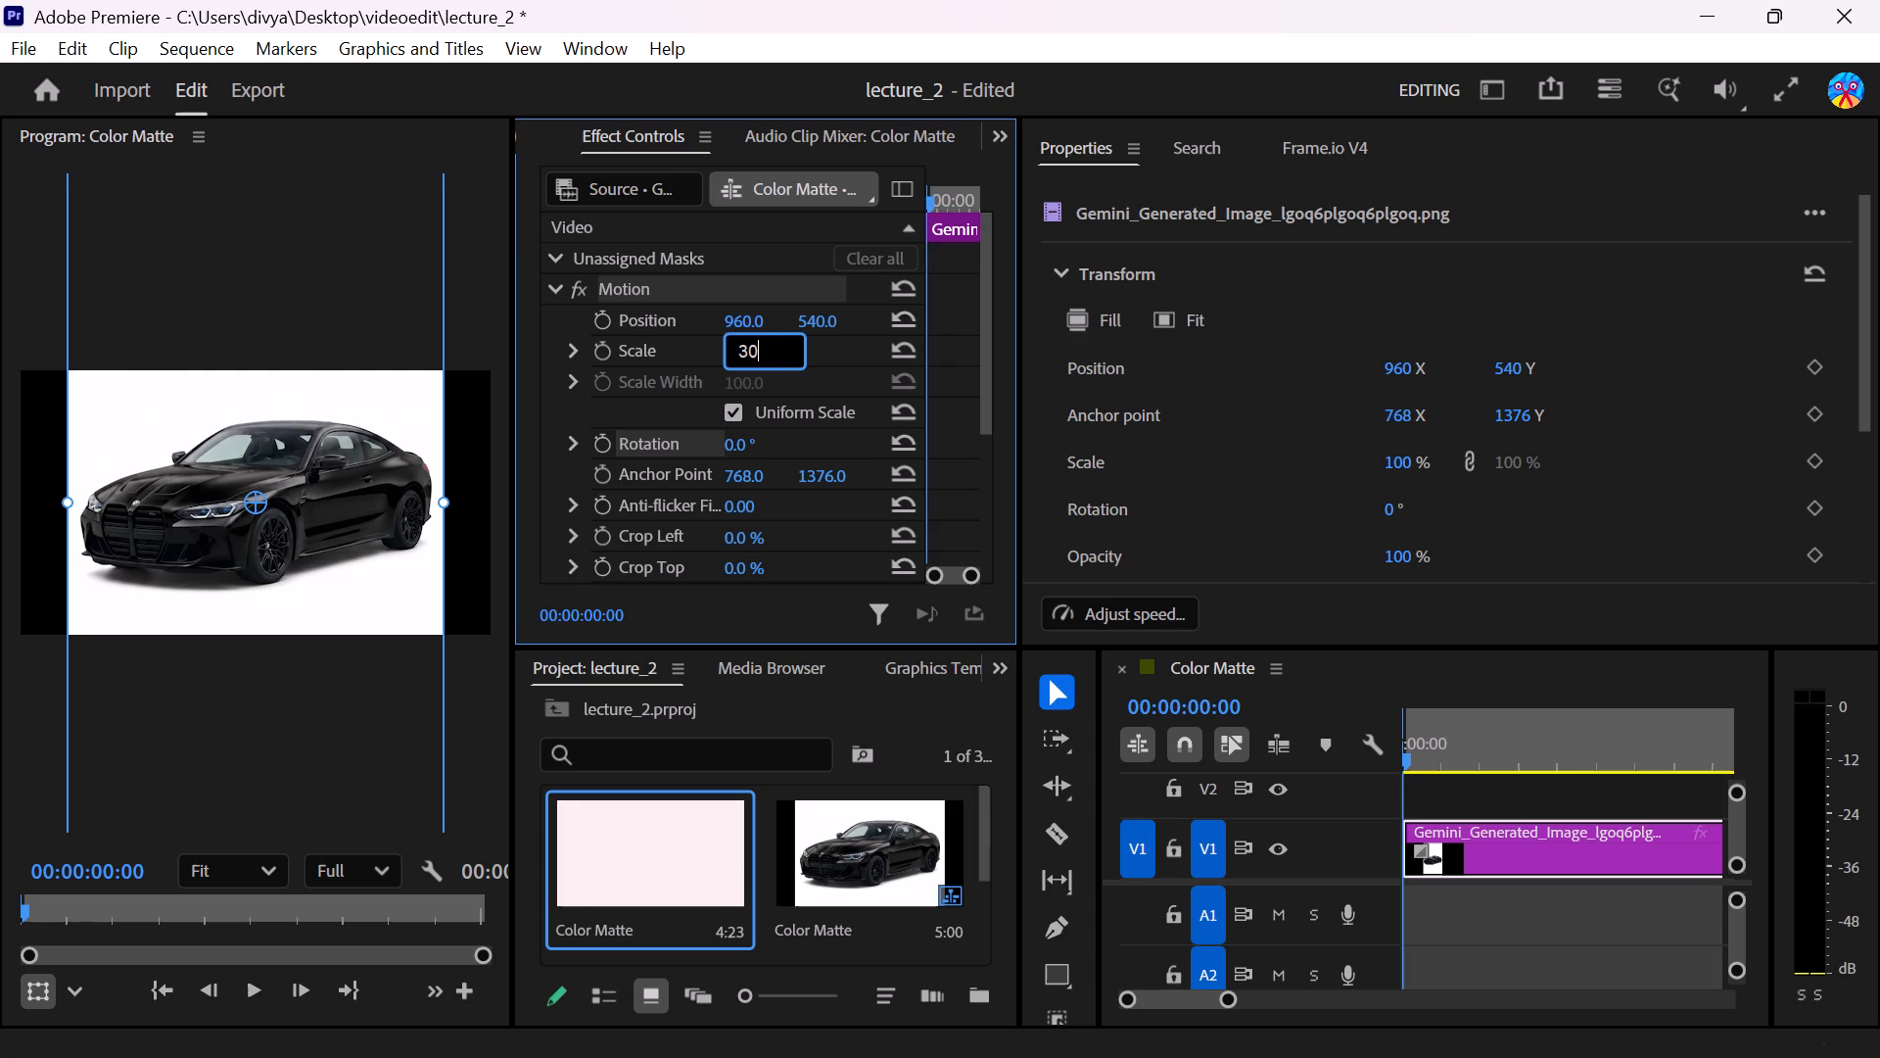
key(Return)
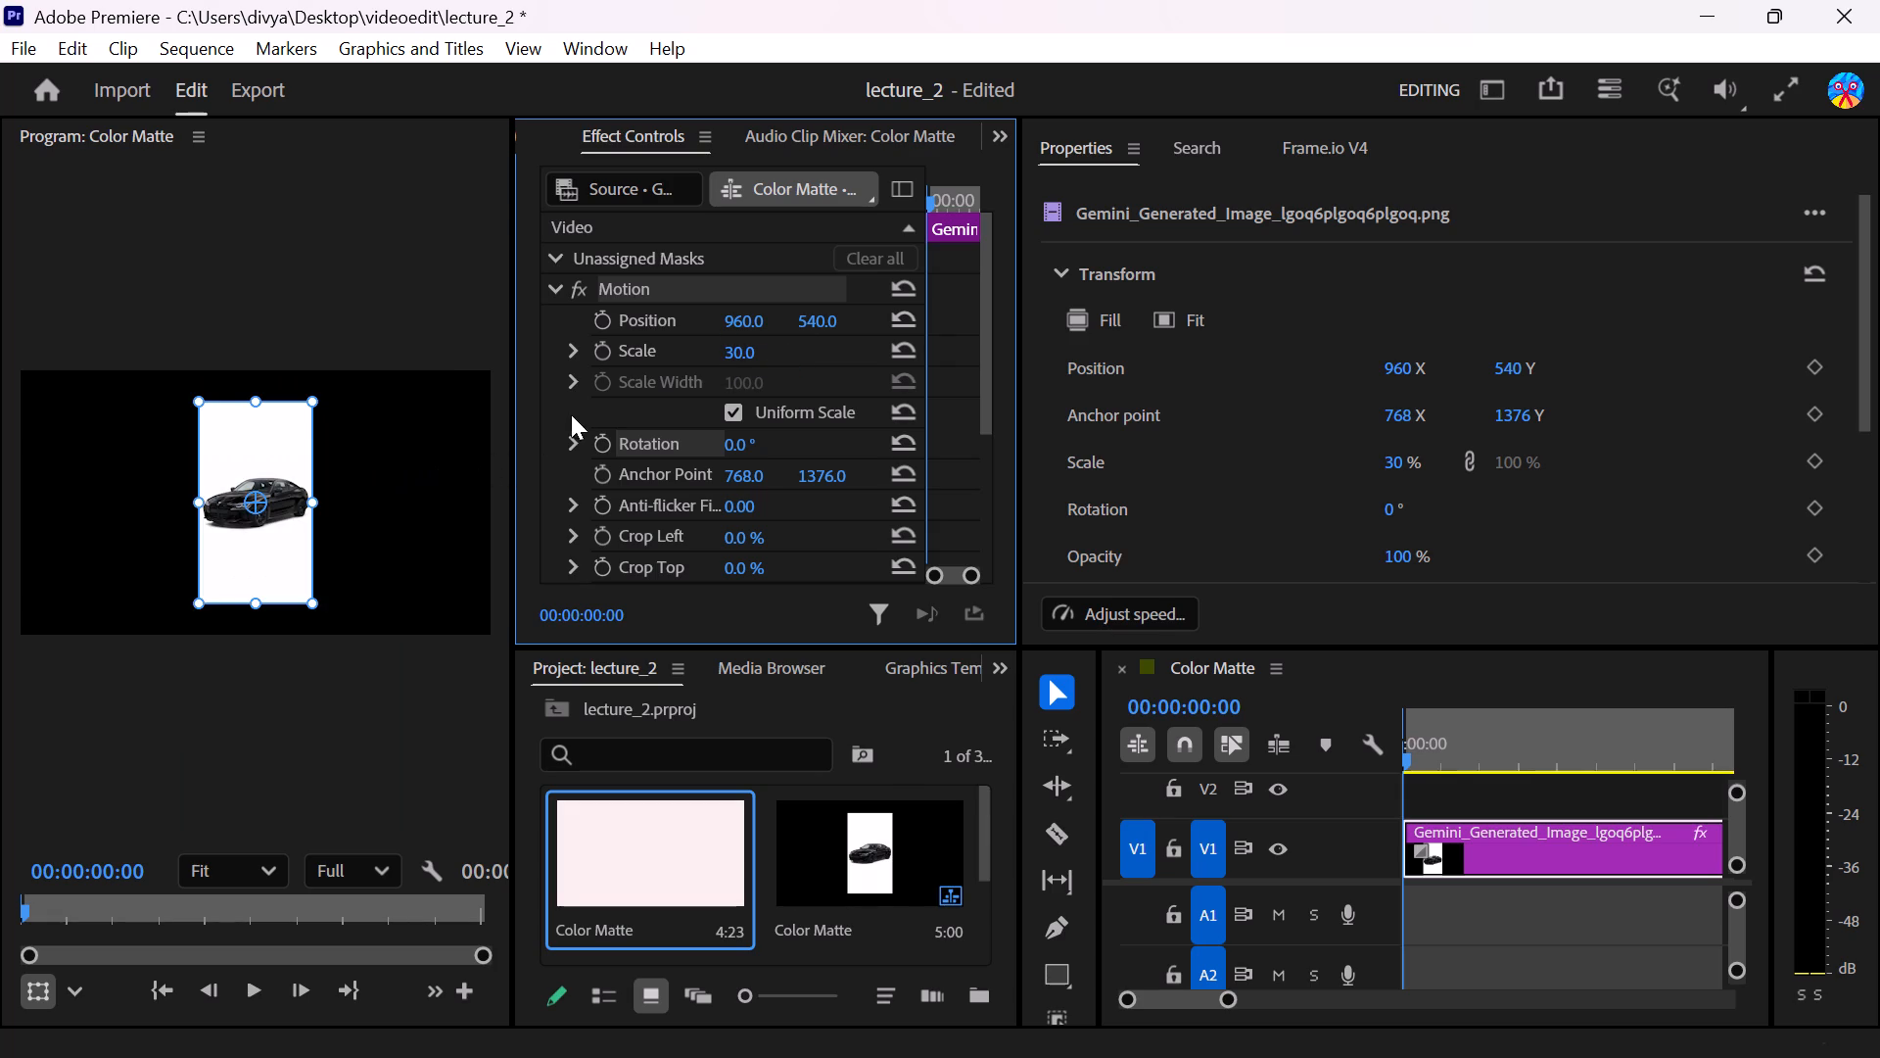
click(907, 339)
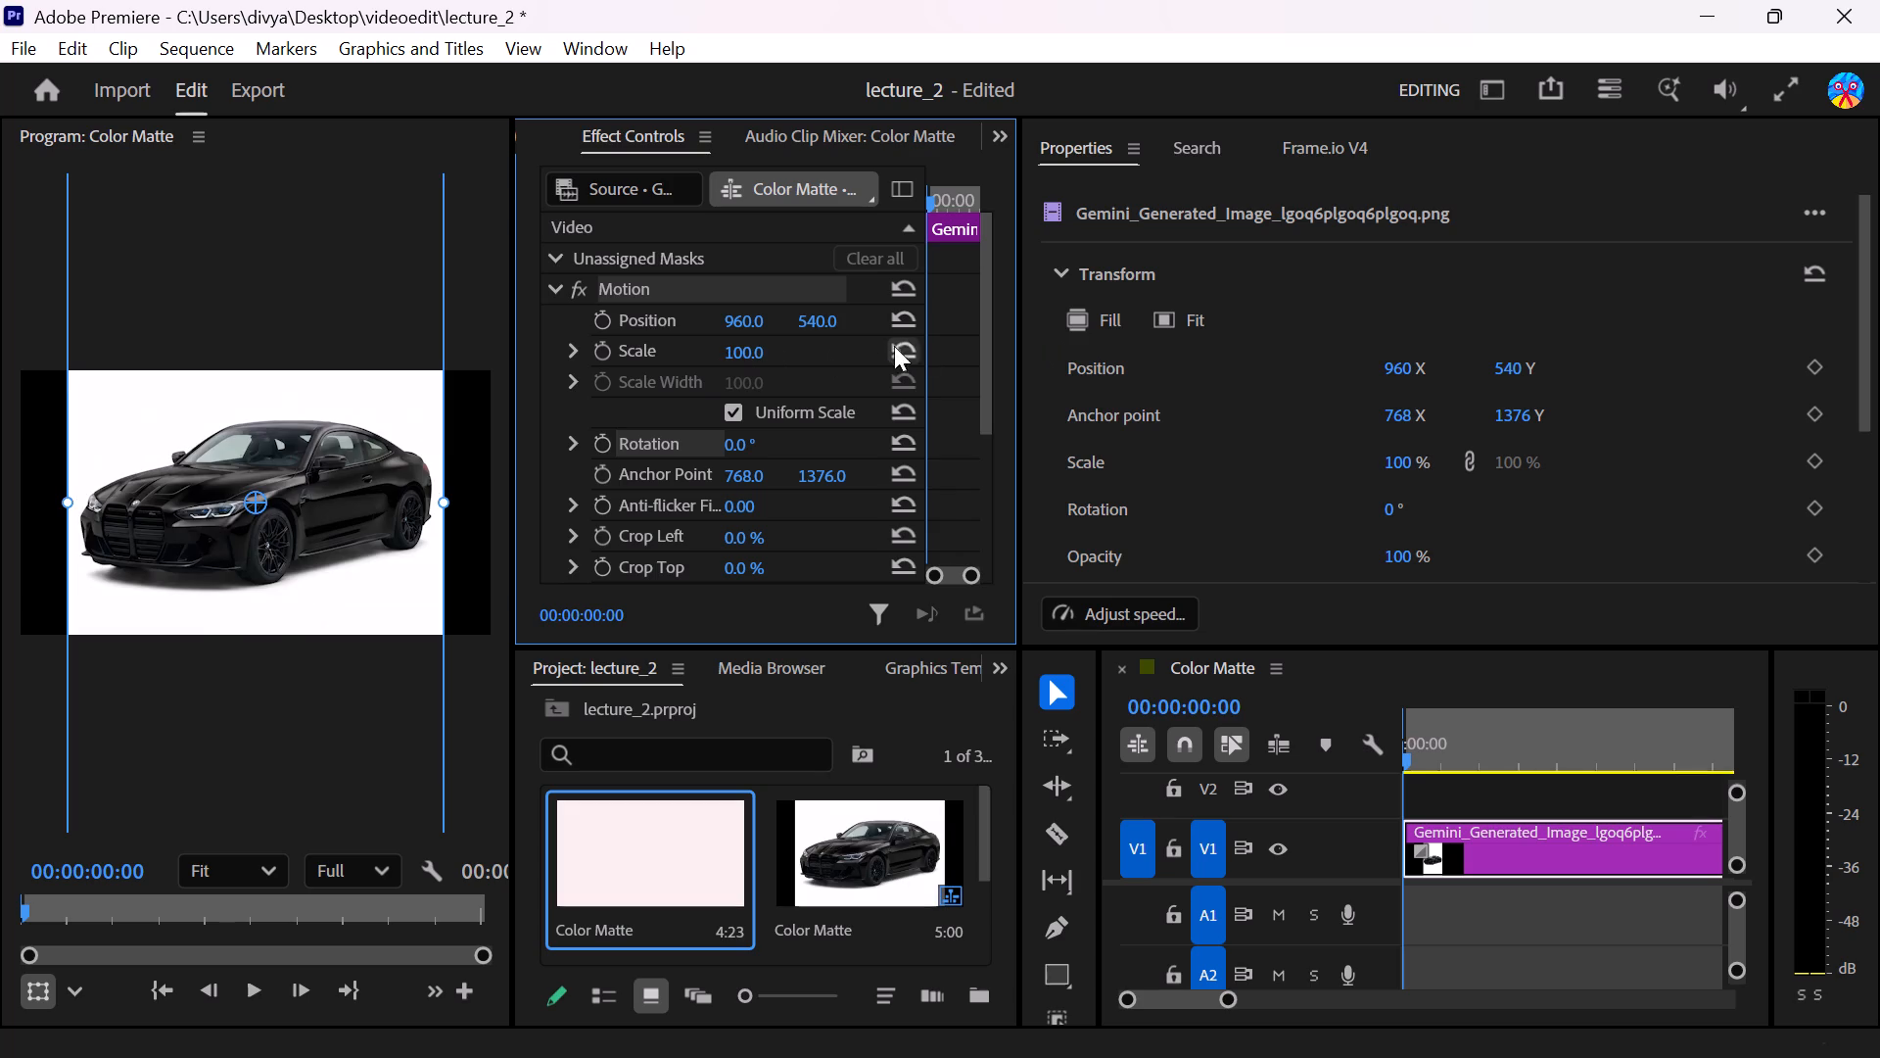
Set the car clip's Scale to 90.
click(760, 349)
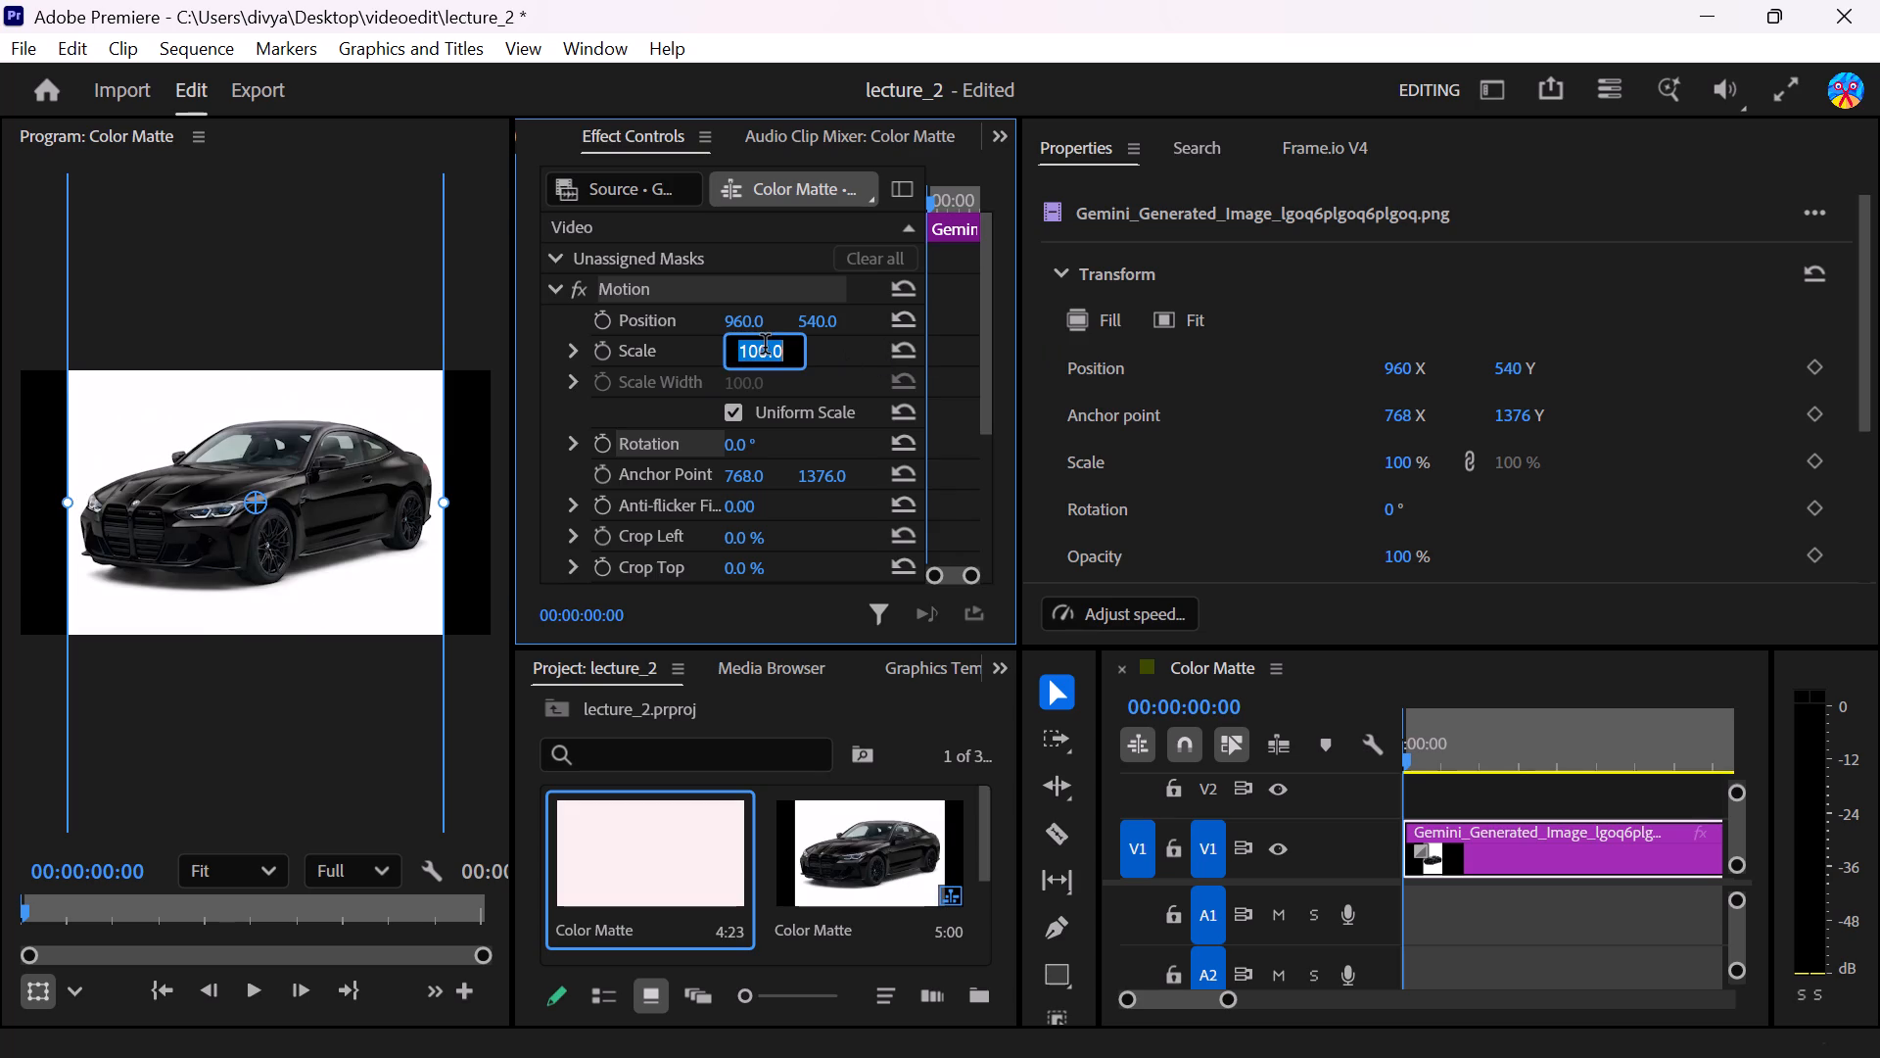
text(90)
key(Return)
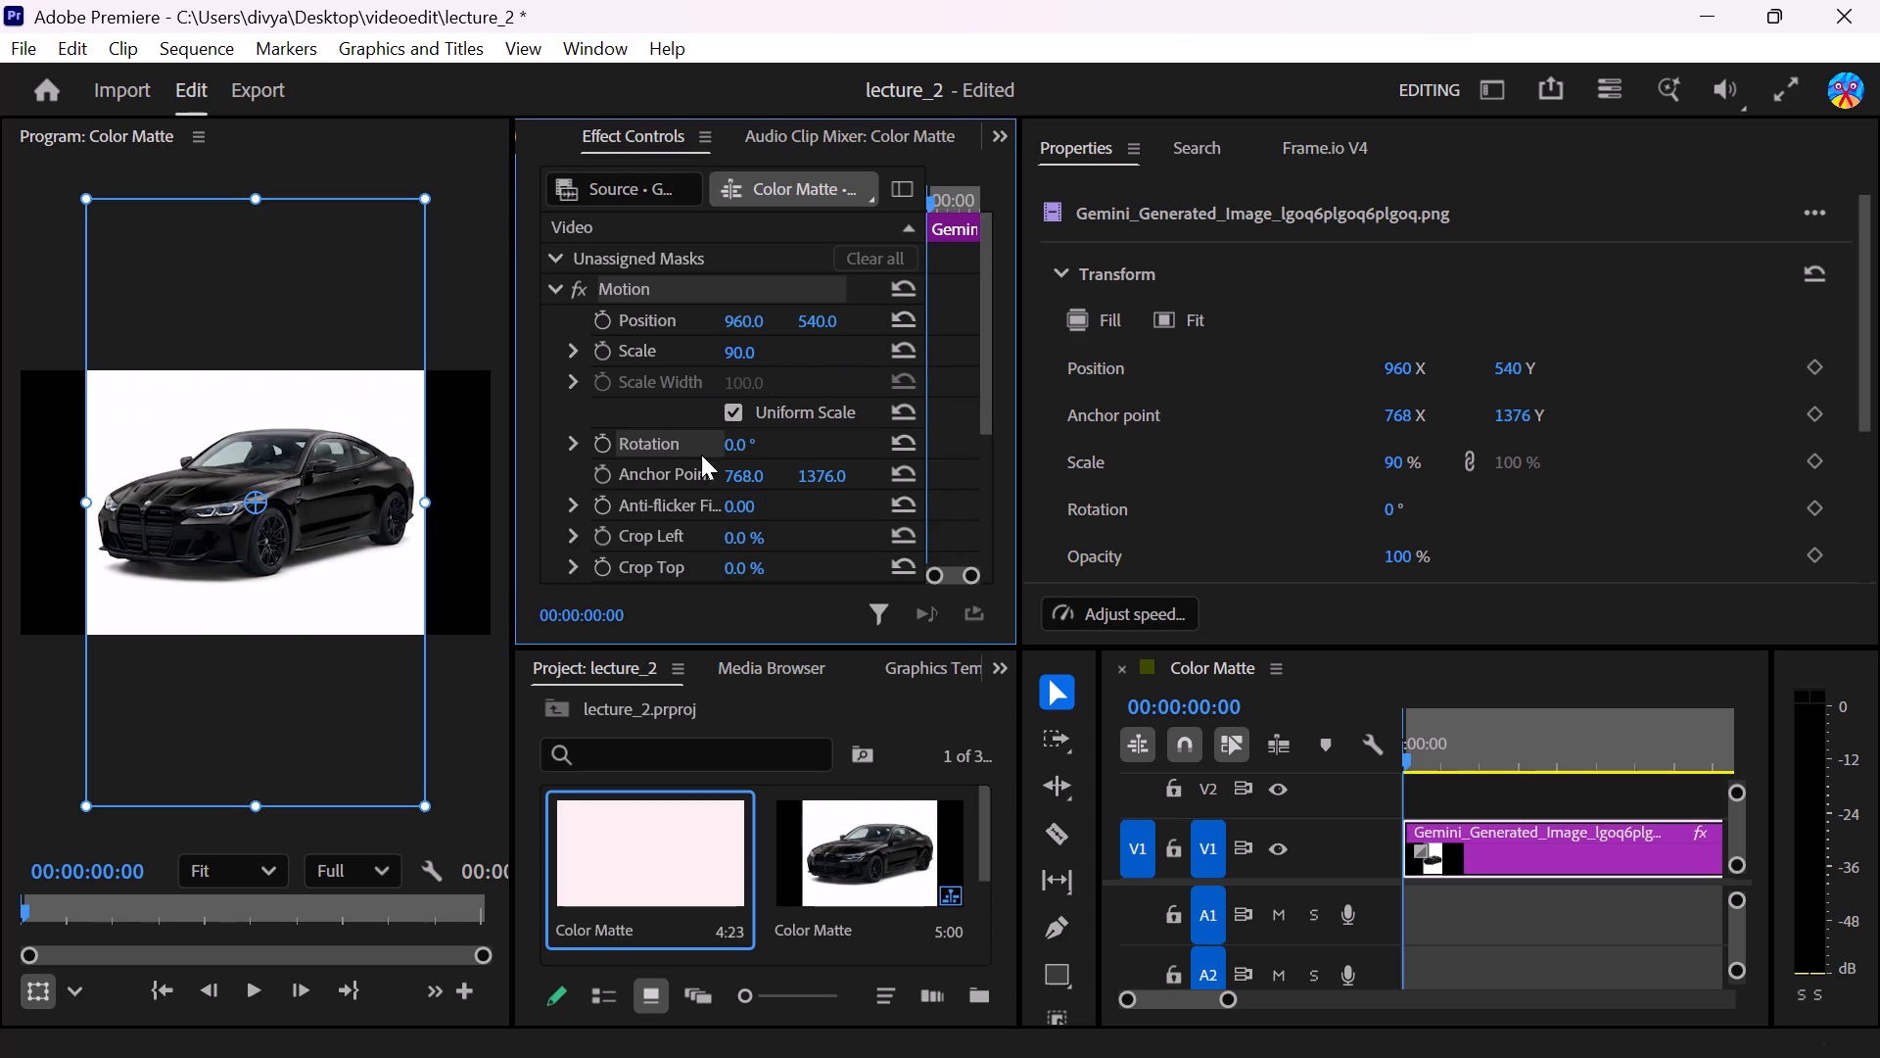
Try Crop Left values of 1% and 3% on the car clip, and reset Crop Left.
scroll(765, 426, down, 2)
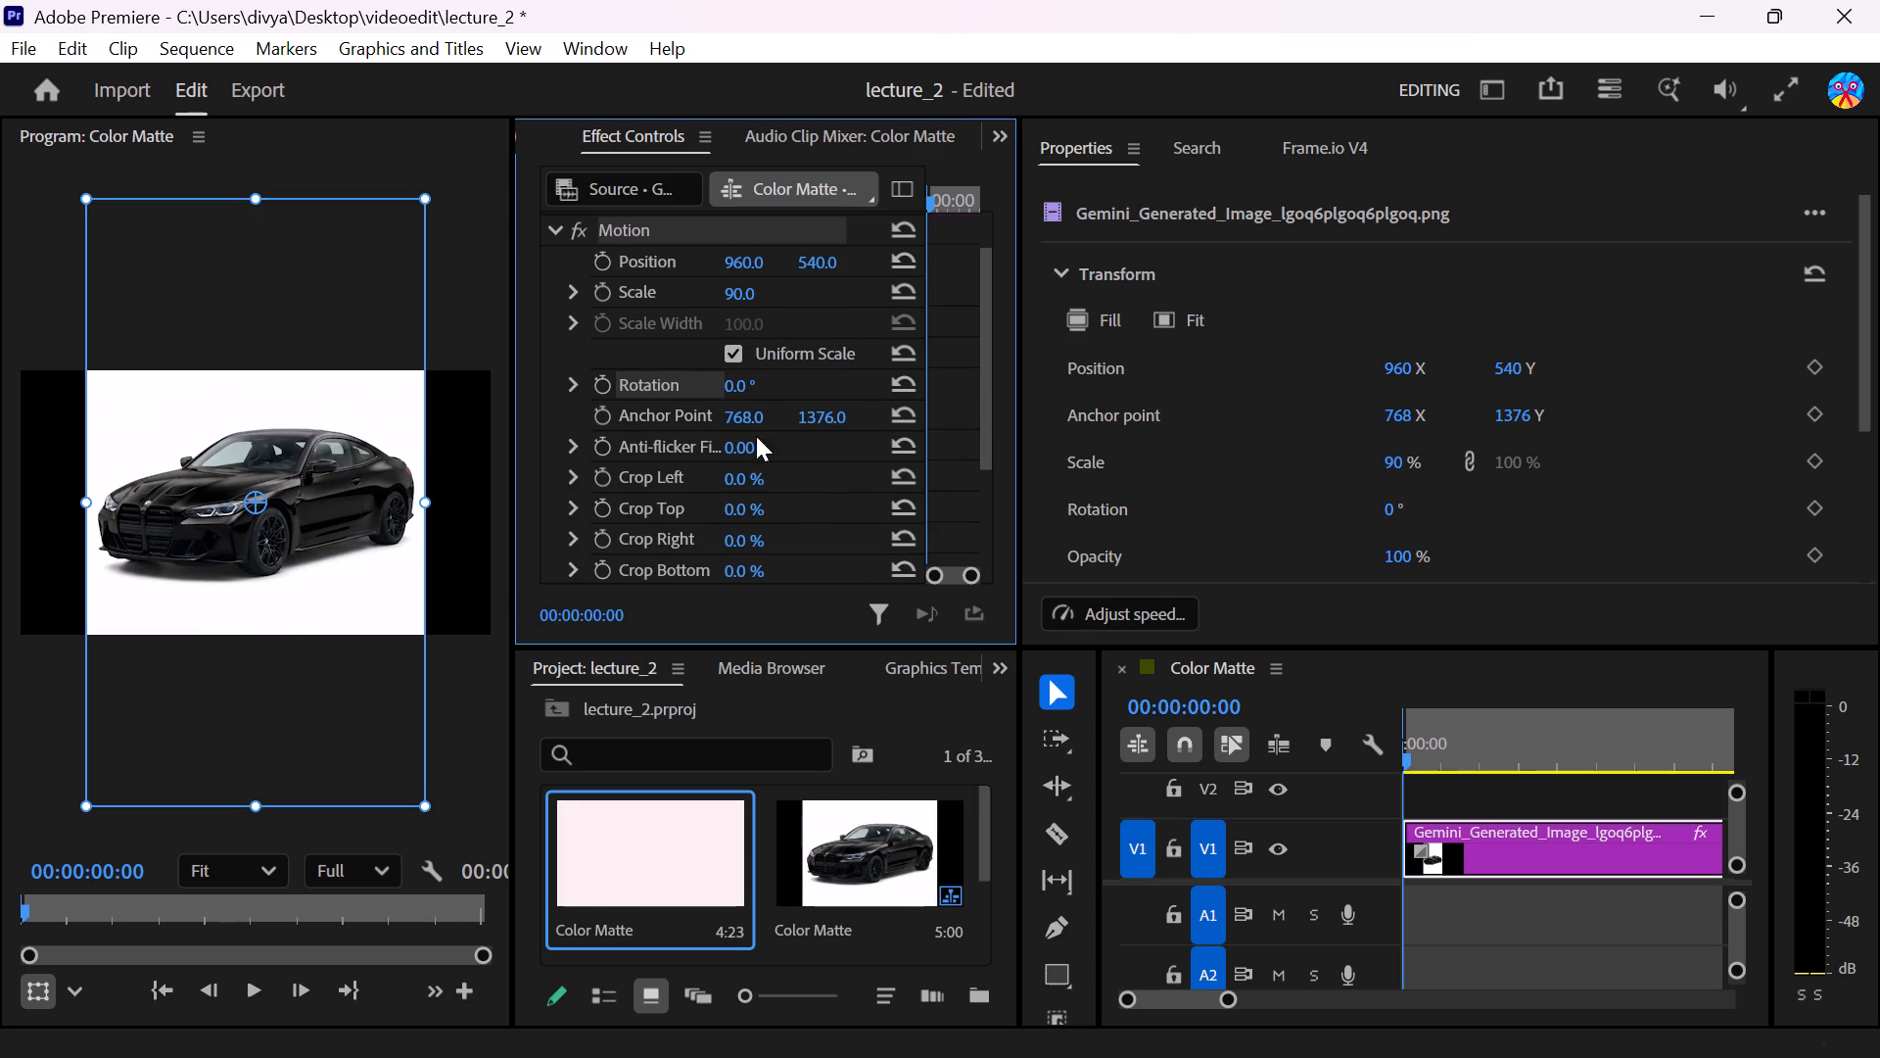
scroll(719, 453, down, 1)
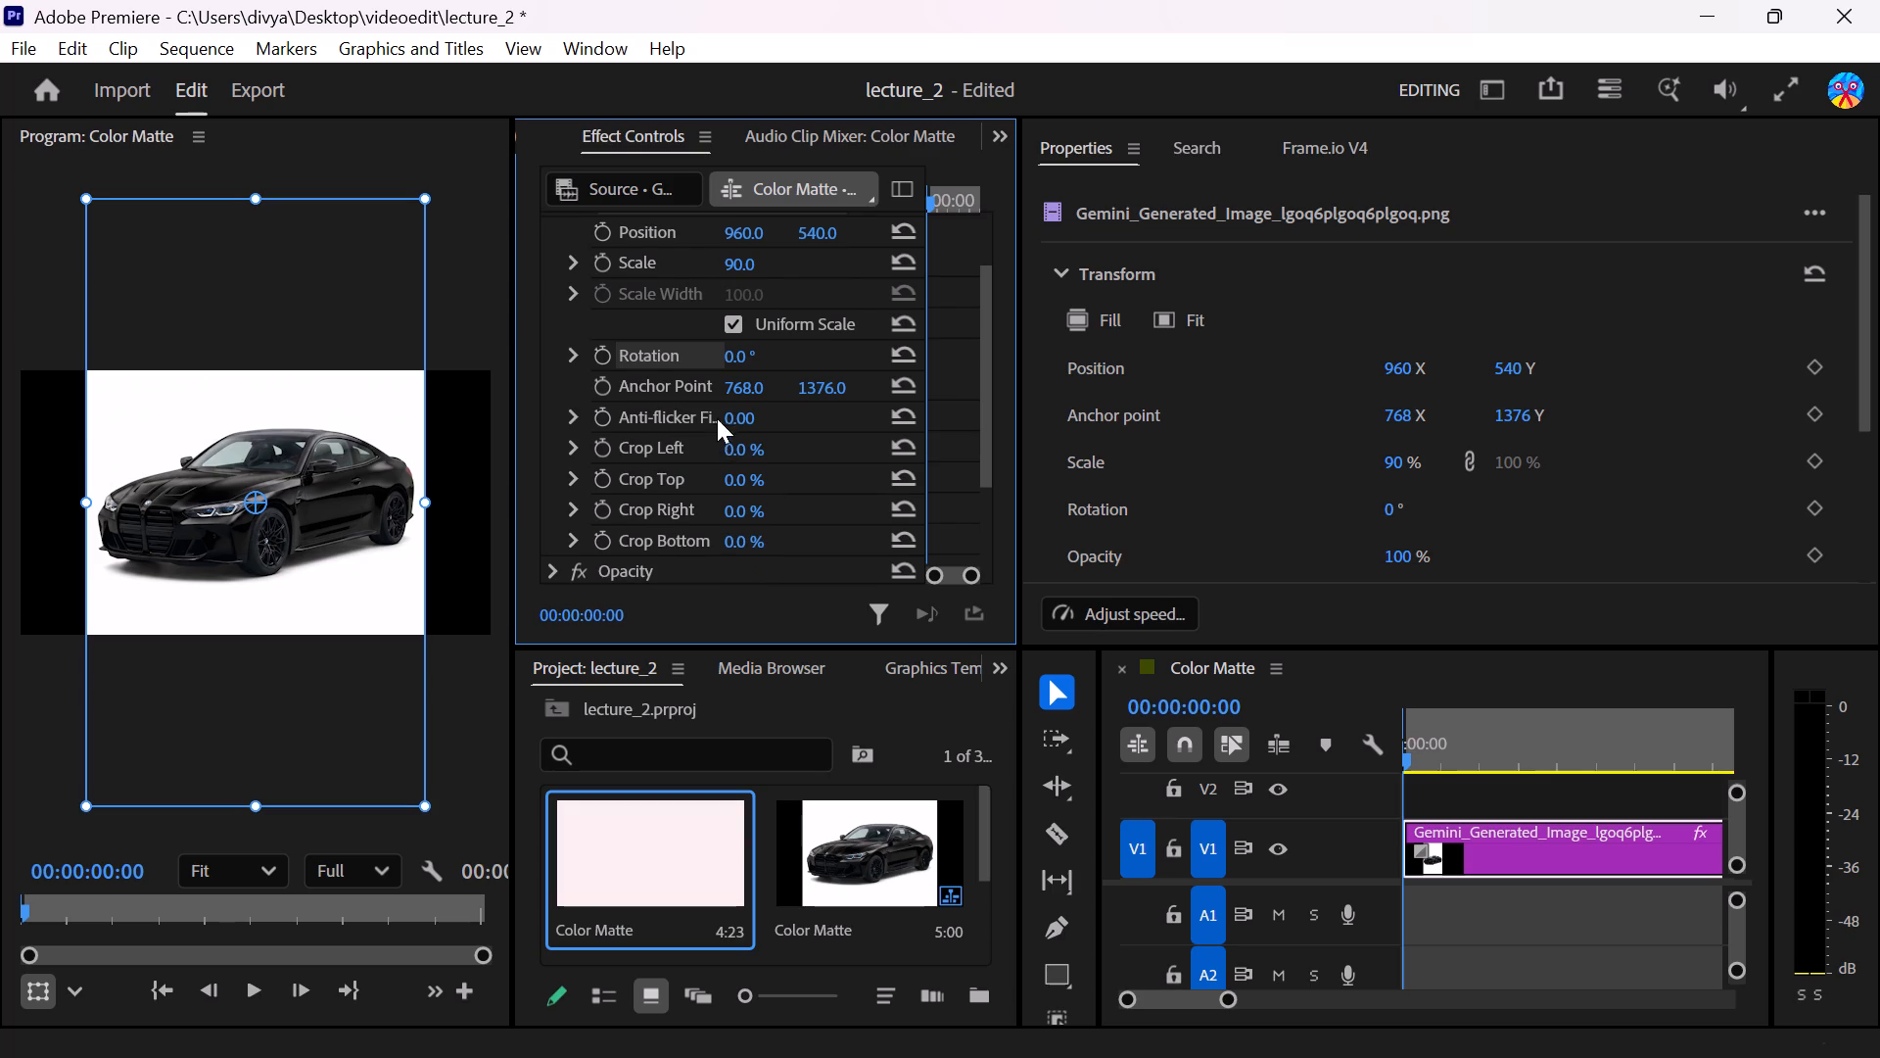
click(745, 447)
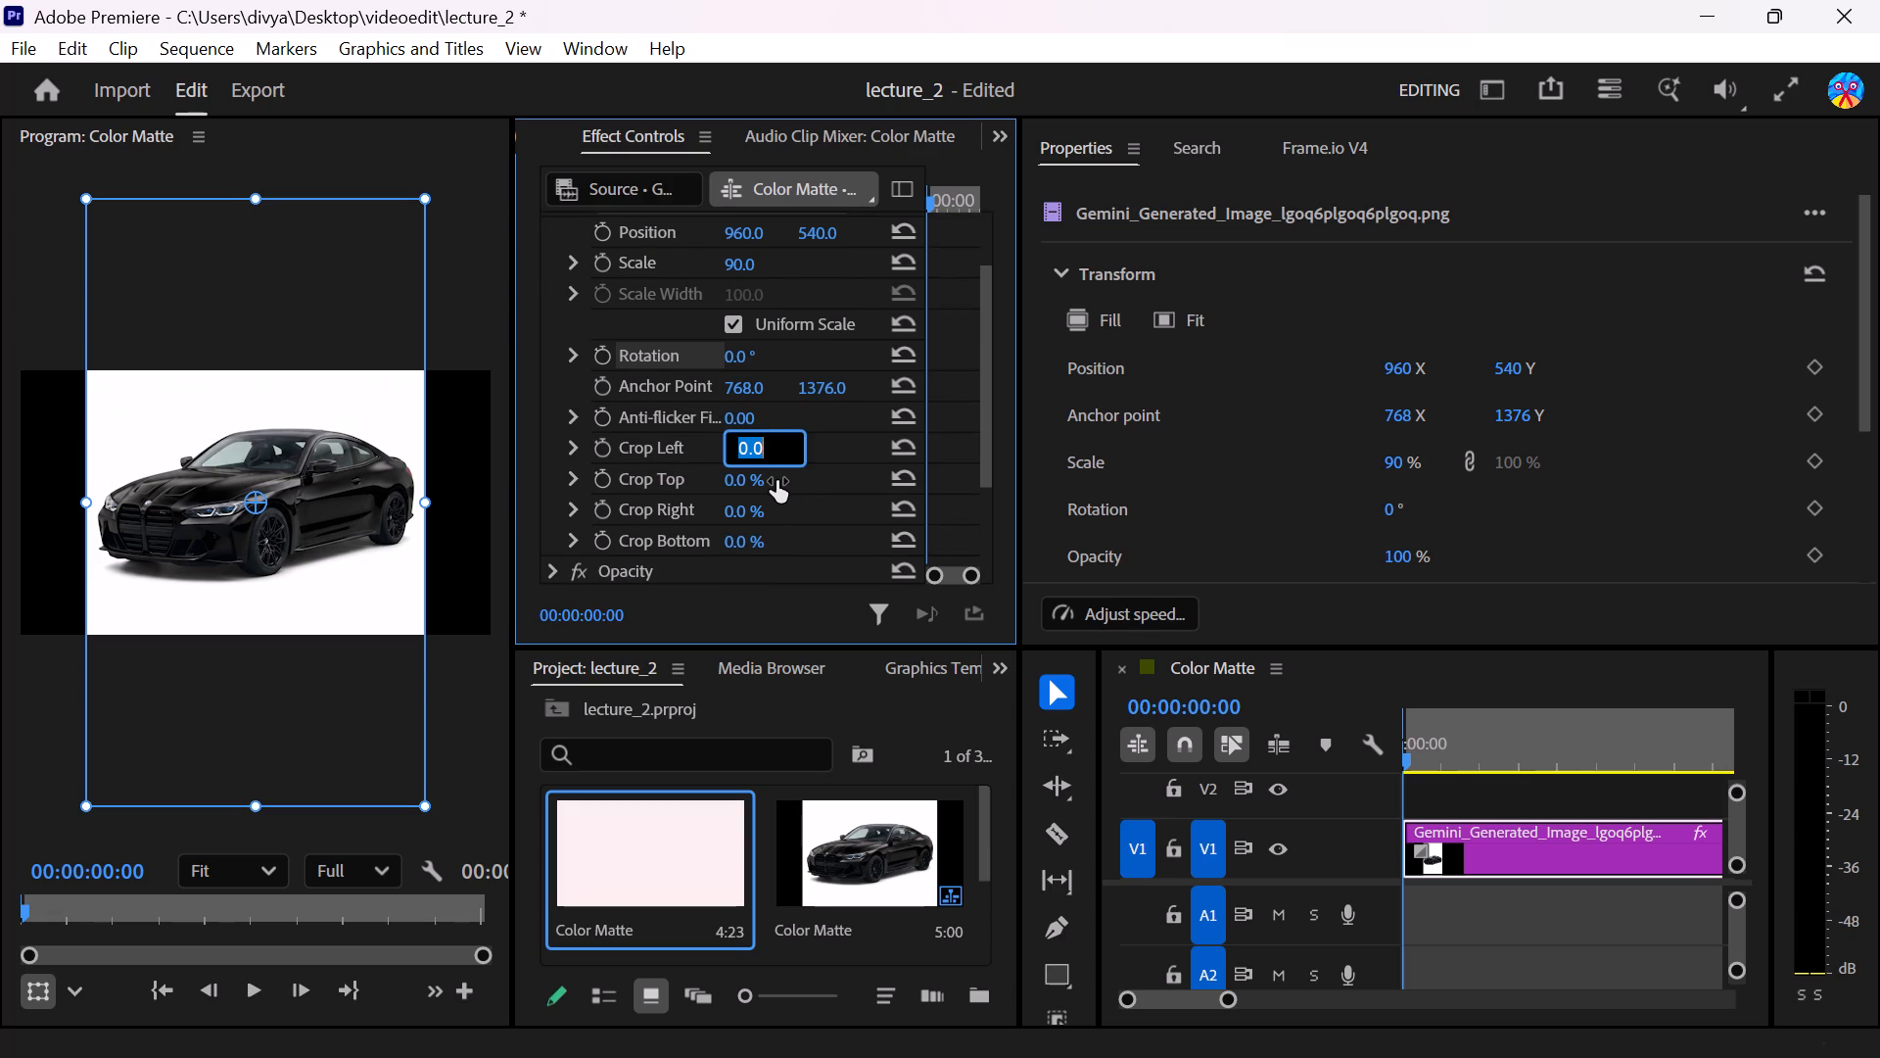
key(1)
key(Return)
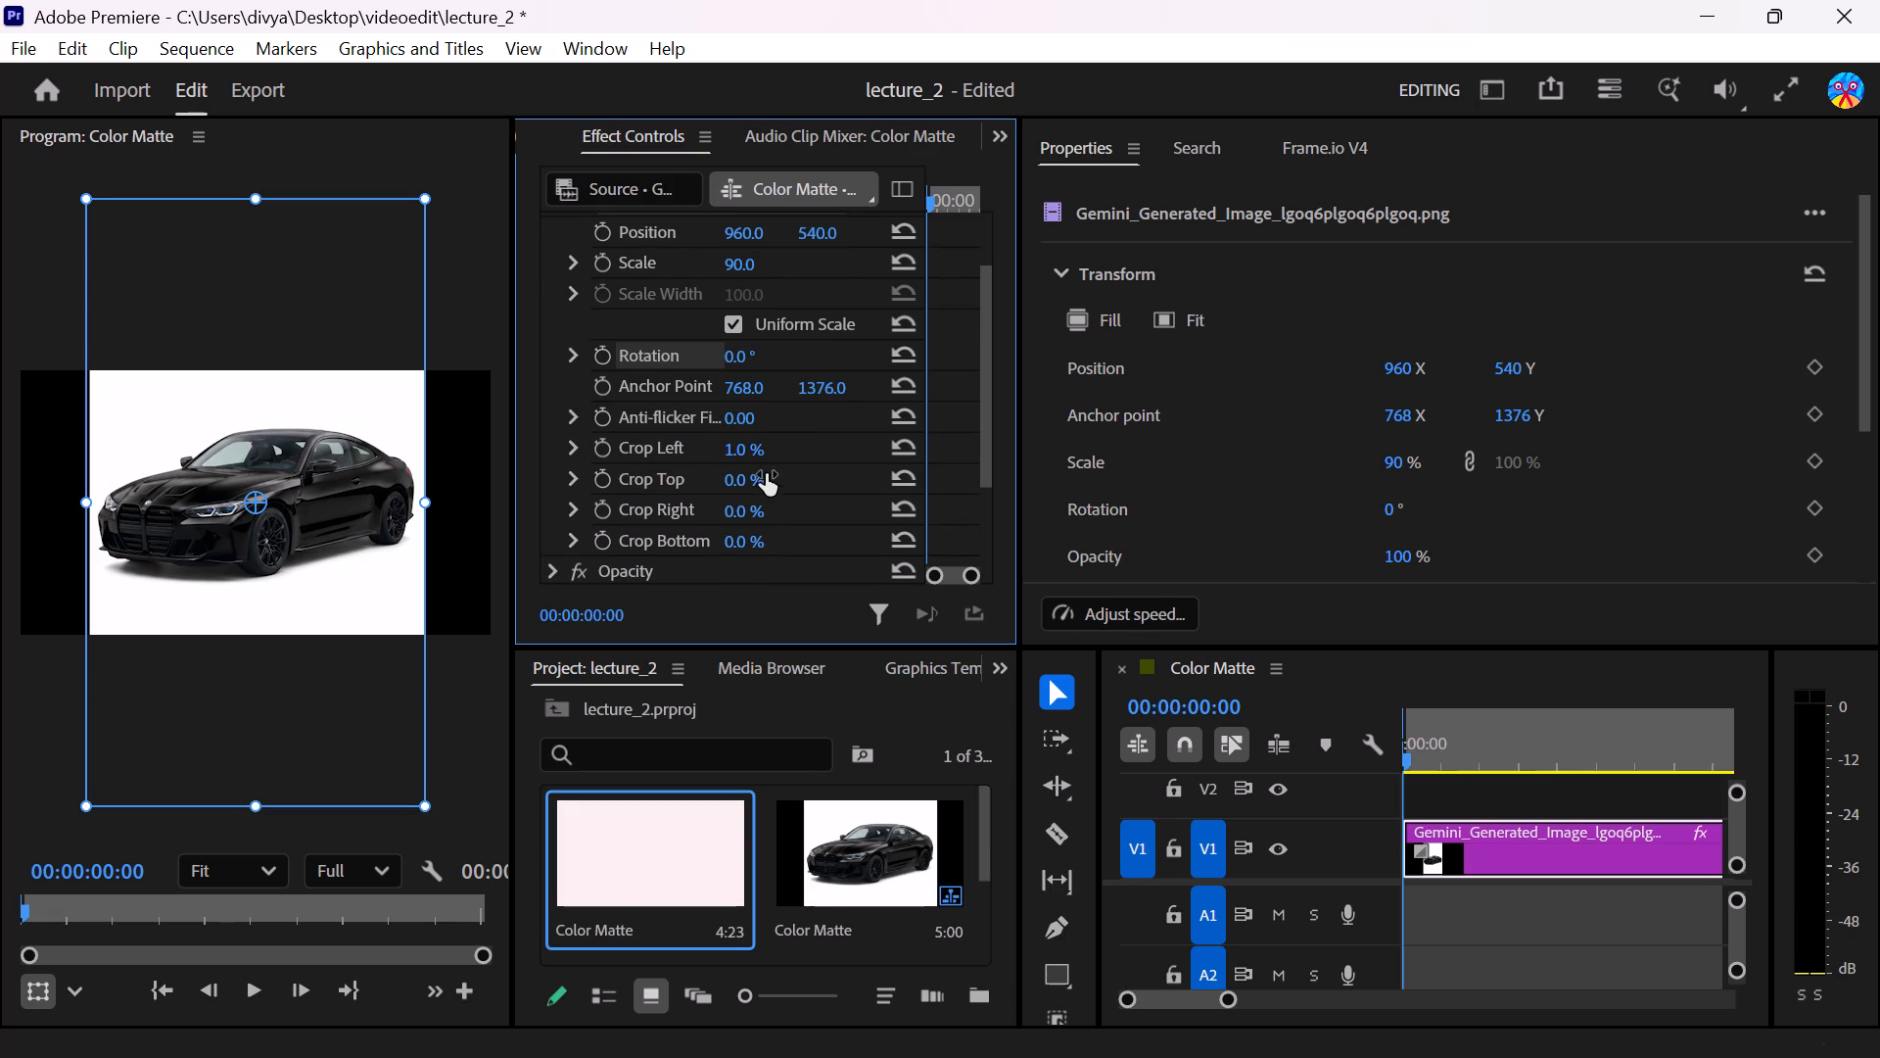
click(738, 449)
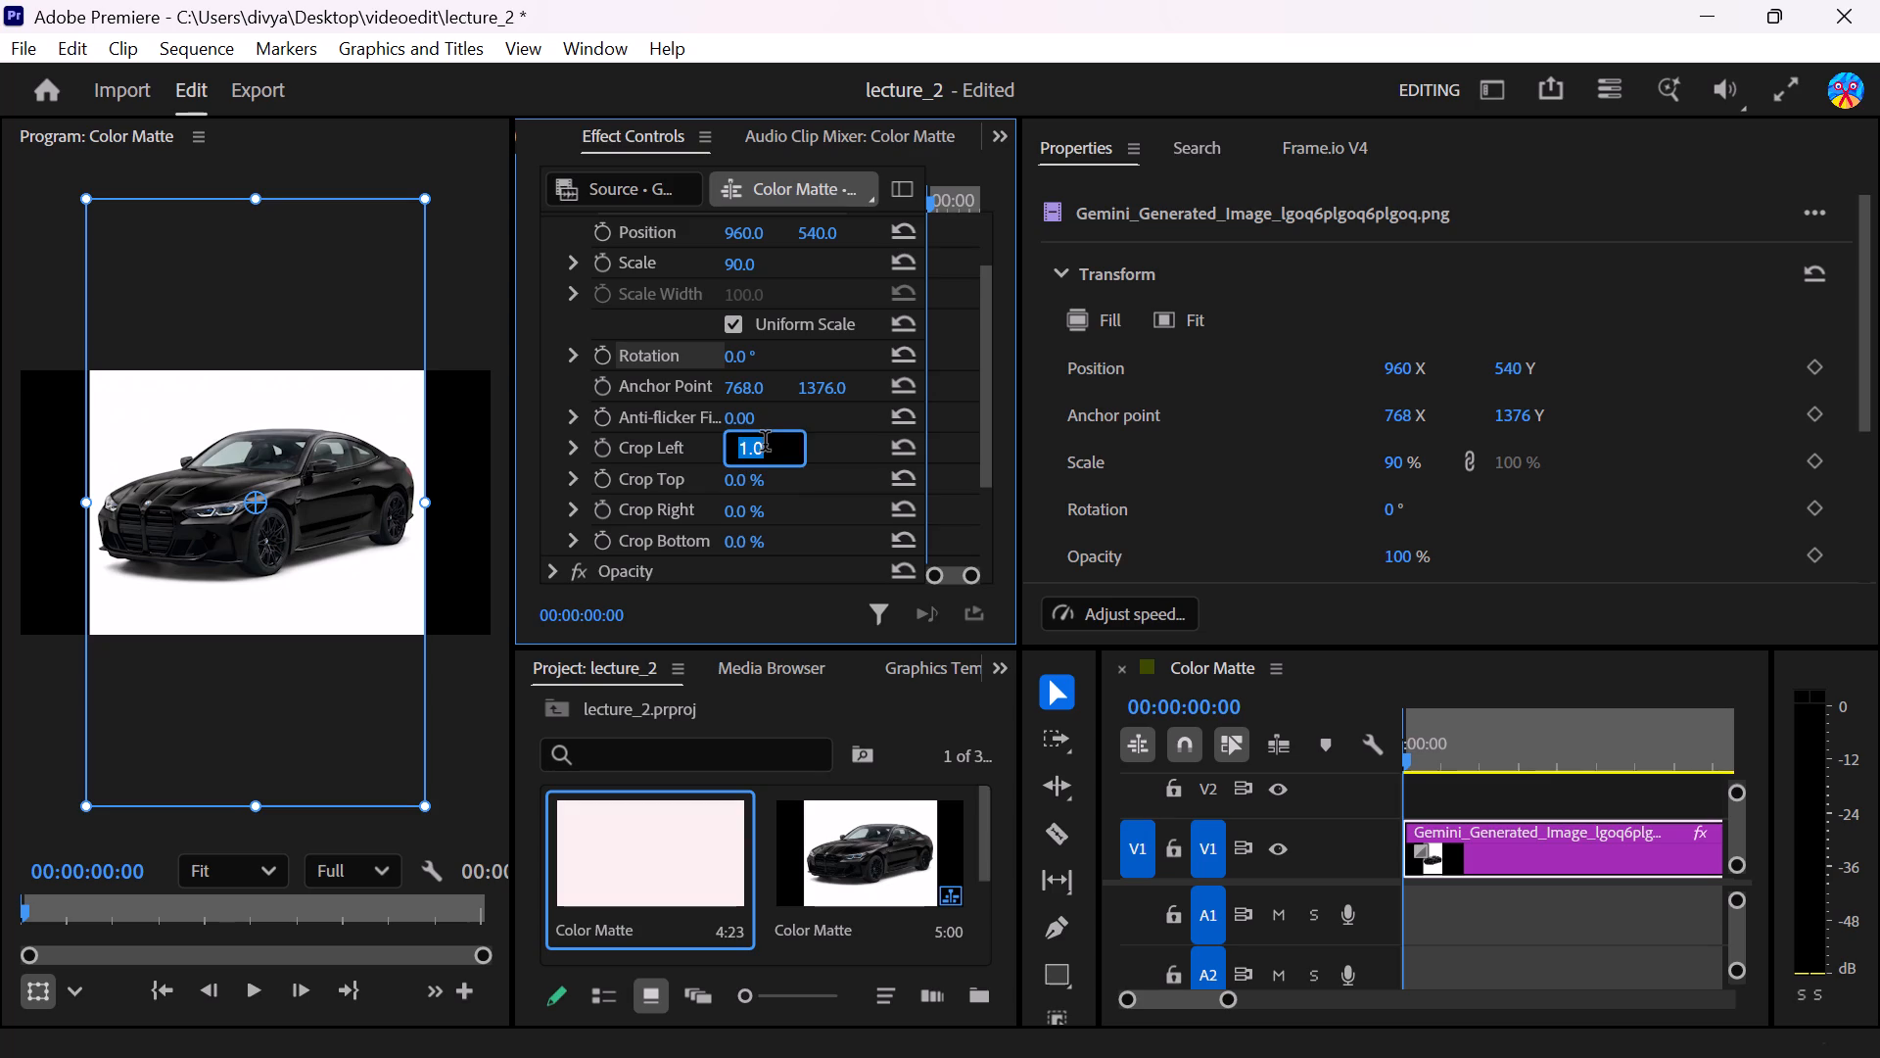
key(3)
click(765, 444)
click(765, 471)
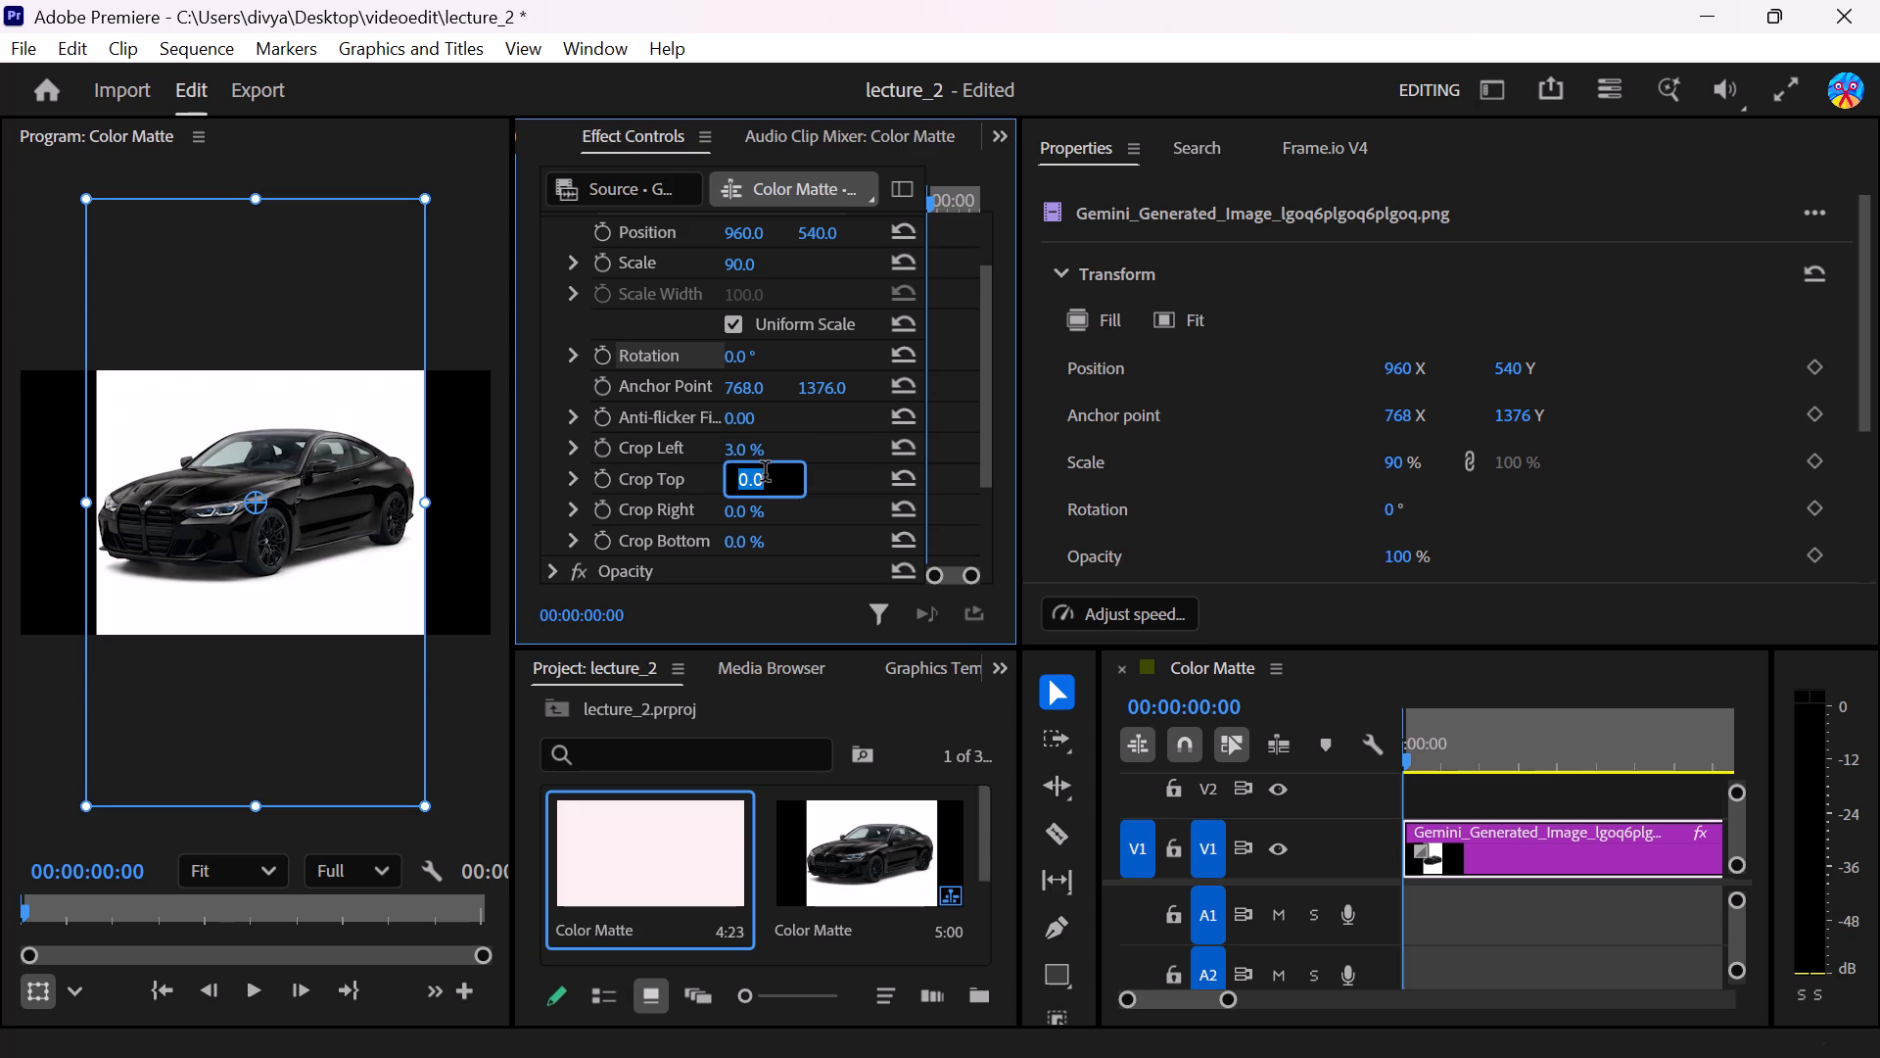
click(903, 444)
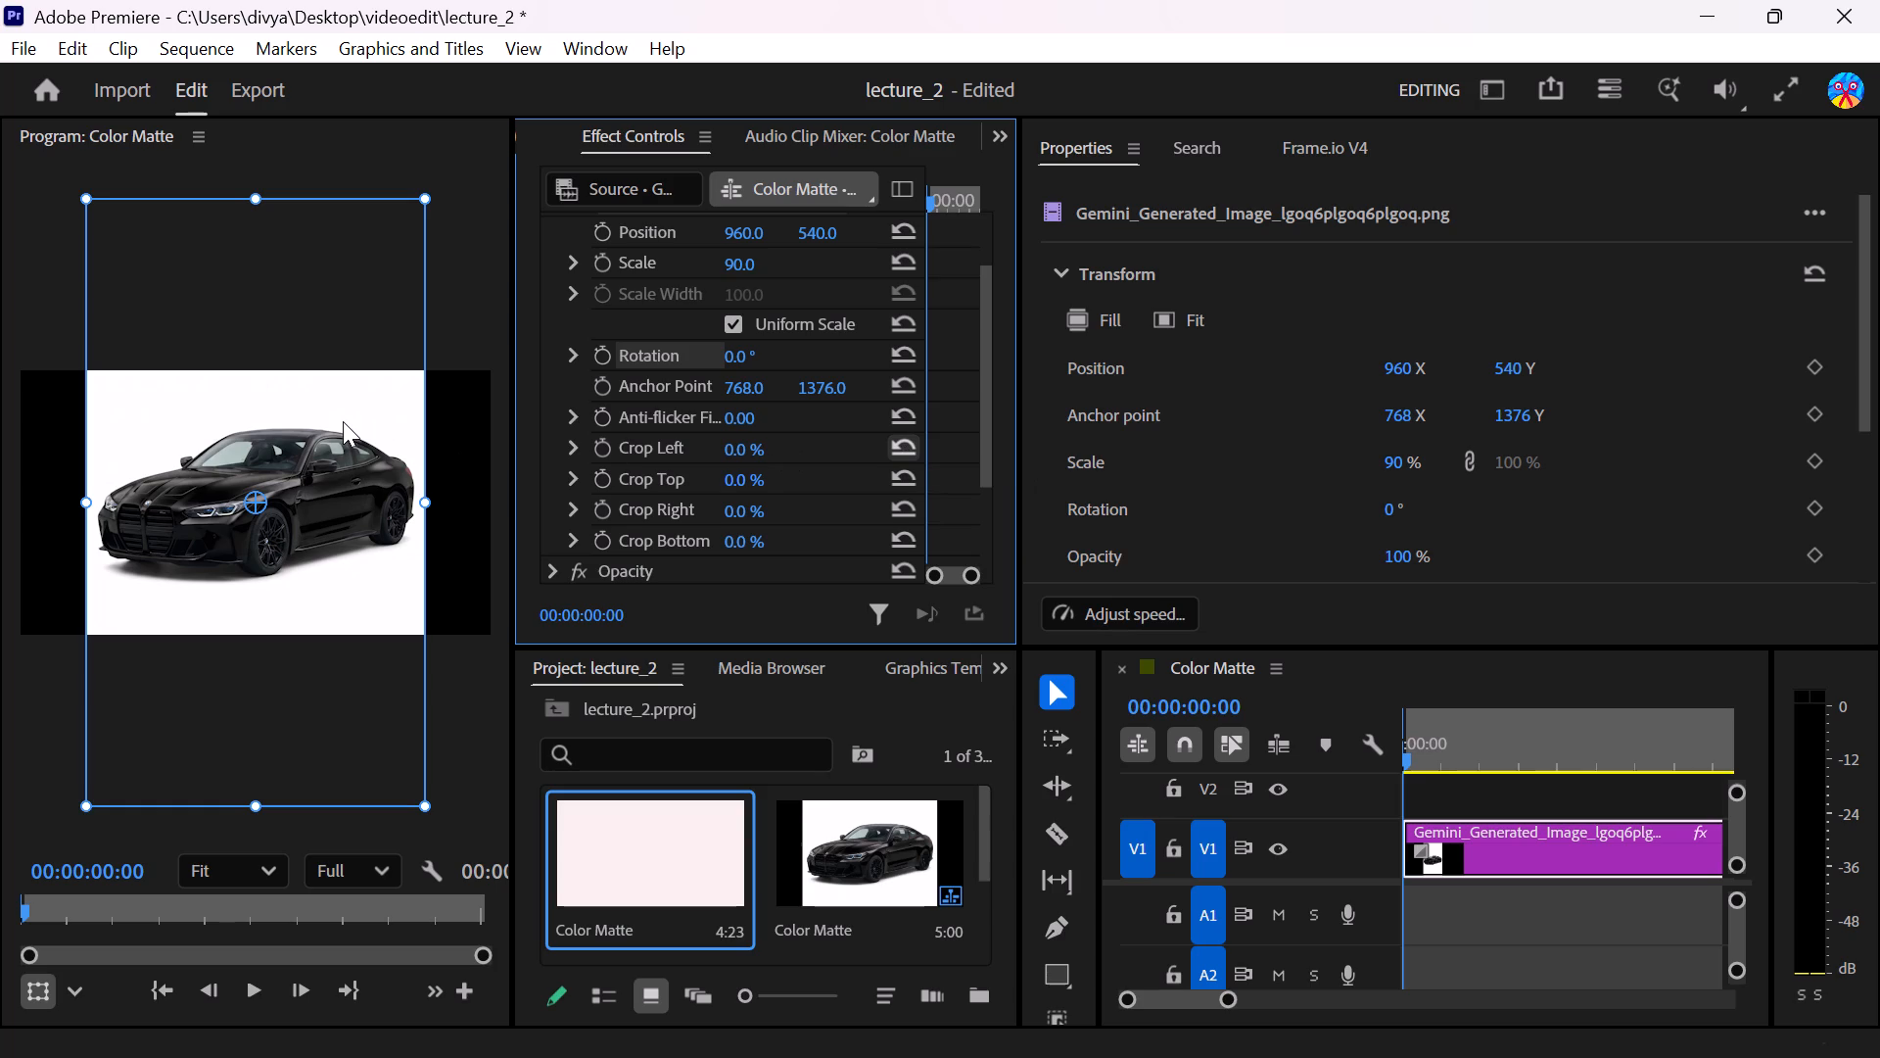
Bring up the Effects library and look over its effect and transition categories.
click(577, 56)
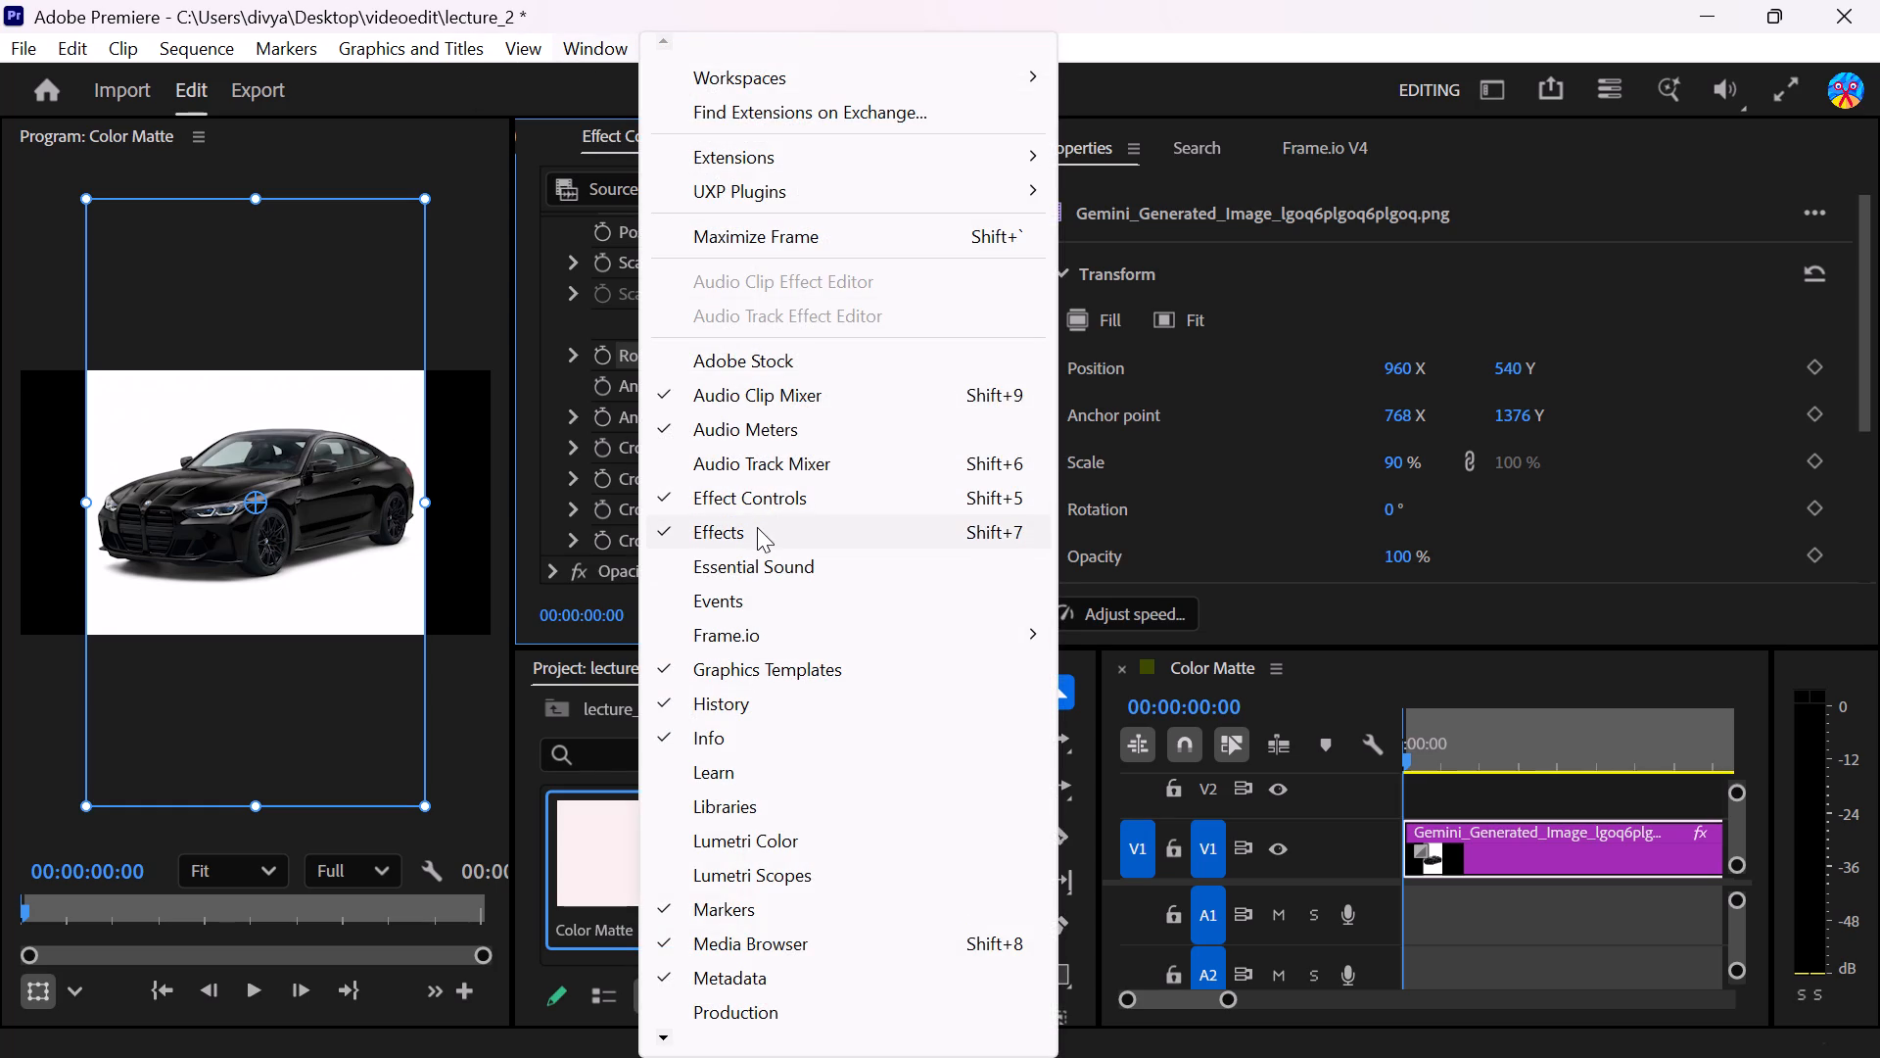
click(757, 527)
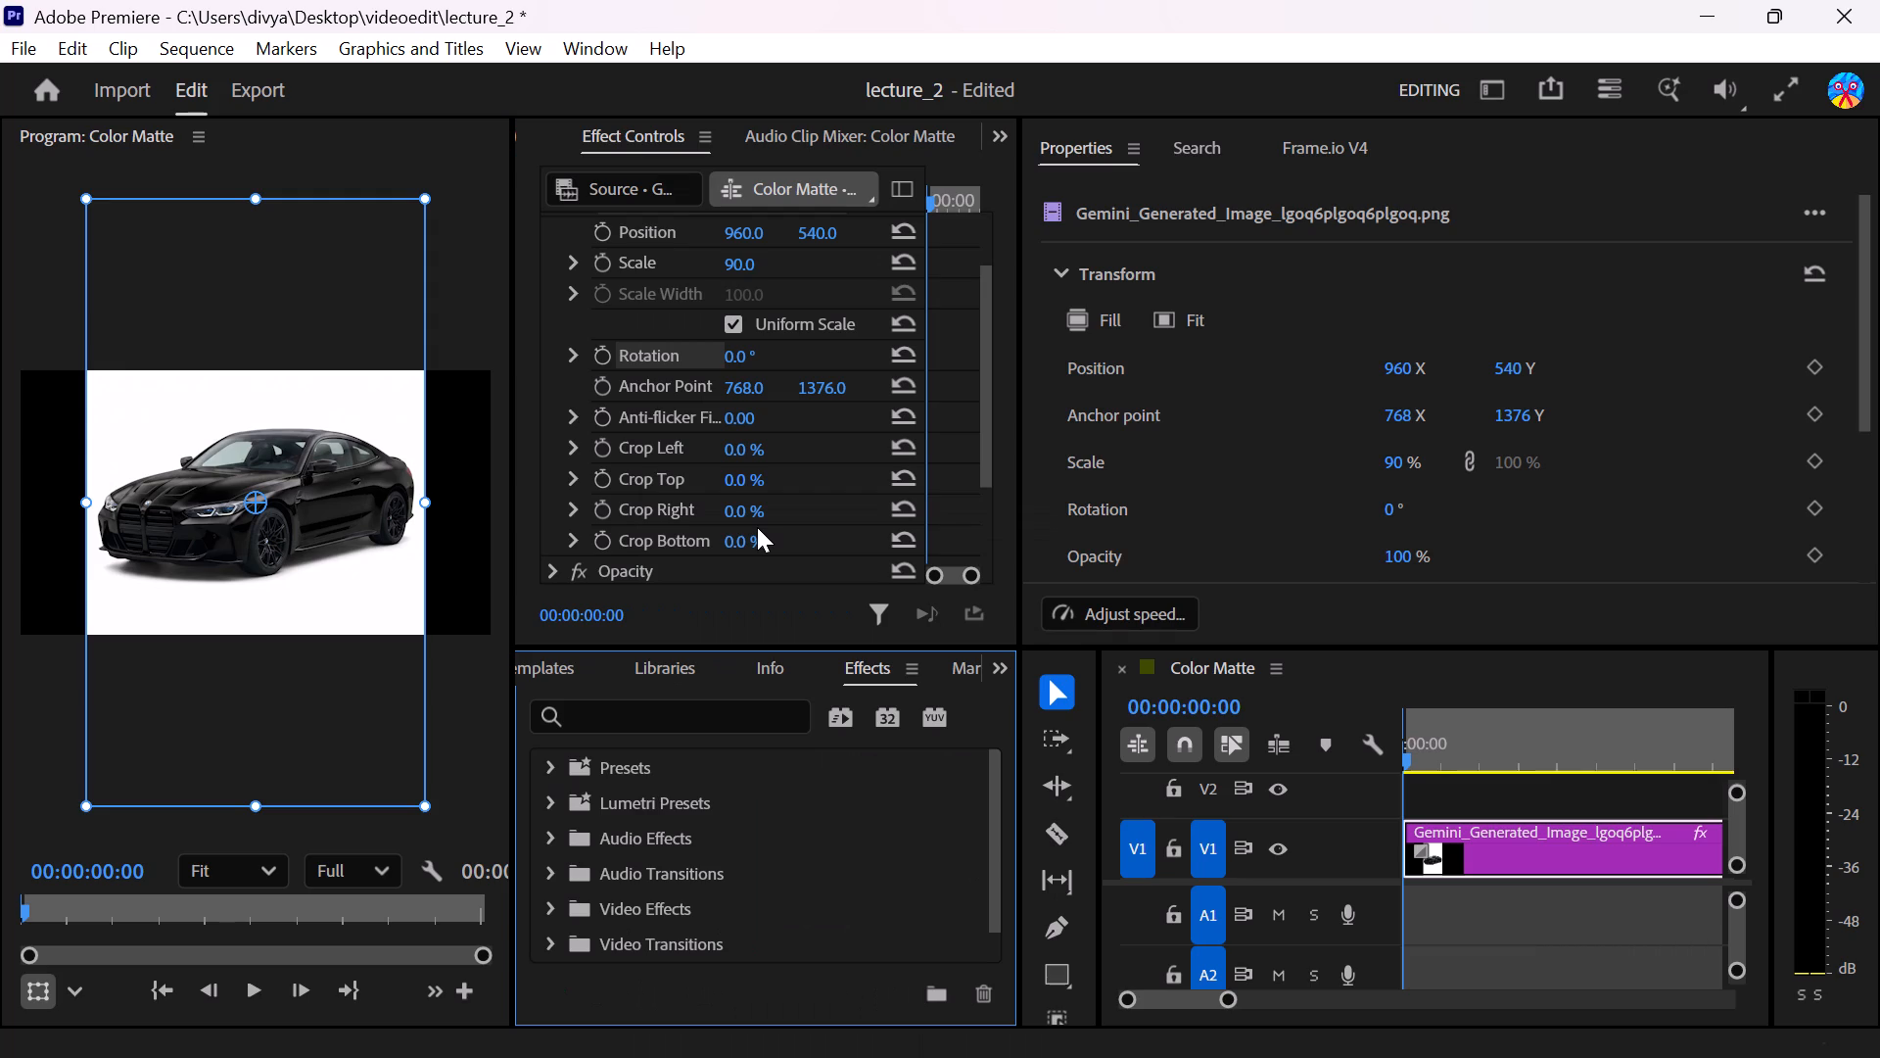
scroll(625, 863, down, 1)
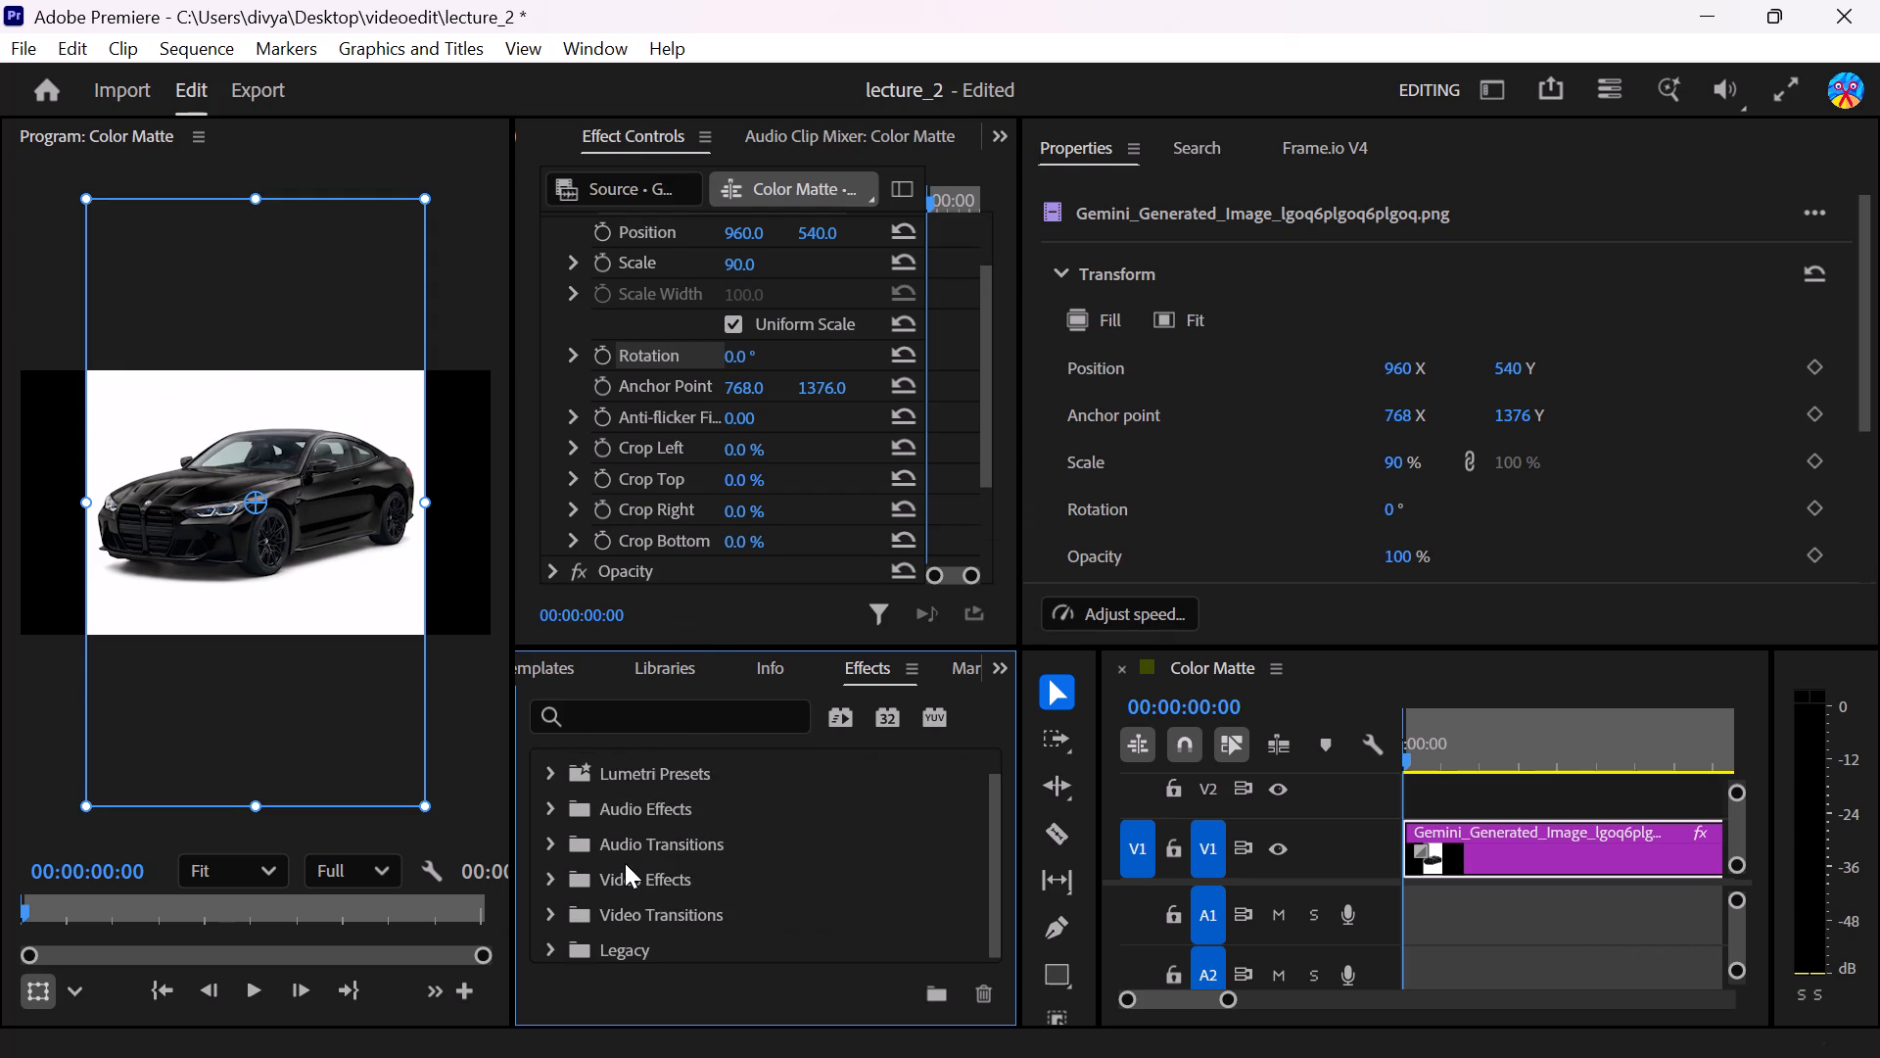
scroll(625, 863, up, 2)
scroll(629, 861, down, 3)
scroll(629, 861, up, 2)
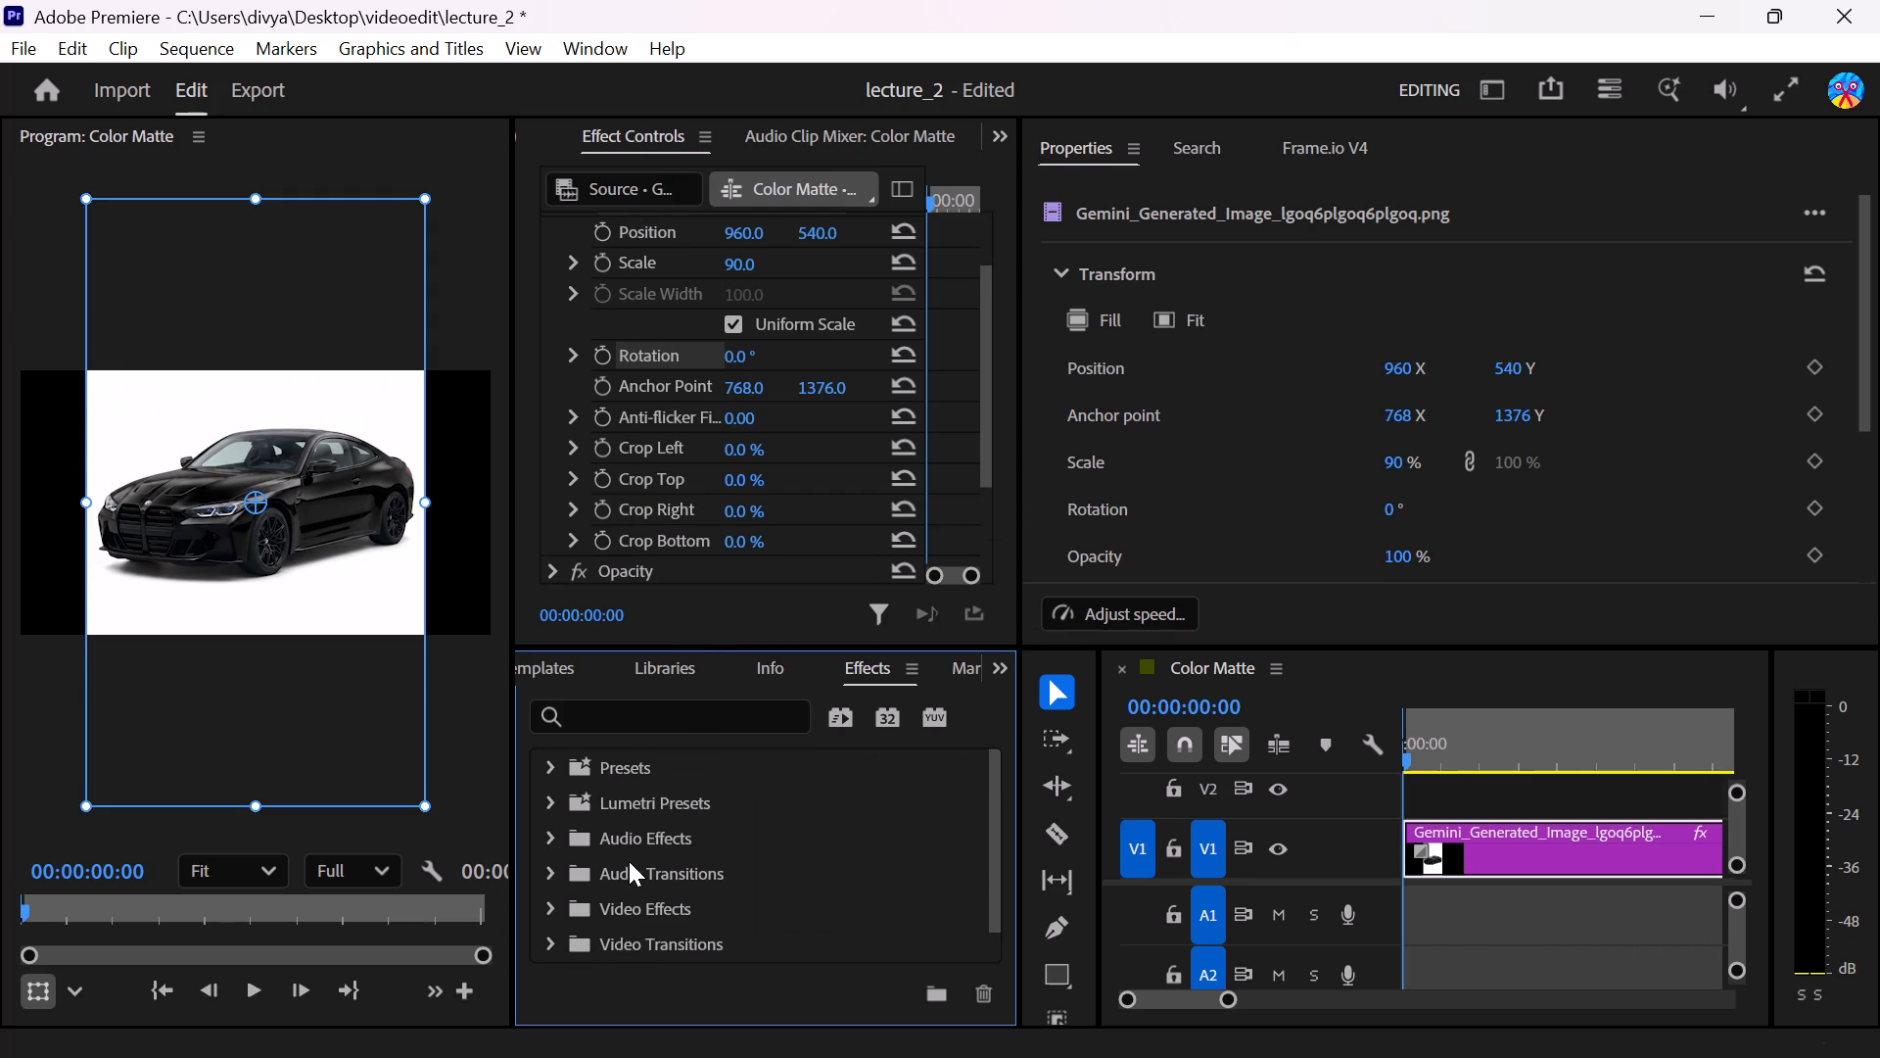
scroll(629, 861, up, 3)
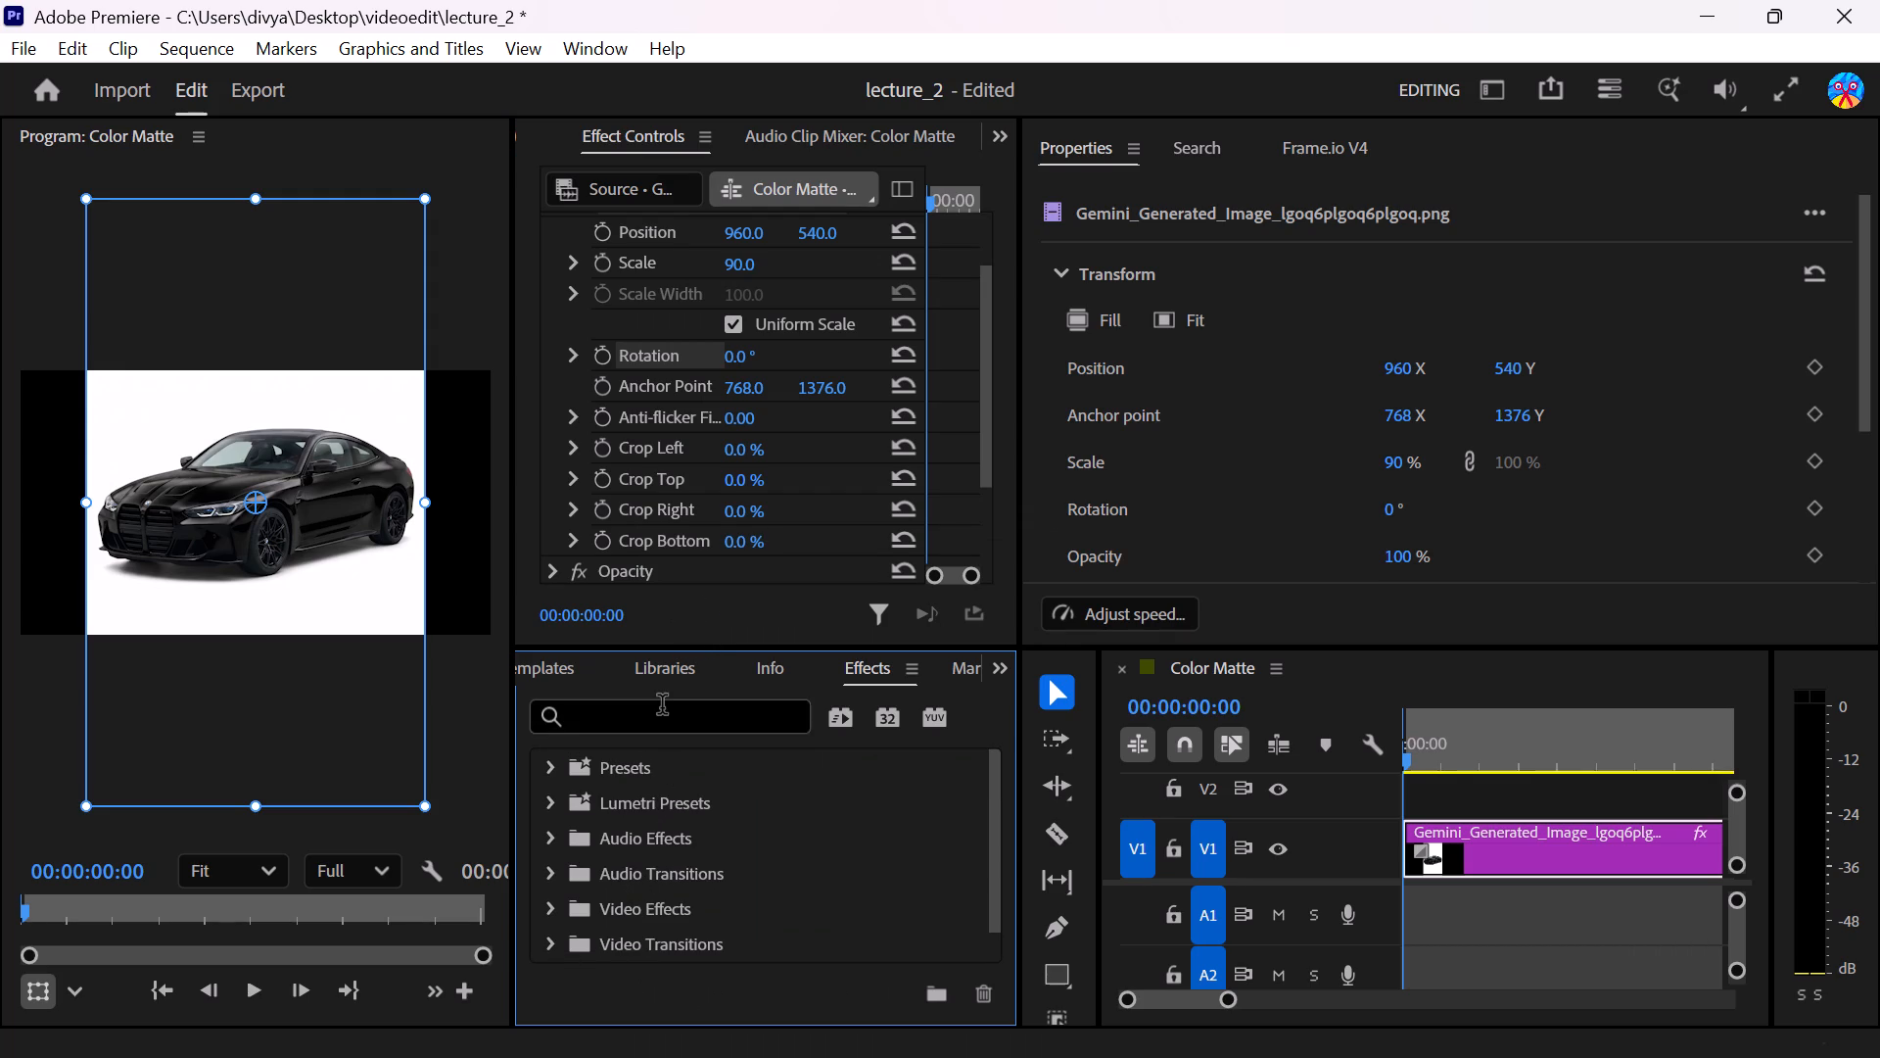
Search the Effects library for "drop shadow" and select Drop Shadow under the Perspective video effects.
click(661, 709)
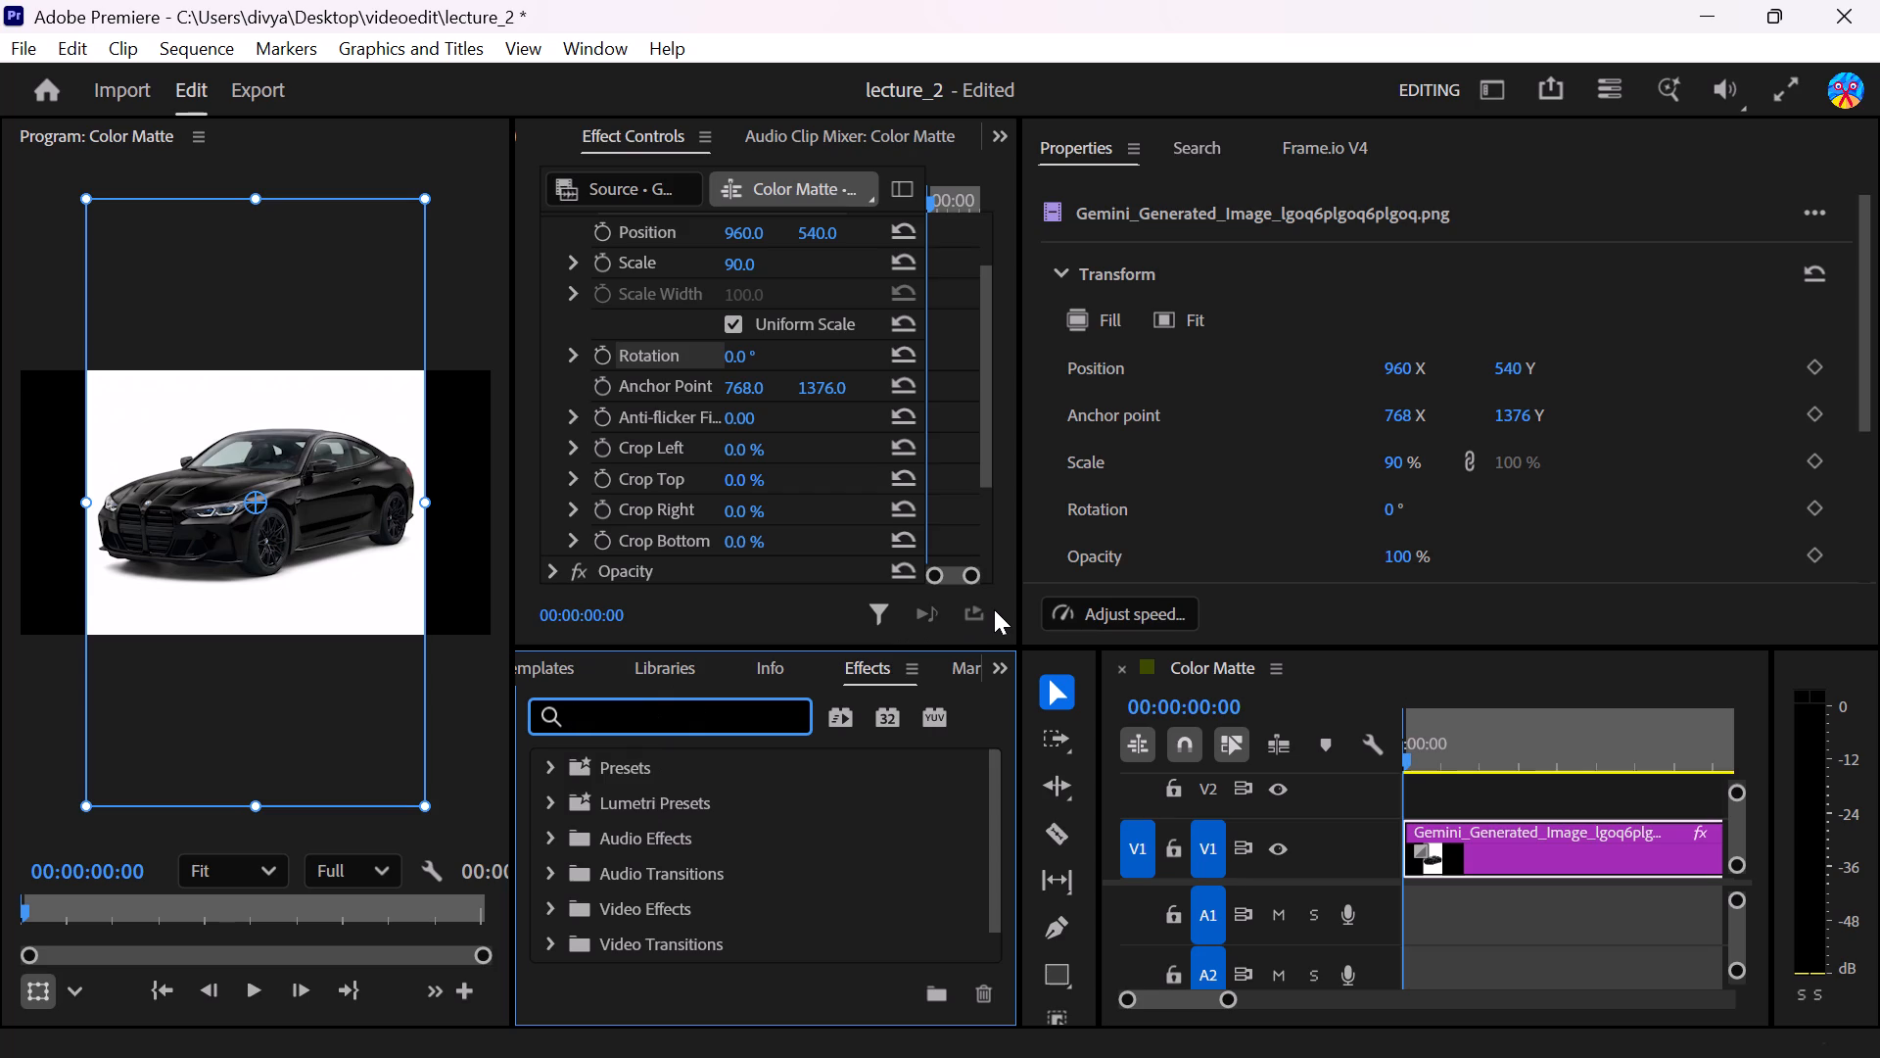
text(drop sha)
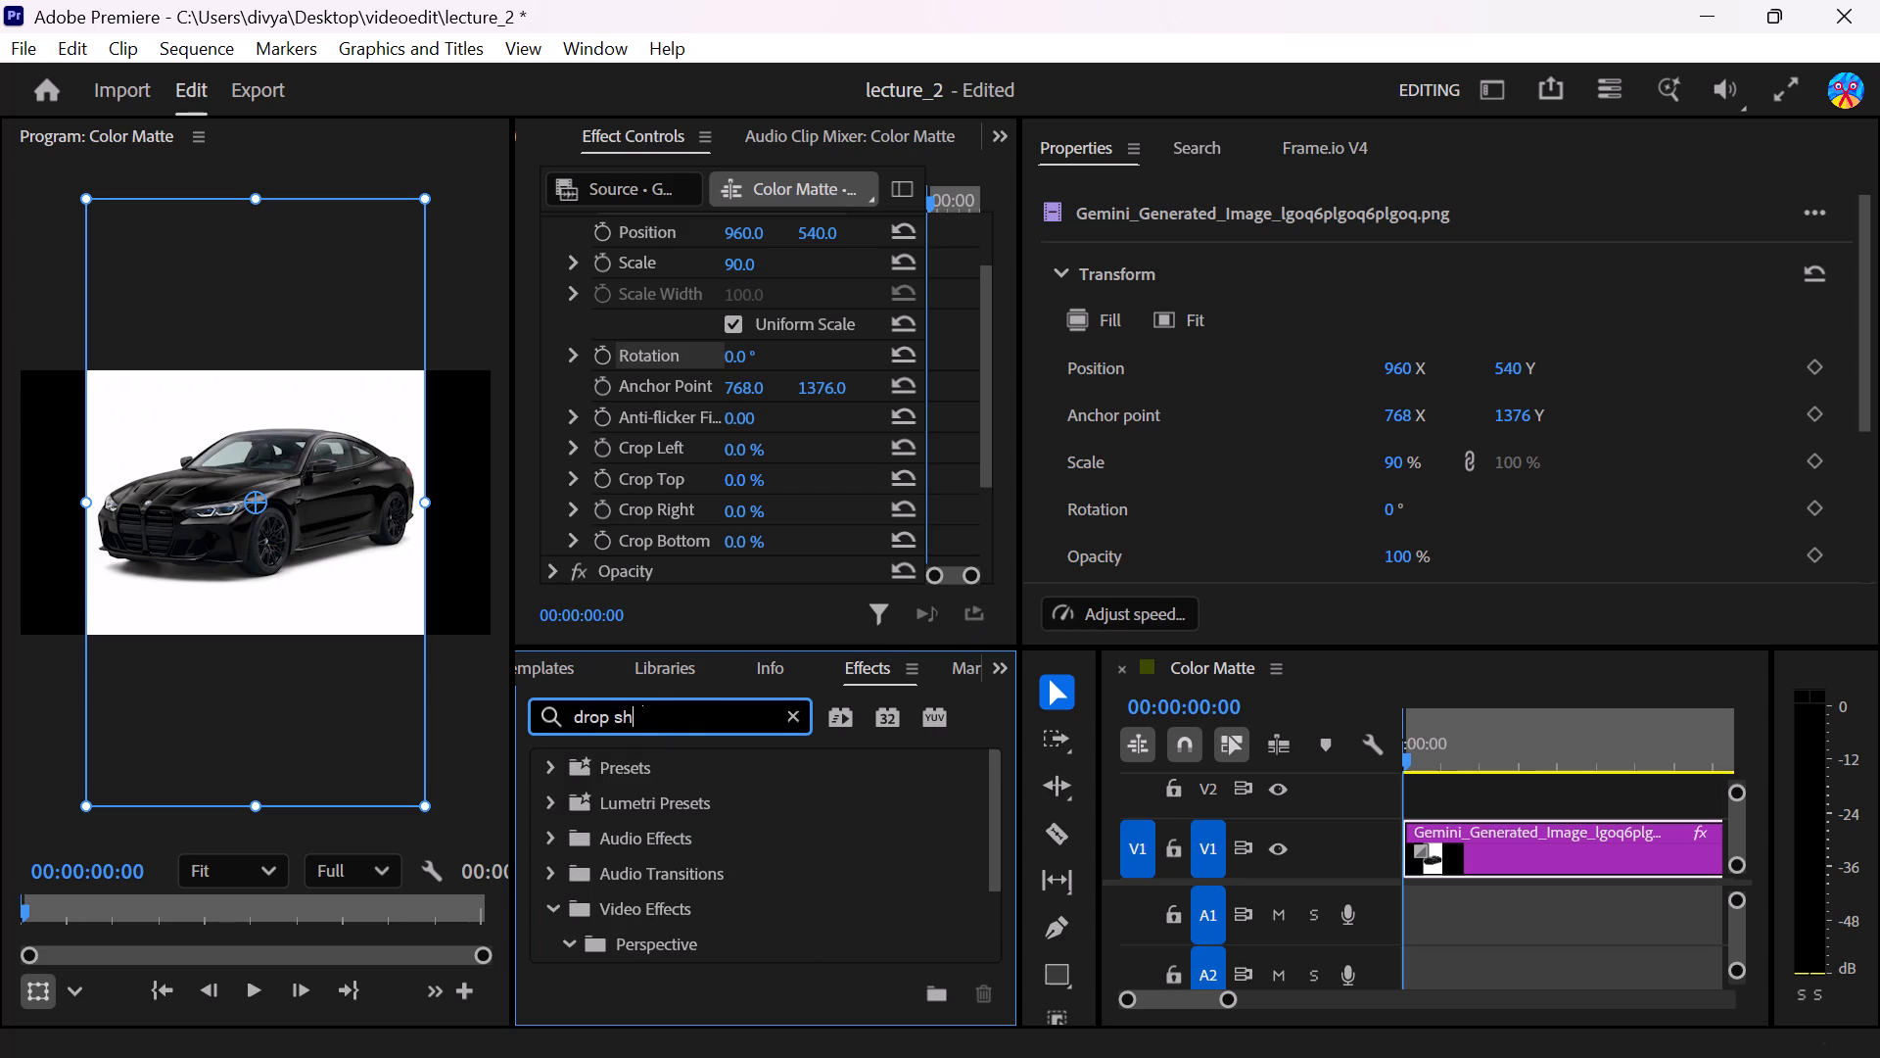
text(dow)
key(Return)
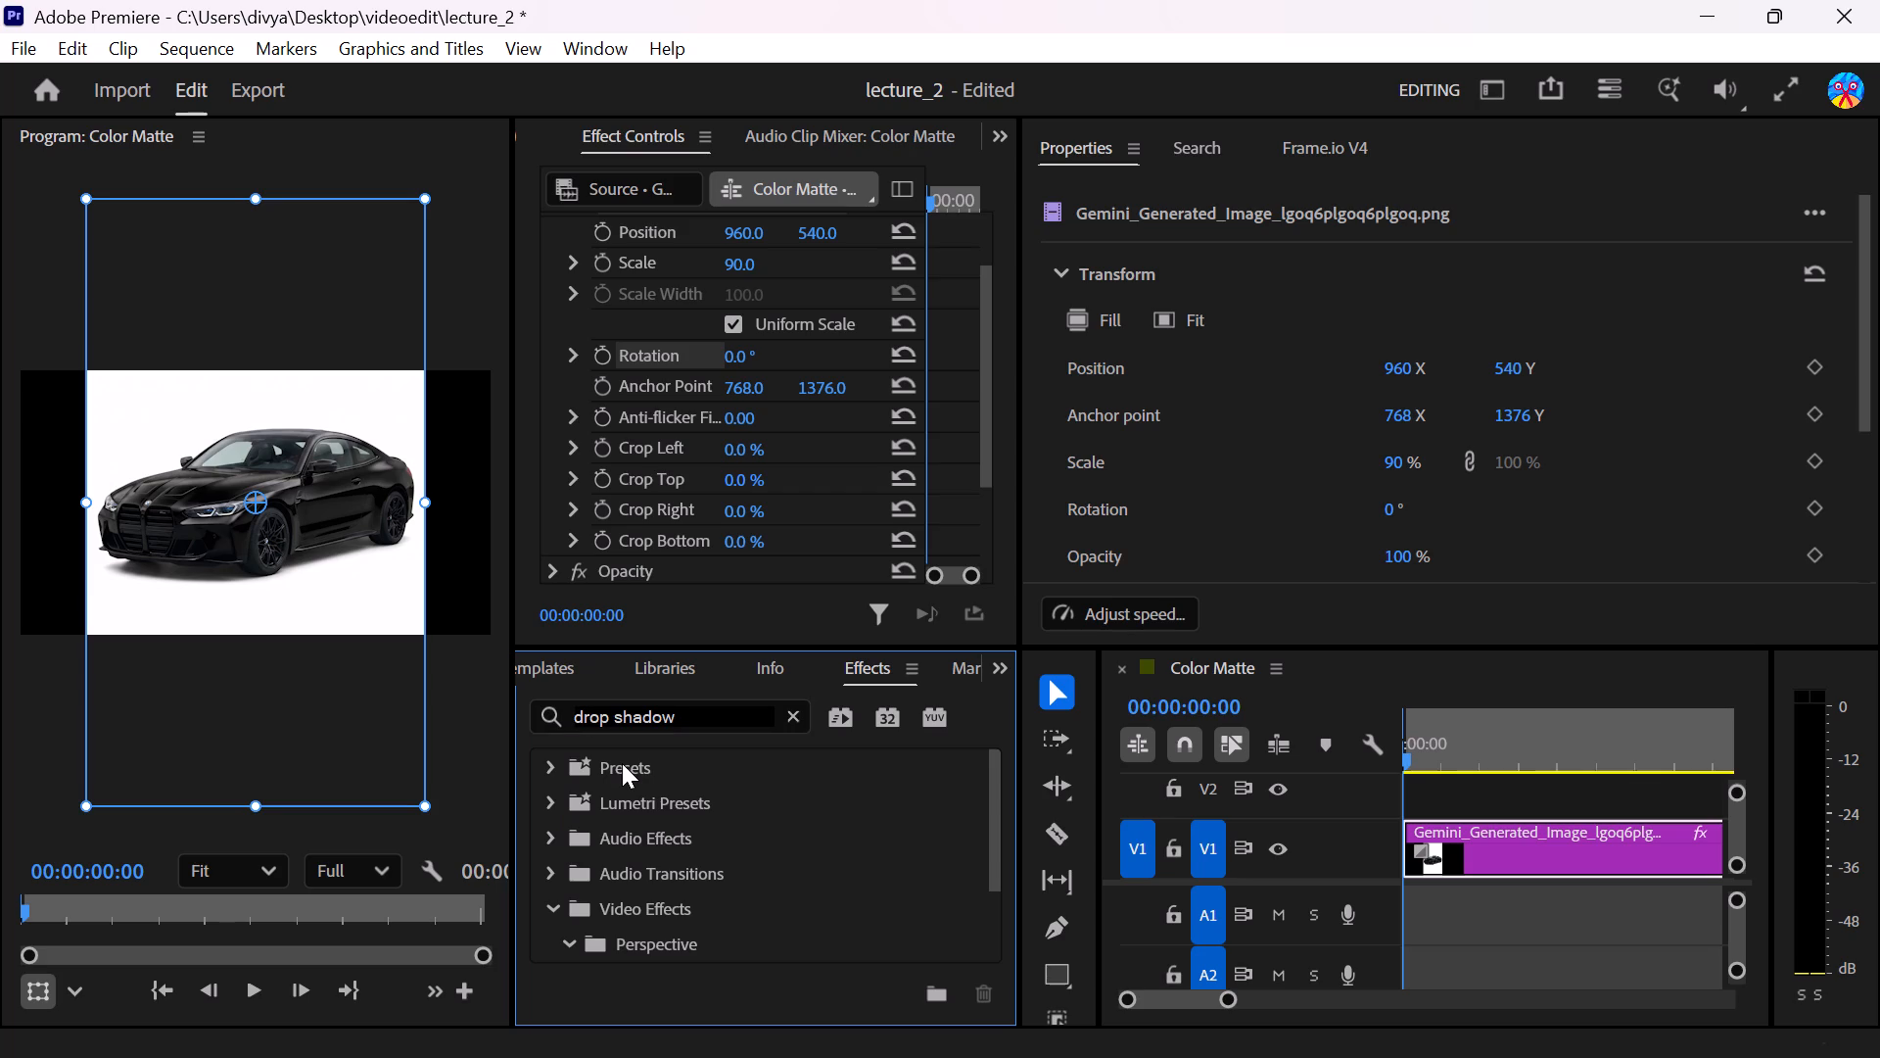
scroll(684, 866, down, 1)
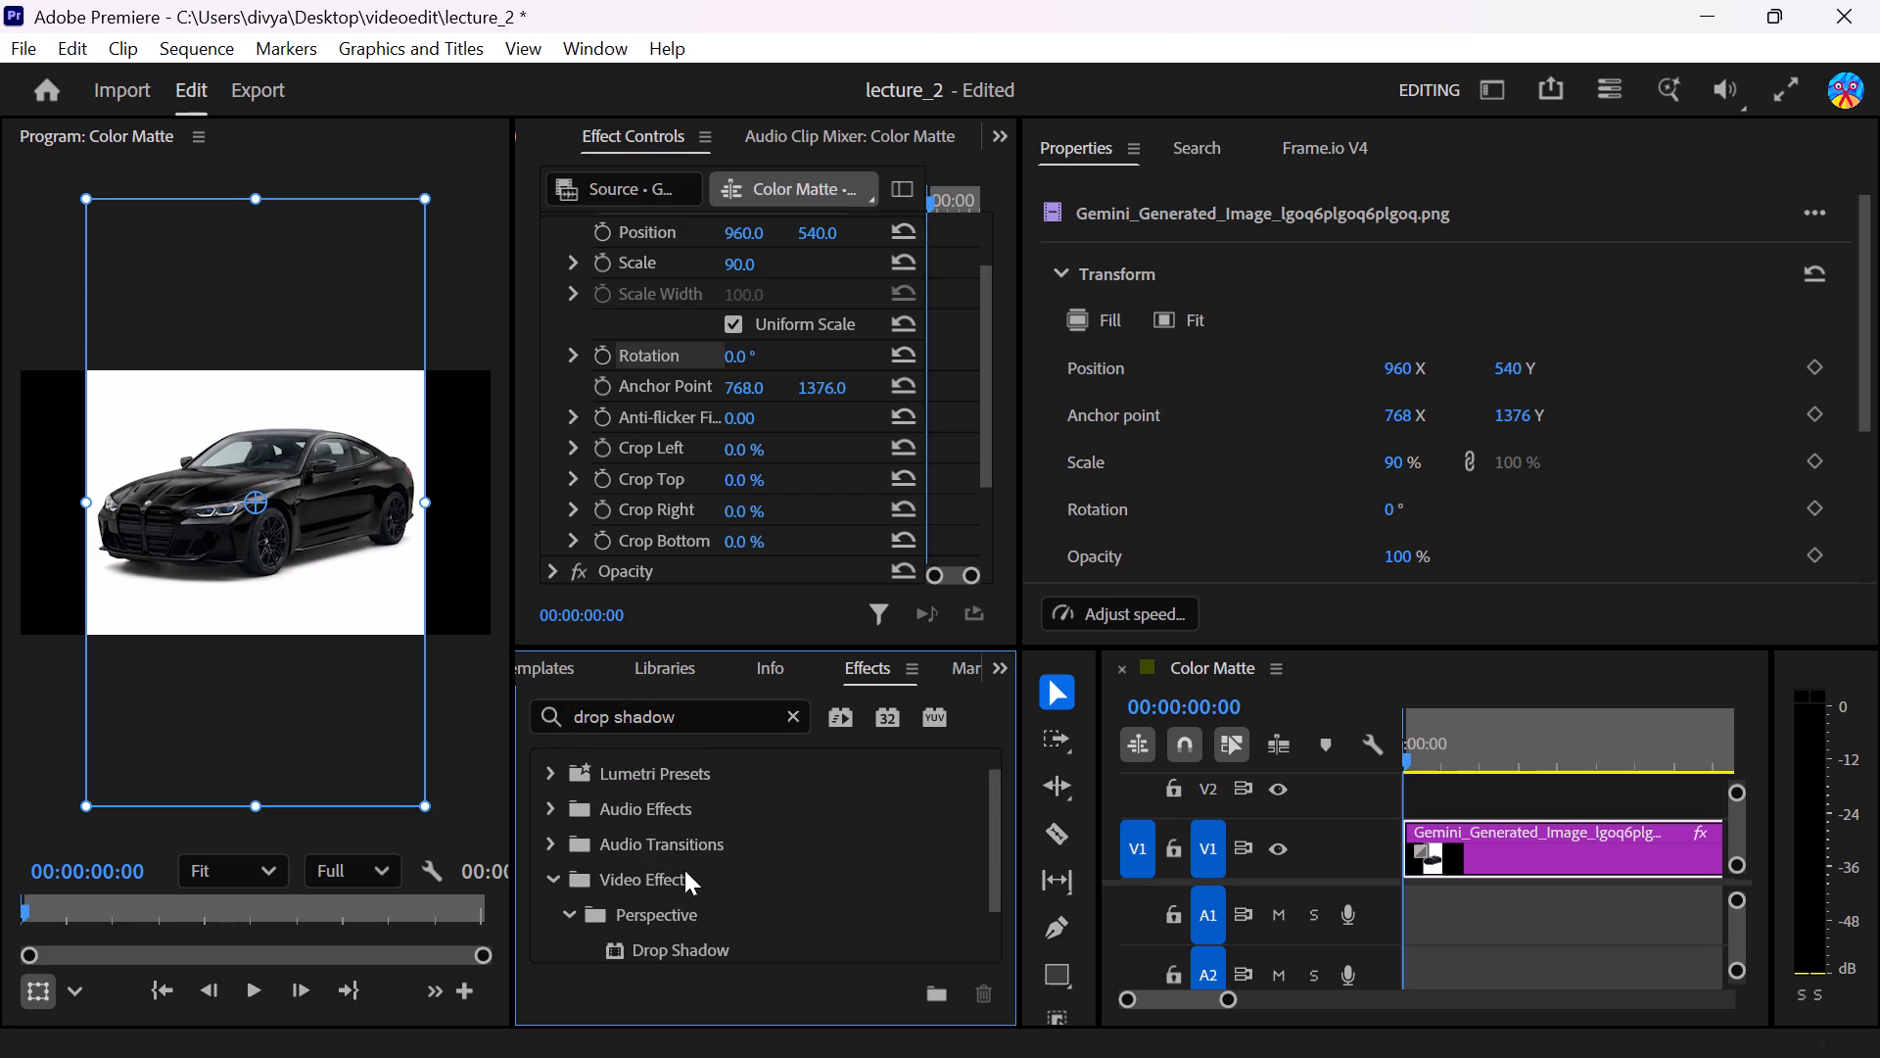
scroll(671, 932, down, 1)
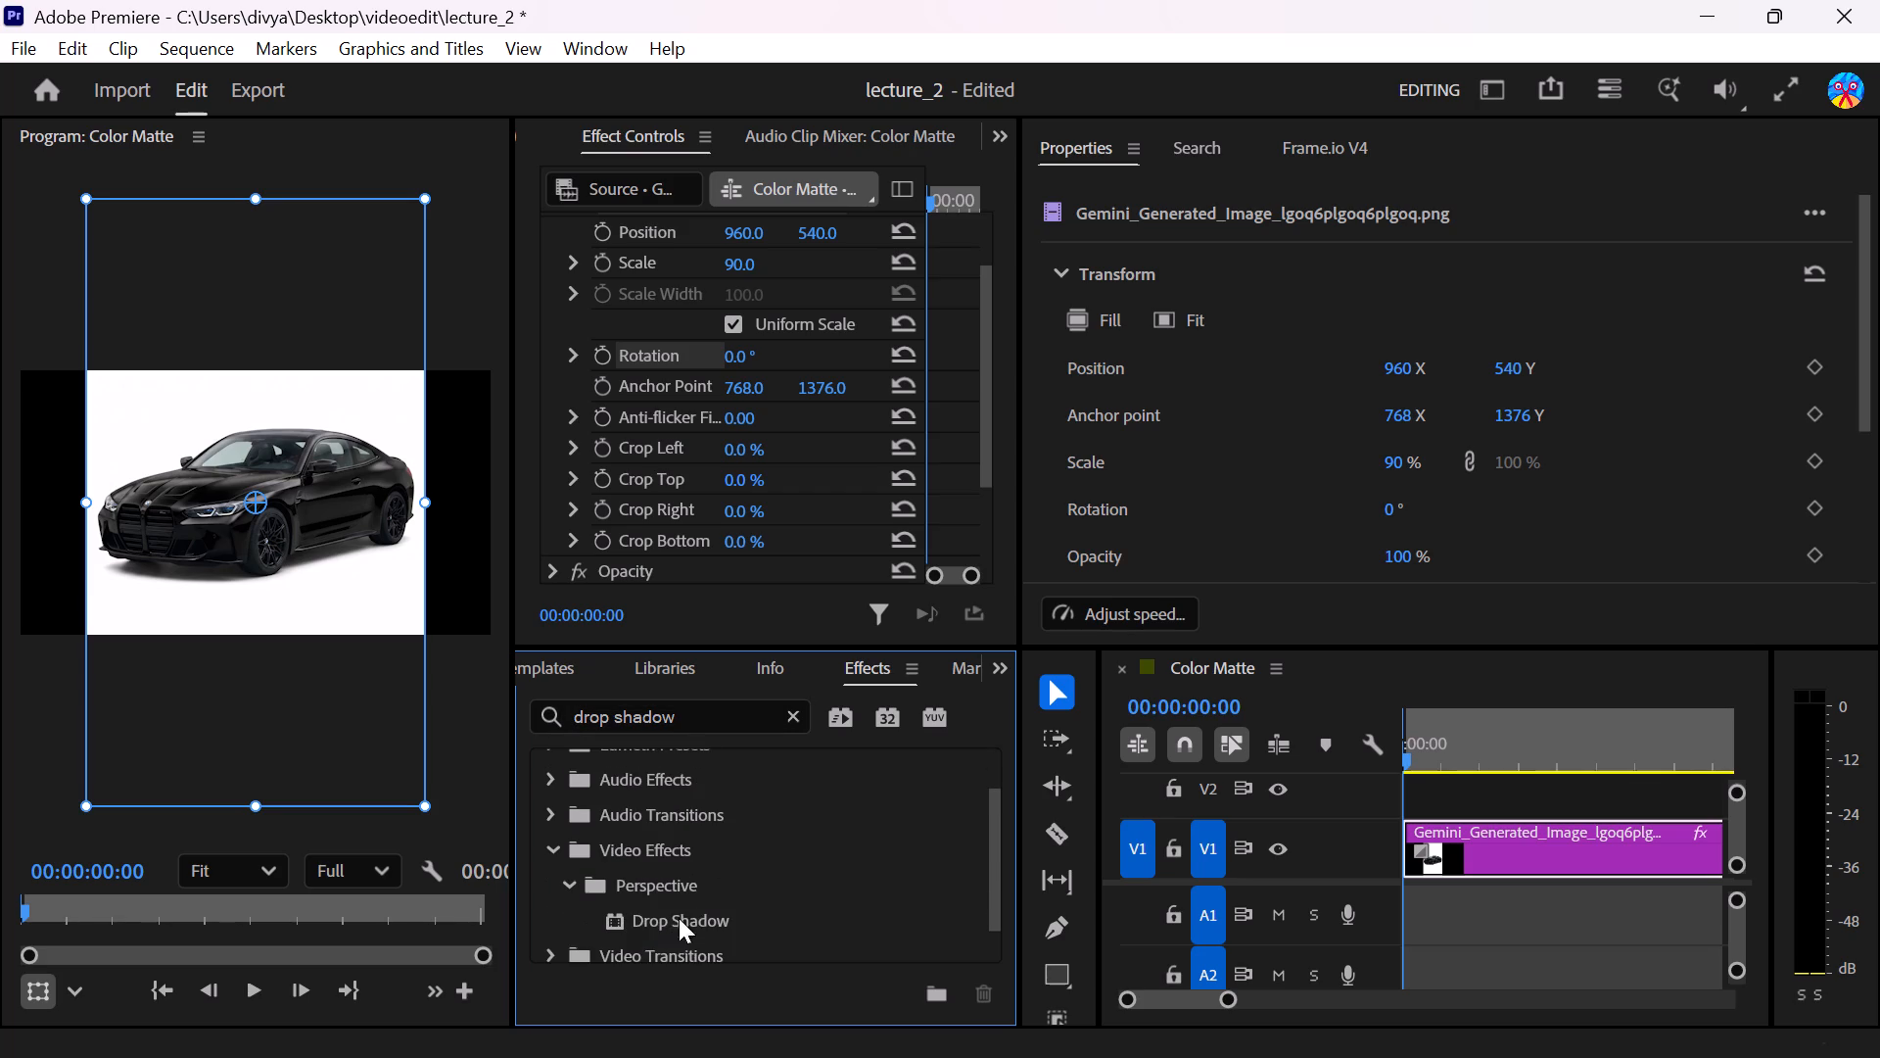
click(690, 908)
scroll(734, 856, down, 1)
scroll(634, 765, up, 3)
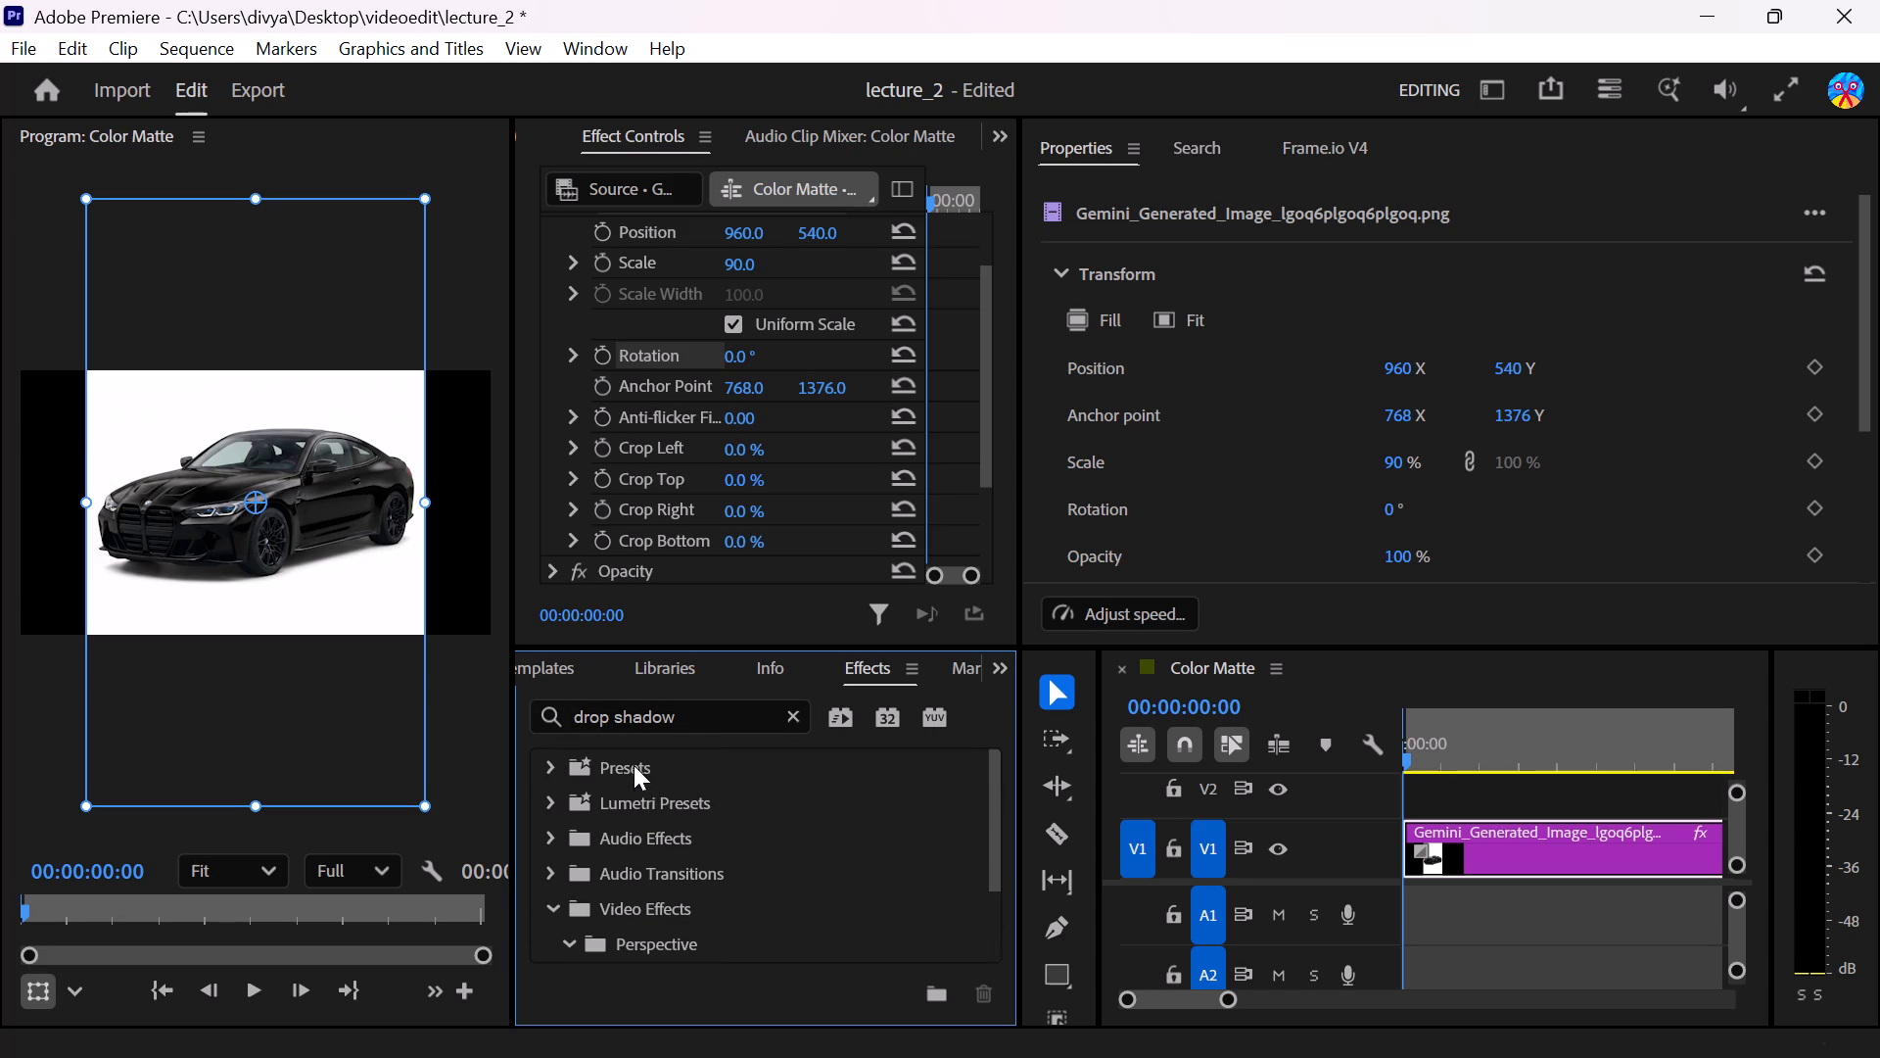
scroll(634, 765, up, 2)
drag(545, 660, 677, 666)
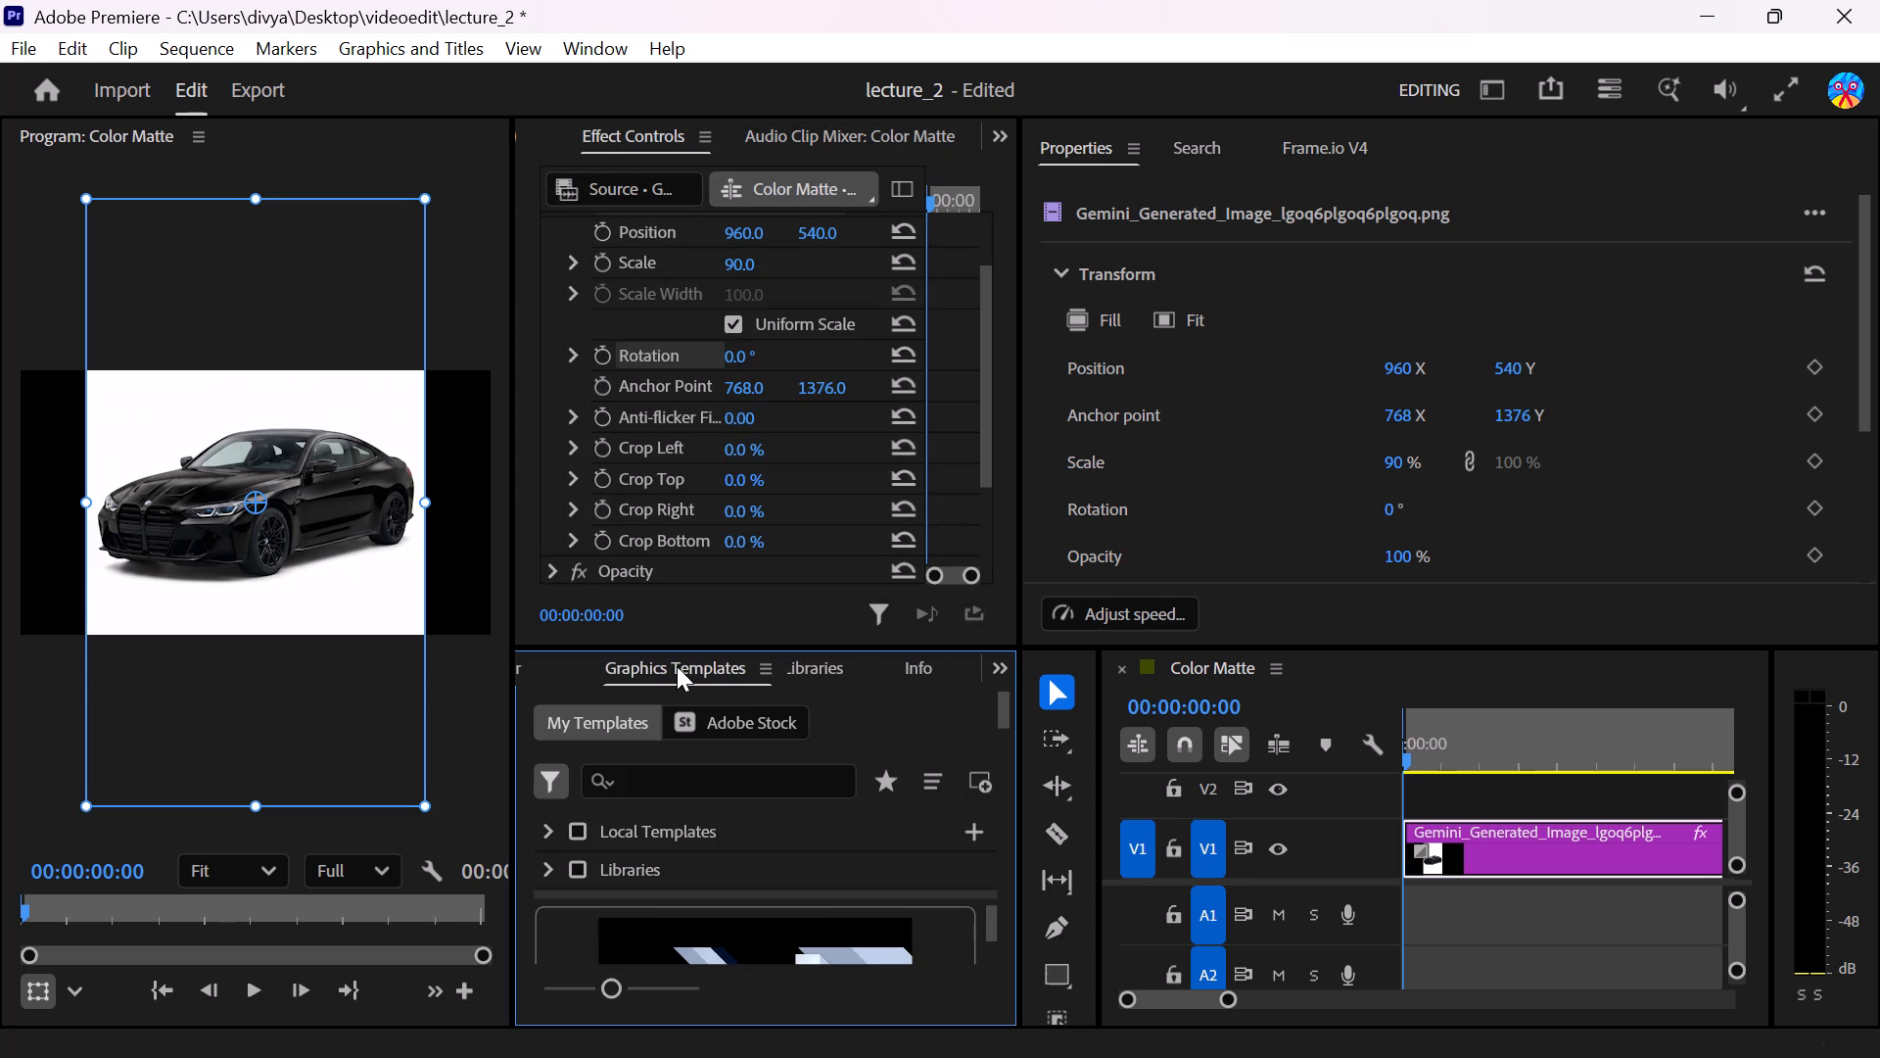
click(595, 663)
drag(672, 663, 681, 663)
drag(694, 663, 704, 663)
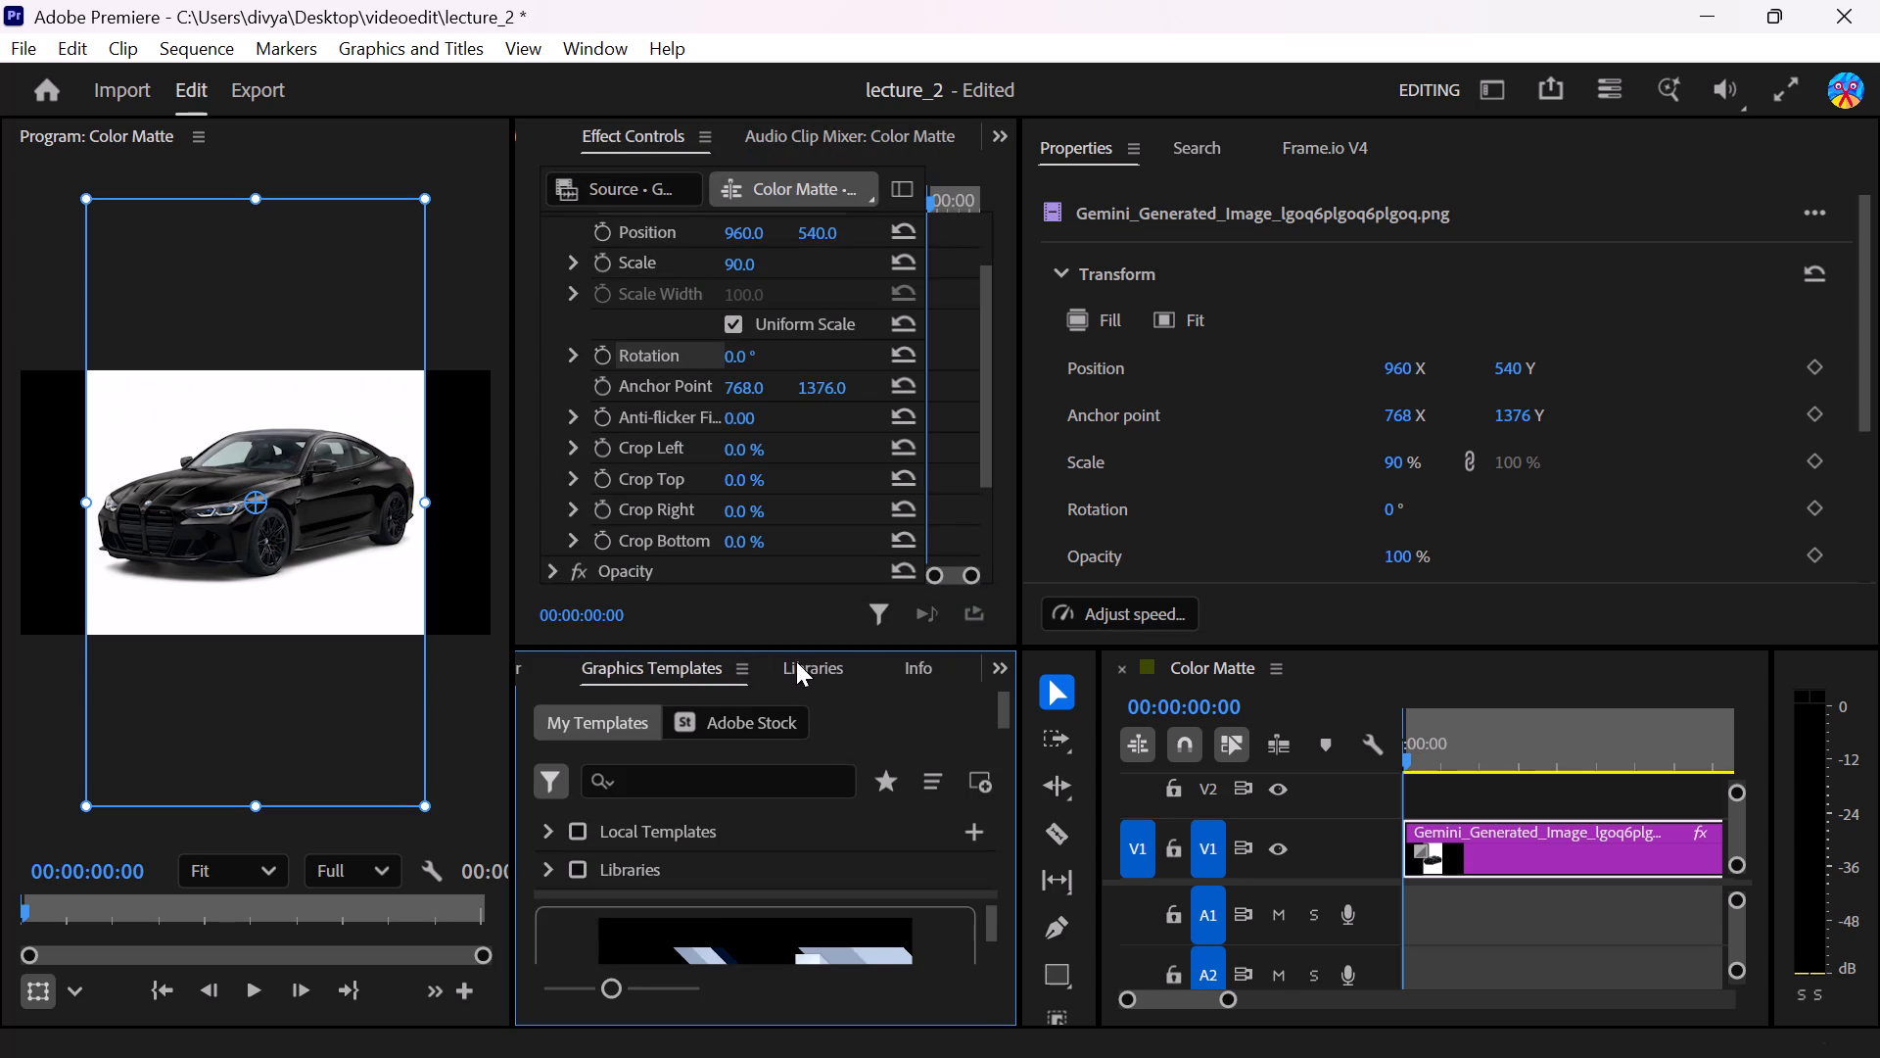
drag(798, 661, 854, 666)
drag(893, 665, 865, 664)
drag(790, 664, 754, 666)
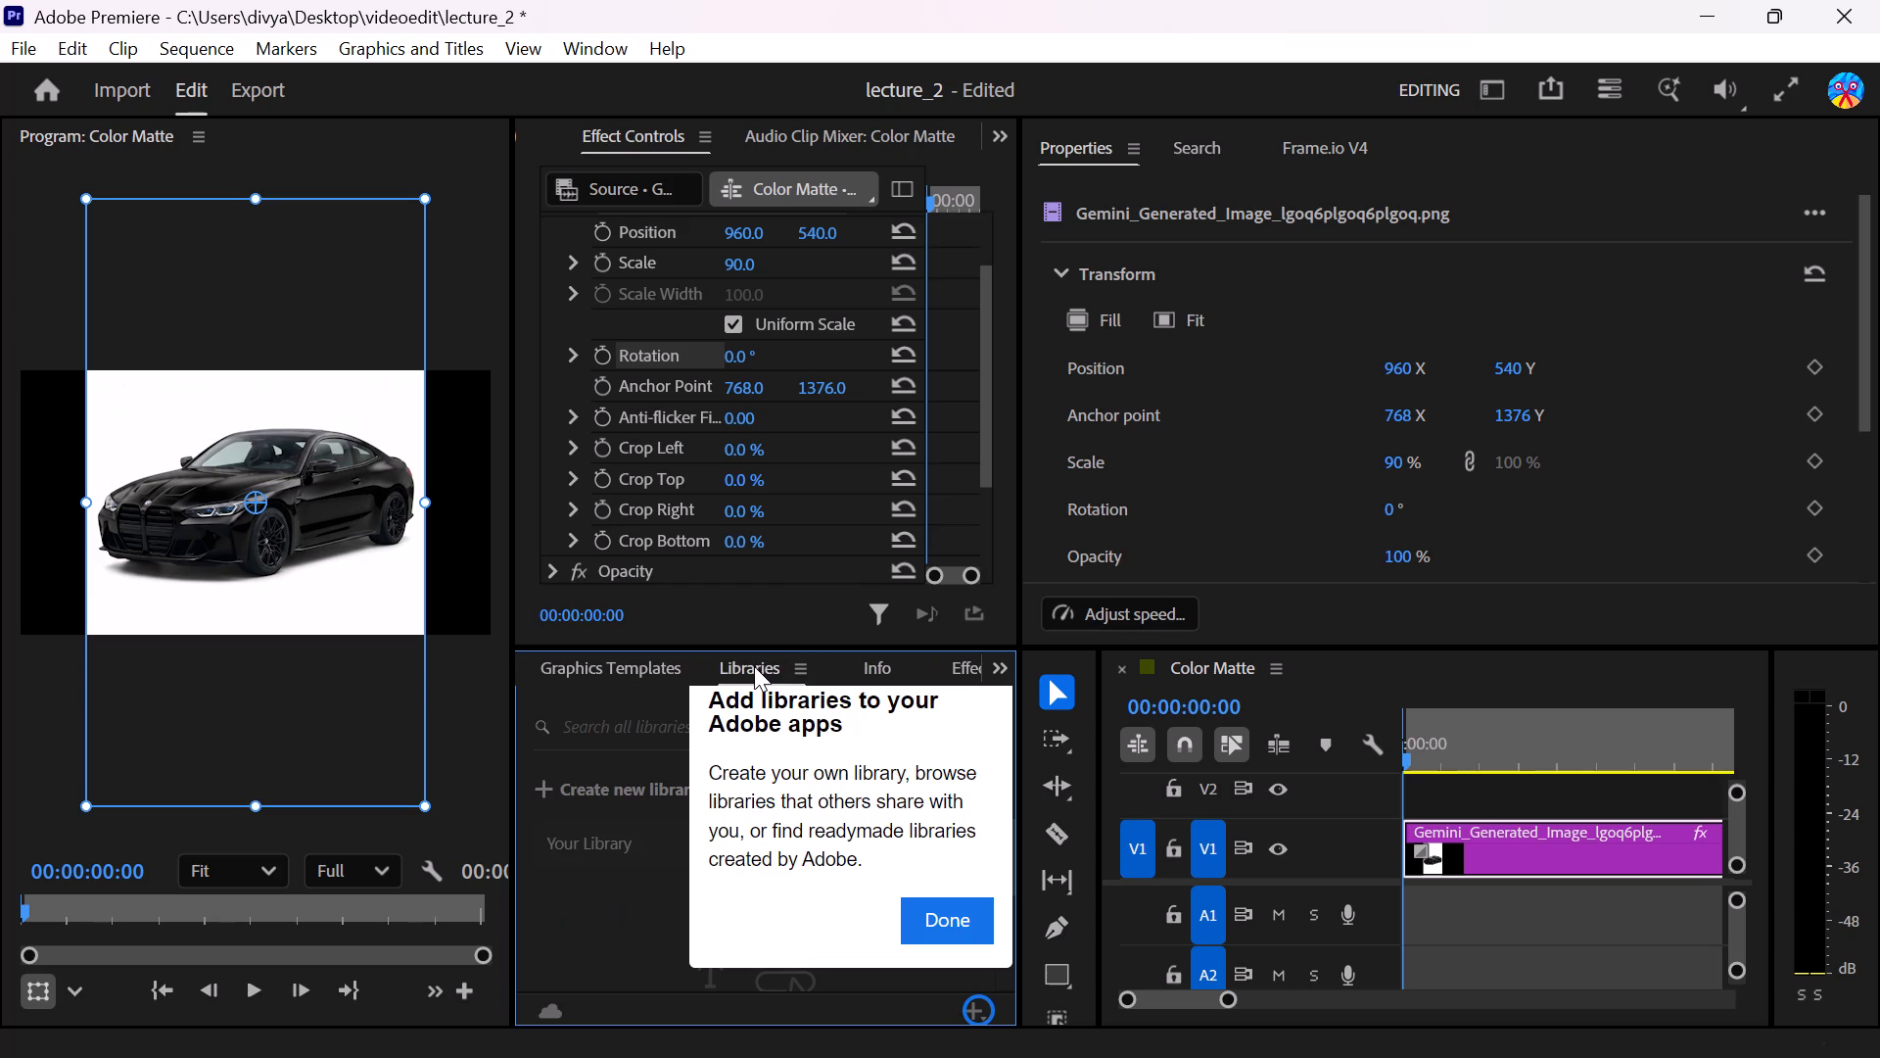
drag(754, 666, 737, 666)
Return to Effects and dock it ahead of Properties in the same panel group.
click(954, 662)
drag(848, 671, 855, 668)
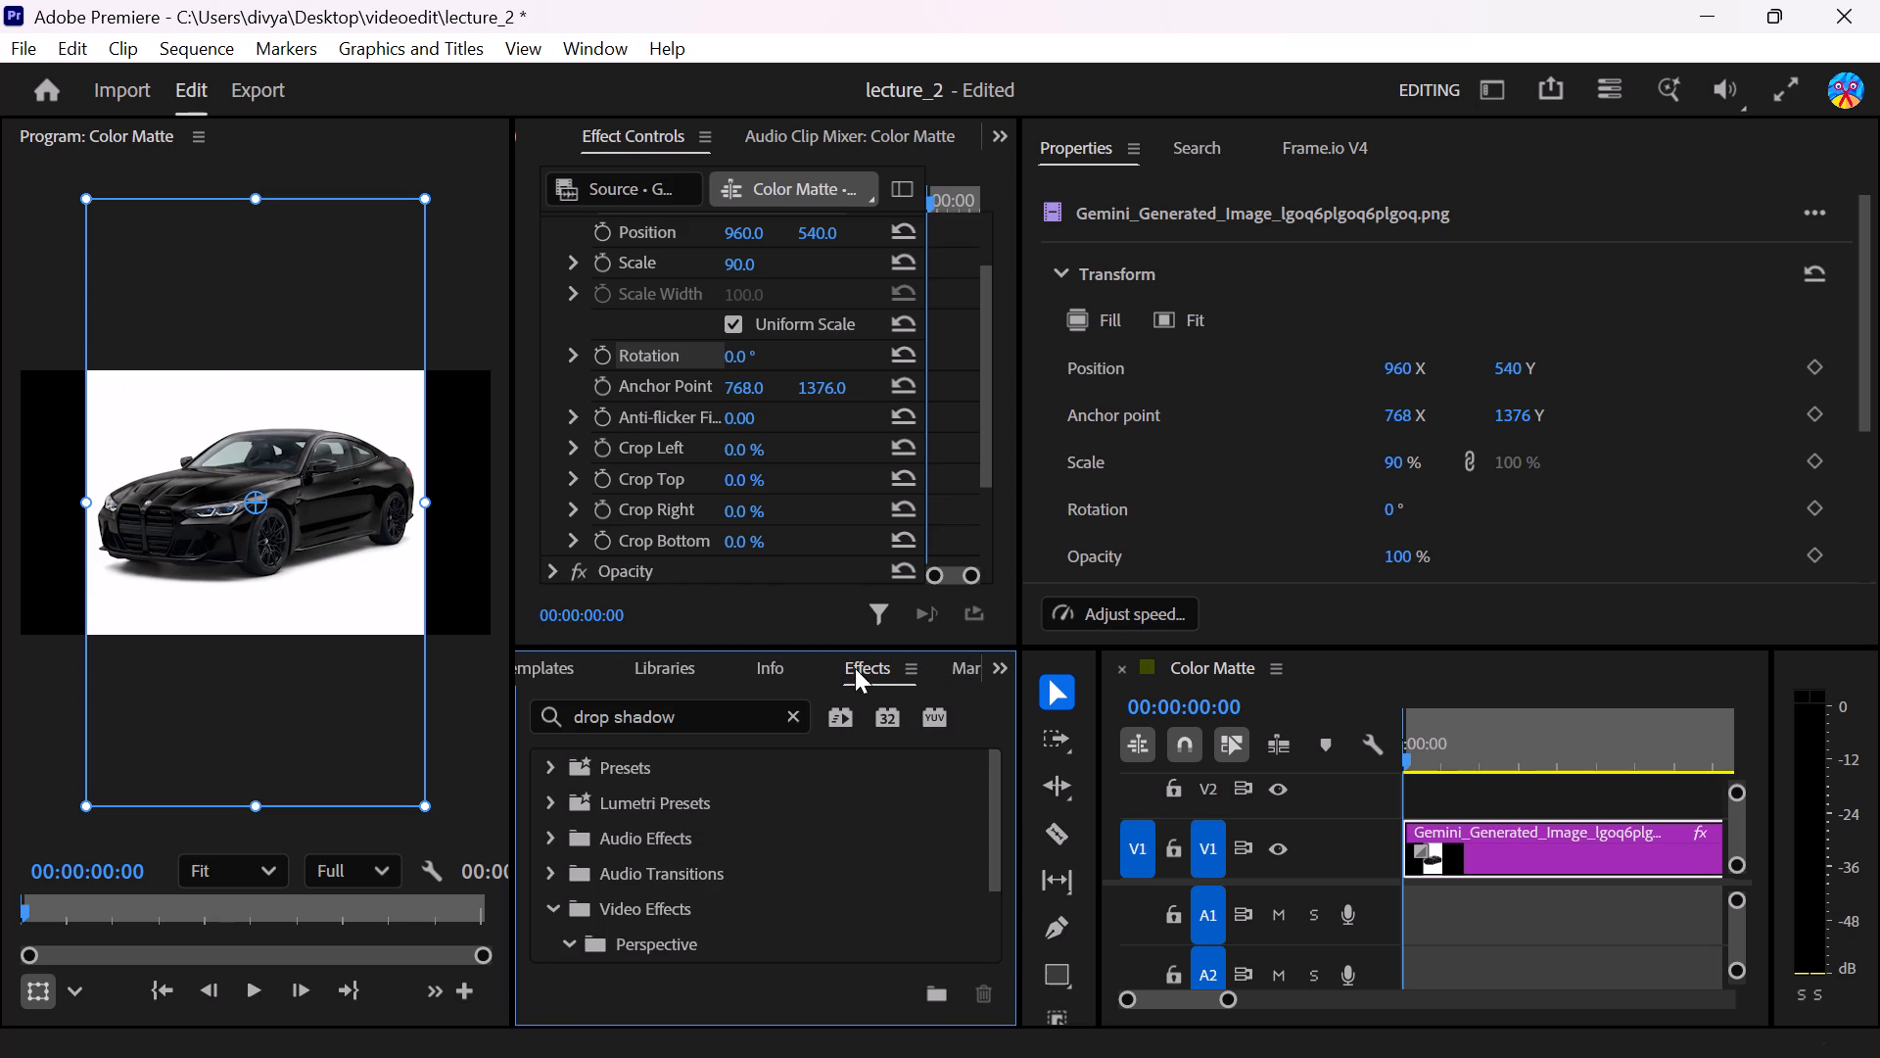
drag(855, 668, 1074, 150)
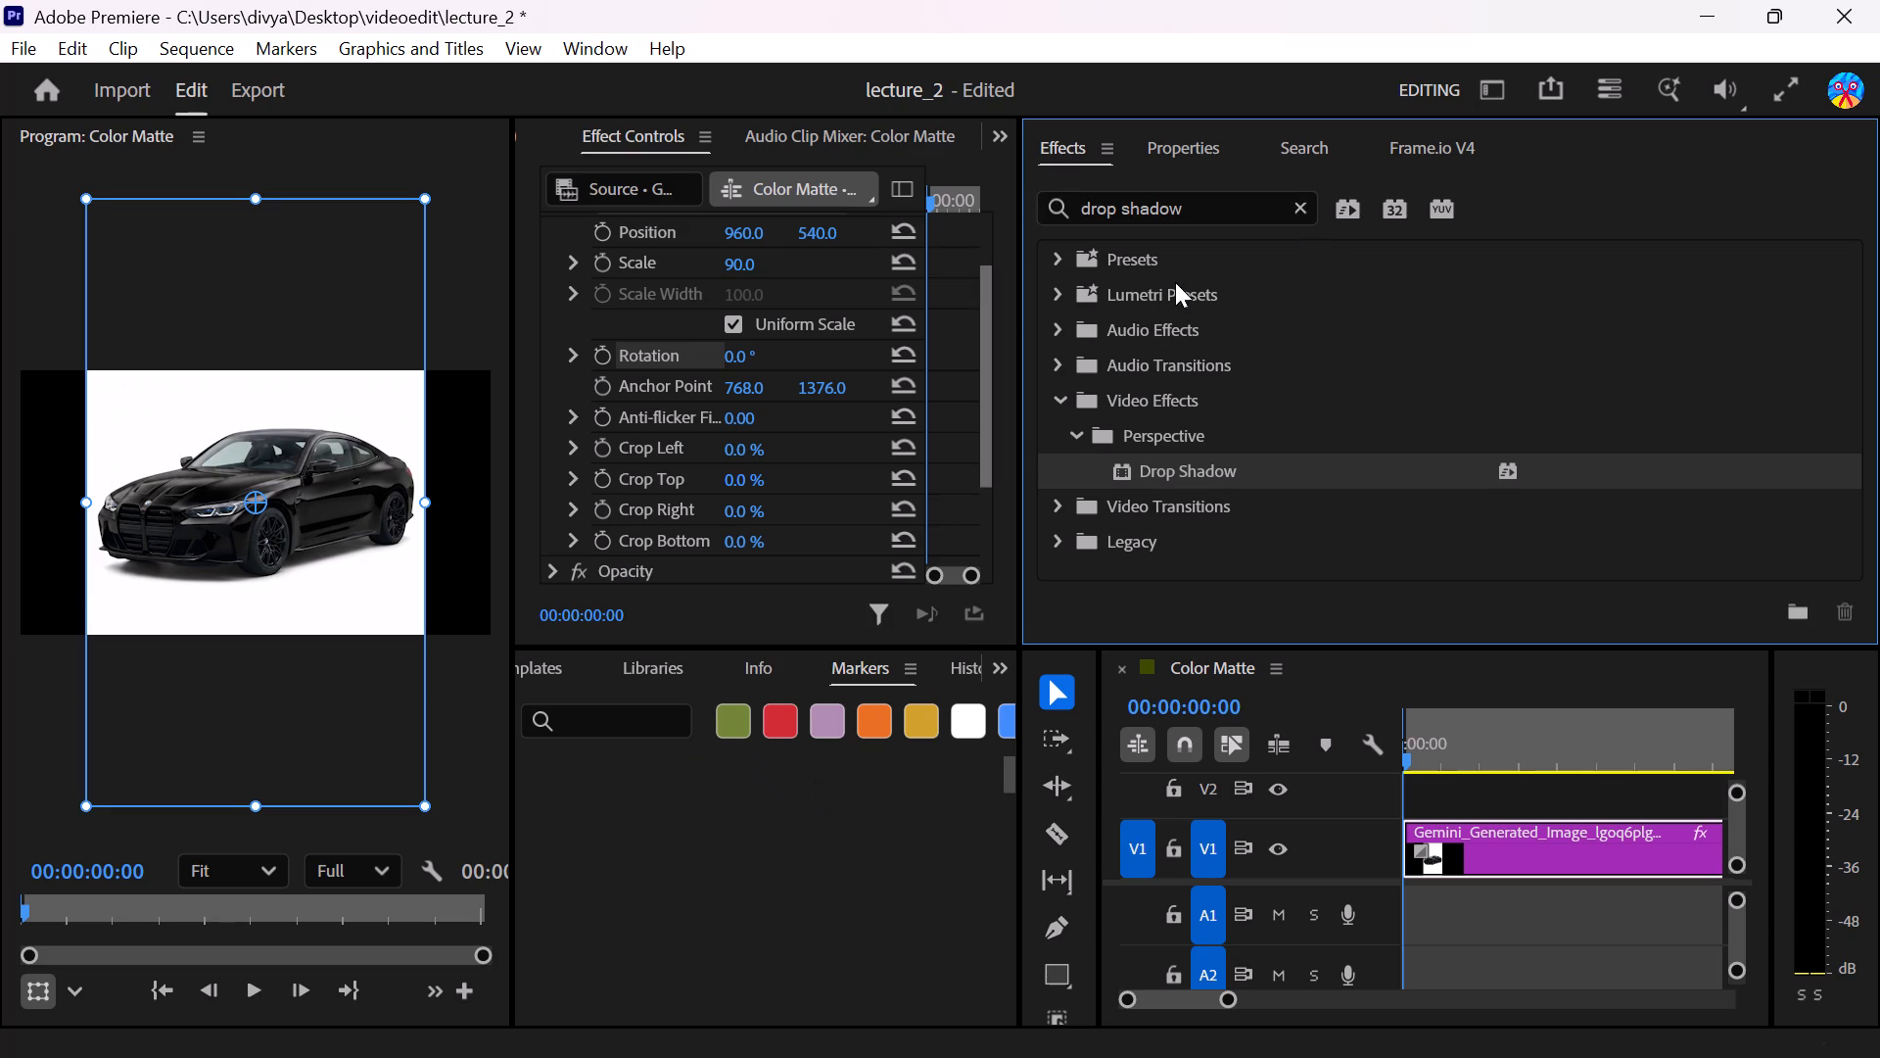
Pick the Drop Shadow effect under the Perspective video effects for the car clip.
click(1180, 470)
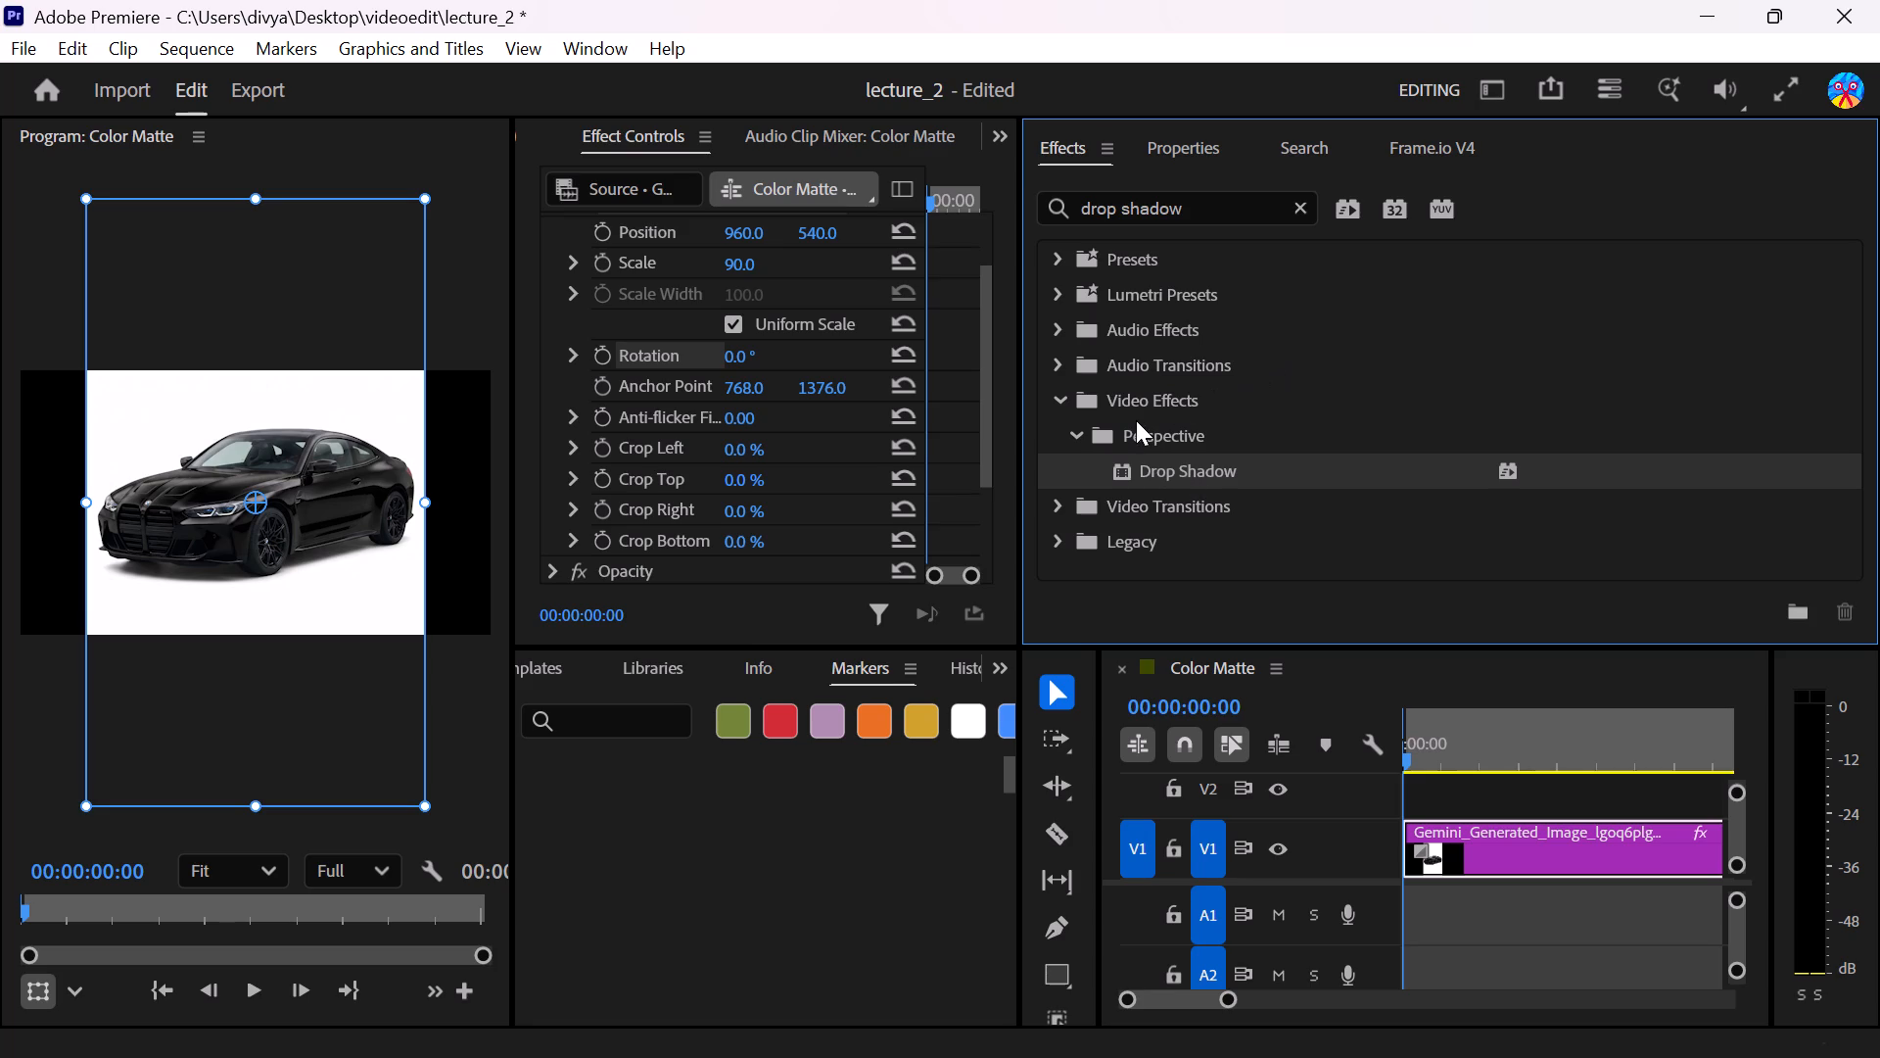
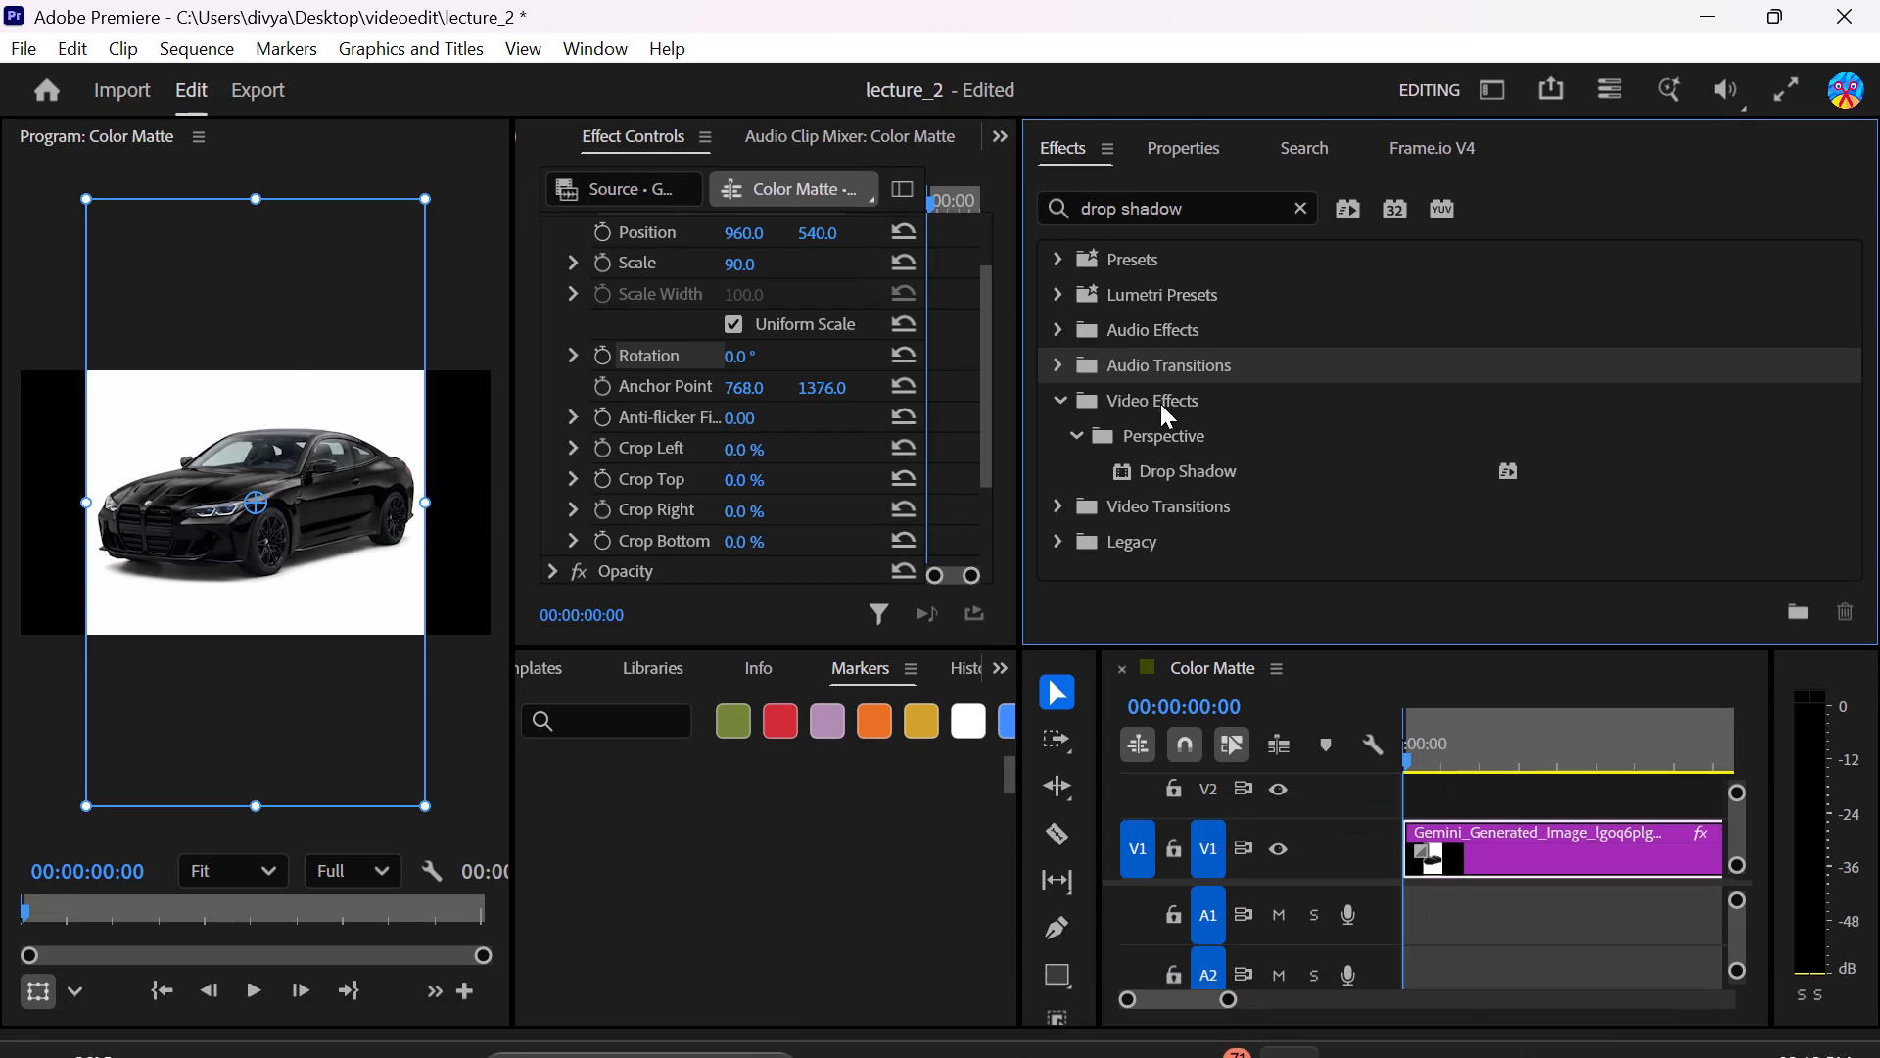
Apply the Drop Shadow effect to the car clip, collapsing the clip's Motion properties.
drag(1166, 475, 747, 598)
scroll(758, 490, down, 2)
scroll(627, 421, up, 3)
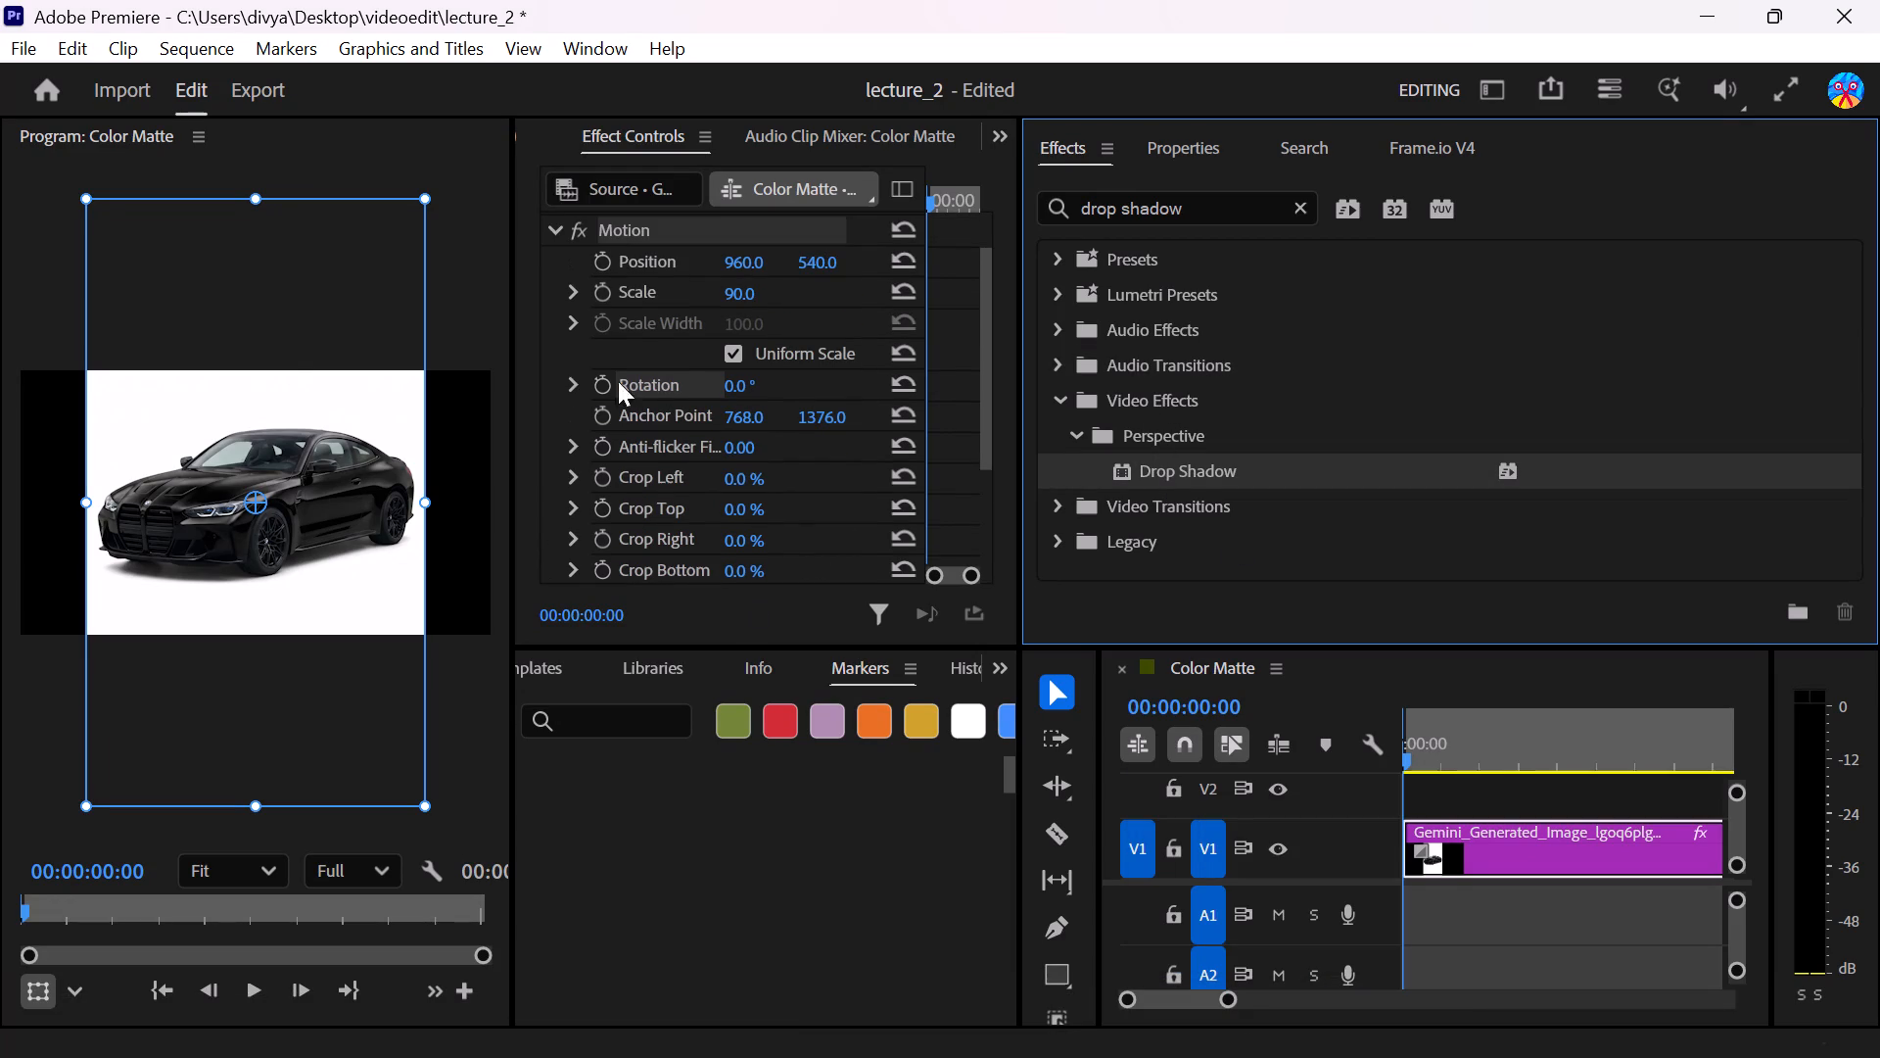
click(575, 297)
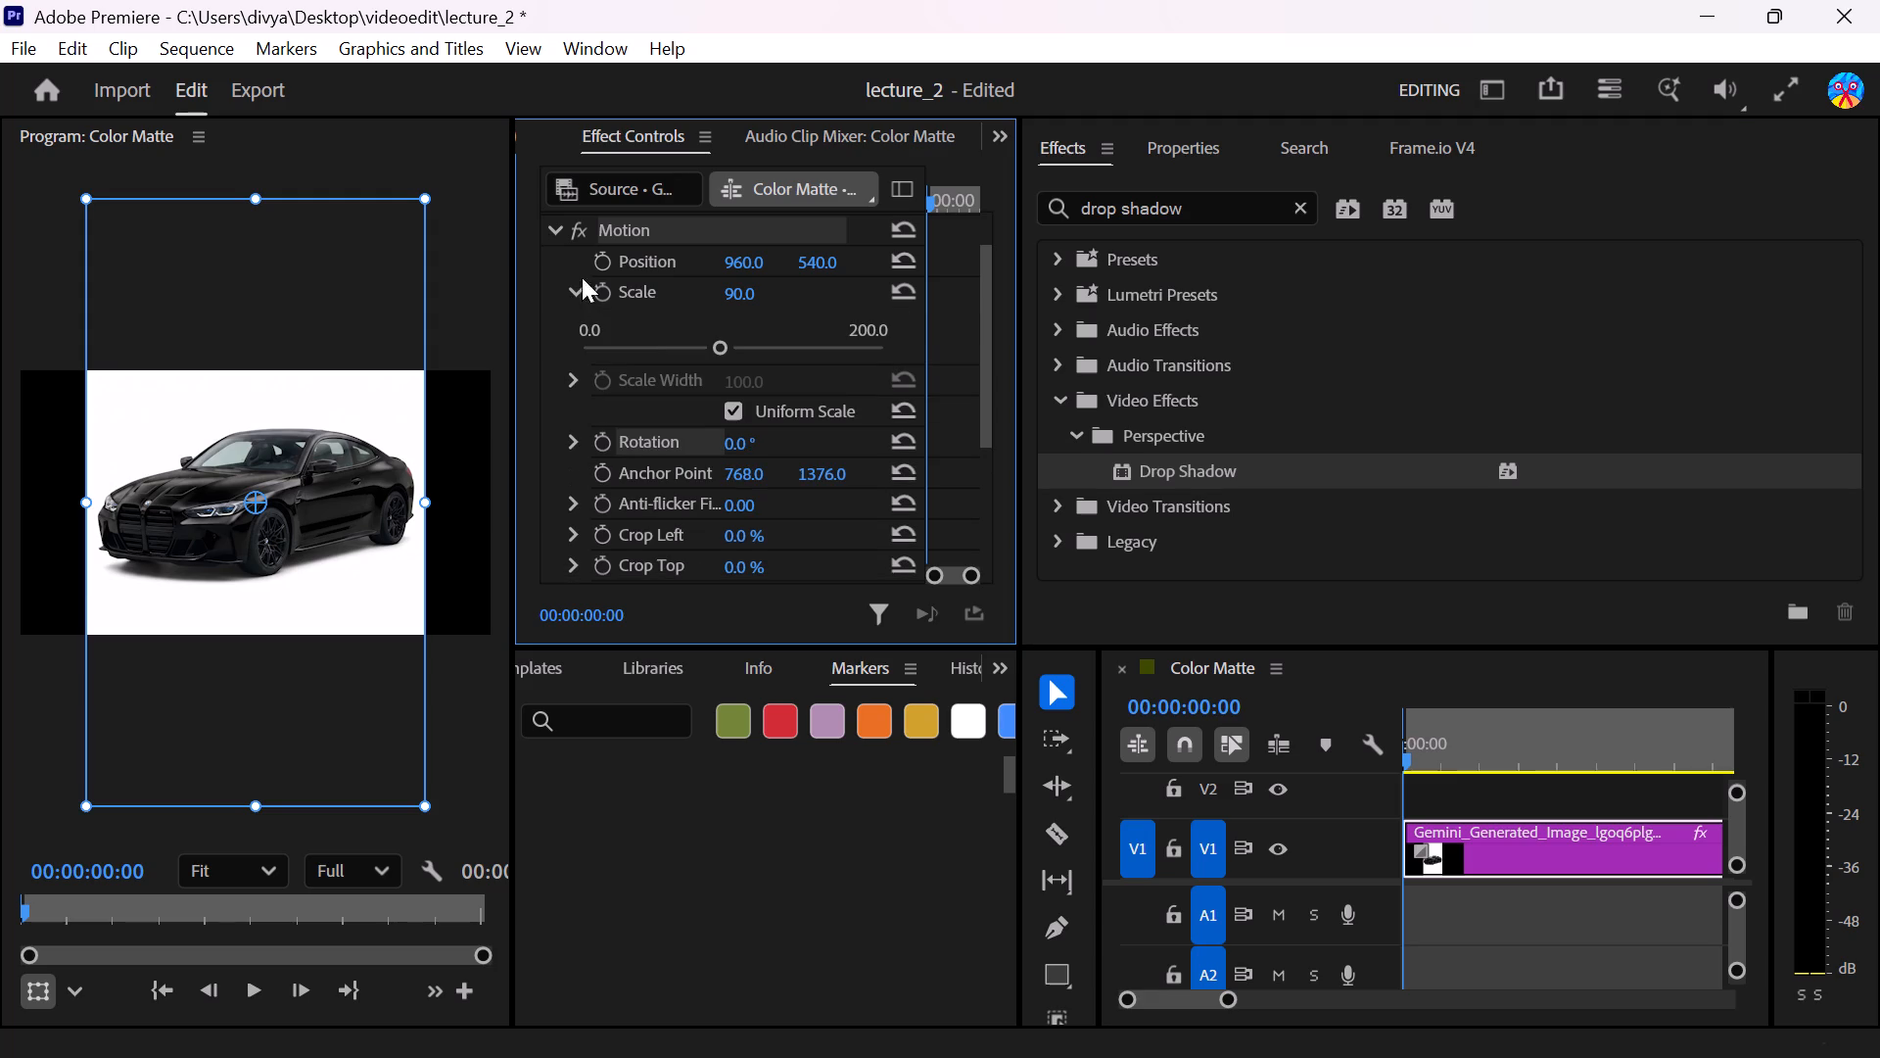
click(552, 236)
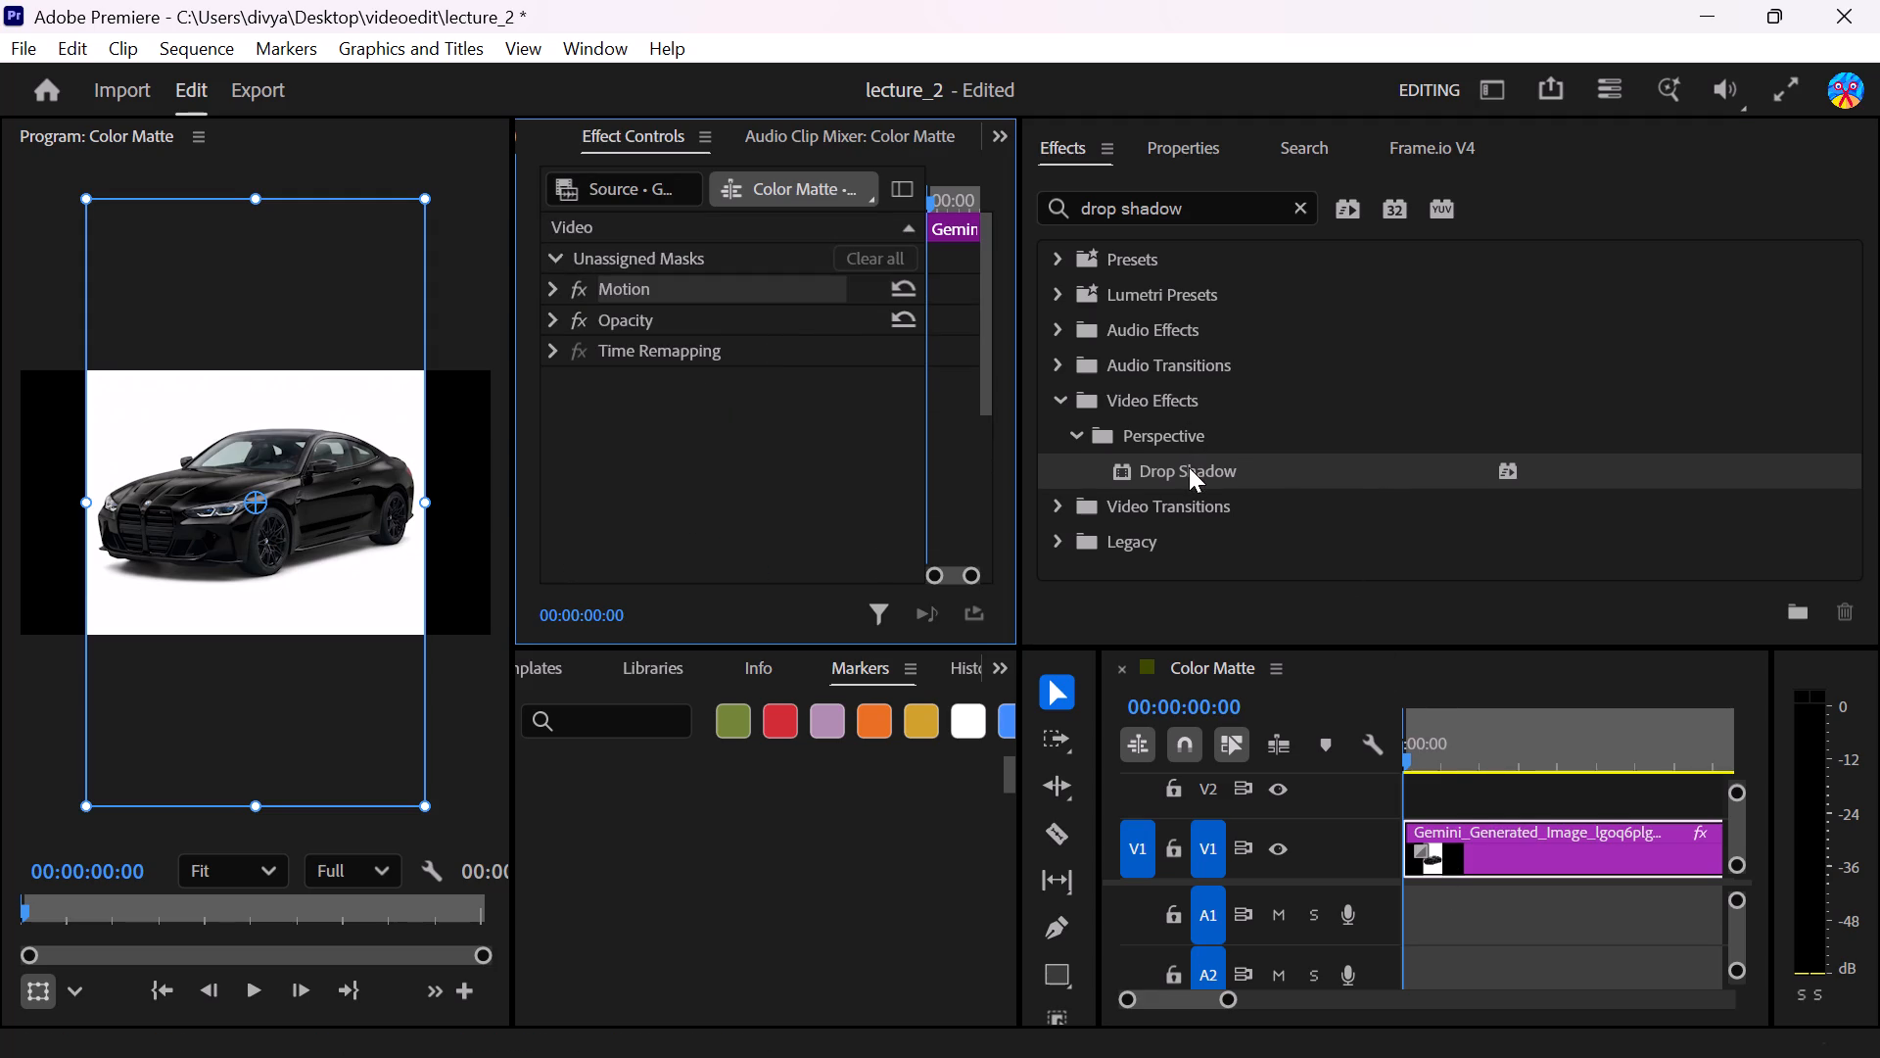
drag(1189, 467, 745, 433)
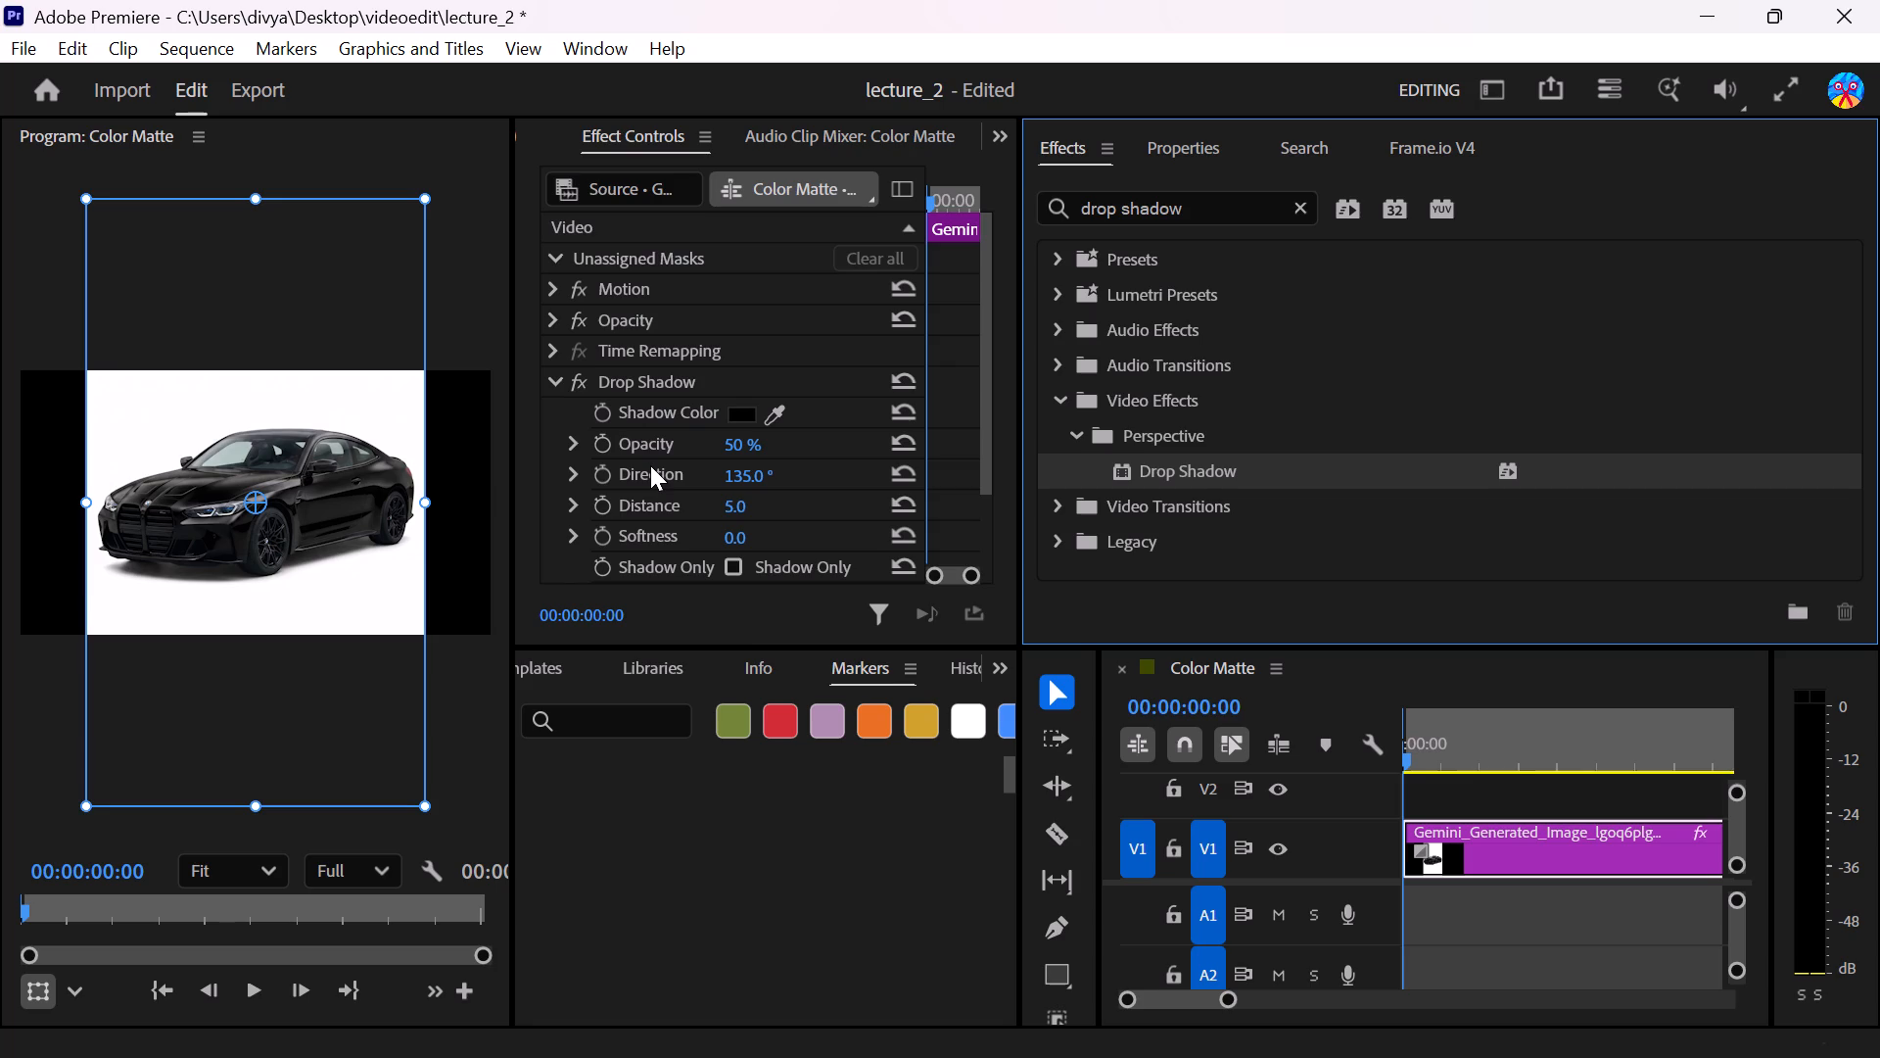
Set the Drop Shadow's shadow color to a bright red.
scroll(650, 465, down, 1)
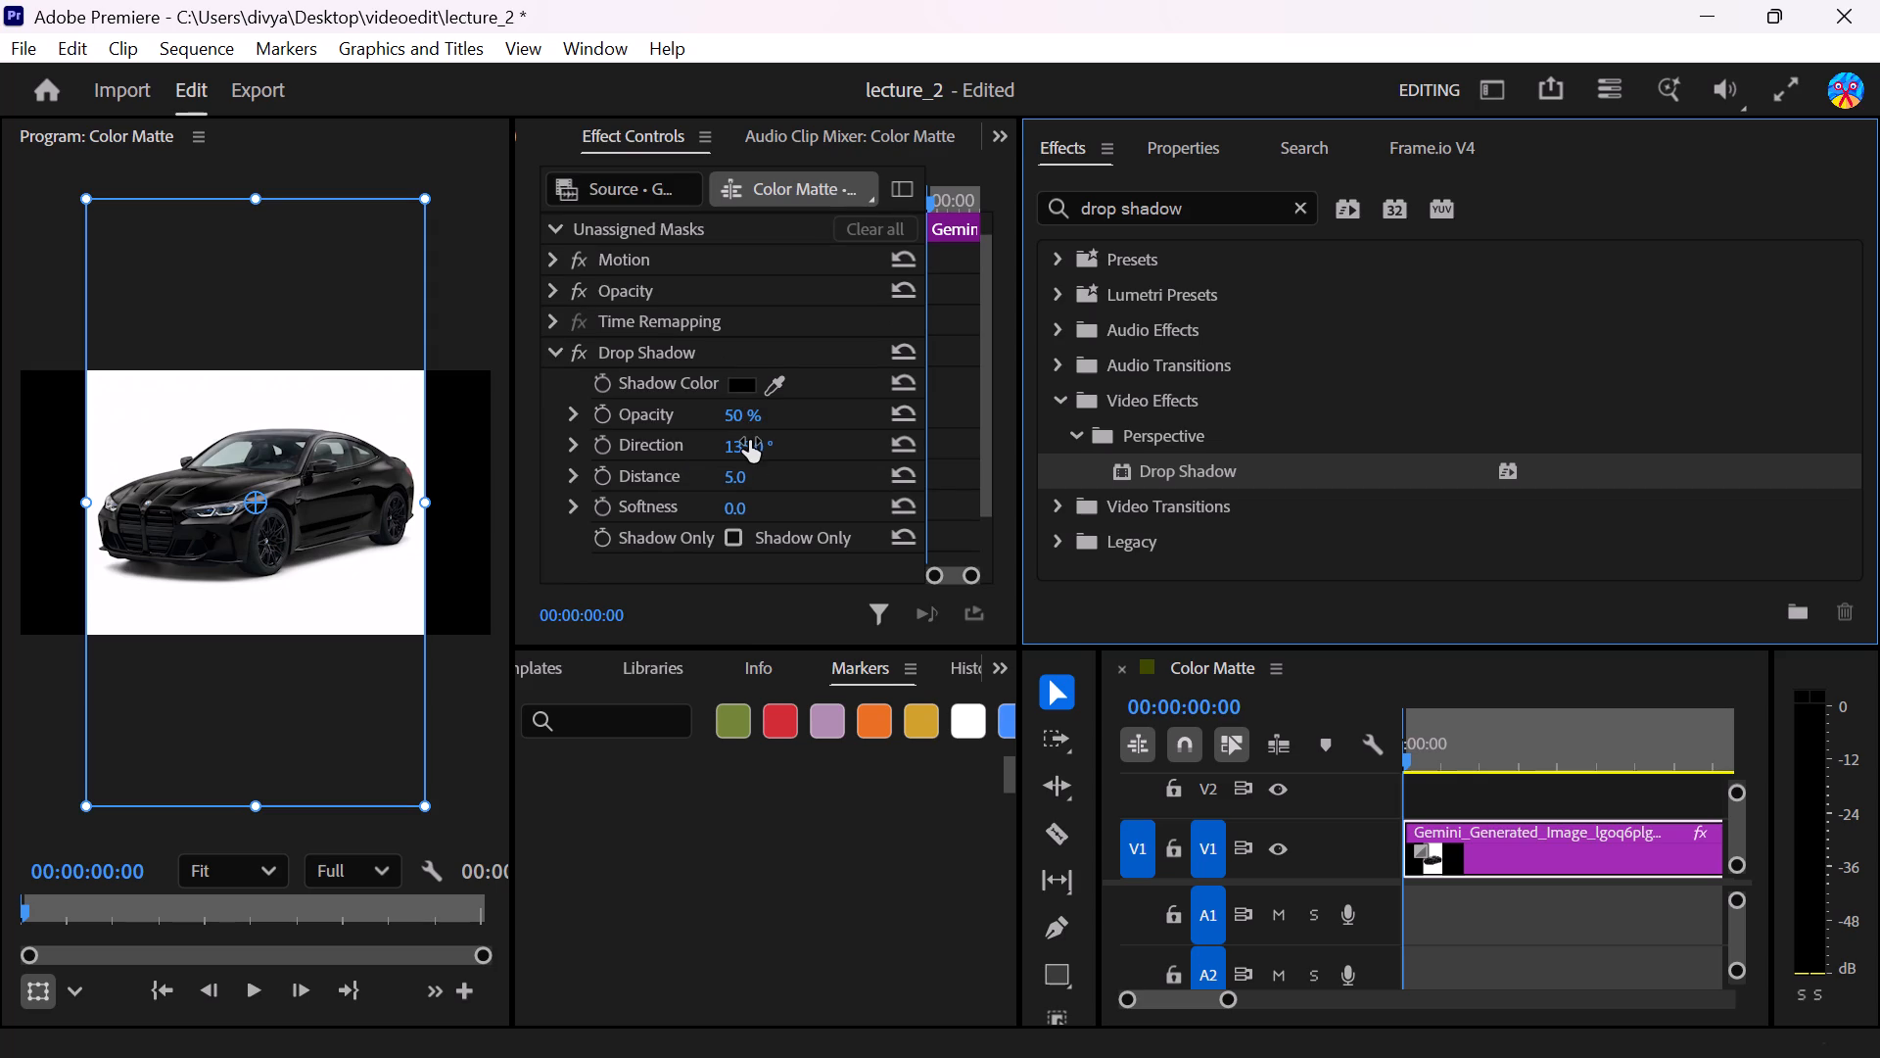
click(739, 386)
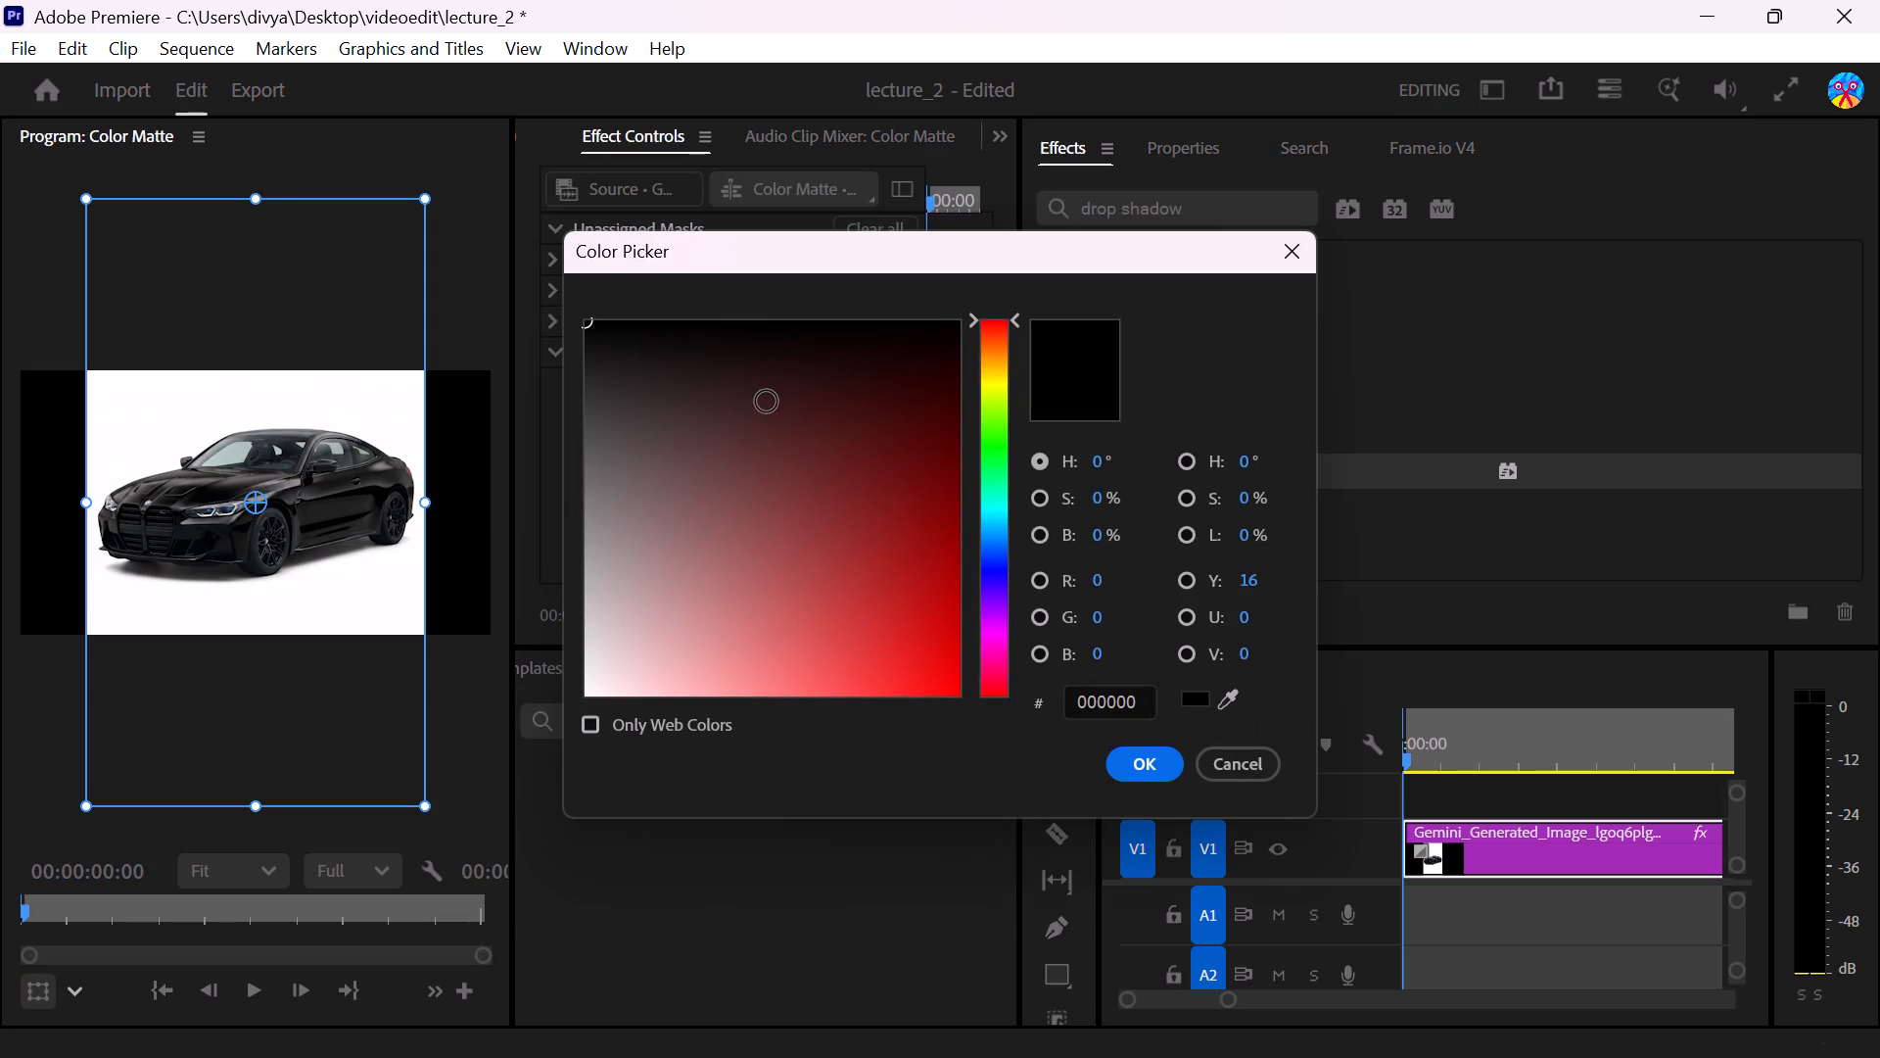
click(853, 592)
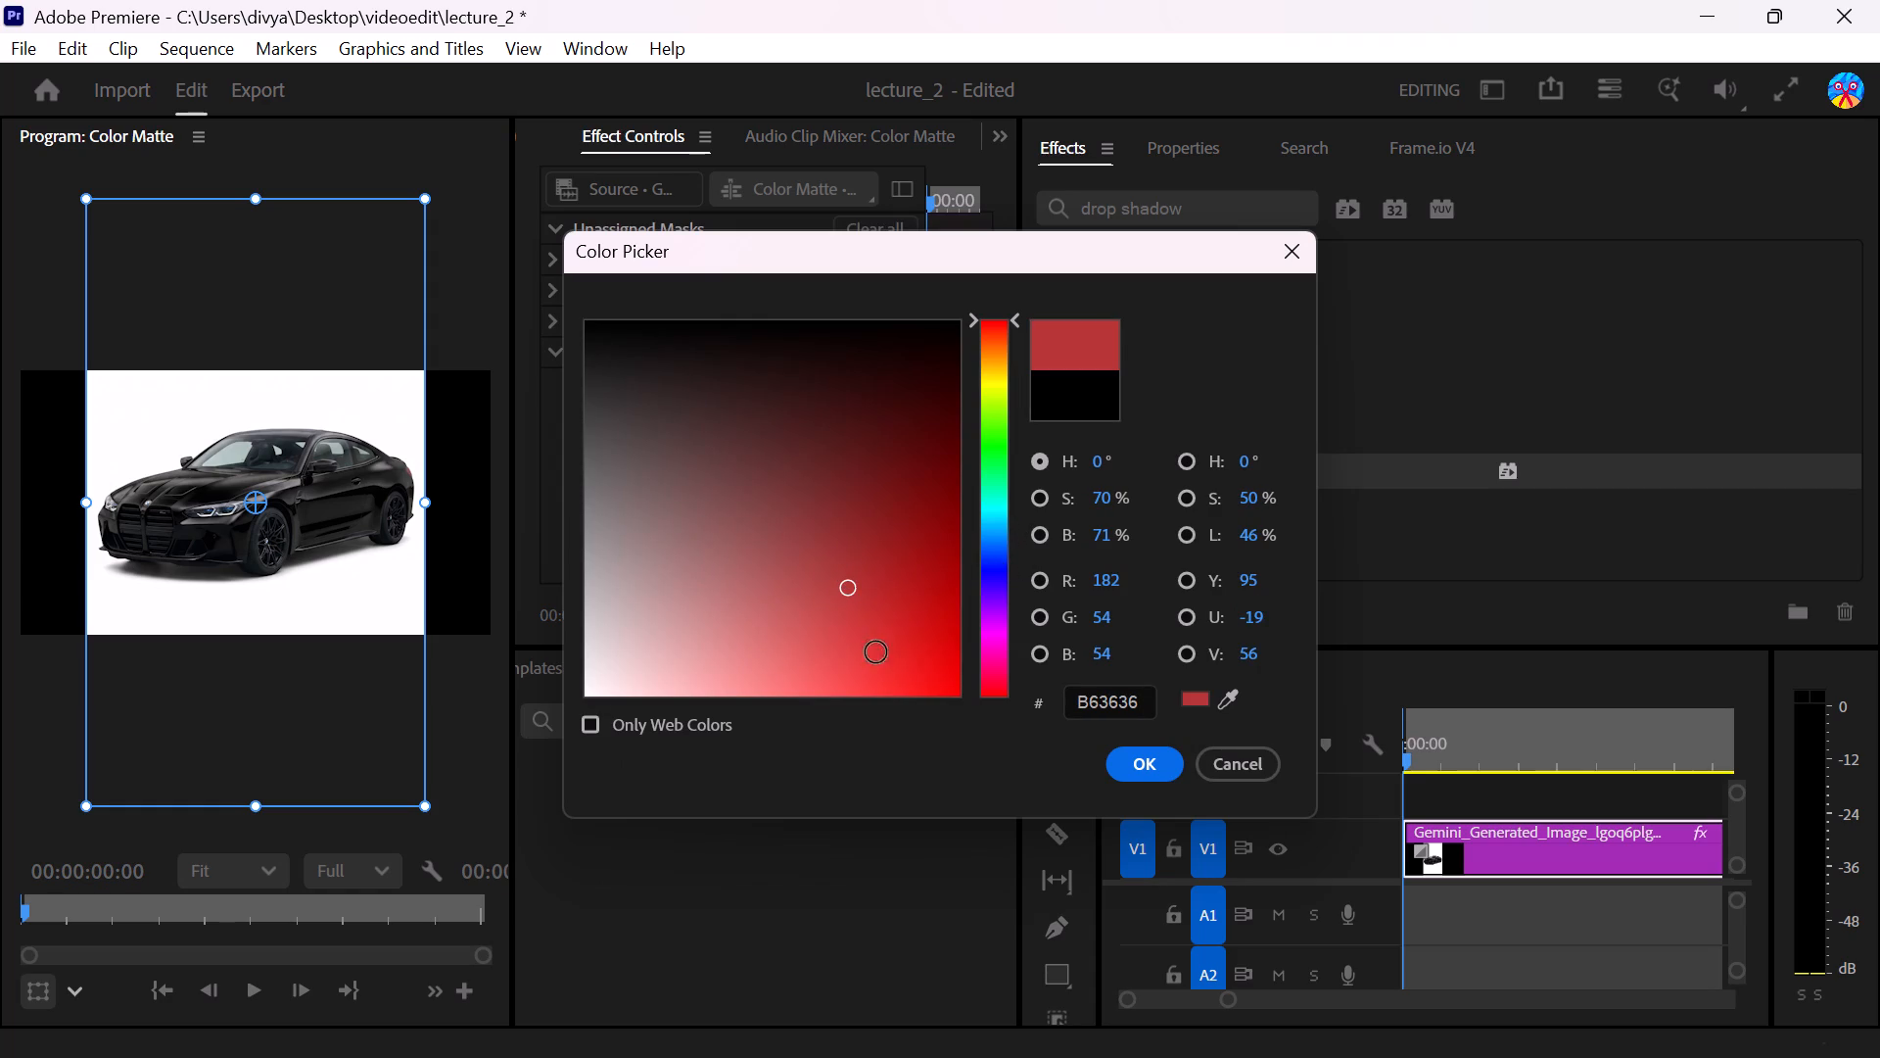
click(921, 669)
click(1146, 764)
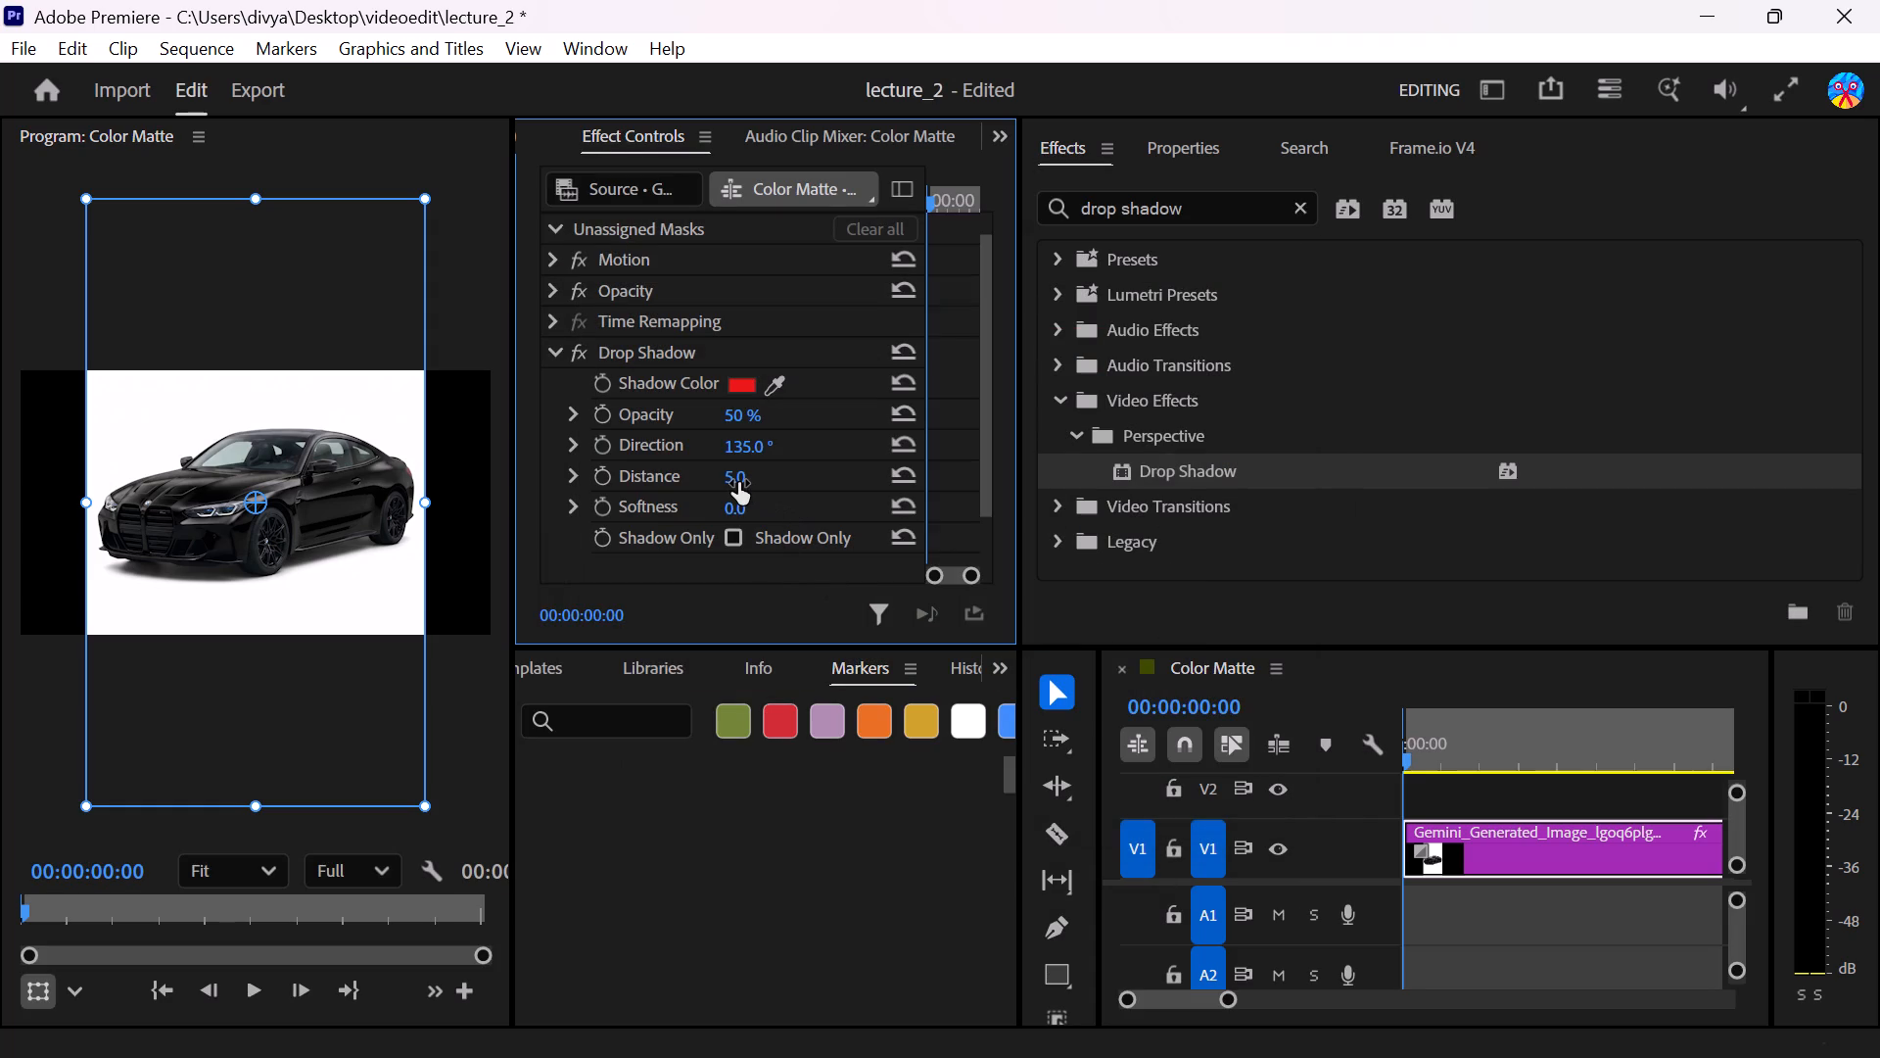
Set the Drop Shadow's opacity to 100%.
click(749, 409)
text(100)
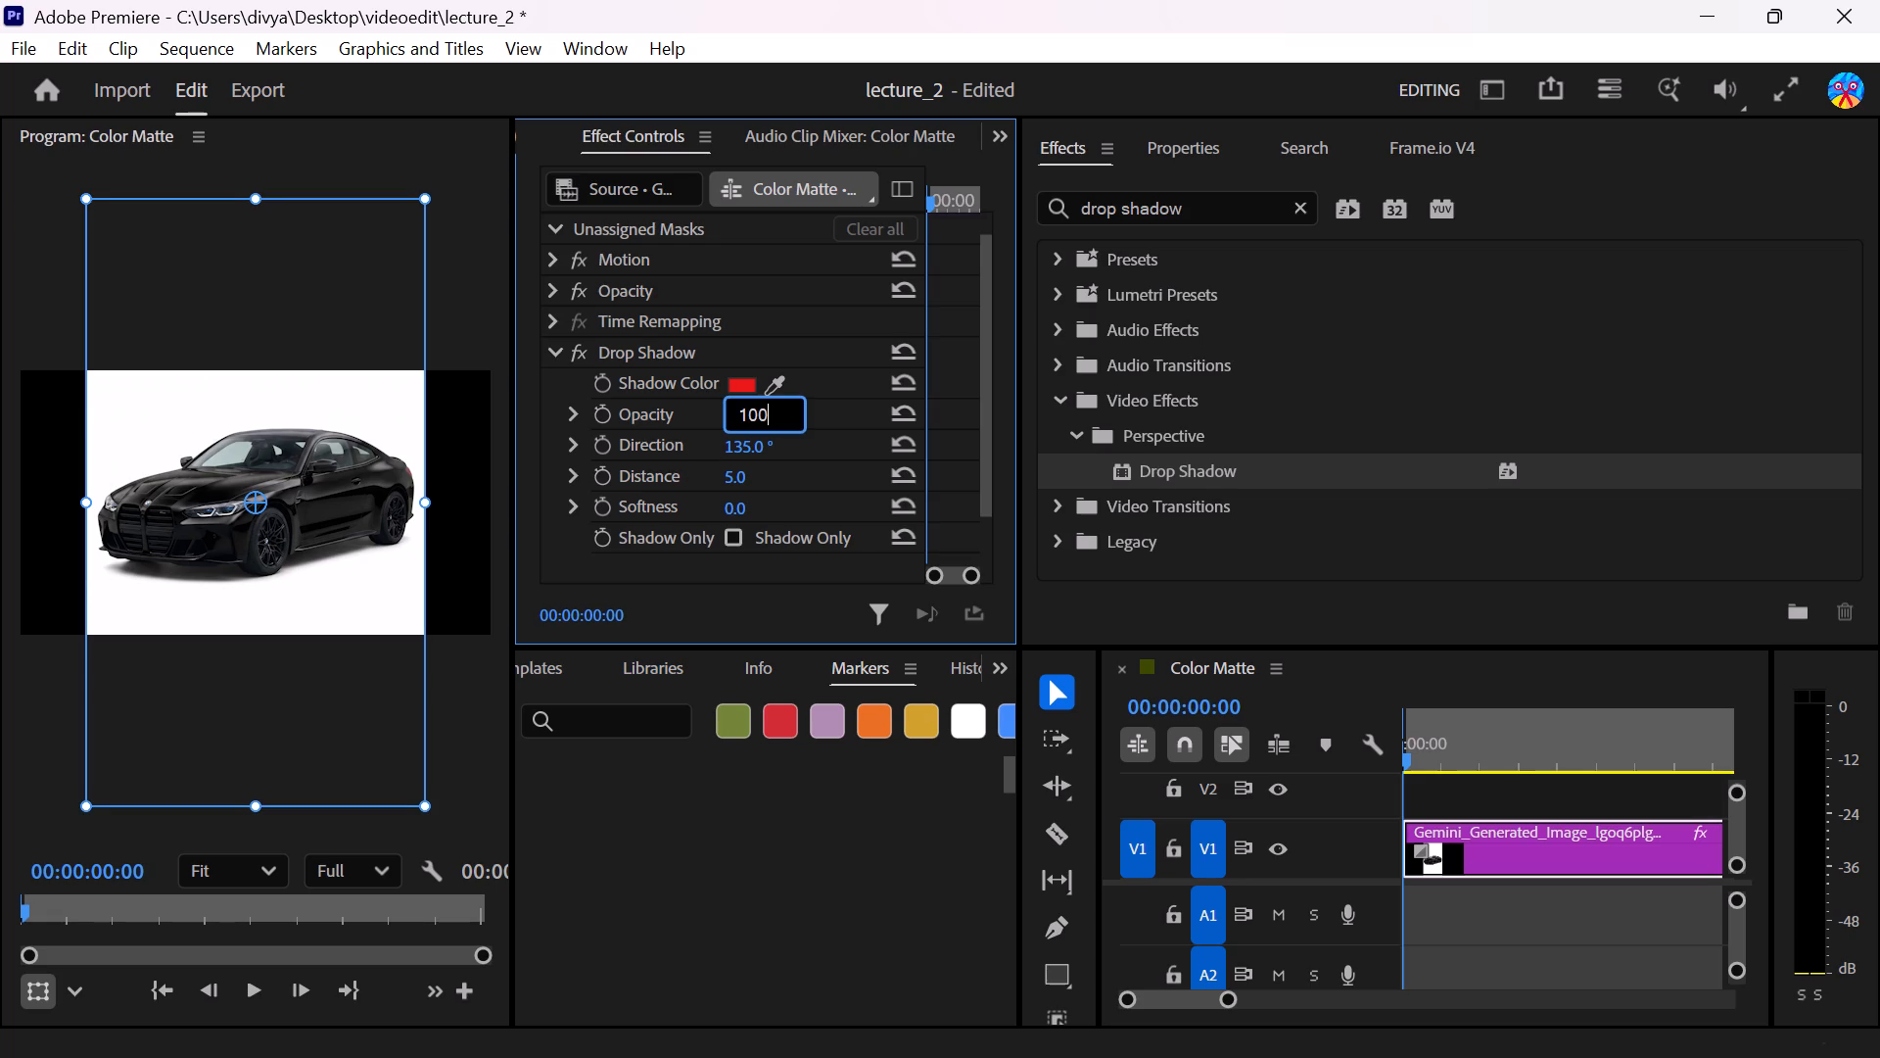
key(Return)
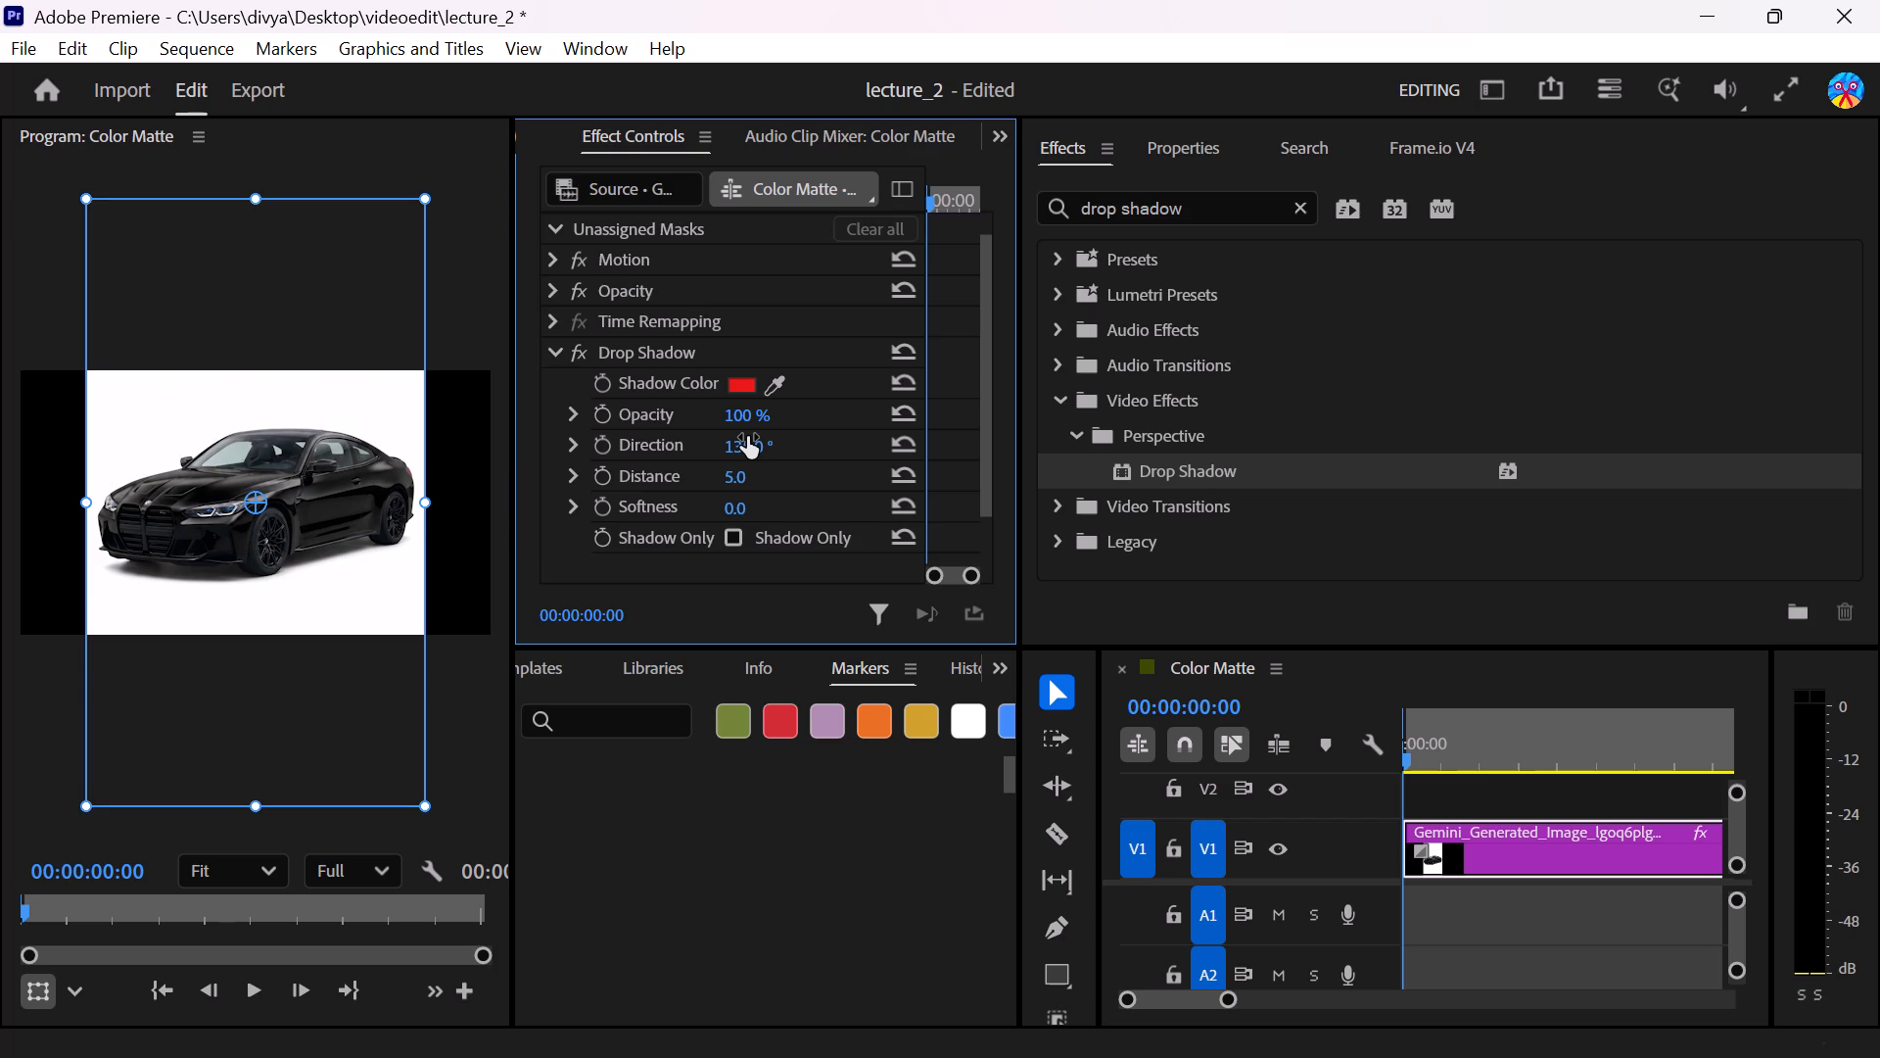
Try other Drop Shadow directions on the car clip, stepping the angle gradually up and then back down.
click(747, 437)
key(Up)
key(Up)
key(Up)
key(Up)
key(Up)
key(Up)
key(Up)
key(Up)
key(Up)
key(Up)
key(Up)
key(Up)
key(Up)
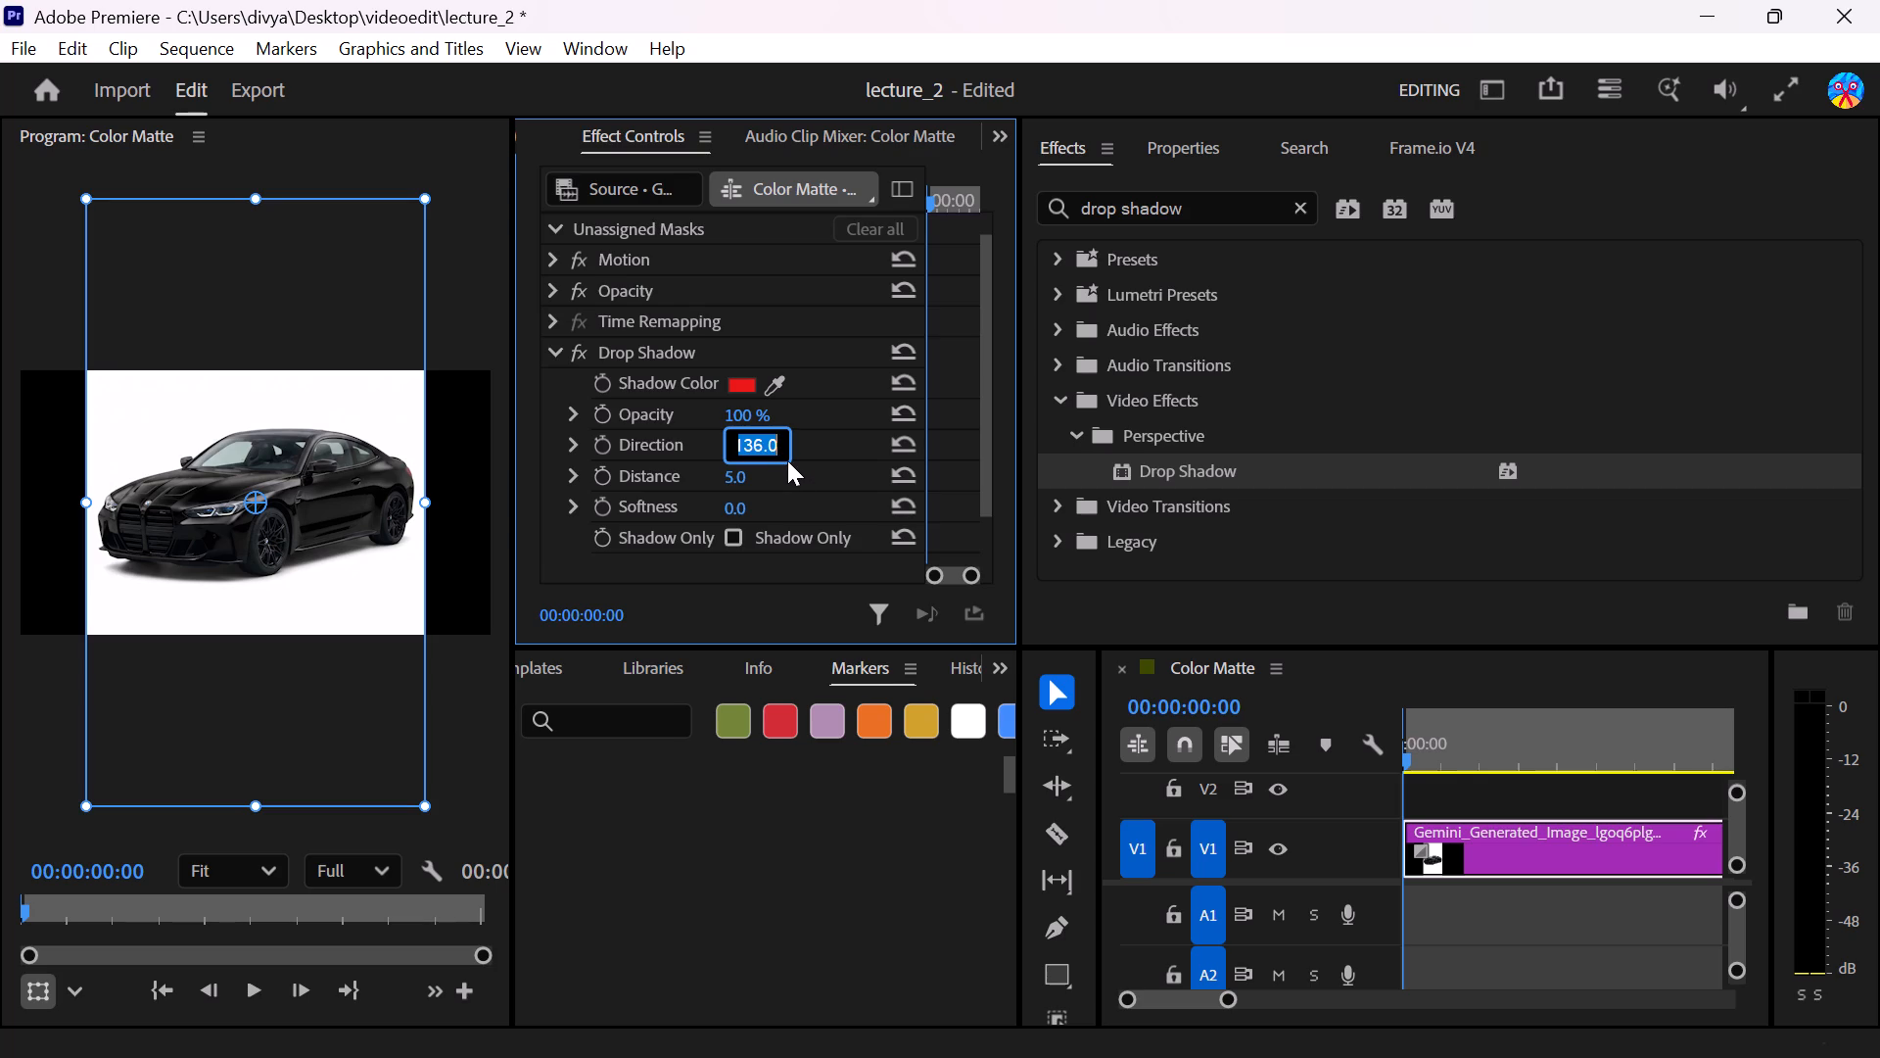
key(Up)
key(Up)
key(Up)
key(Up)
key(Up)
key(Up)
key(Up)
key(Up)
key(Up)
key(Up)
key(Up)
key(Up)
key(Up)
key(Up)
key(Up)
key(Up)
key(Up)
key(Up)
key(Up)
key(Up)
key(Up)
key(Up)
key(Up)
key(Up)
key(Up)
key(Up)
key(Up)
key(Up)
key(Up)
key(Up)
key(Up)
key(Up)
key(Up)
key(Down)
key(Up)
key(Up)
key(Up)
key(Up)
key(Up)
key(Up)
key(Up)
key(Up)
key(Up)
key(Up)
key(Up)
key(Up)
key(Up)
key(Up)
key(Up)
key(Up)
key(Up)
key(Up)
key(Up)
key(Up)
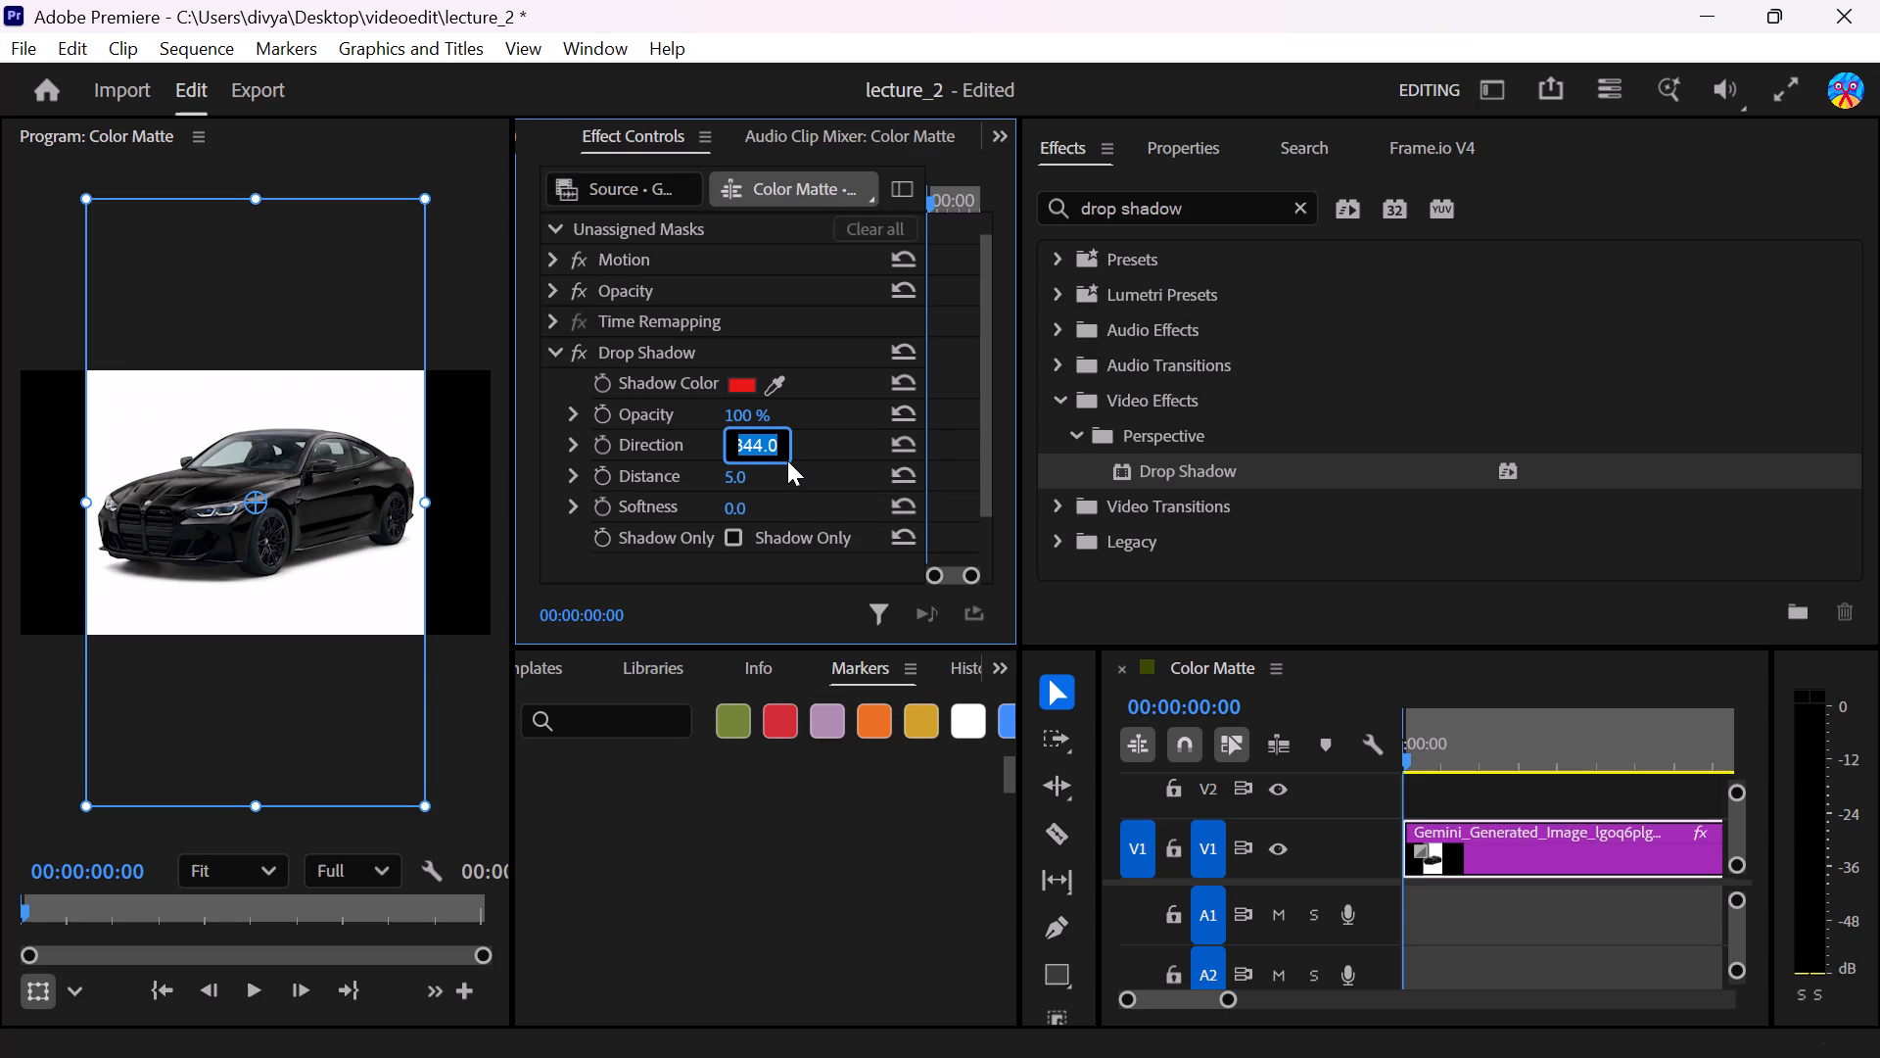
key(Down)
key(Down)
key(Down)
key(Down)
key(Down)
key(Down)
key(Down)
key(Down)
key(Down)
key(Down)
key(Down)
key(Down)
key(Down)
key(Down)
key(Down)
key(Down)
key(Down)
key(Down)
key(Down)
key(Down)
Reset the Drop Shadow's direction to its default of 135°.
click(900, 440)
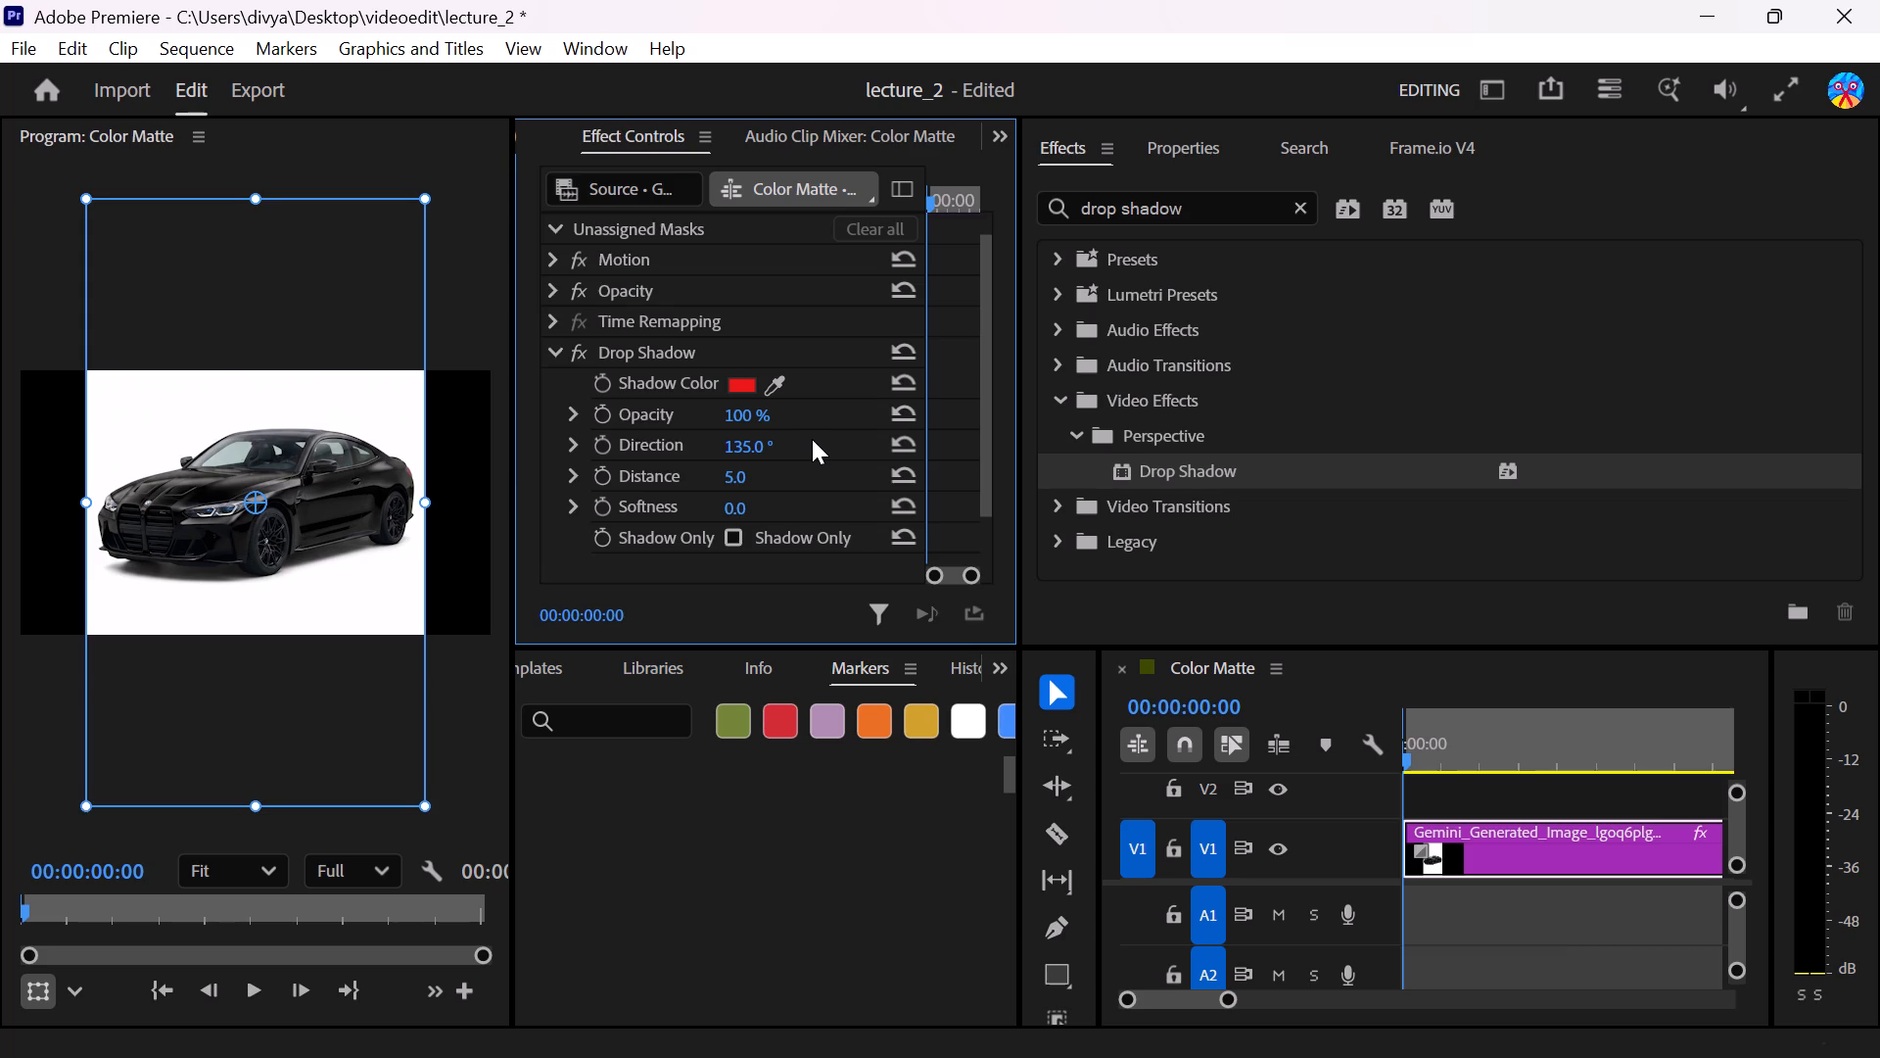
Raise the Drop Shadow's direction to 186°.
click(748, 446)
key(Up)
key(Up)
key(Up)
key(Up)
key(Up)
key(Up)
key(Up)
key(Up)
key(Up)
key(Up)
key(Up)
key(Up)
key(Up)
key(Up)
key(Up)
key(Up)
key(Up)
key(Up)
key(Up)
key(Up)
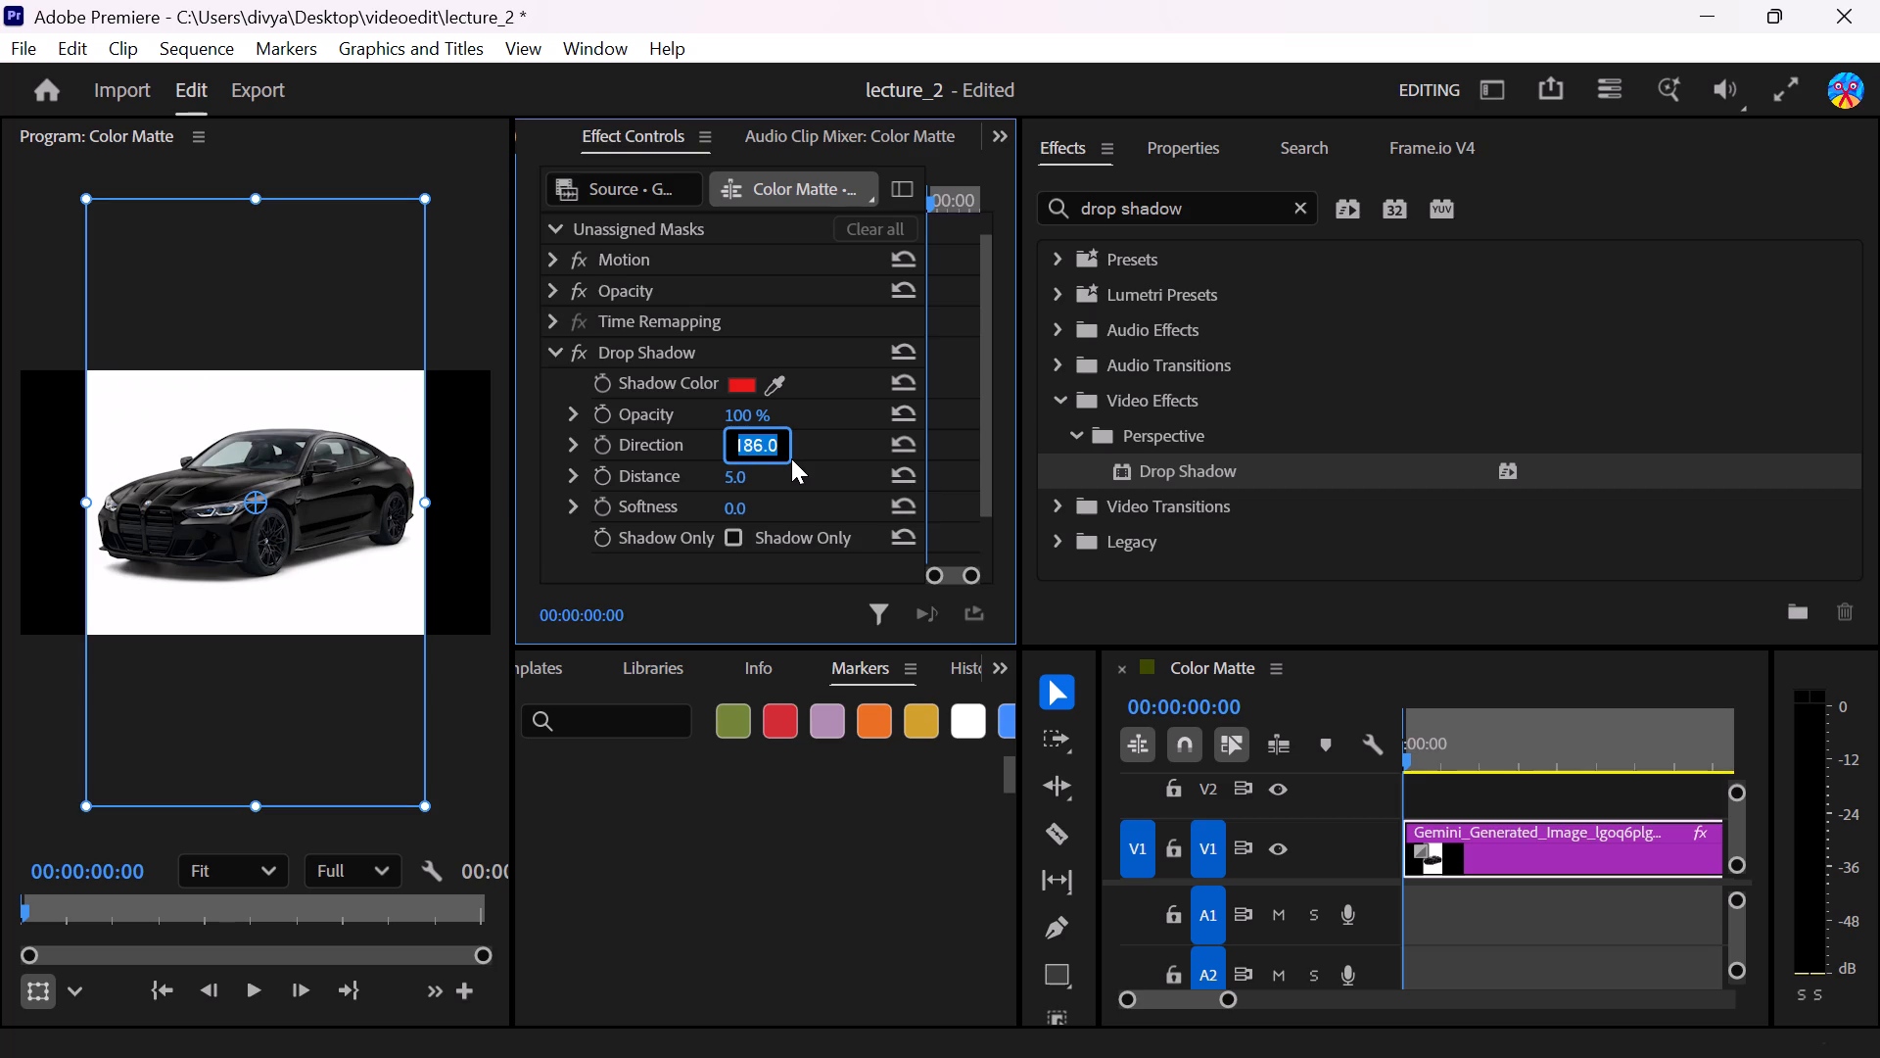
Increase the Drop Shadow's distance to 85.
click(739, 478)
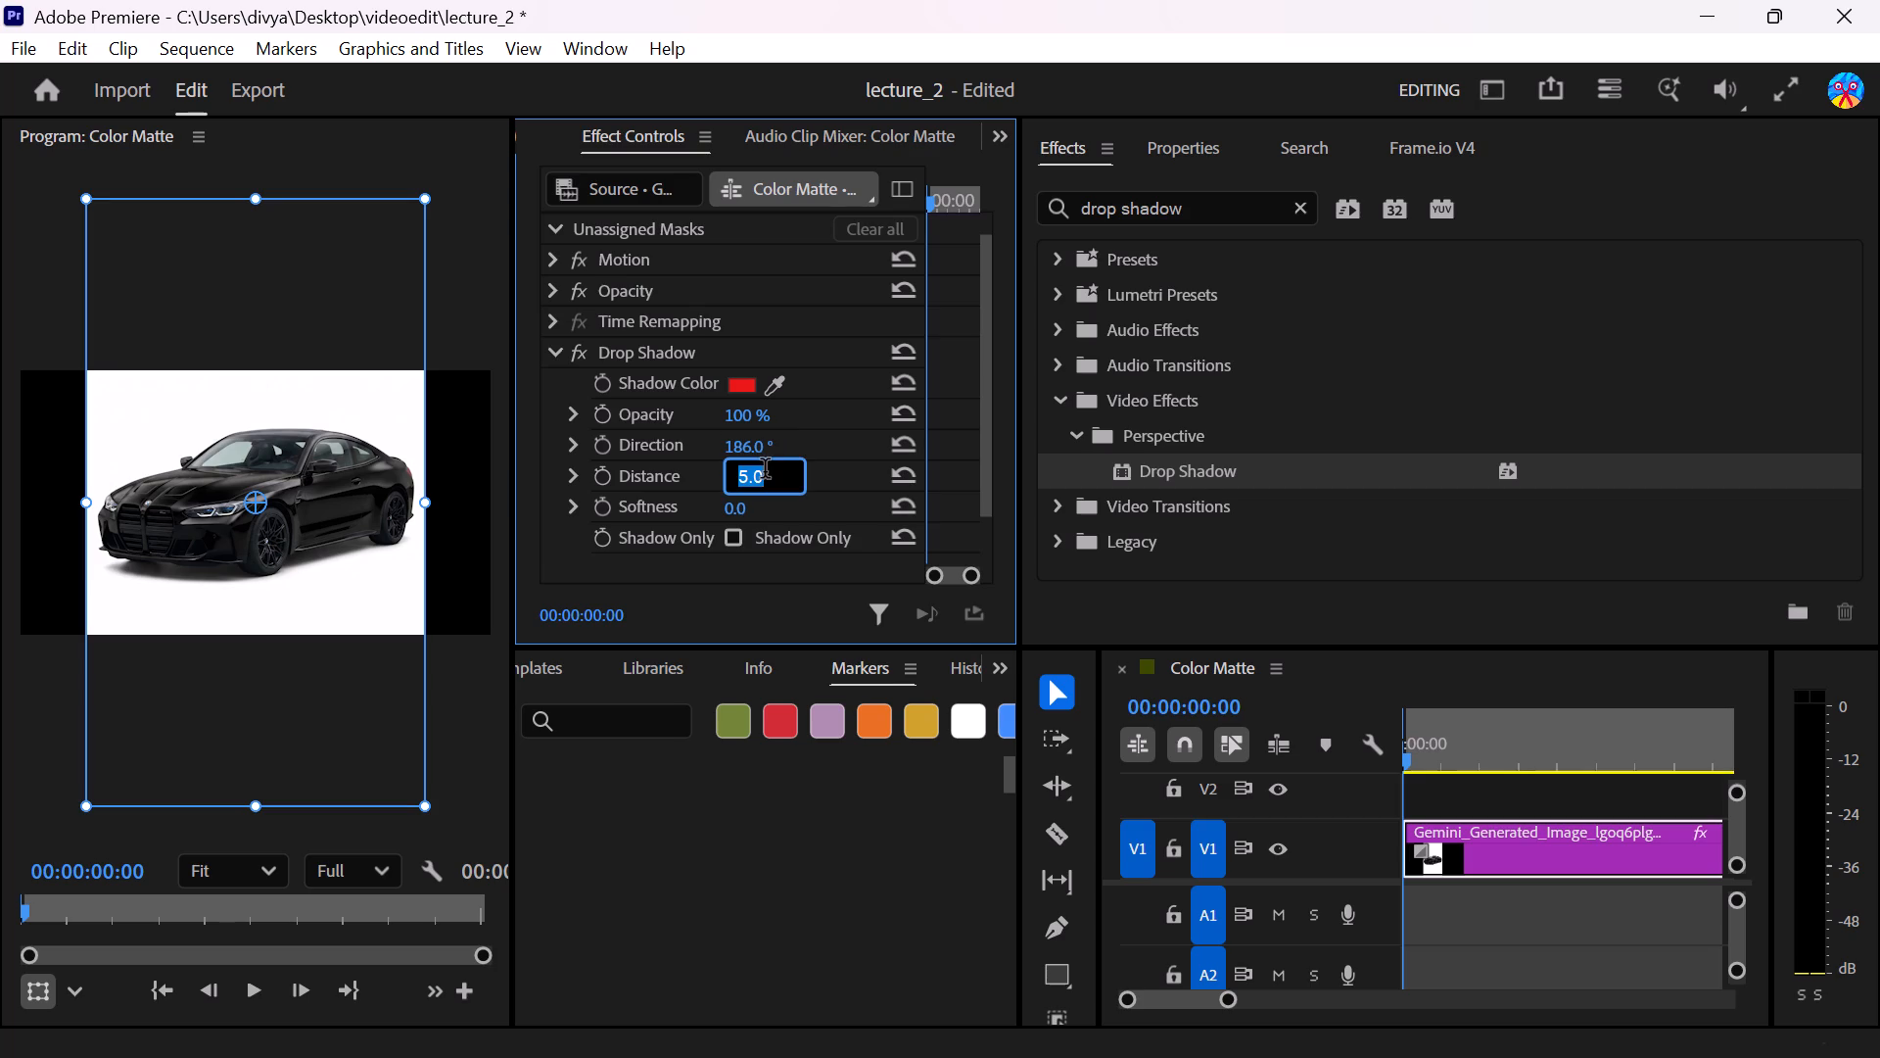
key(Up)
key(Up)
key(Up)
key(Up)
key(Up)
key(Up)
key(Up)
key(Up)
key(Up)
key(Up)
key(Up)
key(Up)
key(Up)
key(Up)
key(Up)
key(Up)
key(Up)
key(Up)
key(Up)
key(Up)
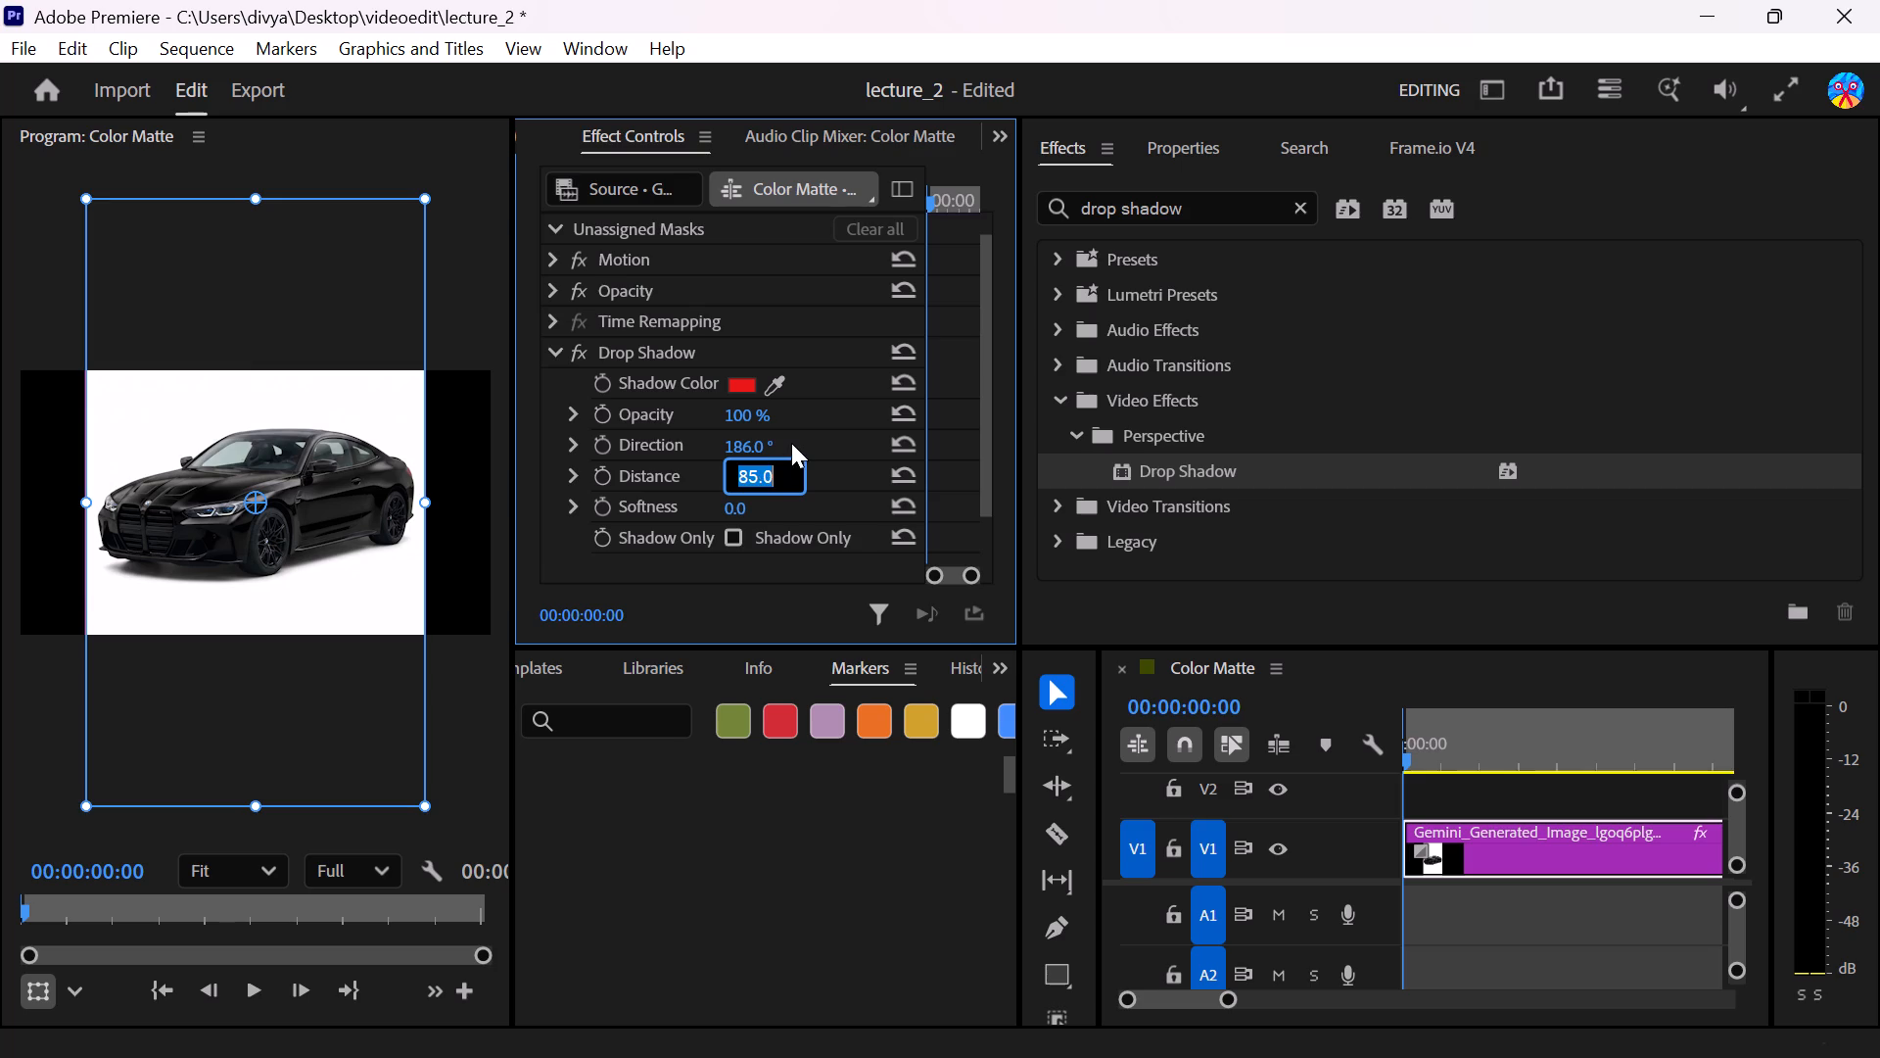
click(791, 443)
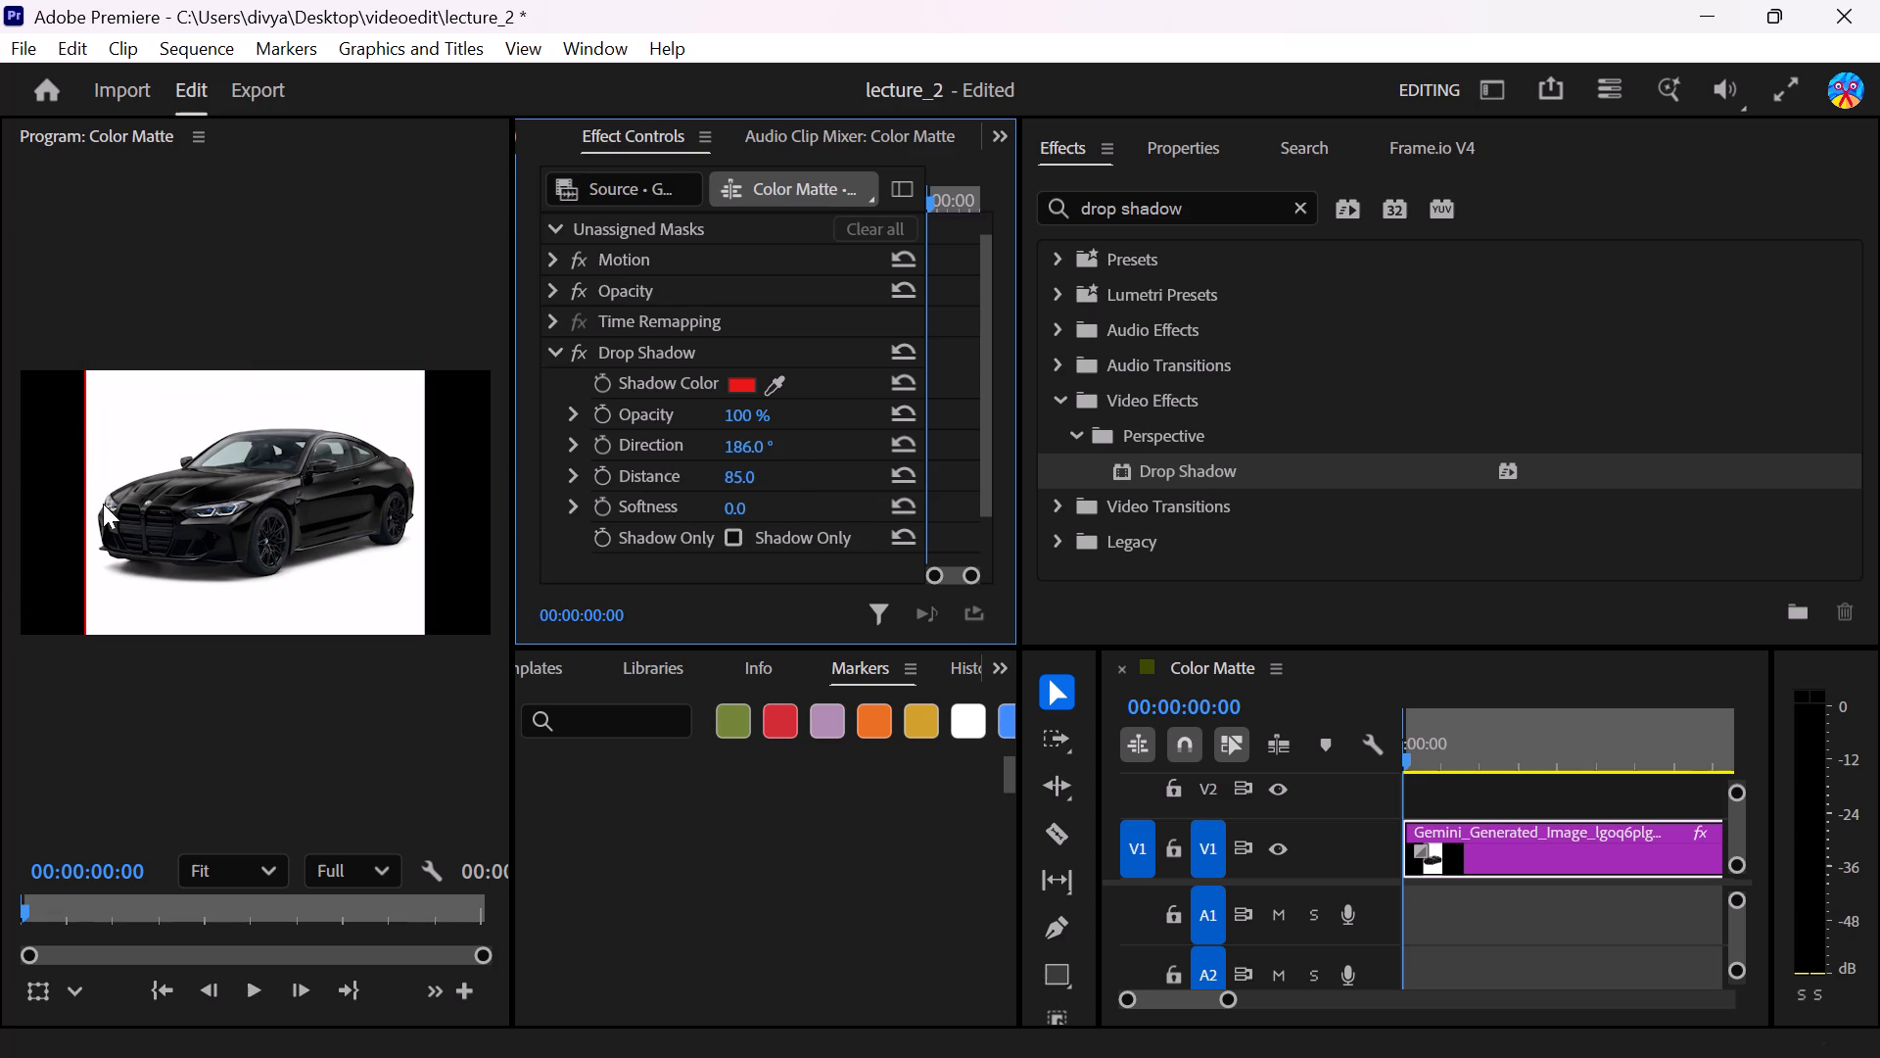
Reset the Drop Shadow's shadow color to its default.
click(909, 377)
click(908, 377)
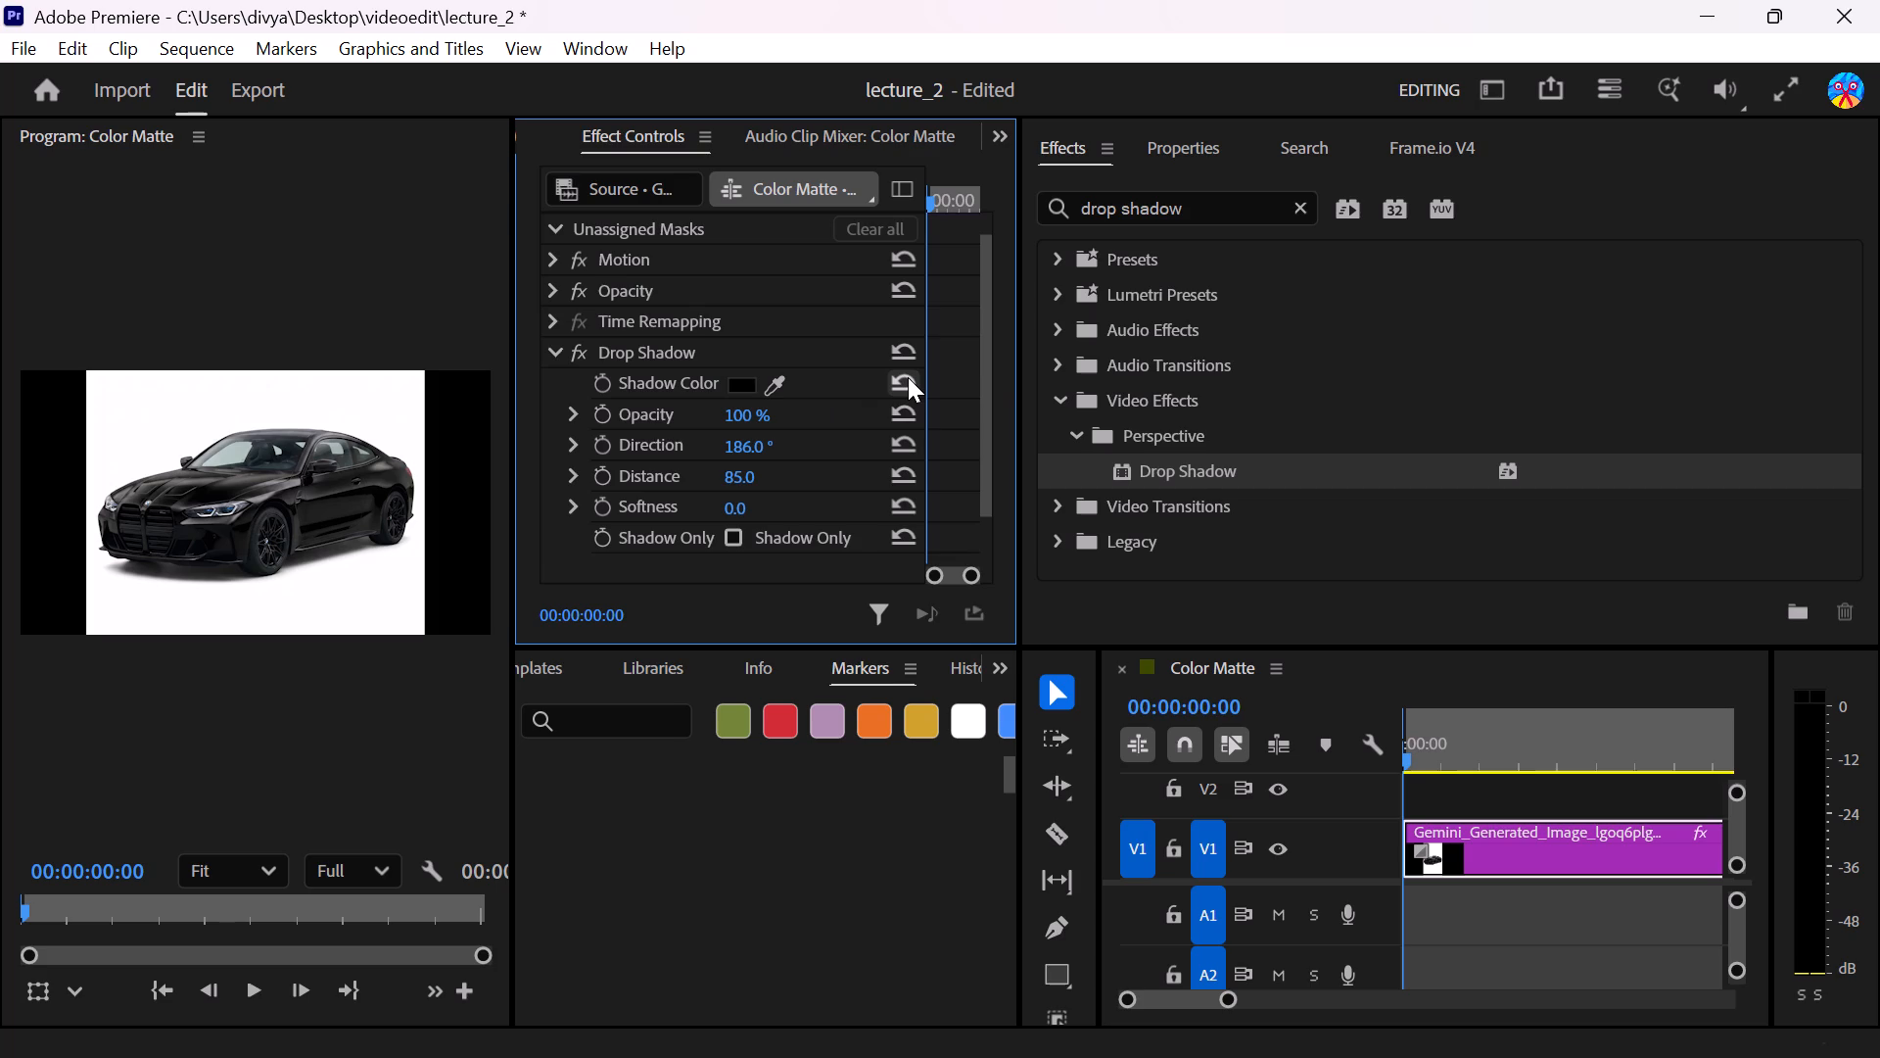
Pick a strong red as the Drop Shadow's shadow color.
click(728, 379)
click(802, 597)
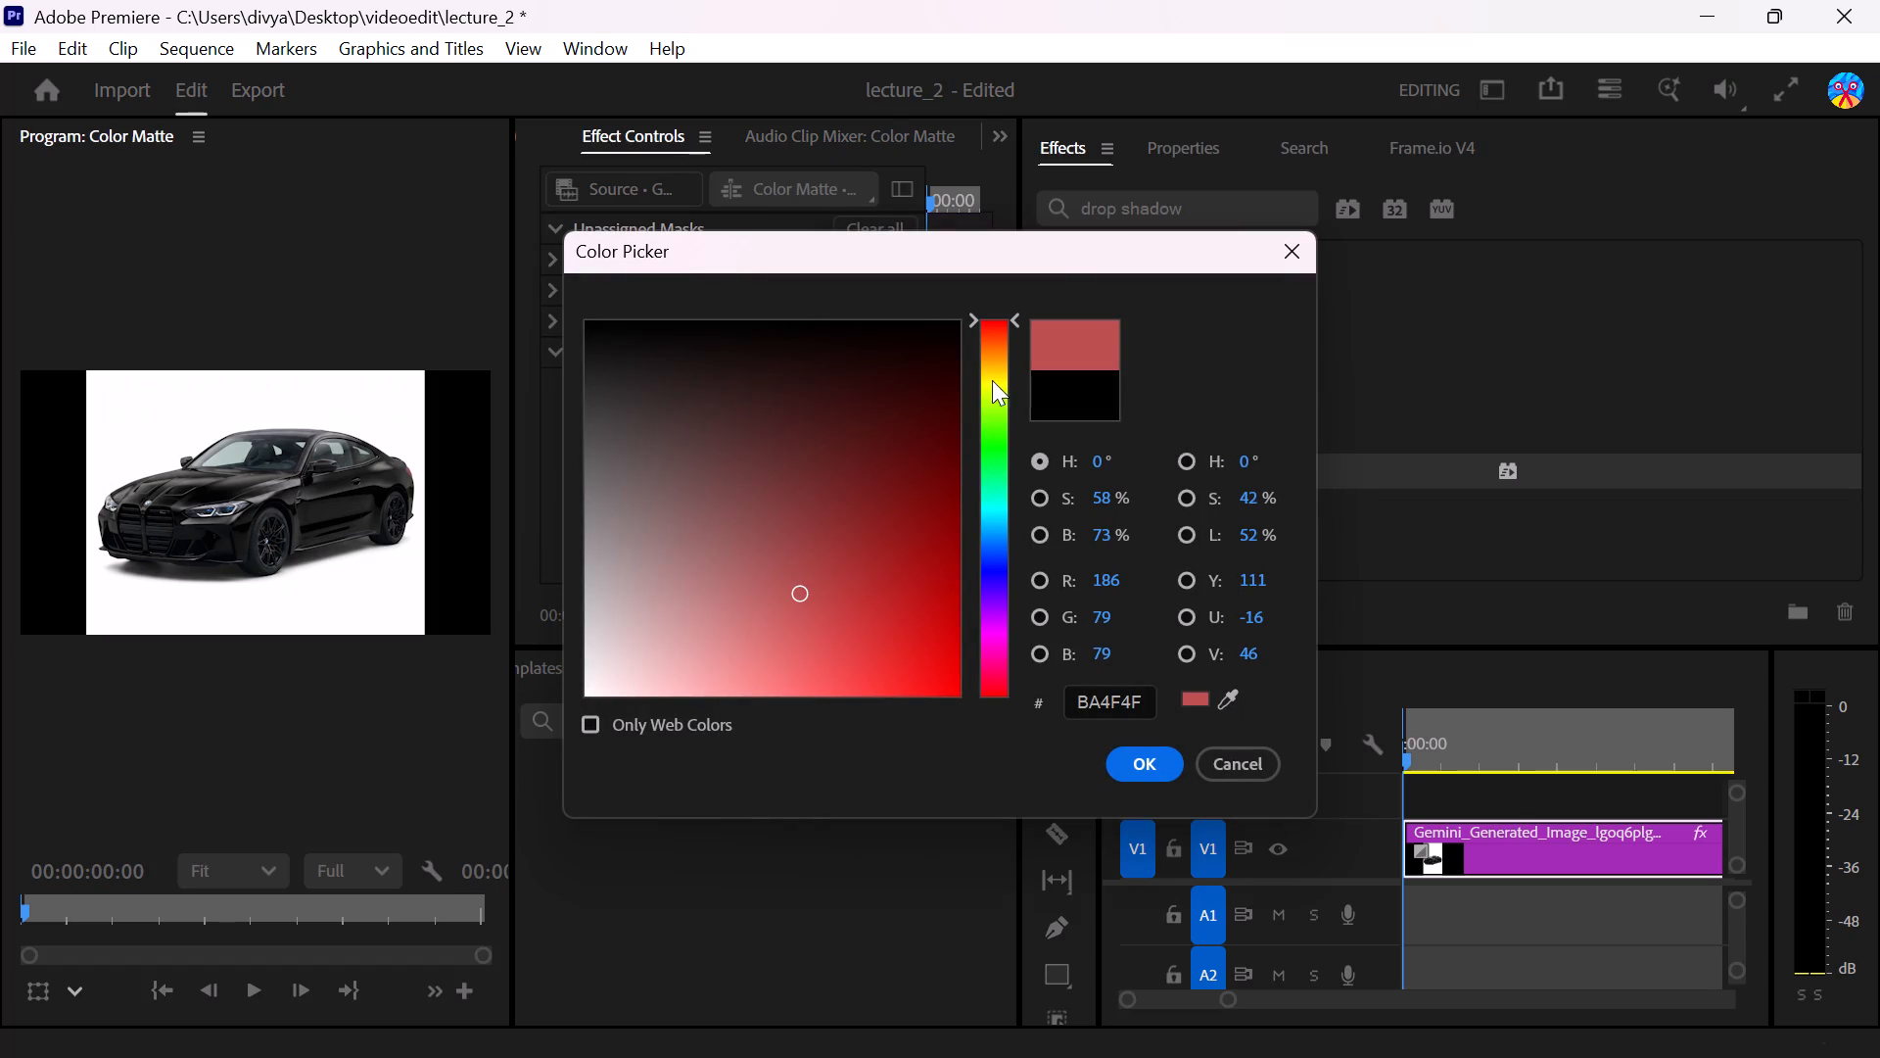
click(898, 636)
click(1116, 751)
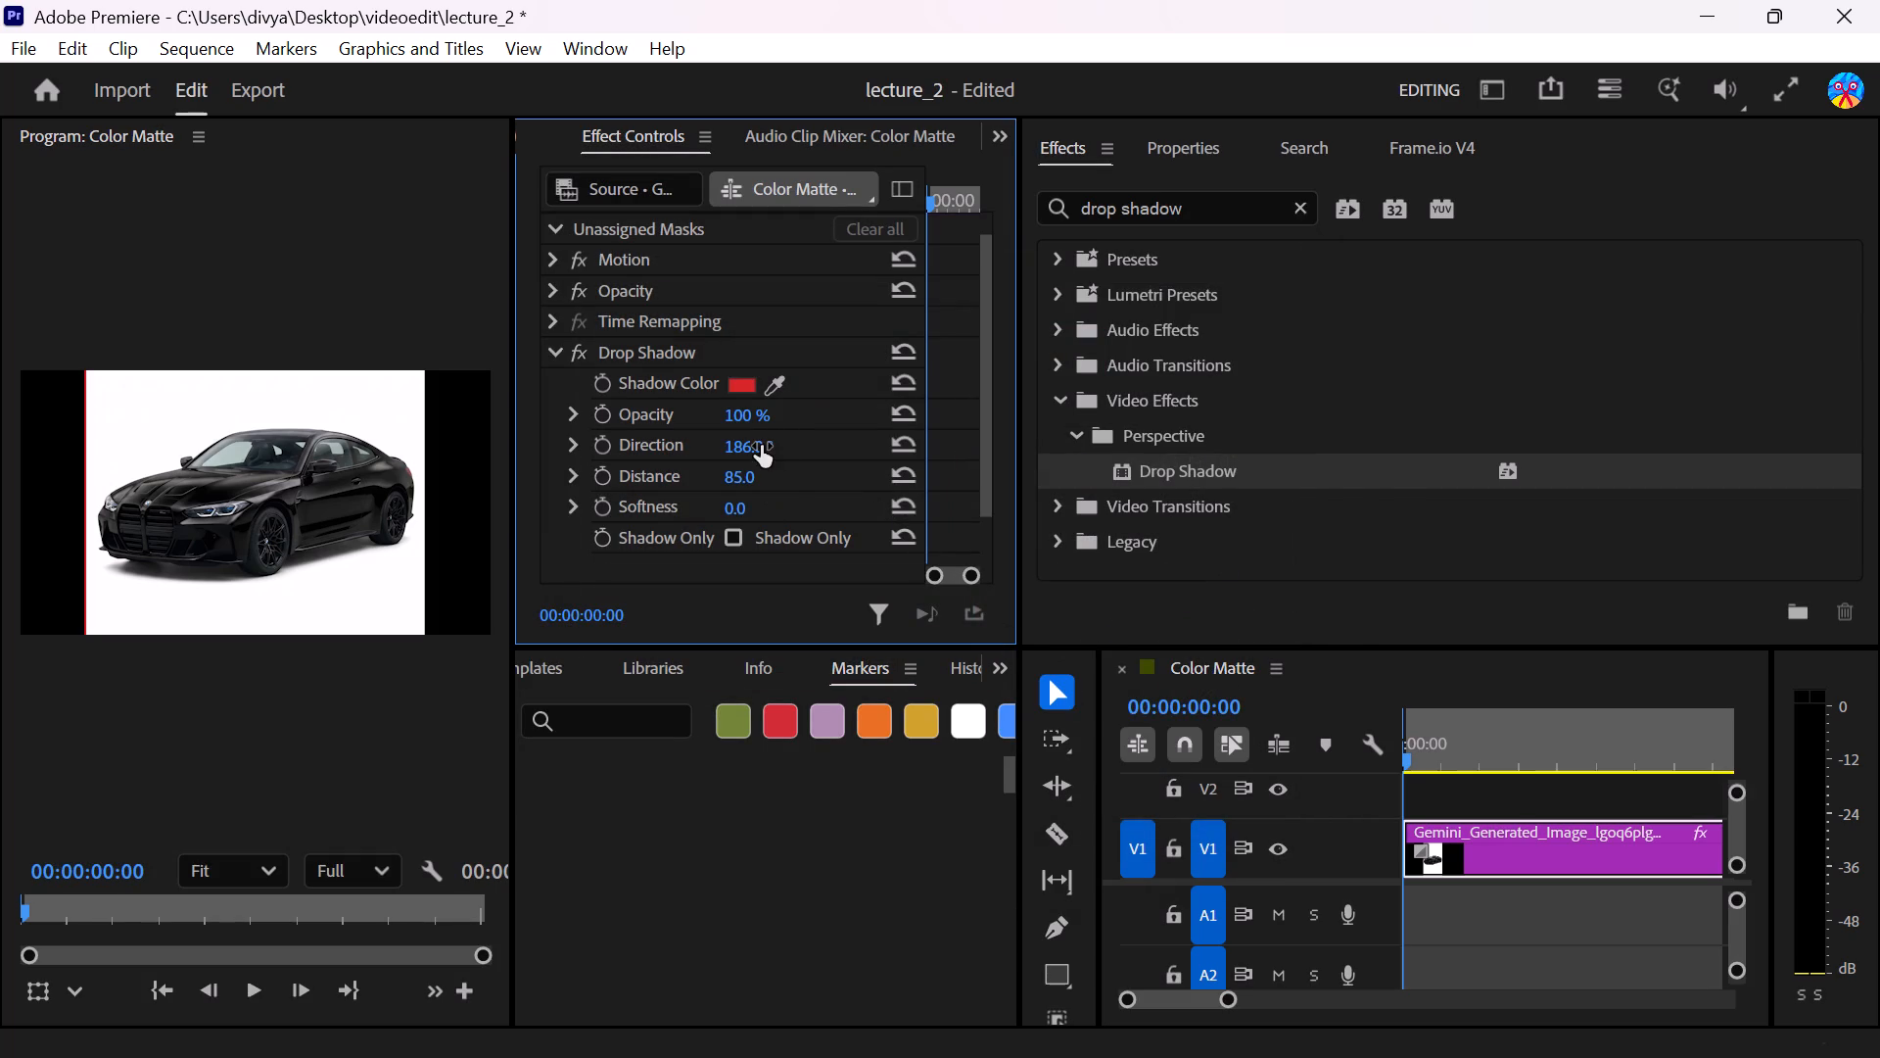
Lower the Drop Shadow's direction to 31°.
click(761, 446)
key(Down)
key(Down)
key(Down)
key(Down)
key(Down)
key(Down)
key(Down)
key(Down)
key(Down)
key(Down)
key(Down)
key(Down)
key(Down)
key(Down)
key(Down)
key(Down)
key(Down)
key(Down)
key(Down)
key(Down)
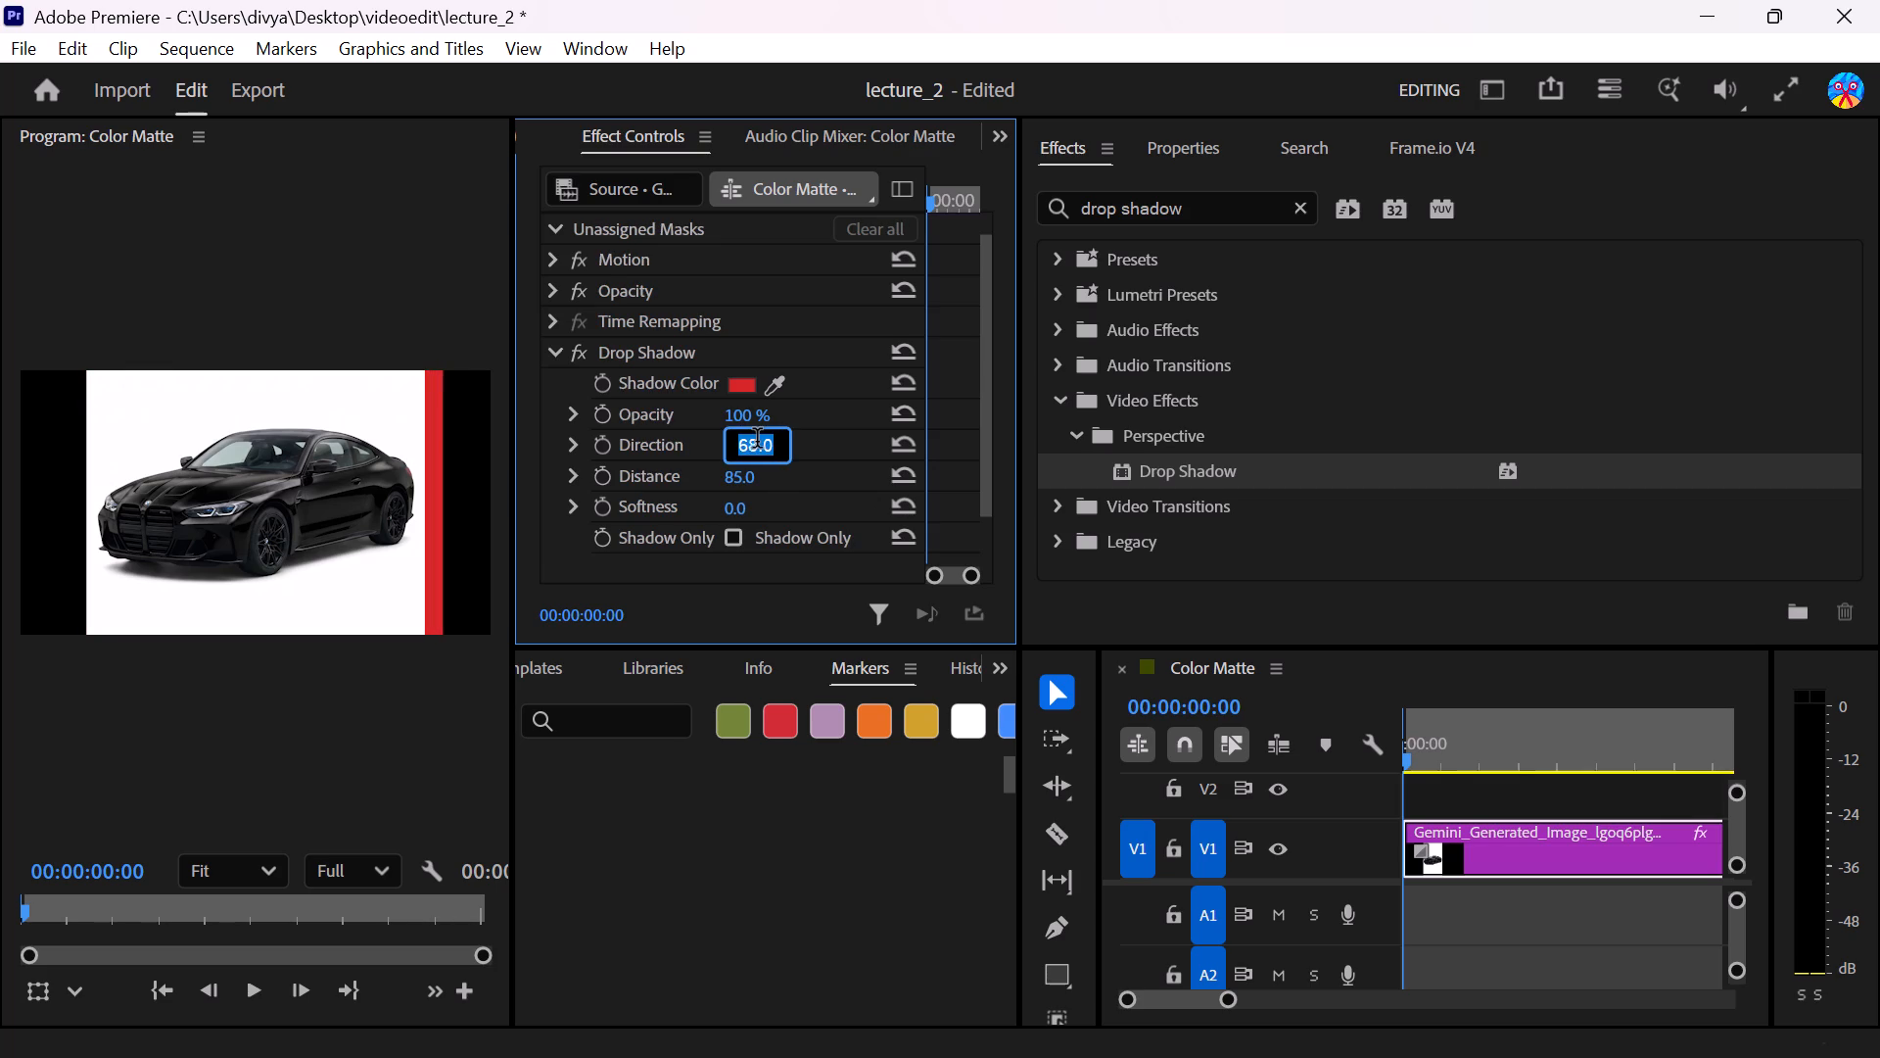
key(Down)
key(Down)
key(Down)
key(Down)
key(Down)
key(Down)
key(Down)
key(Down)
key(Down)
key(Down)
key(Down)
key(Down)
key(Down)
key(Down)
key(Down)
key(Down)
key(Down)
key(Down)
key(Down)
key(Down)
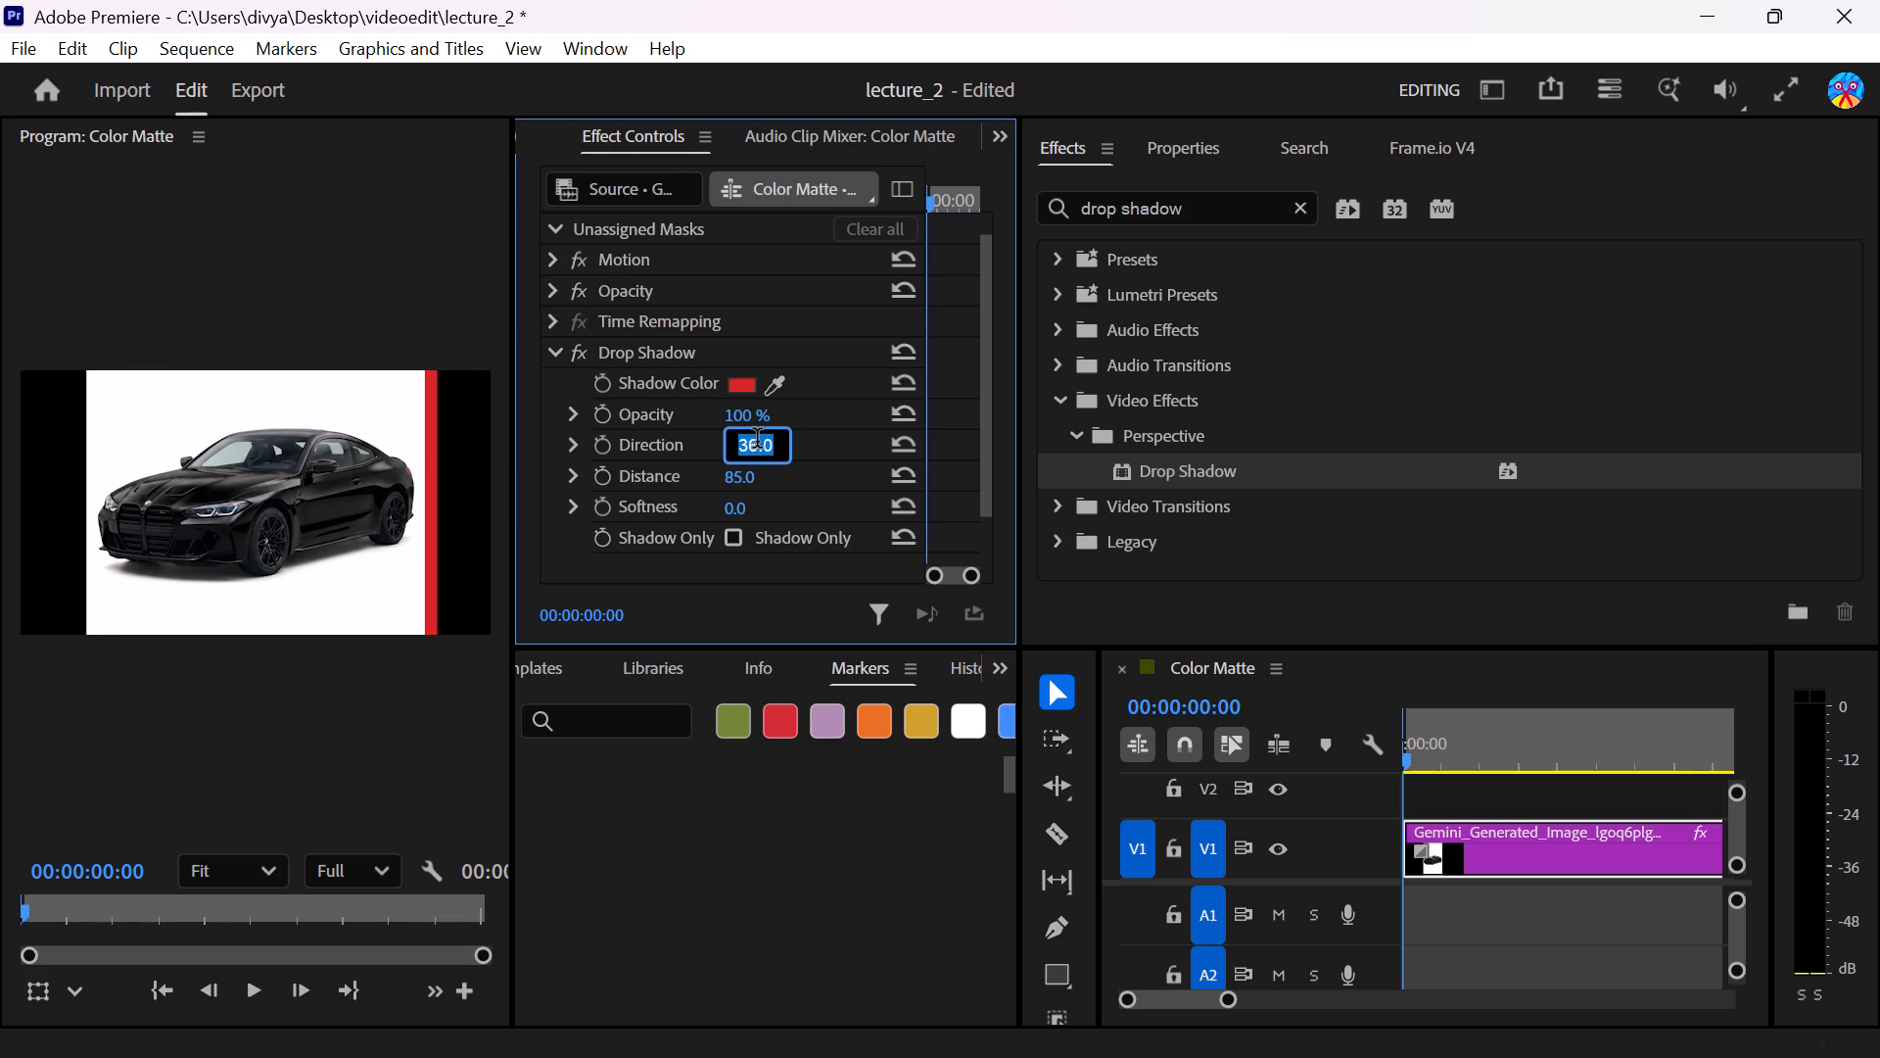
key(Up)
key(Down)
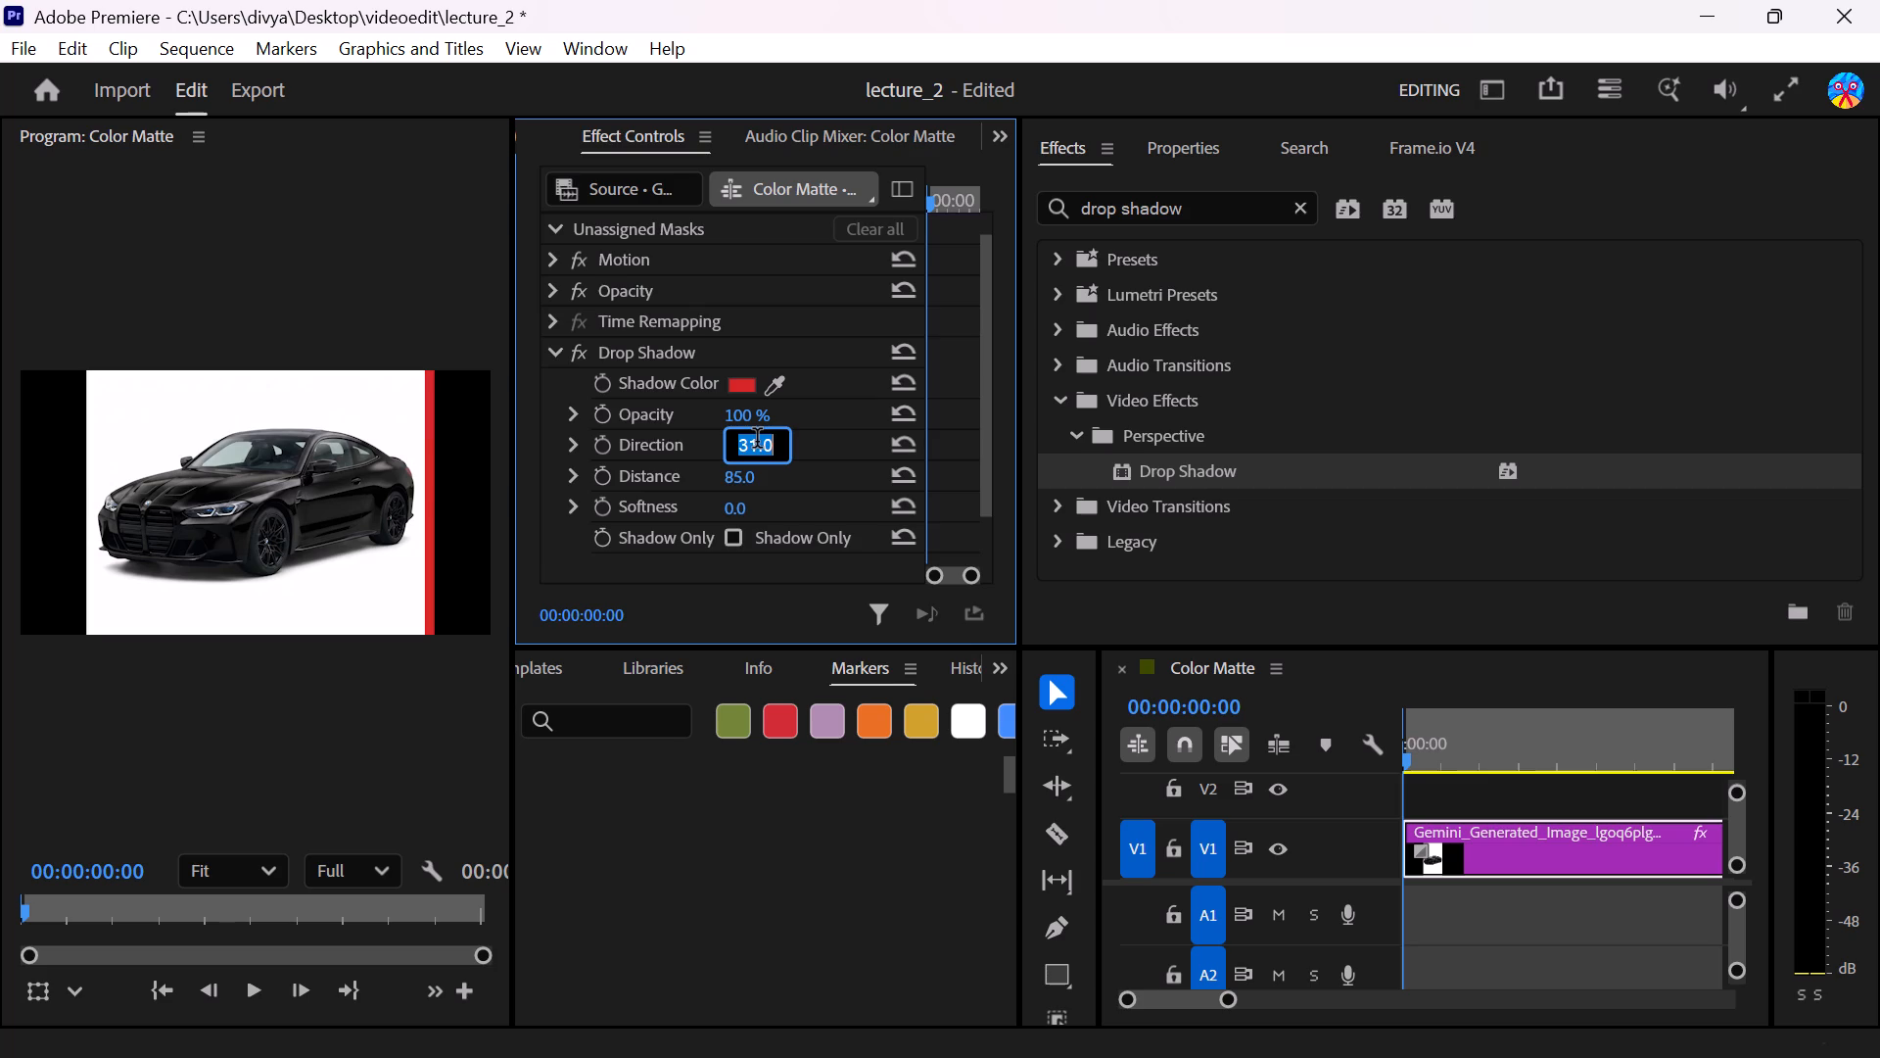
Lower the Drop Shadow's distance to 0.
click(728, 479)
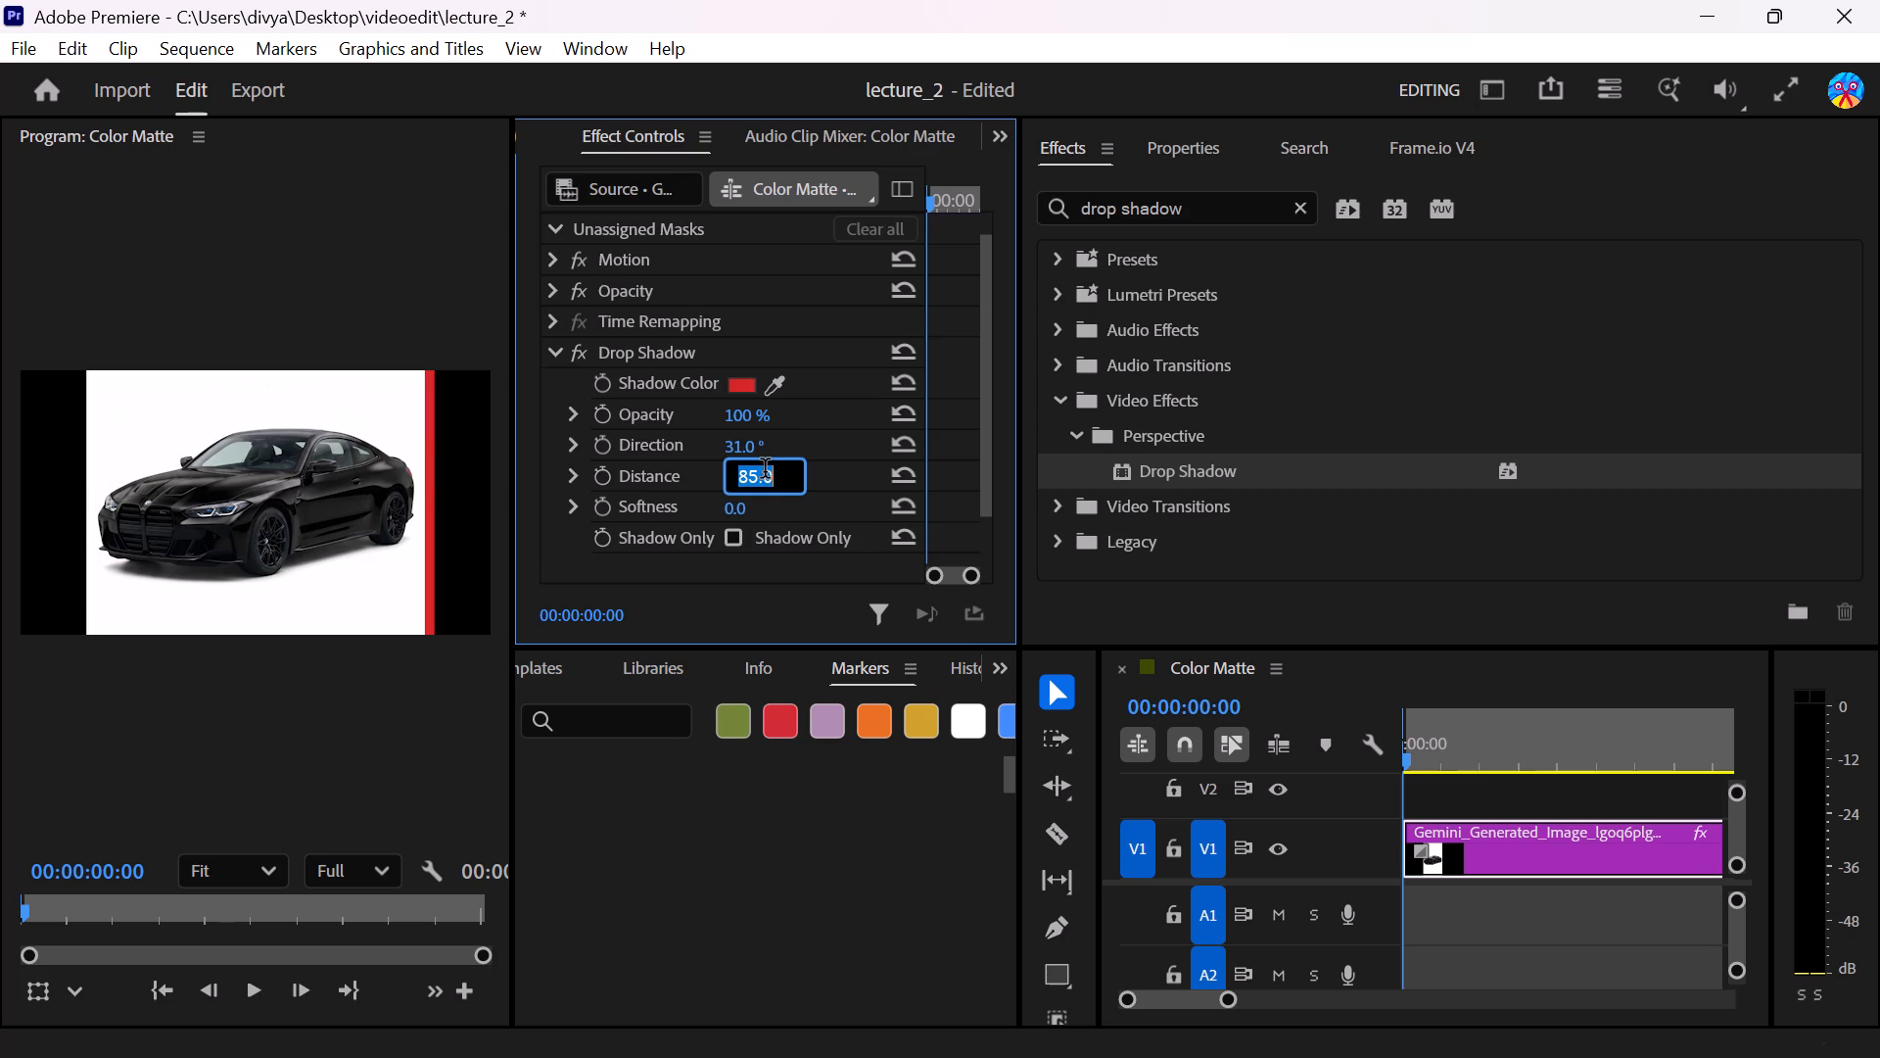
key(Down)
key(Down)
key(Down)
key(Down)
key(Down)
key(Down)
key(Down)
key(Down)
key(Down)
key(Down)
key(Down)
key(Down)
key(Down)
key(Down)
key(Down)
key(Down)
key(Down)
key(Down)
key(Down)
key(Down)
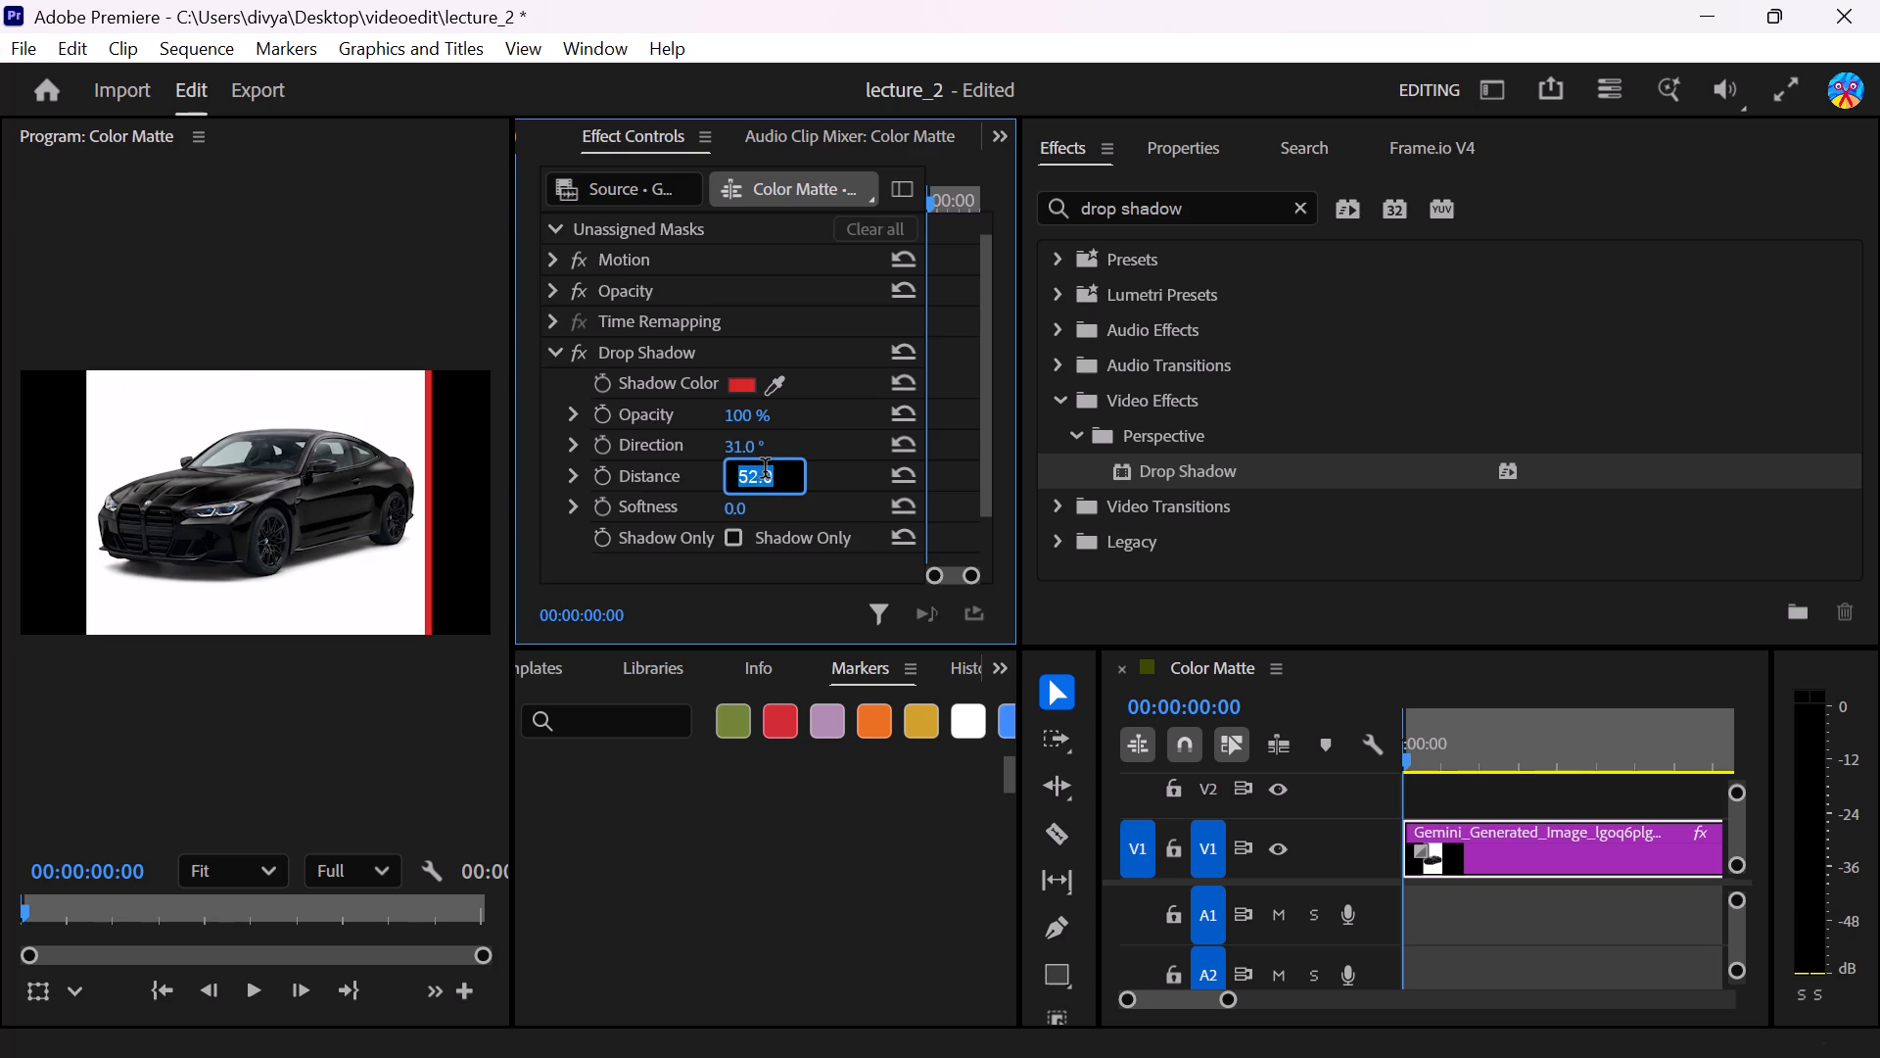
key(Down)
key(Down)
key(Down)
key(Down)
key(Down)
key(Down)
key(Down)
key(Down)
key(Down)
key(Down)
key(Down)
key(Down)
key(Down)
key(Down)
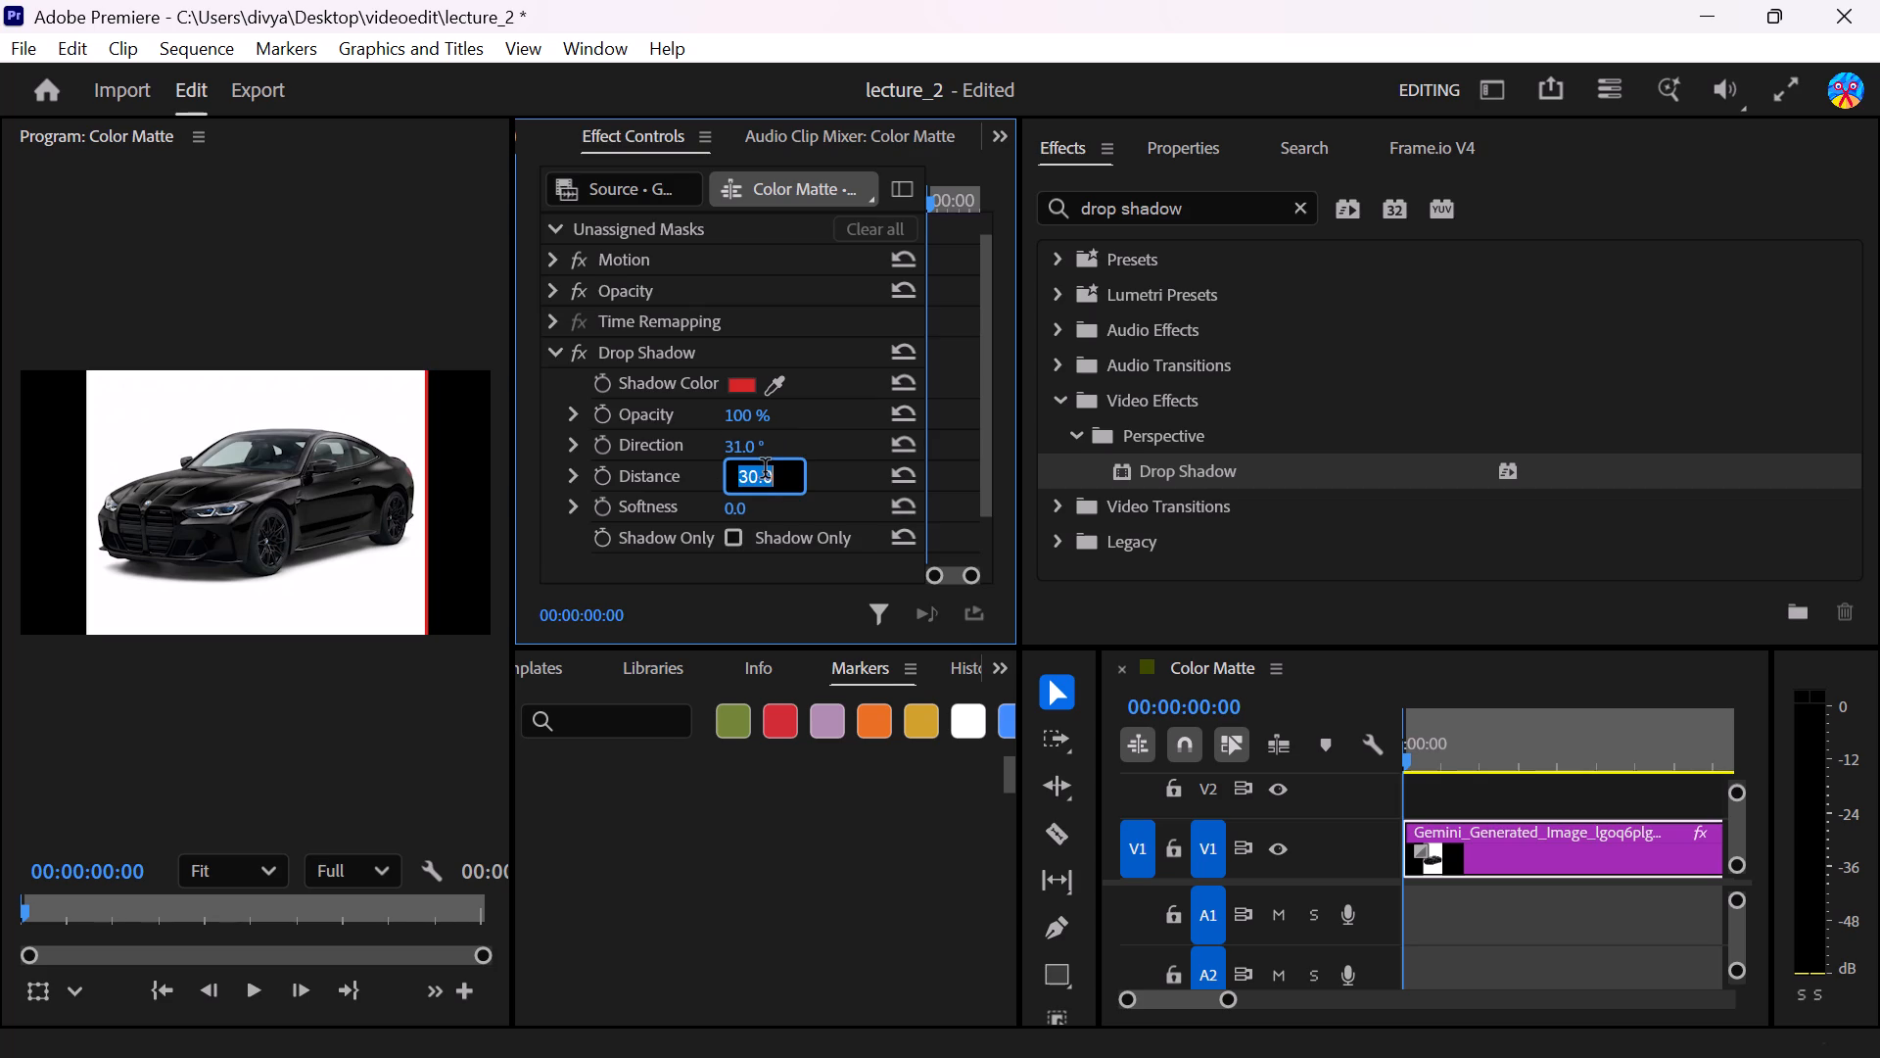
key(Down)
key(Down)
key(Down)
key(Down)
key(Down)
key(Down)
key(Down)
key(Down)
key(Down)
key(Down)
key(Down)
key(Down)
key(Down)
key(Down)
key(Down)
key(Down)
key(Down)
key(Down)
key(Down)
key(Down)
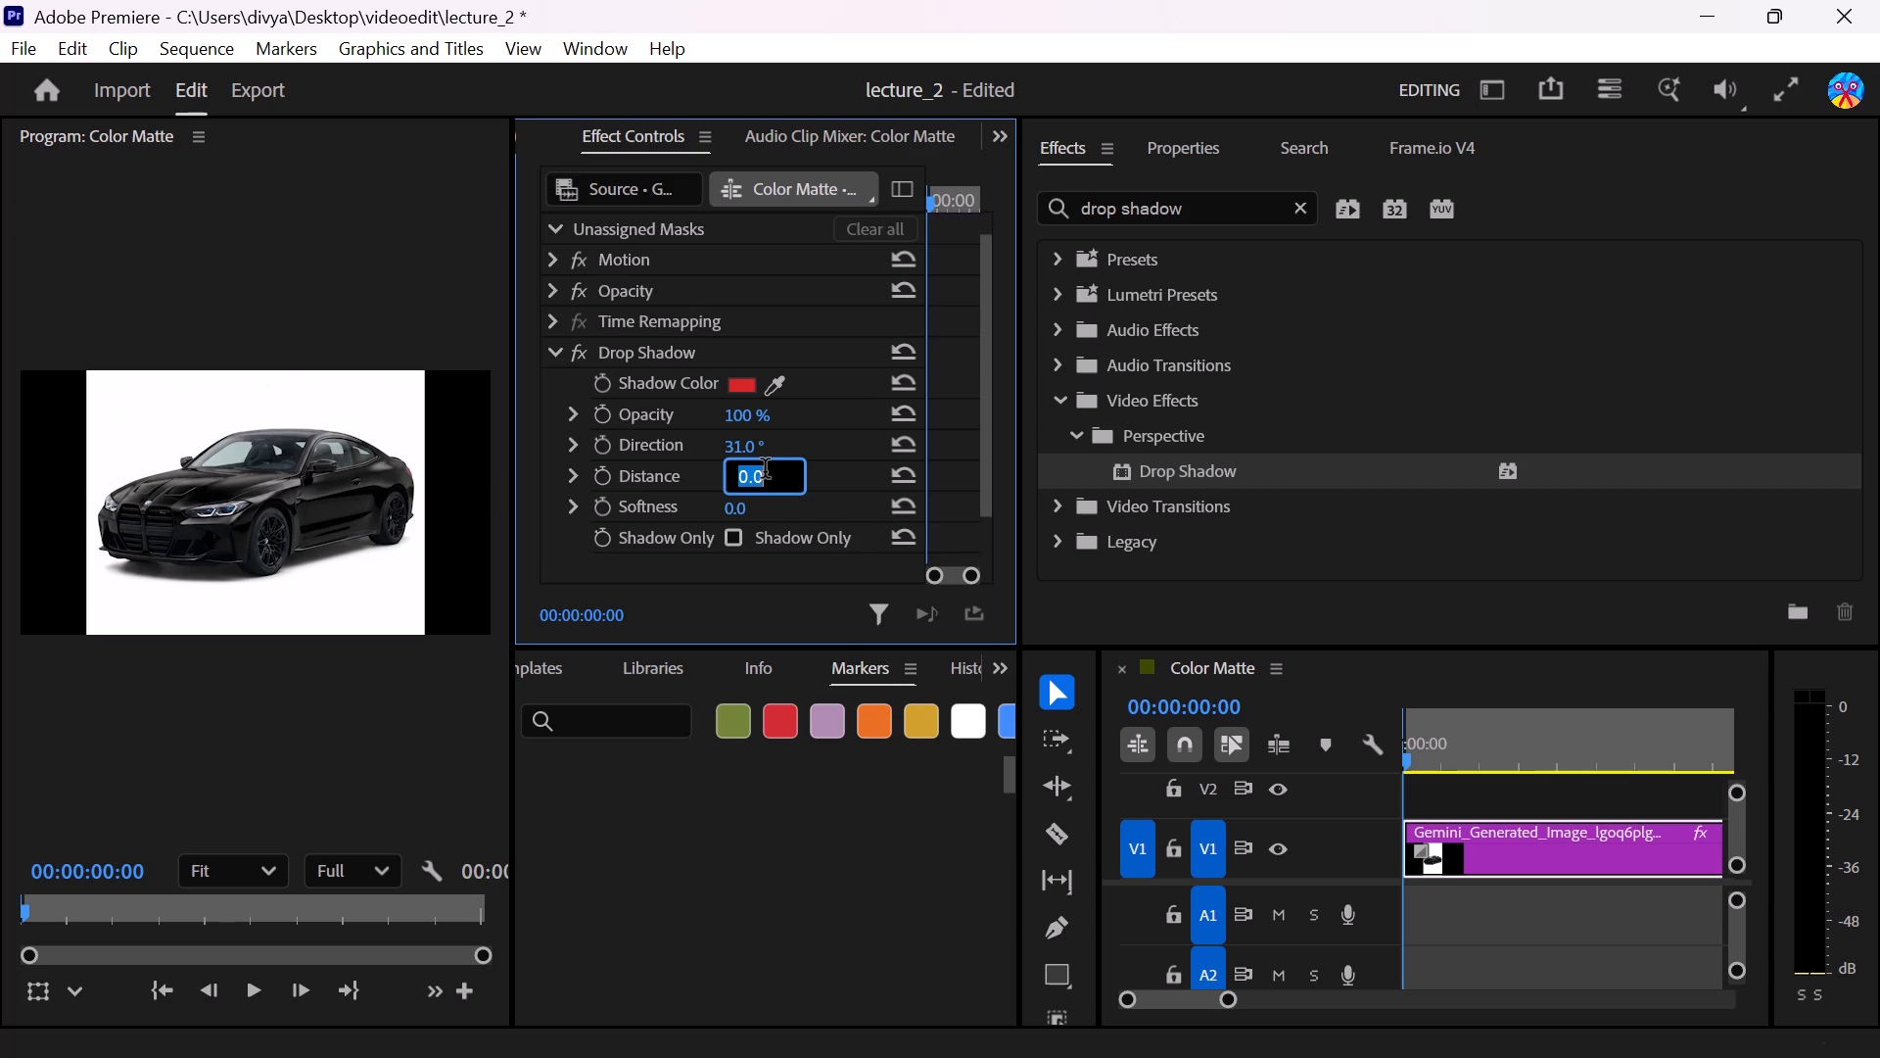
Raise the Drop Shadow's distance to 106.
key(Up)
key(Up)
key(Up)
key(Up)
key(Up)
key(Up)
key(Up)
key(Up)
key(Up)
key(Up)
key(Up)
key(Up)
key(Up)
key(Up)
key(Up)
key(Up)
key(Up)
key(Up)
key(Up)
key(Up)
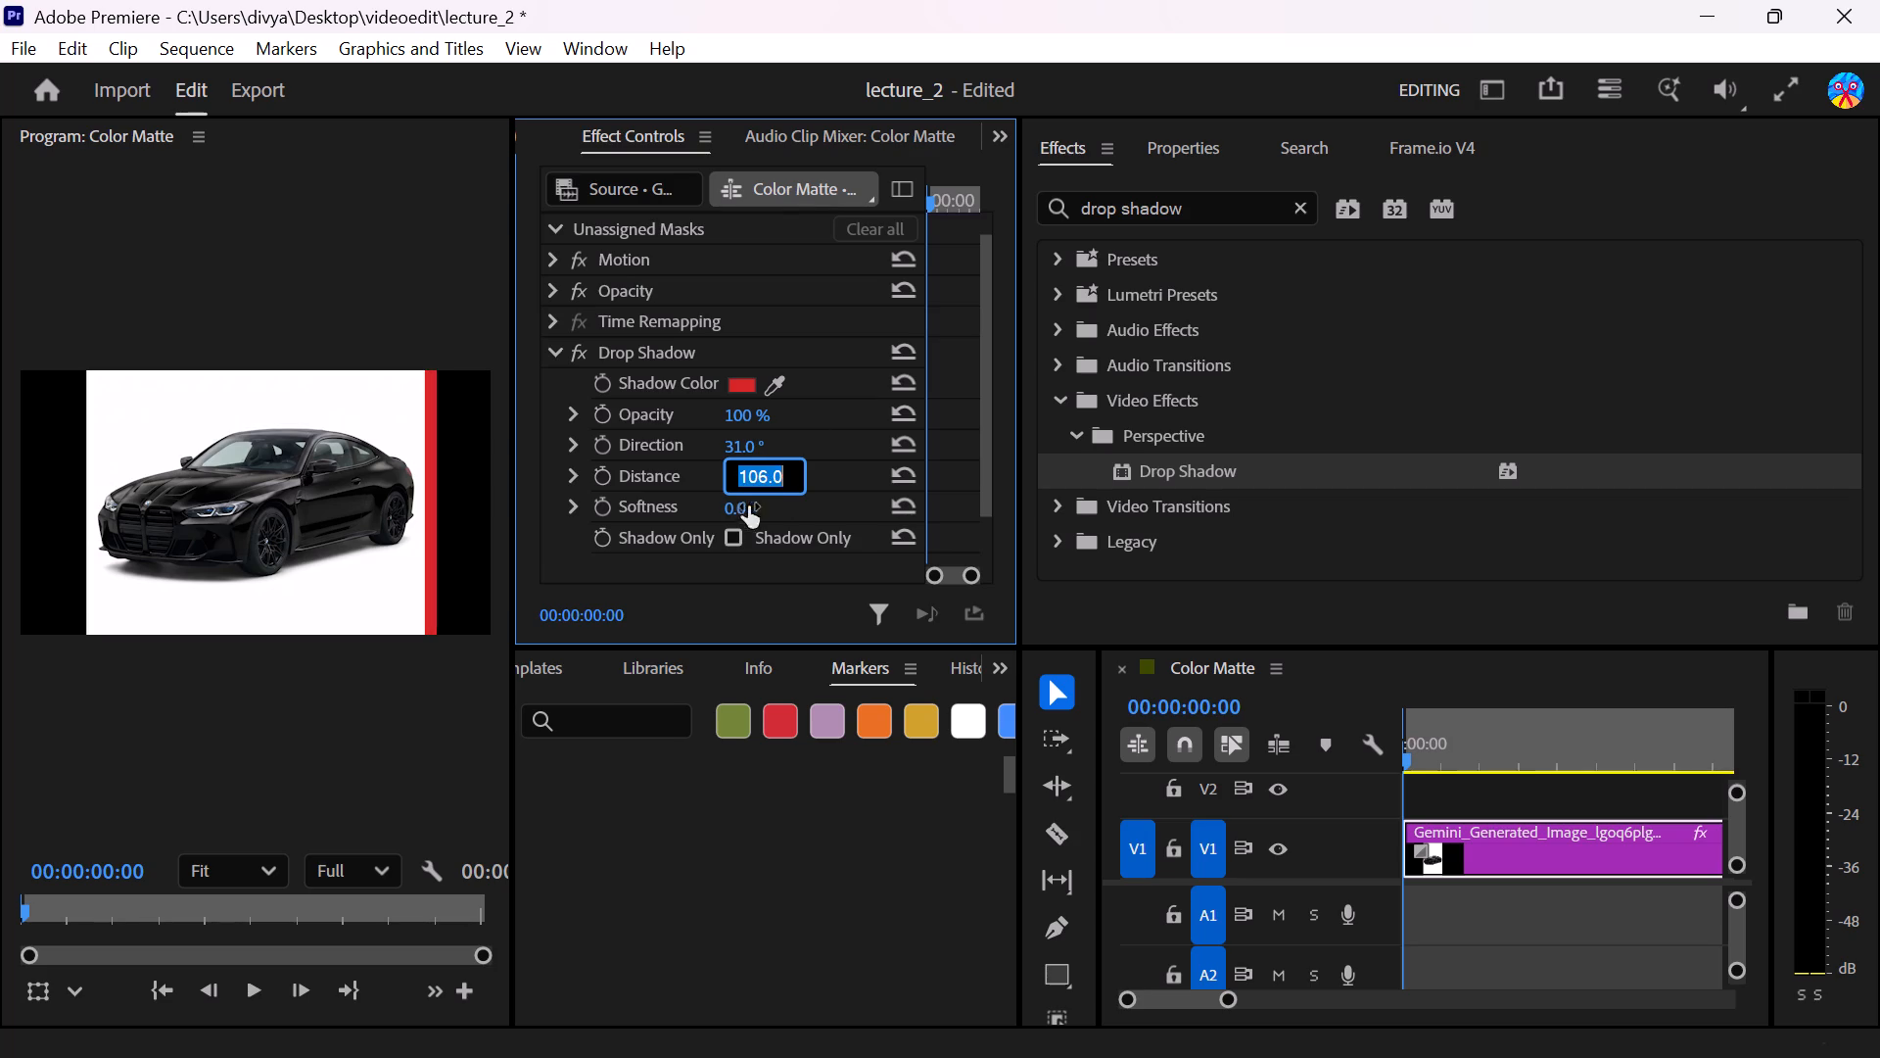
click(807, 417)
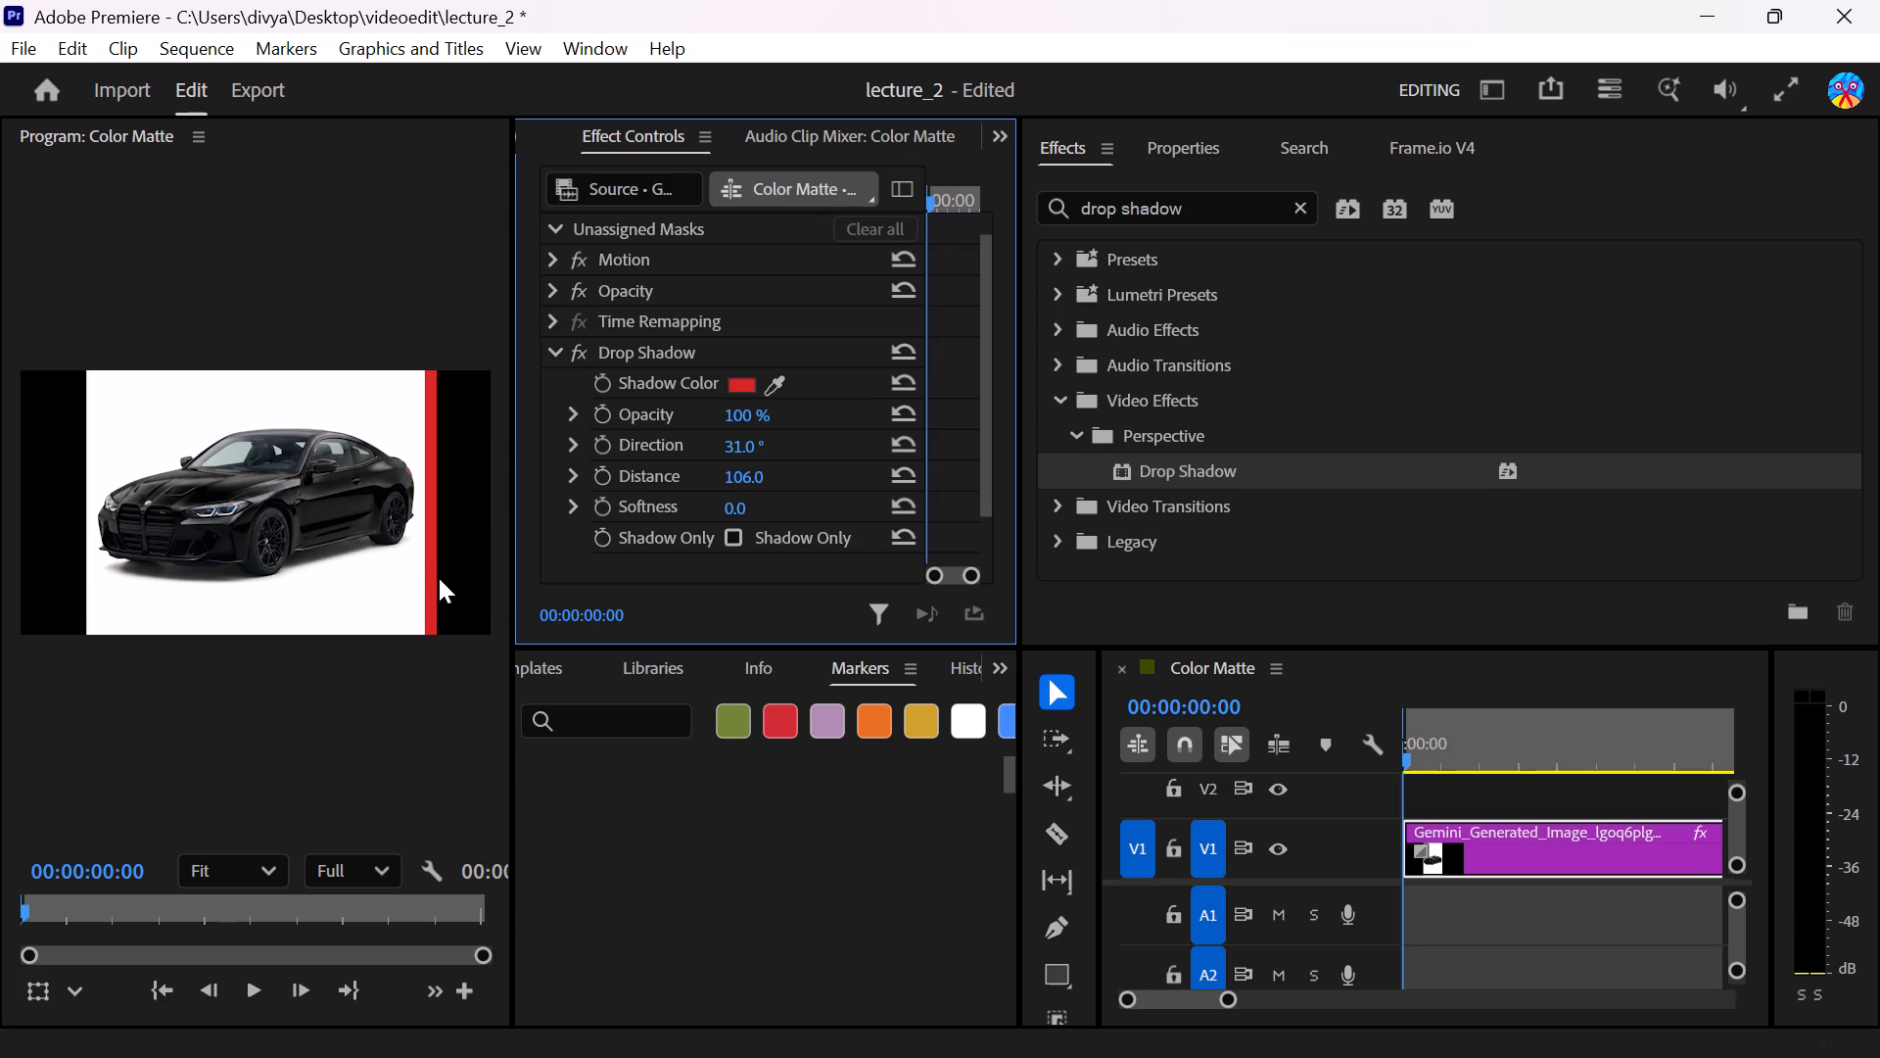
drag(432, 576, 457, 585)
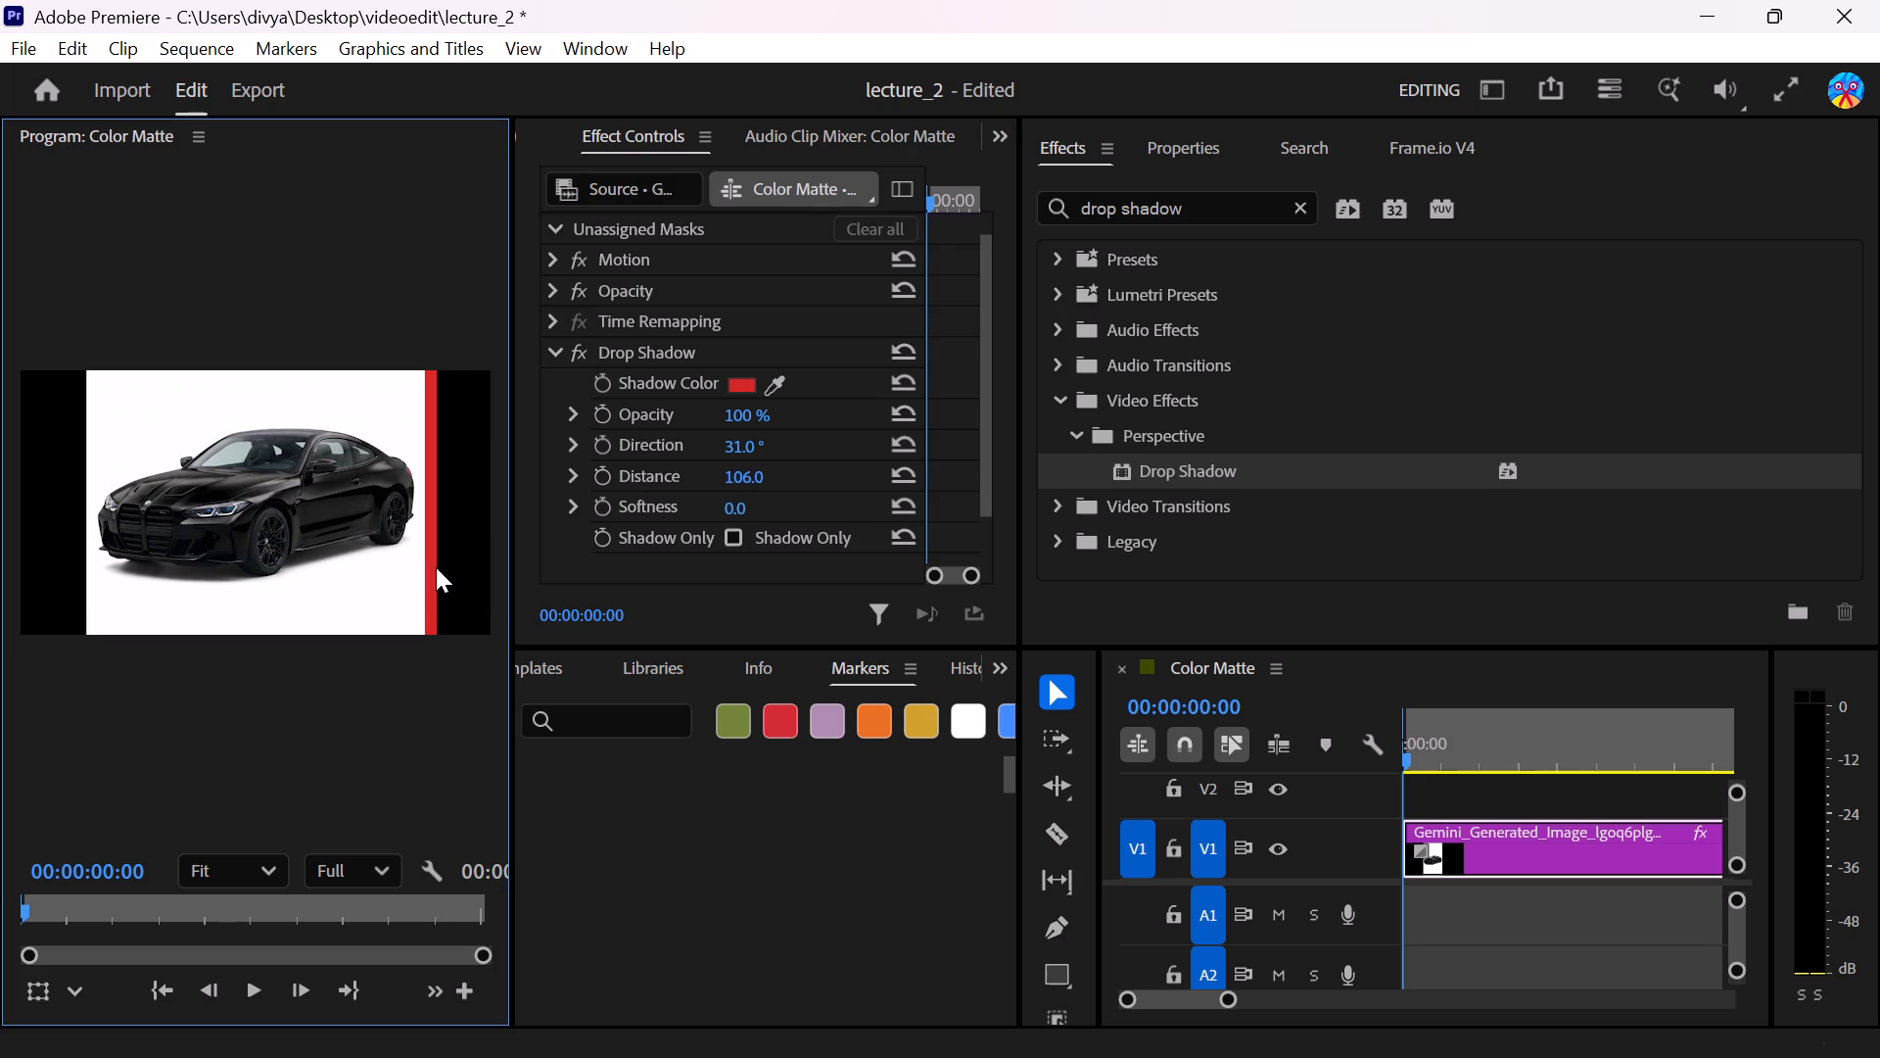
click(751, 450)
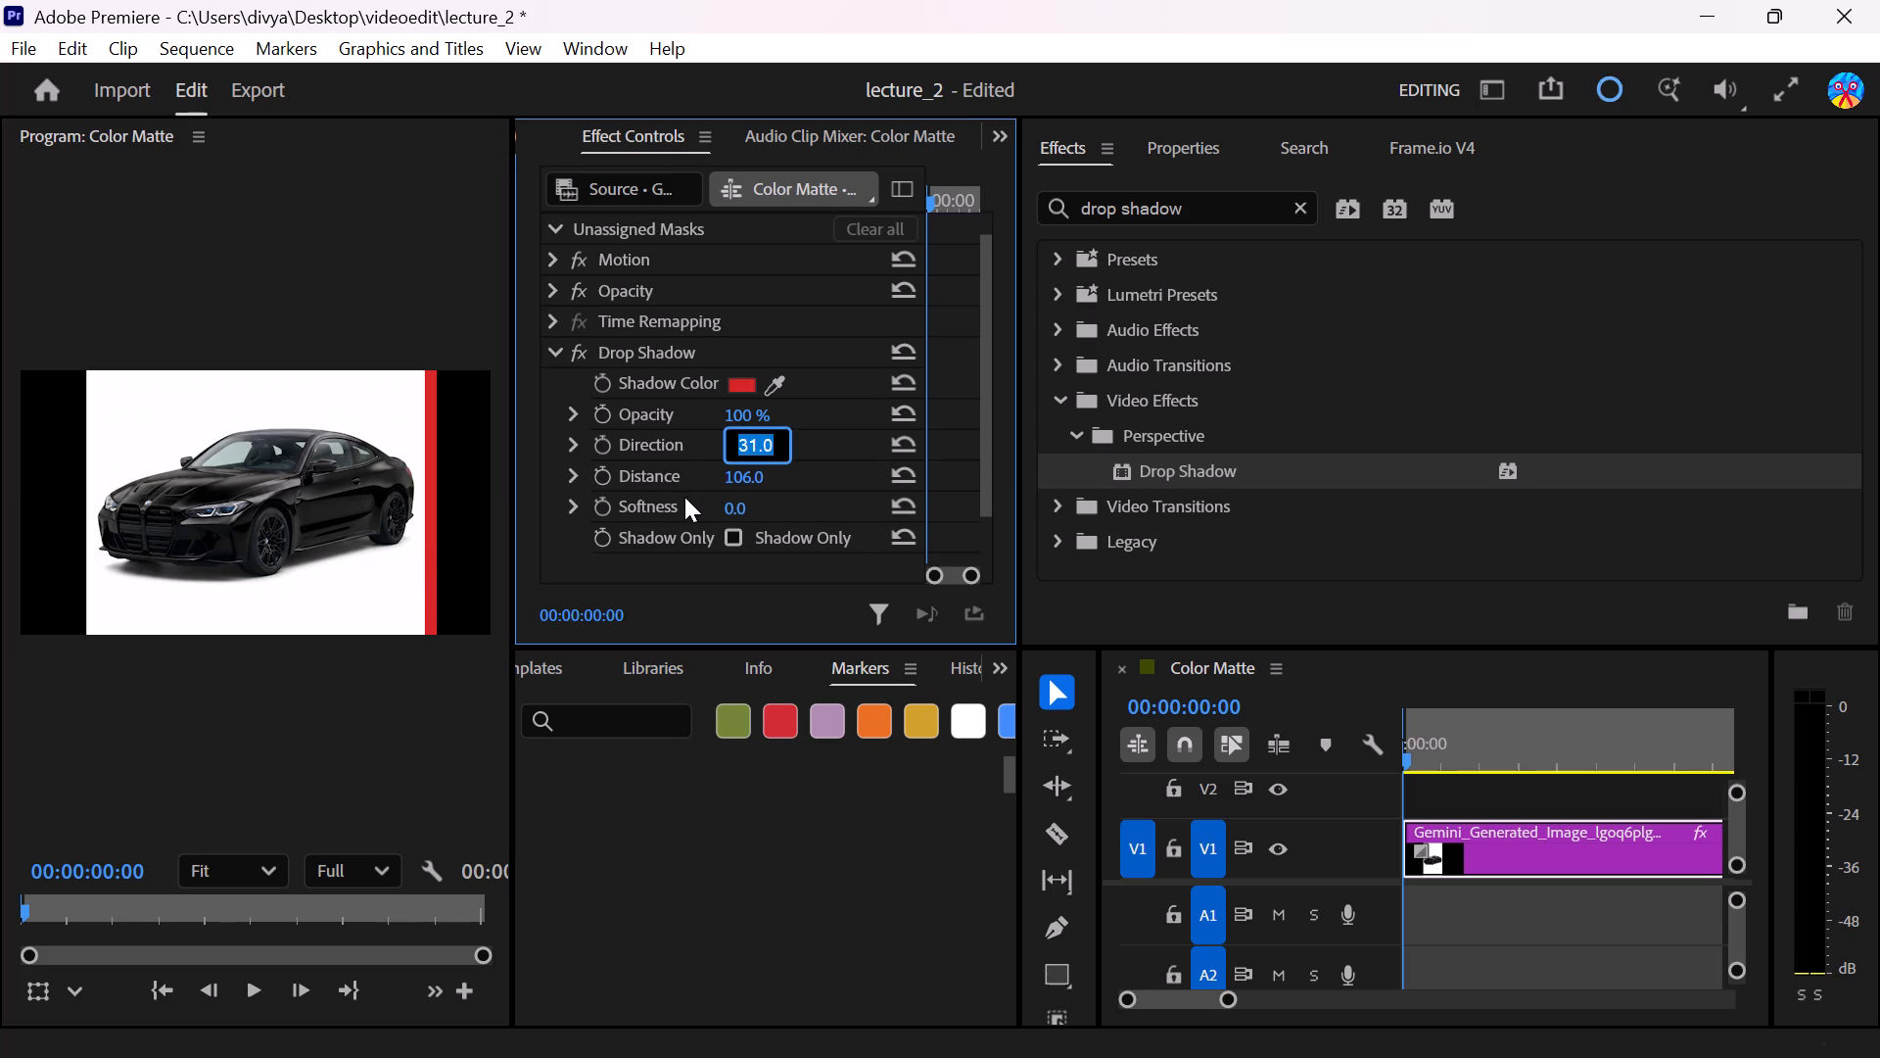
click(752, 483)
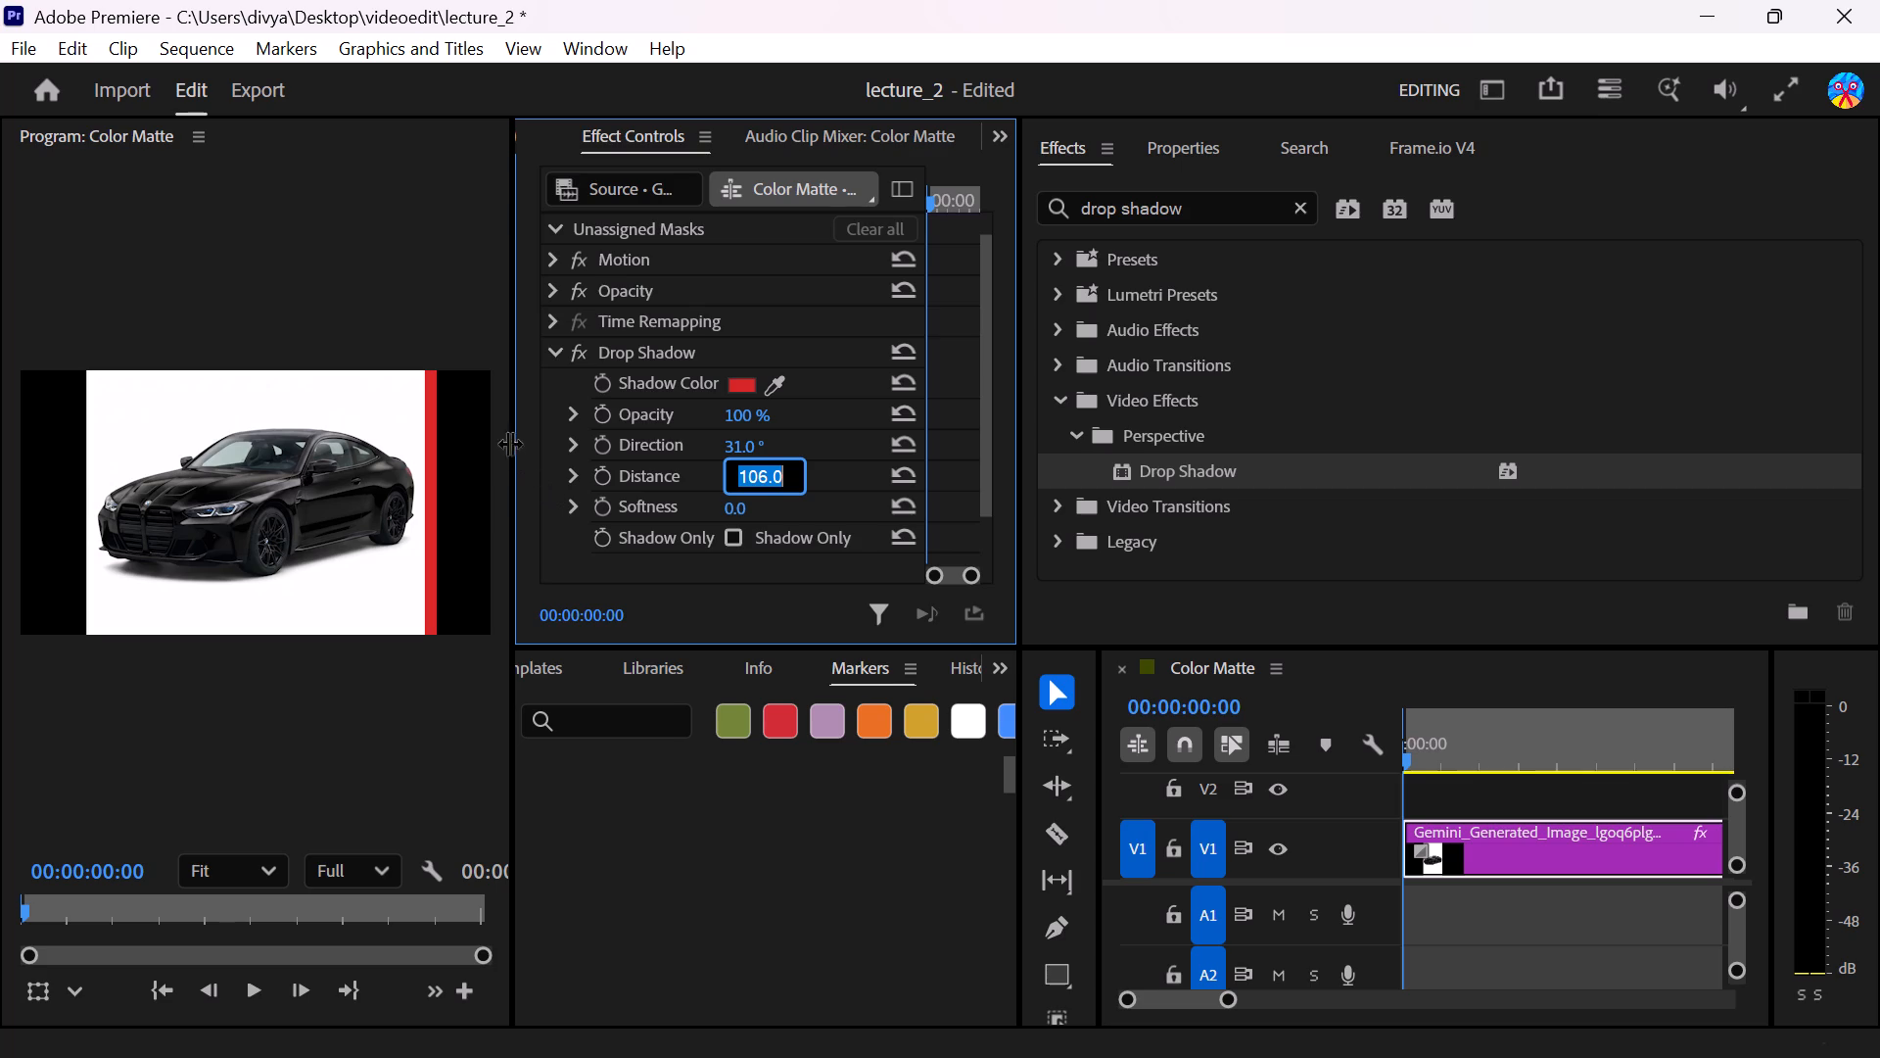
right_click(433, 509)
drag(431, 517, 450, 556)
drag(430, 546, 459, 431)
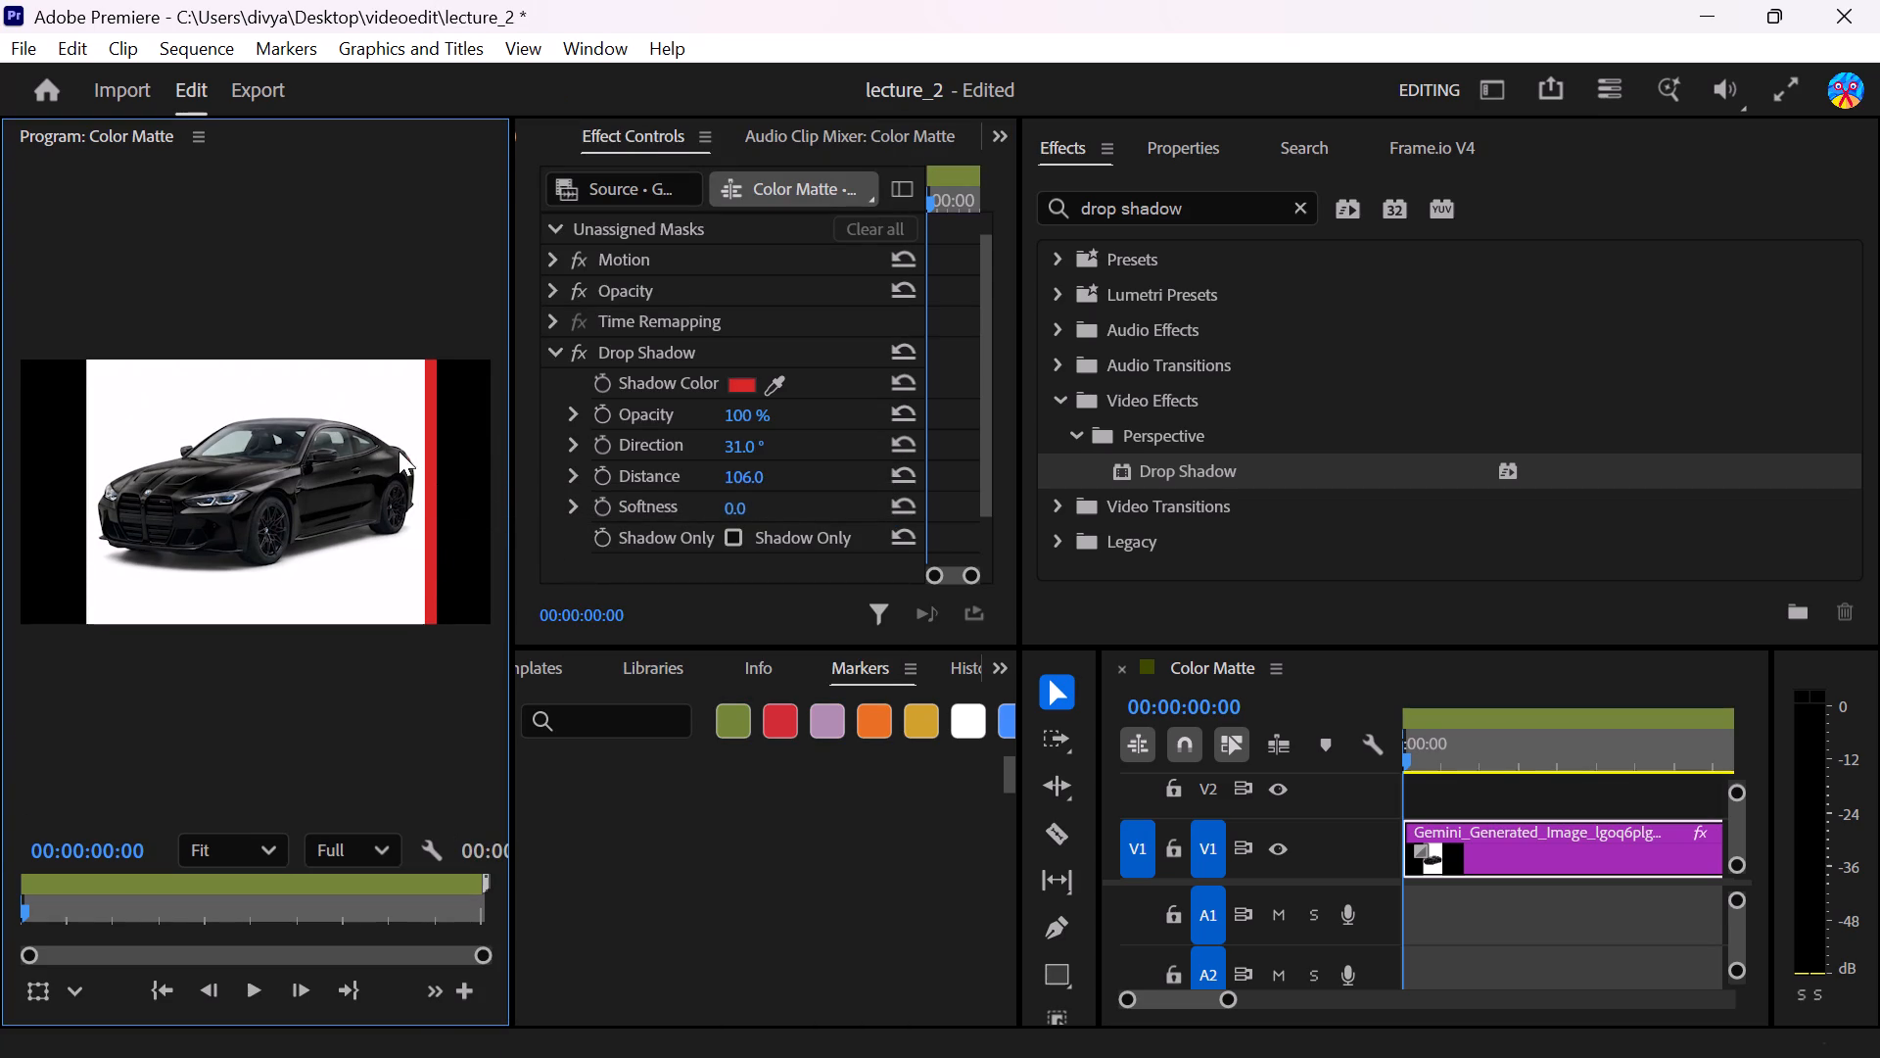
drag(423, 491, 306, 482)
Raise the Drop Shadow's softness to 277 to blur the red shadow's edge.
click(744, 502)
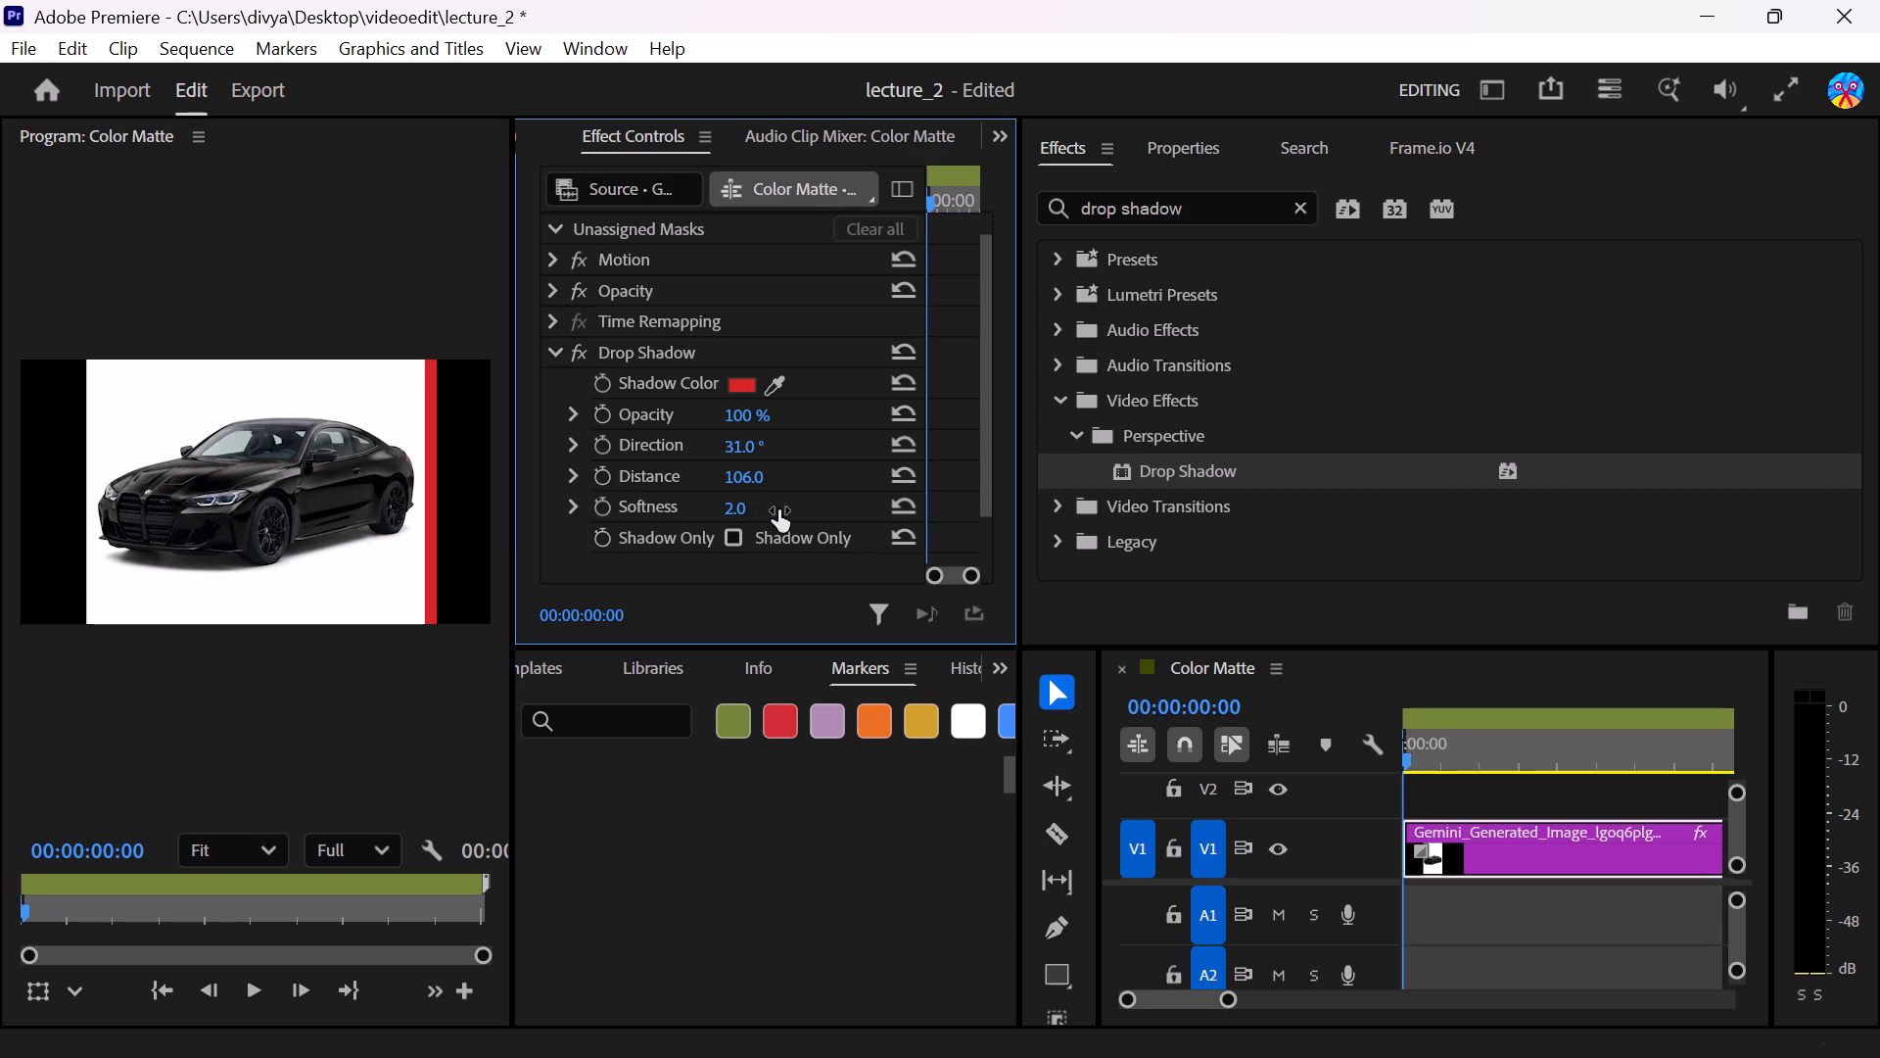
click(743, 507)
triple_click(765, 503)
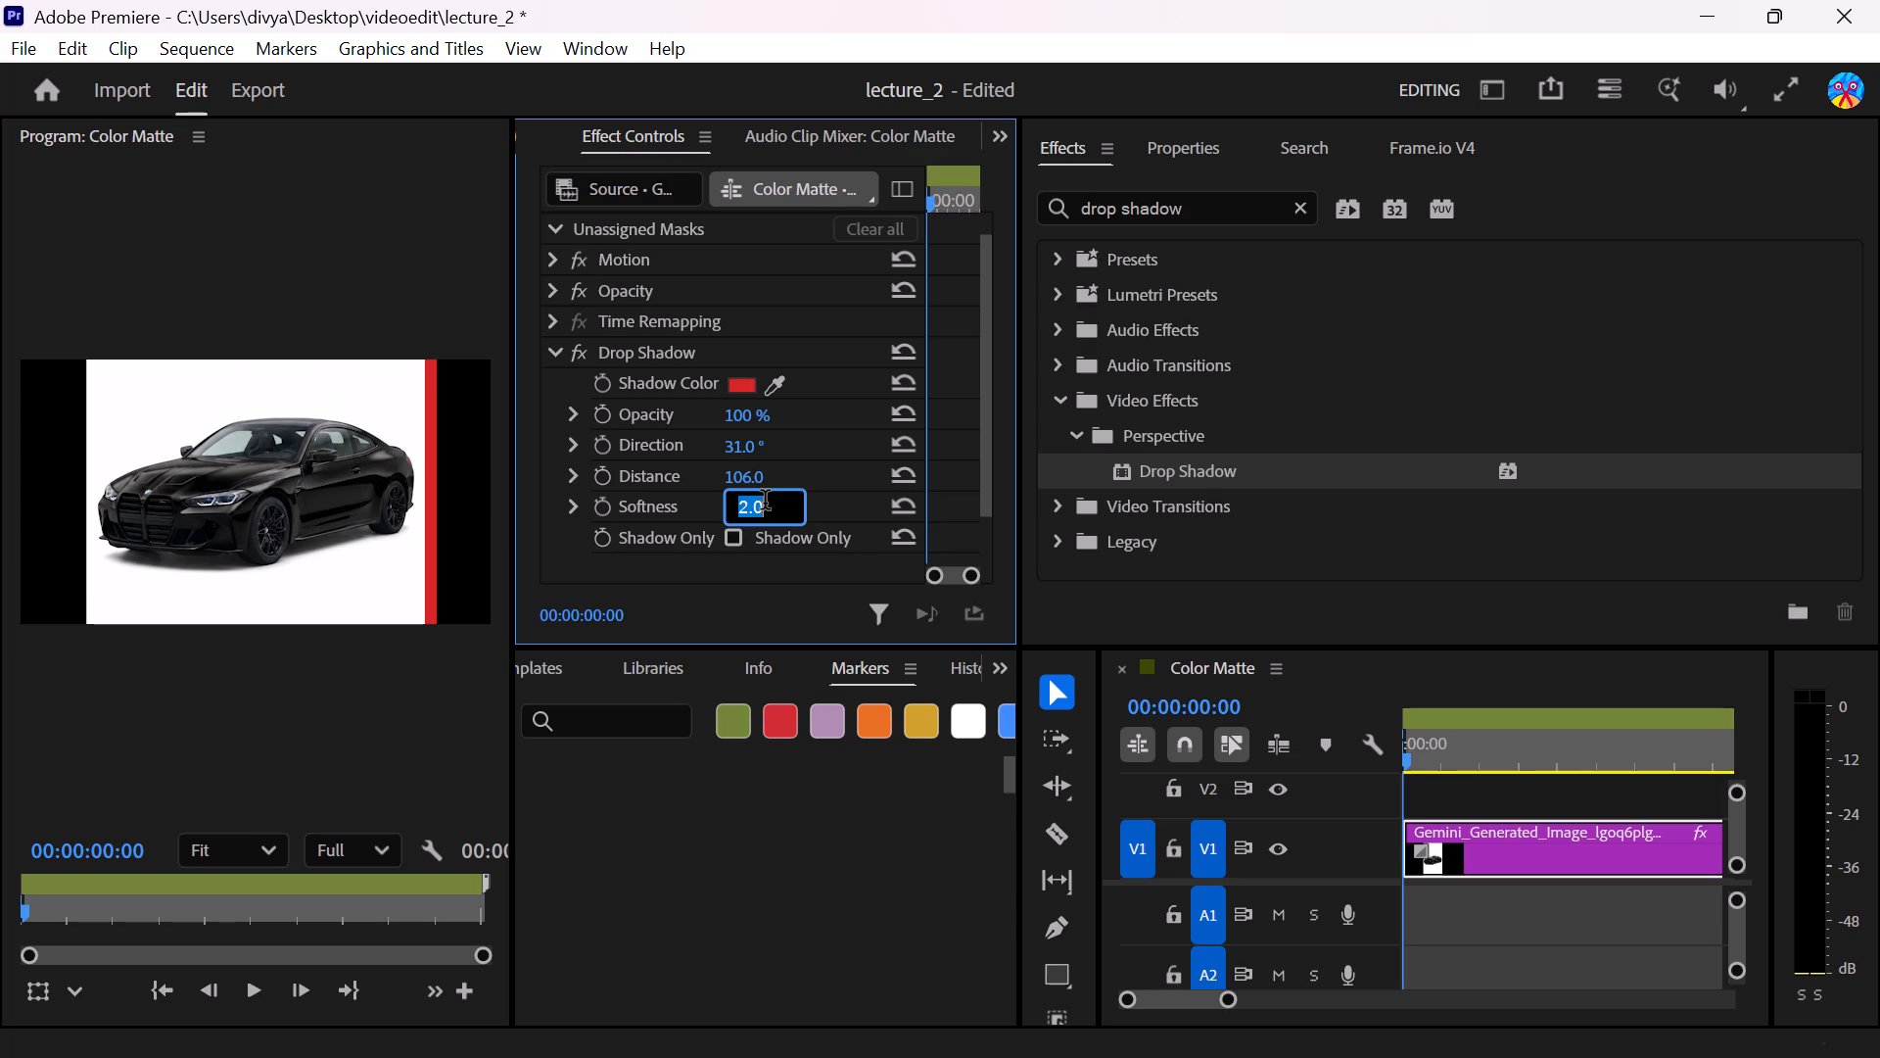
triple_click(765, 503)
triple_click(765, 503)
double_click(765, 503)
key(Up)
key(Up)
key(Up)
key(Up)
key(Up)
key(Up)
key(Up)
key(Up)
key(Up)
key(Up)
key(Up)
key(Up)
key(Up)
key(Up)
key(Up)
key(Up)
key(Up)
key(Up)
key(Up)
key(Up)
key(Up)
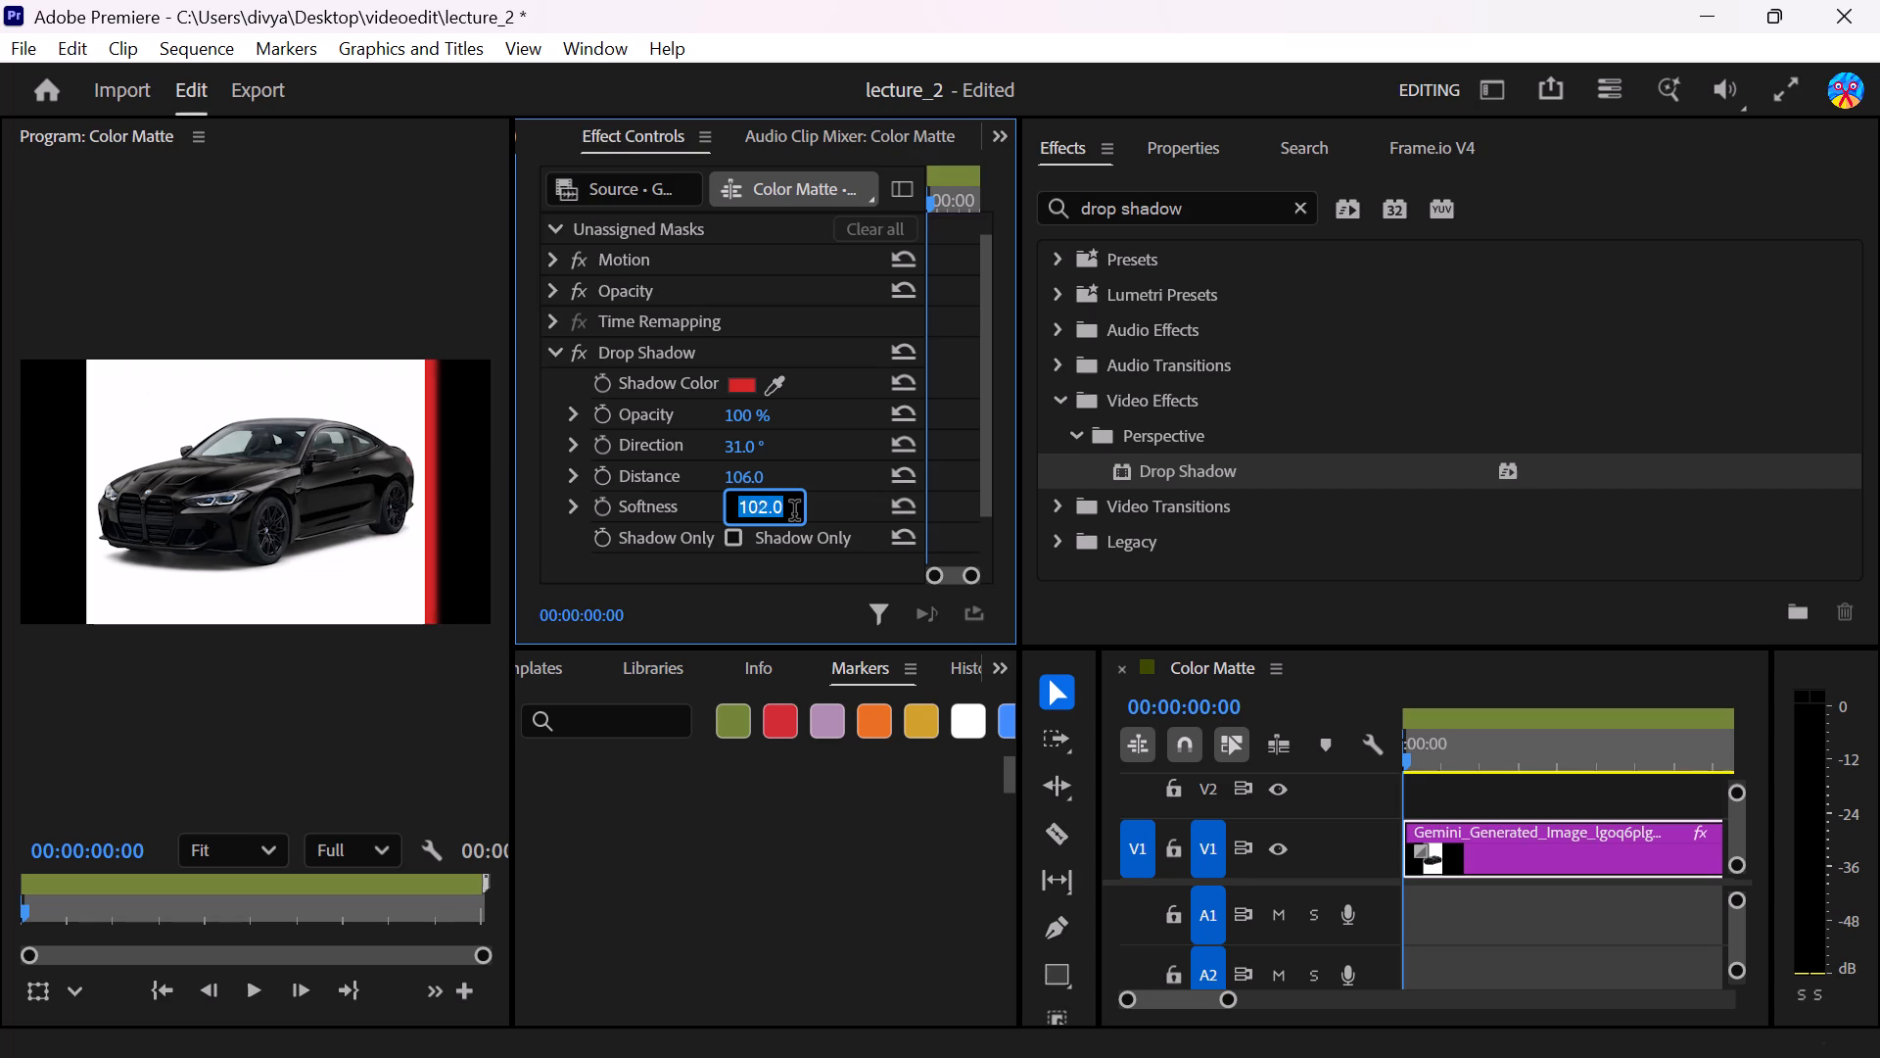
key(Up)
key(Up)
key(Up)
key(Up)
key(Up)
key(Up)
key(Up)
key(Up)
key(Up)
key(Up)
key(Up)
key(Up)
key(Up)
key(Up)
key(Up)
key(Up)
key(Up)
key(Up)
key(Up)
key(Up)
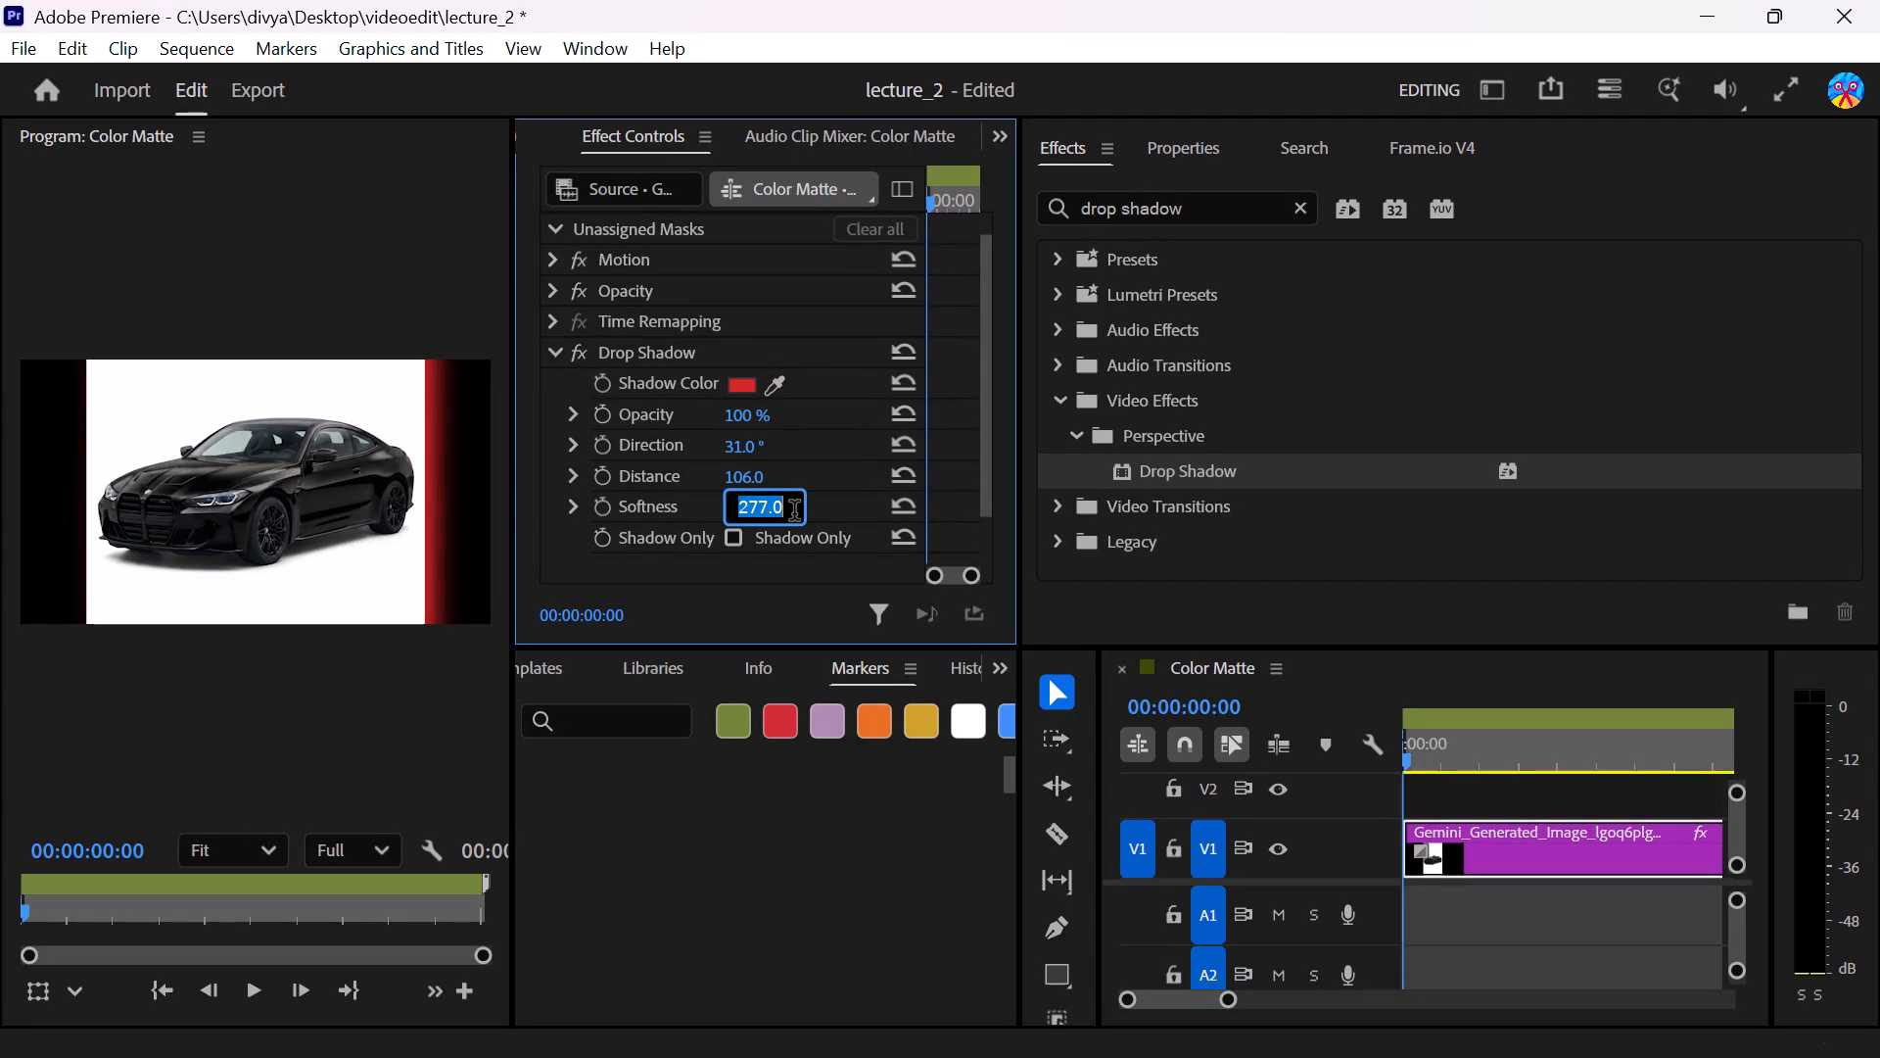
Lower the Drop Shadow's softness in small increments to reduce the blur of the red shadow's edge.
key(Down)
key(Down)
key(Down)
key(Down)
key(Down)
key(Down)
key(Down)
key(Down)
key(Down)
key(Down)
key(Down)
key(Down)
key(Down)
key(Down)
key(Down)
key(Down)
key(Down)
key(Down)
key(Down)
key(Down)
Raise the Drop Shadow's softness to 293 to blur the red shadow's edge.
key(Up)
key(Up)
key(Up)
key(Up)
key(Up)
key(Up)
key(Up)
key(Up)
key(Up)
key(Up)
key(Up)
key(Up)
key(Up)
key(Up)
key(Up)
key(Up)
key(Up)
key(Up)
key(Up)
key(Up)
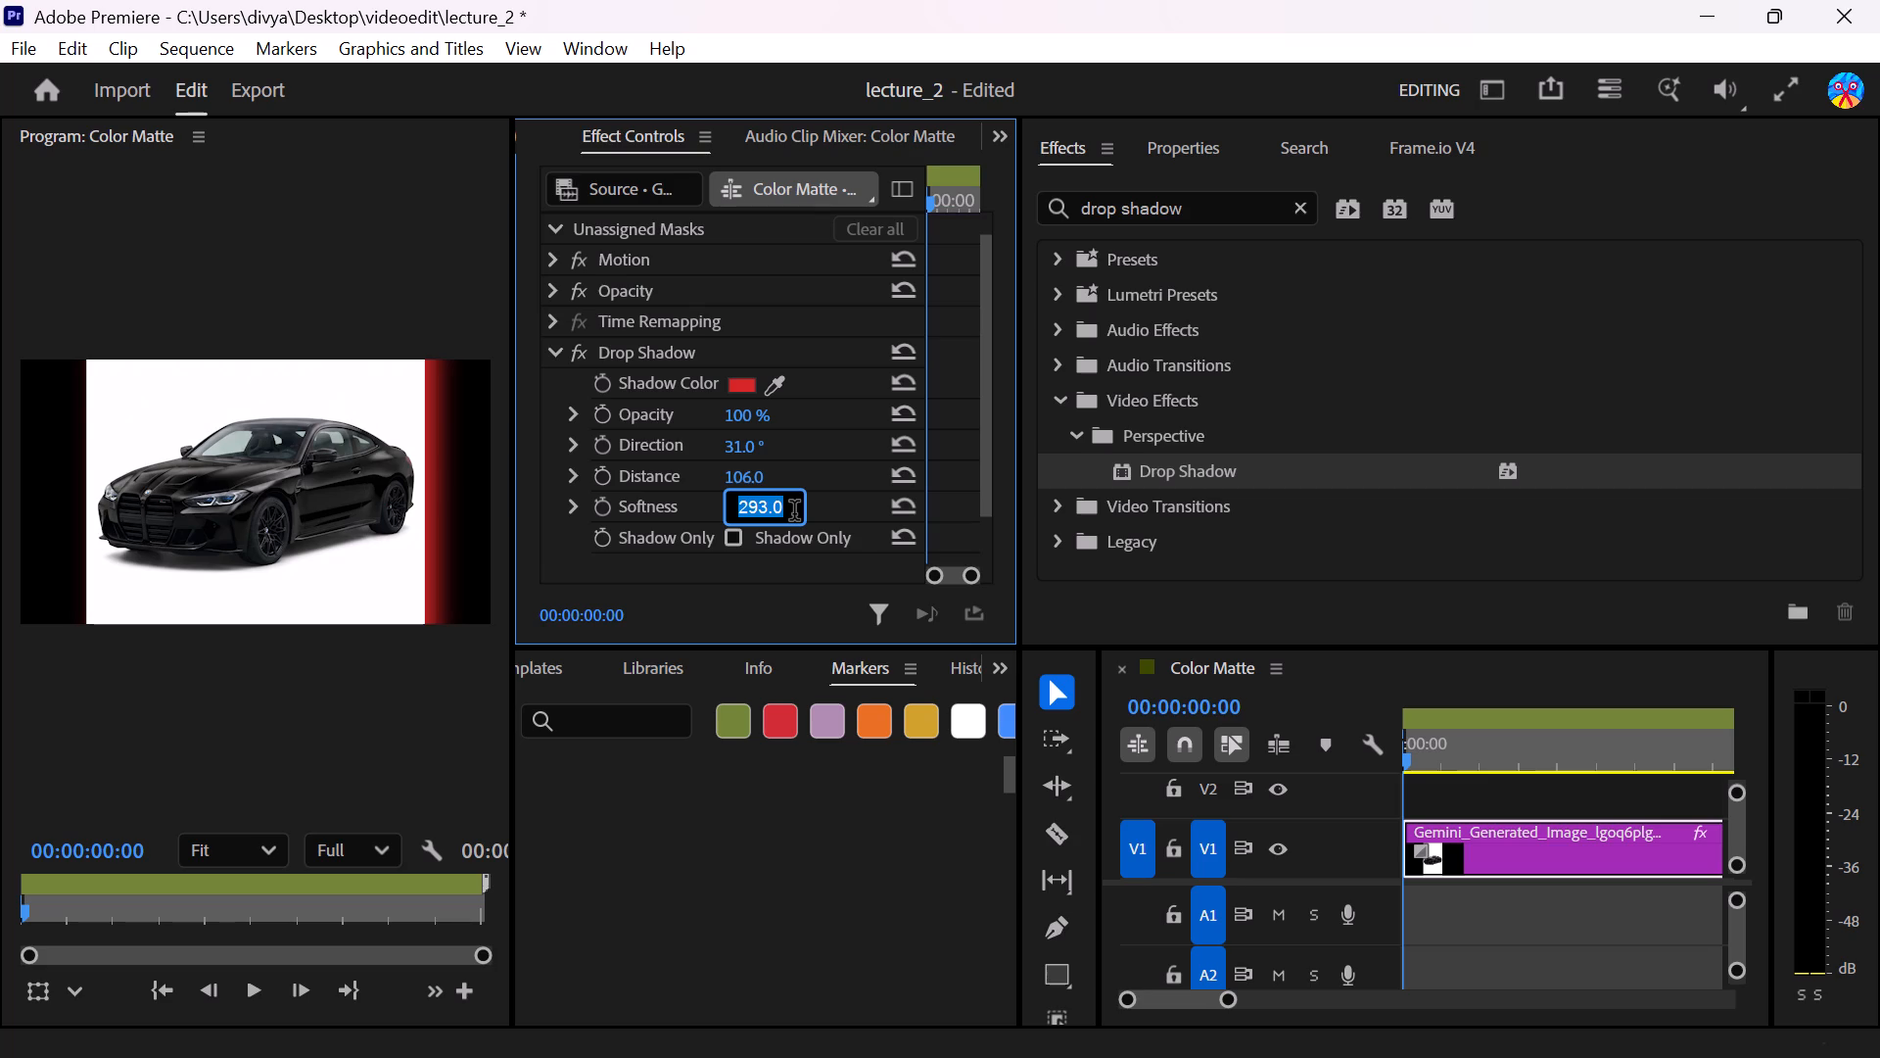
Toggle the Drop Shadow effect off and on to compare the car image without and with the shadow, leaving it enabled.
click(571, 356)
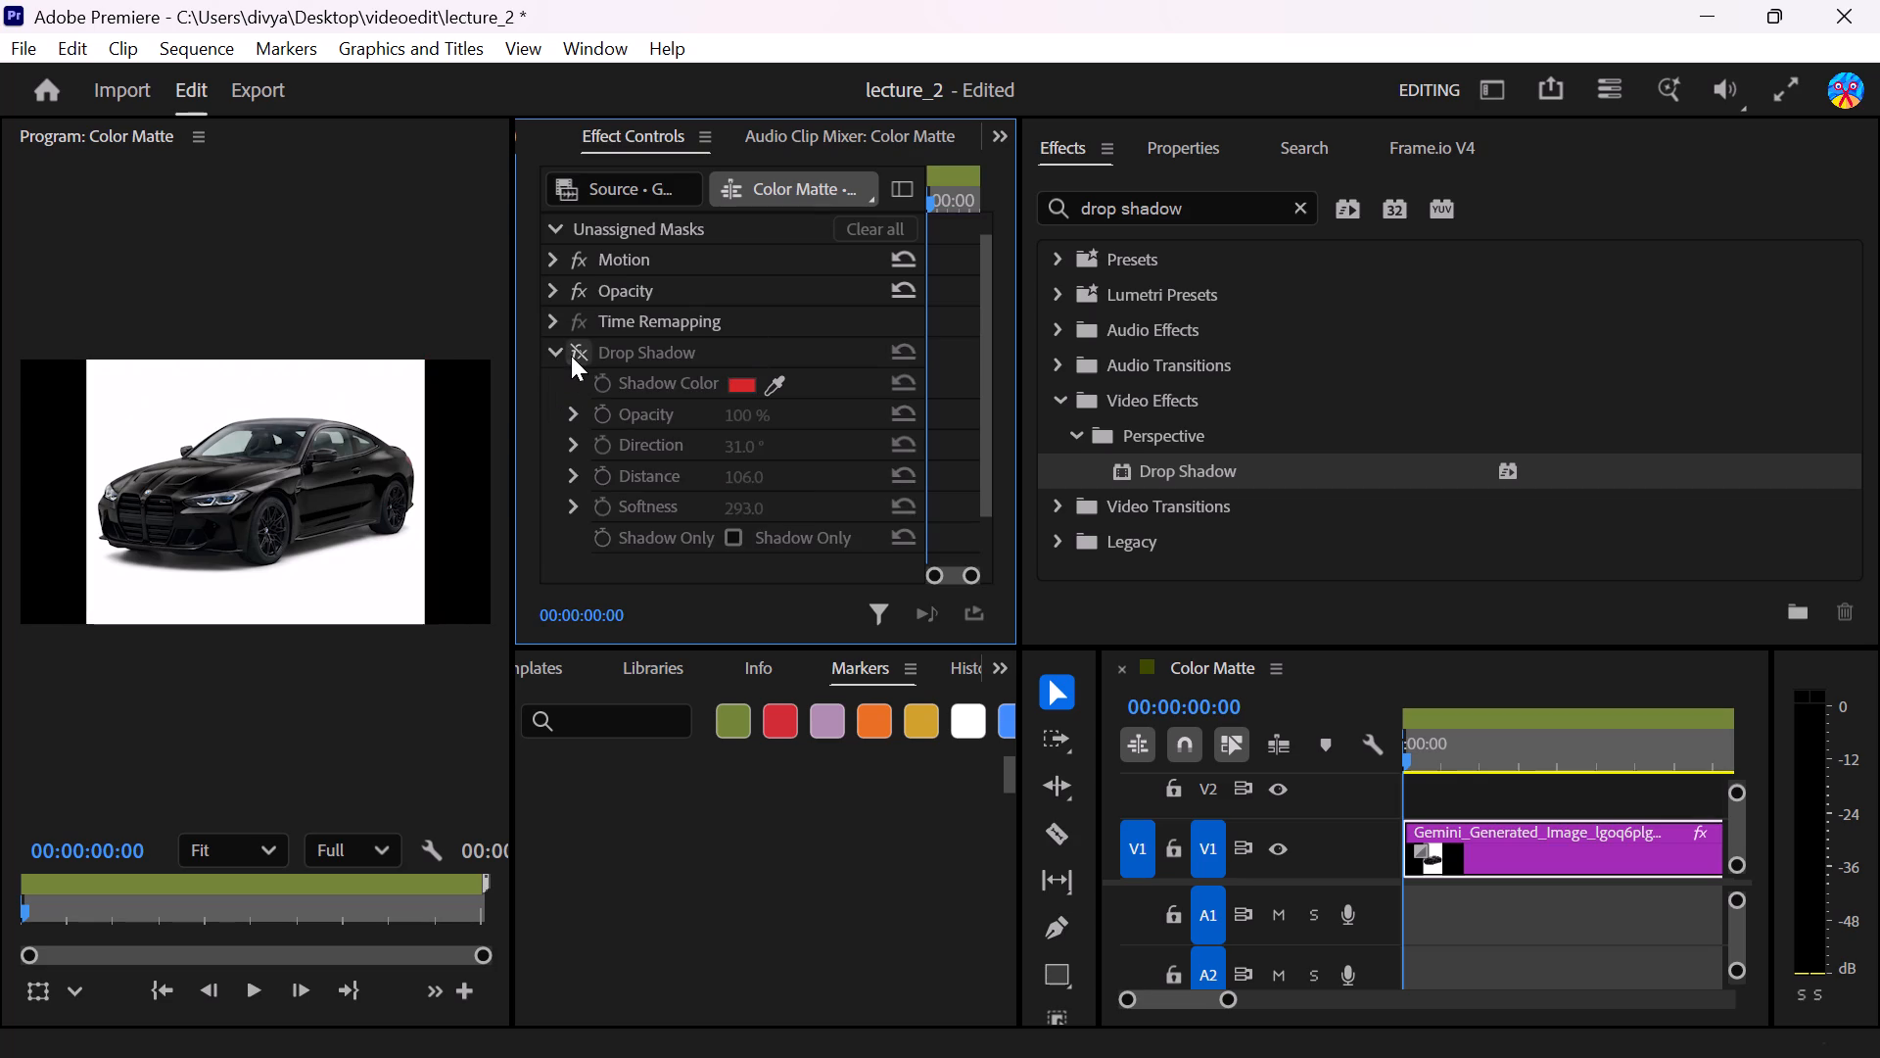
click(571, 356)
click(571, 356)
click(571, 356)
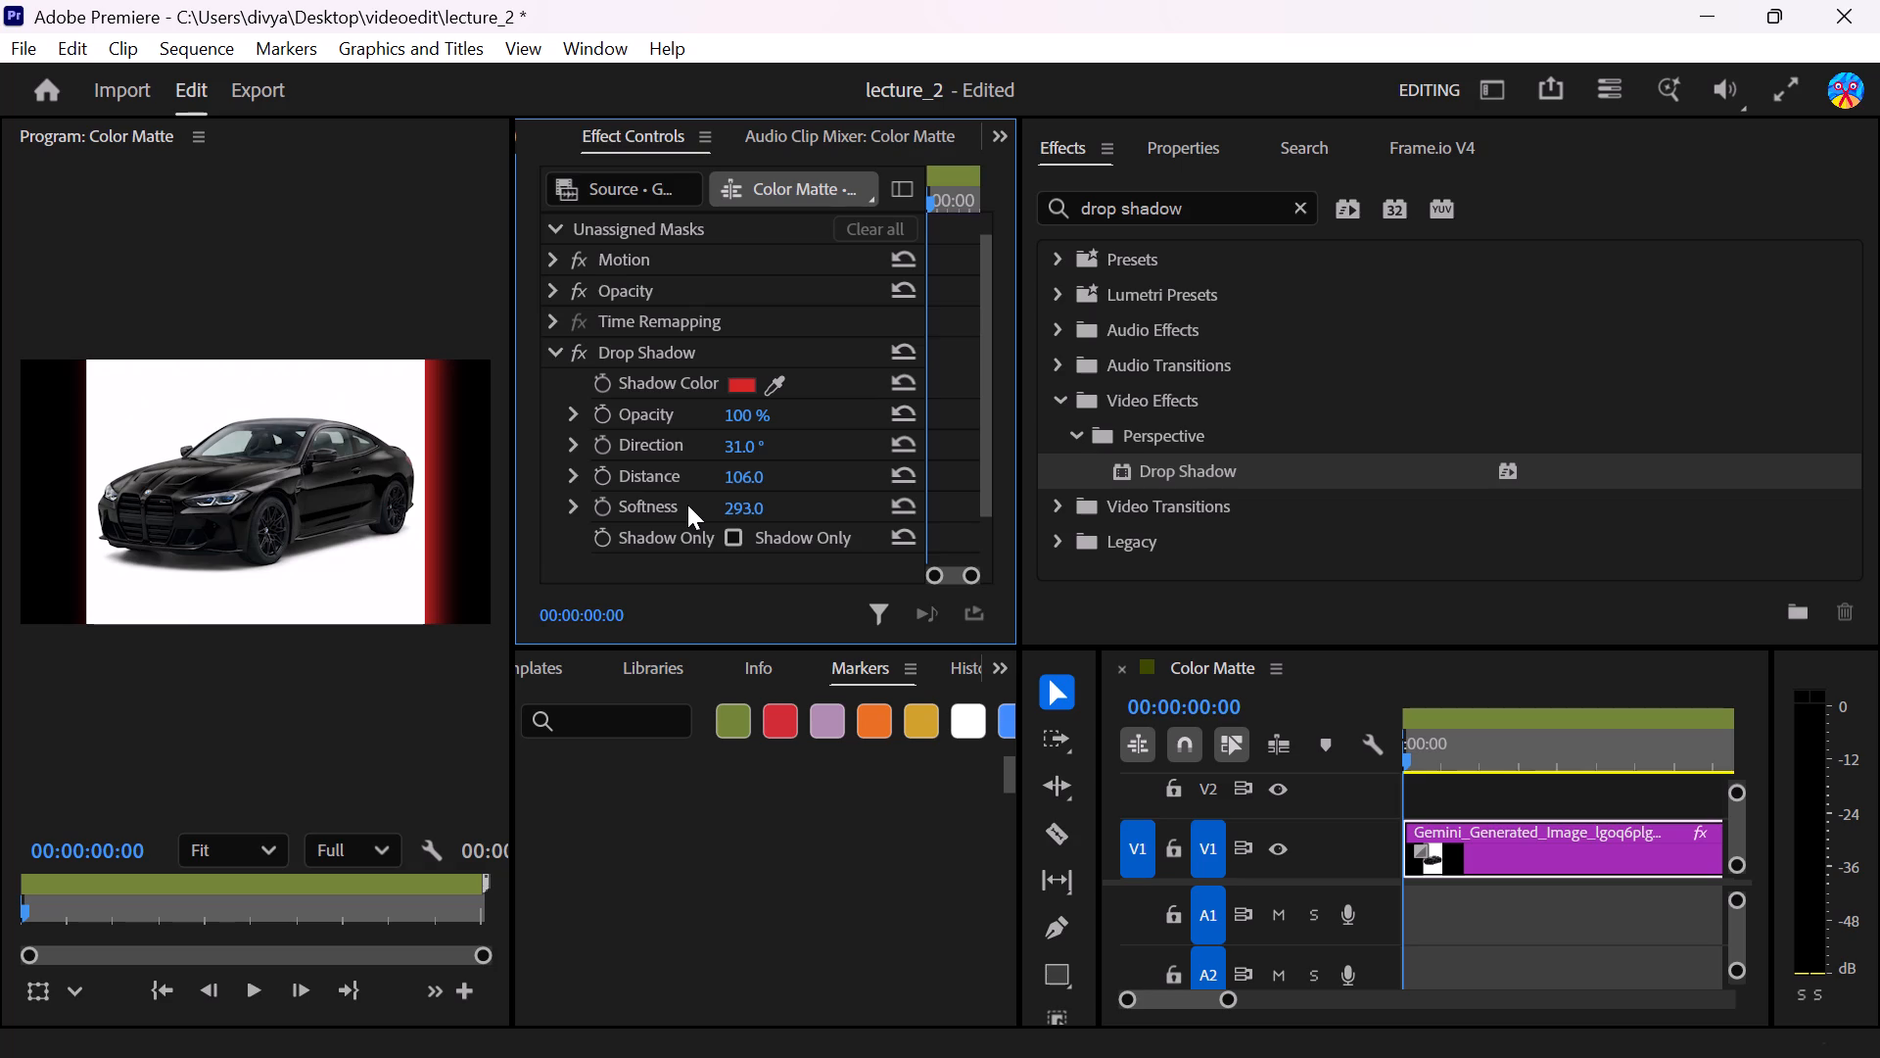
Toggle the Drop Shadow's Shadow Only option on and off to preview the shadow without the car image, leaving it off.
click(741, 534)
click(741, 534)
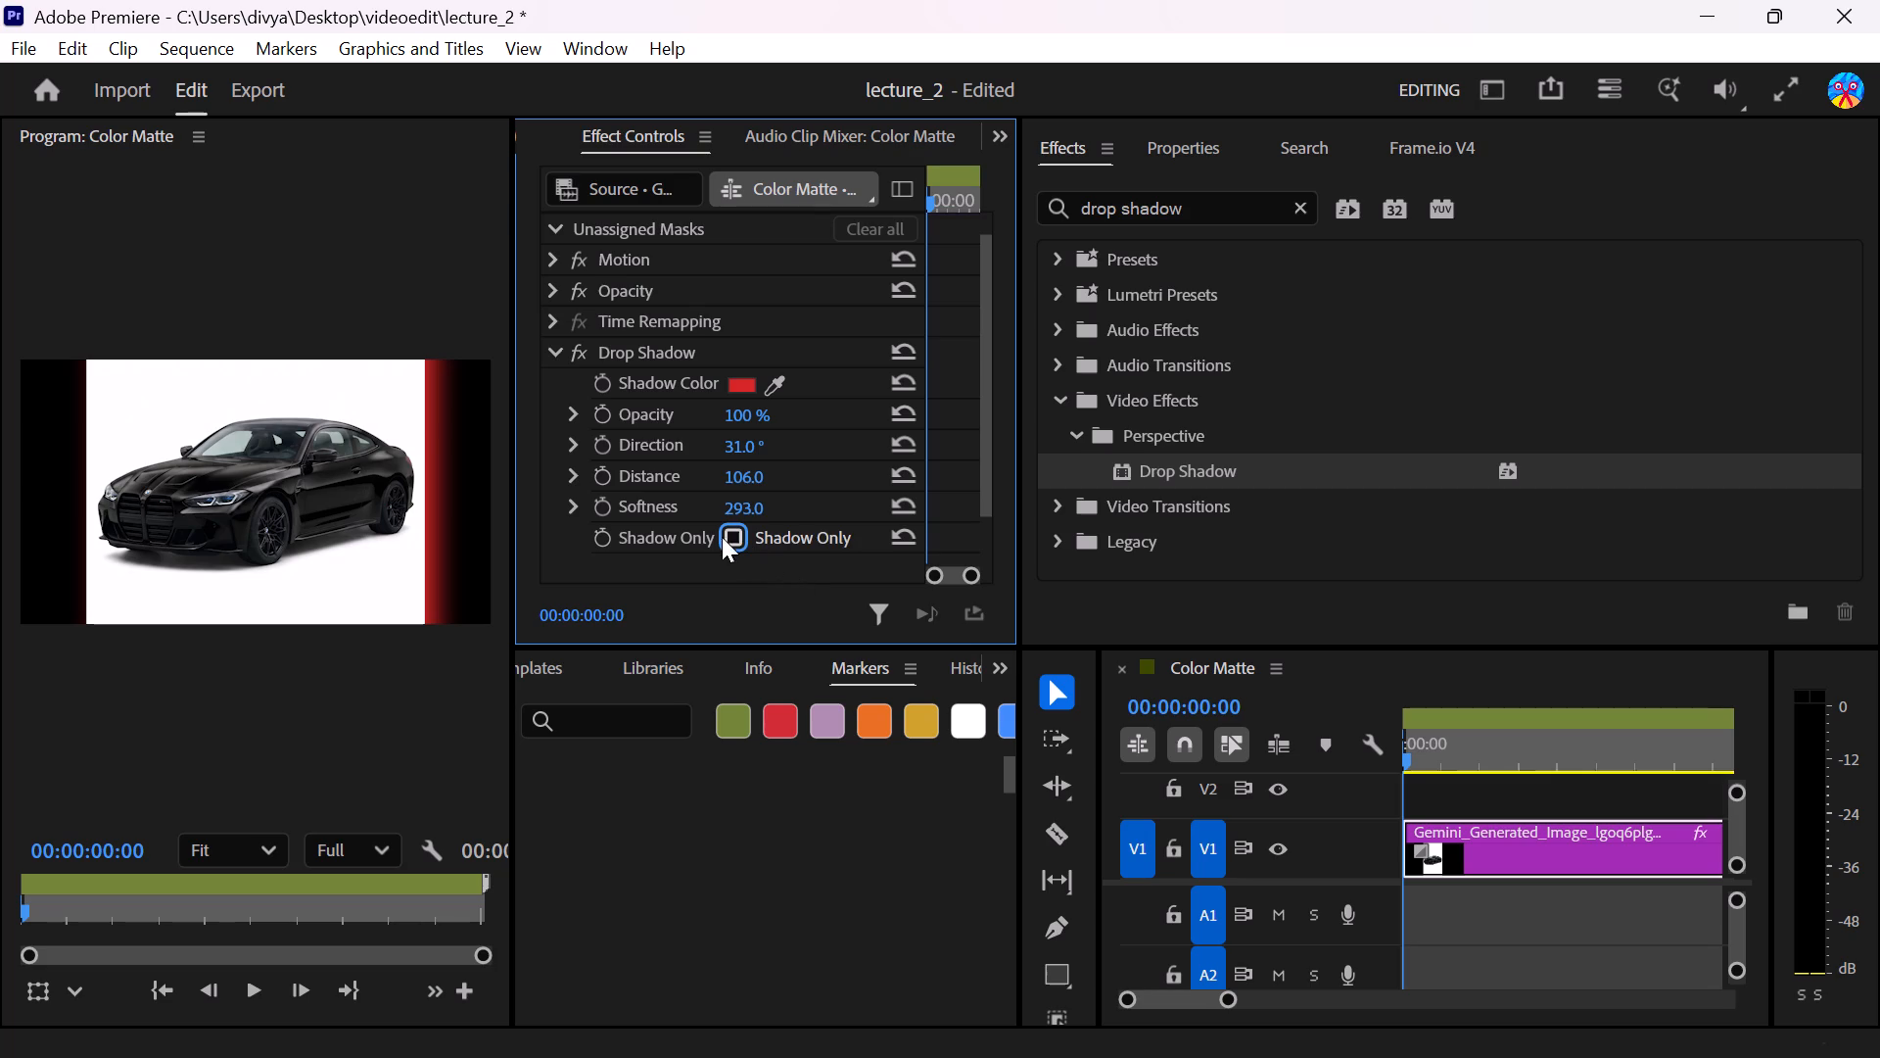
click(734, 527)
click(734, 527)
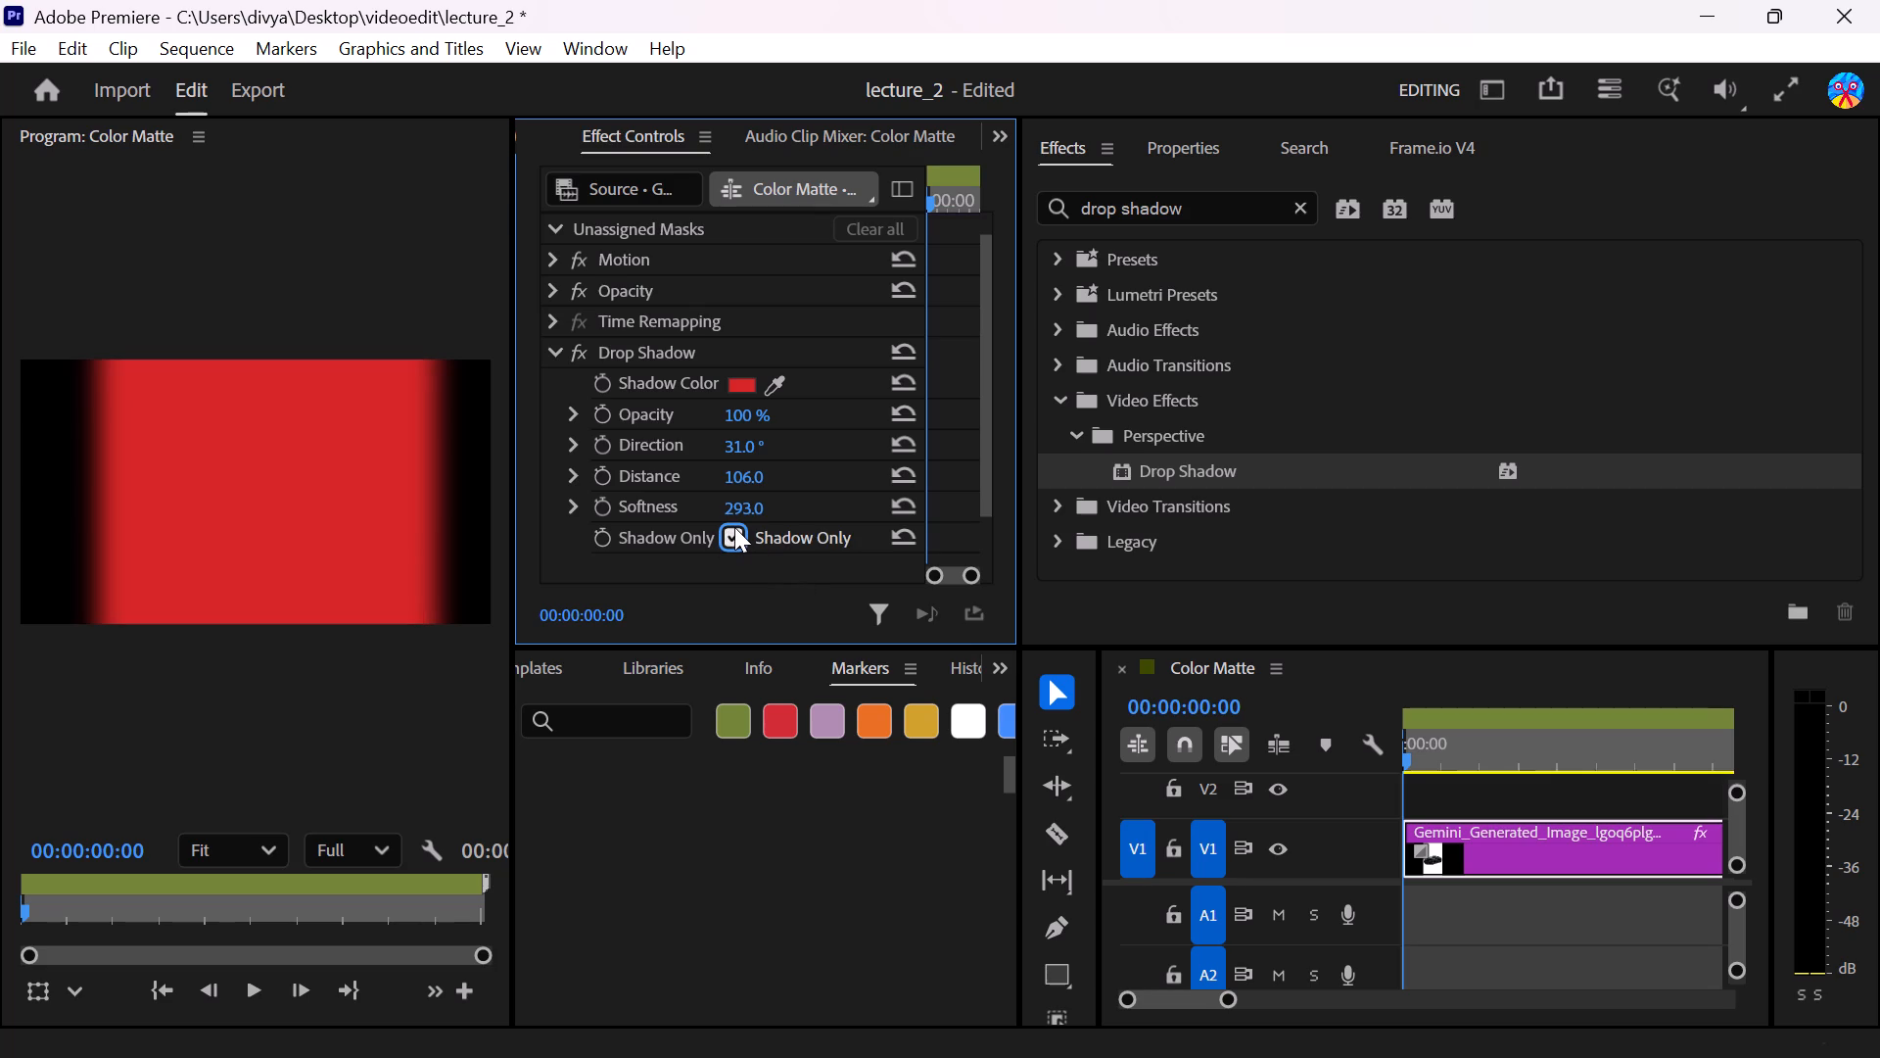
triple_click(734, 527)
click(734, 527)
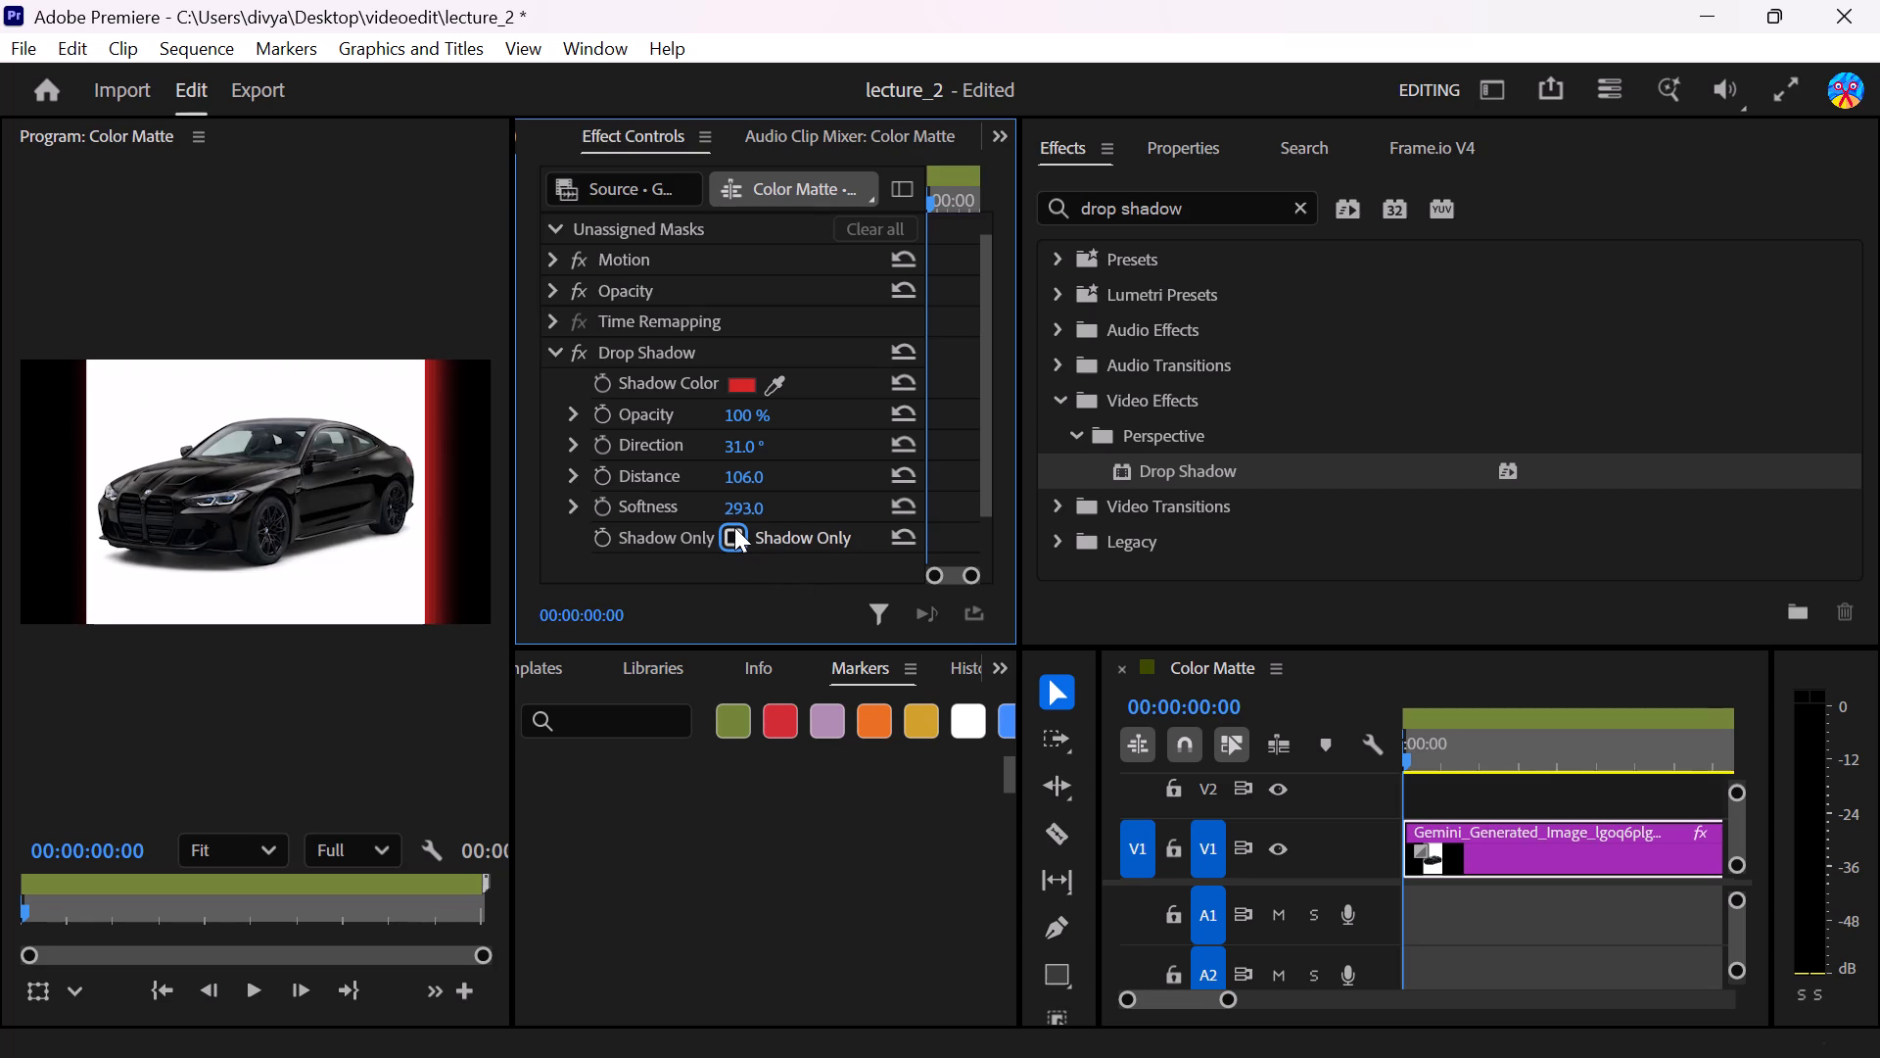
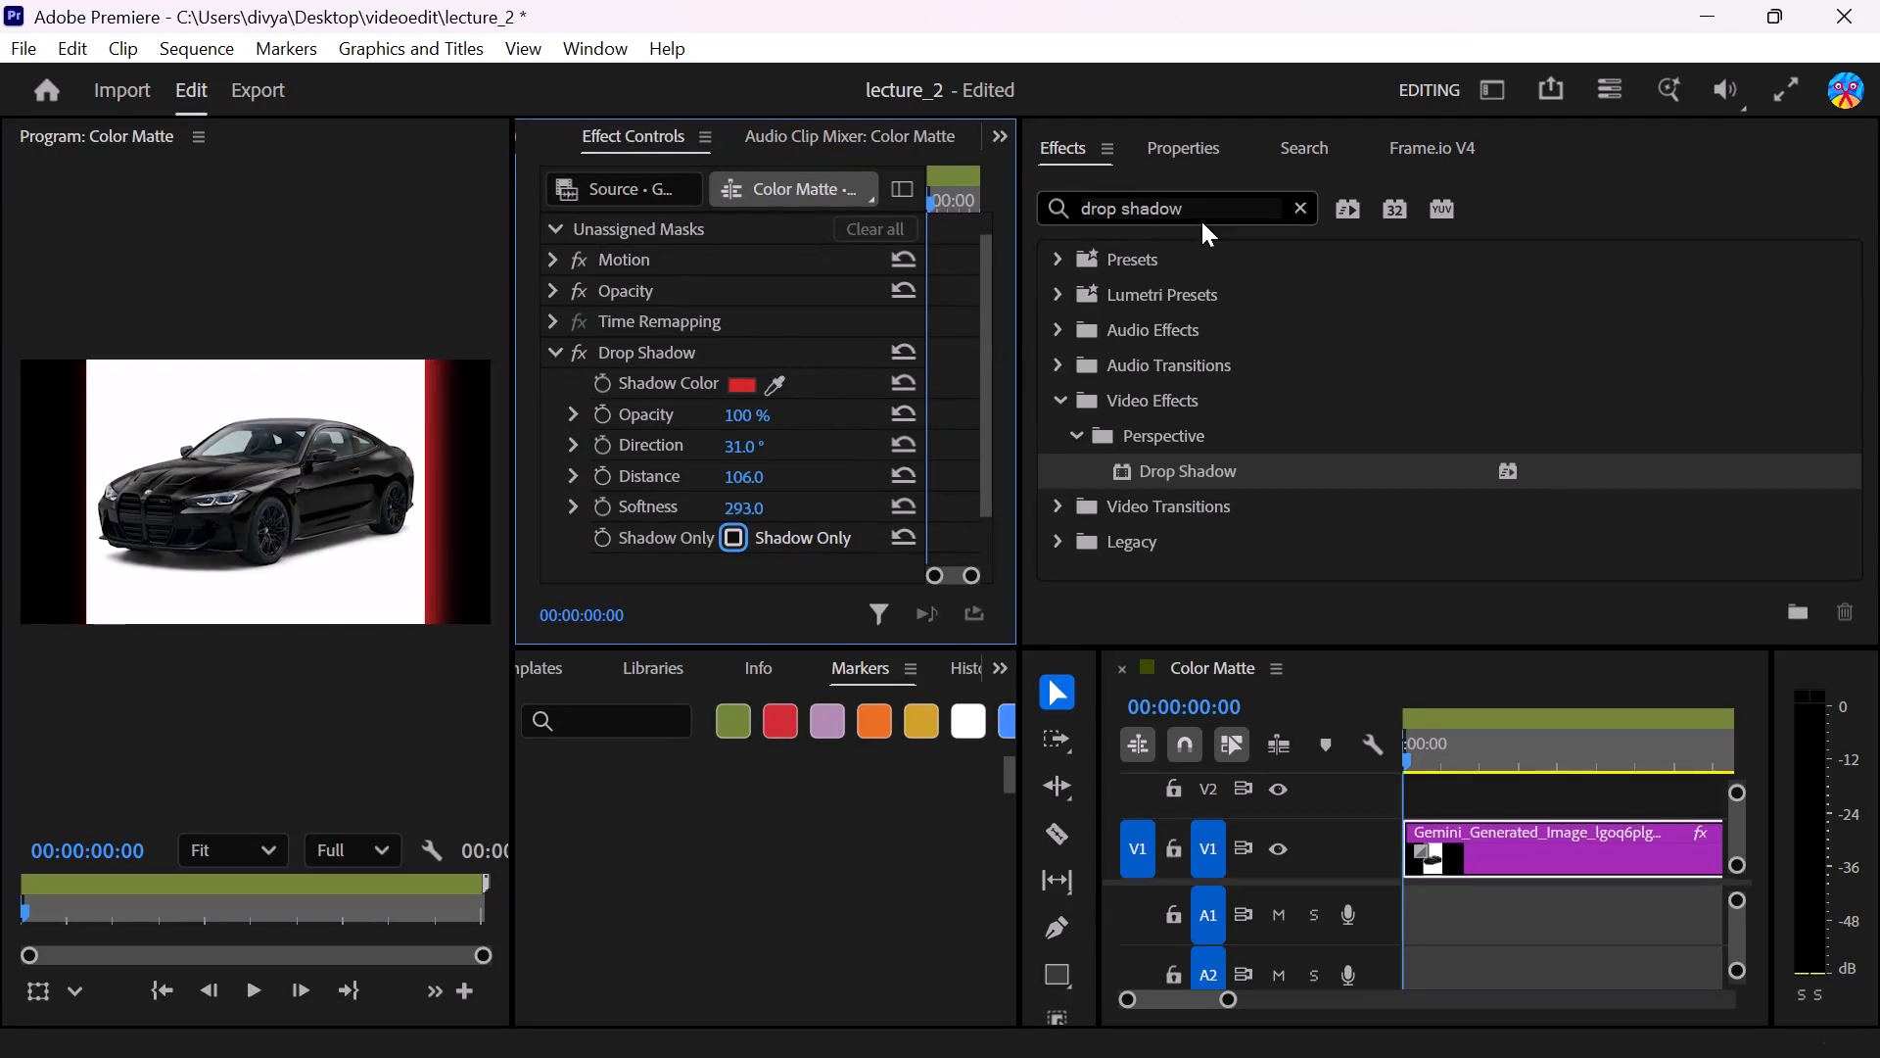
Search the effects for "ultra key" and apply the Ultra Key effect to the car image clip, collapsing its Drop Shadow settings.
click(1293, 213)
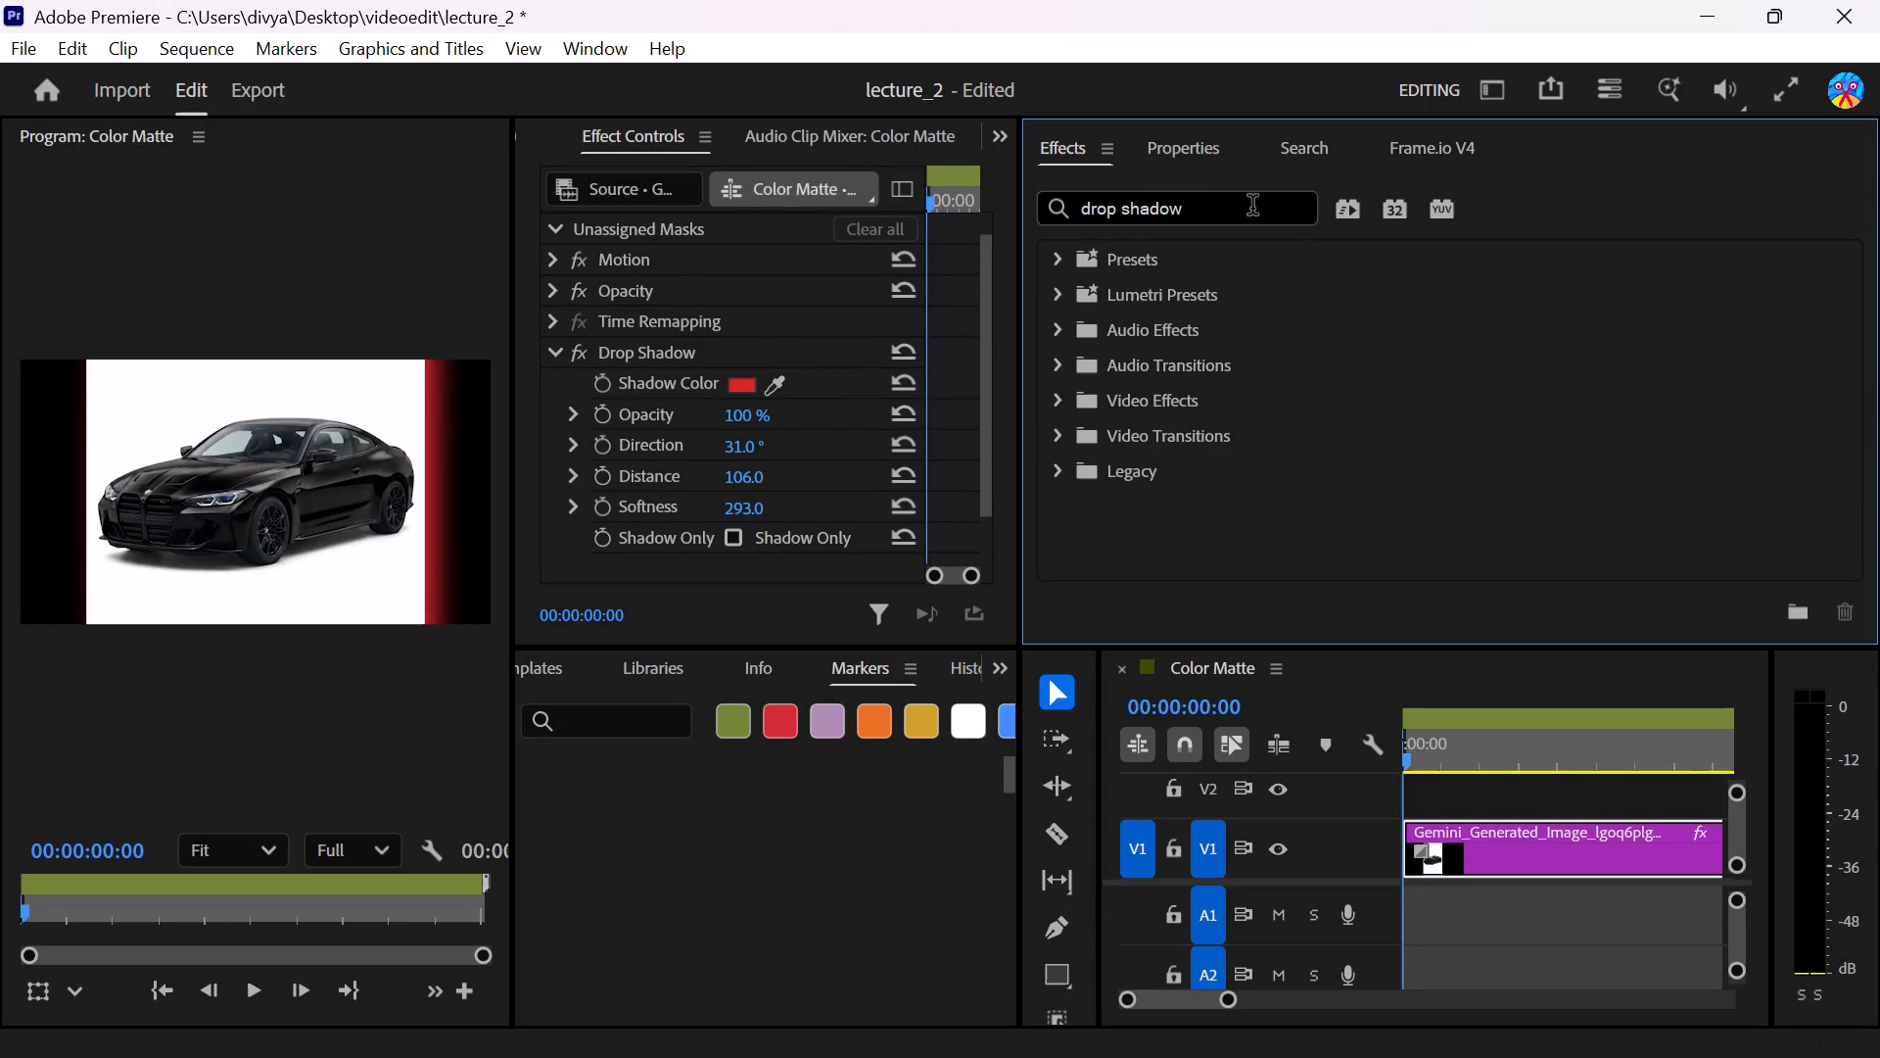
click(1252, 208)
text(ul)
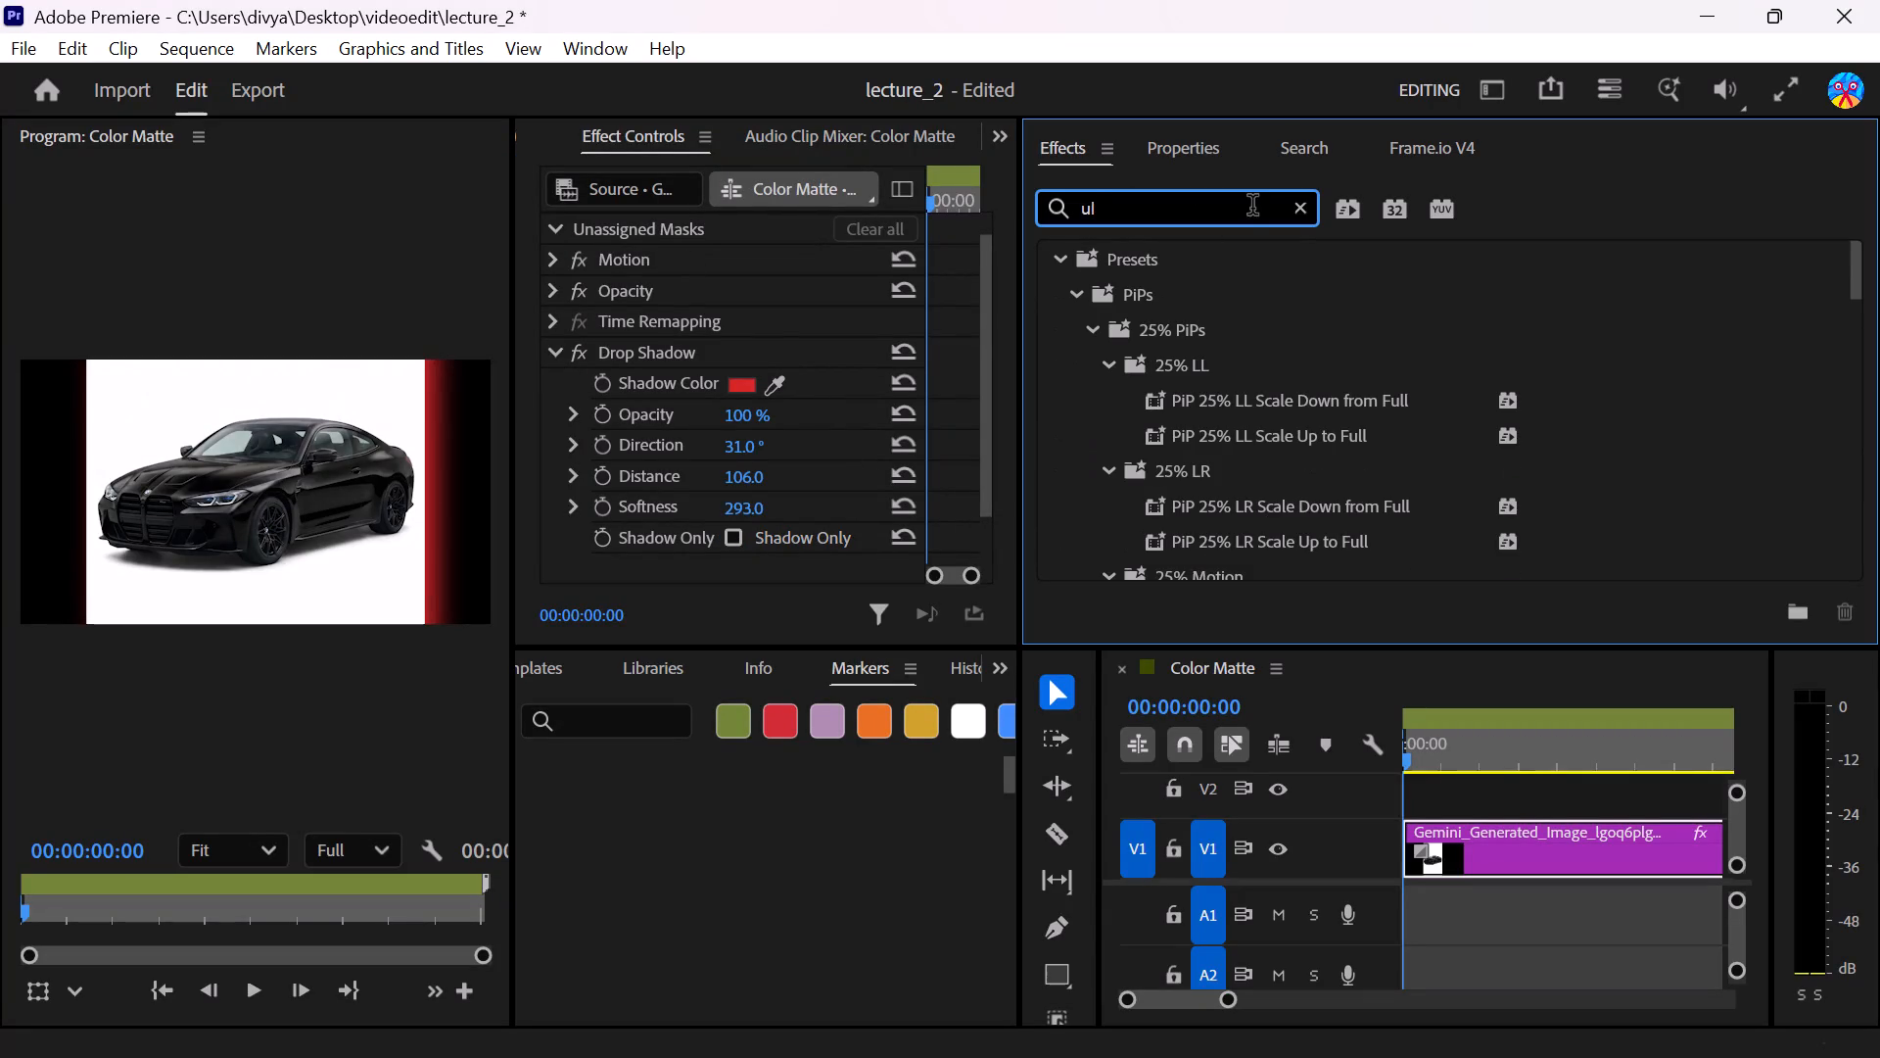
text(tra key)
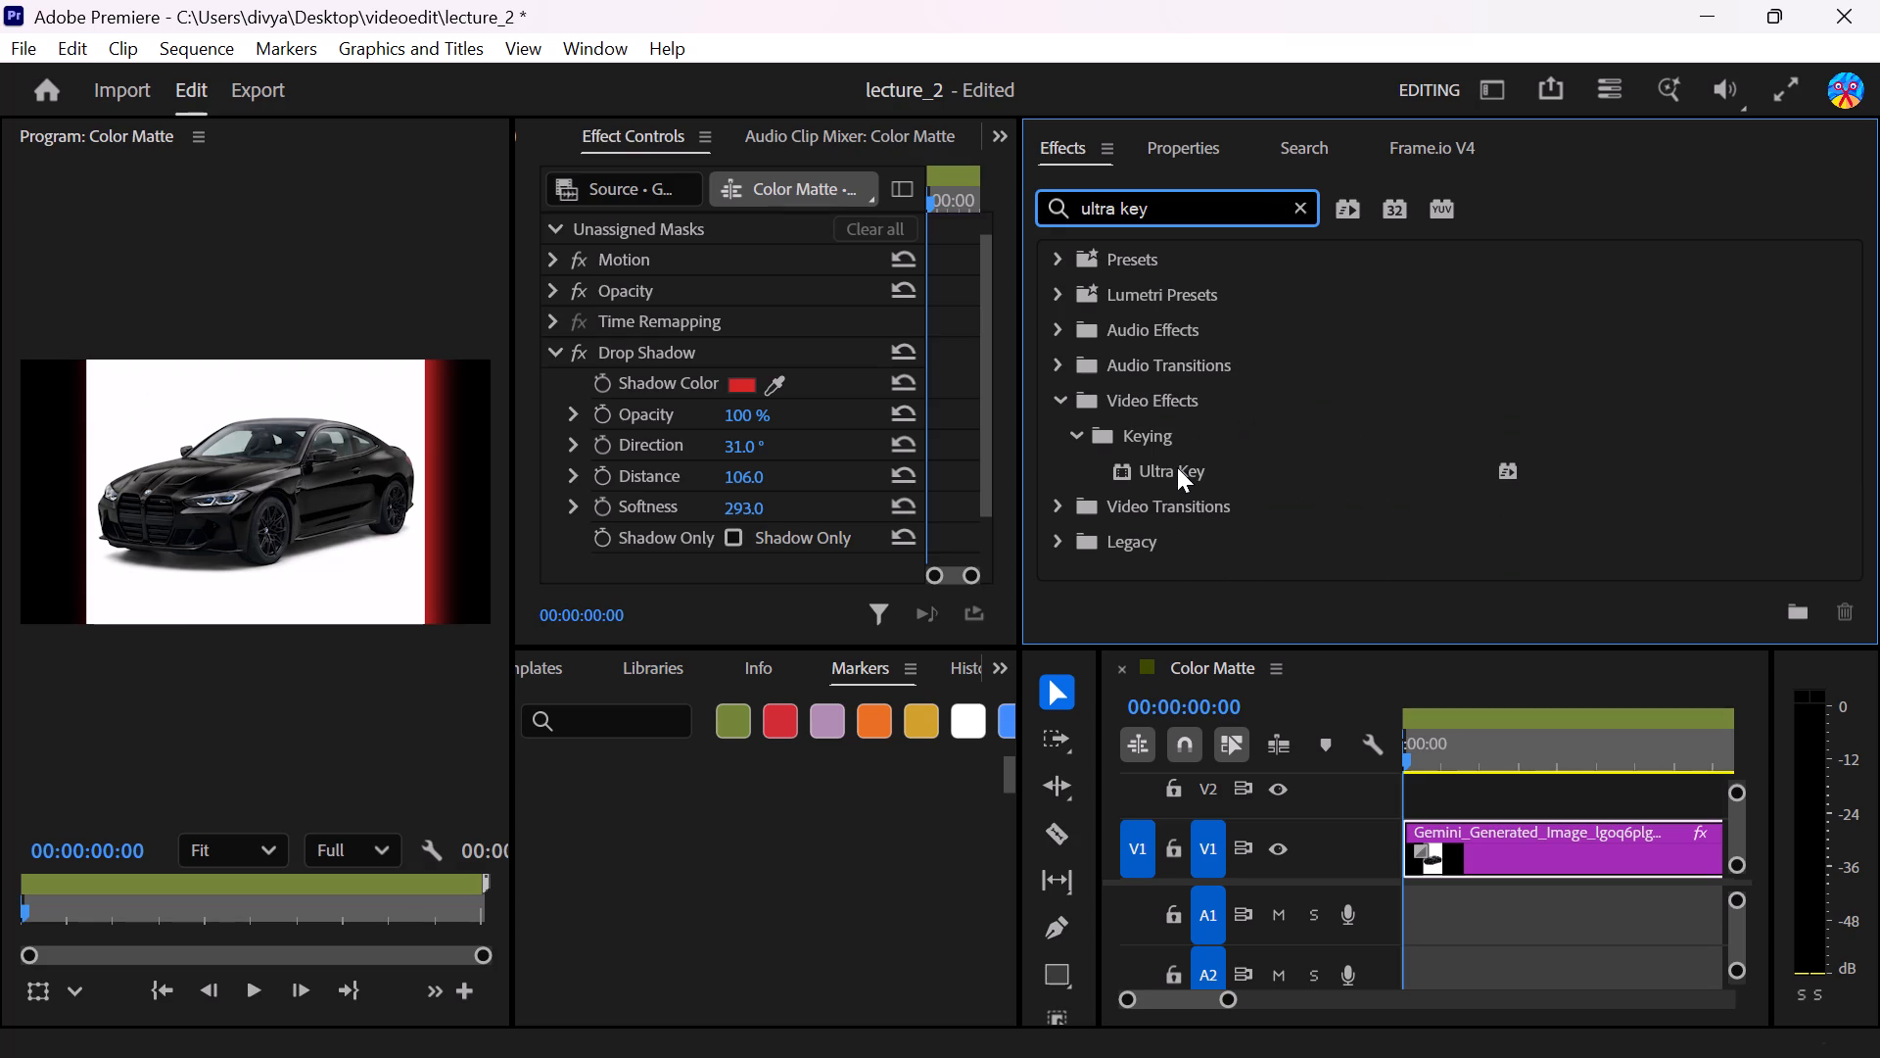
double_click(1178, 467)
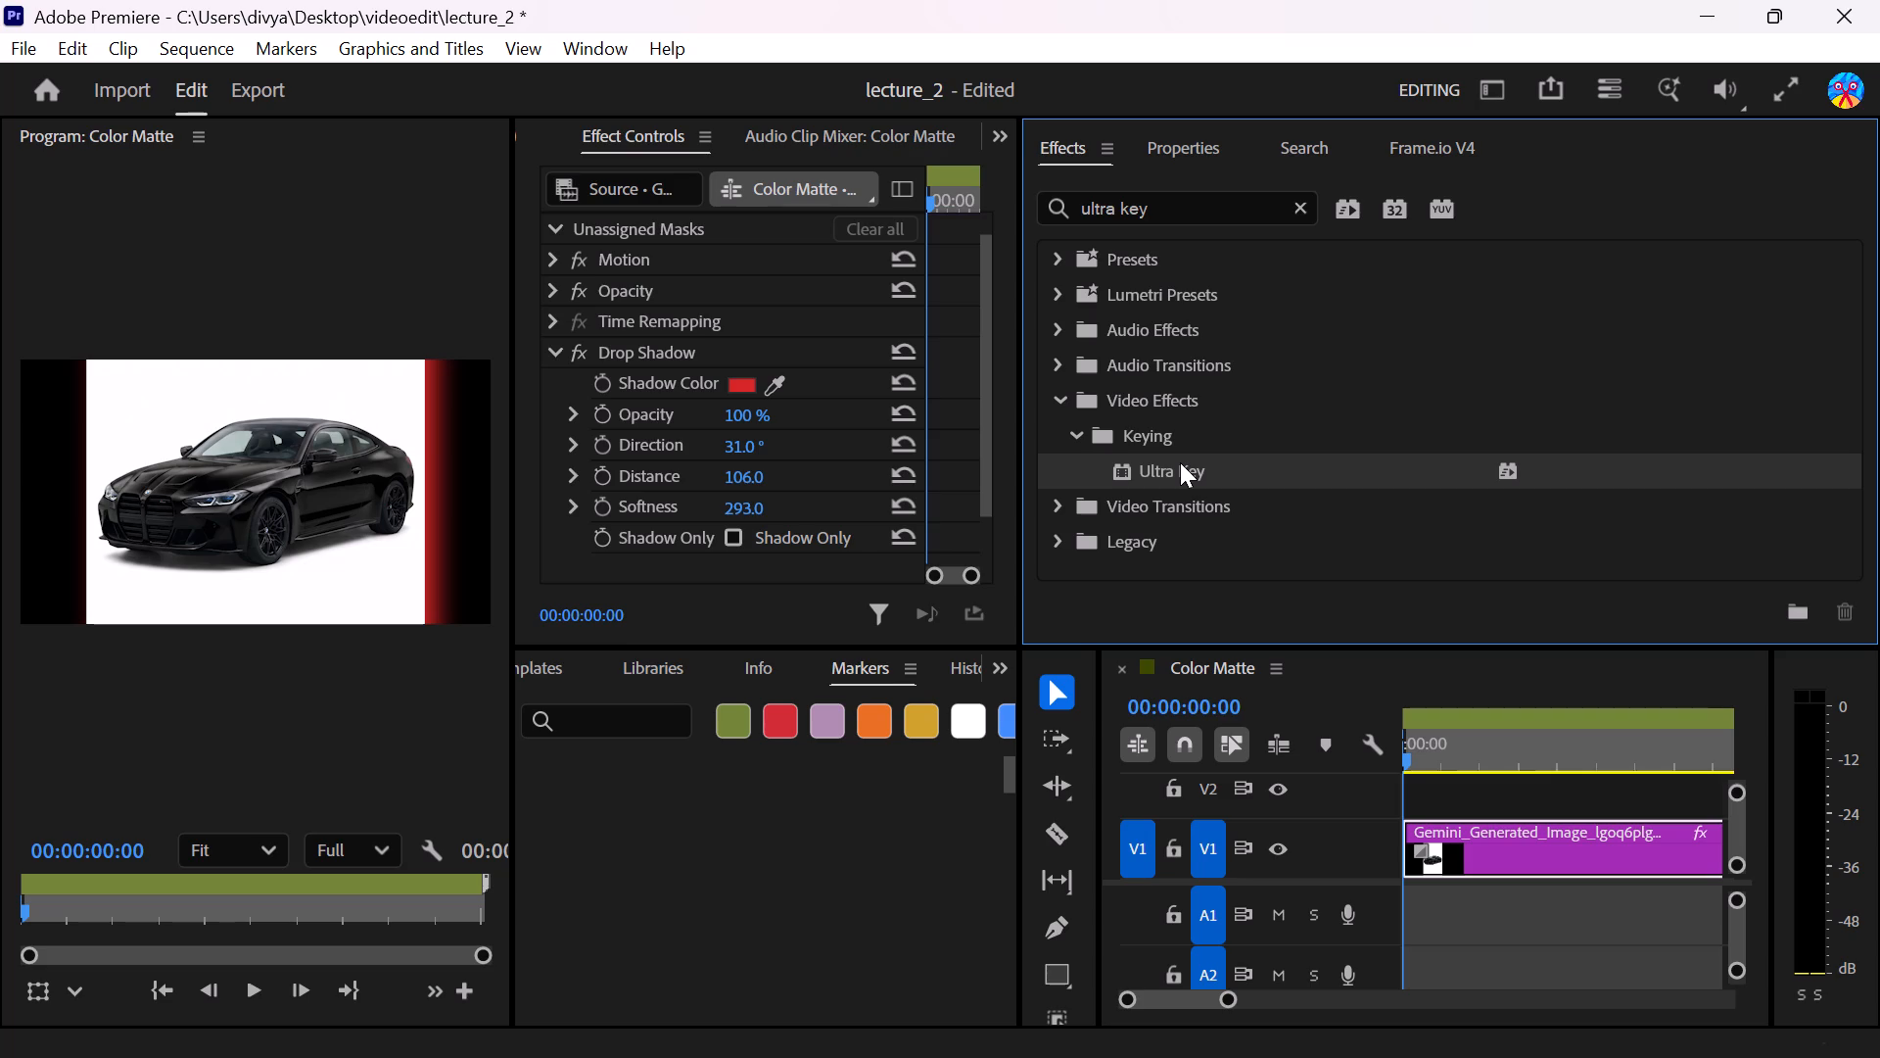
right_drag(1180, 462, 729, 547)
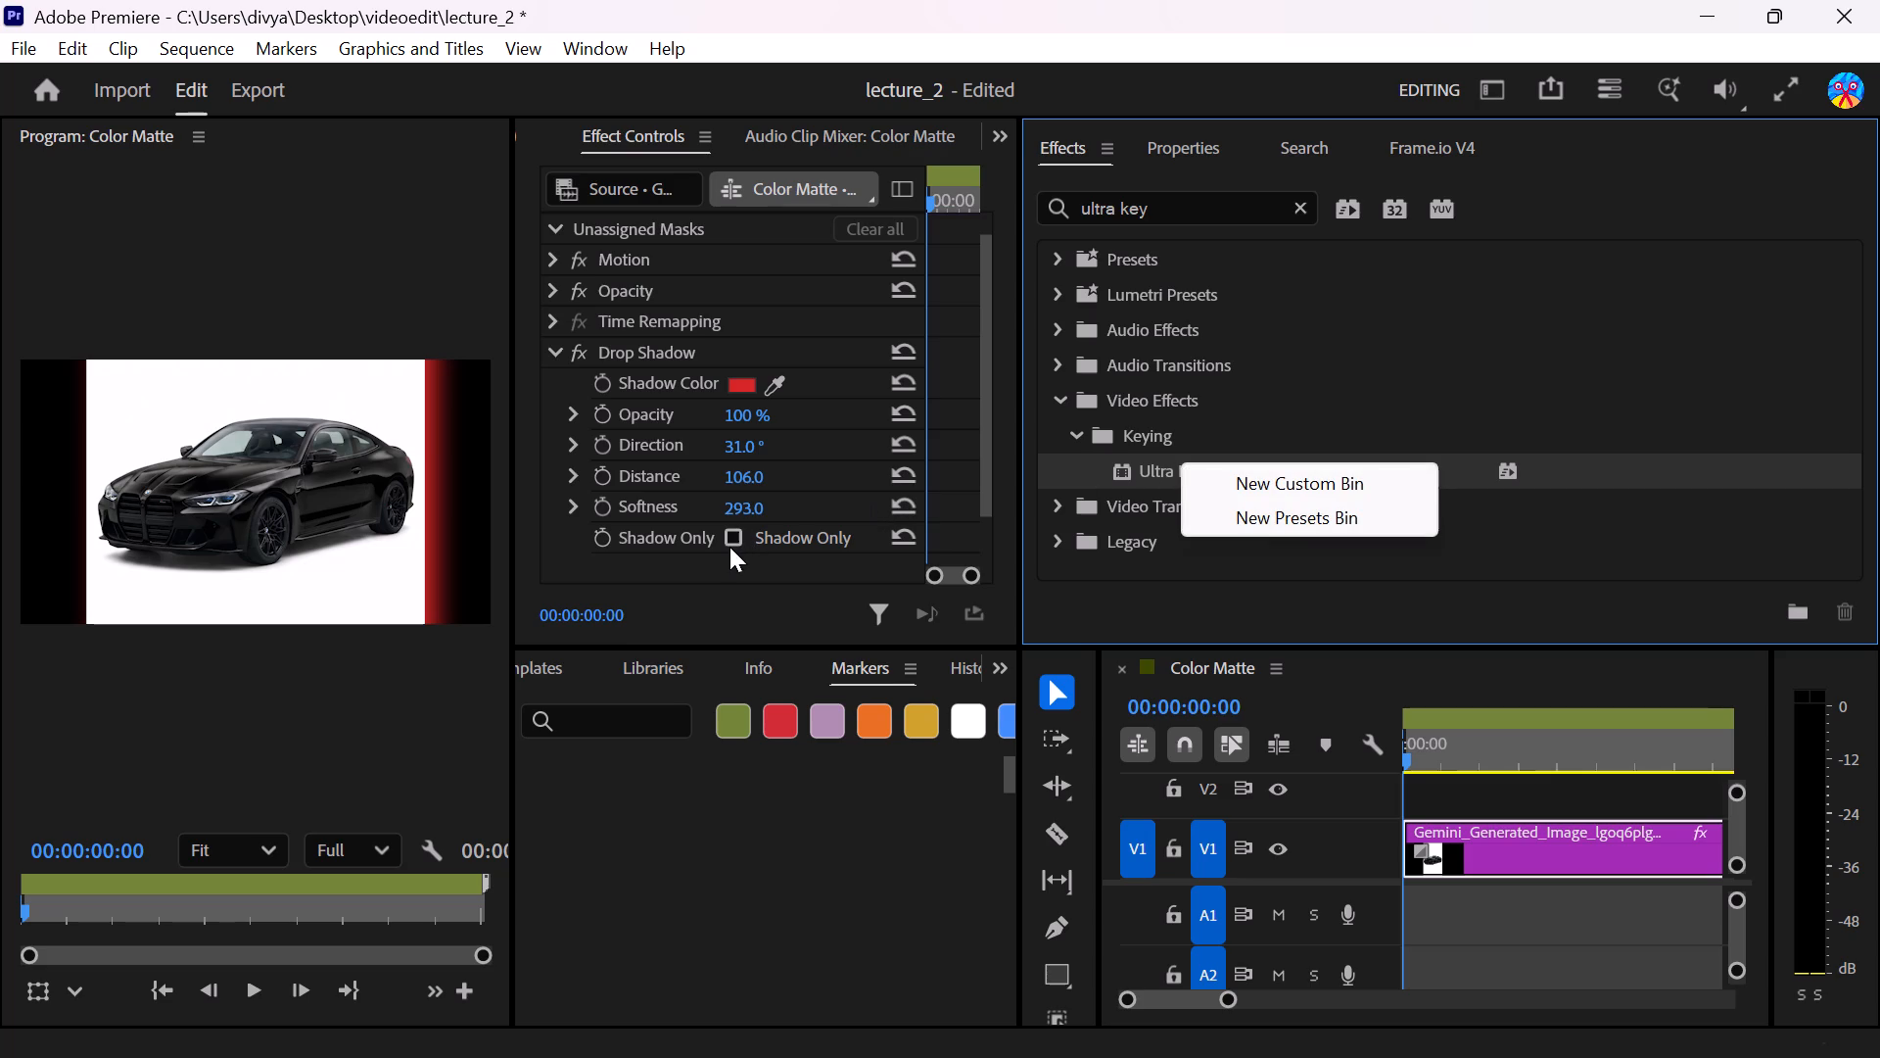
right_drag(729, 547, 727, 550)
click(548, 341)
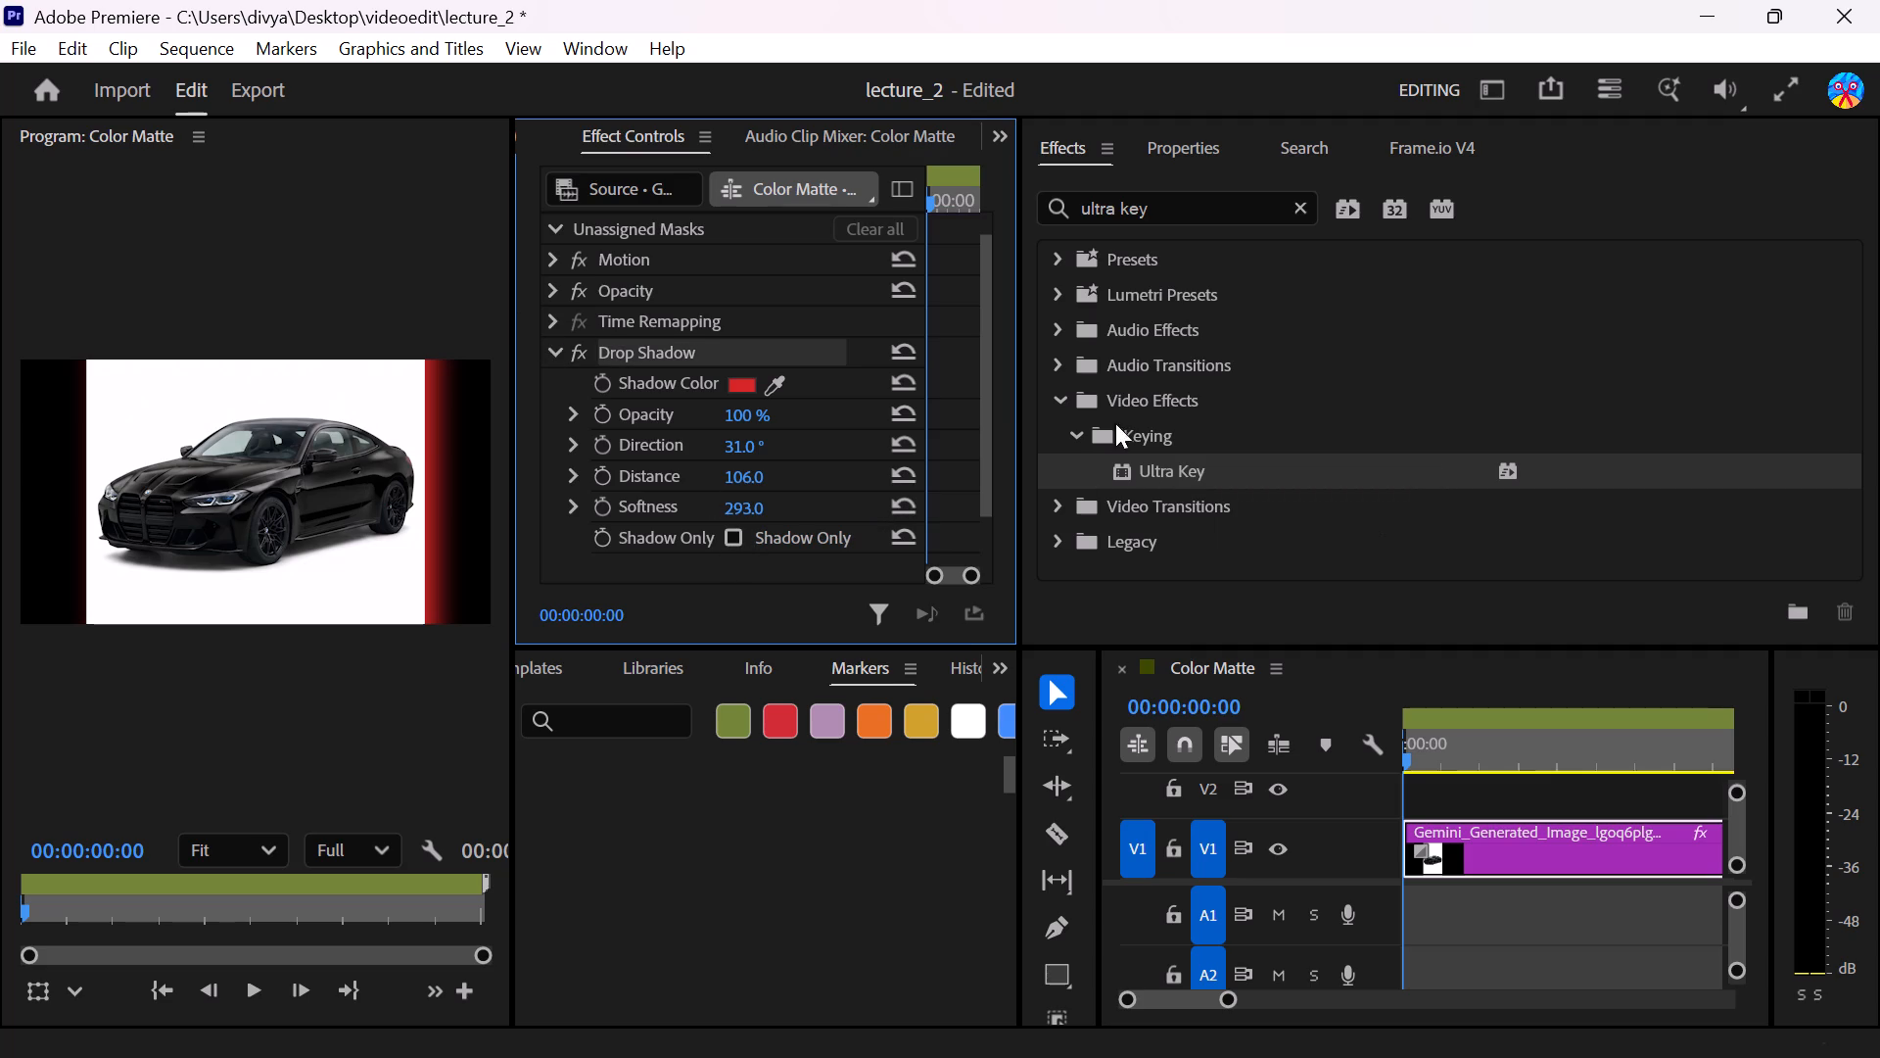
click(561, 349)
drag(1175, 468, 1075, 467)
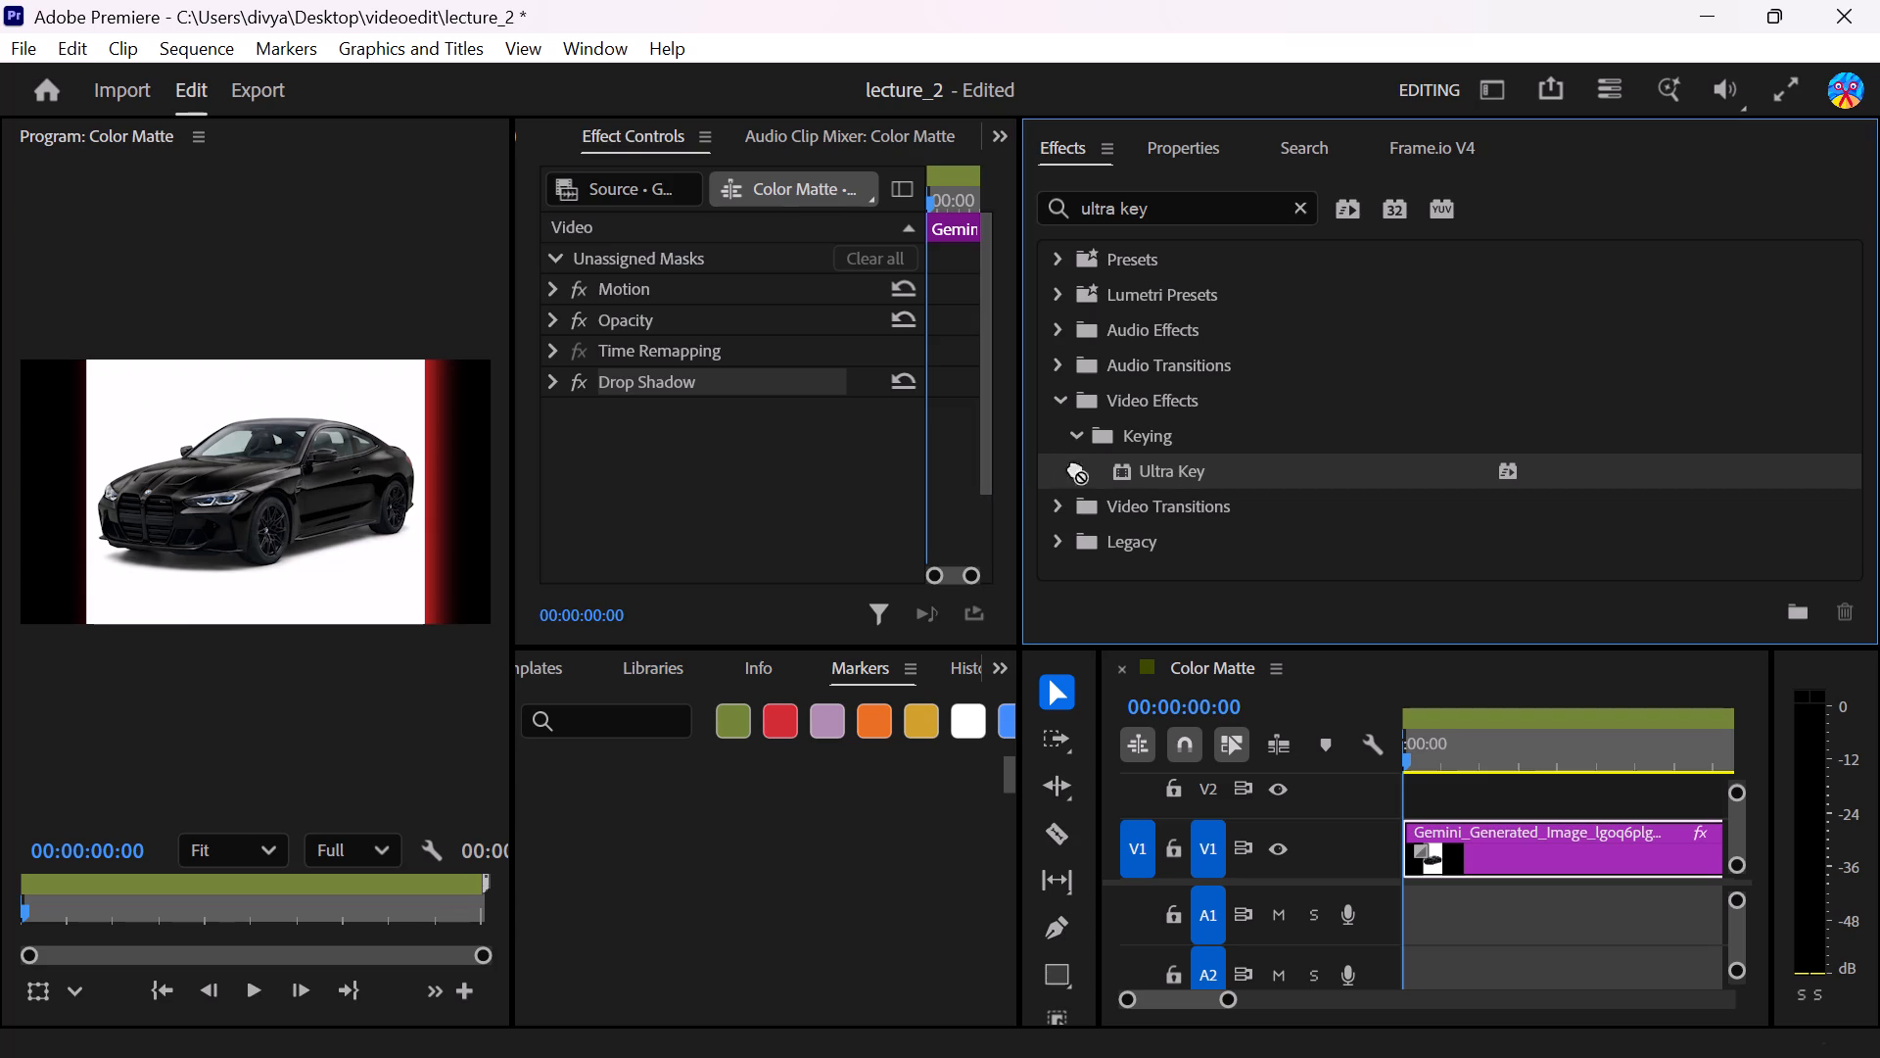
drag(1075, 467, 825, 467)
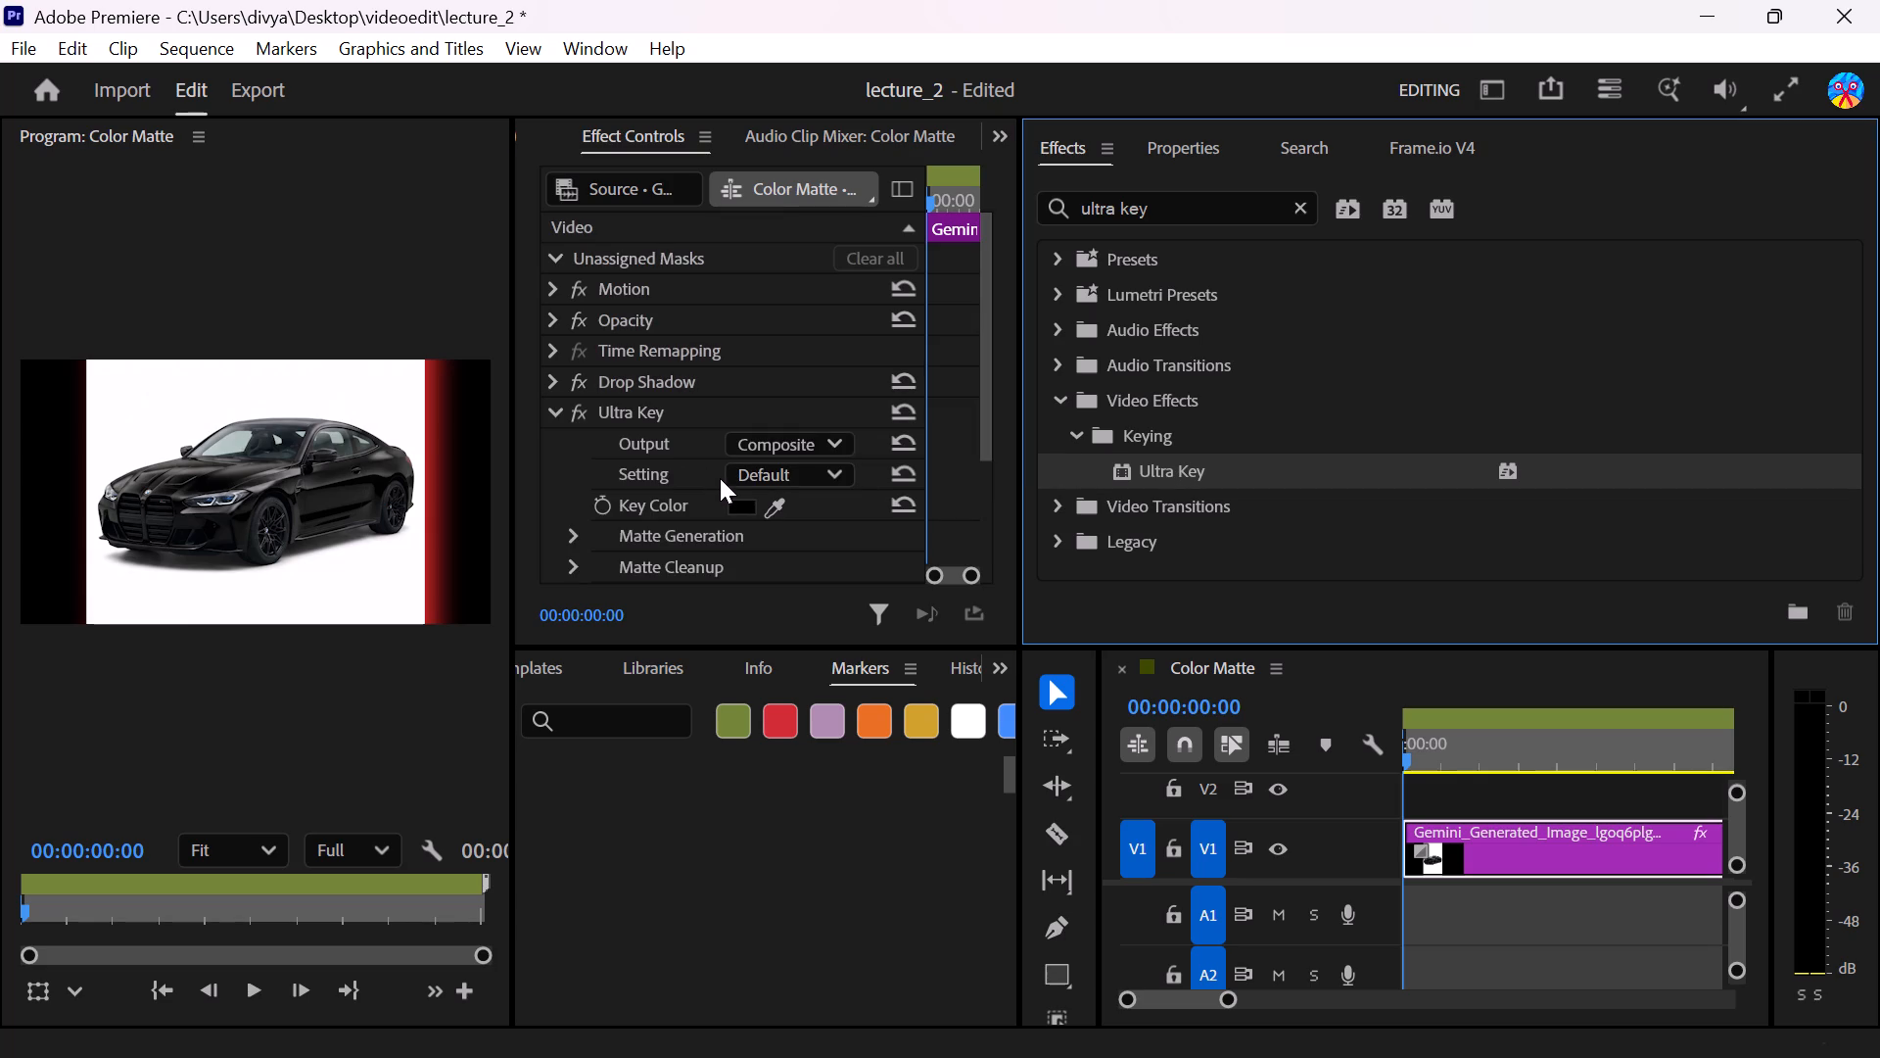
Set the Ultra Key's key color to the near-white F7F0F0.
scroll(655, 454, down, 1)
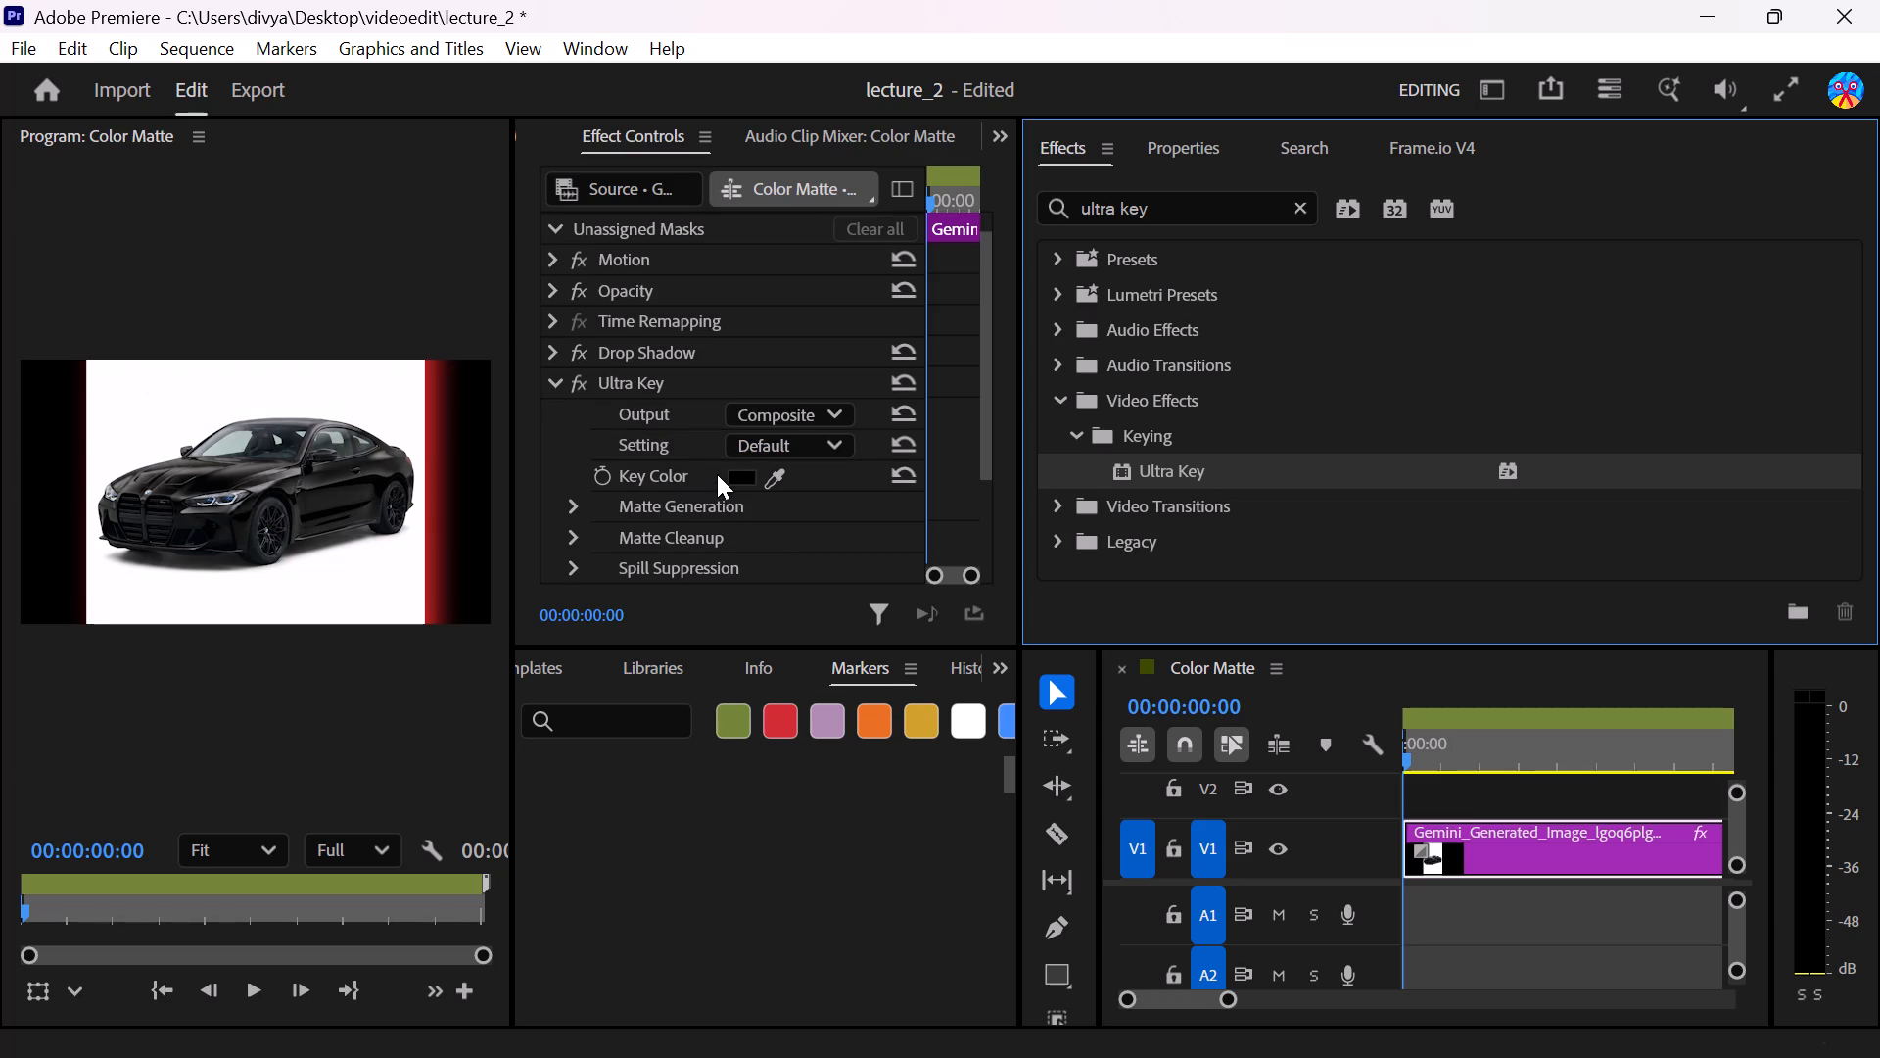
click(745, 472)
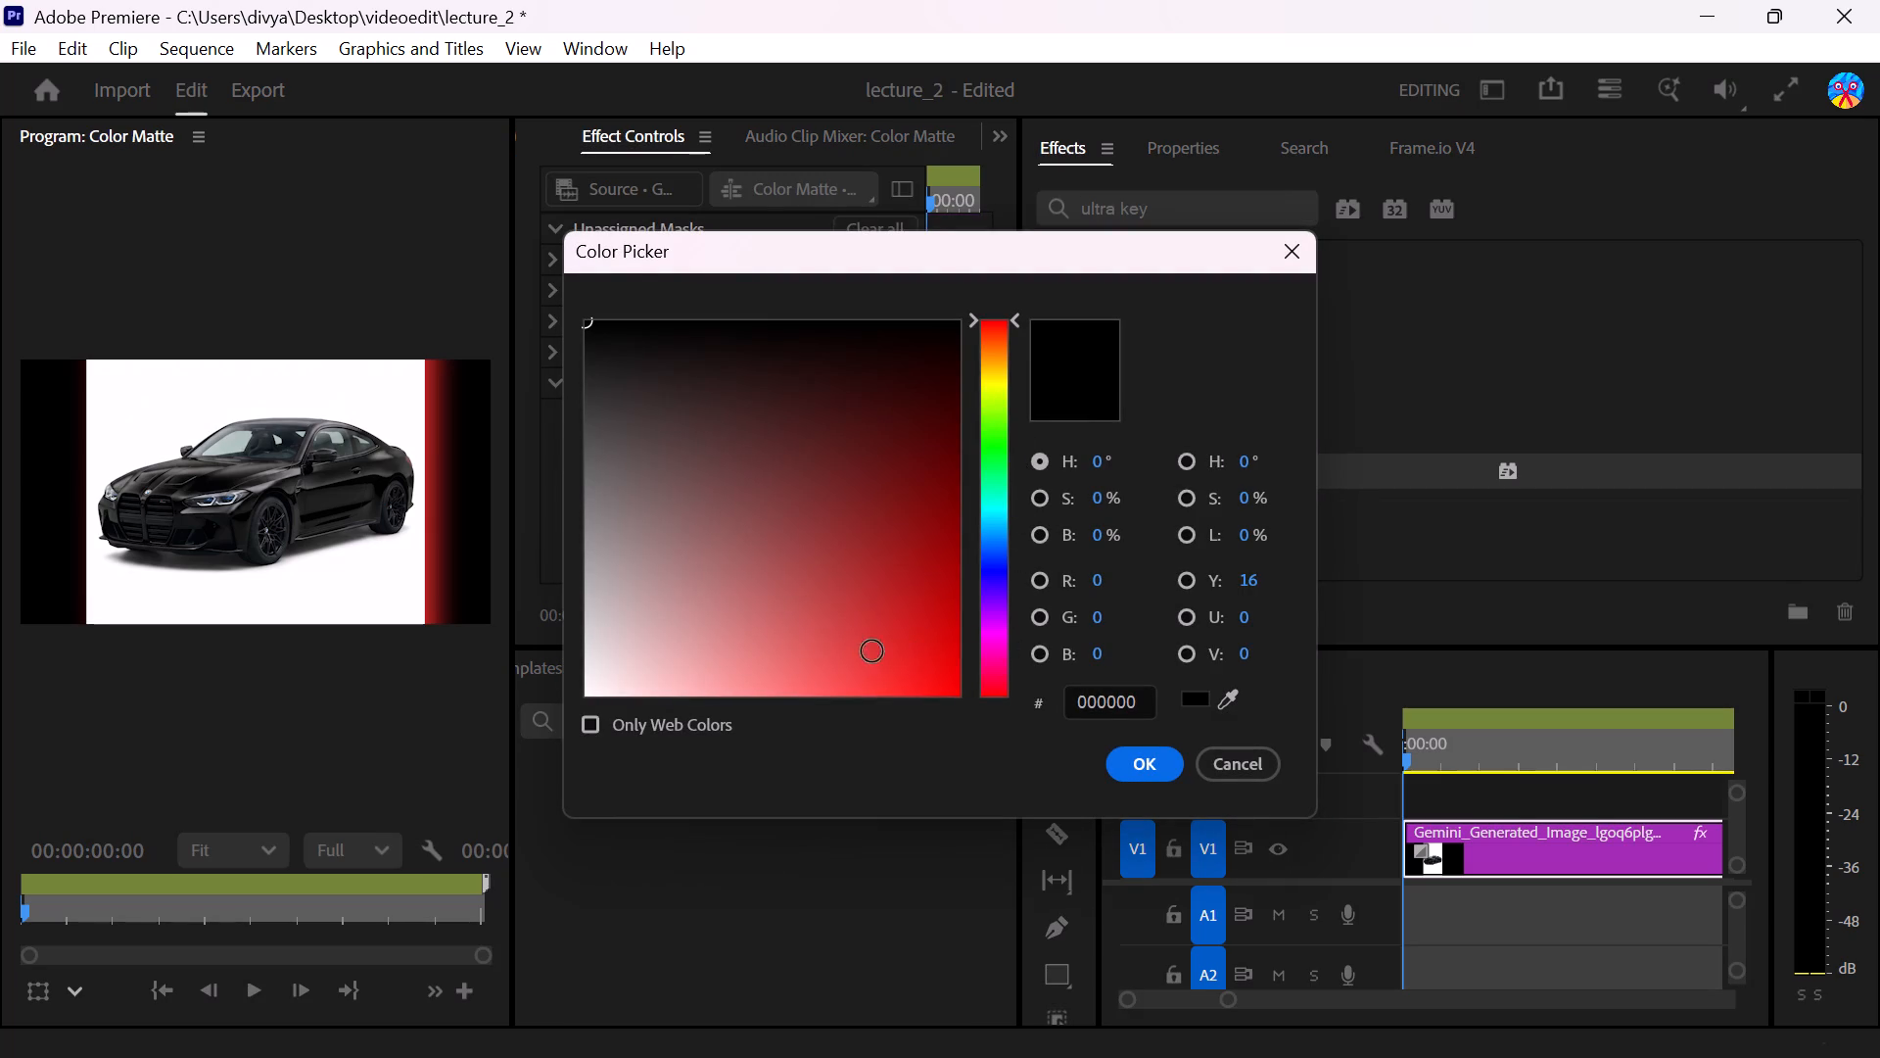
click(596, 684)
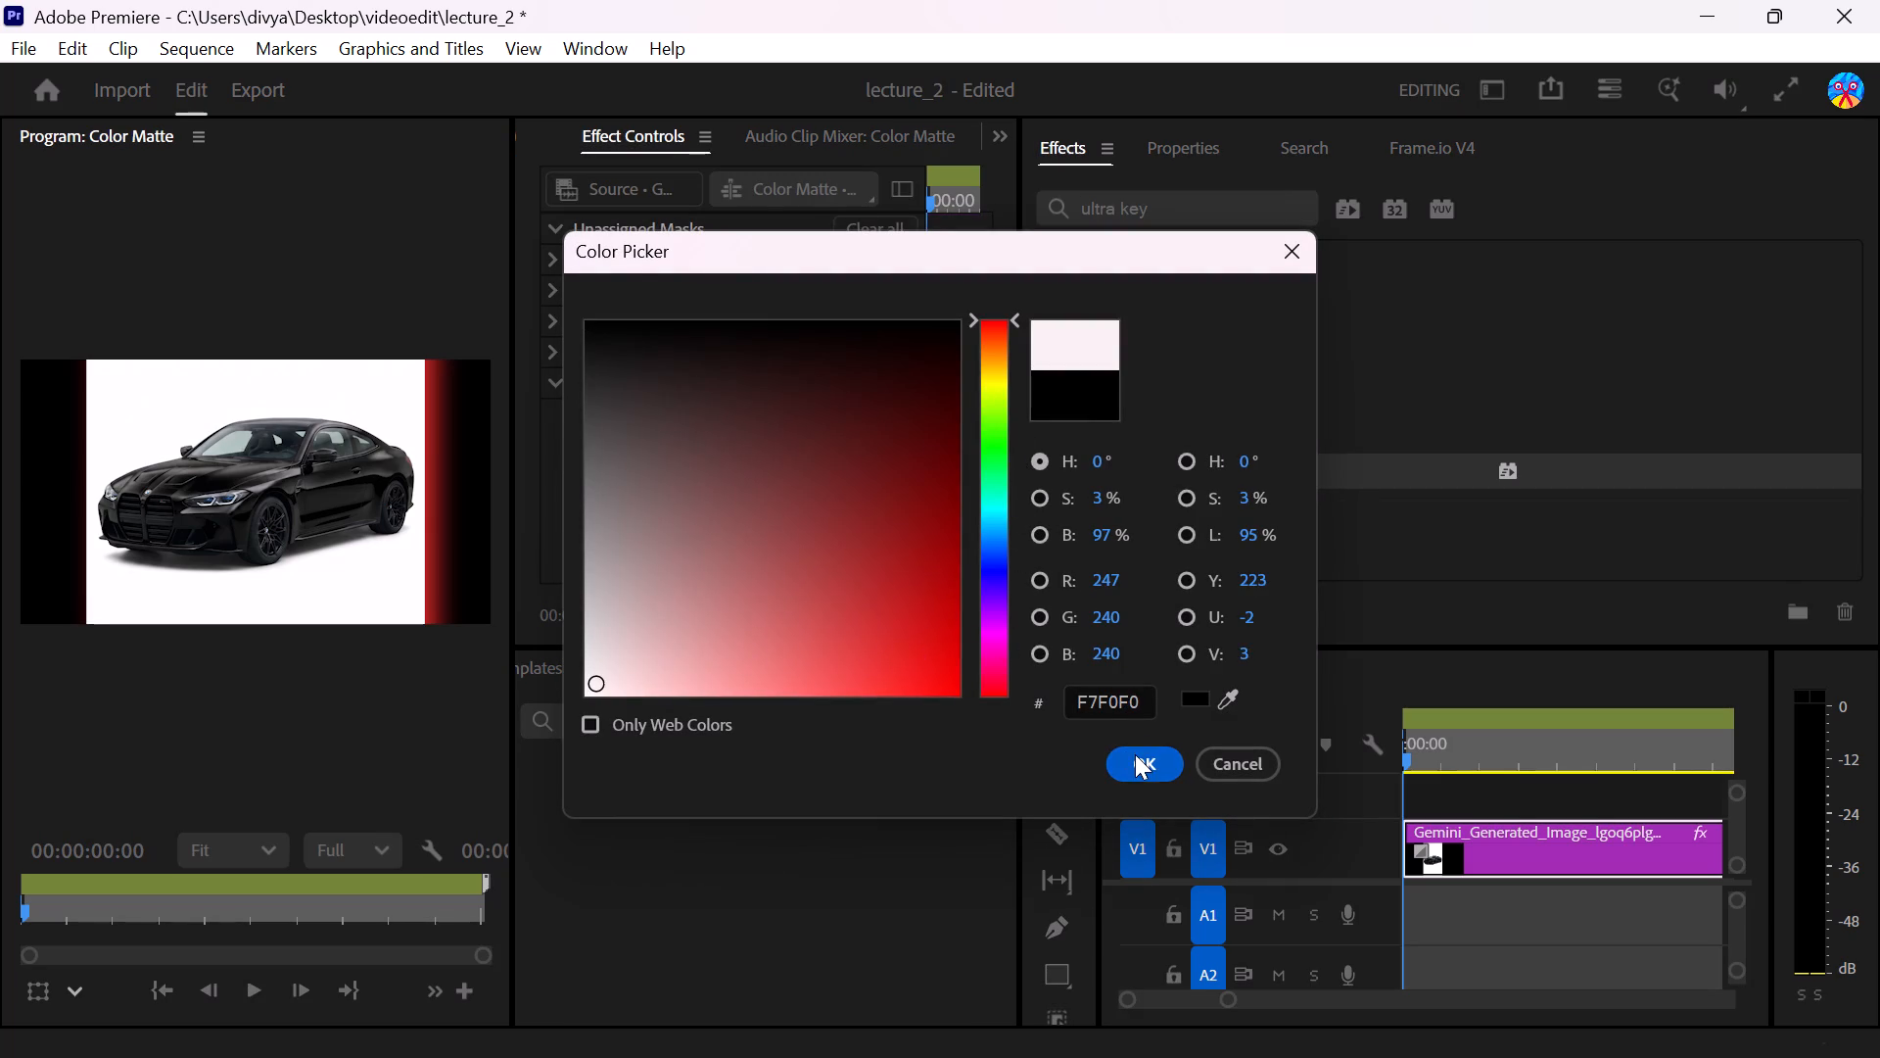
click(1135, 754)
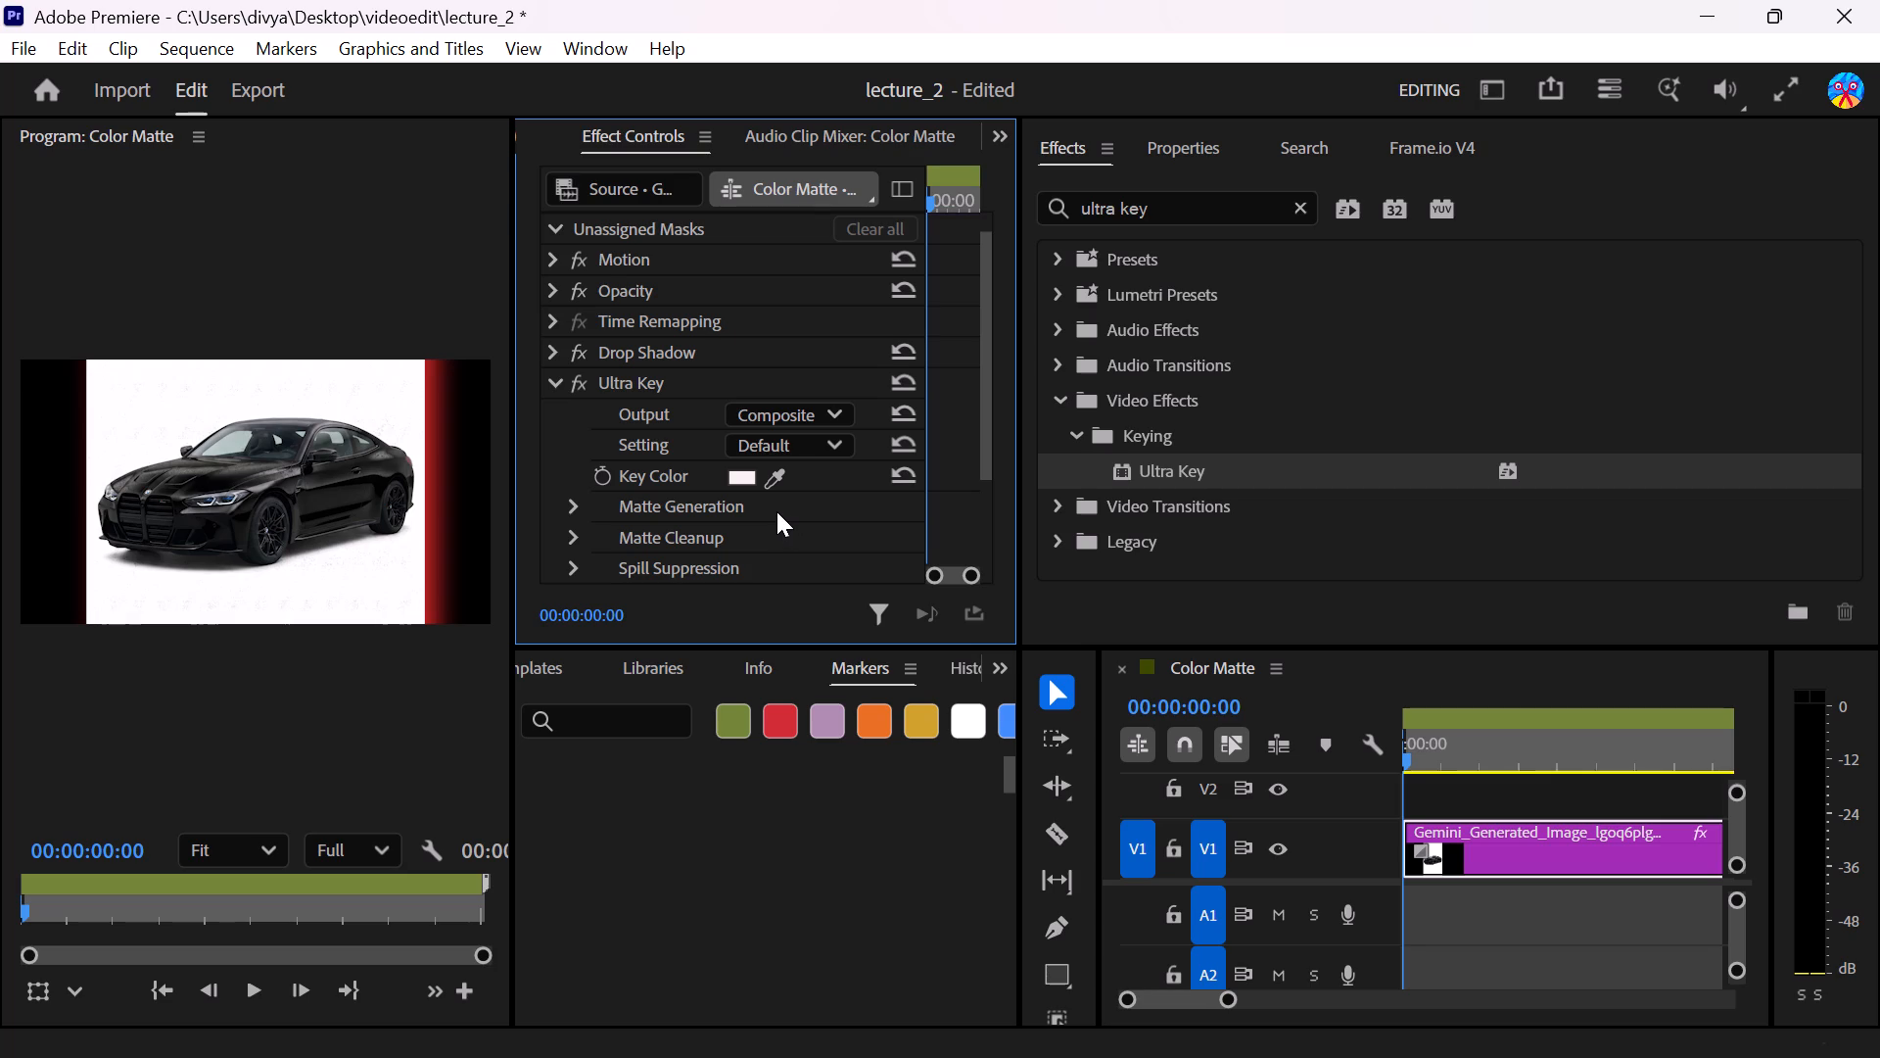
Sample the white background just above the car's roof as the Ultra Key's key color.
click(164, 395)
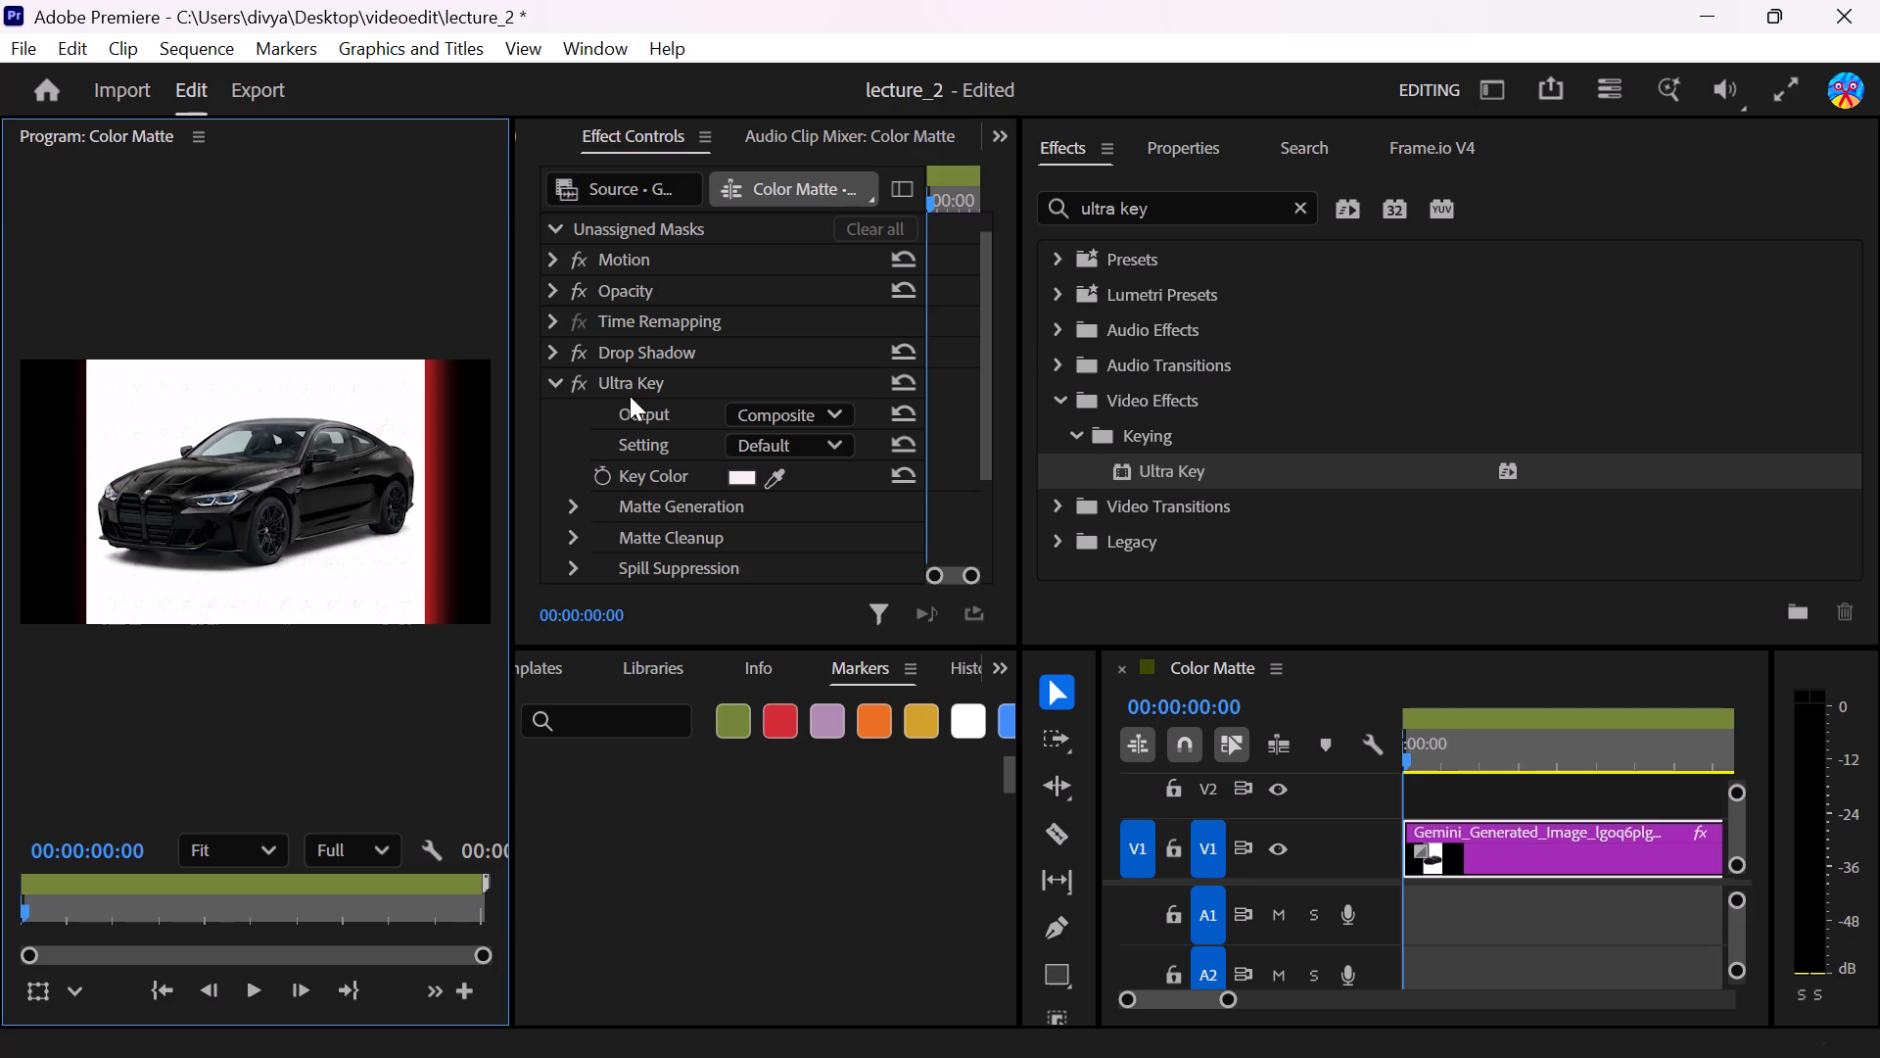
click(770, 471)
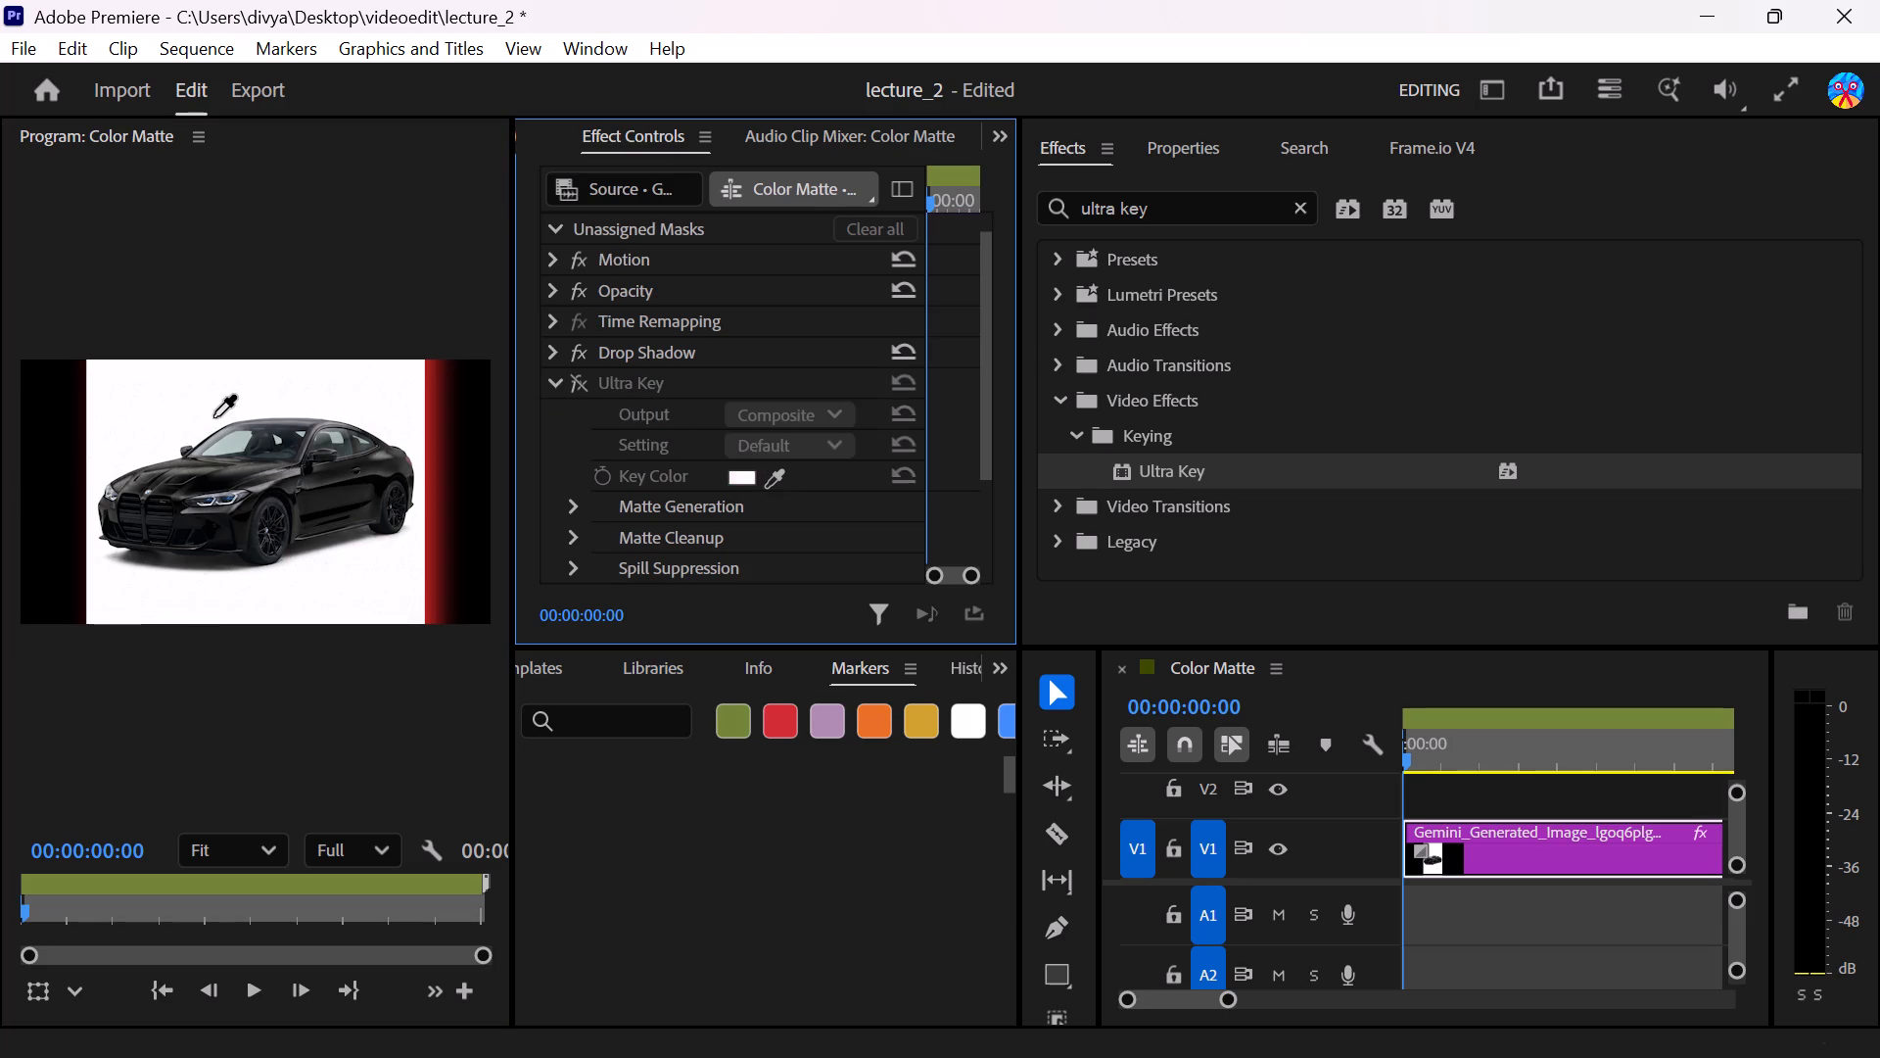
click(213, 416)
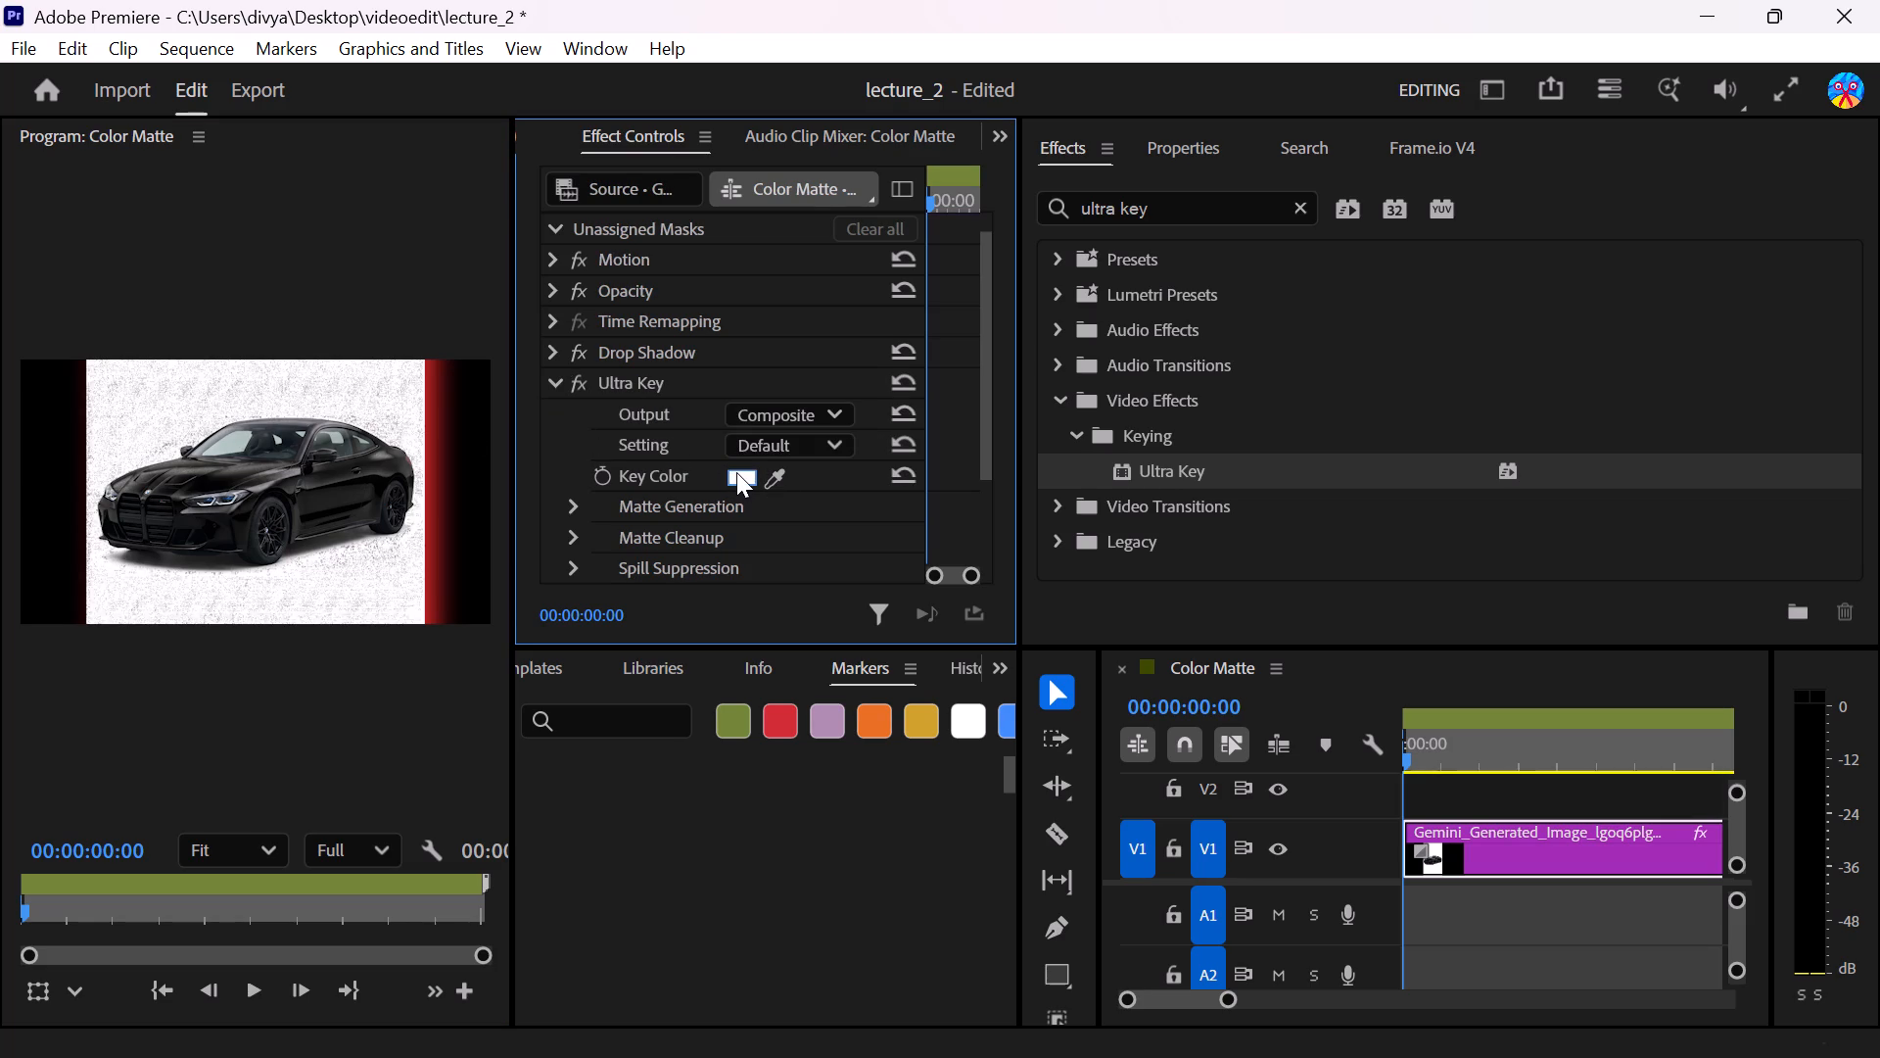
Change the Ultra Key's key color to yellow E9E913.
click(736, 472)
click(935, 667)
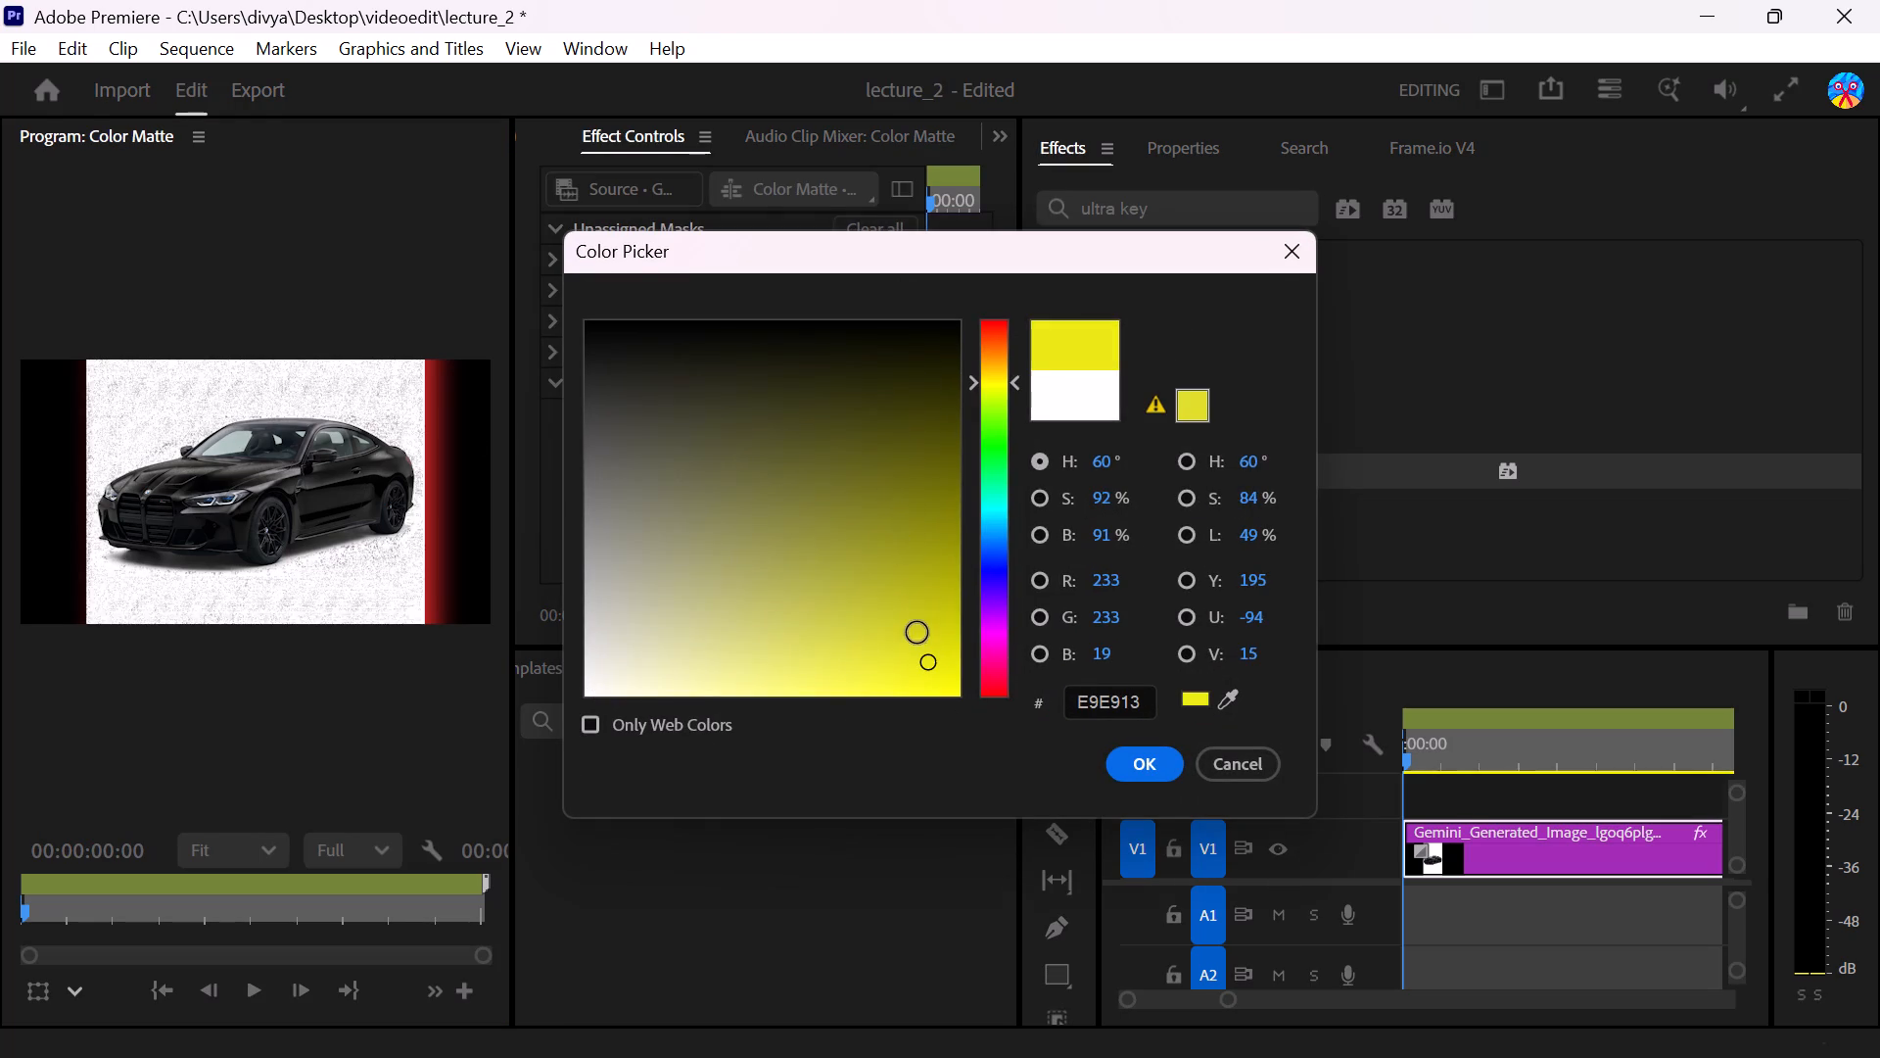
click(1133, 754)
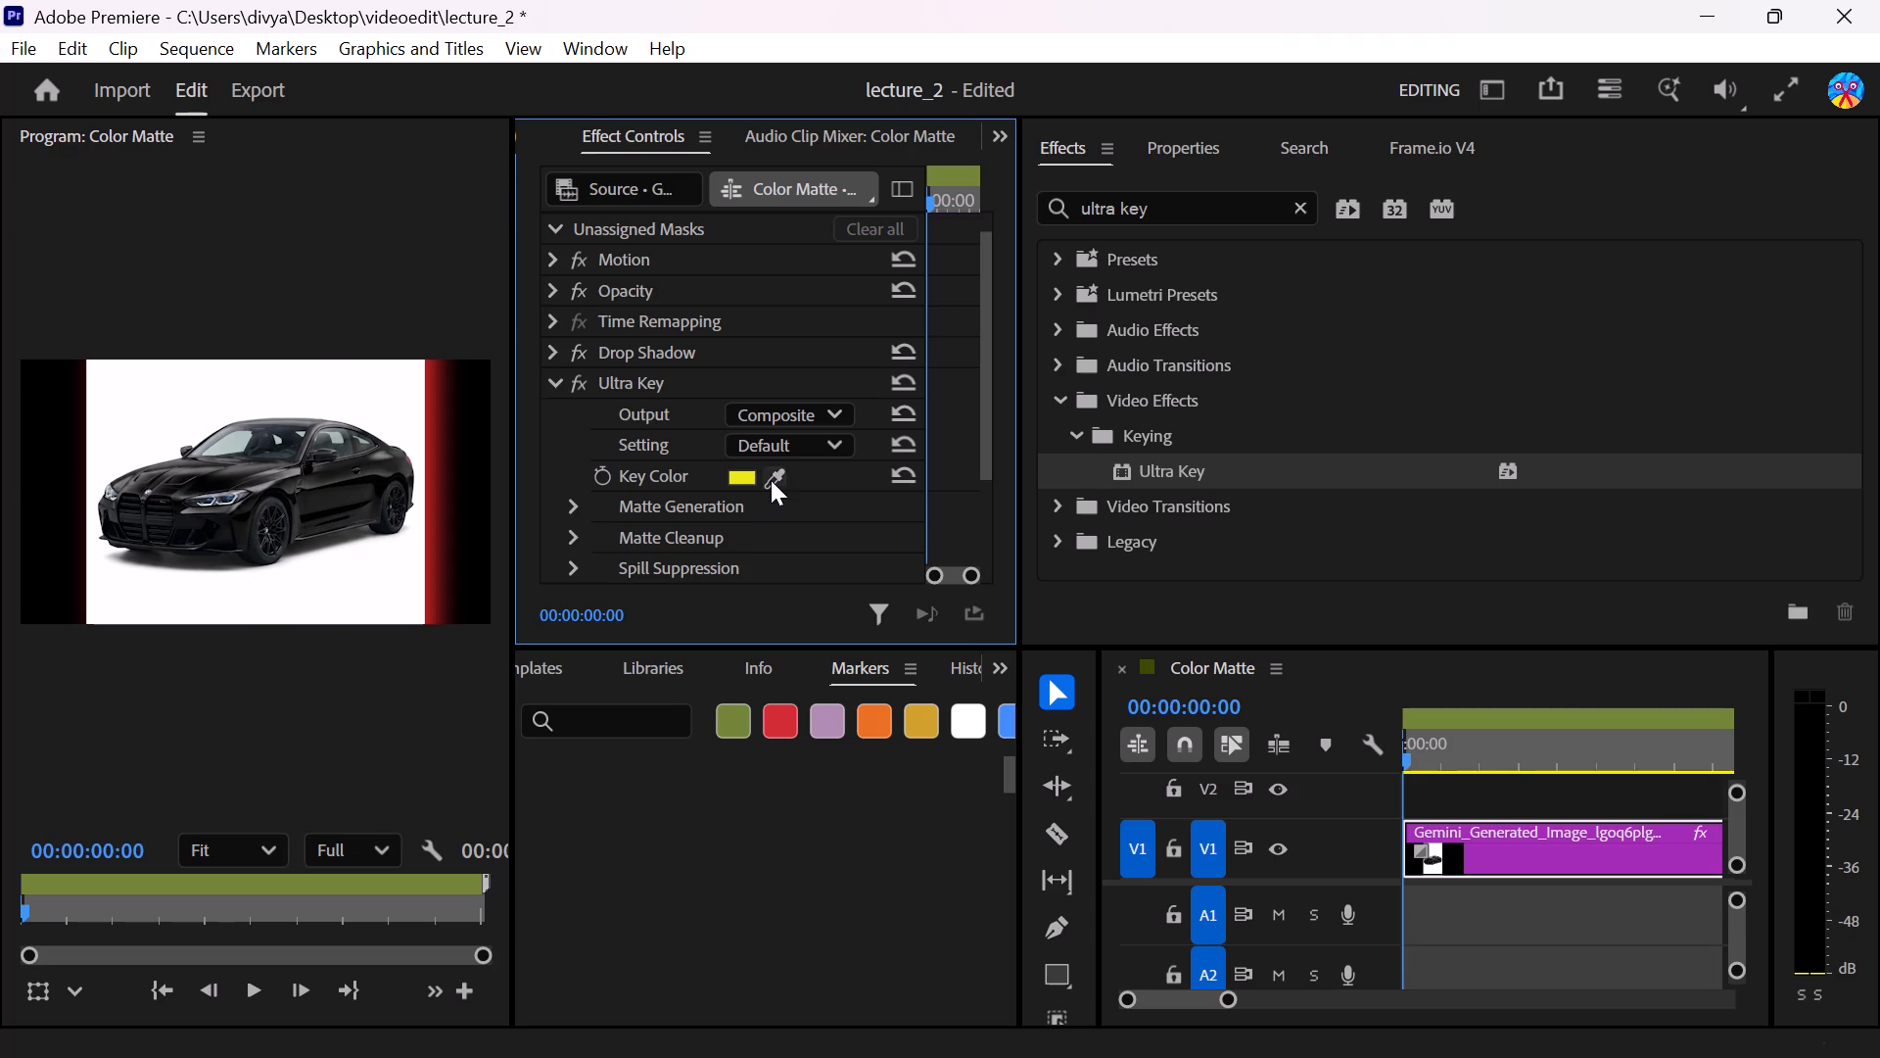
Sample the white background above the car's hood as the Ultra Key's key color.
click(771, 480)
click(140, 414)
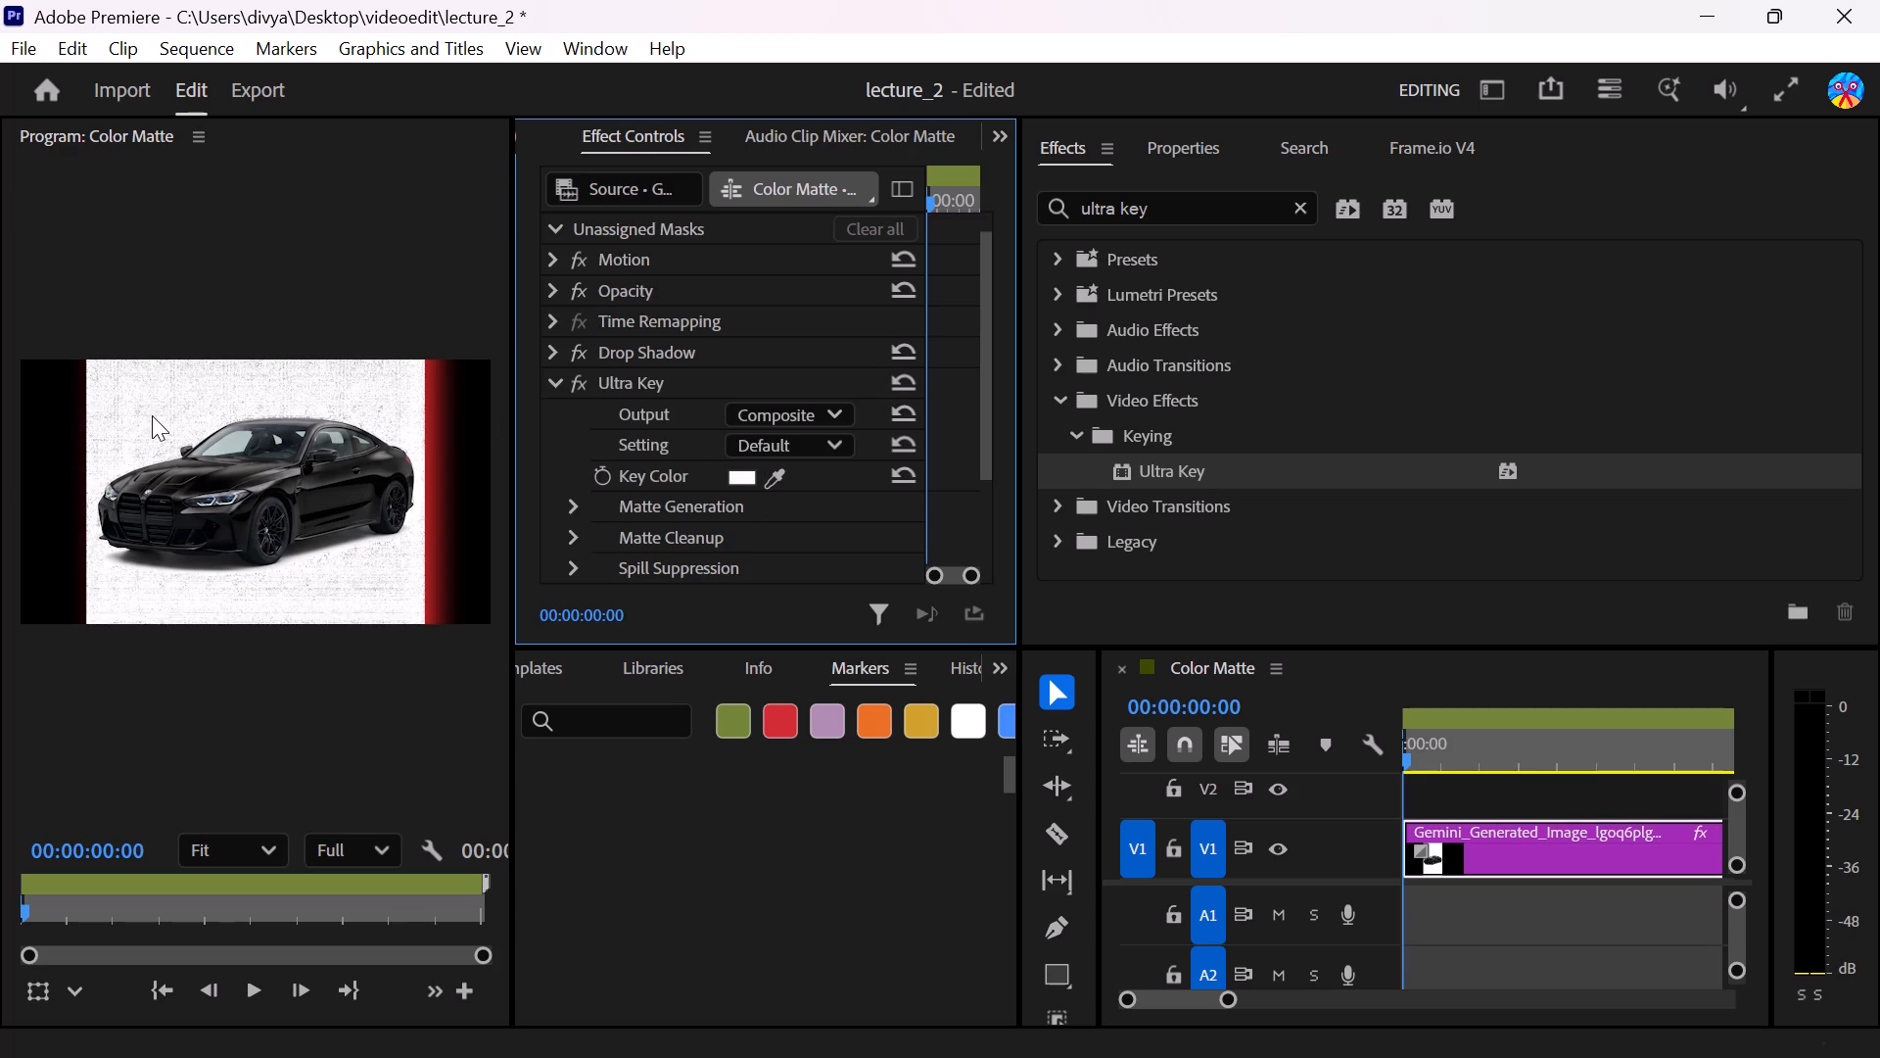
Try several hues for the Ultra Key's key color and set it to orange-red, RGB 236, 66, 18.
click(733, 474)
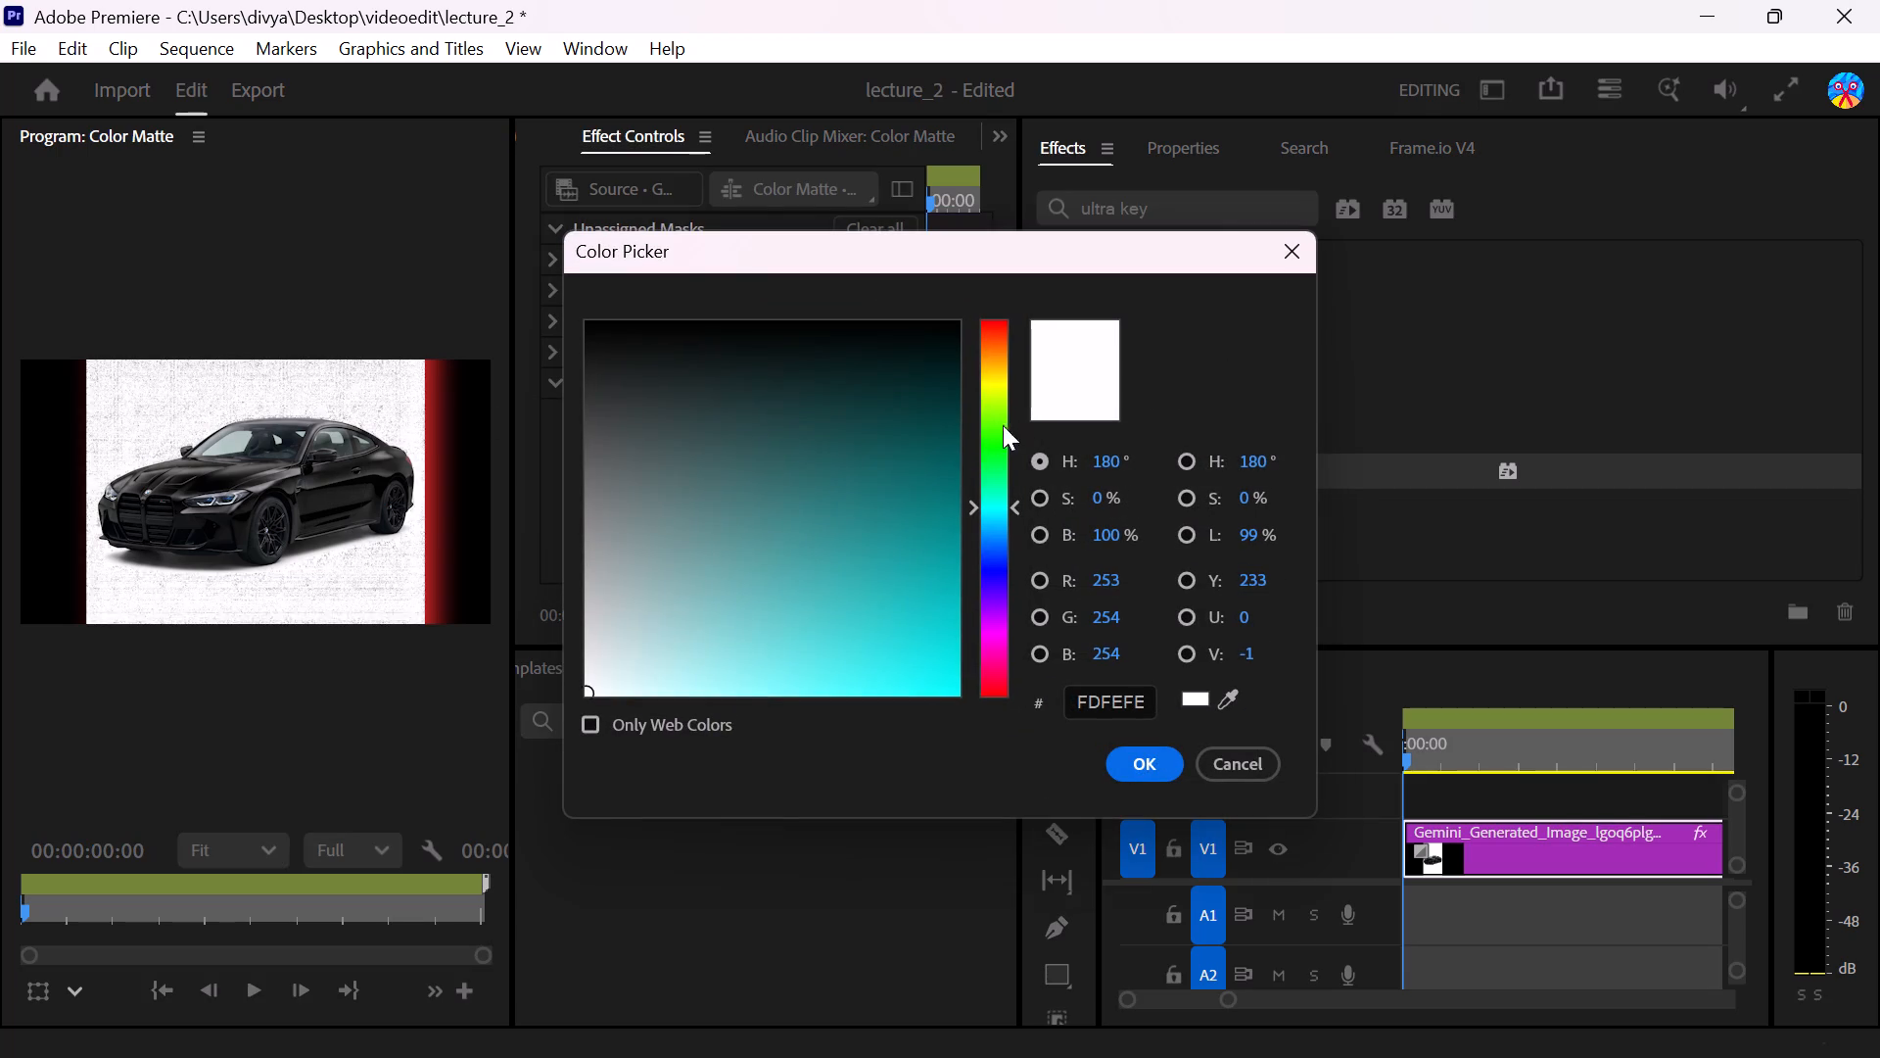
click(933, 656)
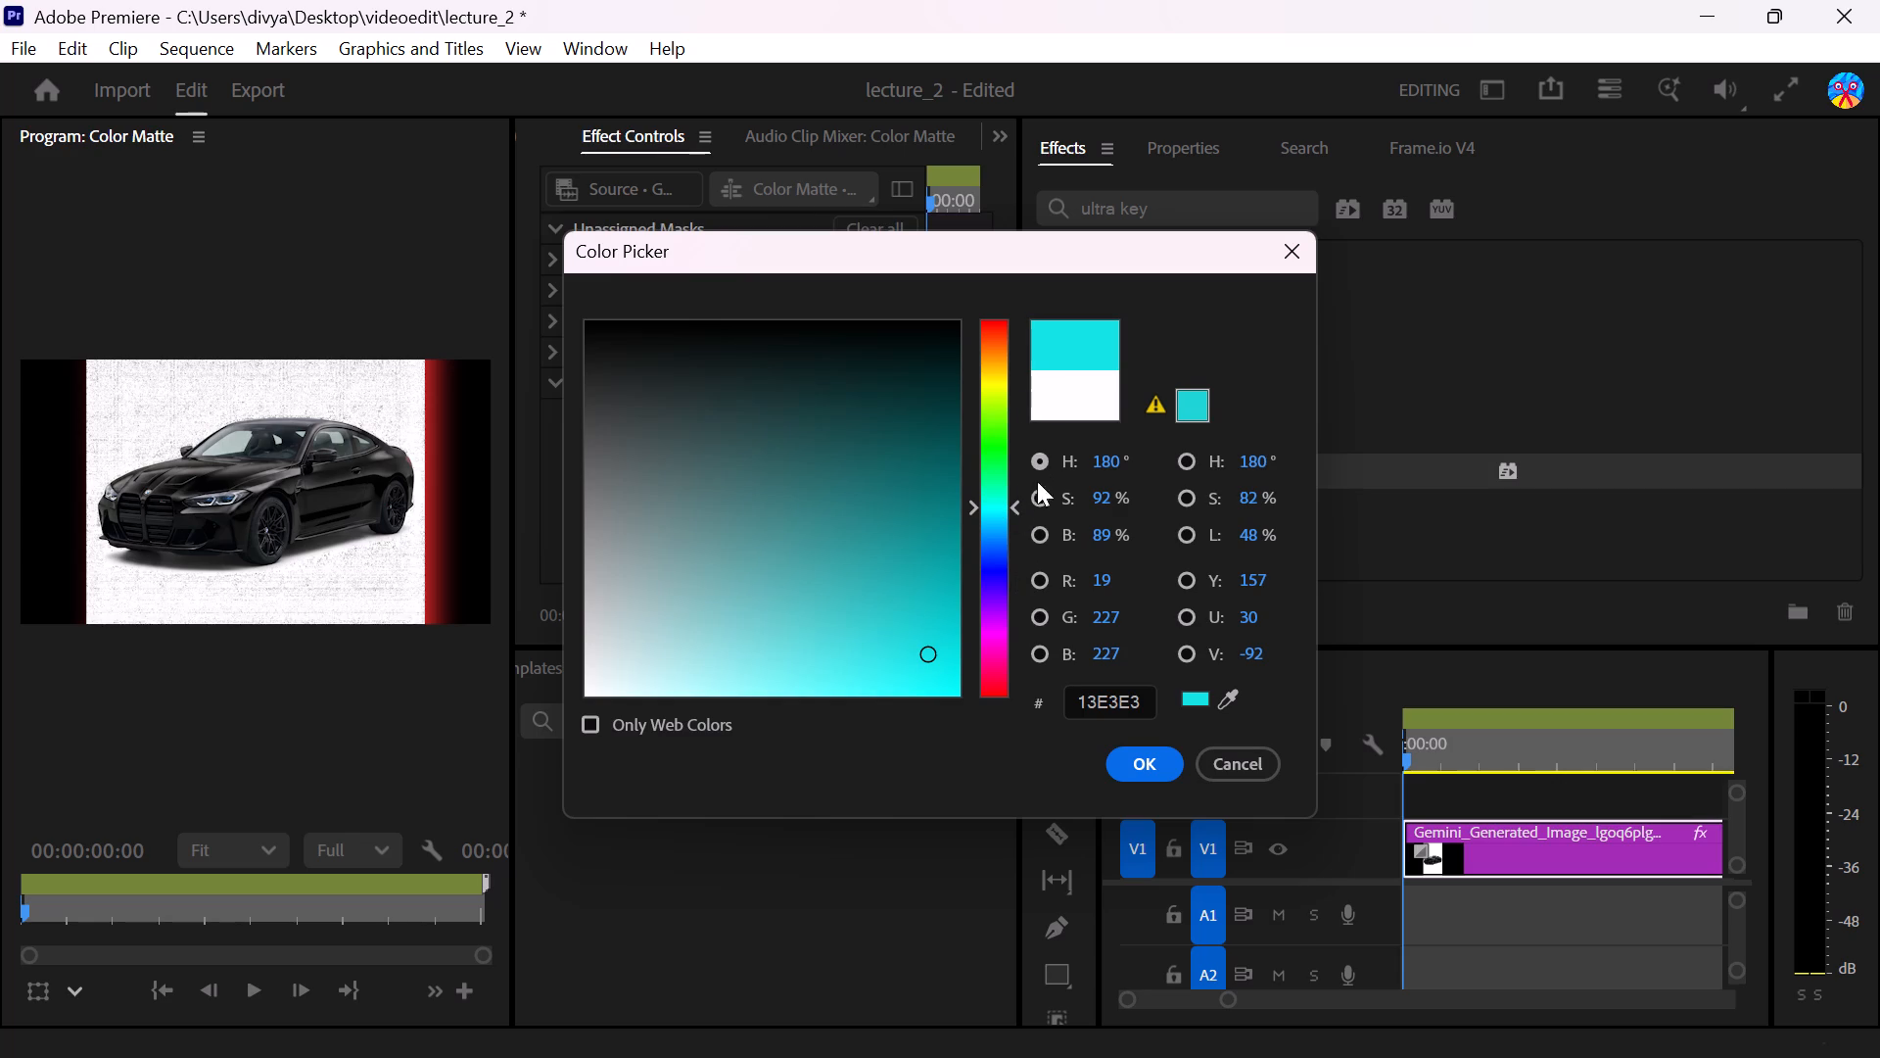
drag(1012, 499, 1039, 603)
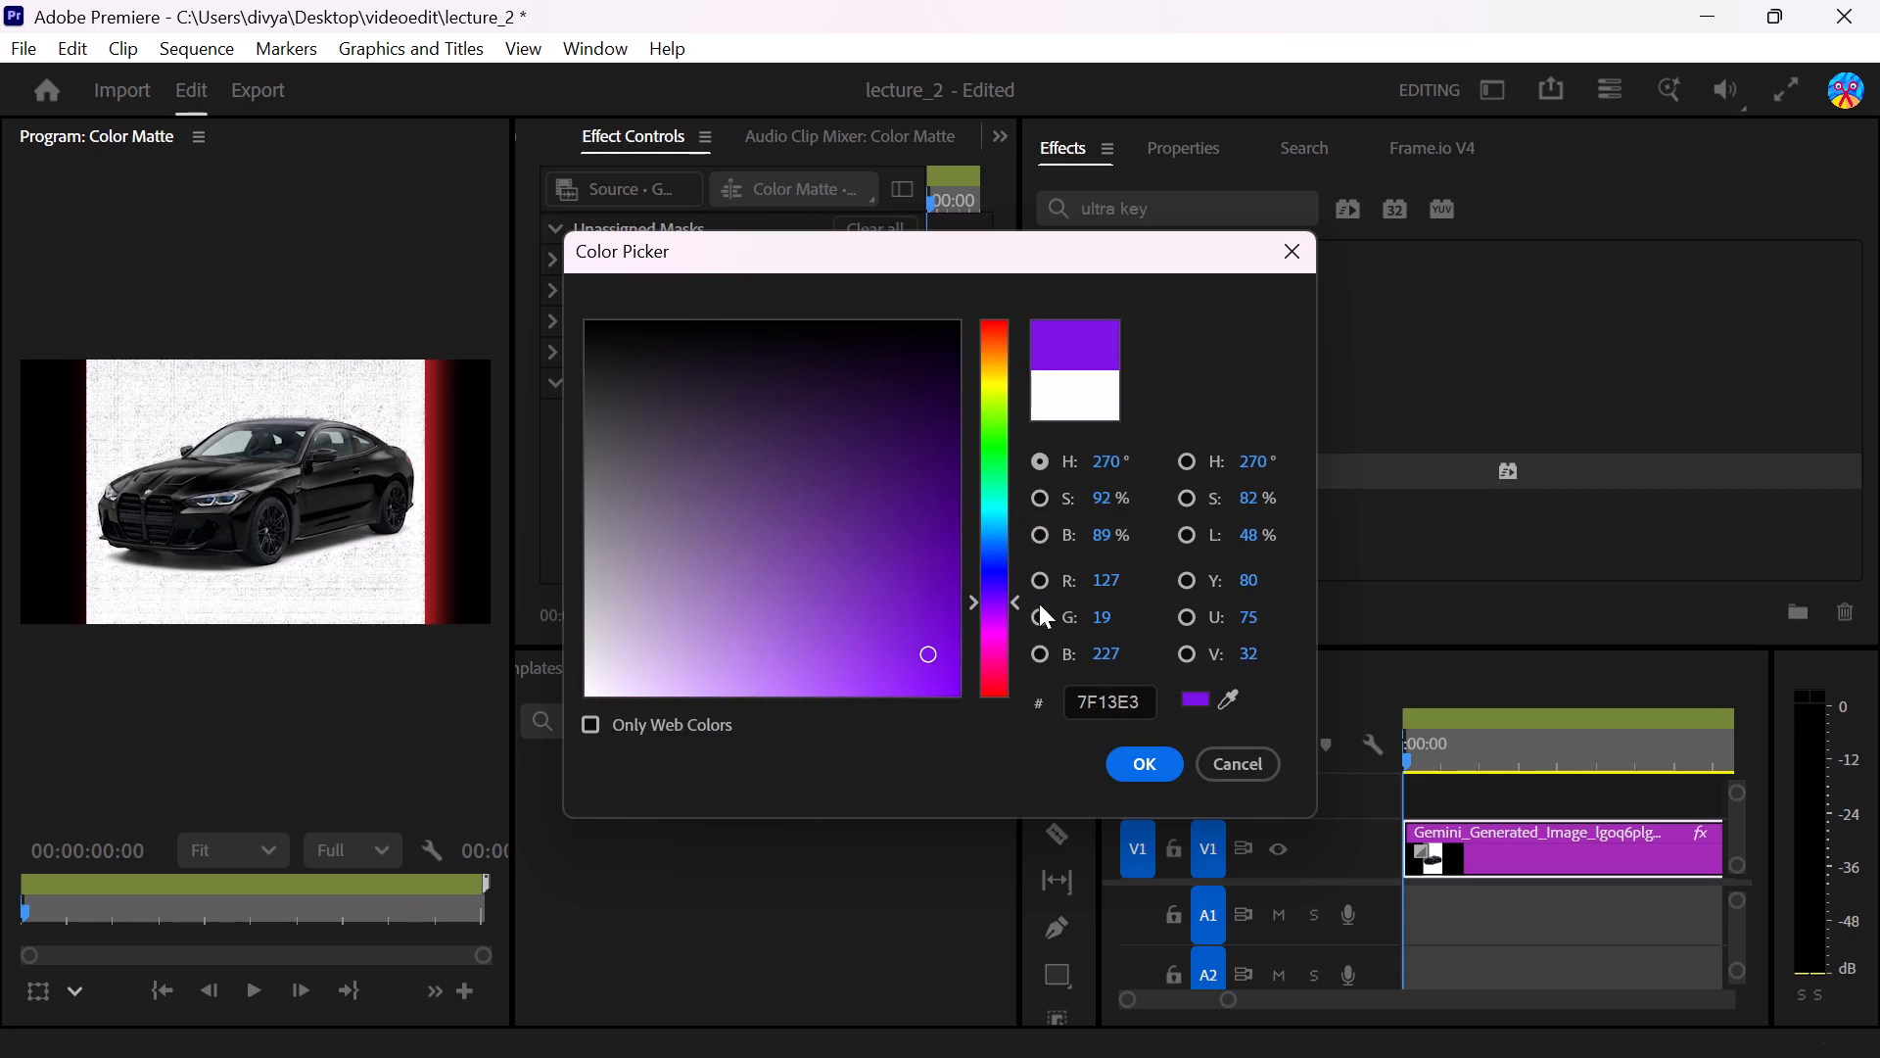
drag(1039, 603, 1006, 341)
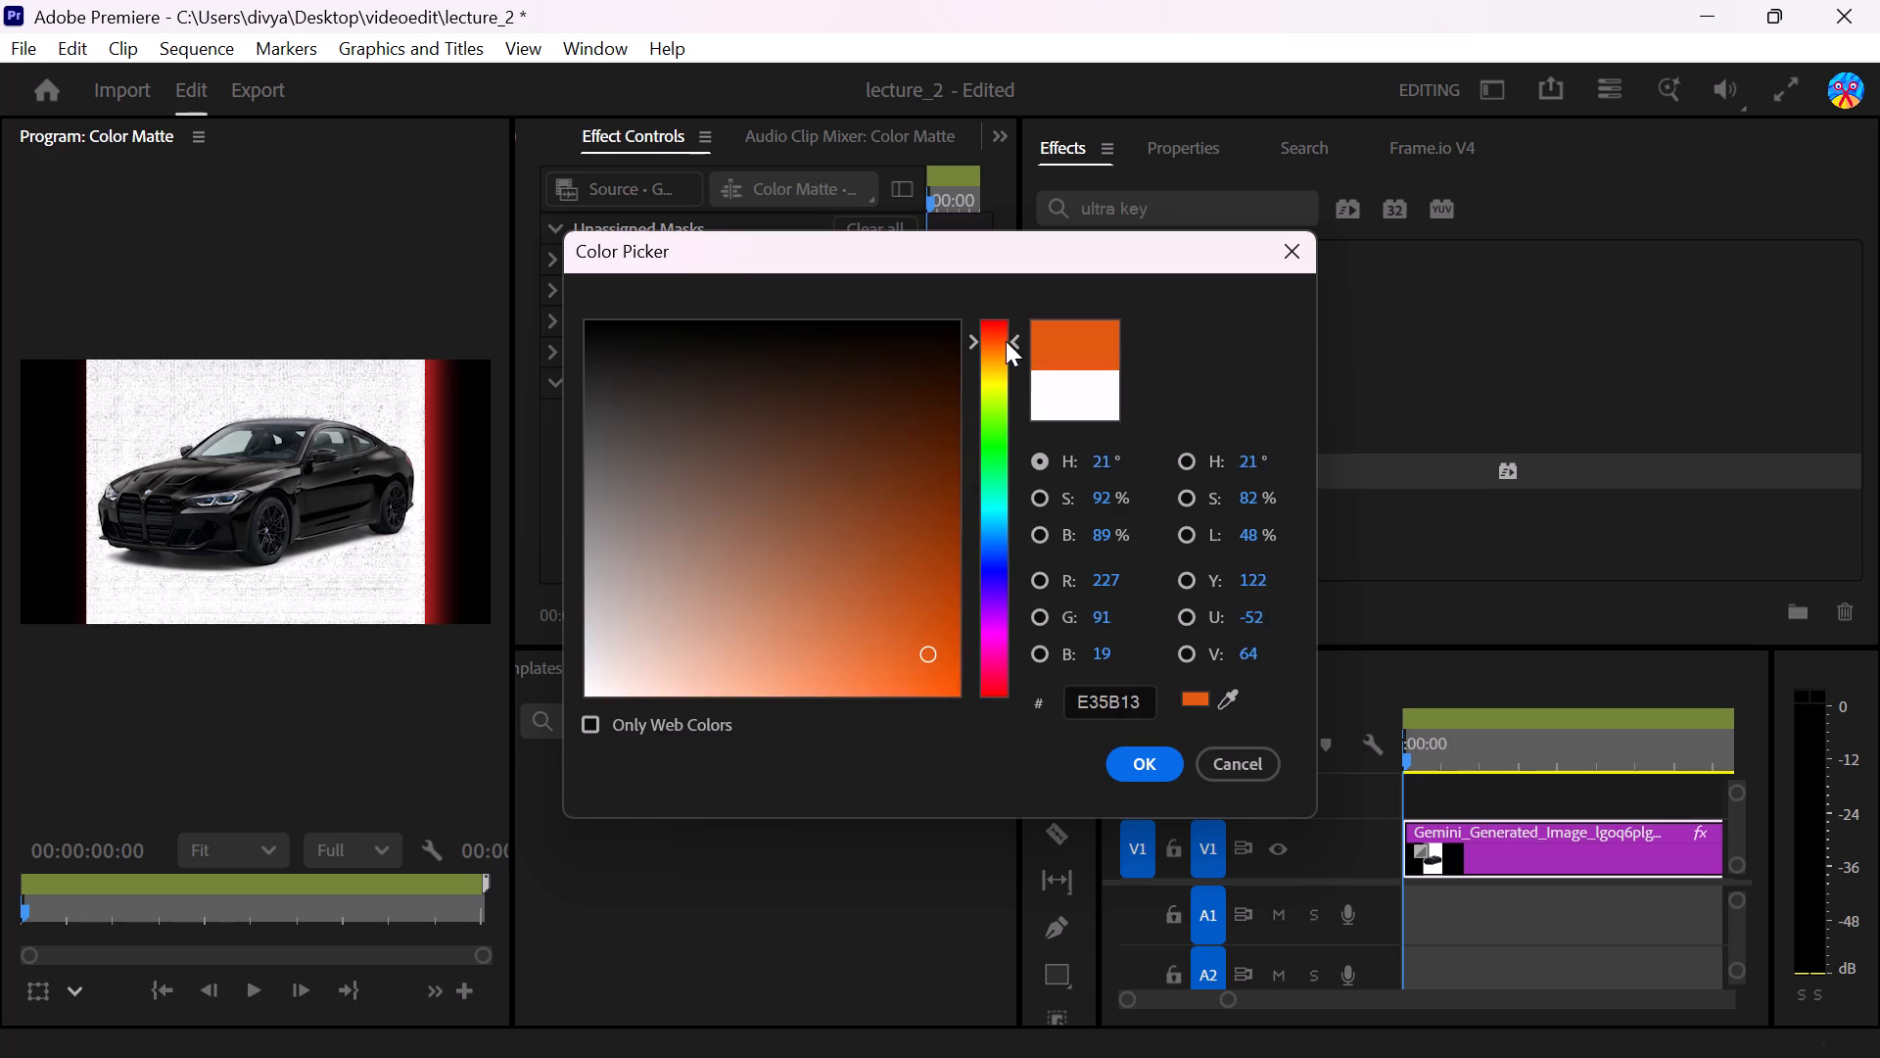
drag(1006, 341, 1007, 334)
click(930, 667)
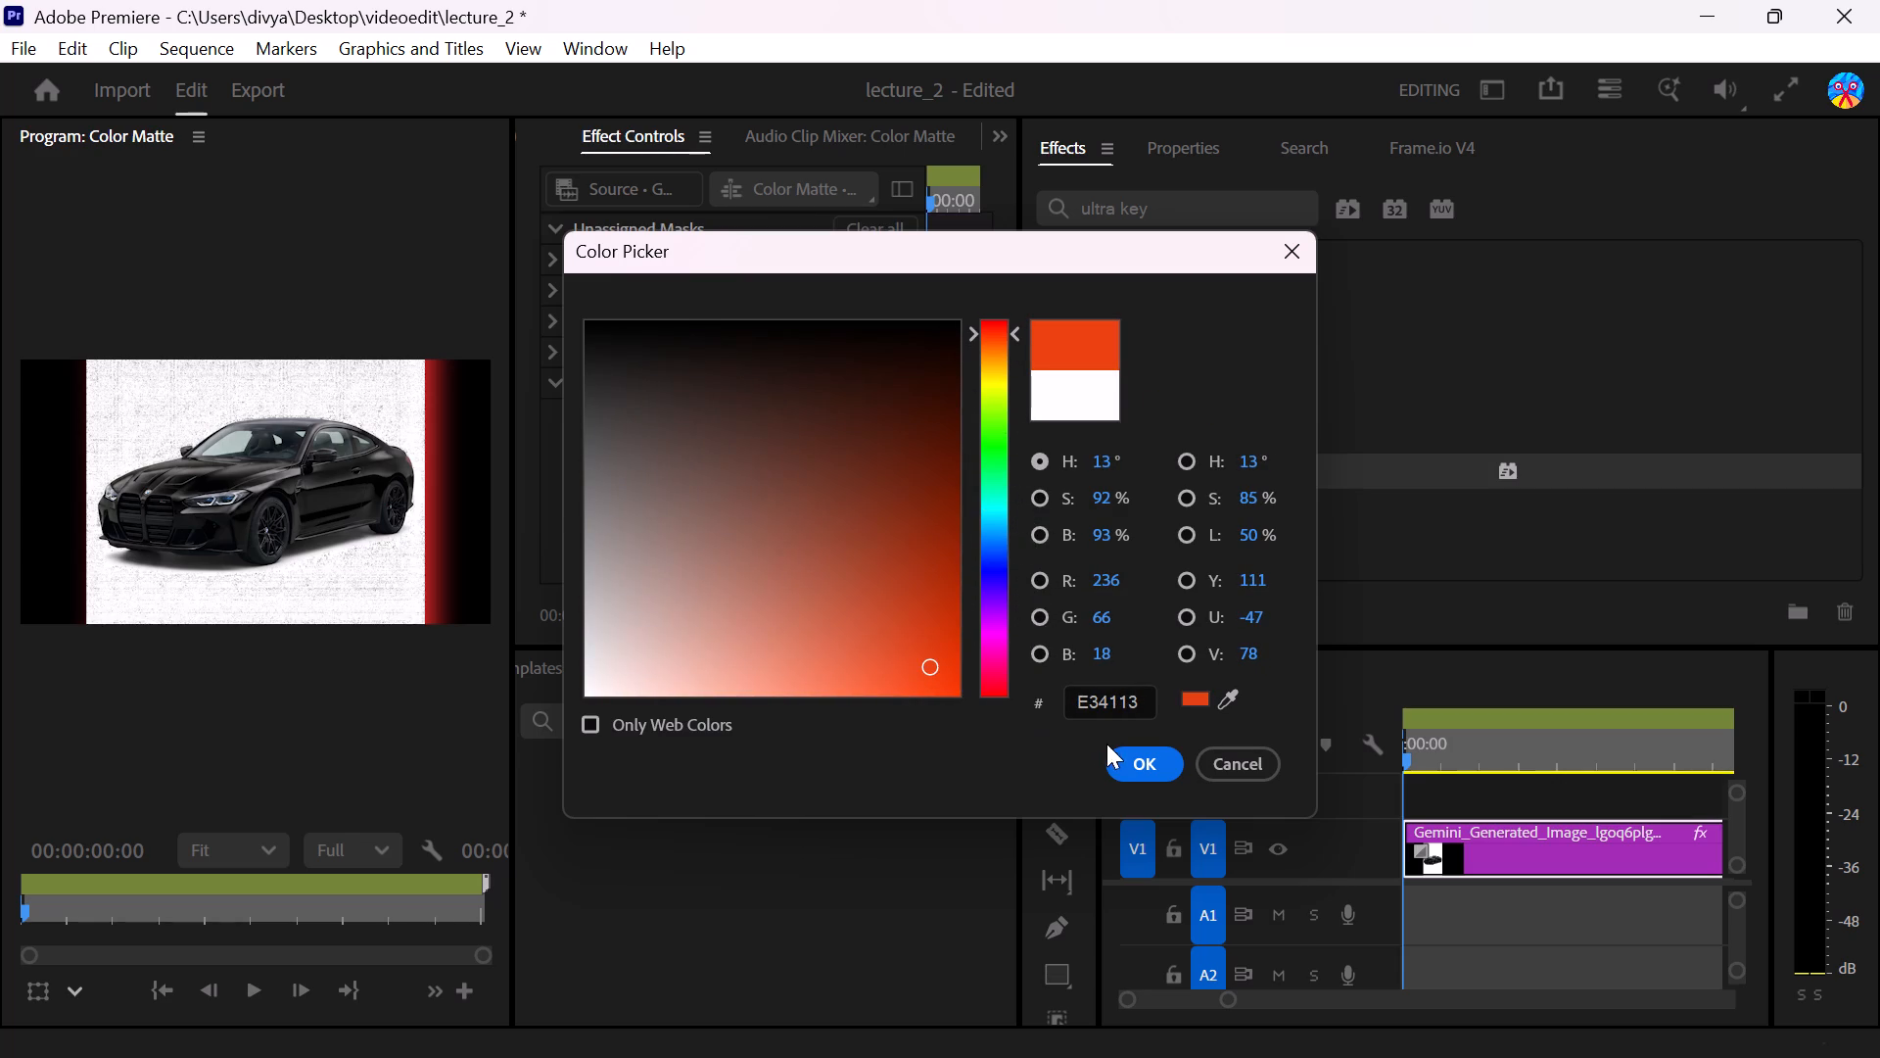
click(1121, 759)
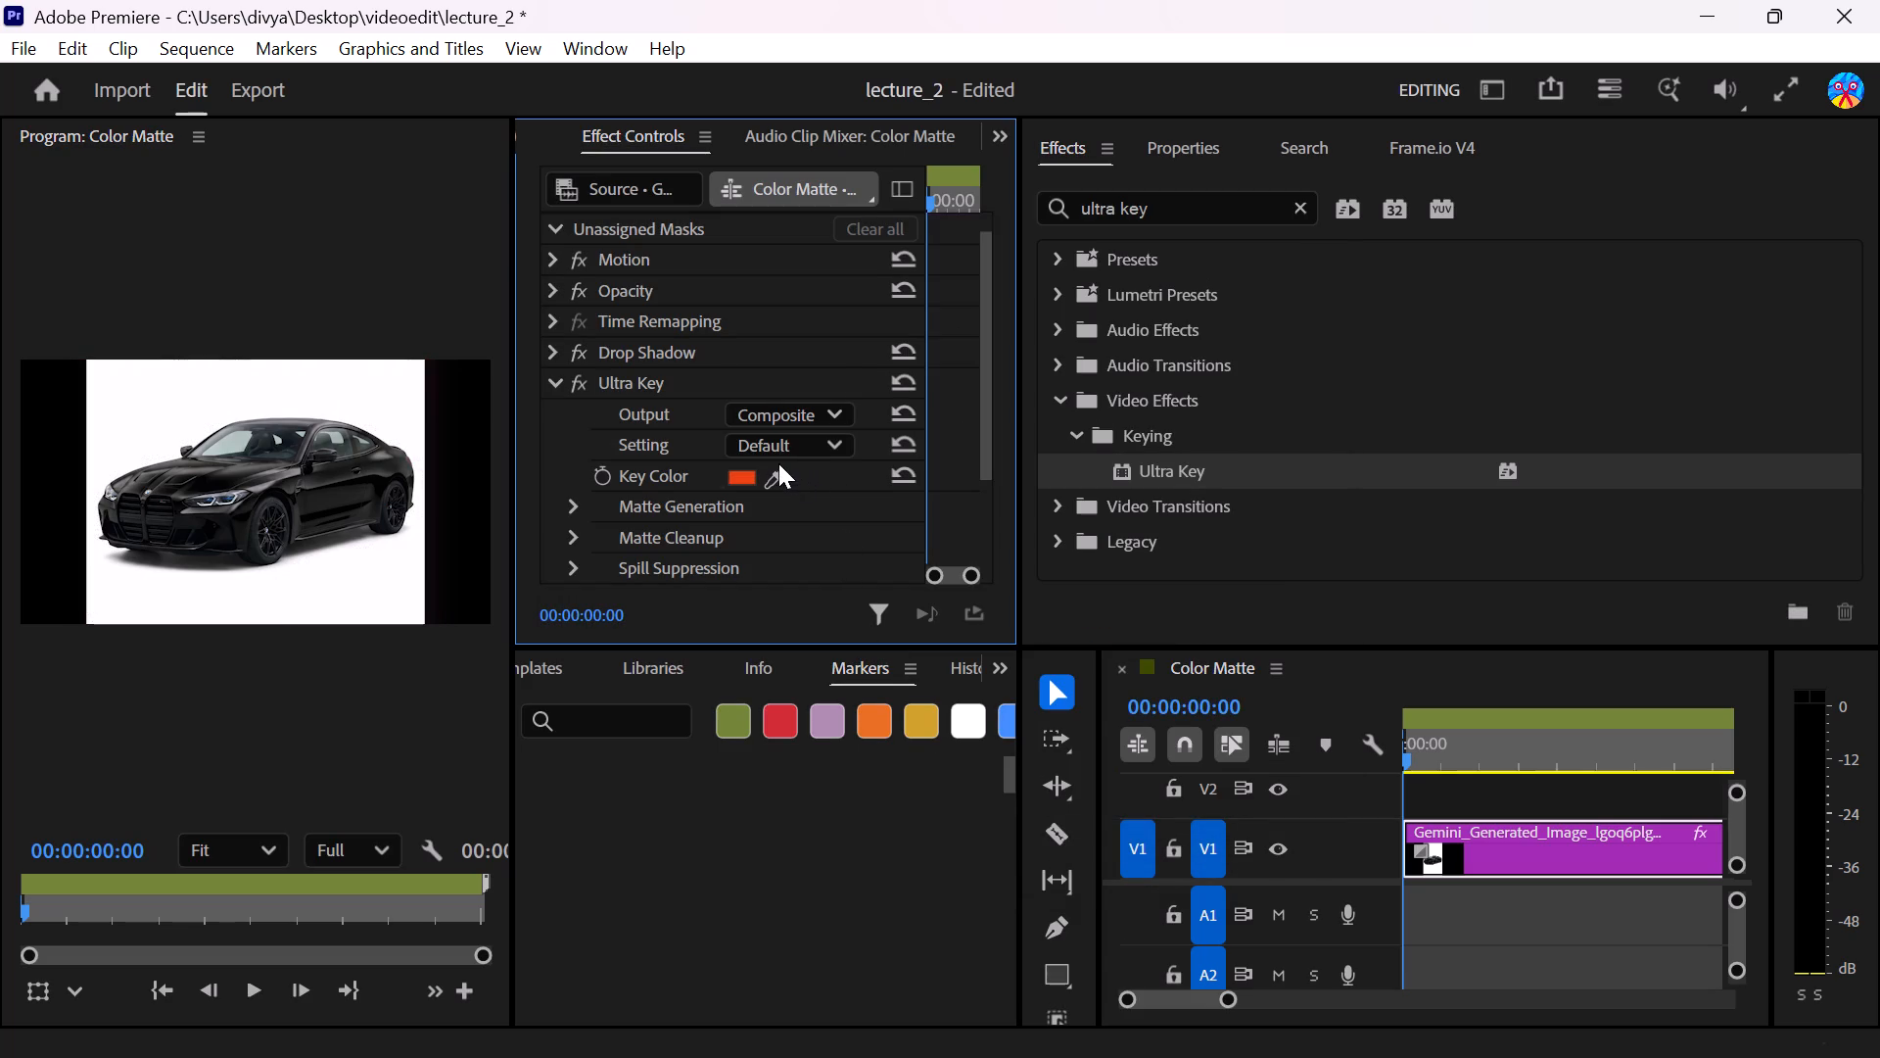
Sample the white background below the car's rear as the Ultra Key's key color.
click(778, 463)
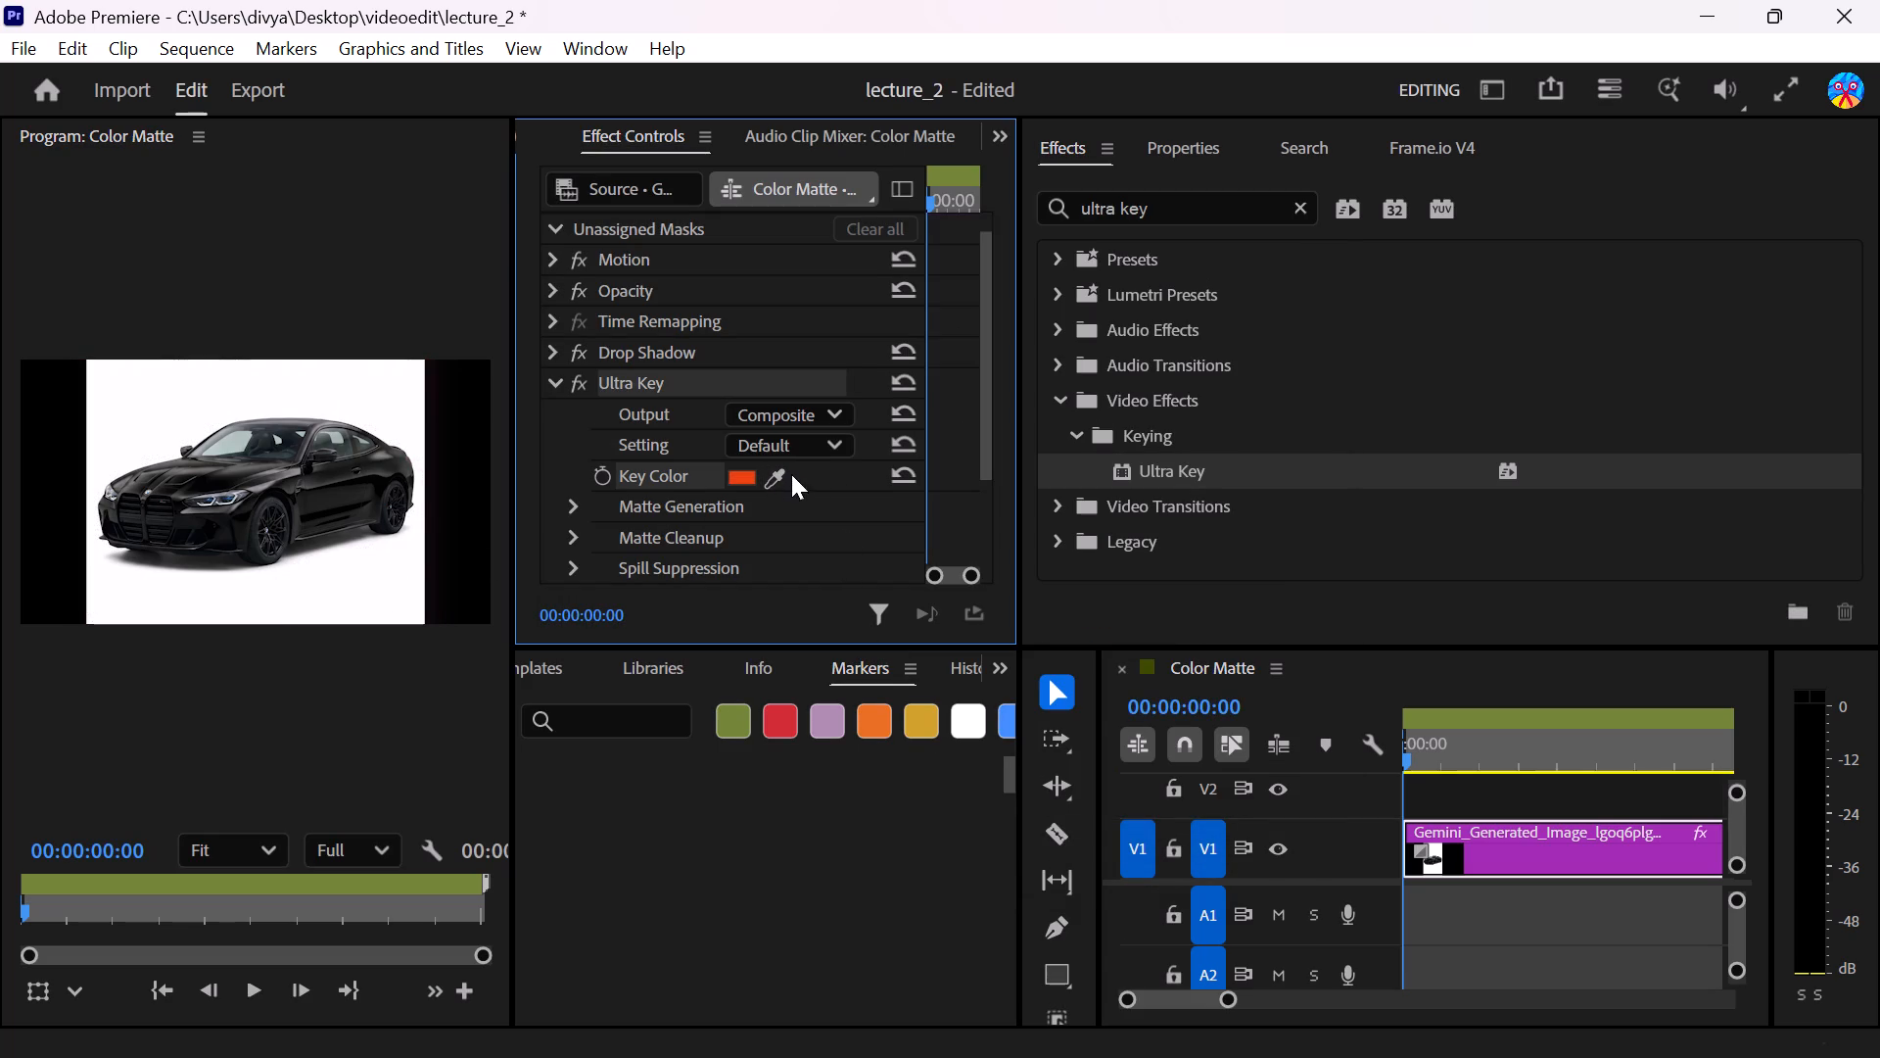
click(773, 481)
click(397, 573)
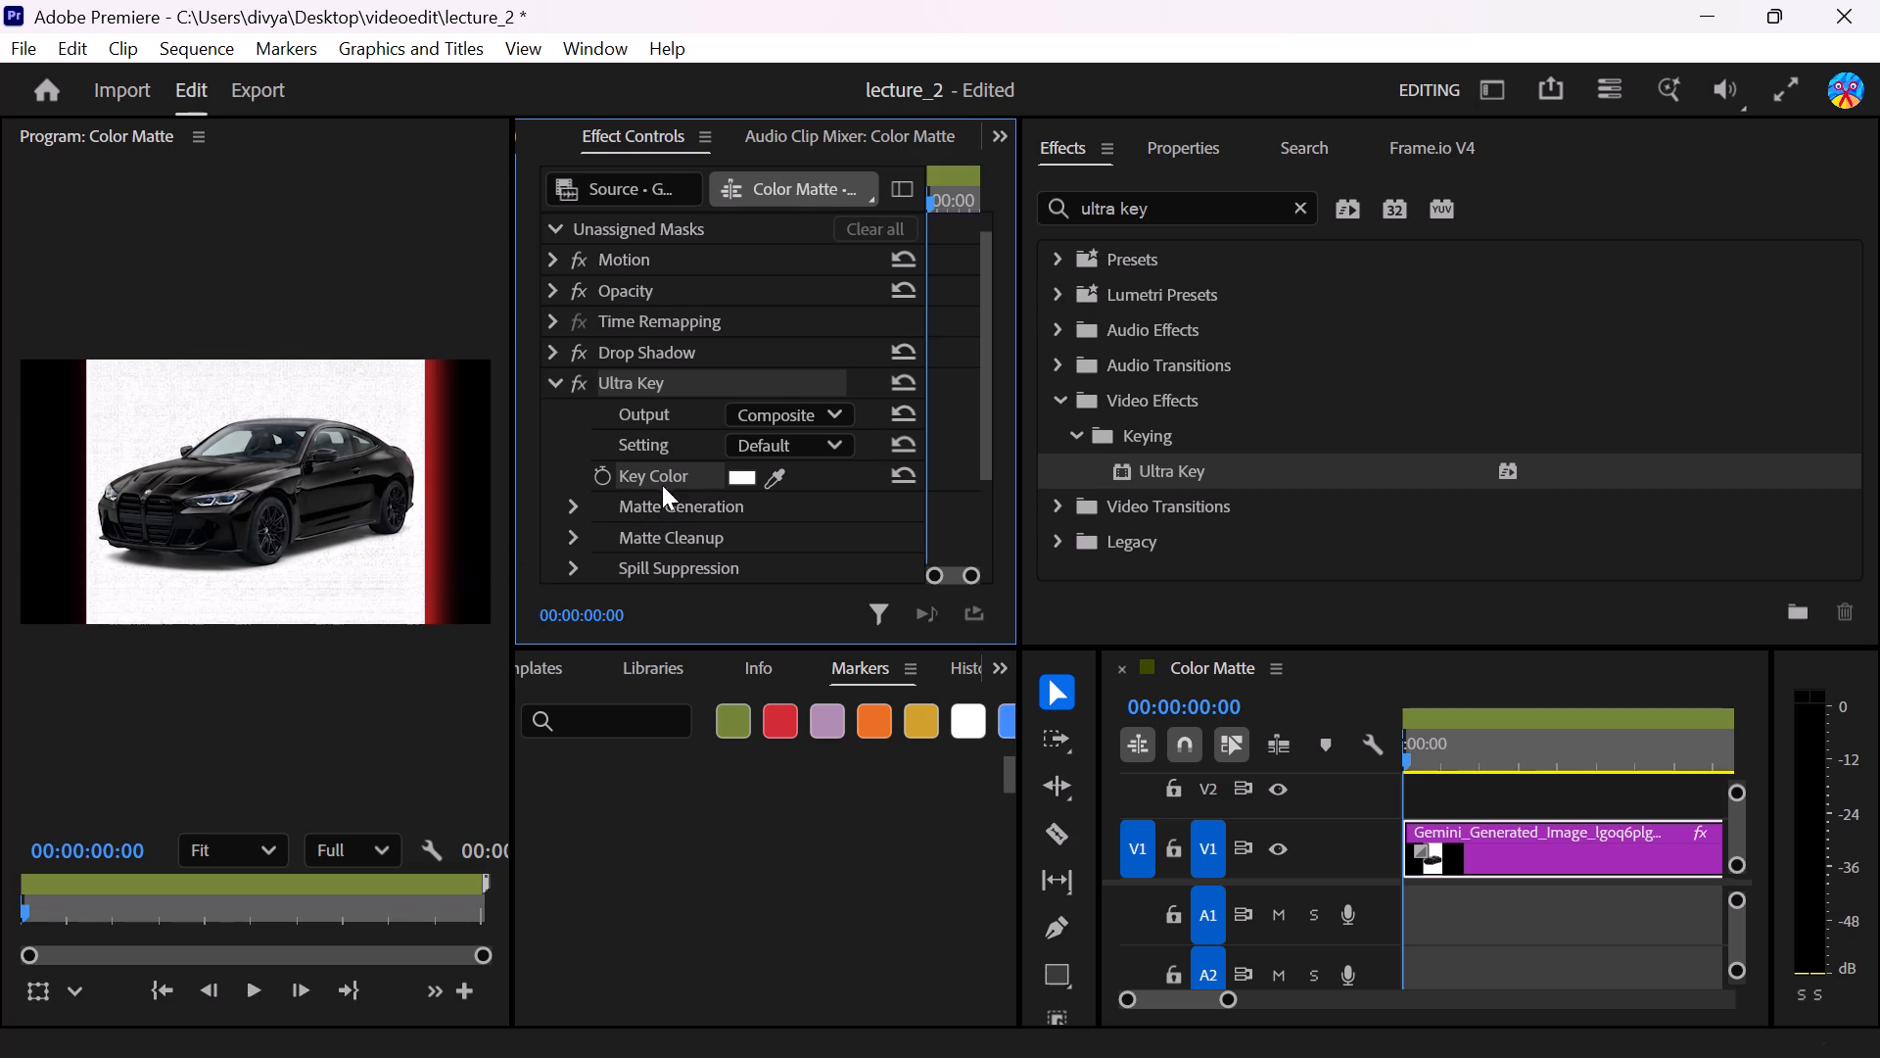
Set the Ultra Key's output to Color Channel.
click(805, 418)
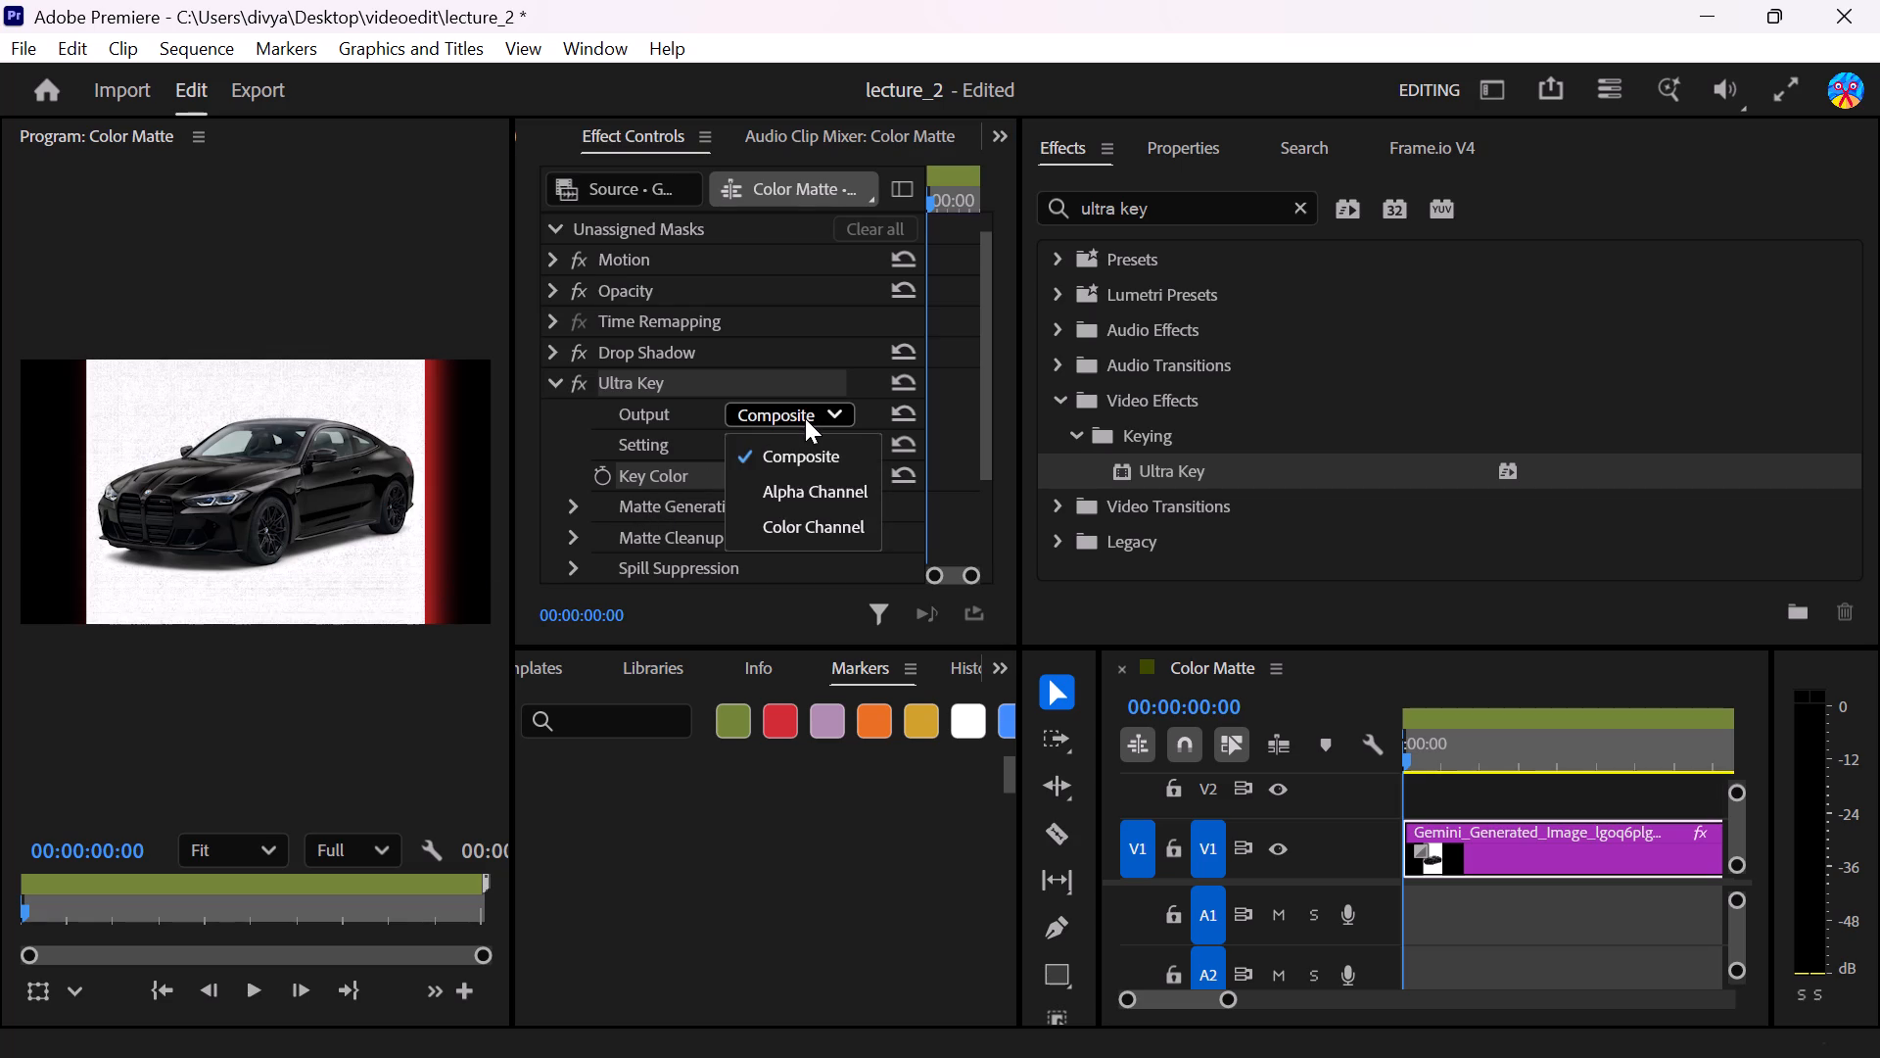
click(805, 418)
click(805, 418)
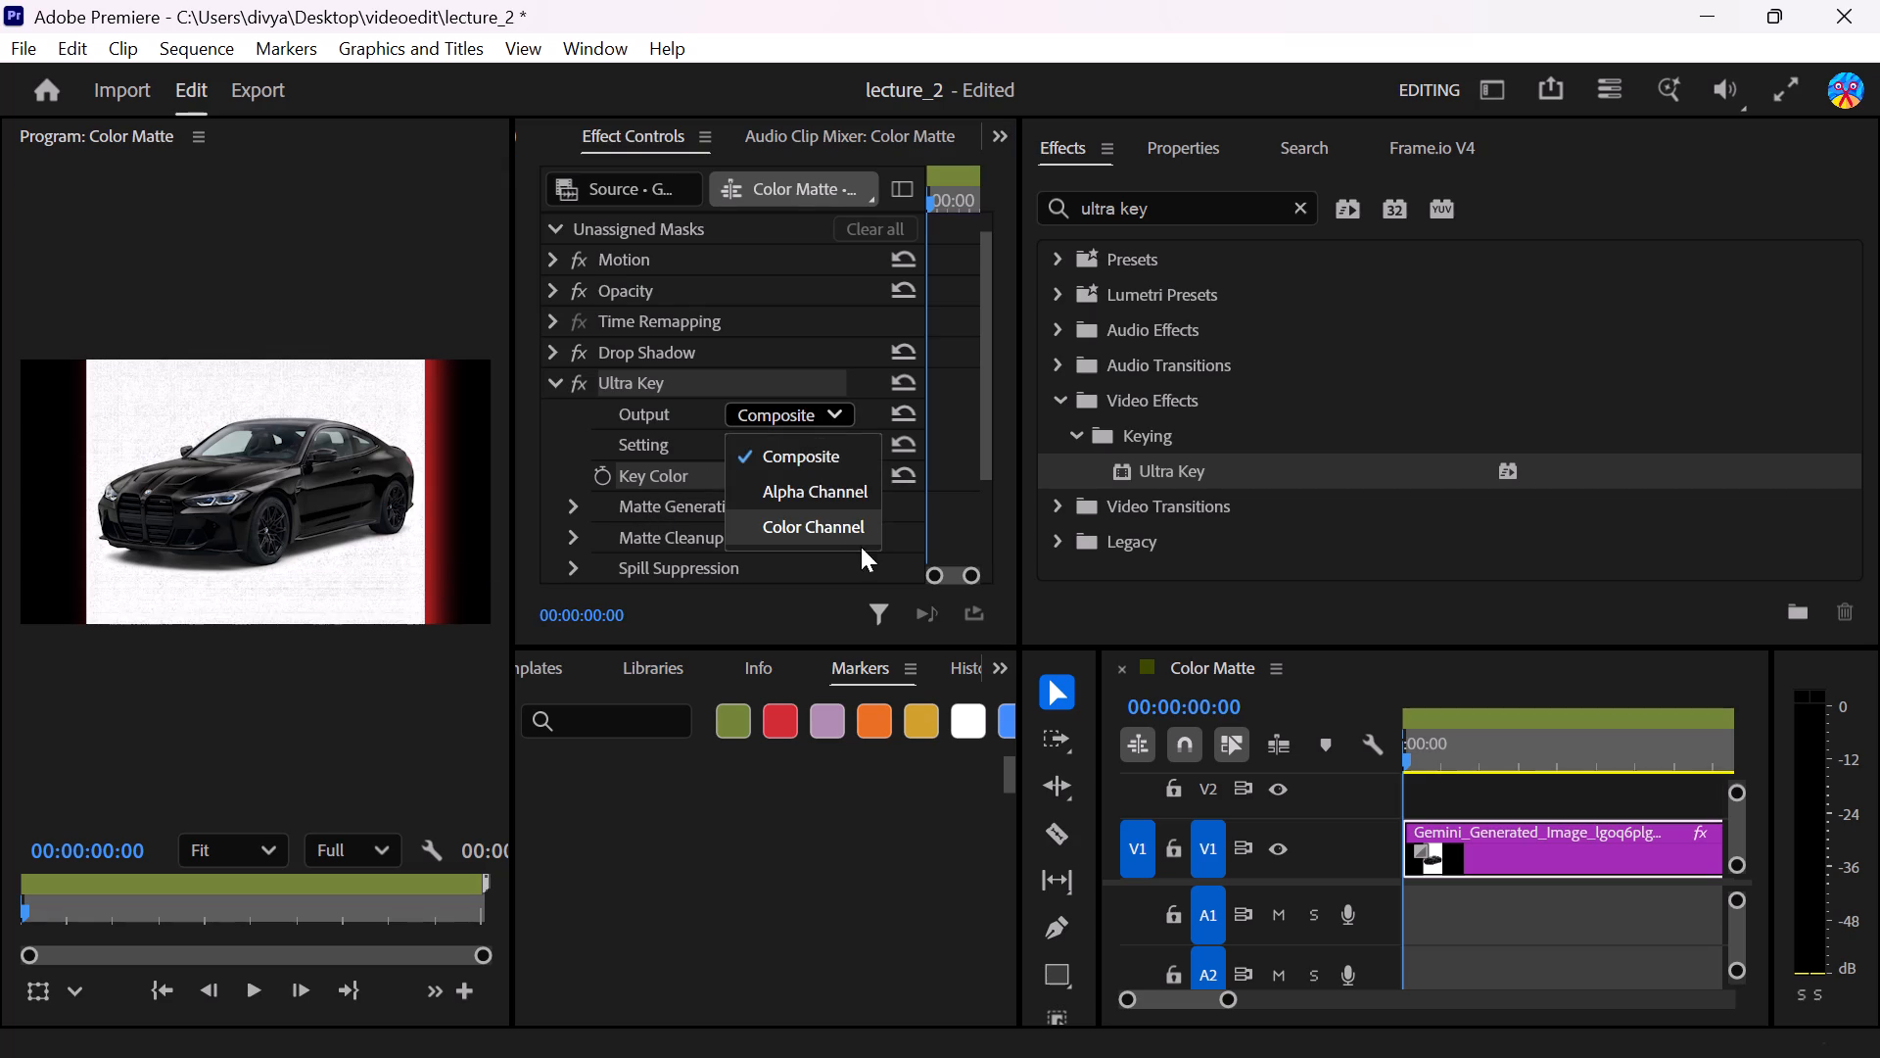
click(840, 516)
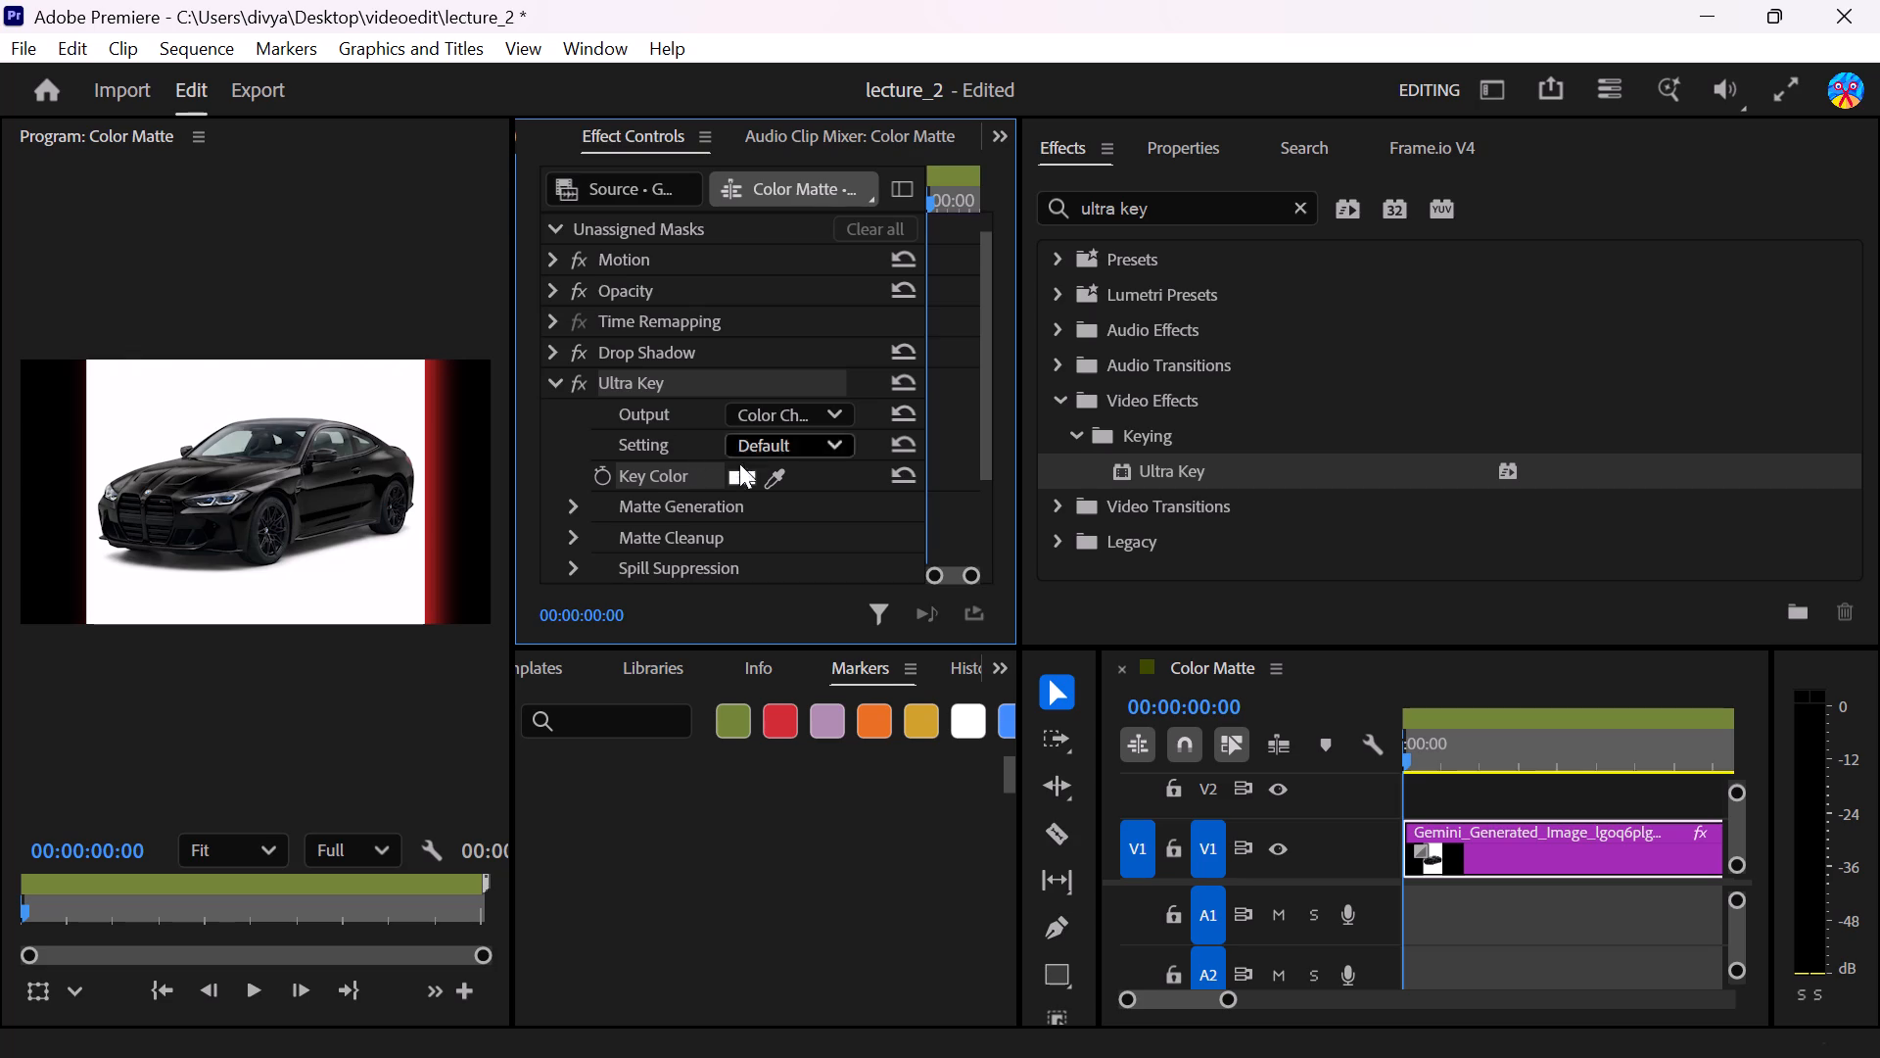
Set the Ultra Key's Setting option to Relaxed.
click(767, 458)
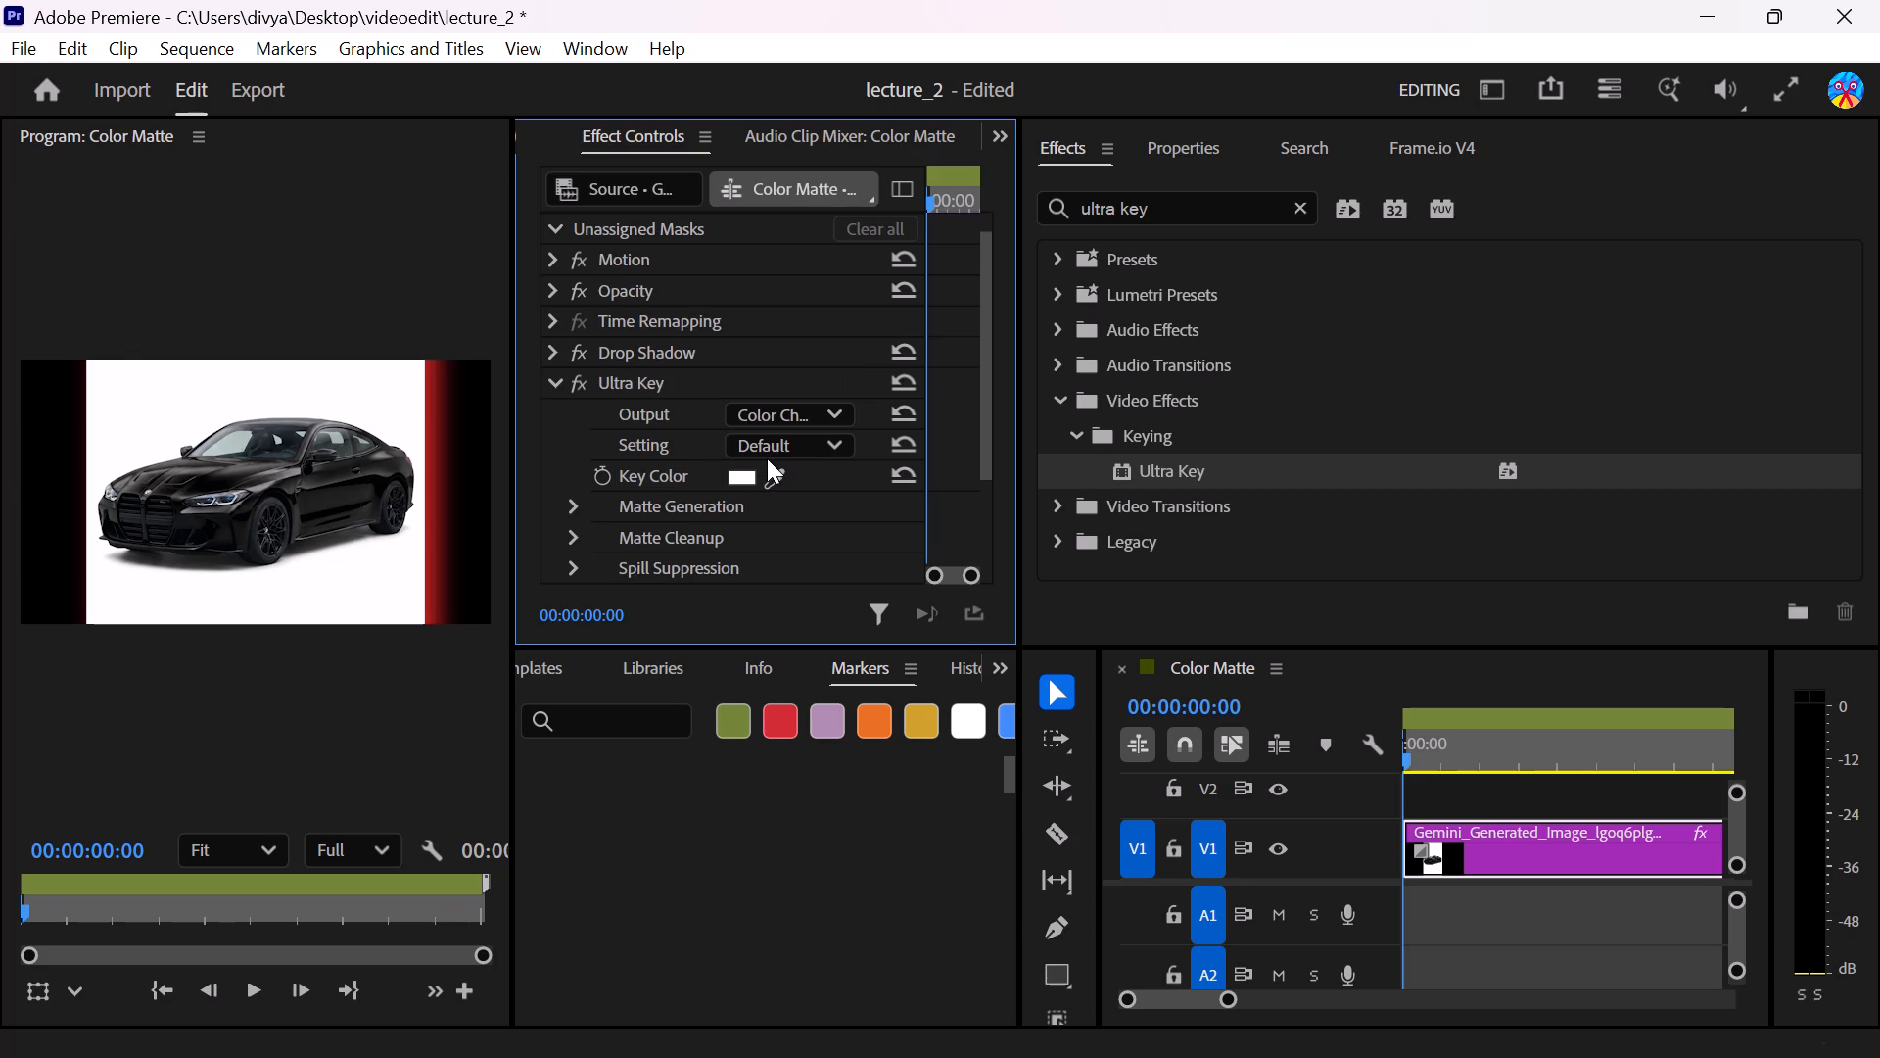
click(767, 448)
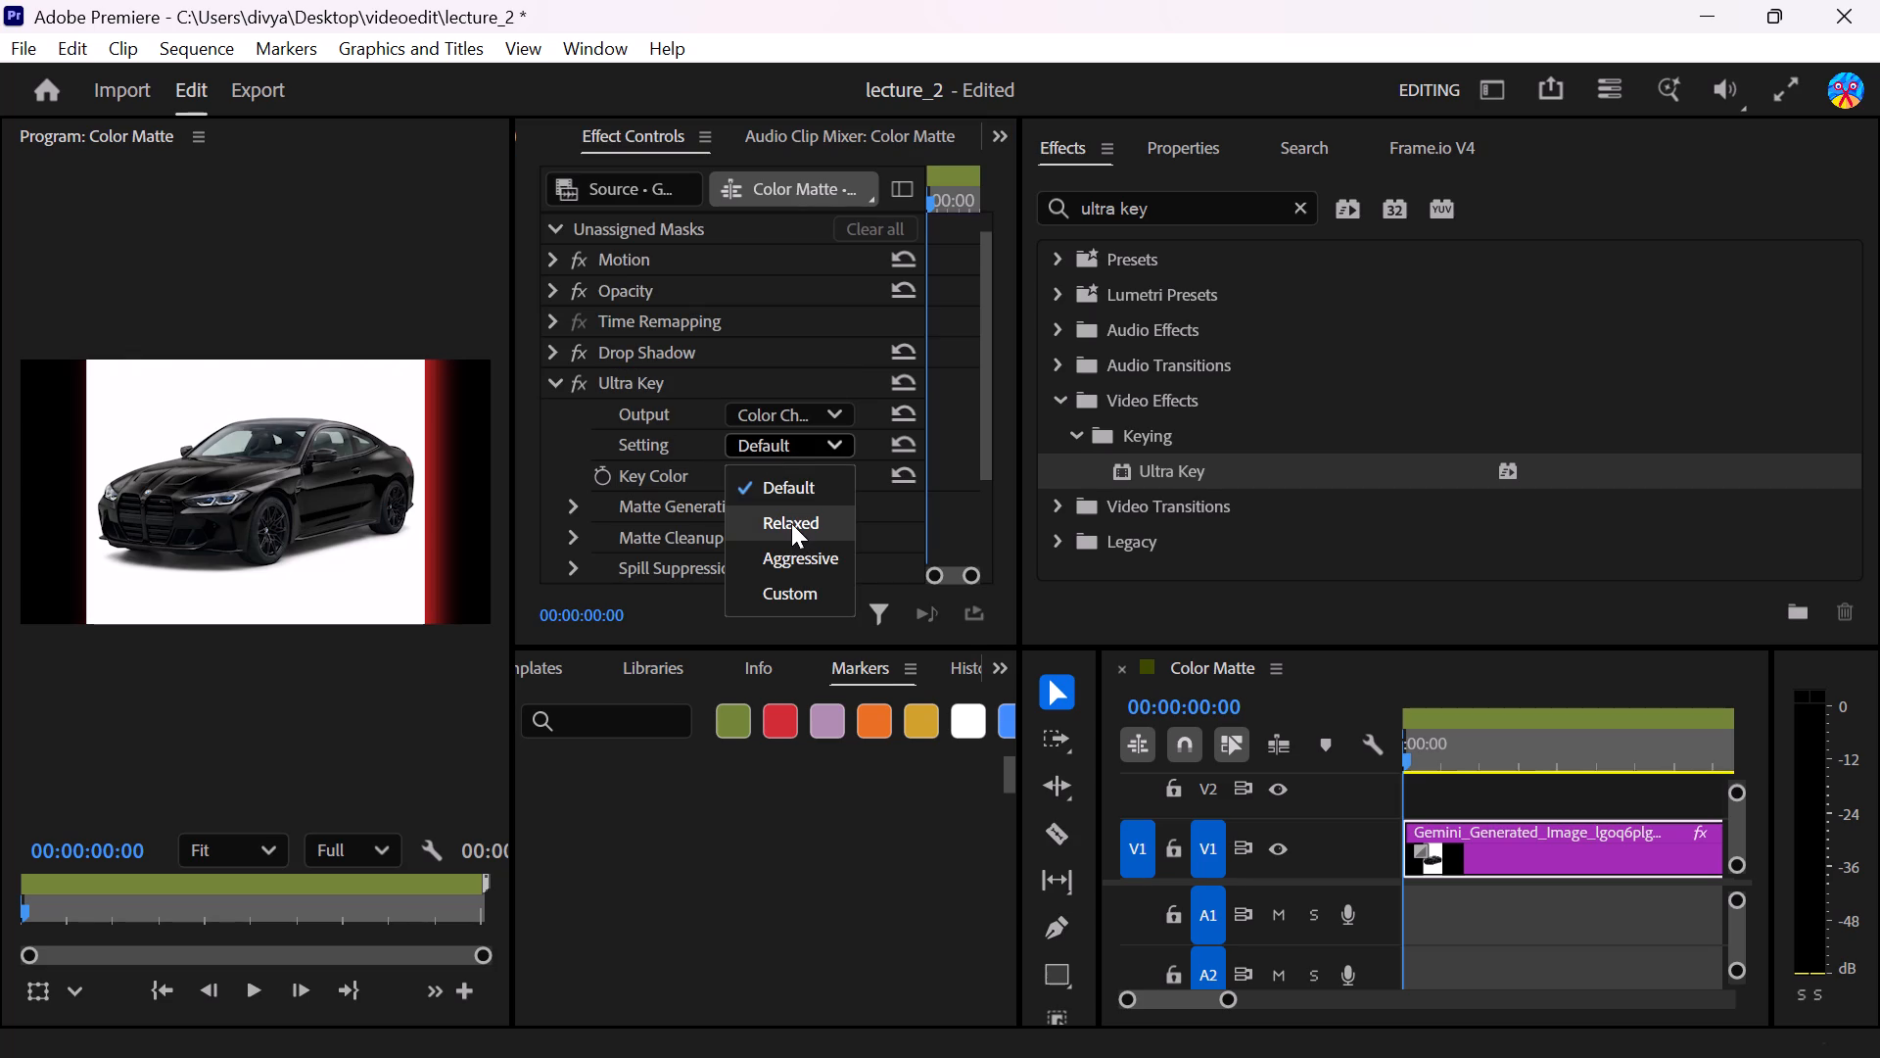
click(791, 523)
Resample the Ultra Key's key color from the white background below the car's rear wheel.
click(775, 474)
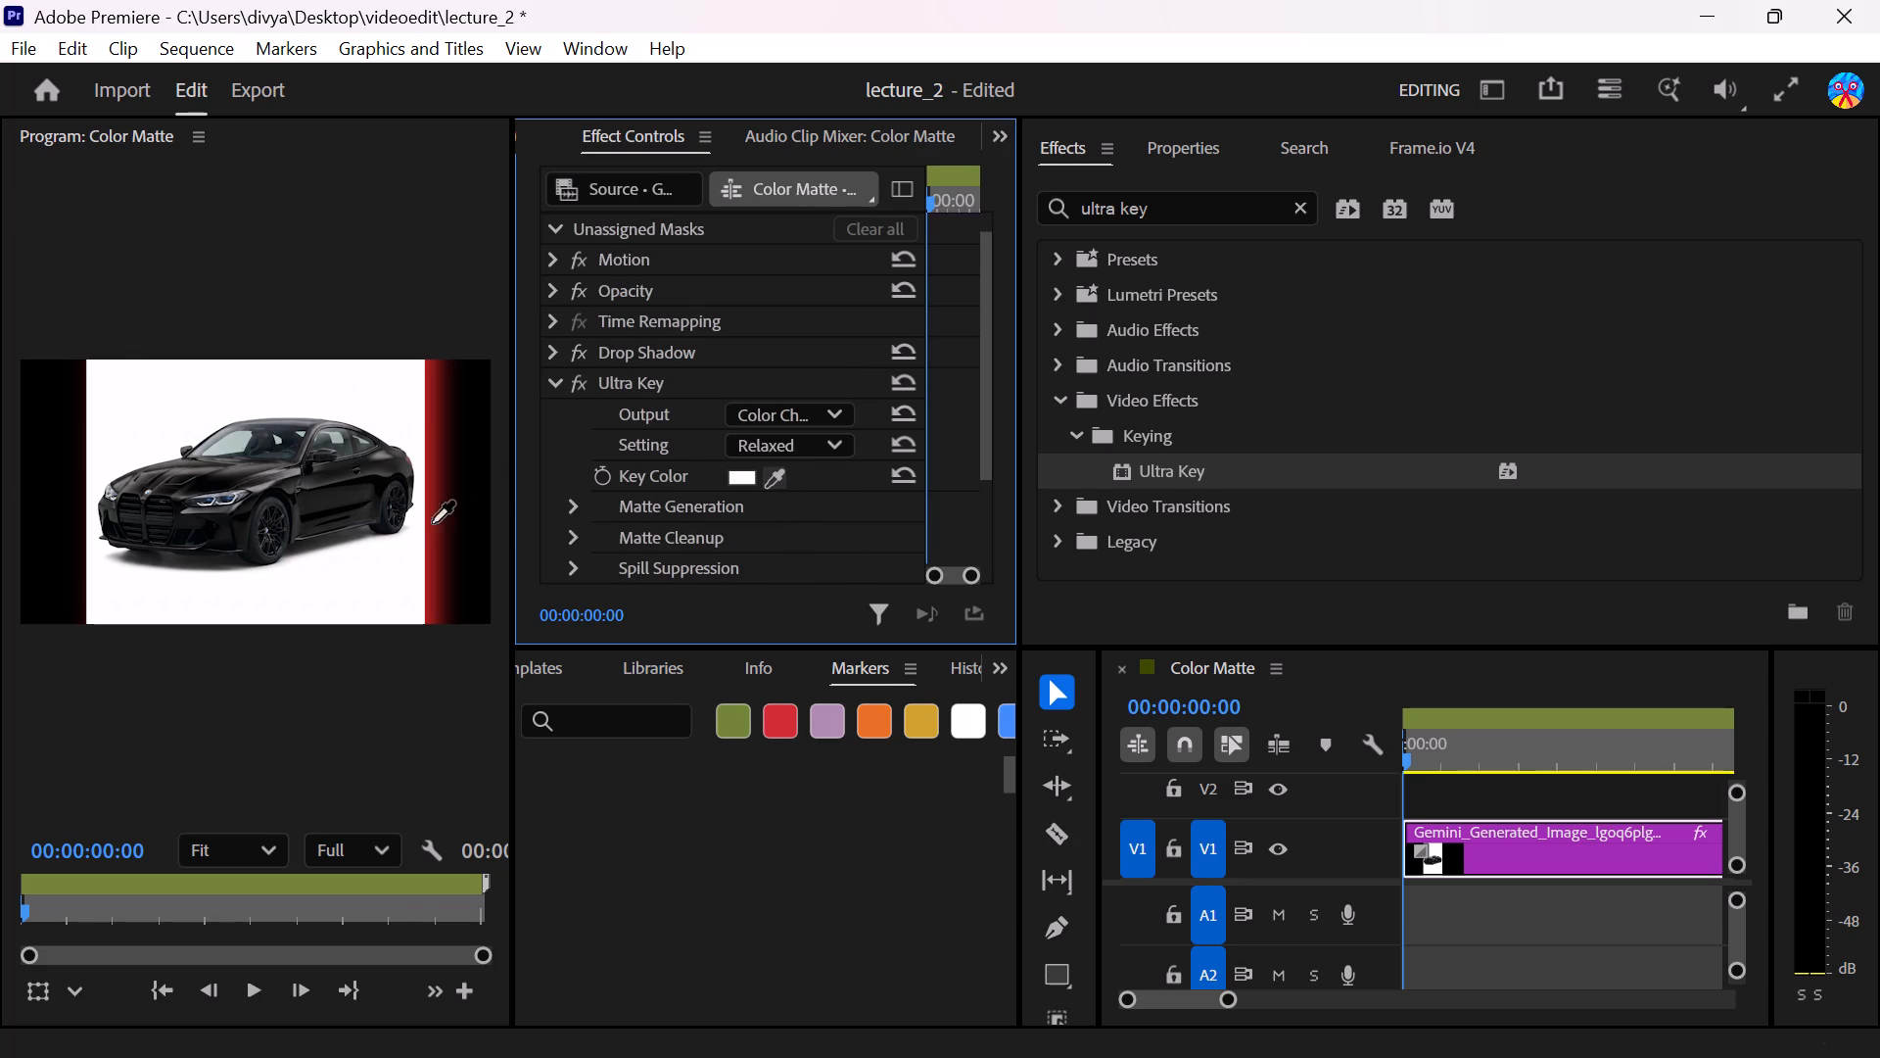
click(373, 561)
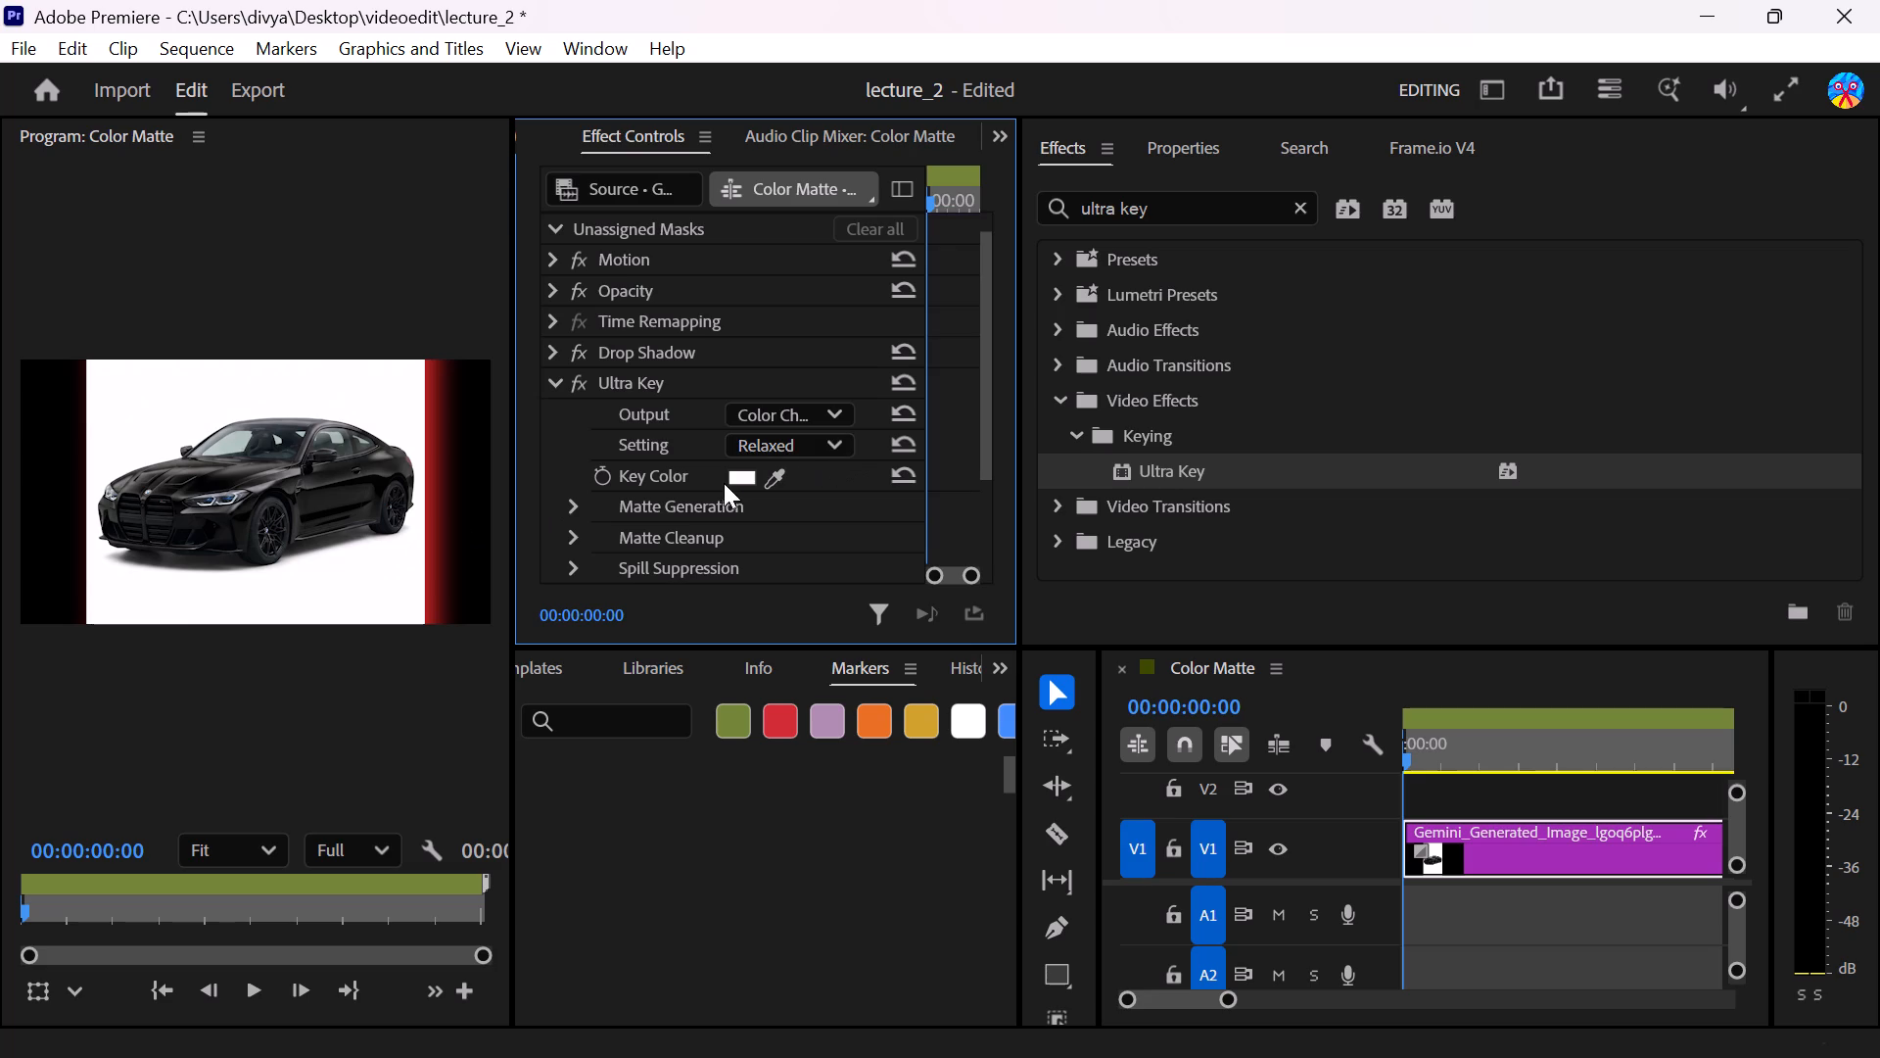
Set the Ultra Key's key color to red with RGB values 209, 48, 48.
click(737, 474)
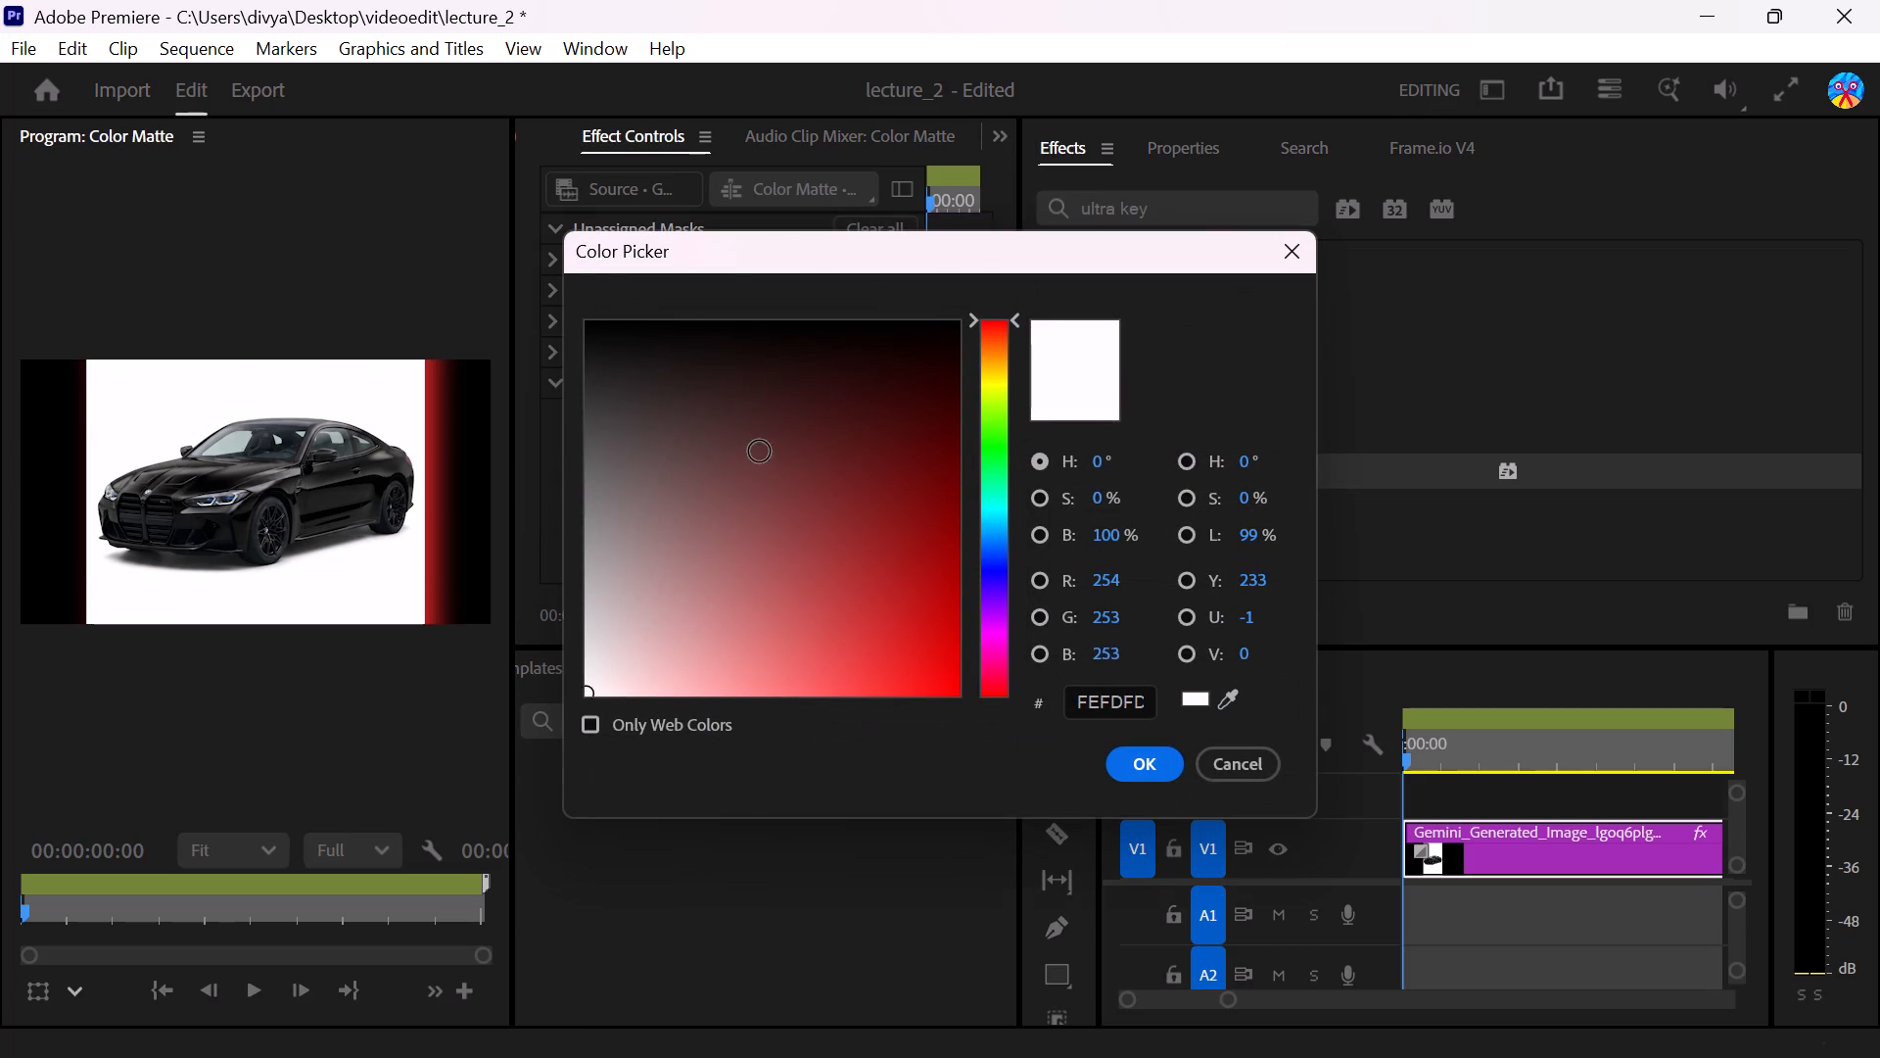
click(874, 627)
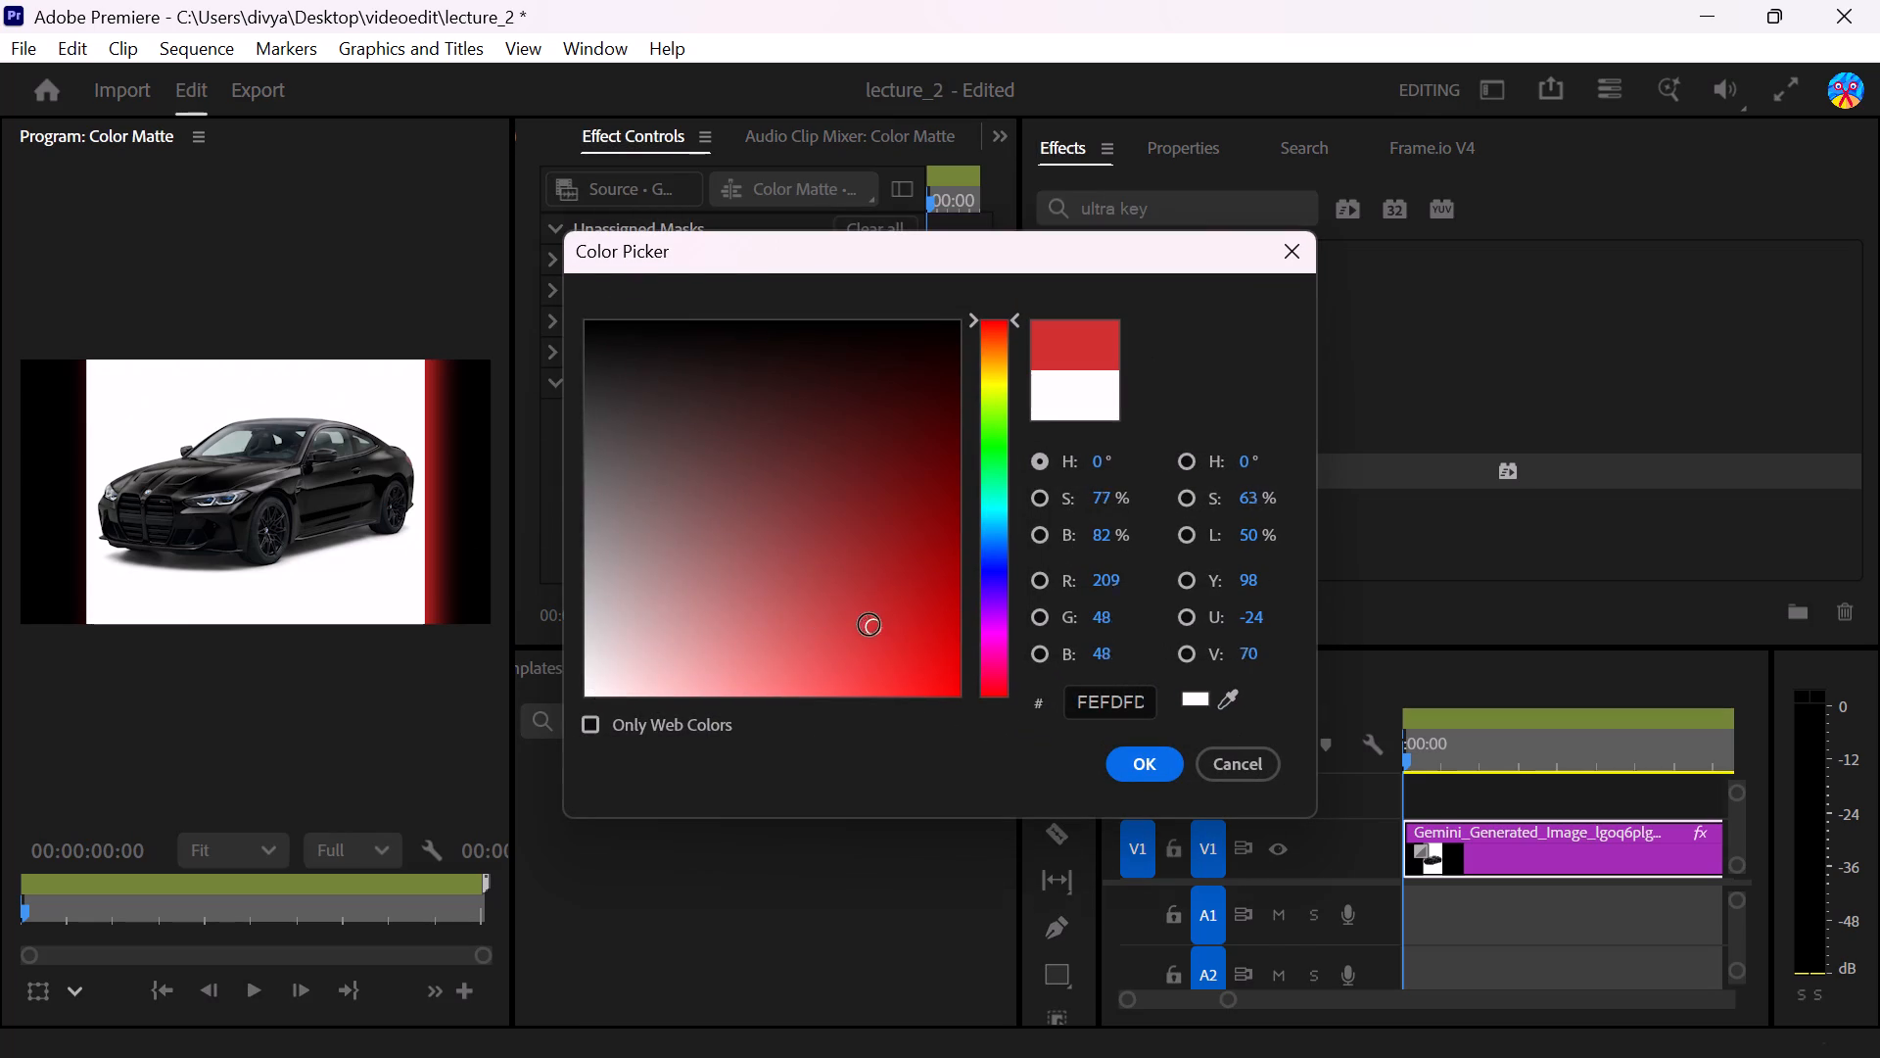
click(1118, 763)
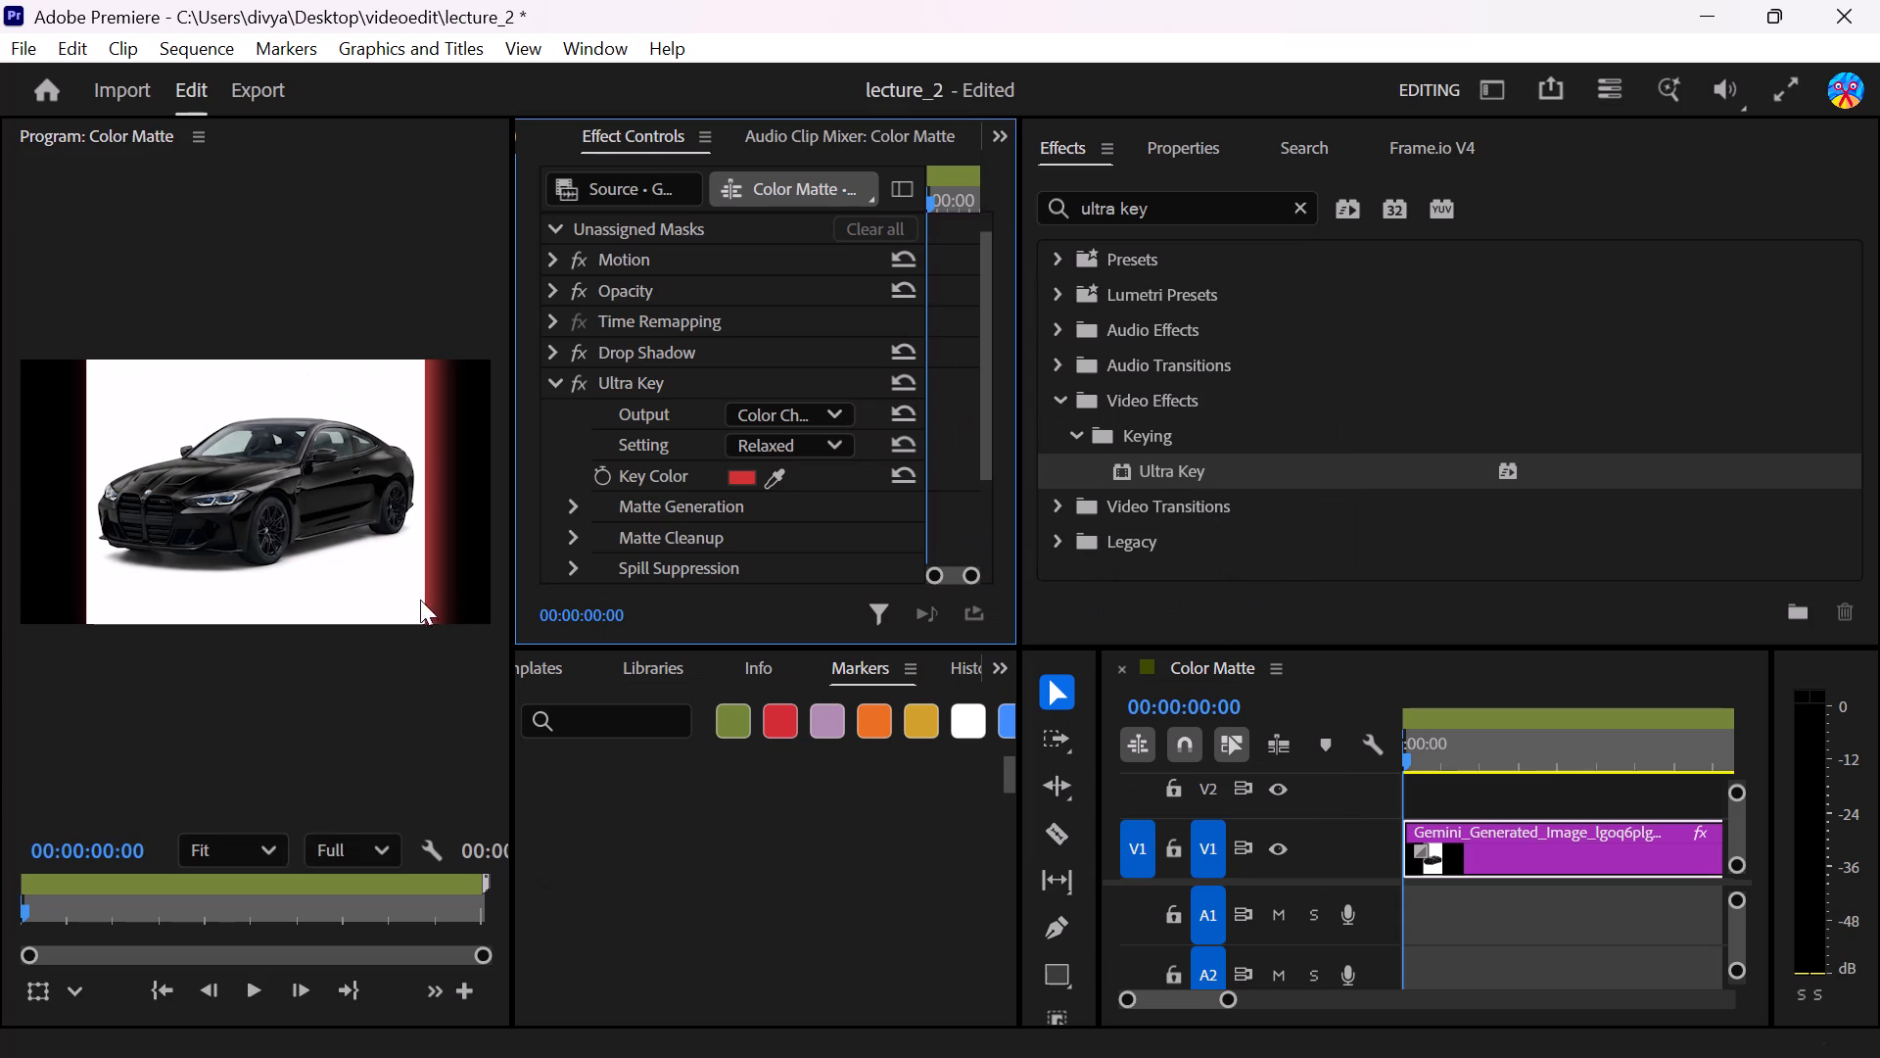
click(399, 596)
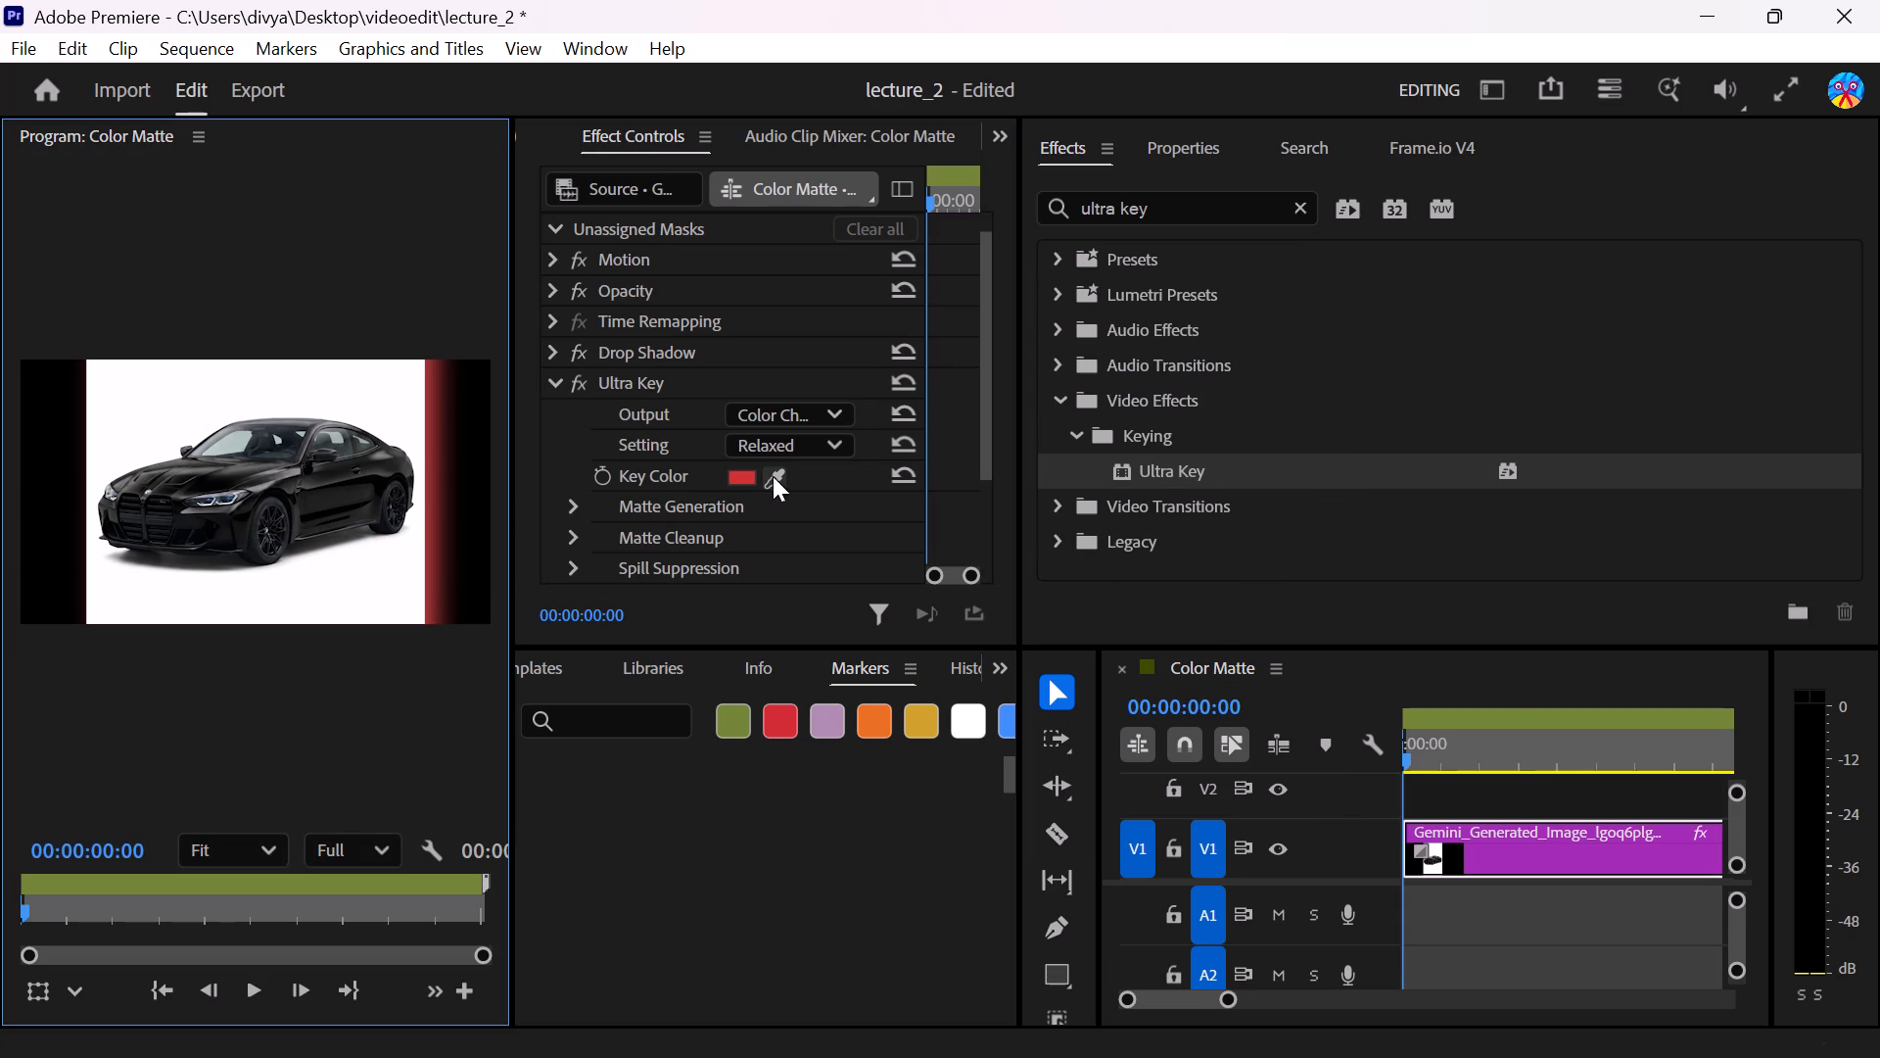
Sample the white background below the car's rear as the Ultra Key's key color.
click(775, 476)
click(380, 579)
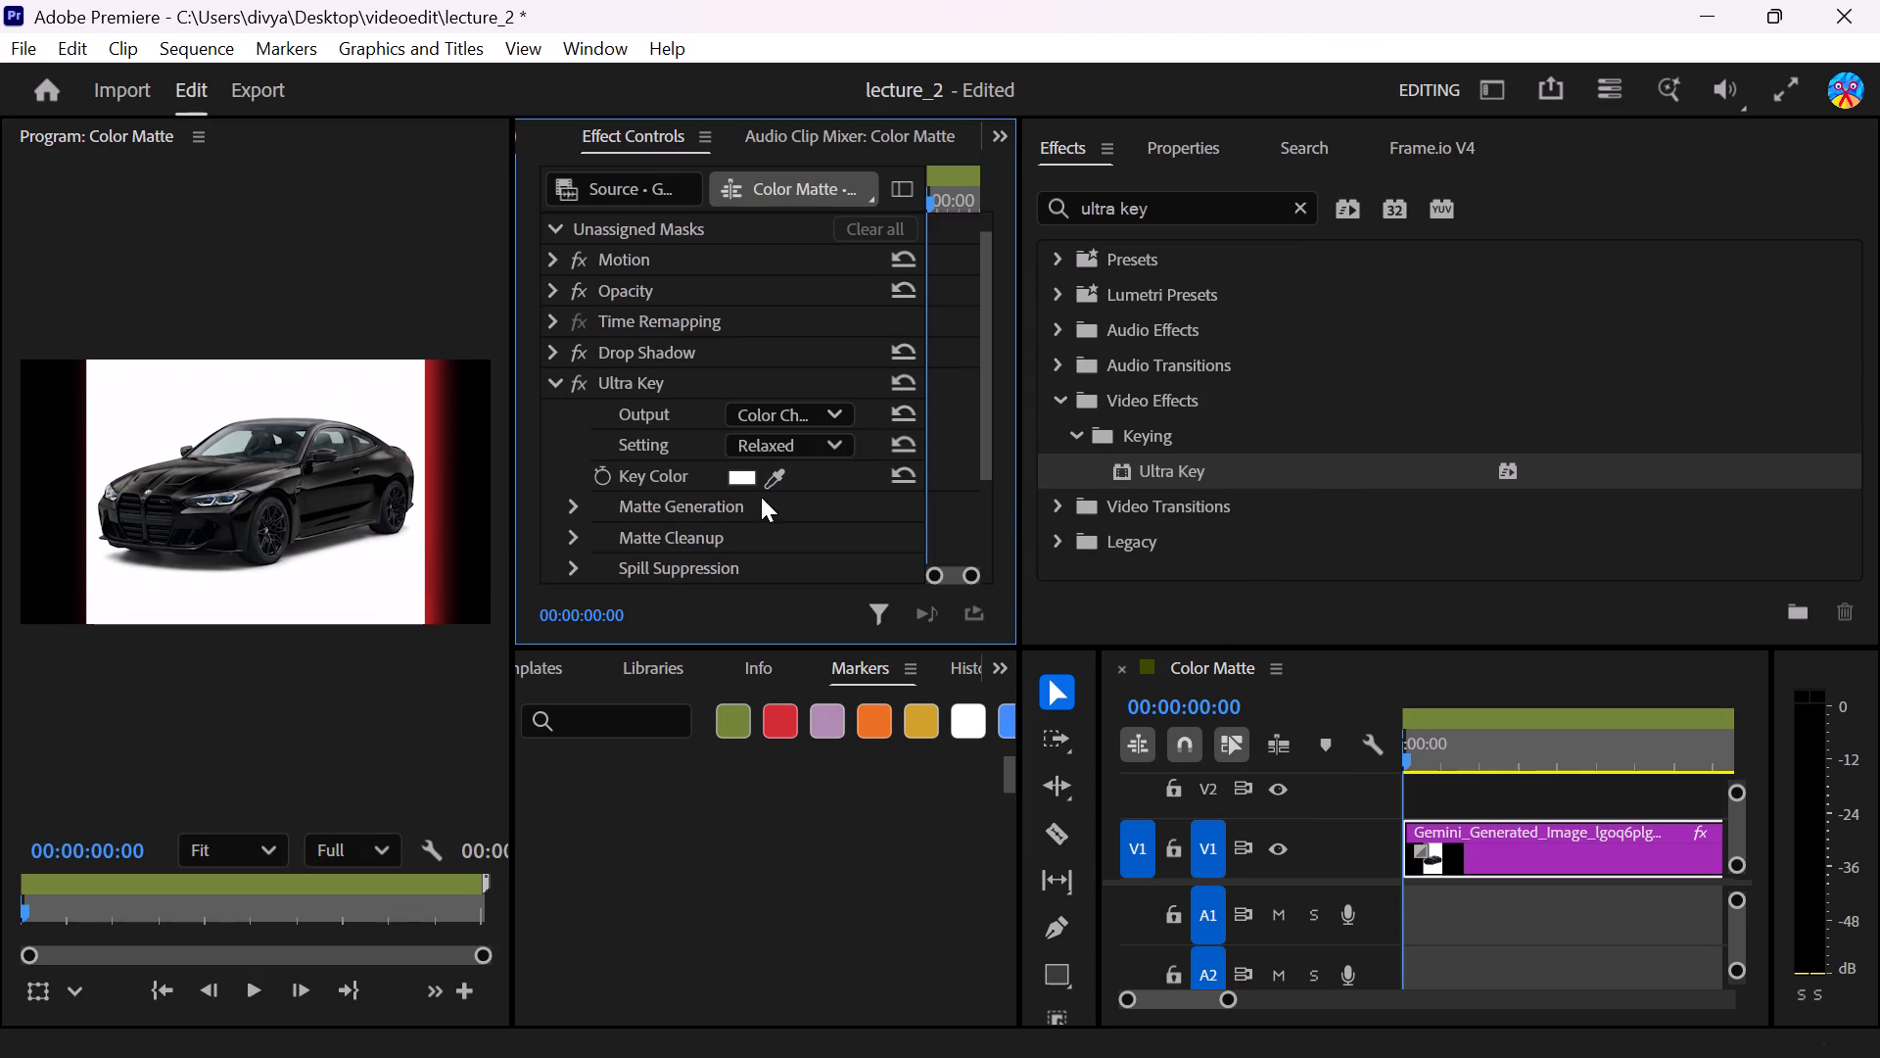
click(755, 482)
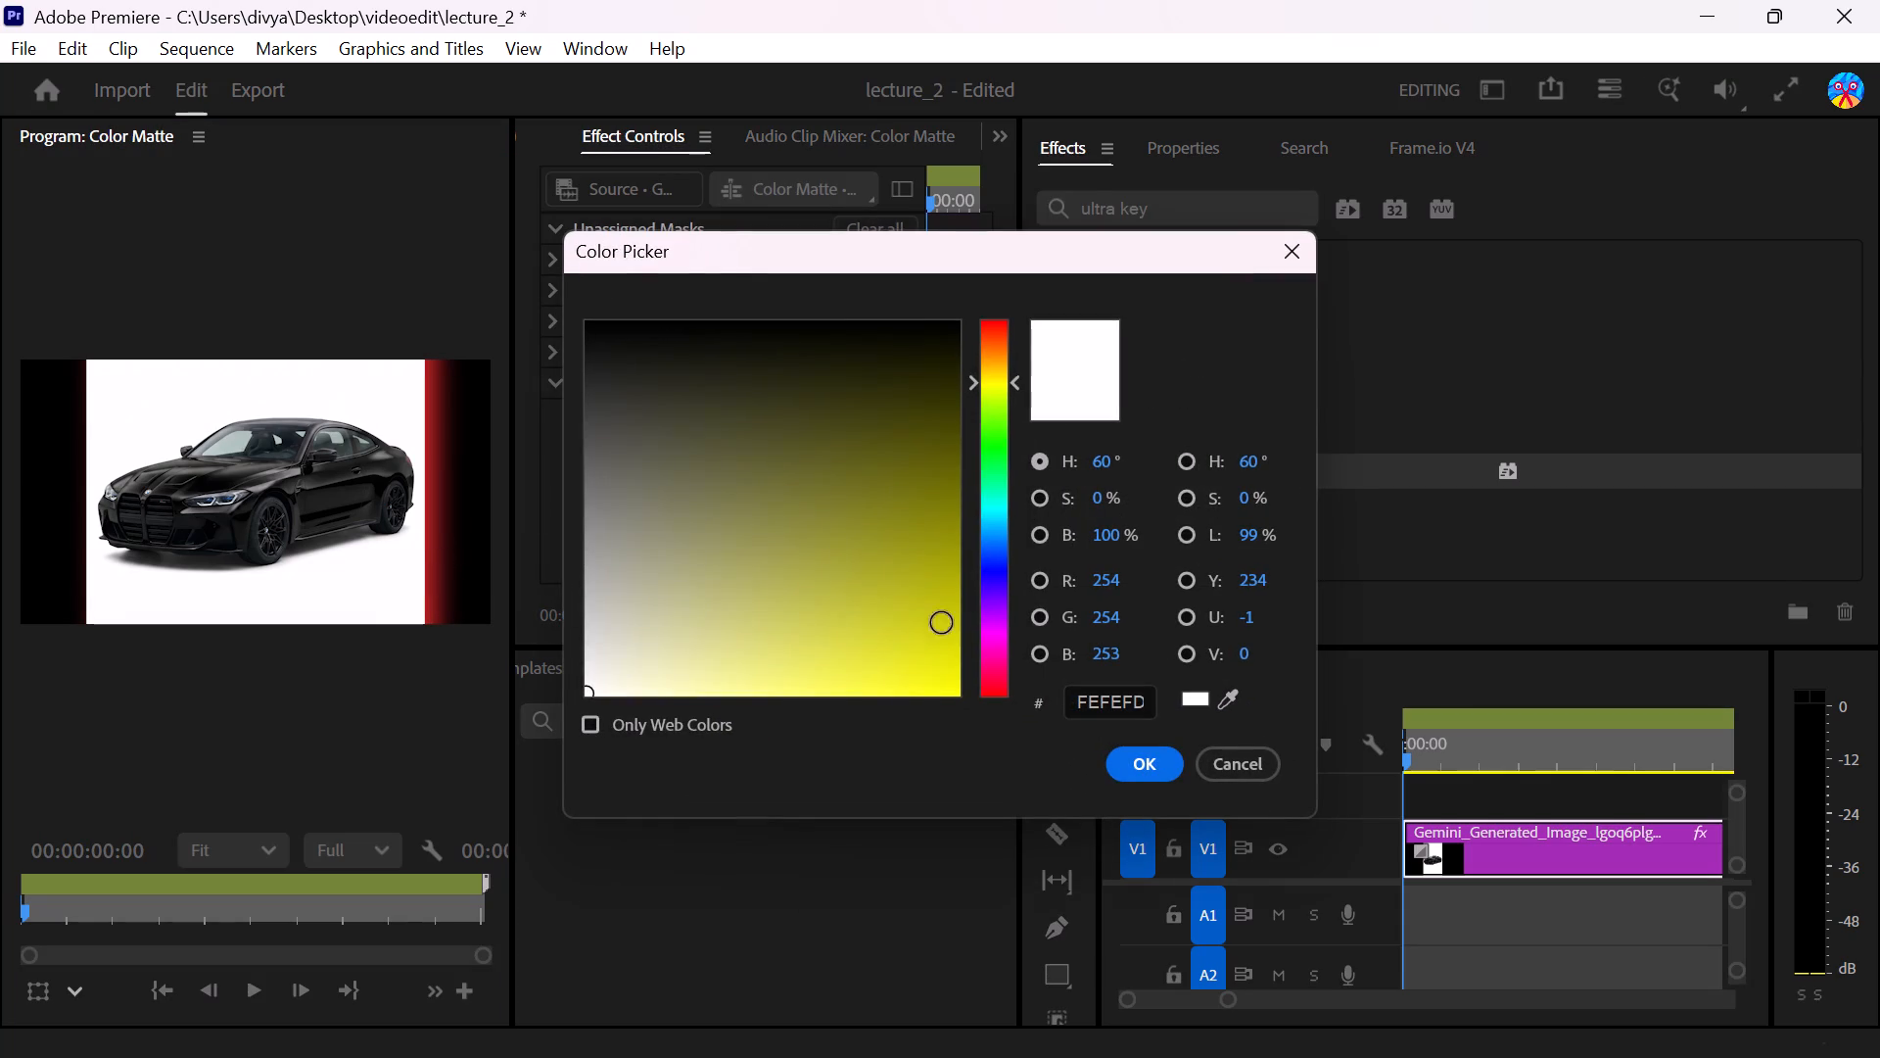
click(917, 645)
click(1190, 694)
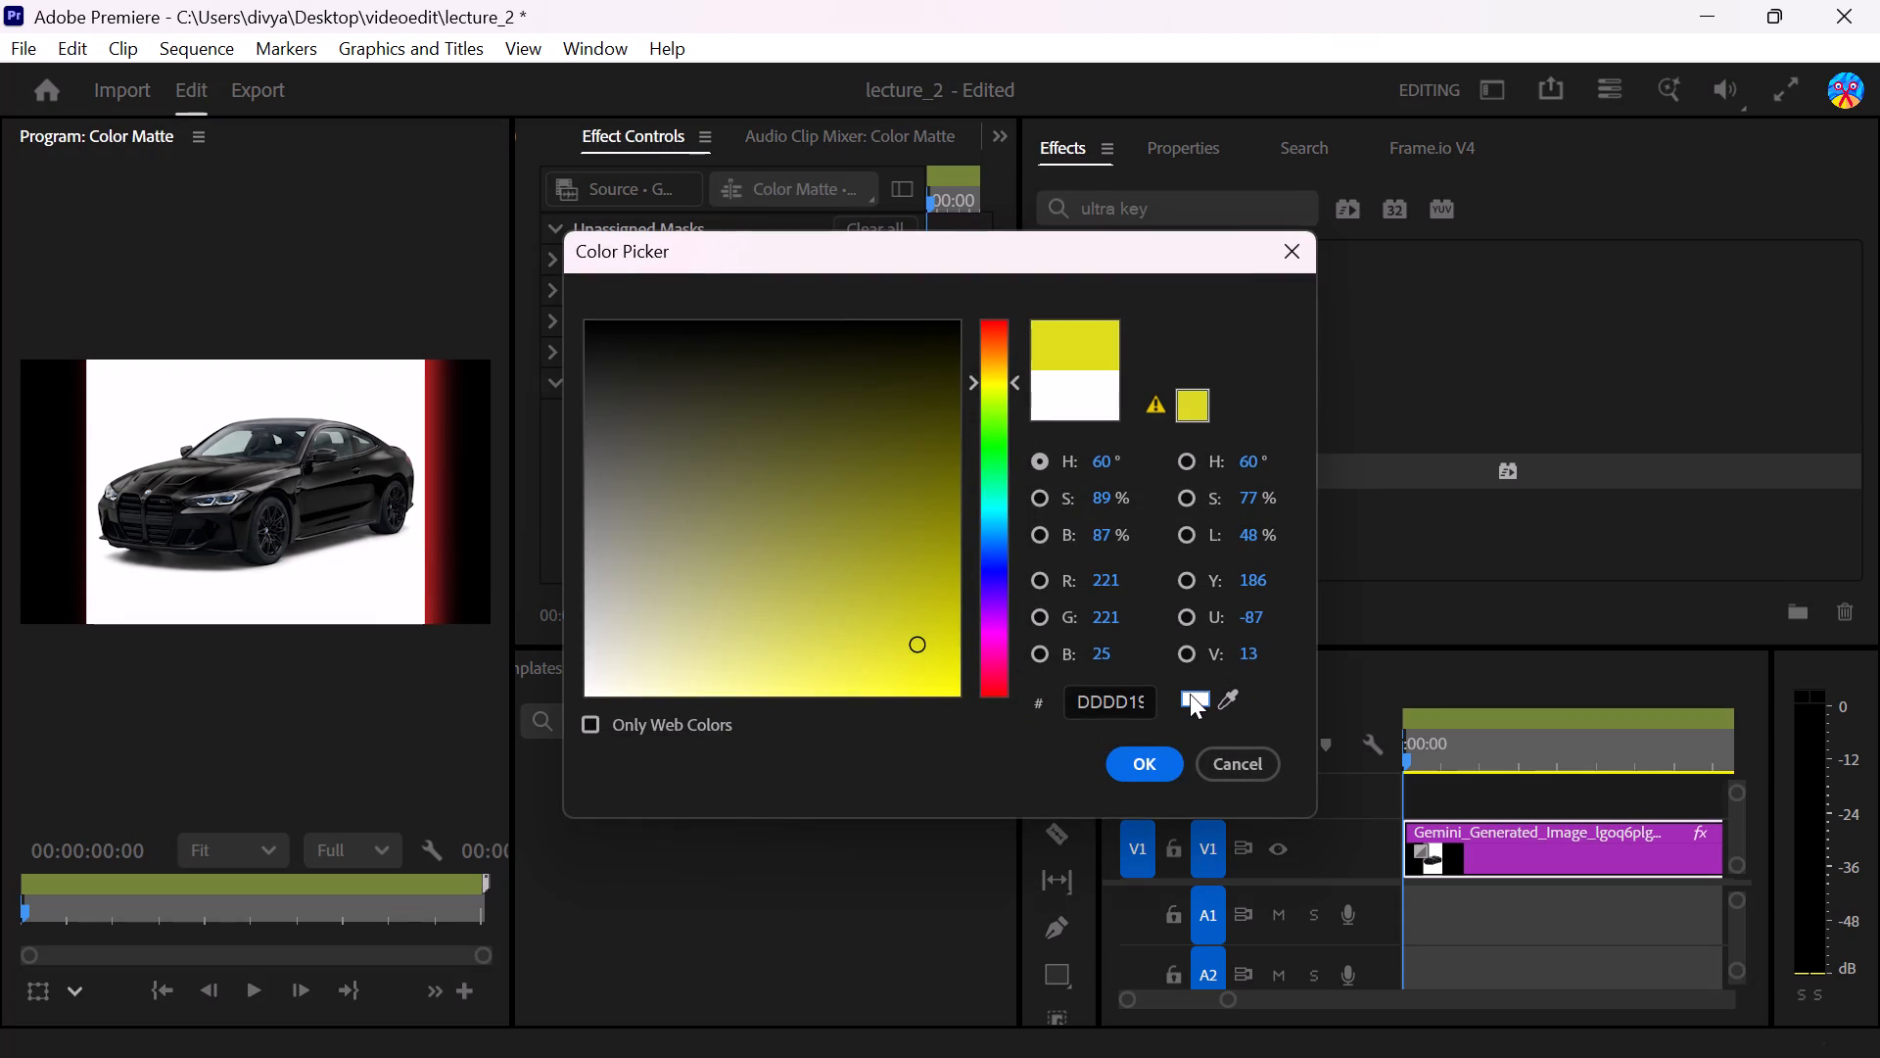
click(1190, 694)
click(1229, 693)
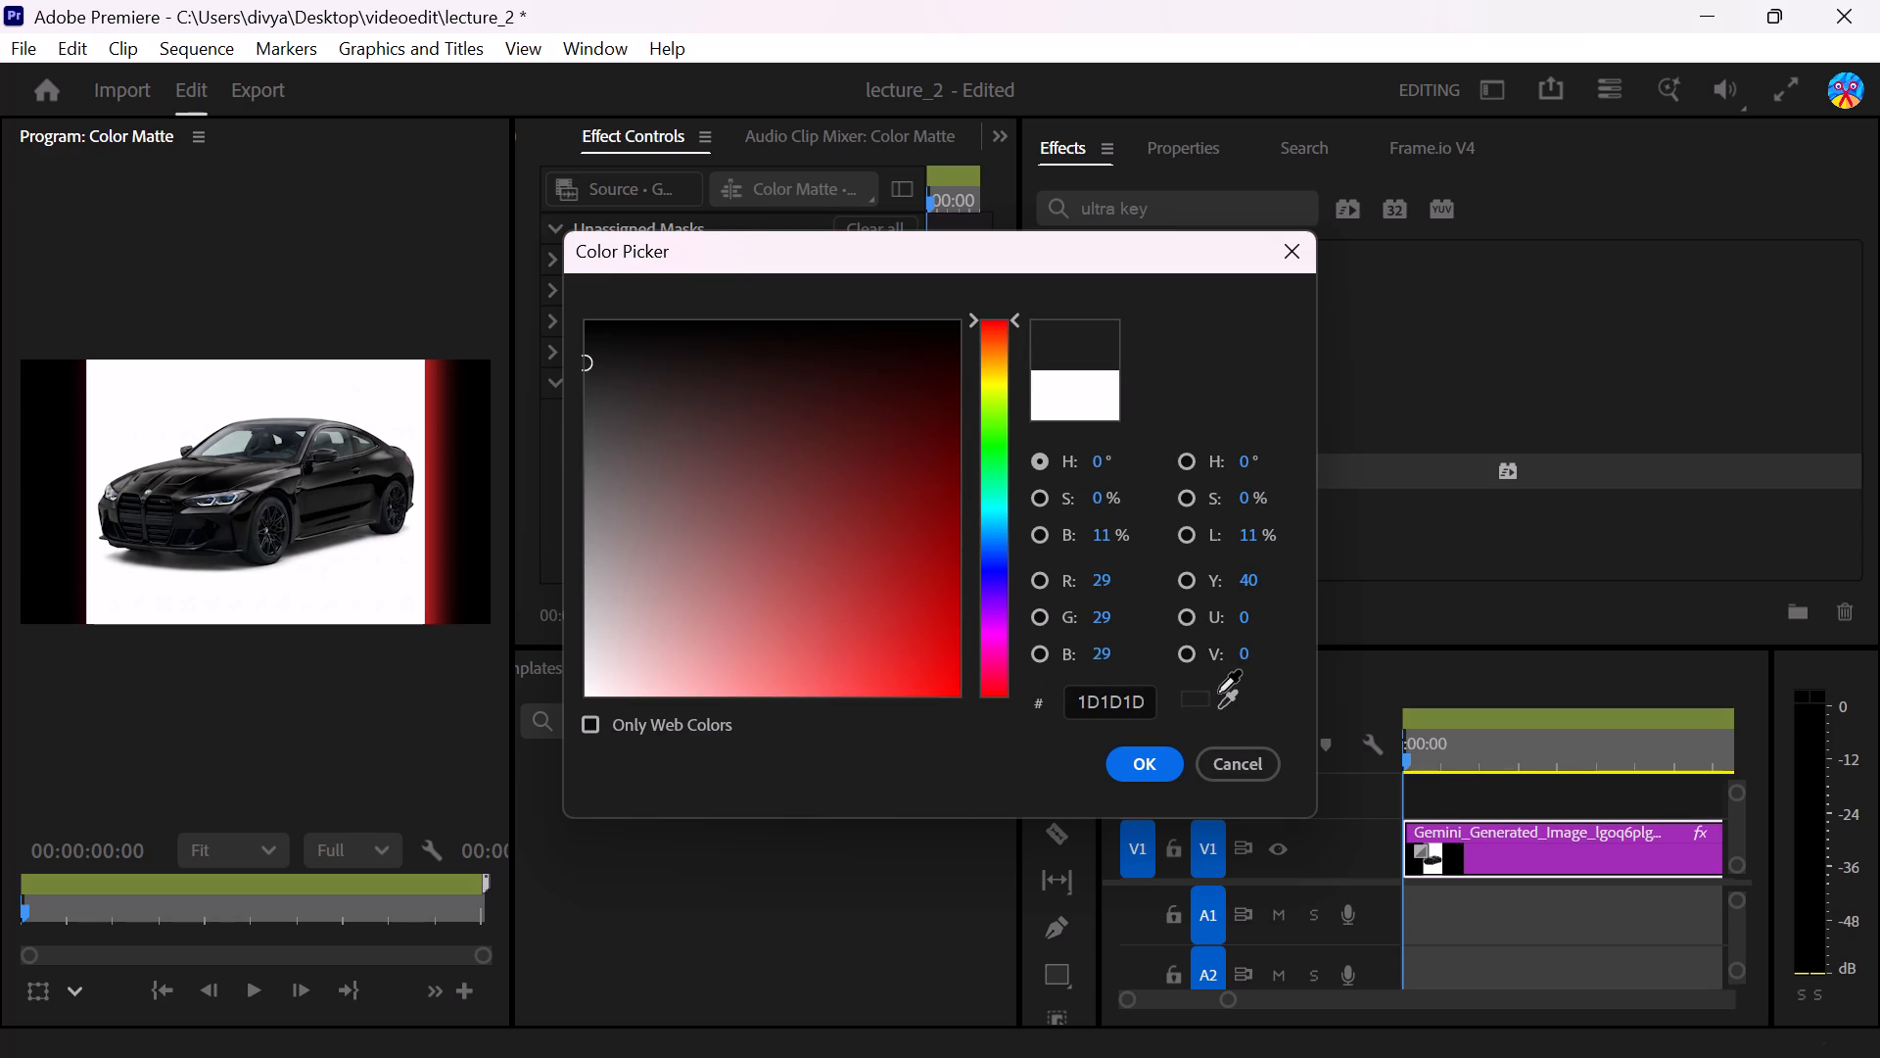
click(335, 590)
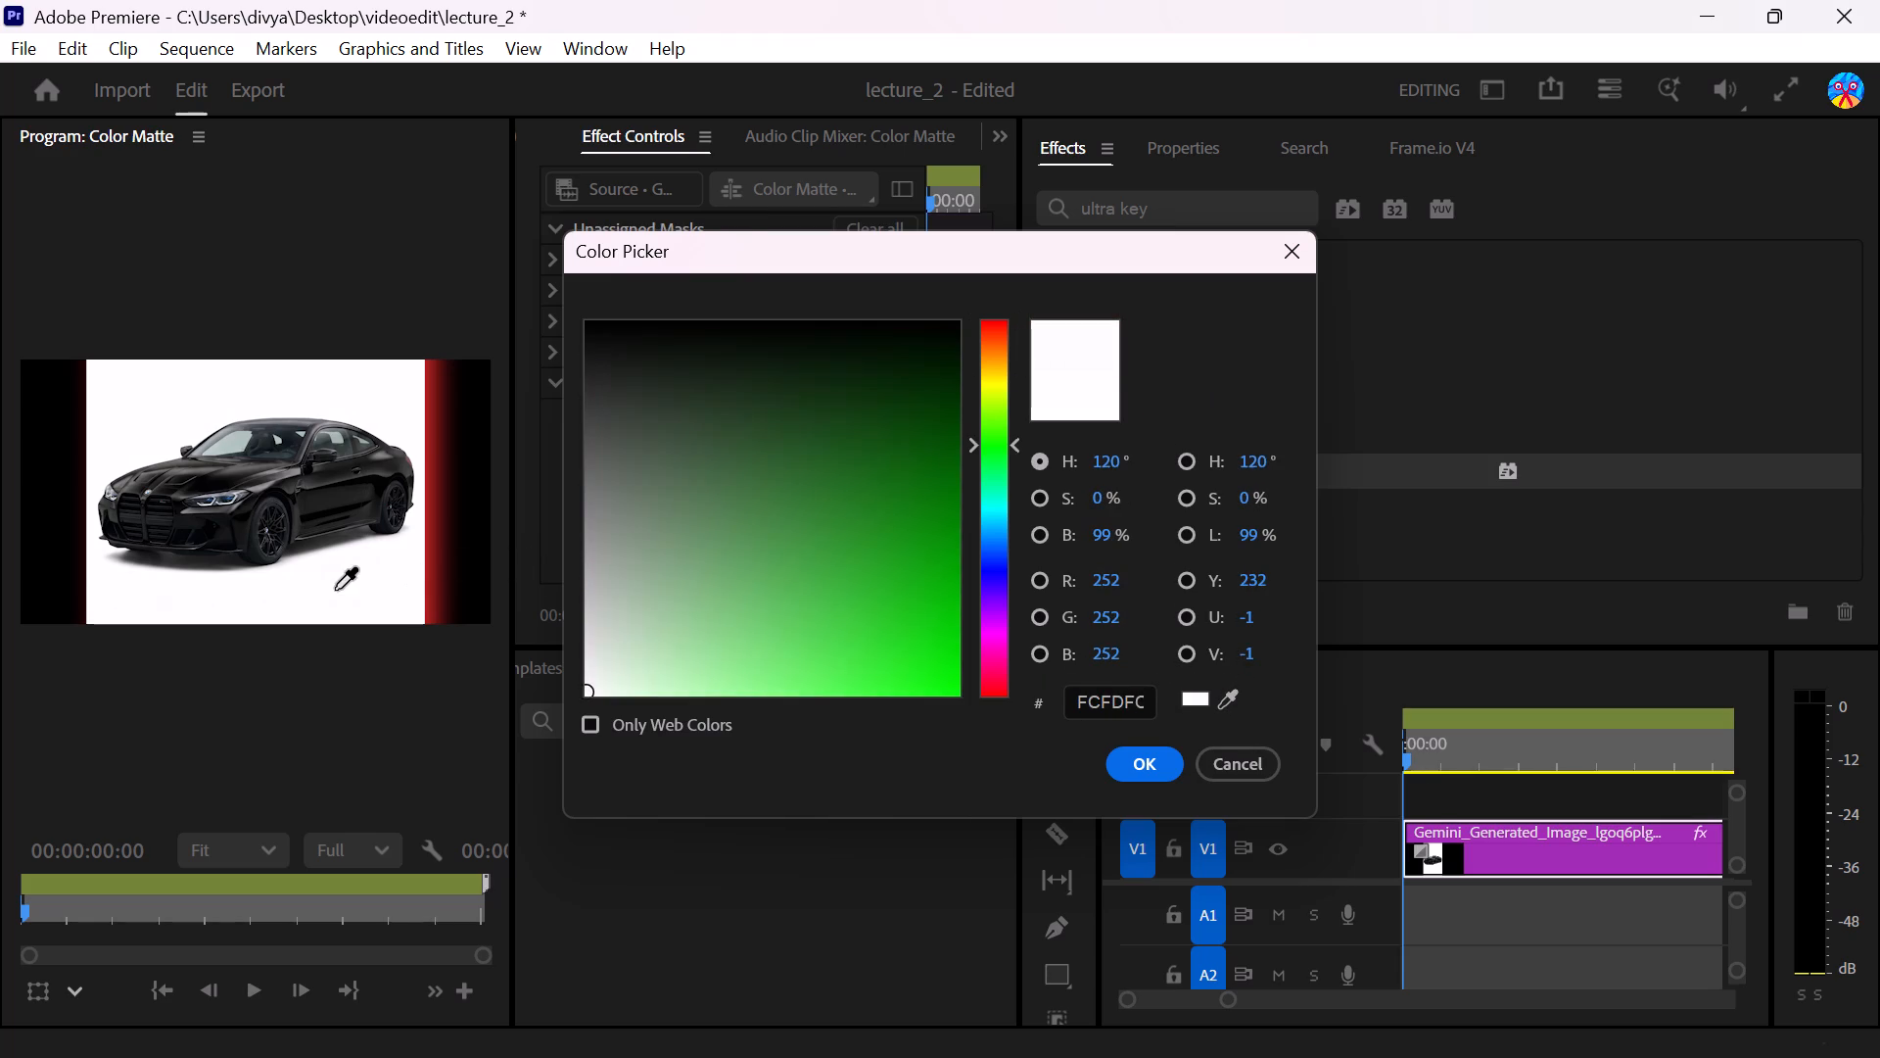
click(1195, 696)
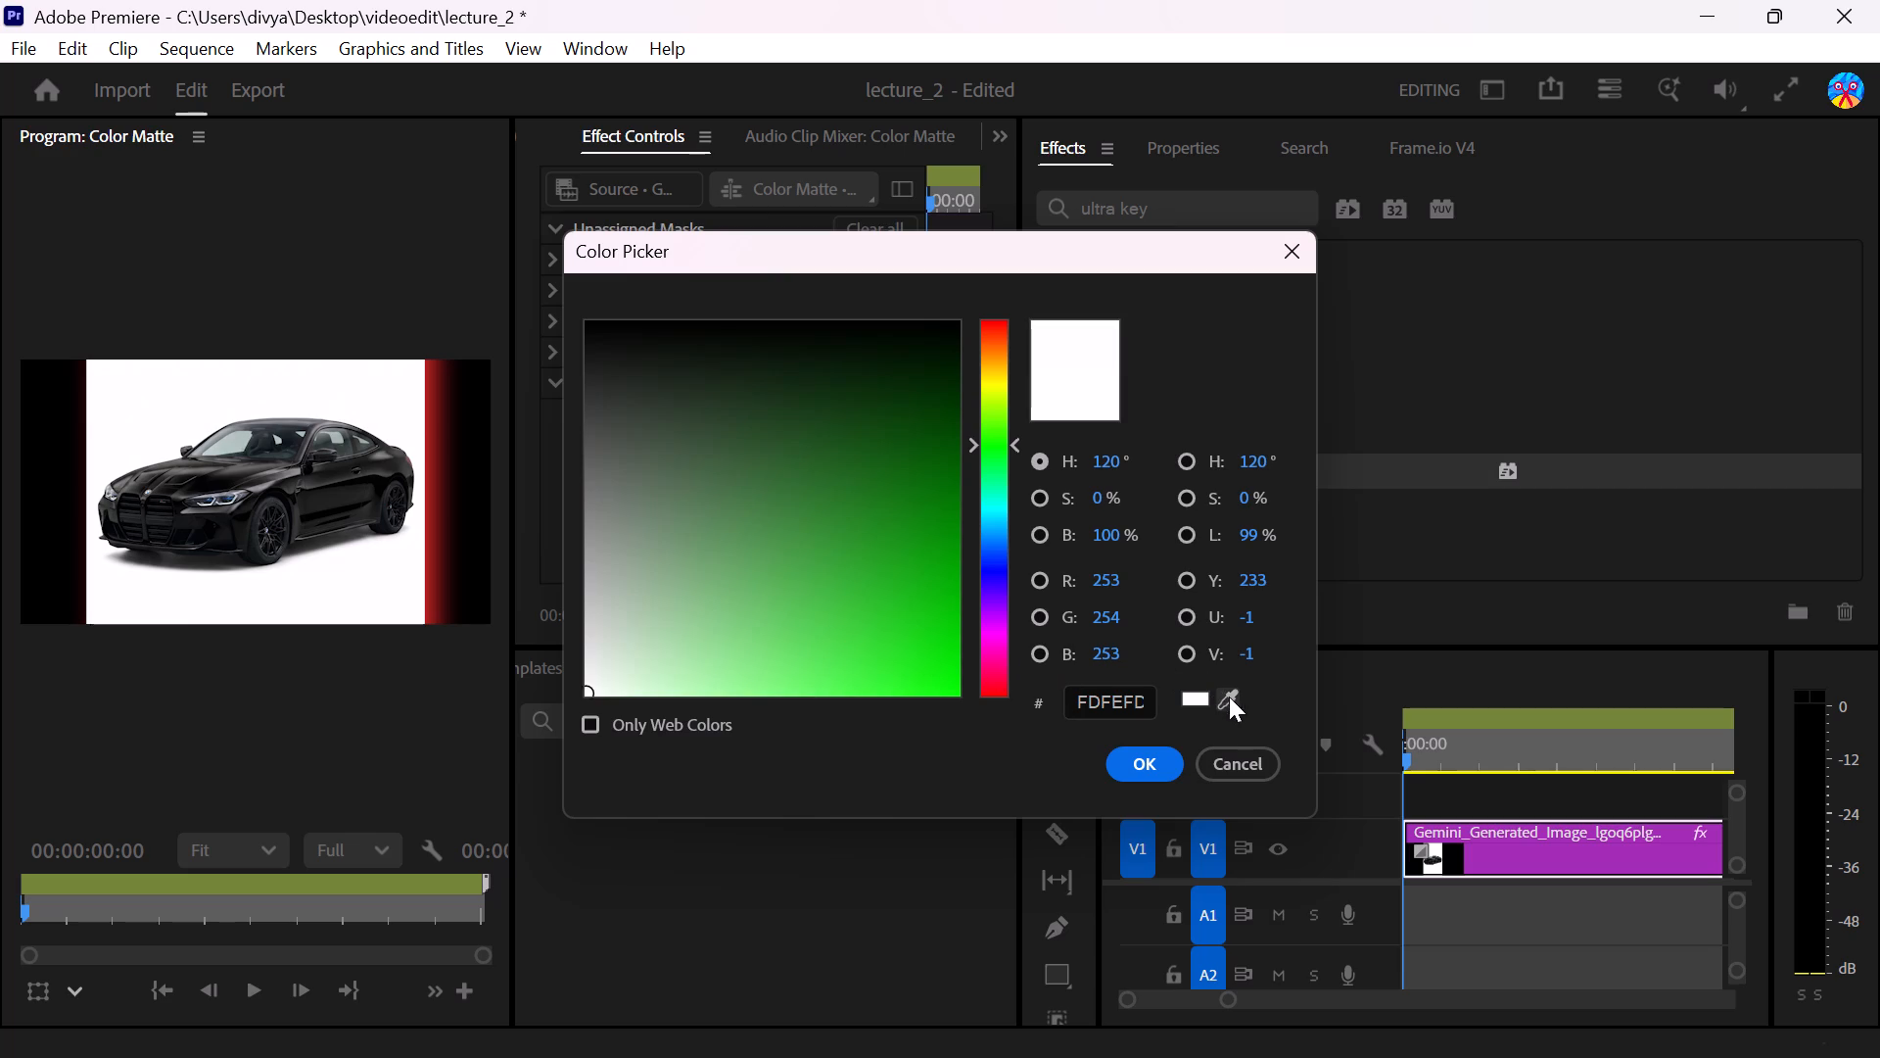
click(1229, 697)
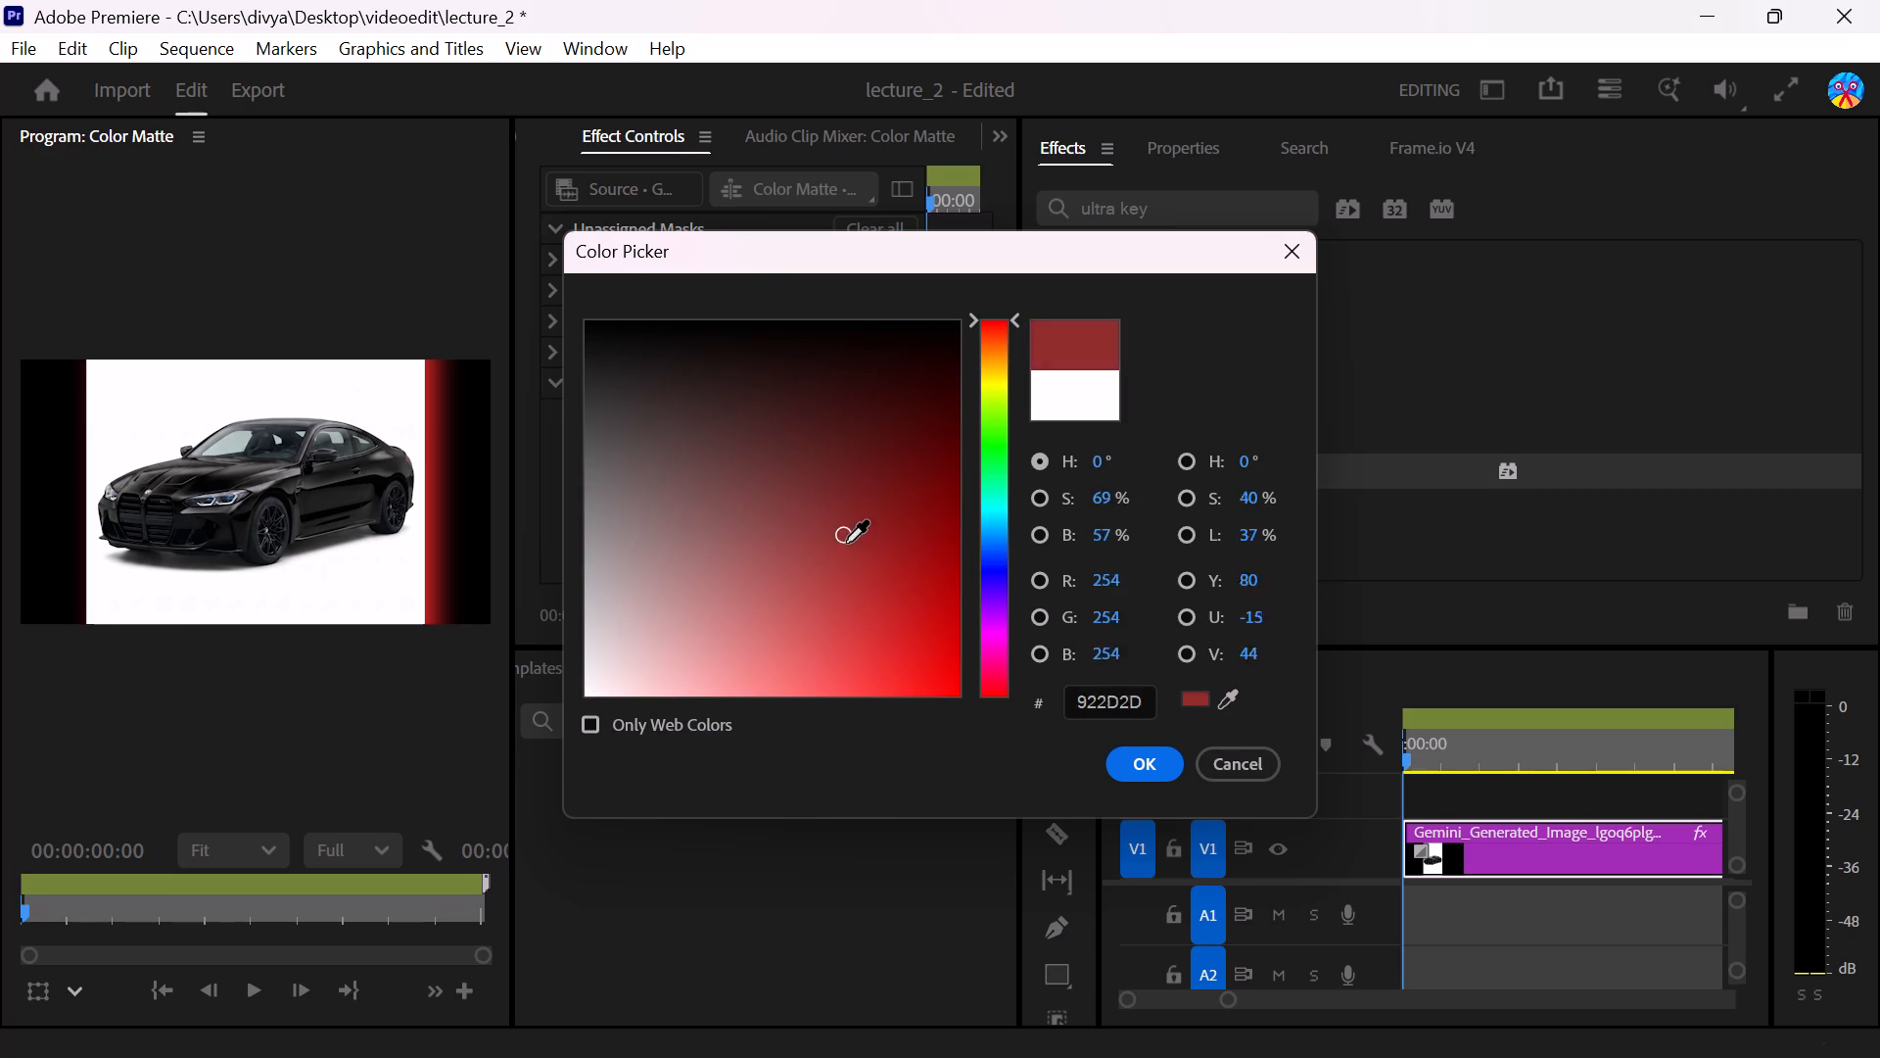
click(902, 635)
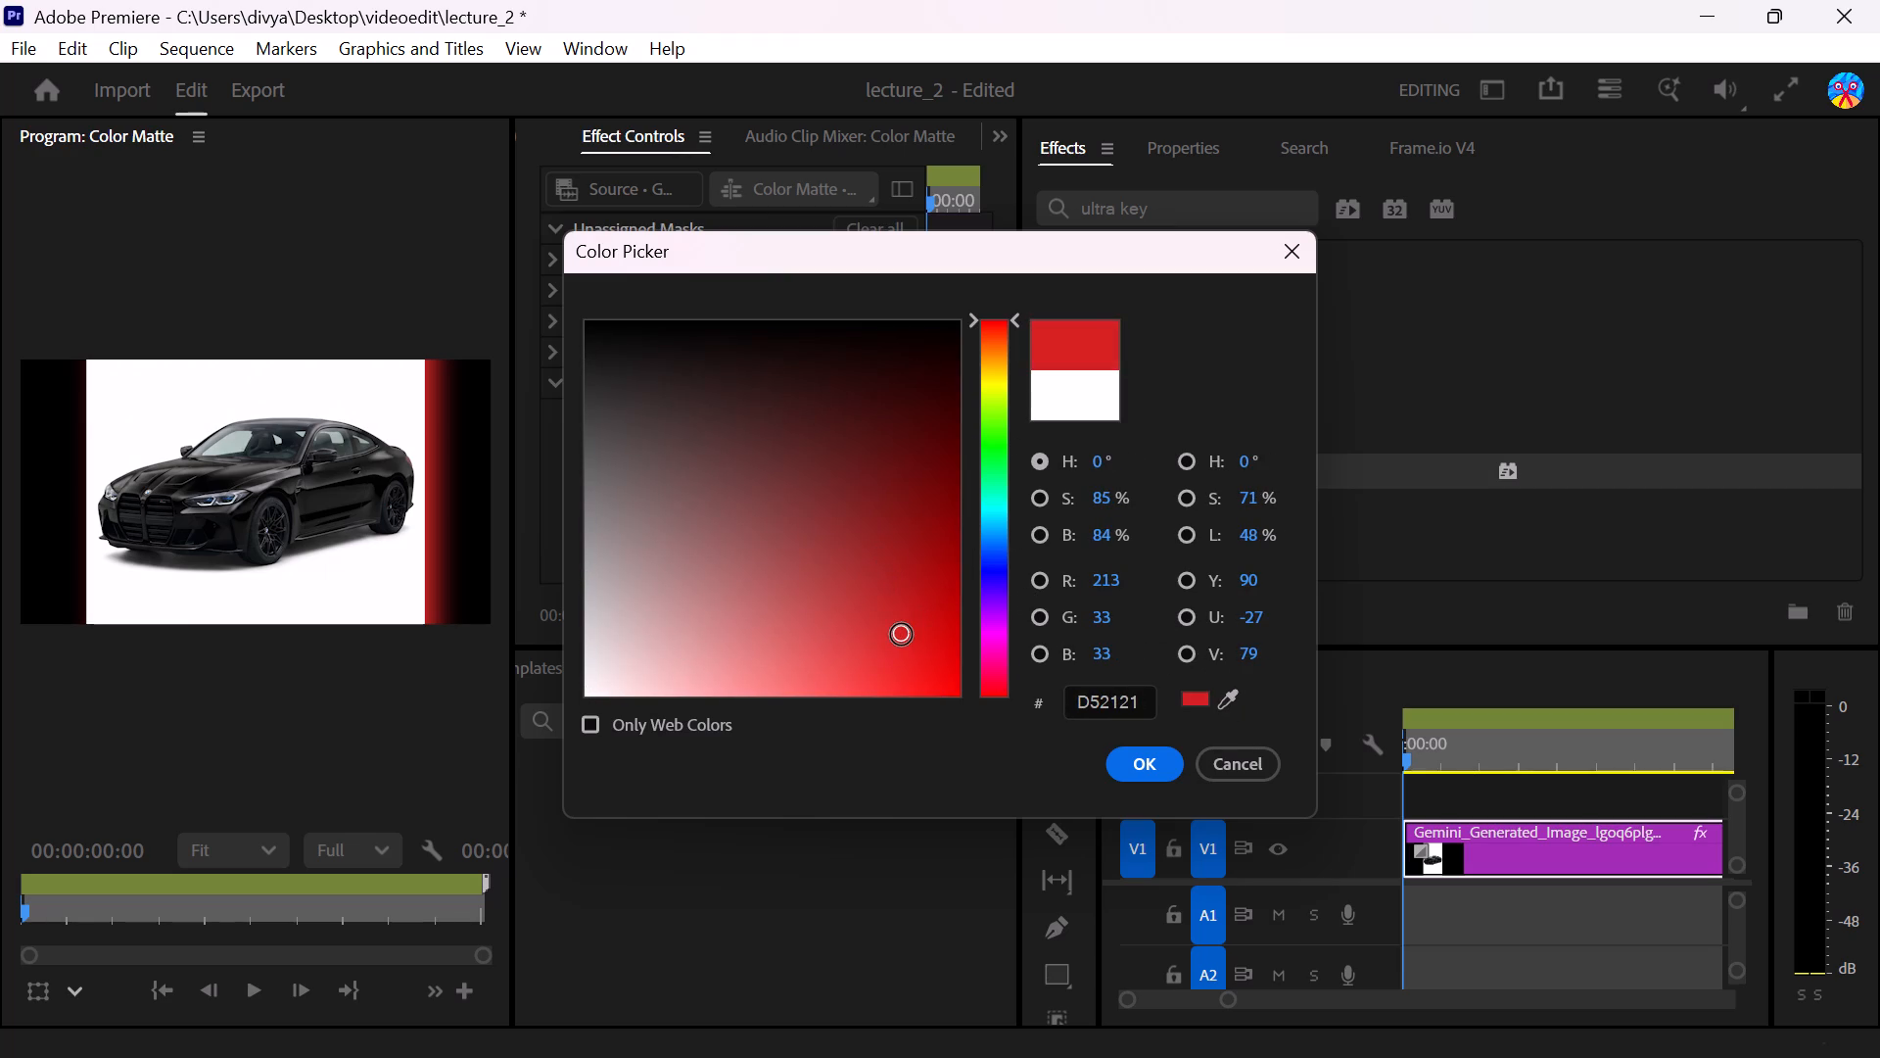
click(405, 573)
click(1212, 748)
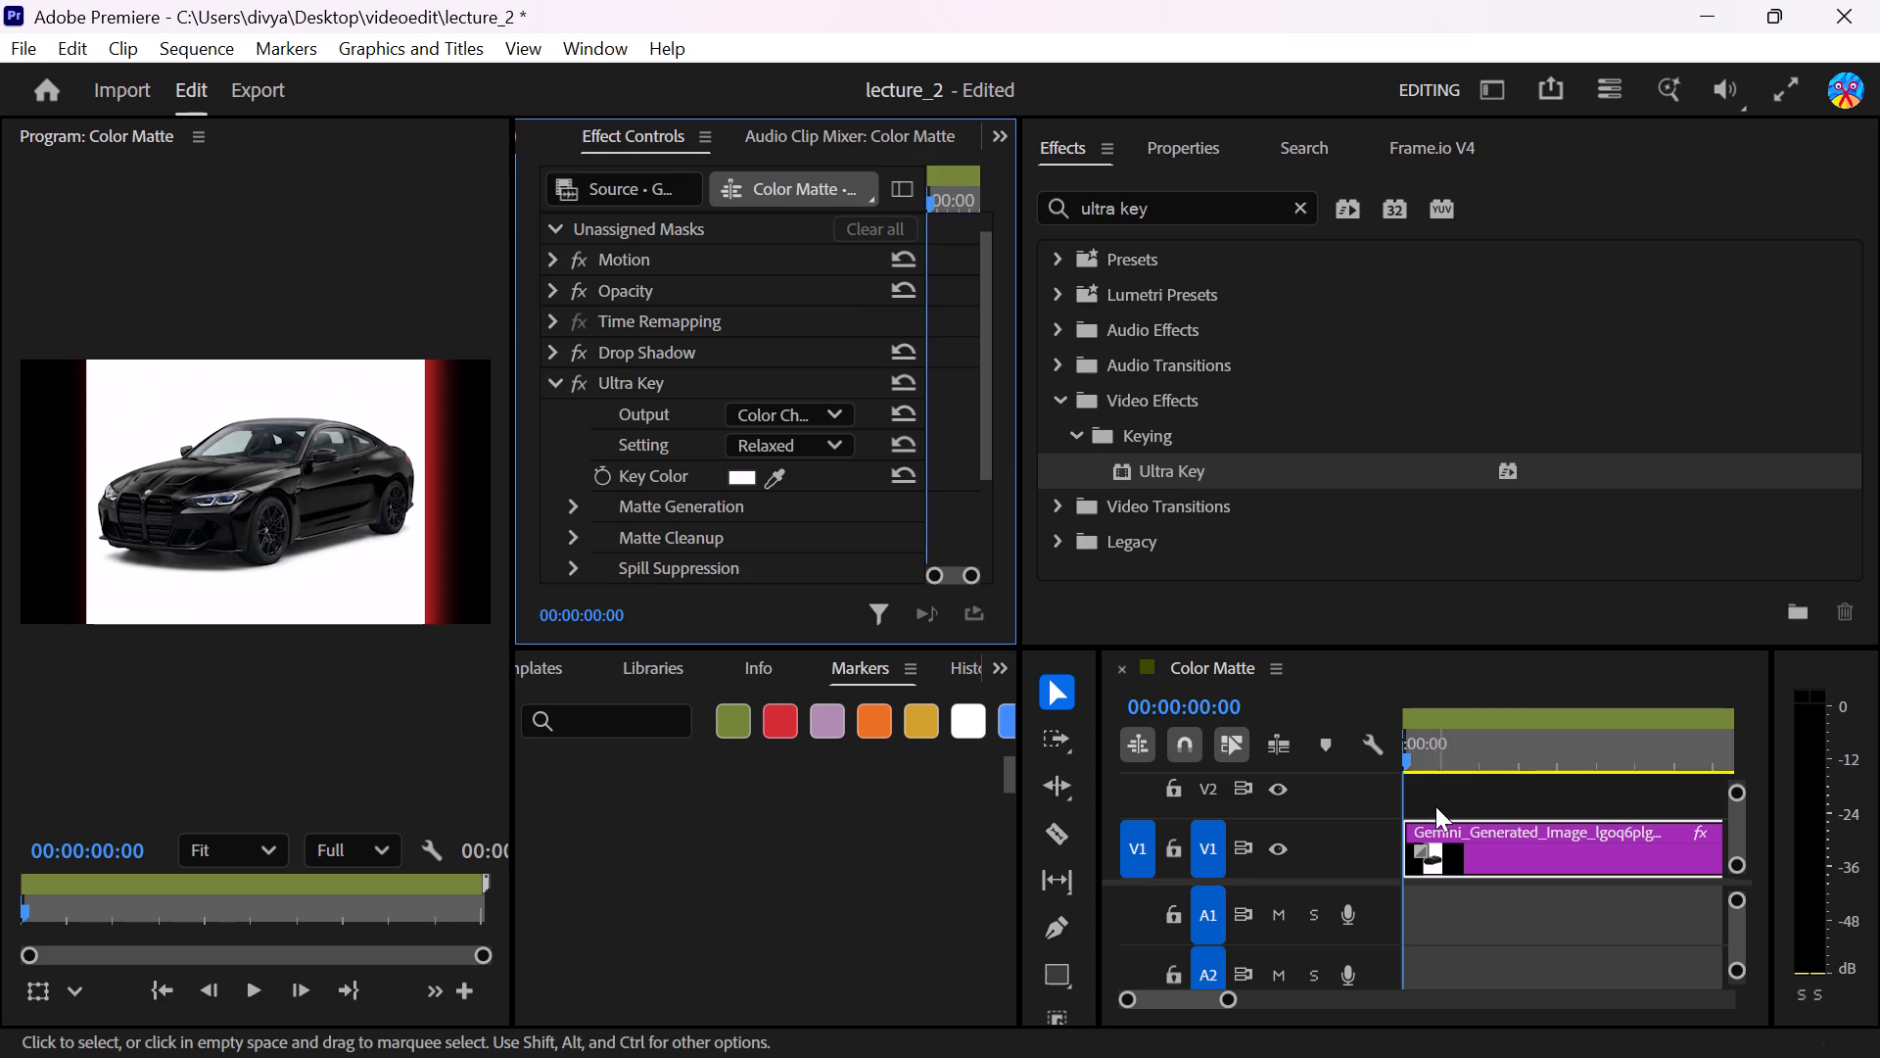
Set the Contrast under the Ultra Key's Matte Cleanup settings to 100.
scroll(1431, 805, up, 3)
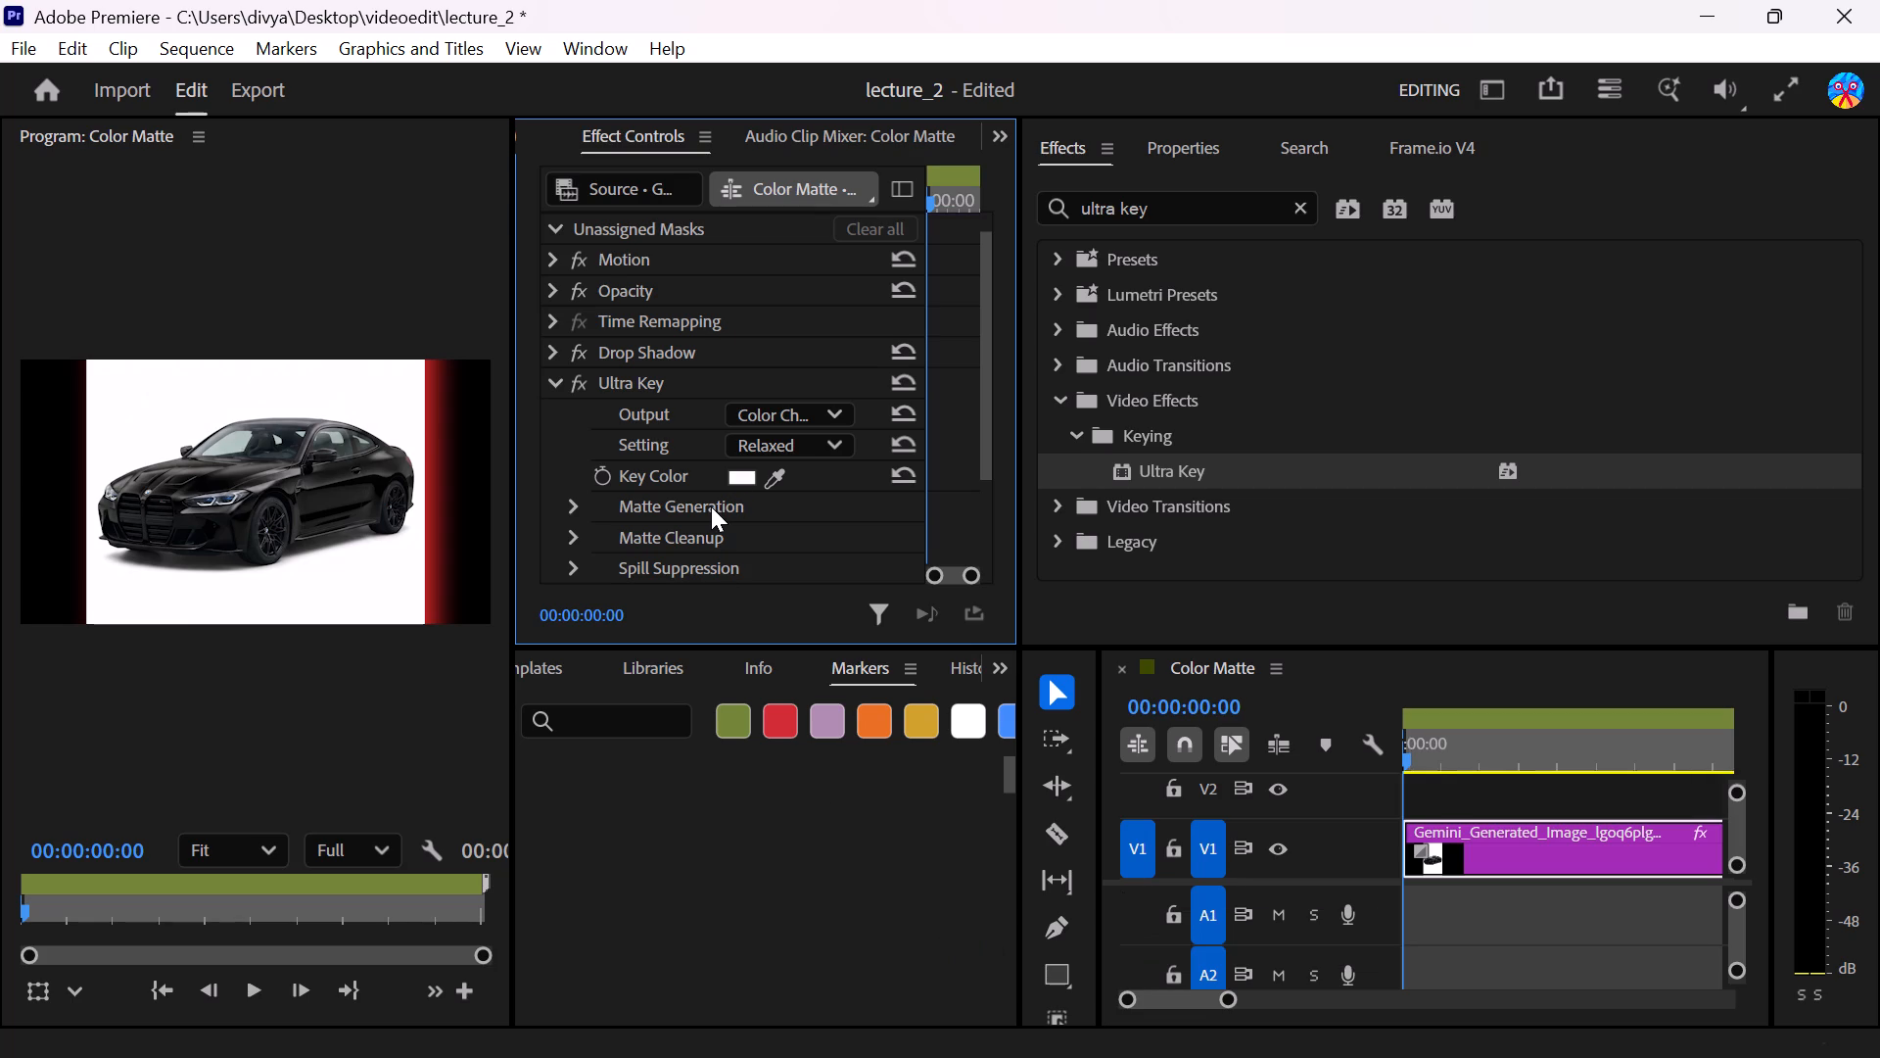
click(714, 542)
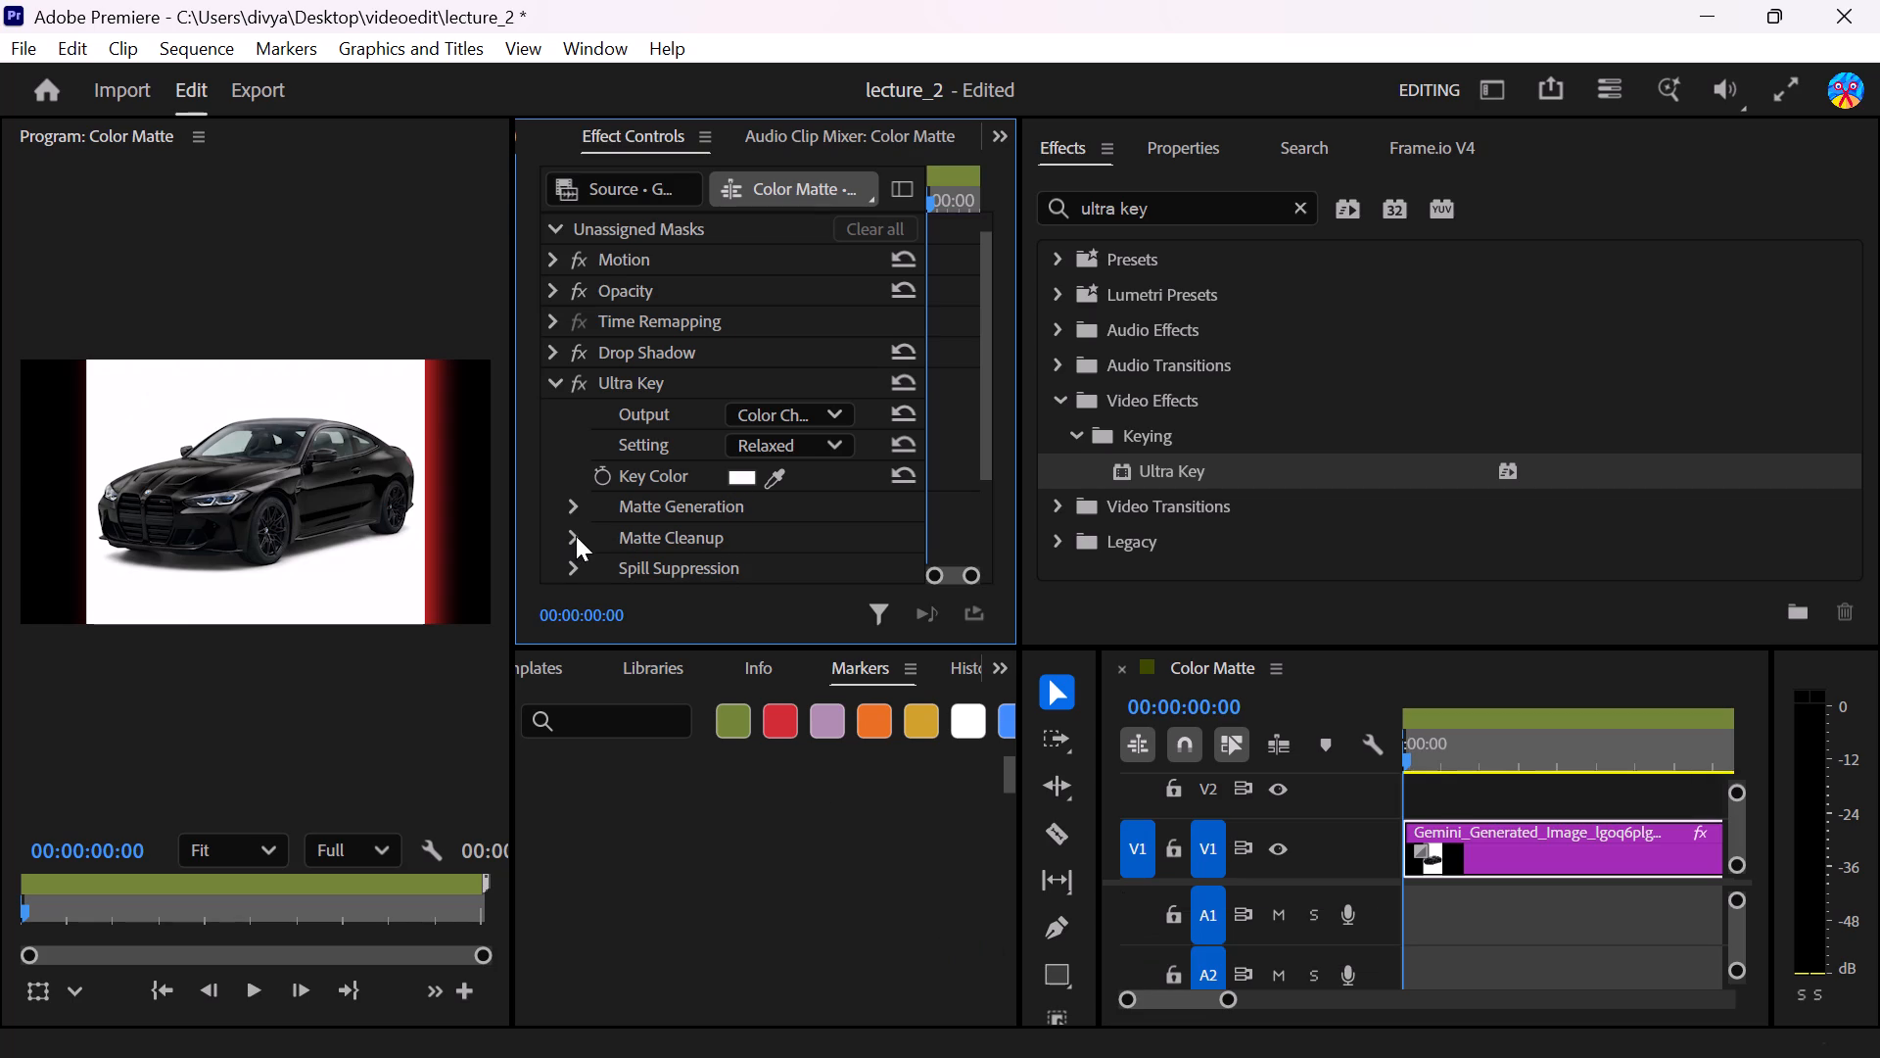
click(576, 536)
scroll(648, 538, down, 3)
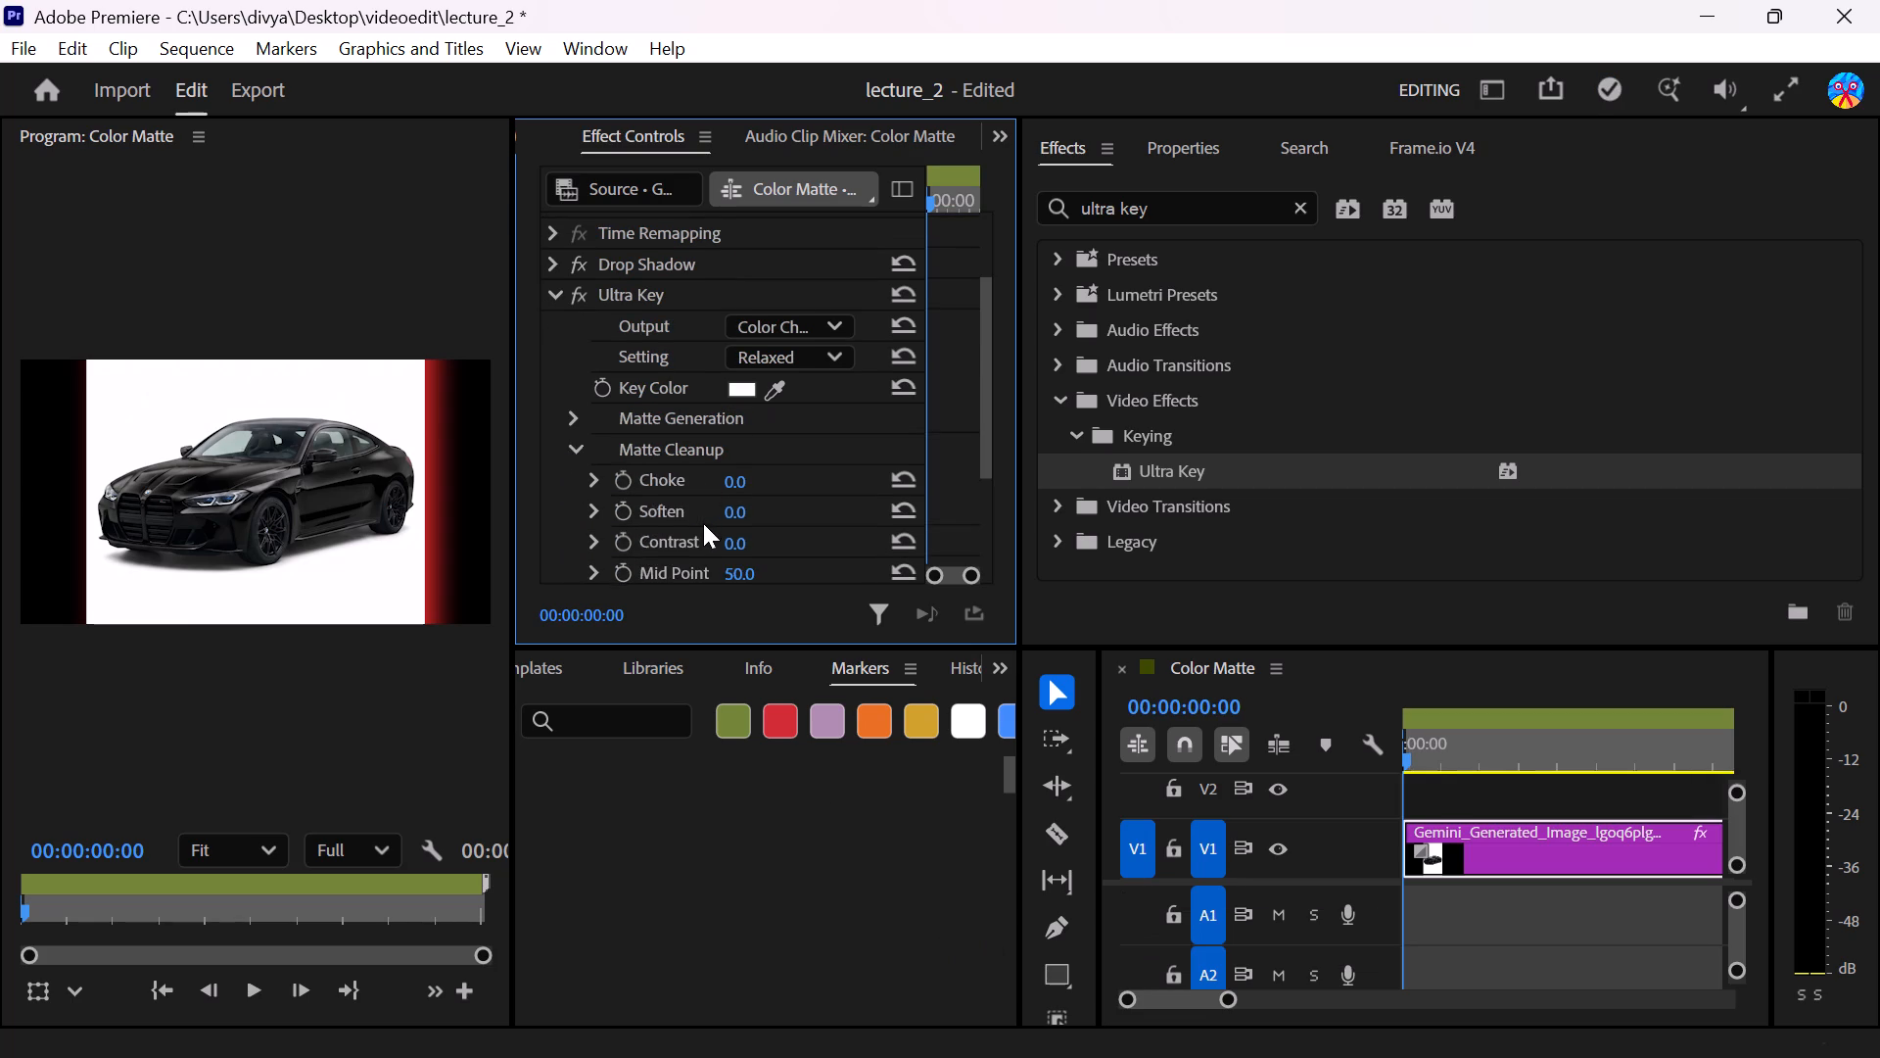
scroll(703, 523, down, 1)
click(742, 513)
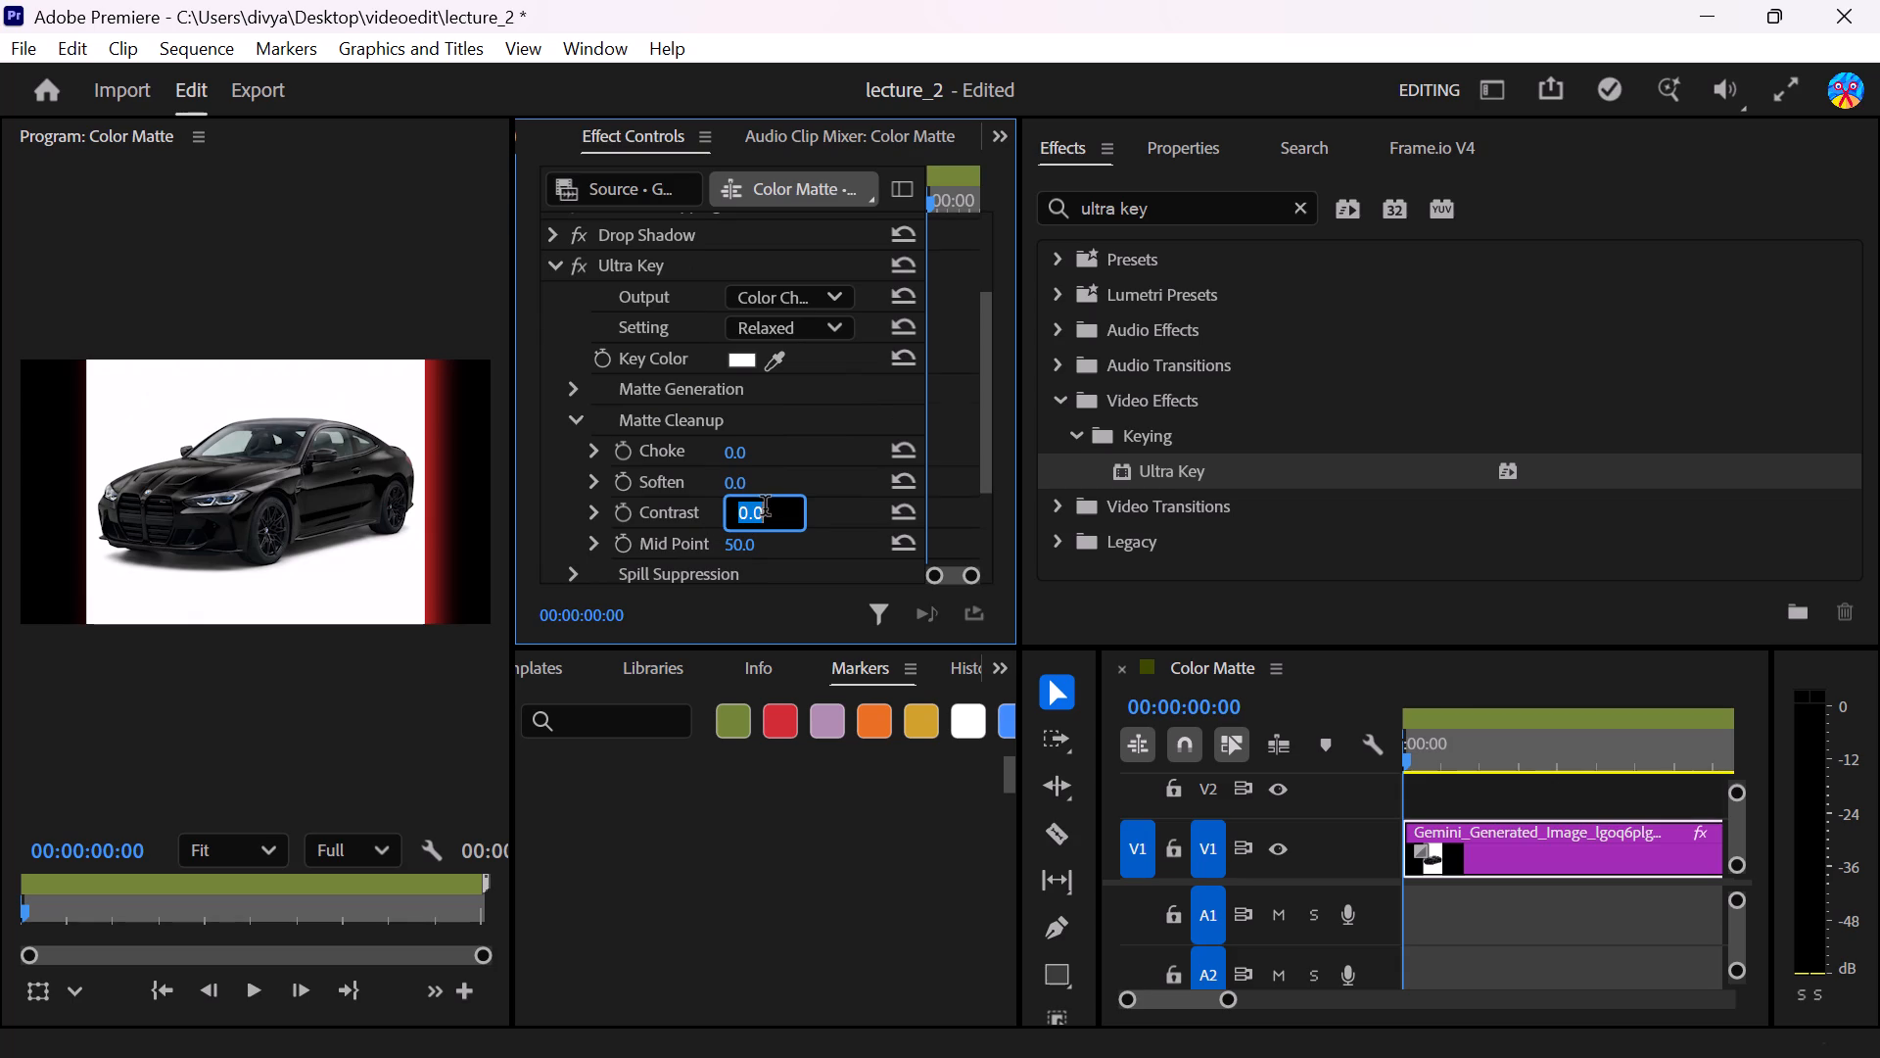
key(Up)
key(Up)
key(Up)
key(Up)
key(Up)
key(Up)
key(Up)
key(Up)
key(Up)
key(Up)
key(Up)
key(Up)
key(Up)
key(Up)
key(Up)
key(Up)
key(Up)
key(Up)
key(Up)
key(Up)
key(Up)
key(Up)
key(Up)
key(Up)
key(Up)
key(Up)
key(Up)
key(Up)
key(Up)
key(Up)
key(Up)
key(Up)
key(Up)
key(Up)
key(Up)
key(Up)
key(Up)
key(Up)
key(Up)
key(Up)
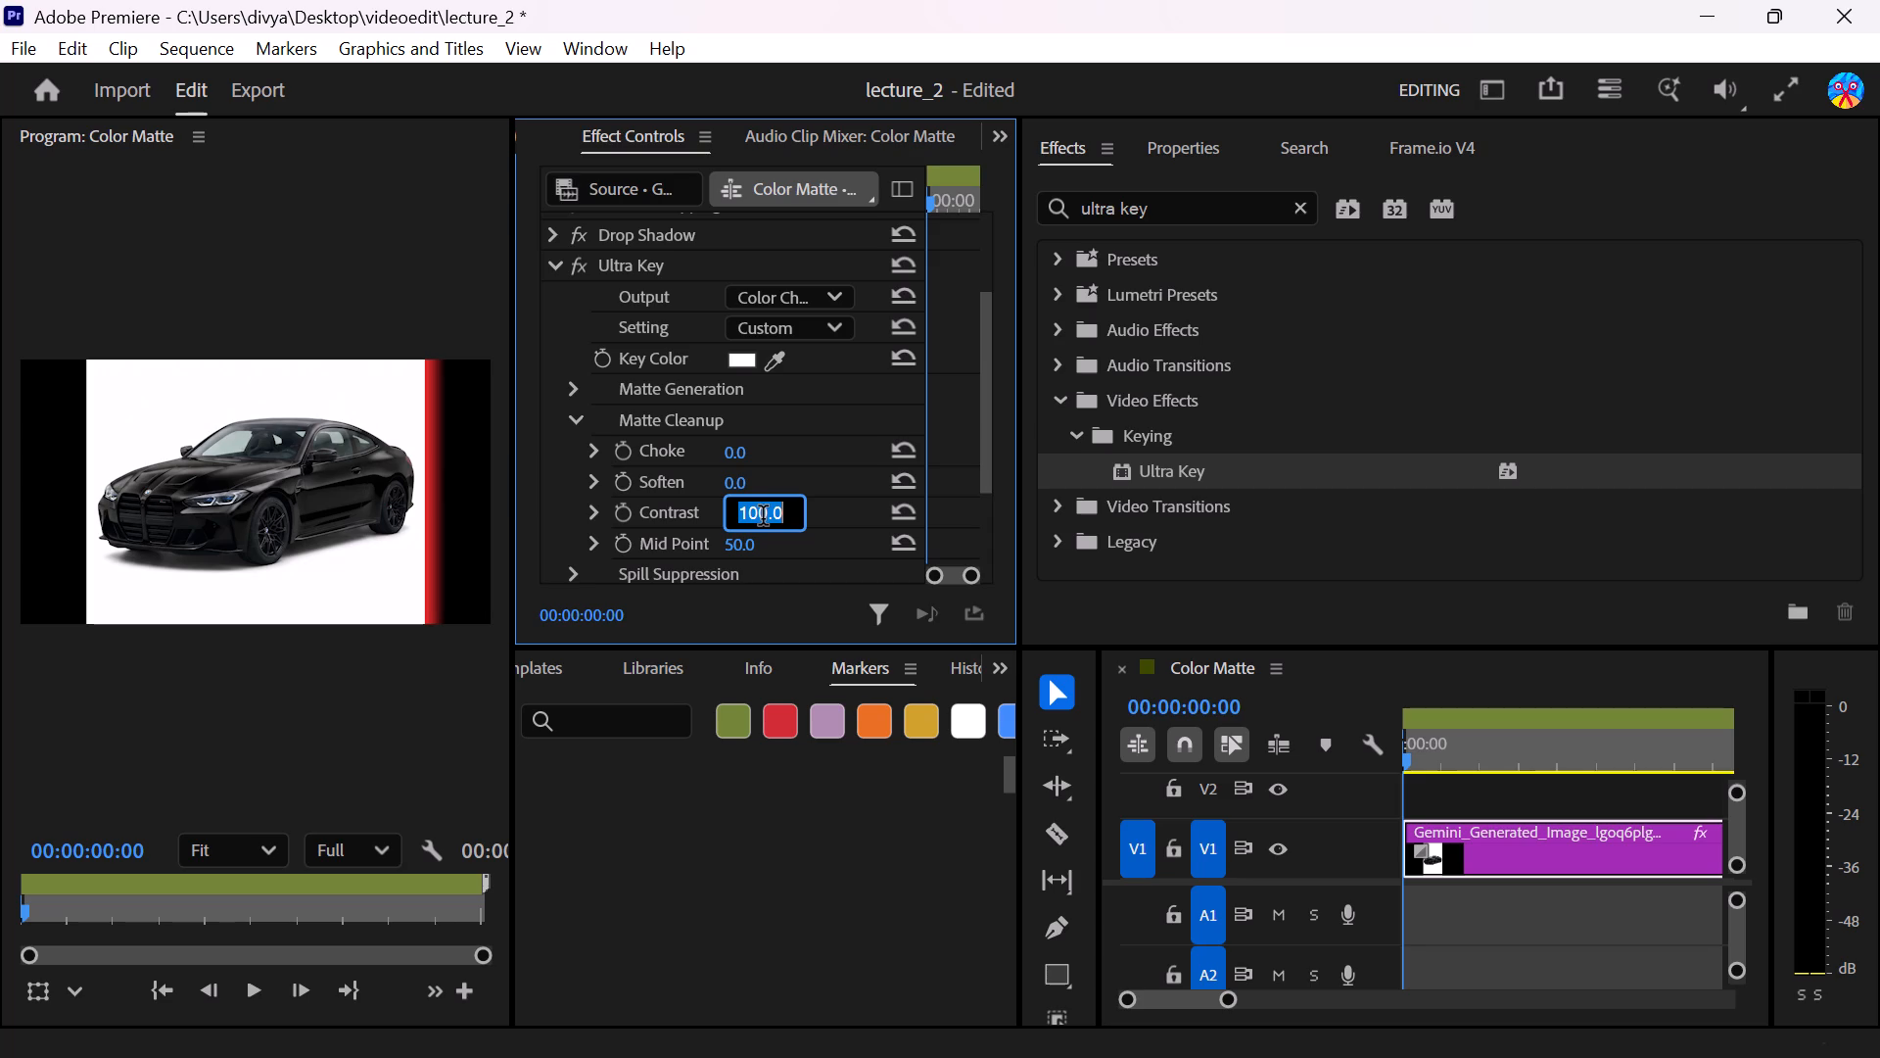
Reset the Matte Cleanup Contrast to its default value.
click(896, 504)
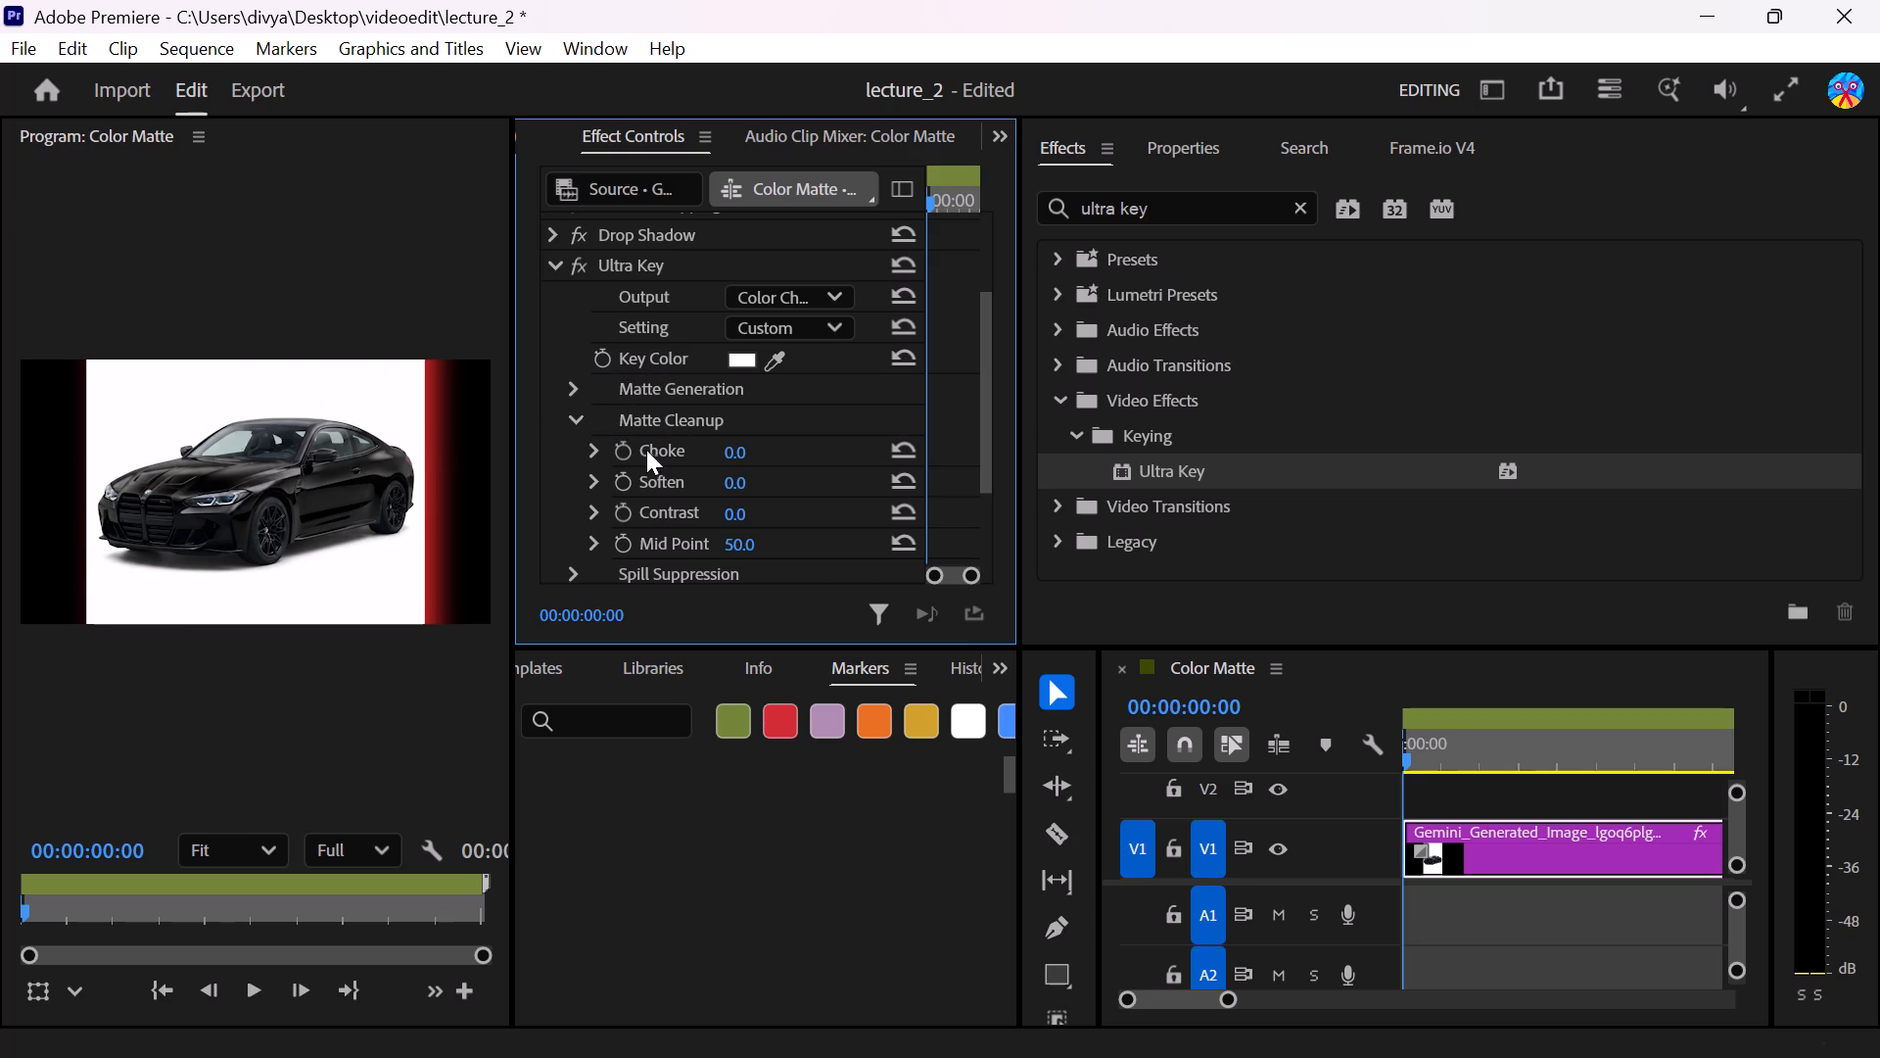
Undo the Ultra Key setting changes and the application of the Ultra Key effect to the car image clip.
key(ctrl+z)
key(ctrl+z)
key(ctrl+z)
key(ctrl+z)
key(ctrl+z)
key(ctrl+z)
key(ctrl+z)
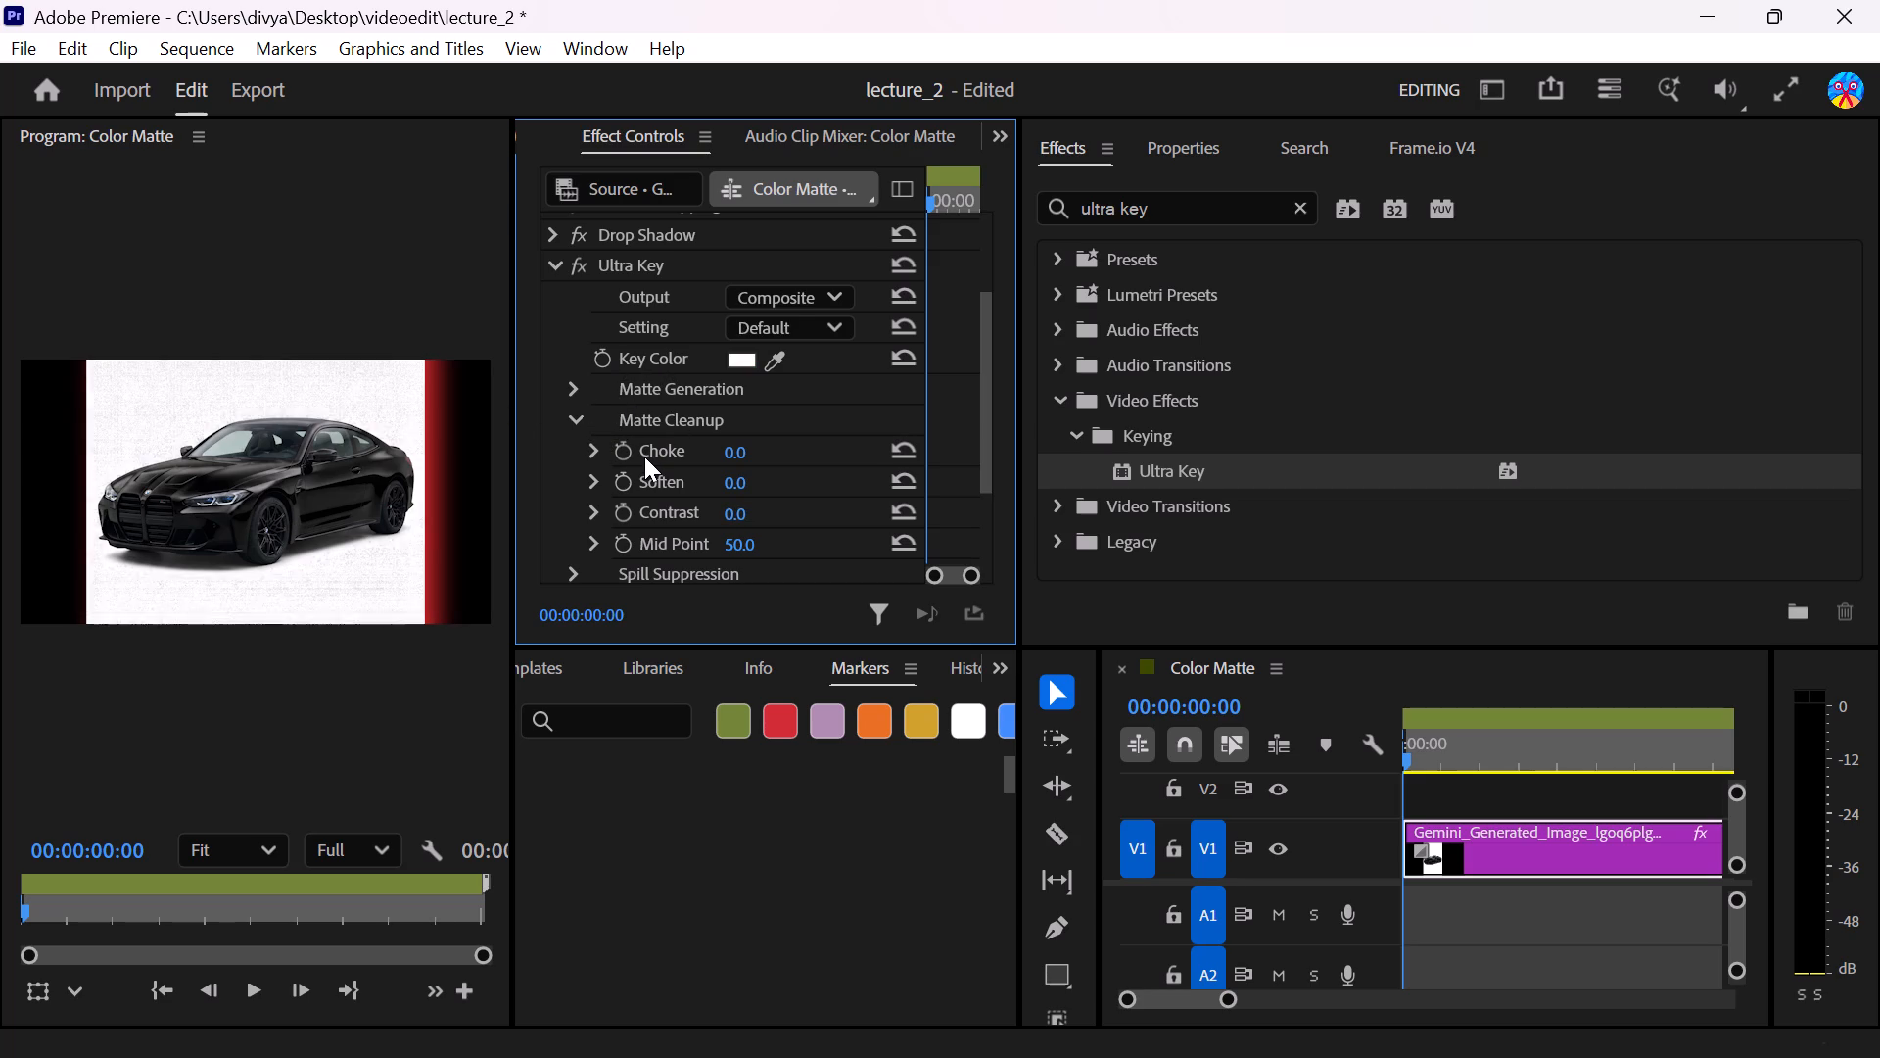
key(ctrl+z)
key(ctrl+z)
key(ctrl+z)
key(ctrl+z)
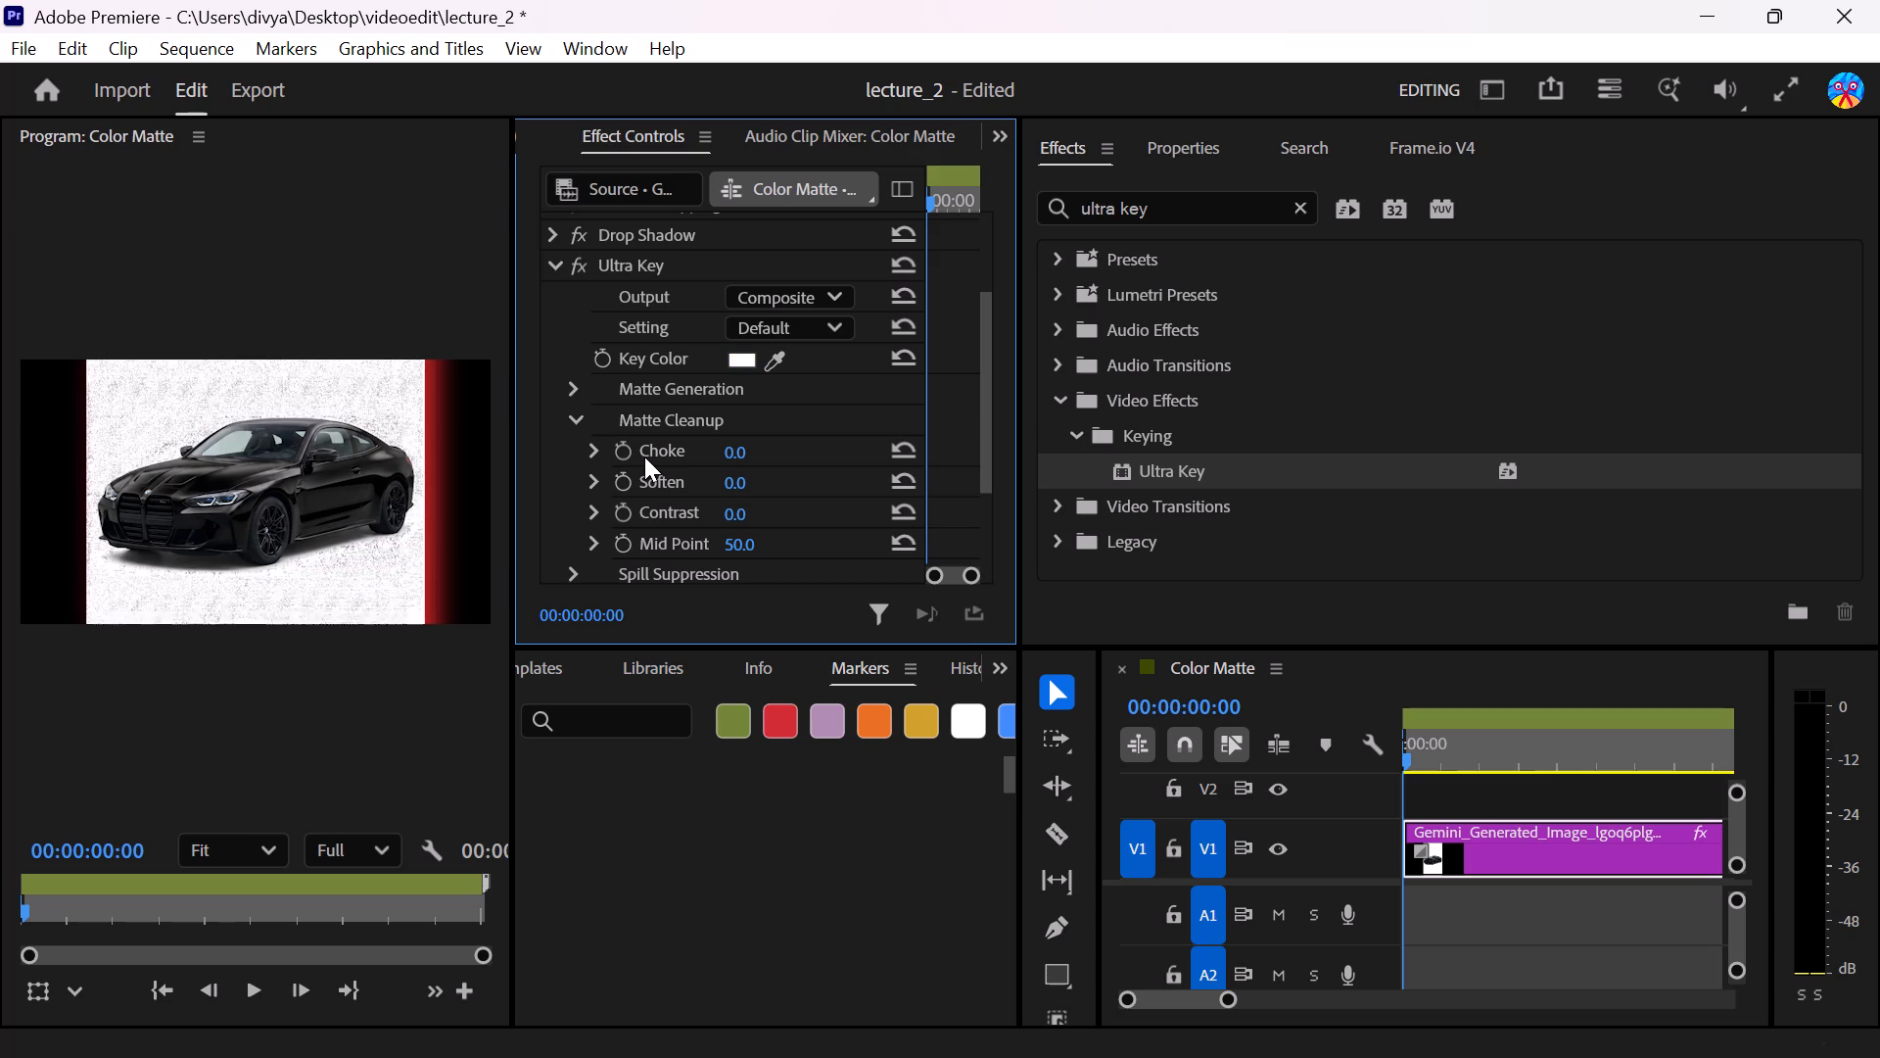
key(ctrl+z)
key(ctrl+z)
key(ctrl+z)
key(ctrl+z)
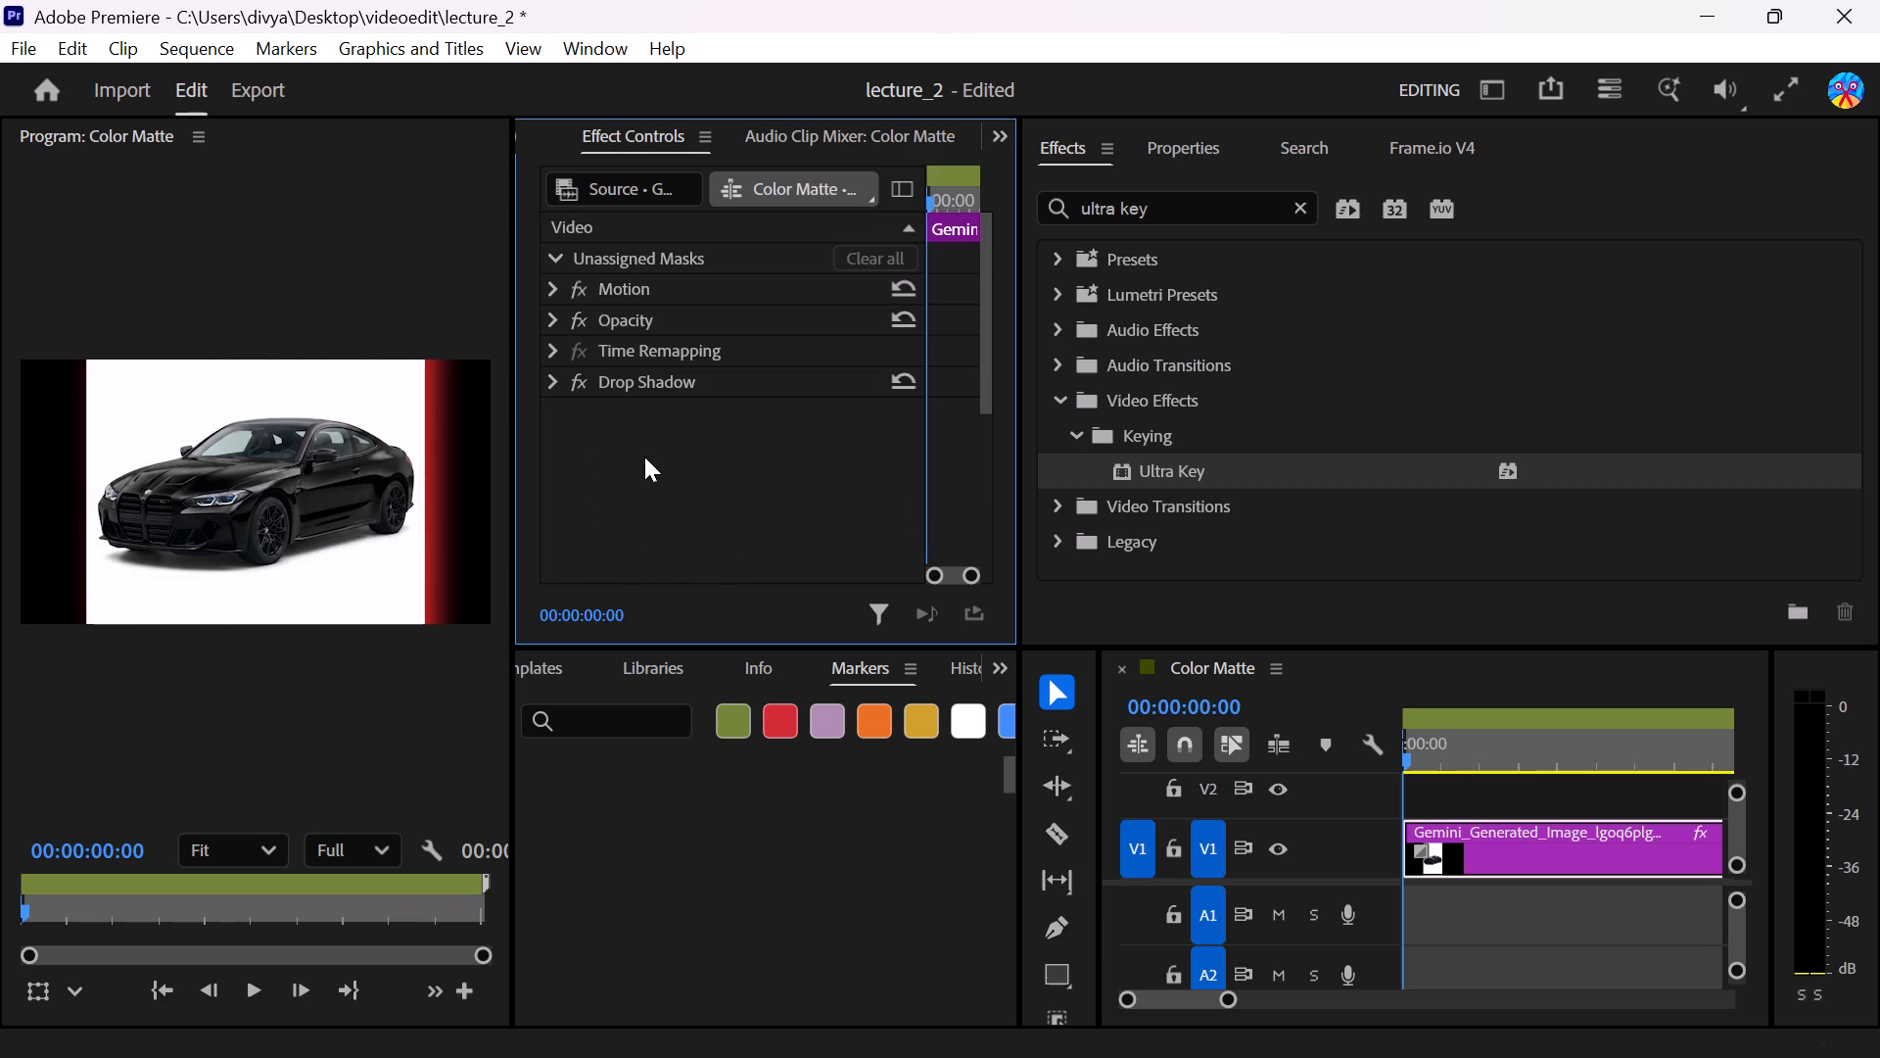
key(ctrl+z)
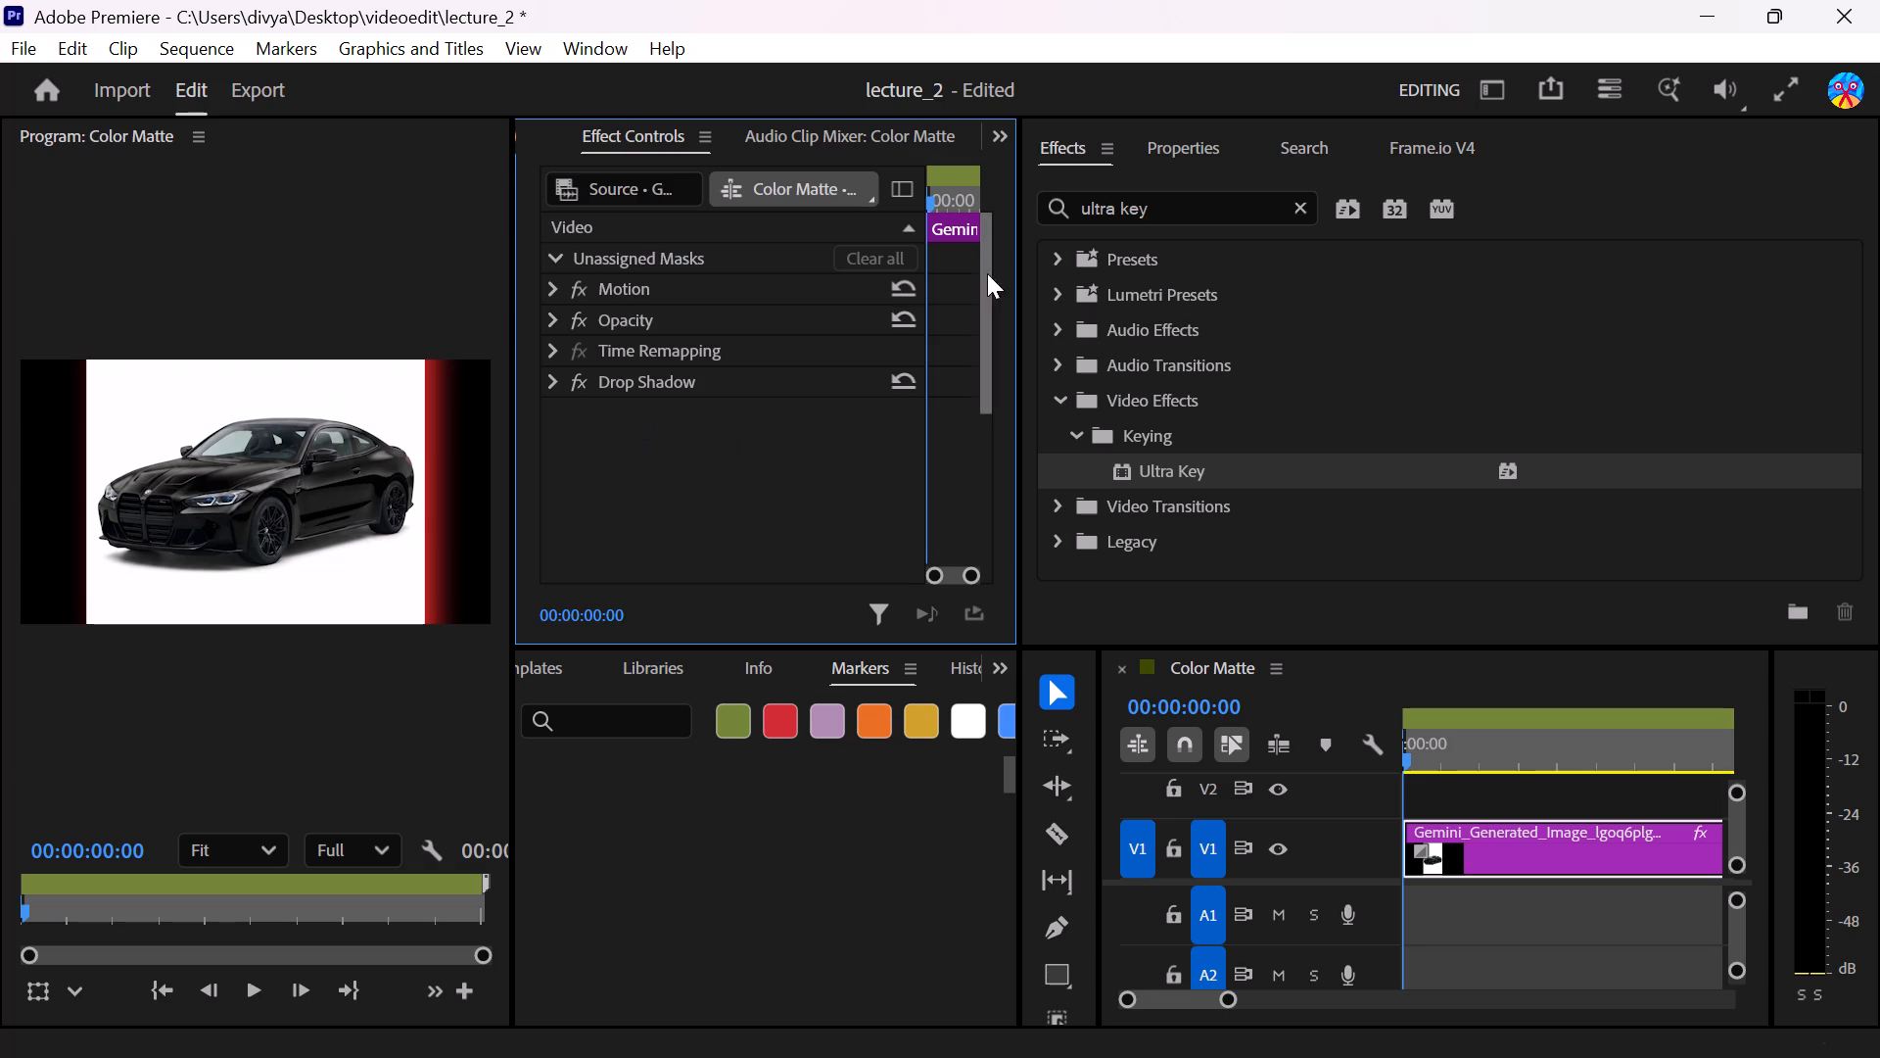
Apply the Ultra Key effect to the car image clip.
drag(1197, 468, 810, 455)
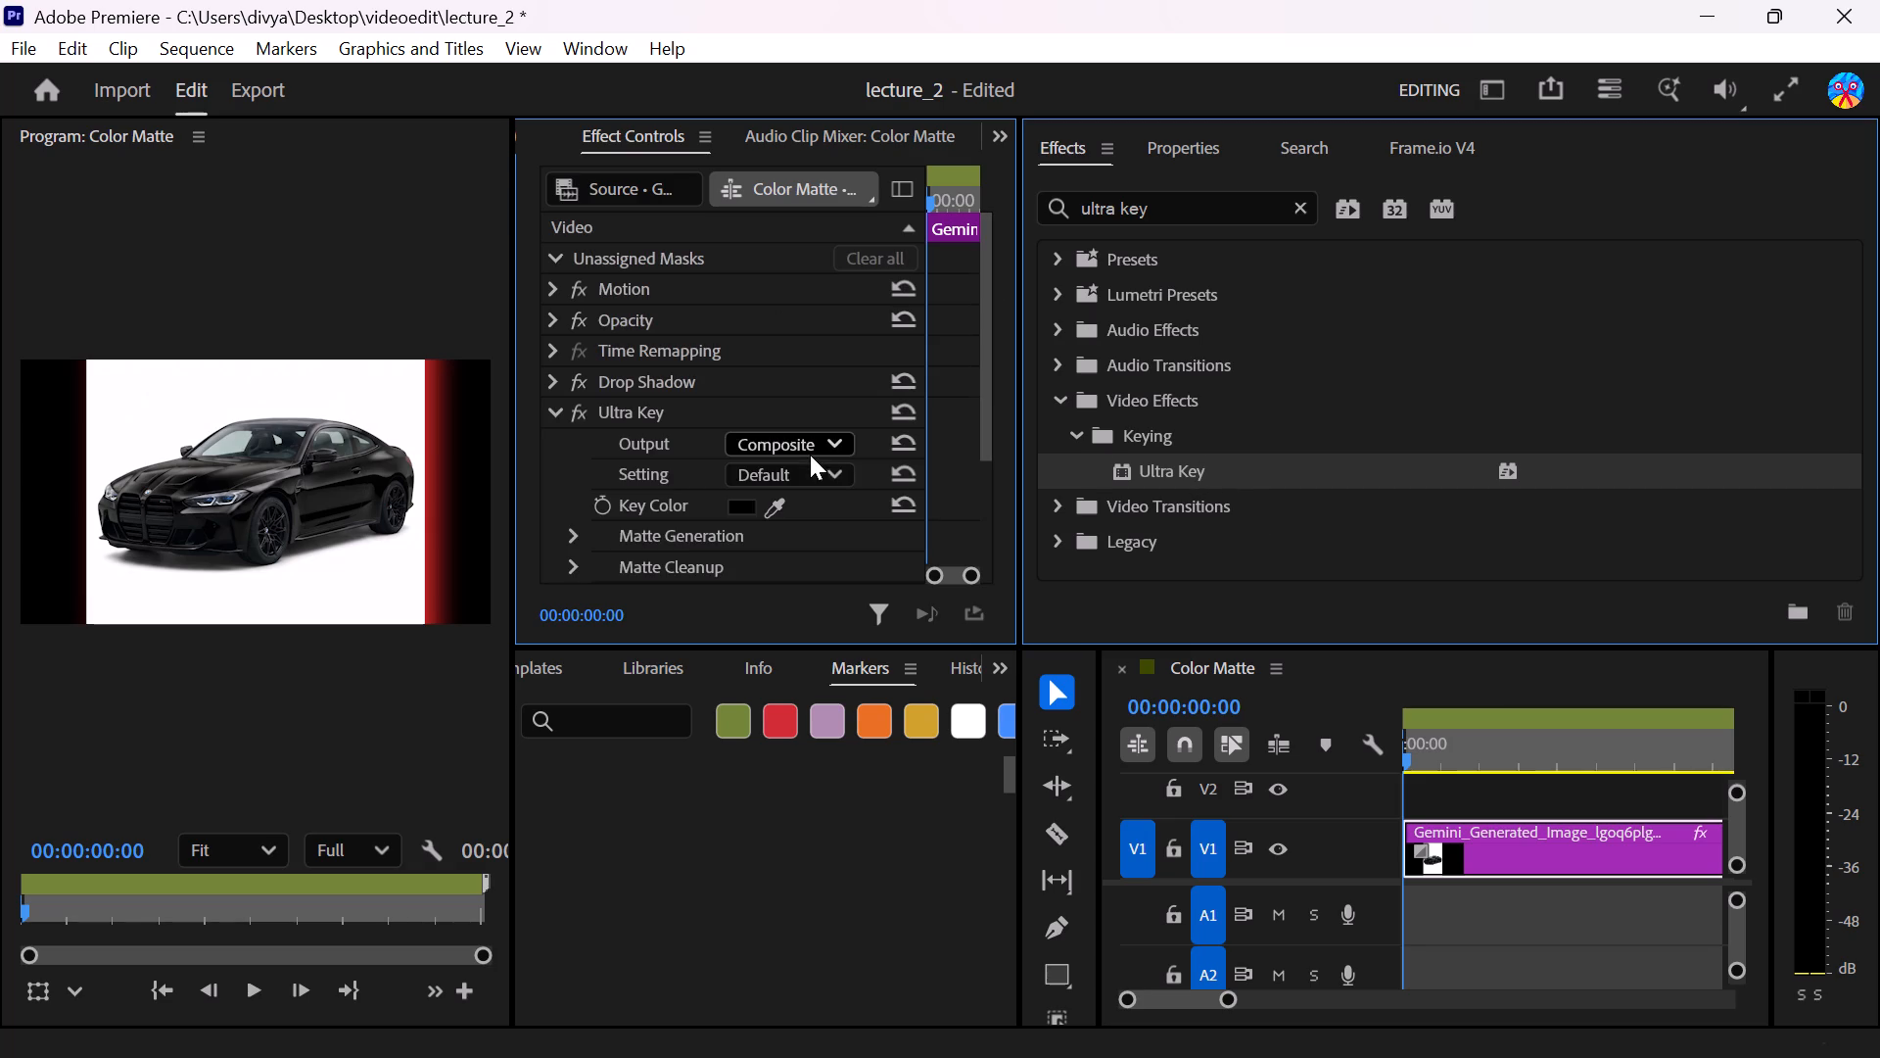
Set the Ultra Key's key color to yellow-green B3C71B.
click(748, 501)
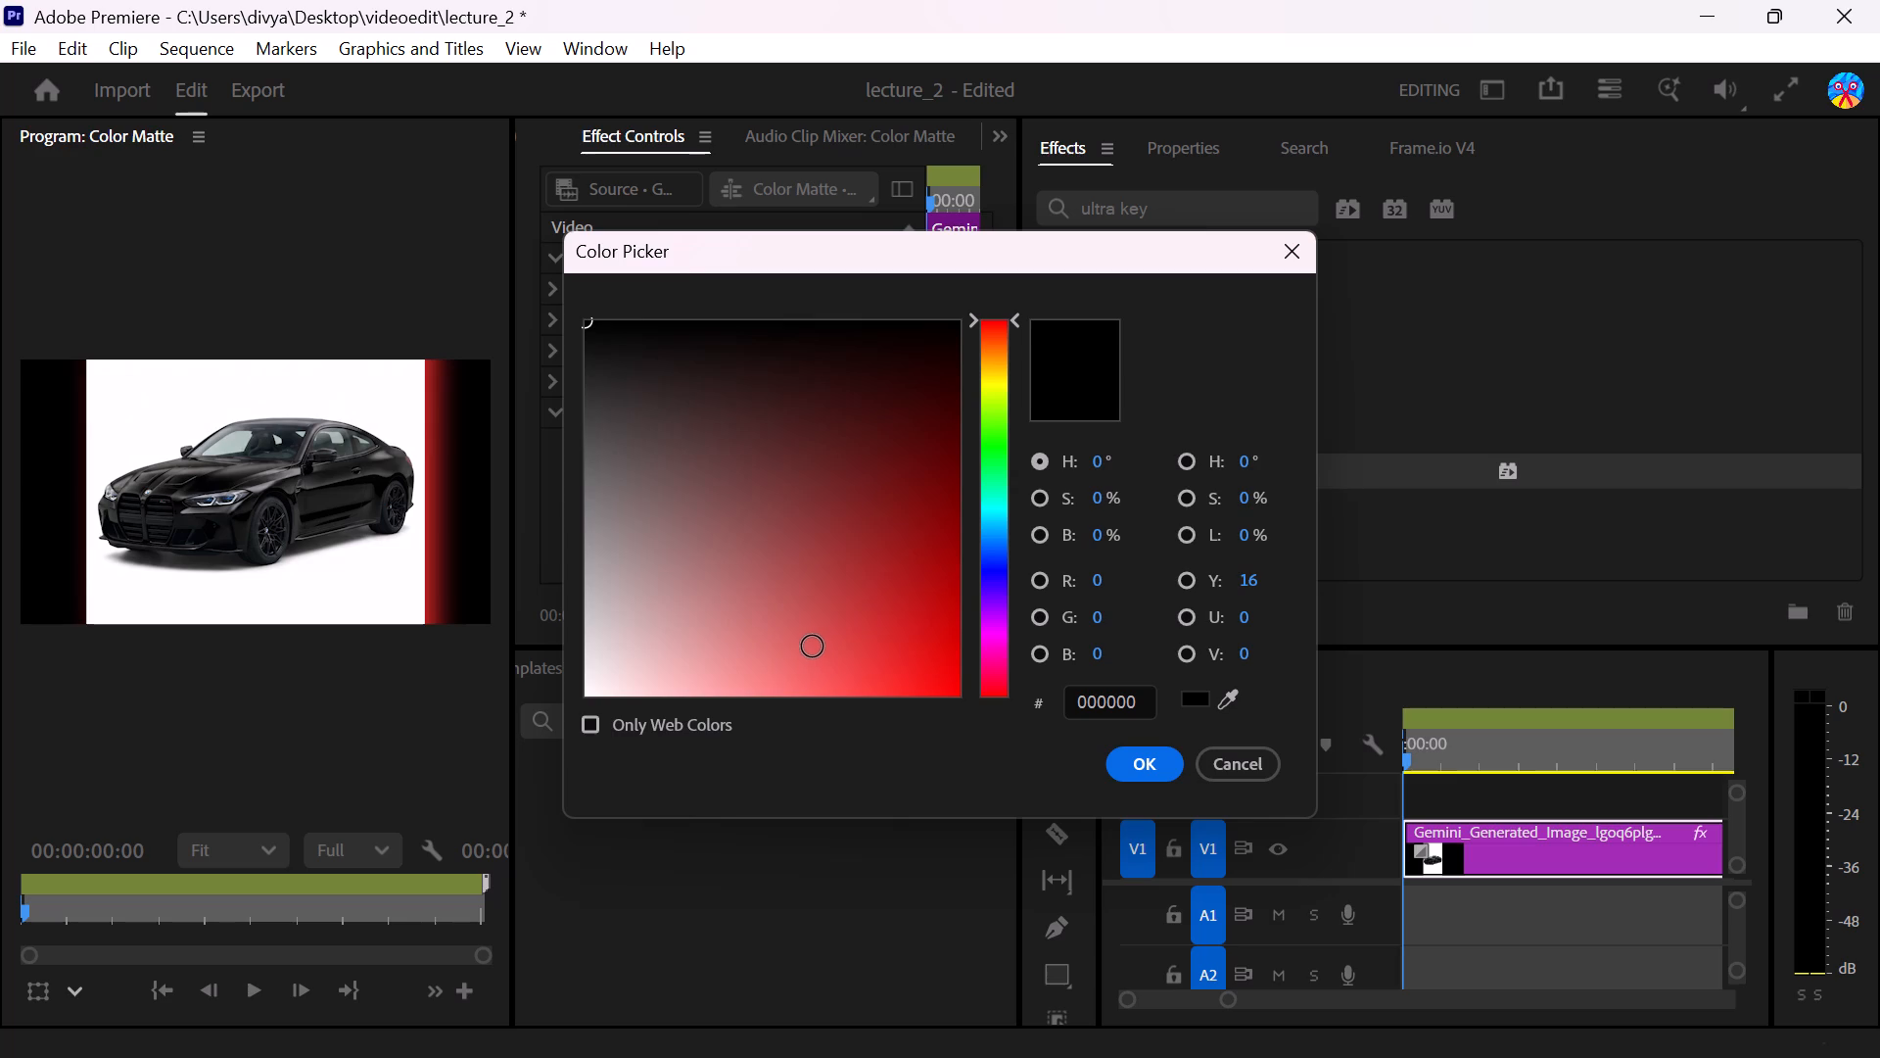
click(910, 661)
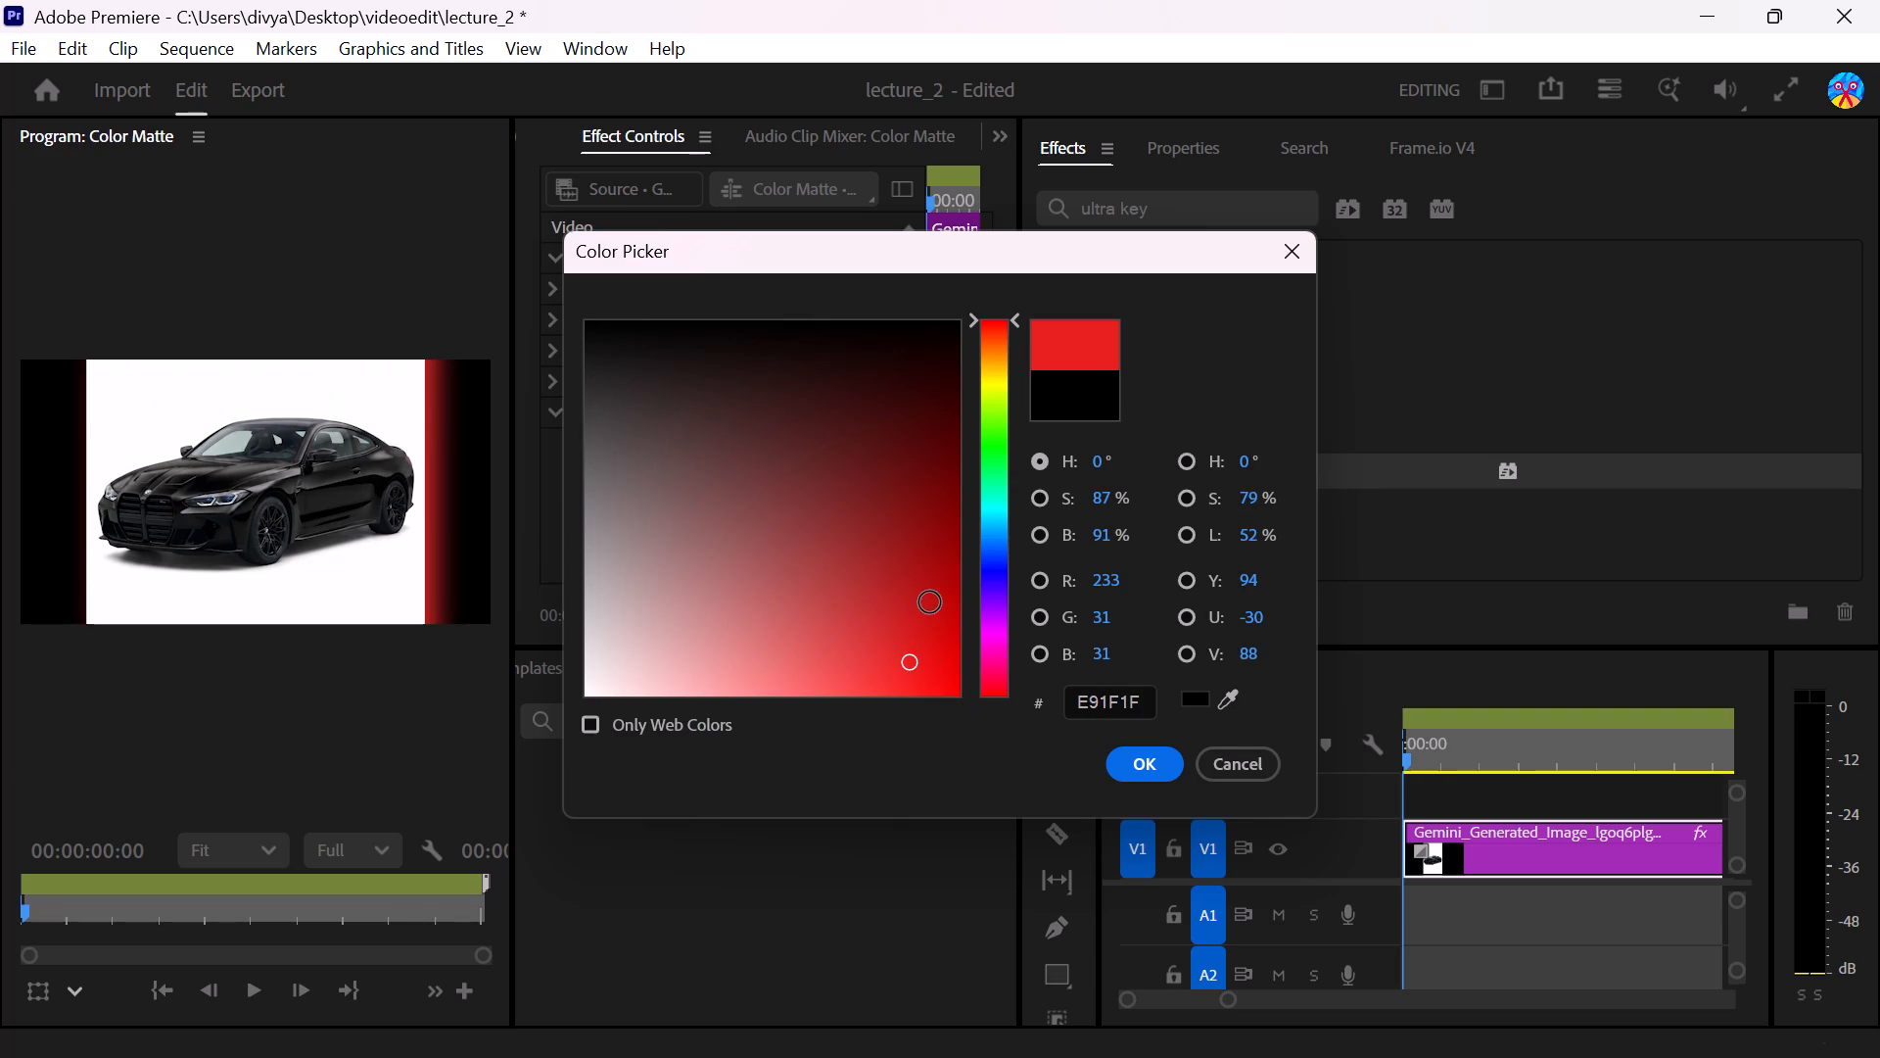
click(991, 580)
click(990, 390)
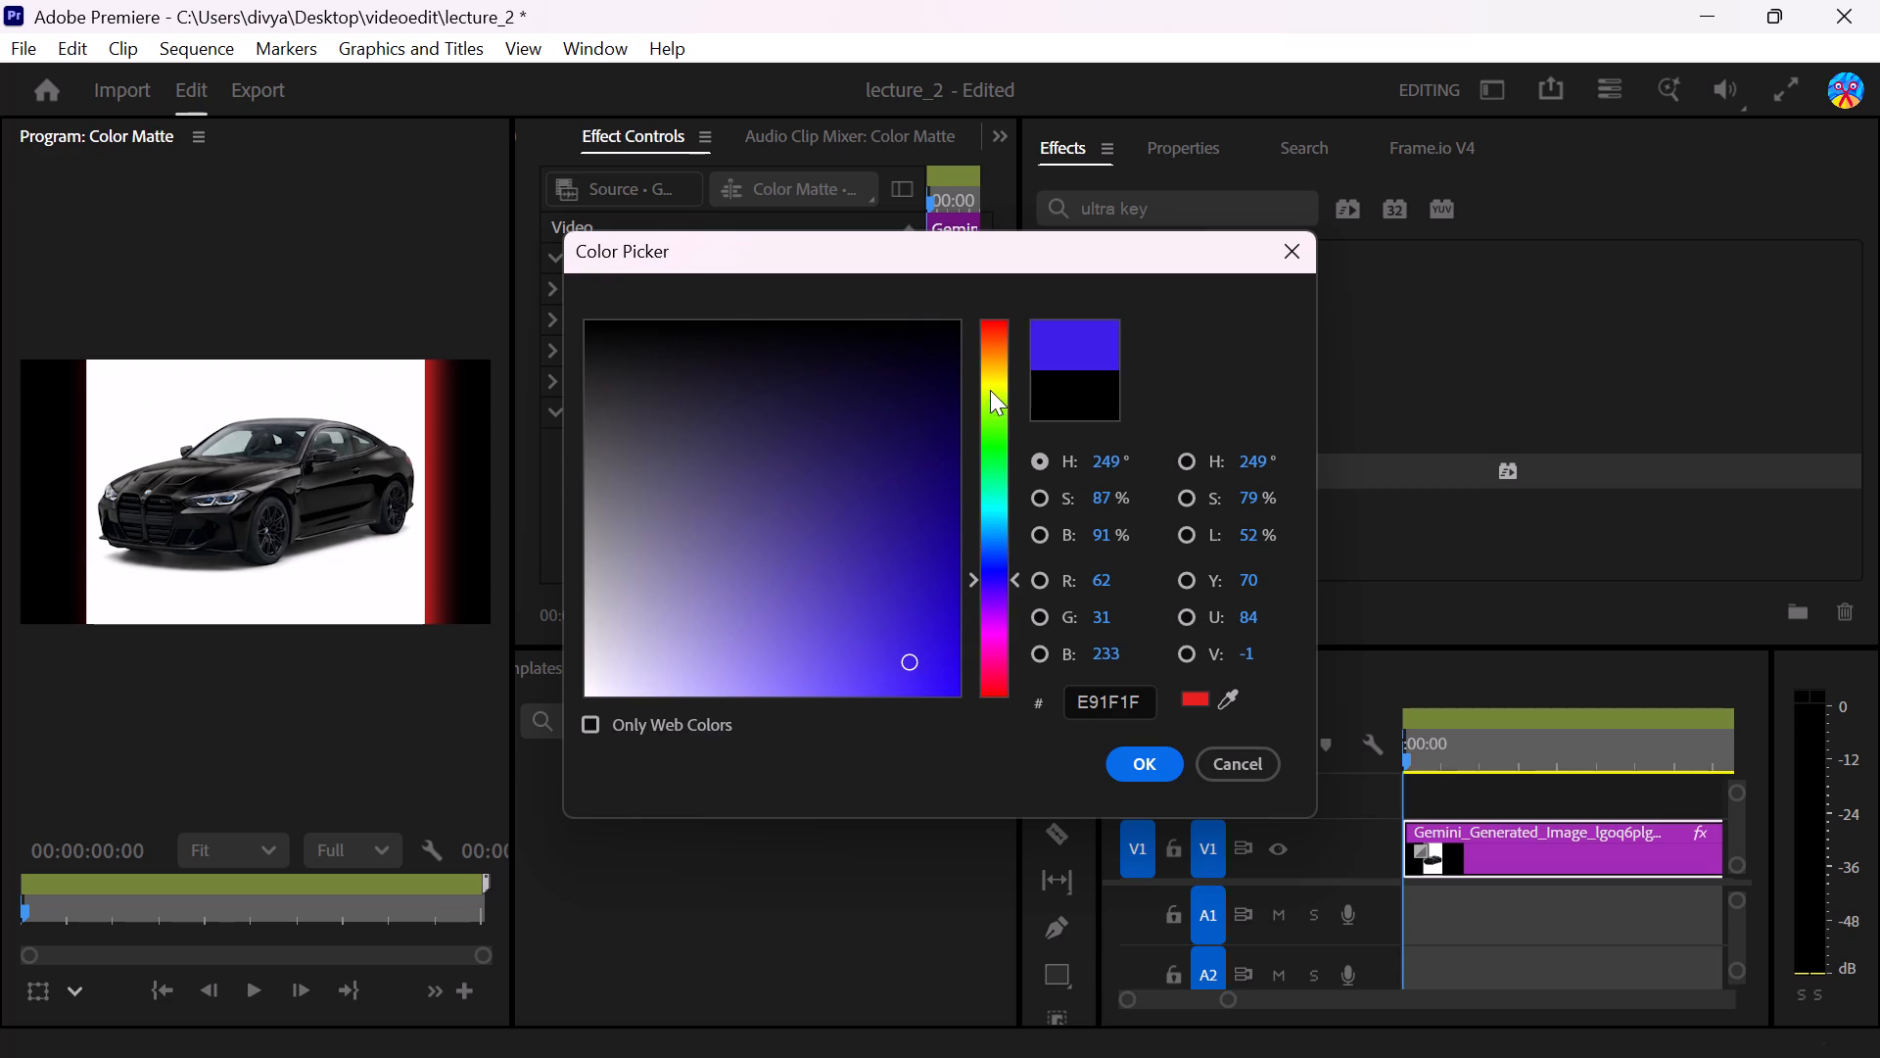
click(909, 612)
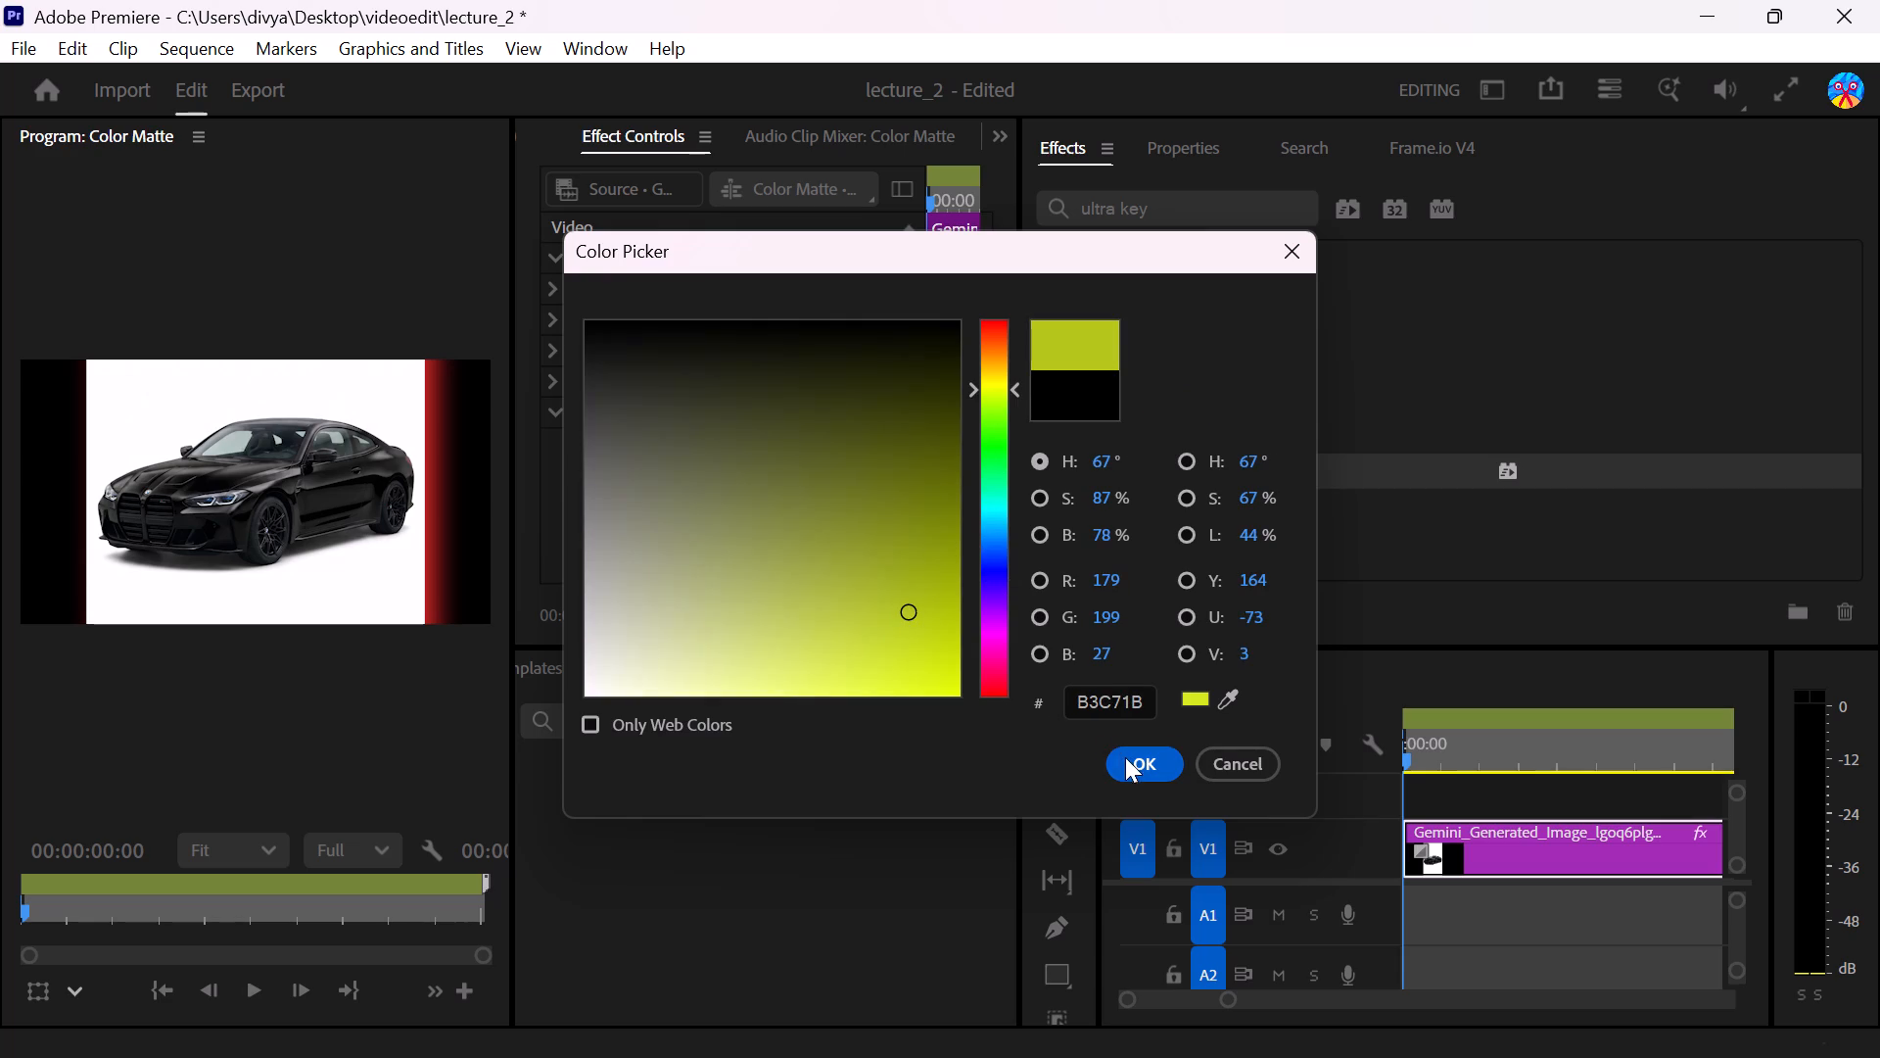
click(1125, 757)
Sample the white background below the car's rear as the Ultra Key's key color.
click(769, 508)
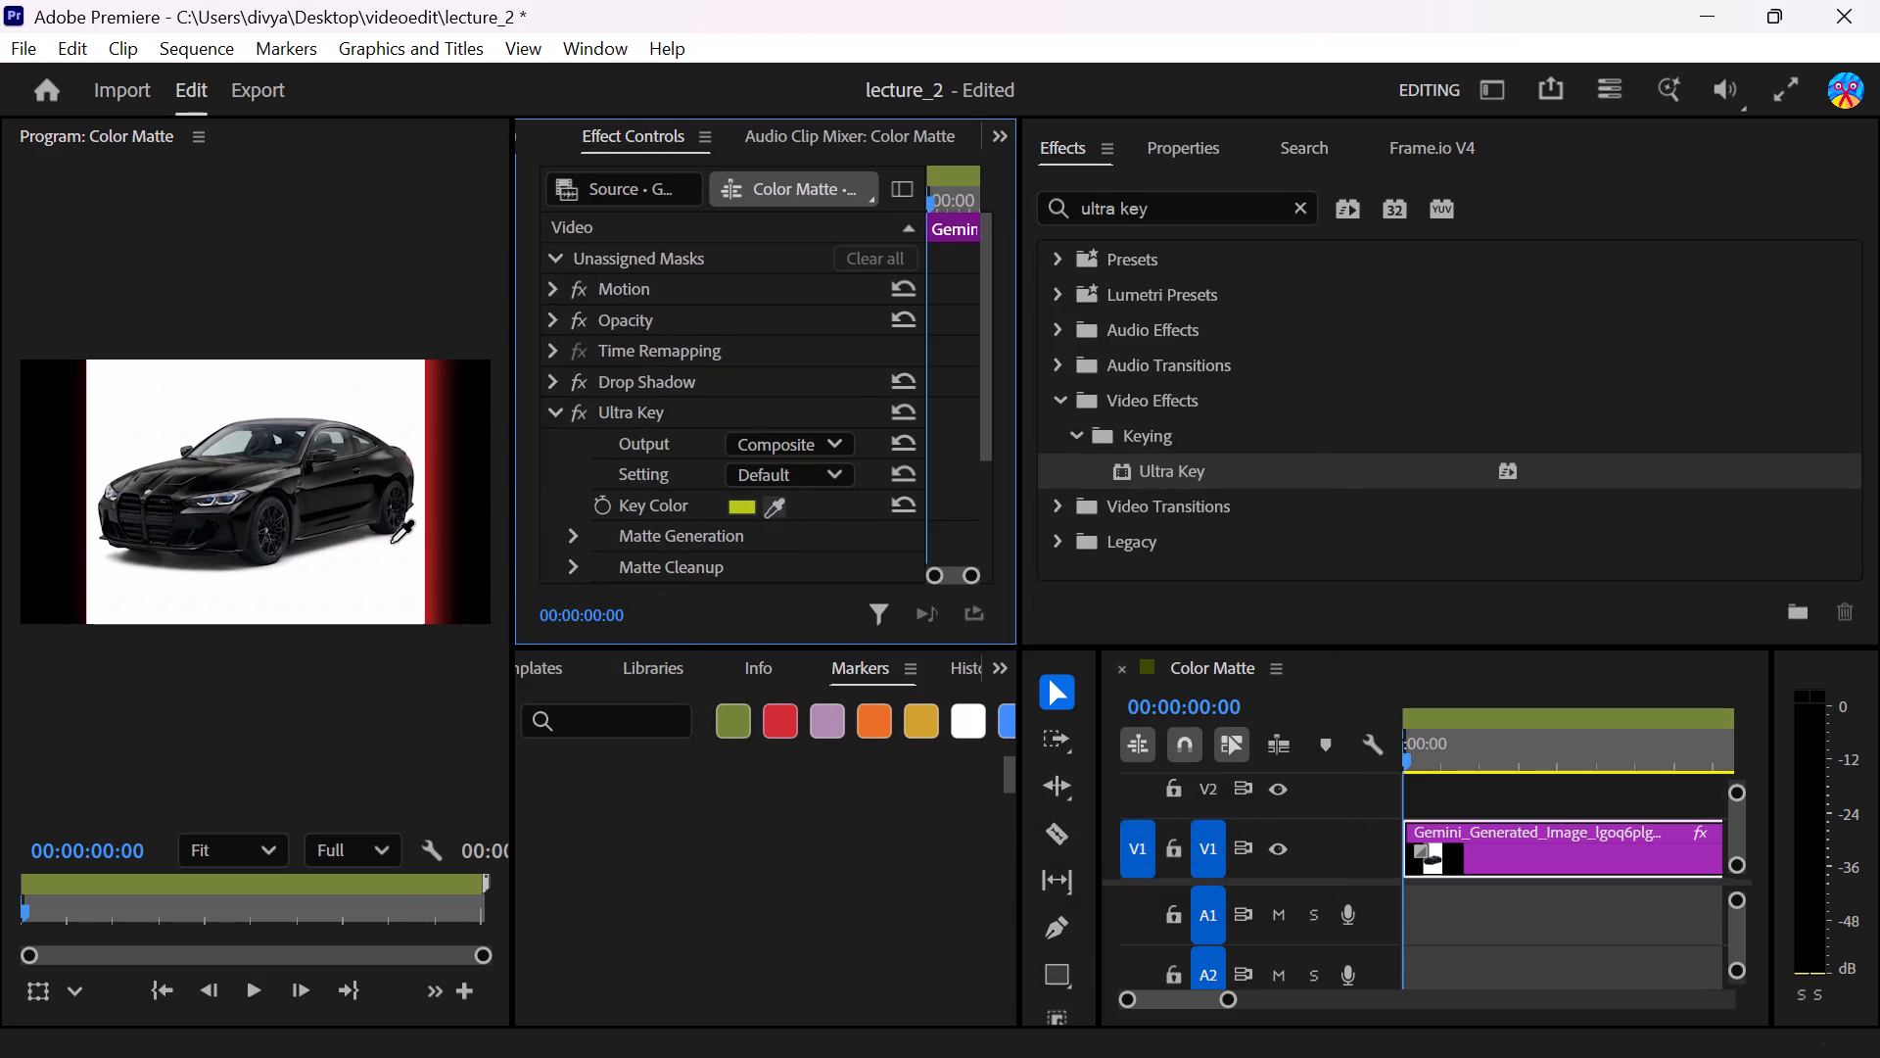
click(390, 574)
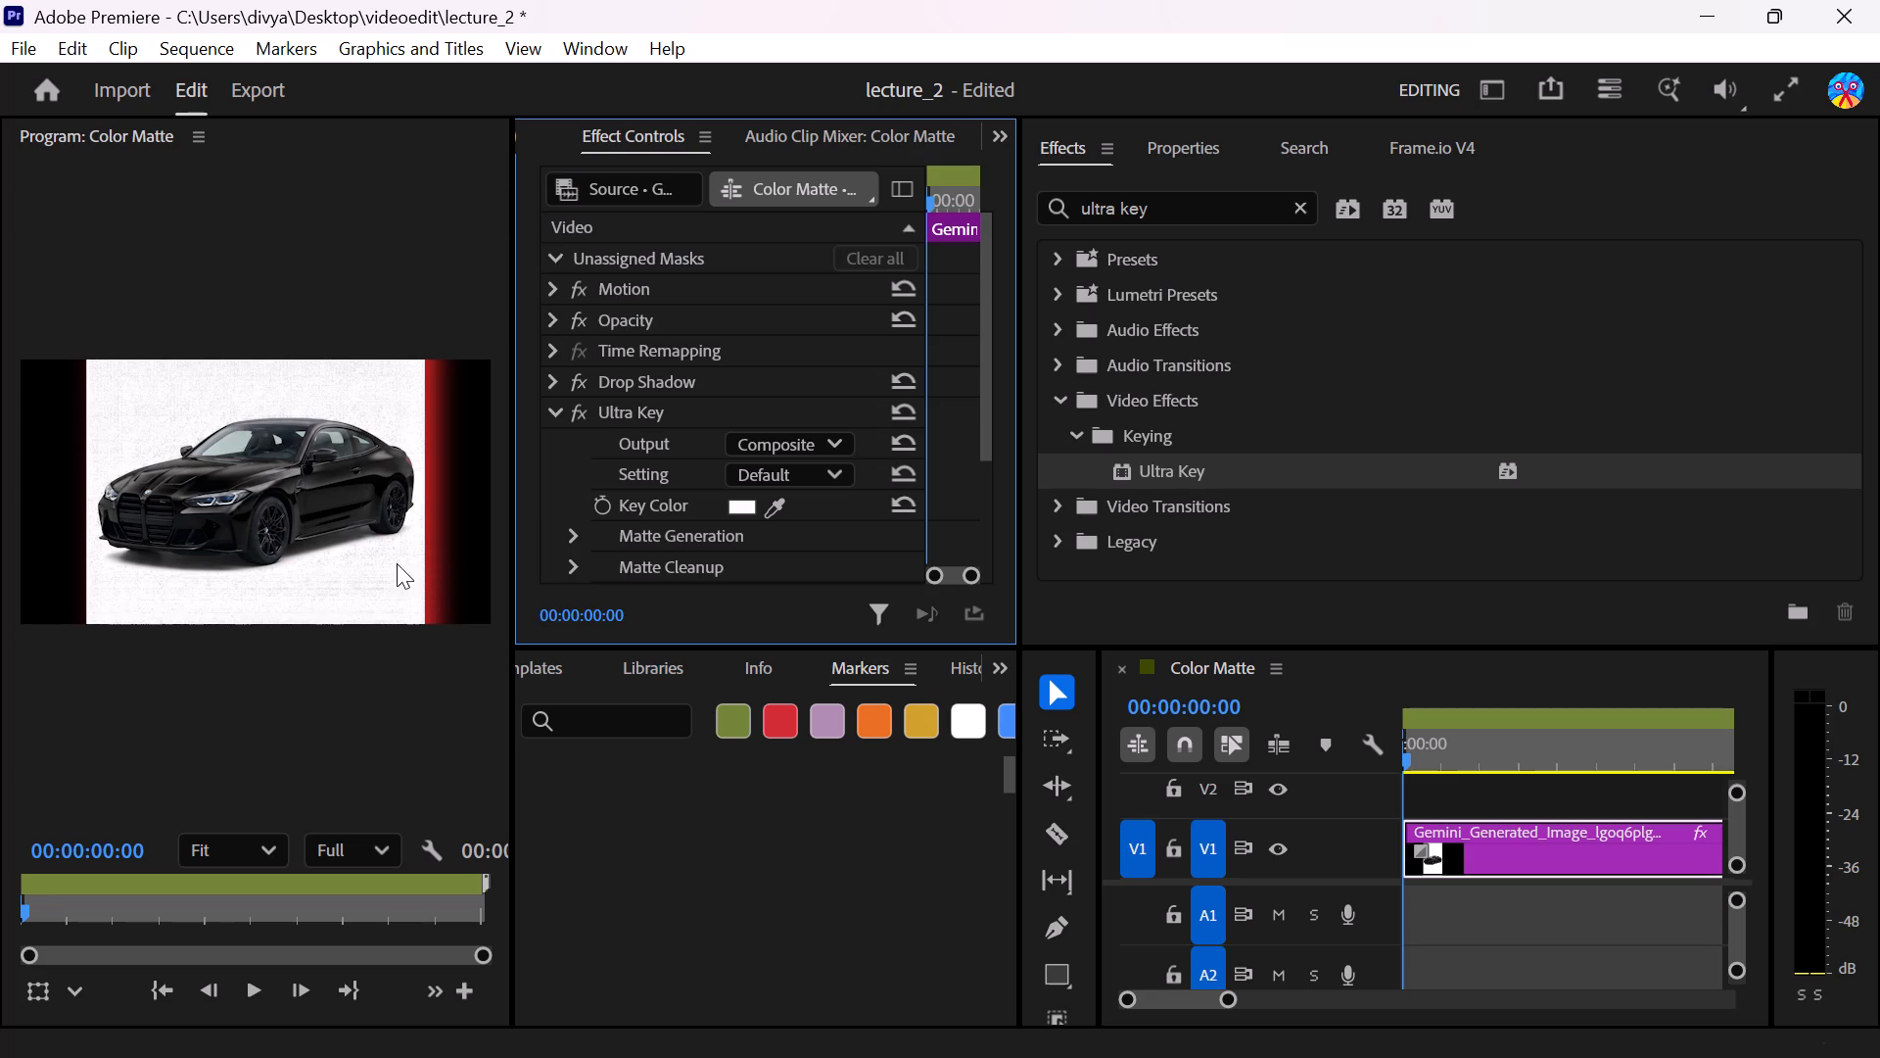
Turn off the Drop Shadow effect on the car image clip.
click(568, 385)
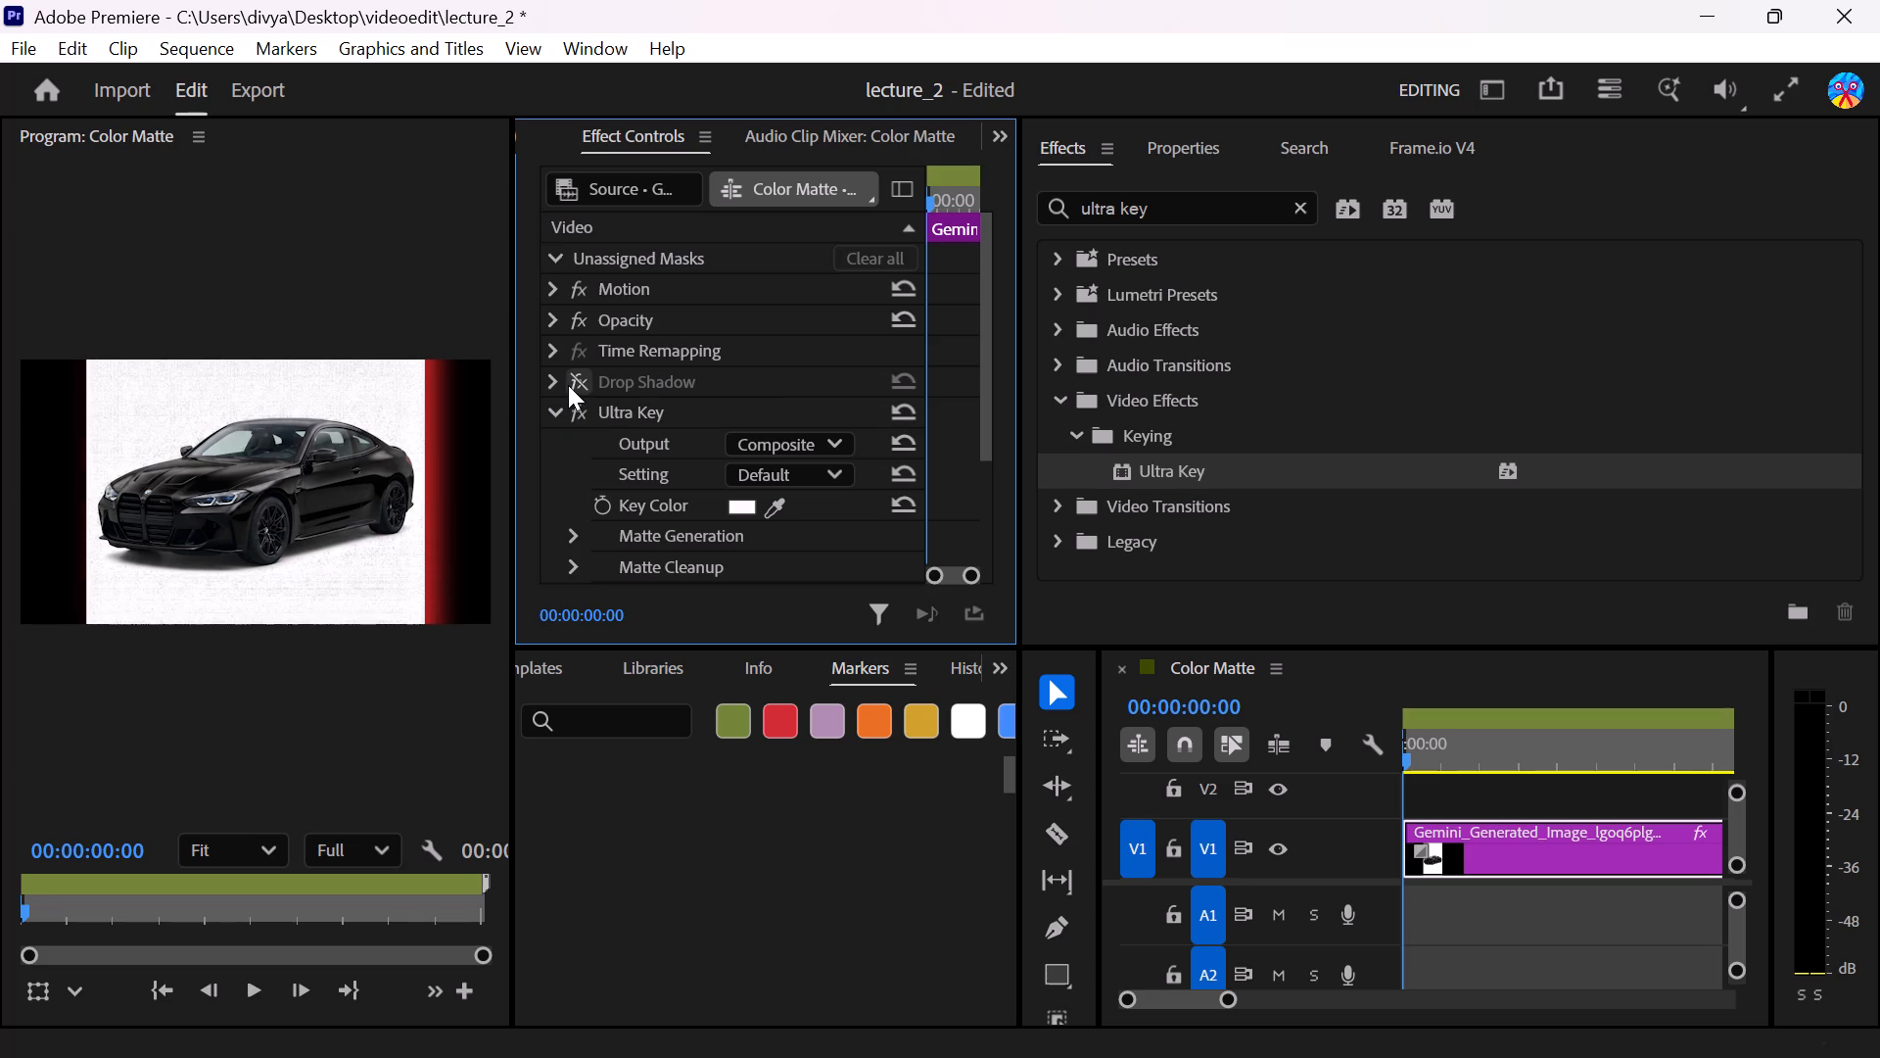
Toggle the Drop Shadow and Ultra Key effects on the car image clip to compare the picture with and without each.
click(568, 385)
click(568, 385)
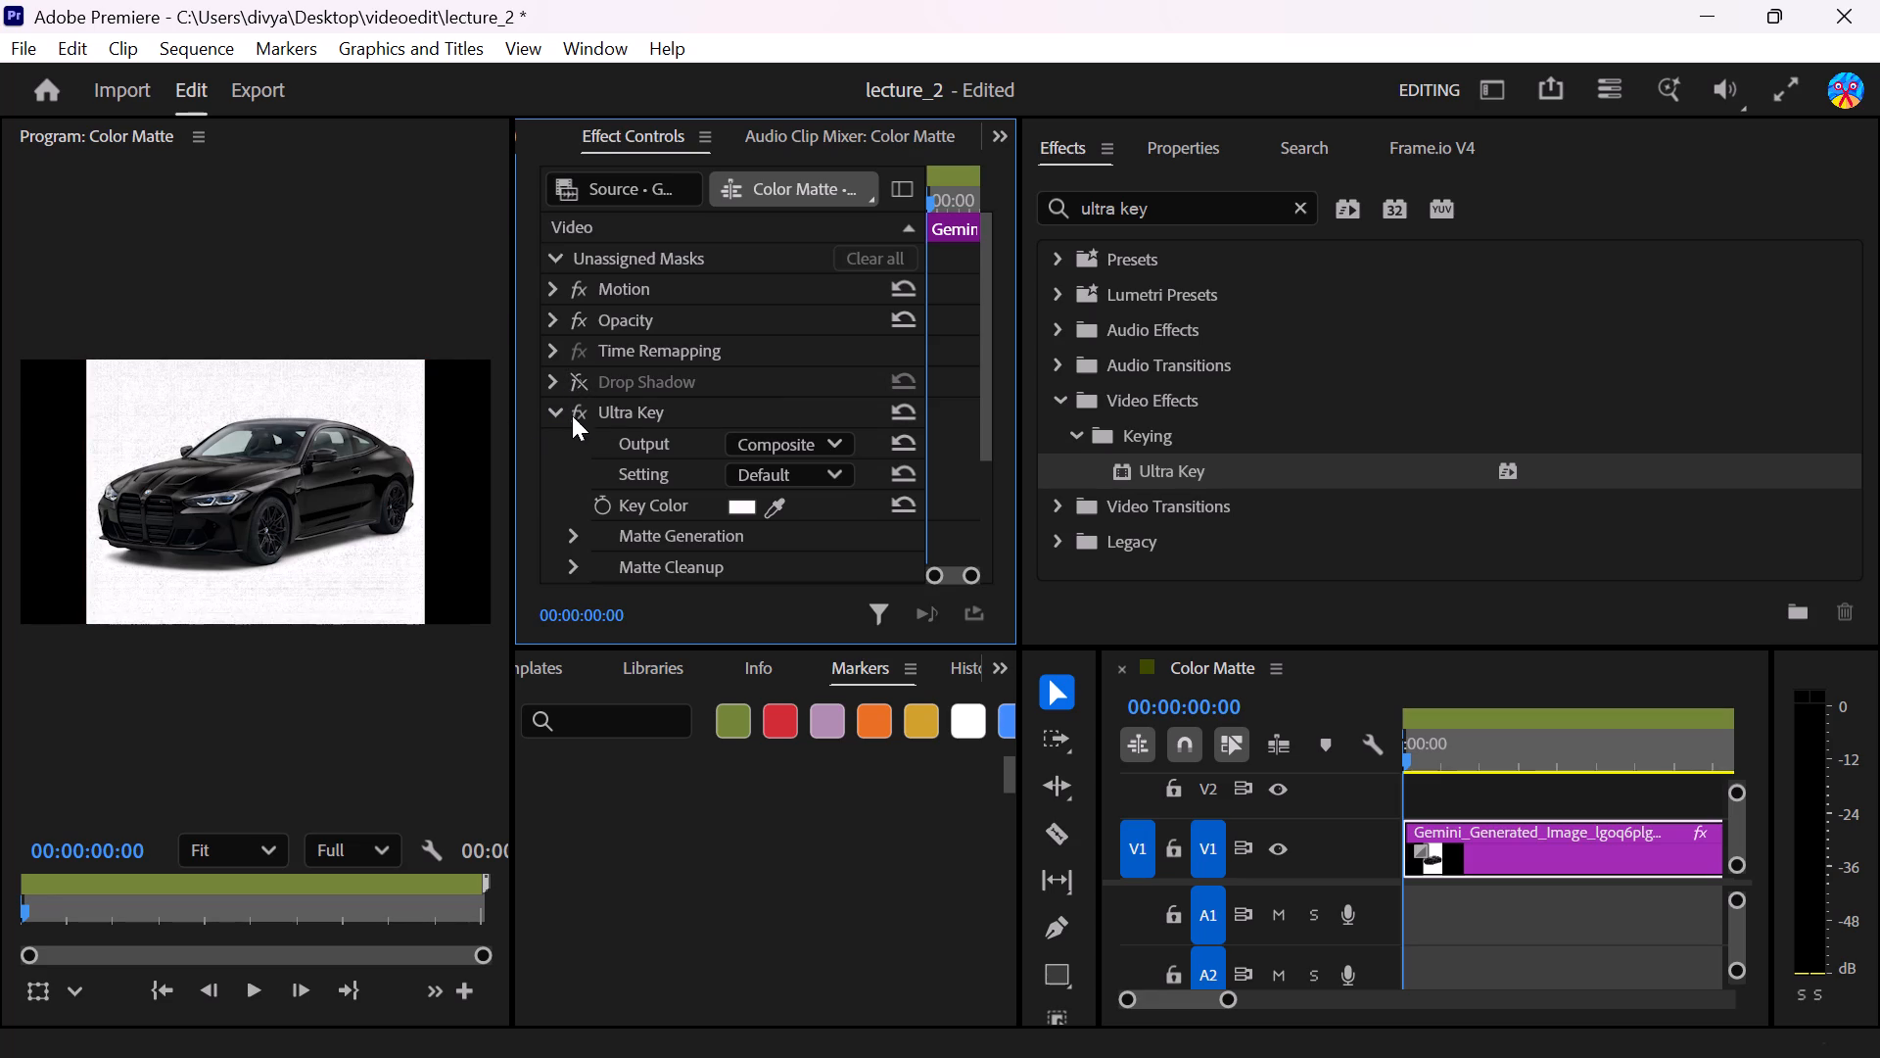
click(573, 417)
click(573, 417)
Turn the Drop Shadow effect back on for the car image clip.
click(568, 383)
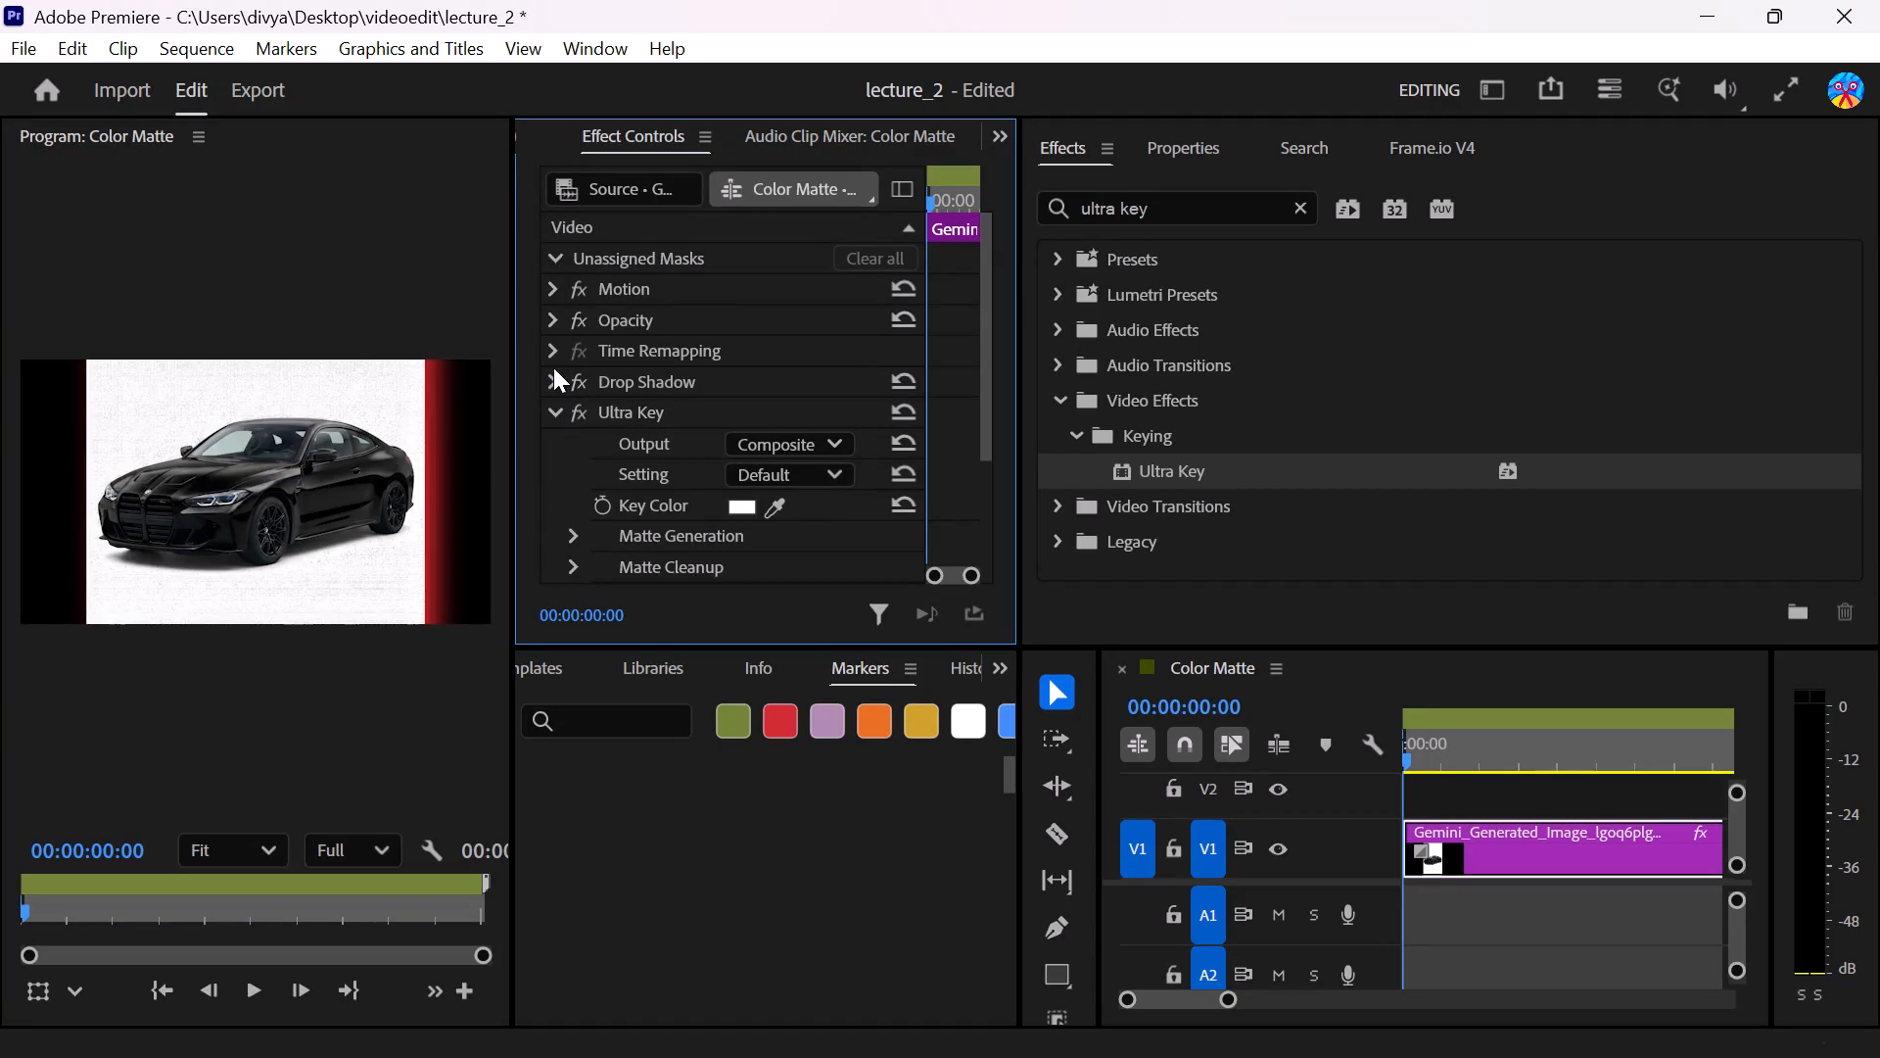
click(570, 358)
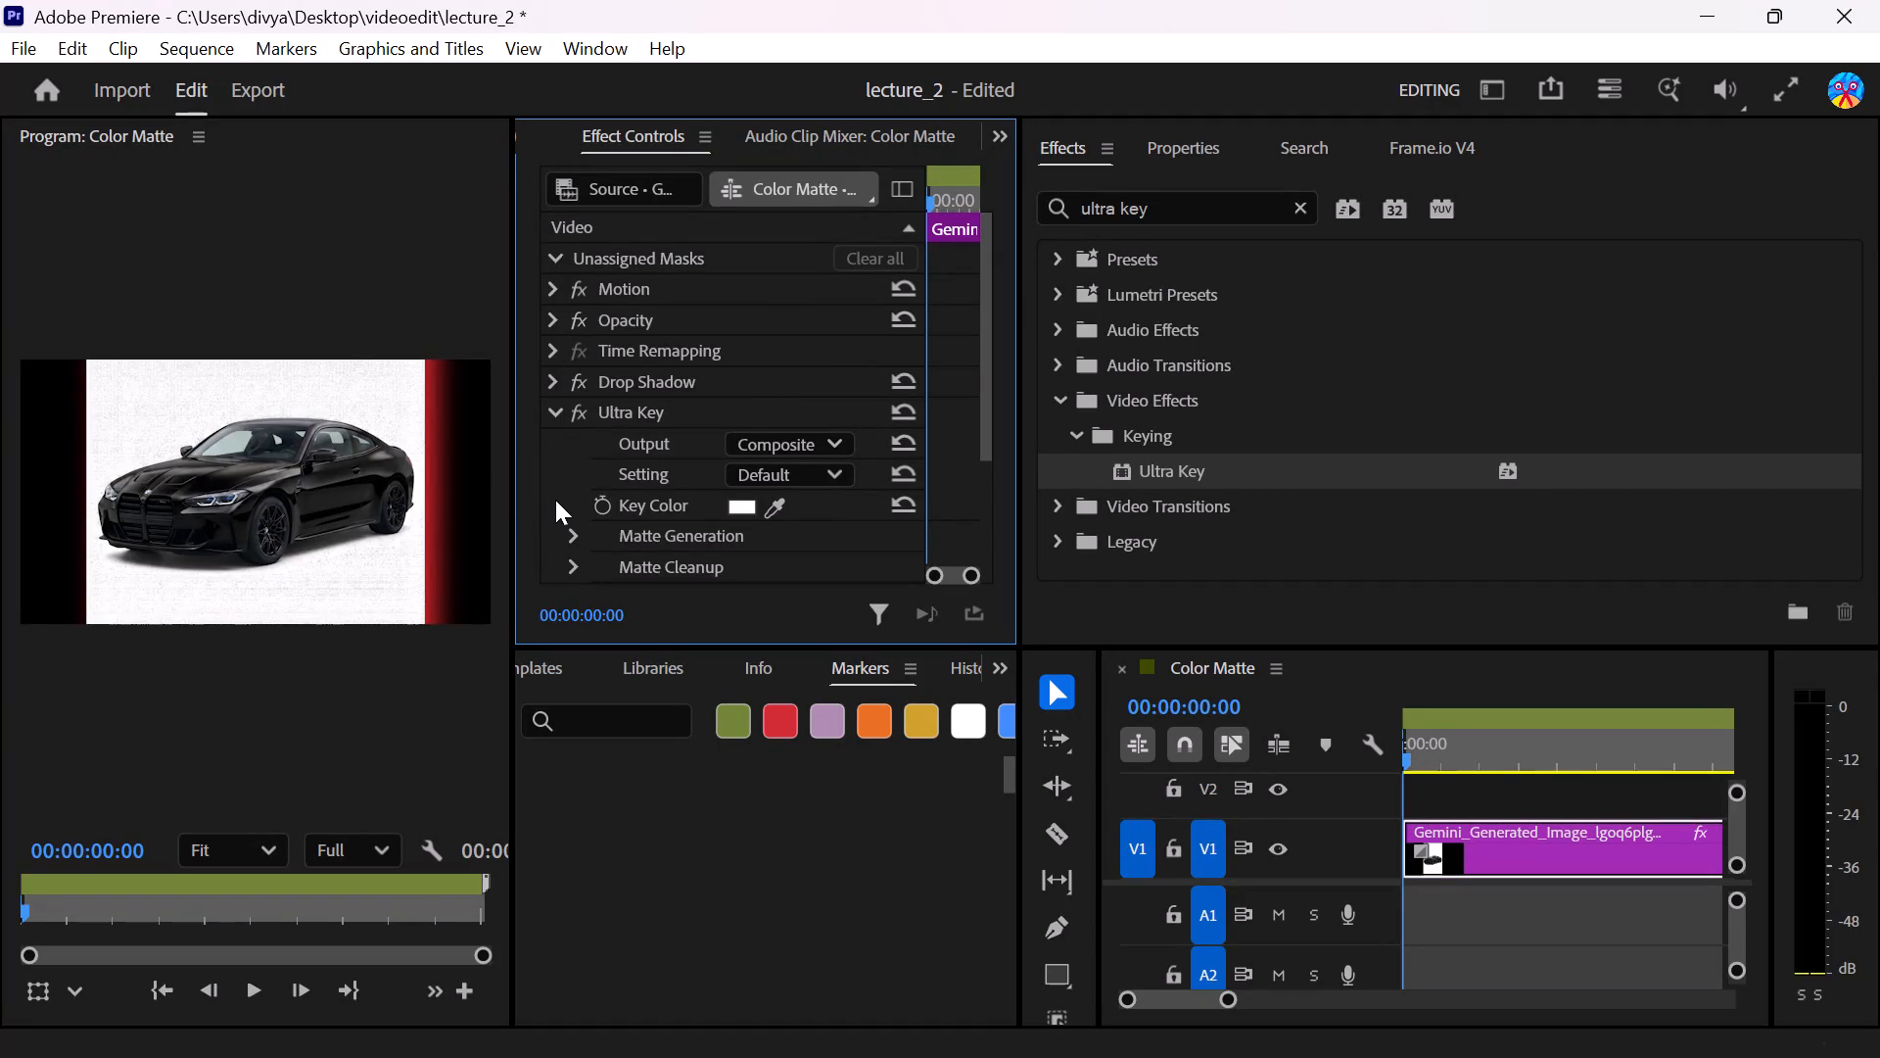
click(555, 500)
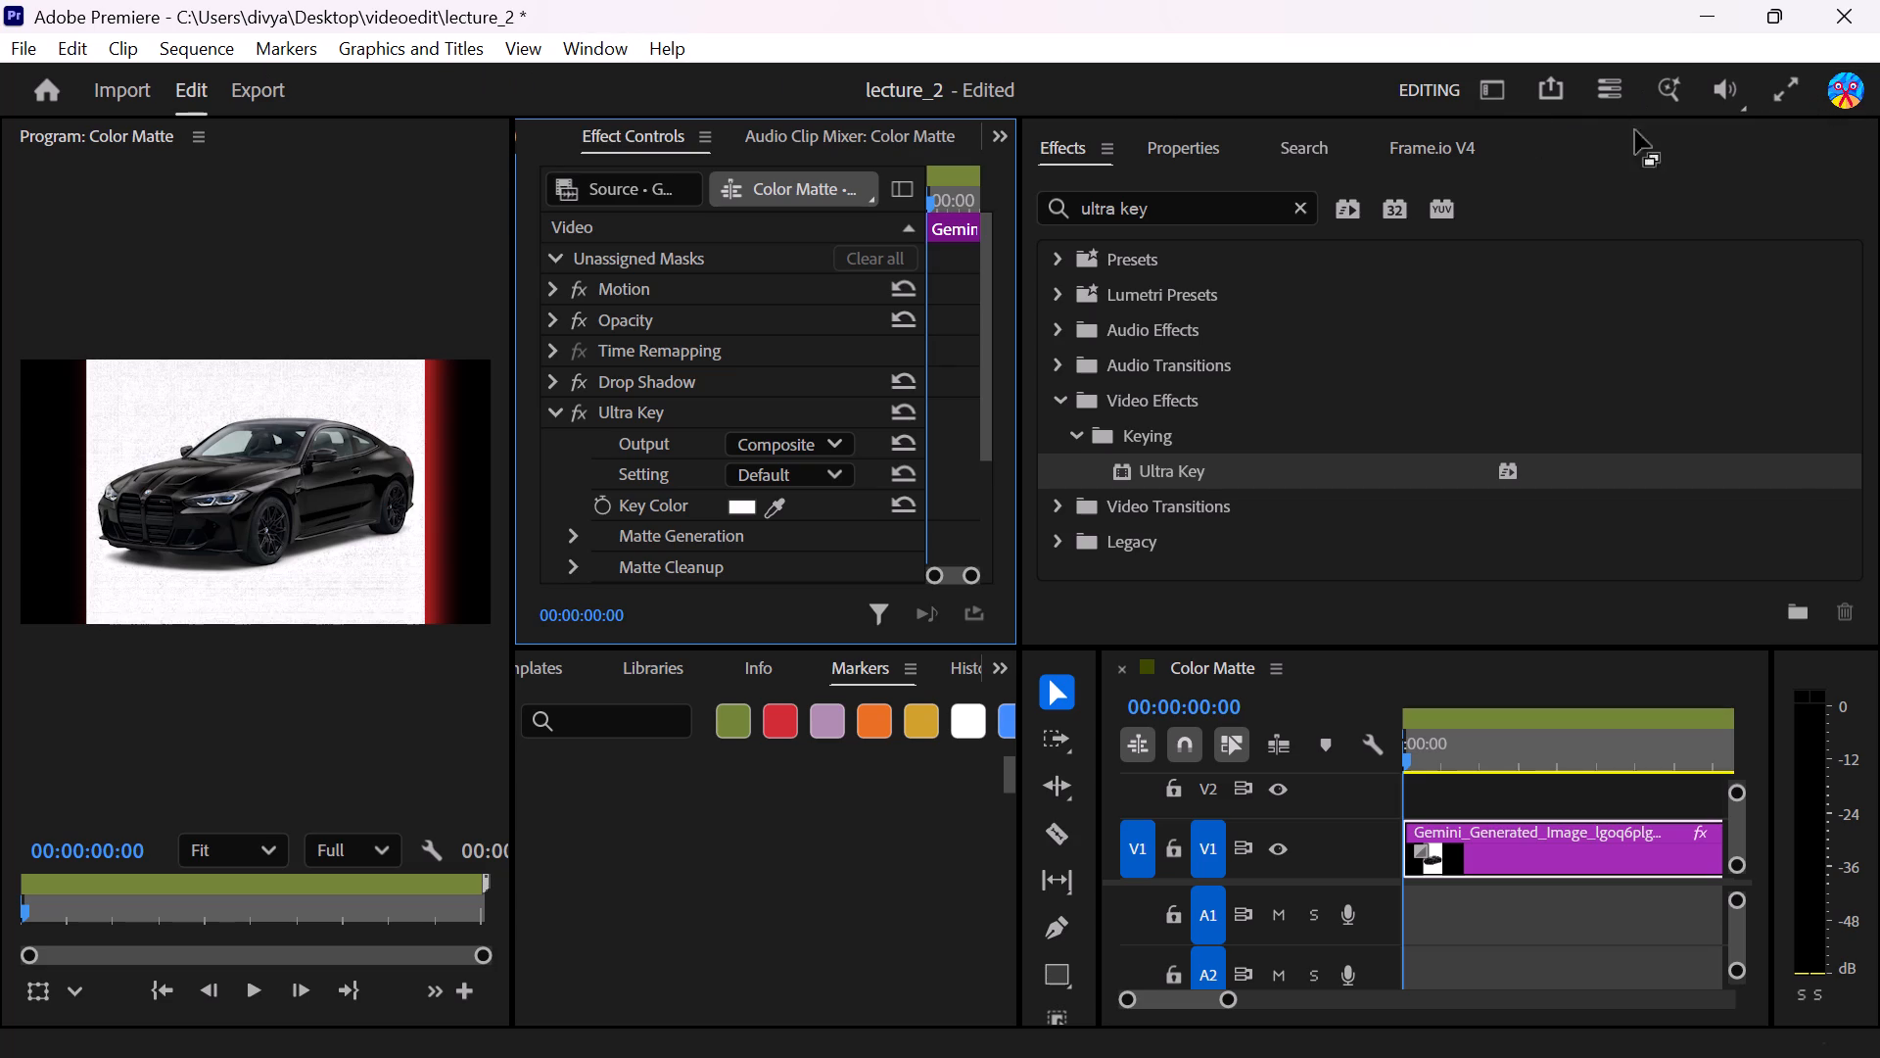
Close the program without saving the changes to lecture_2.prproj.
click(1846, 2)
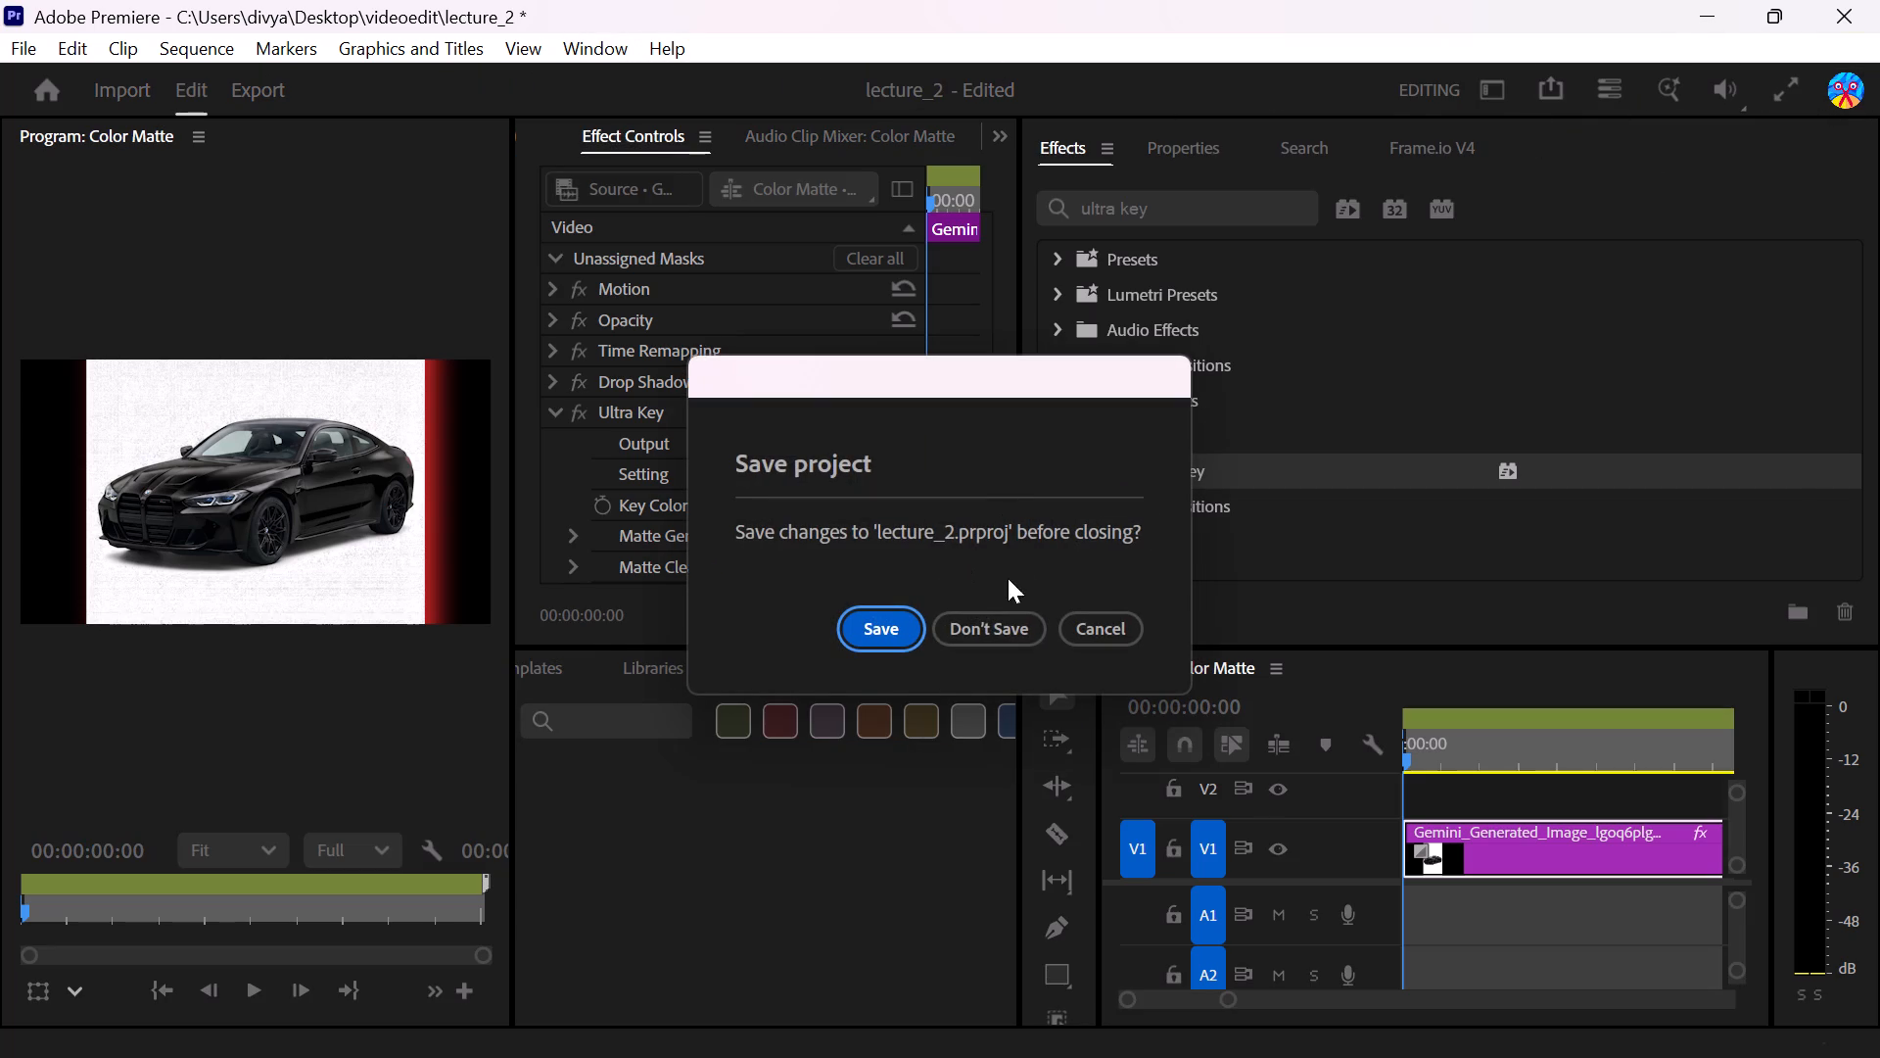
click(977, 634)
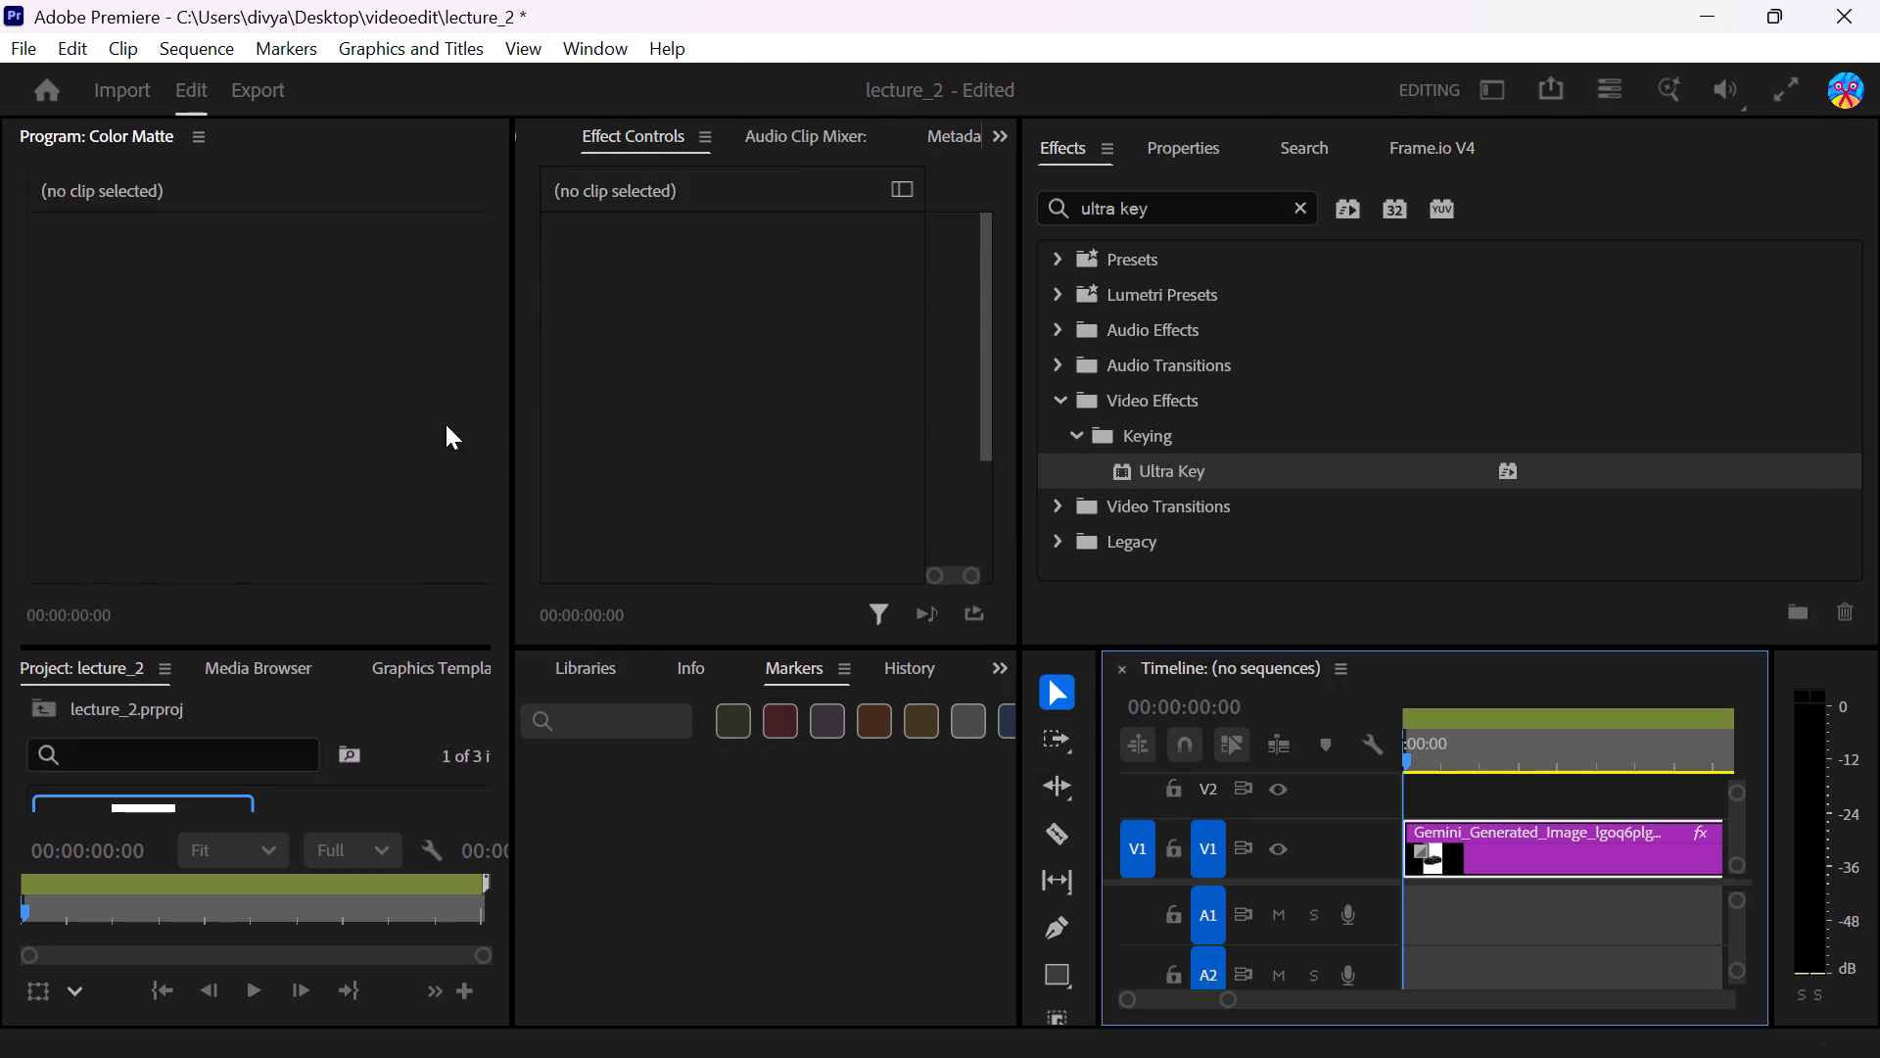
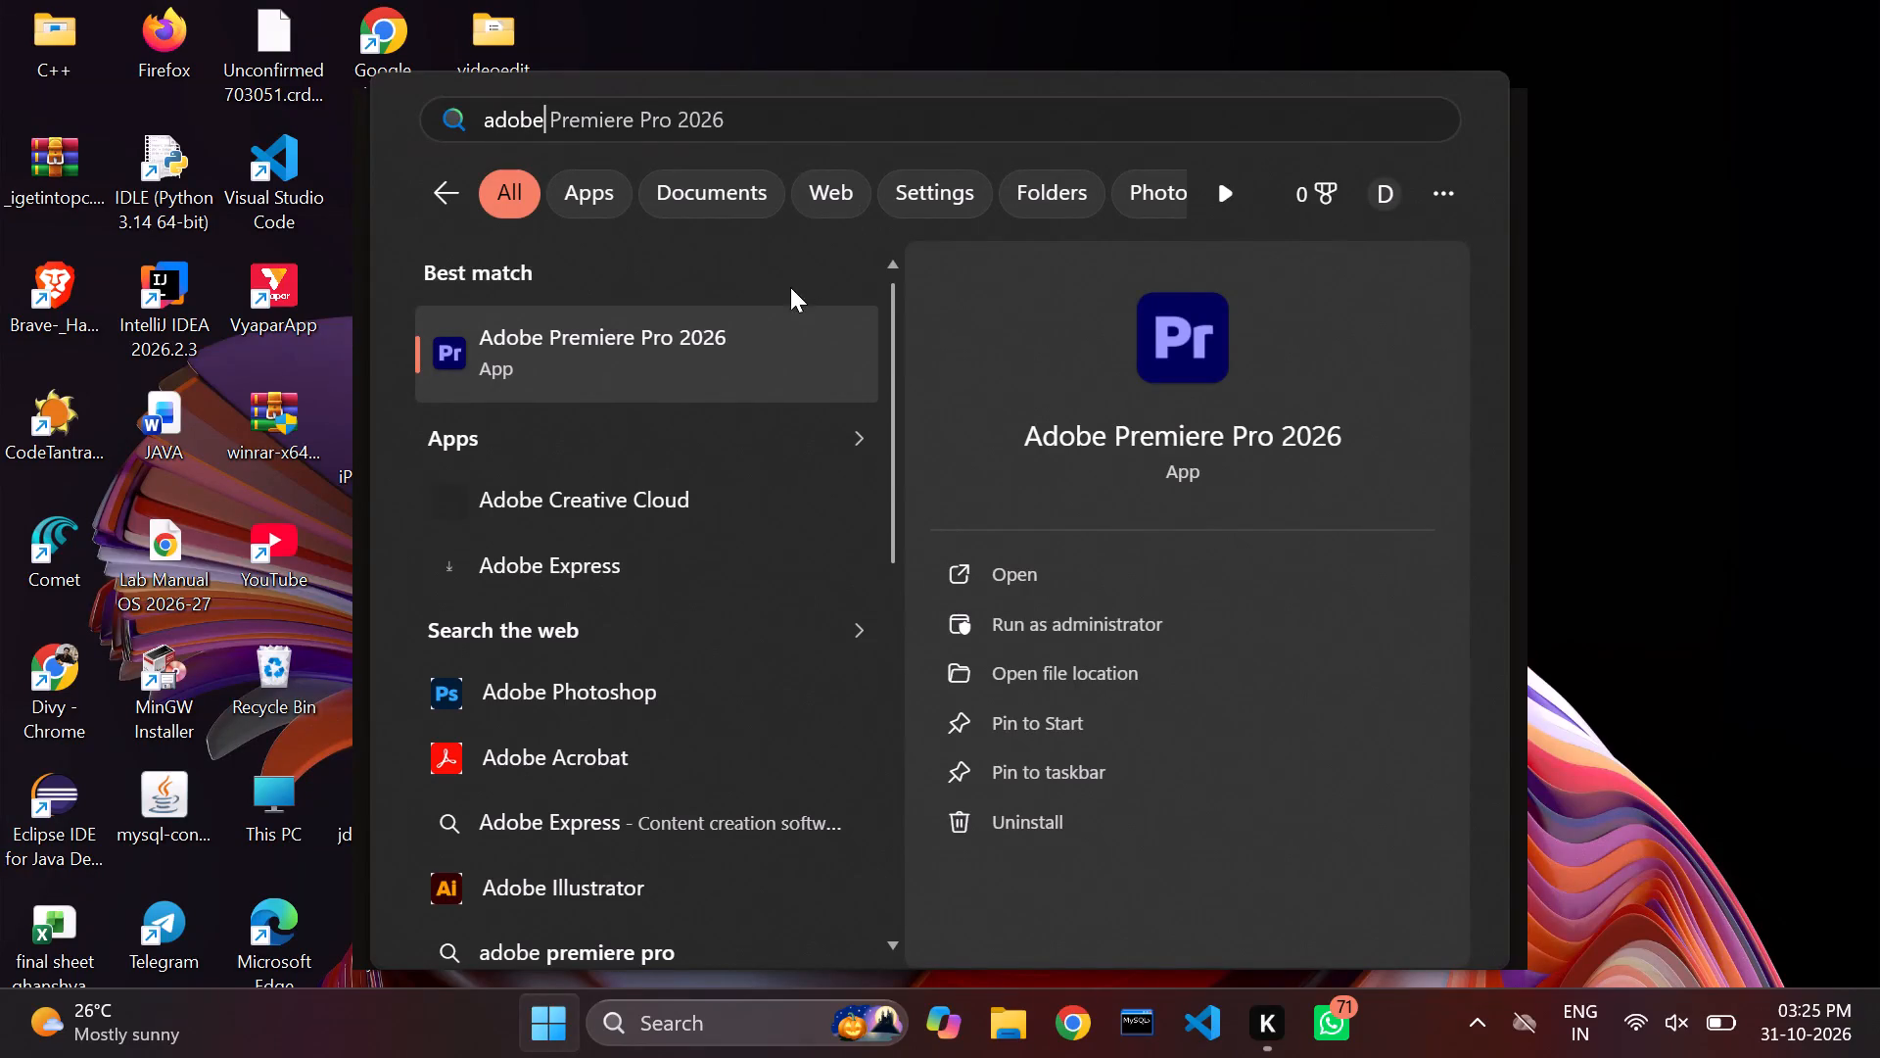
Launch Adobe Premiere Pro 2026 and open the recent project lecture_2.
click(756, 323)
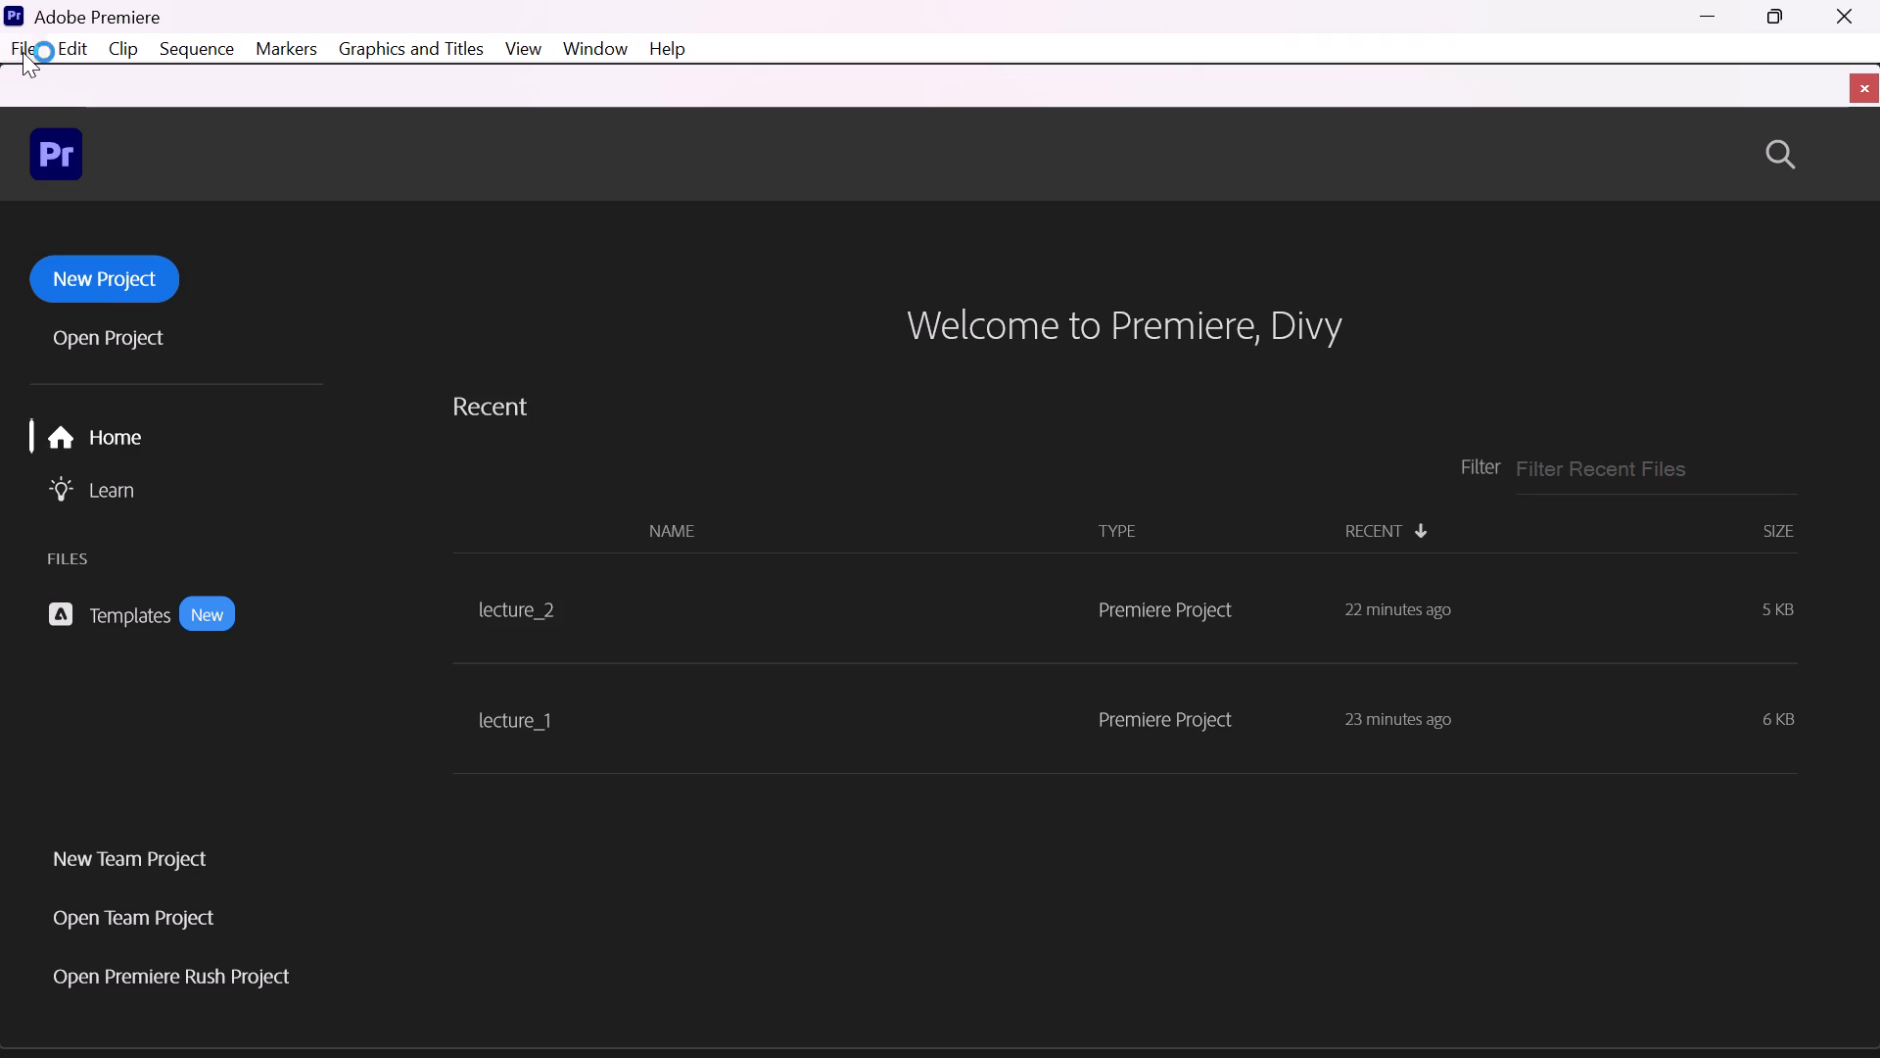
click(774, 645)
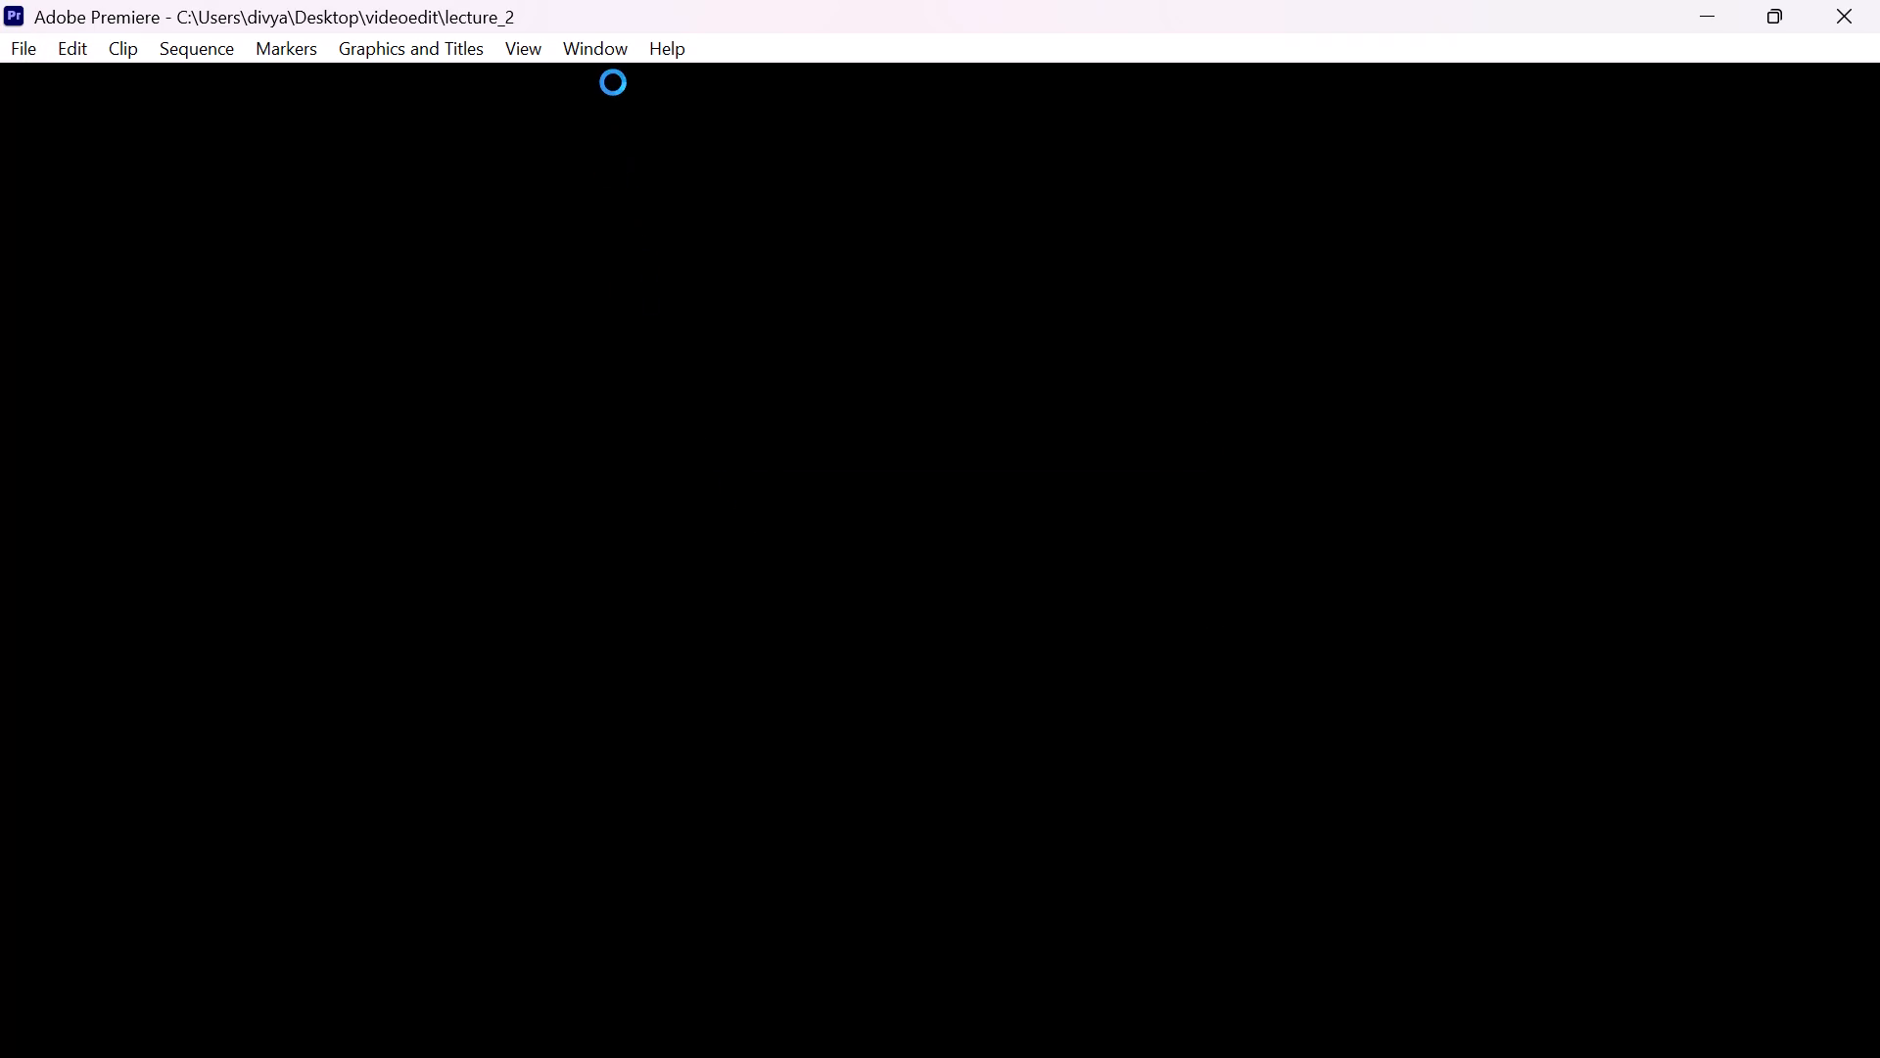
Reset the Editing workspace to its saved layout.
click(601, 49)
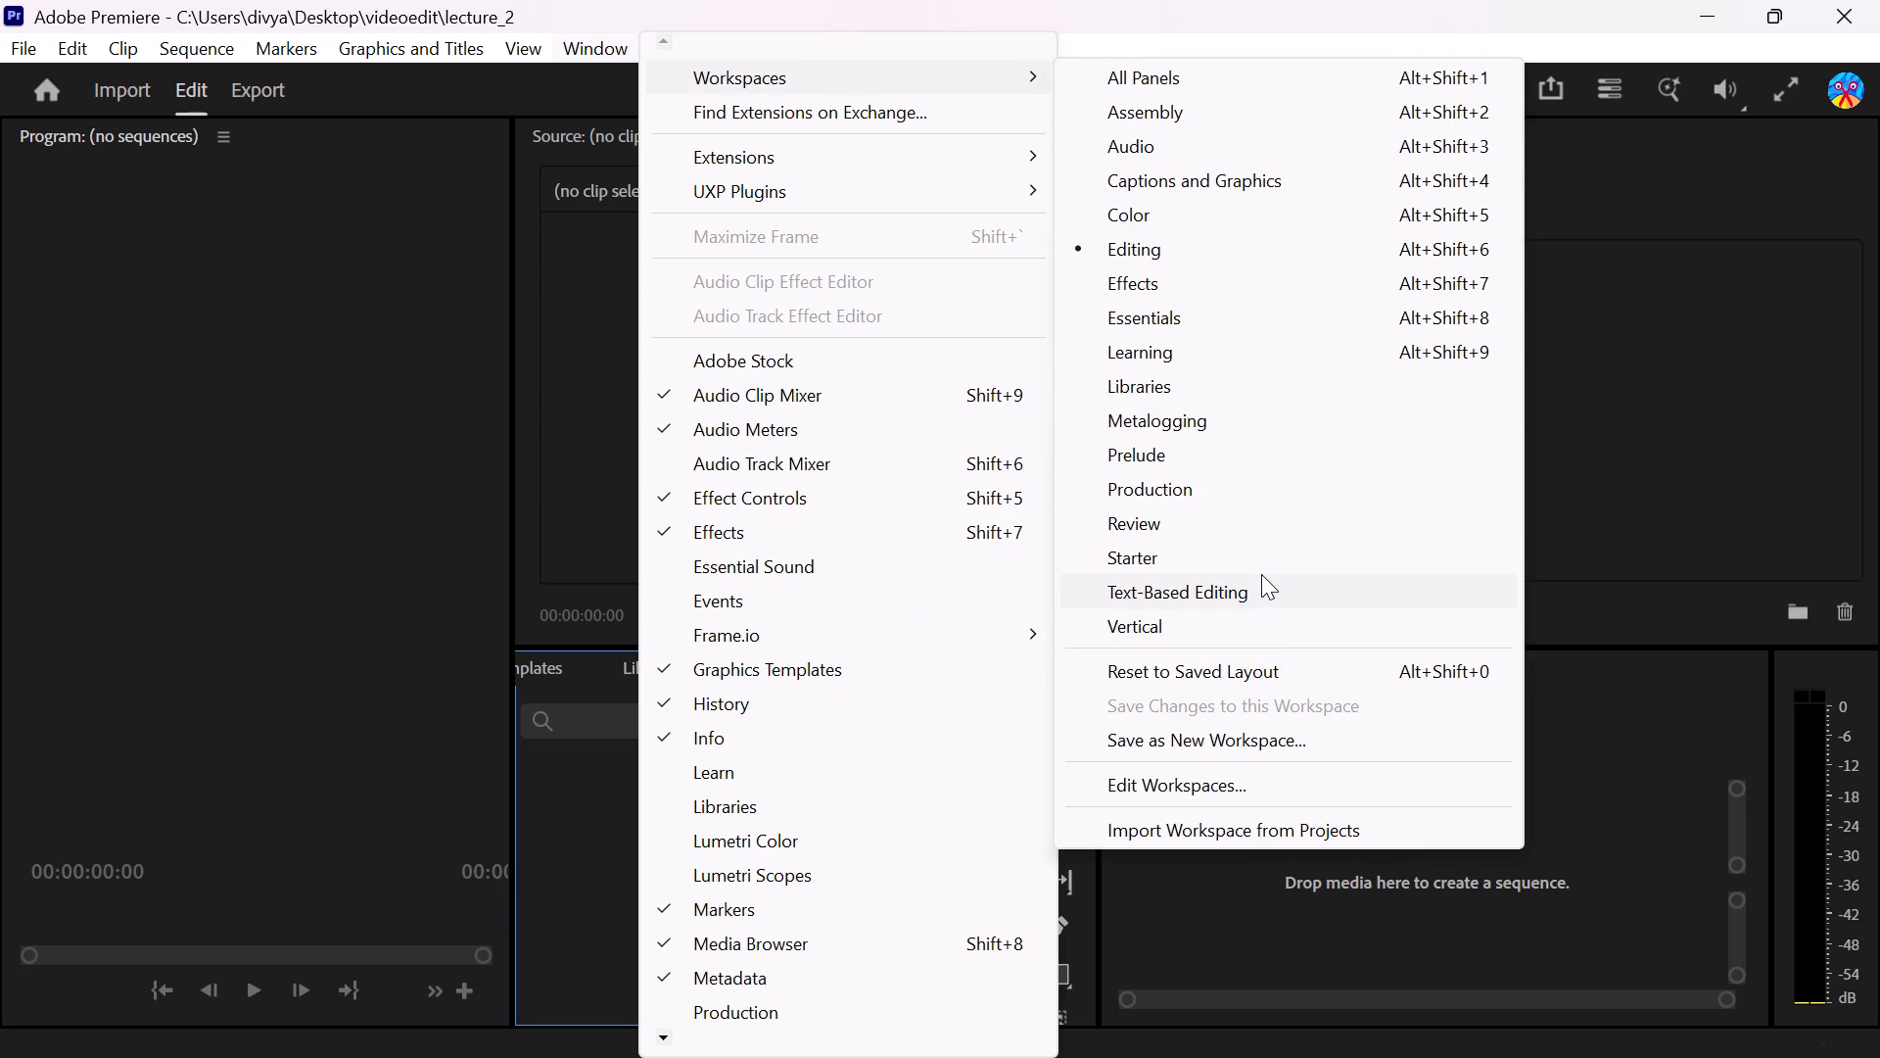
click(1244, 665)
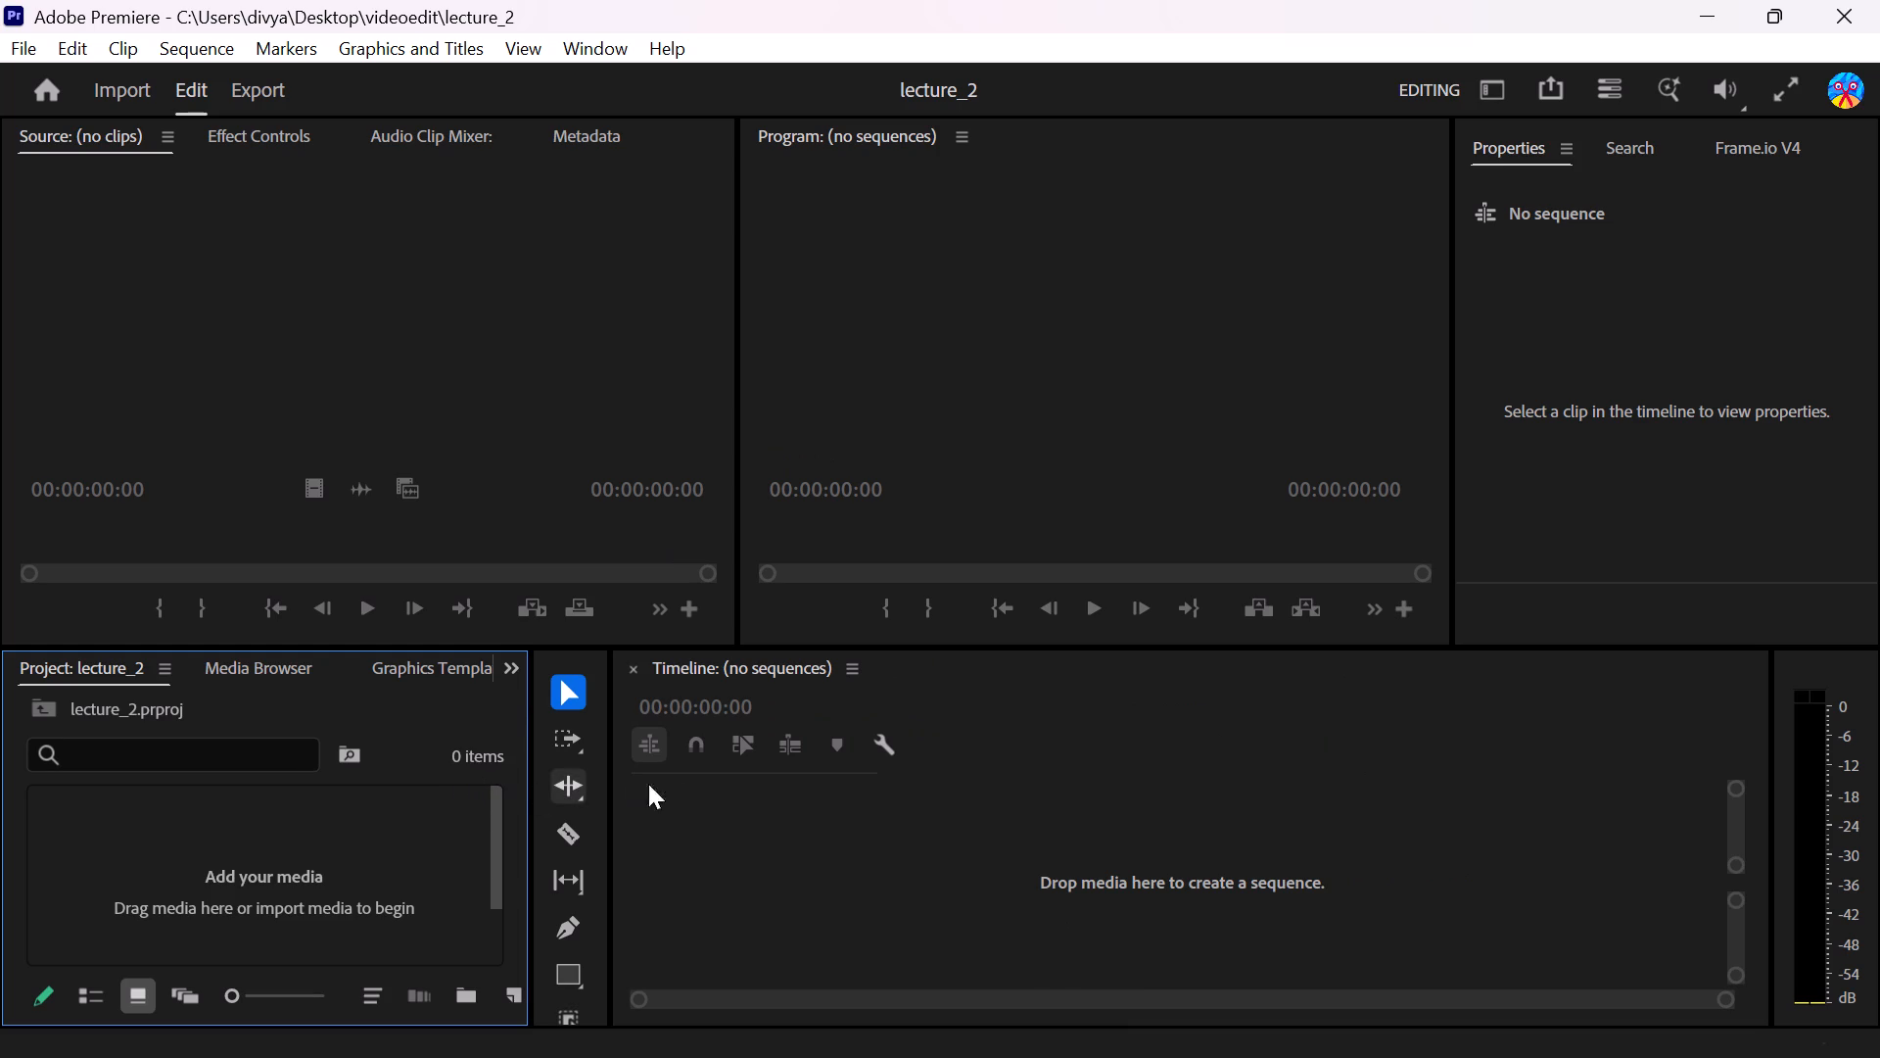
click(794, 800)
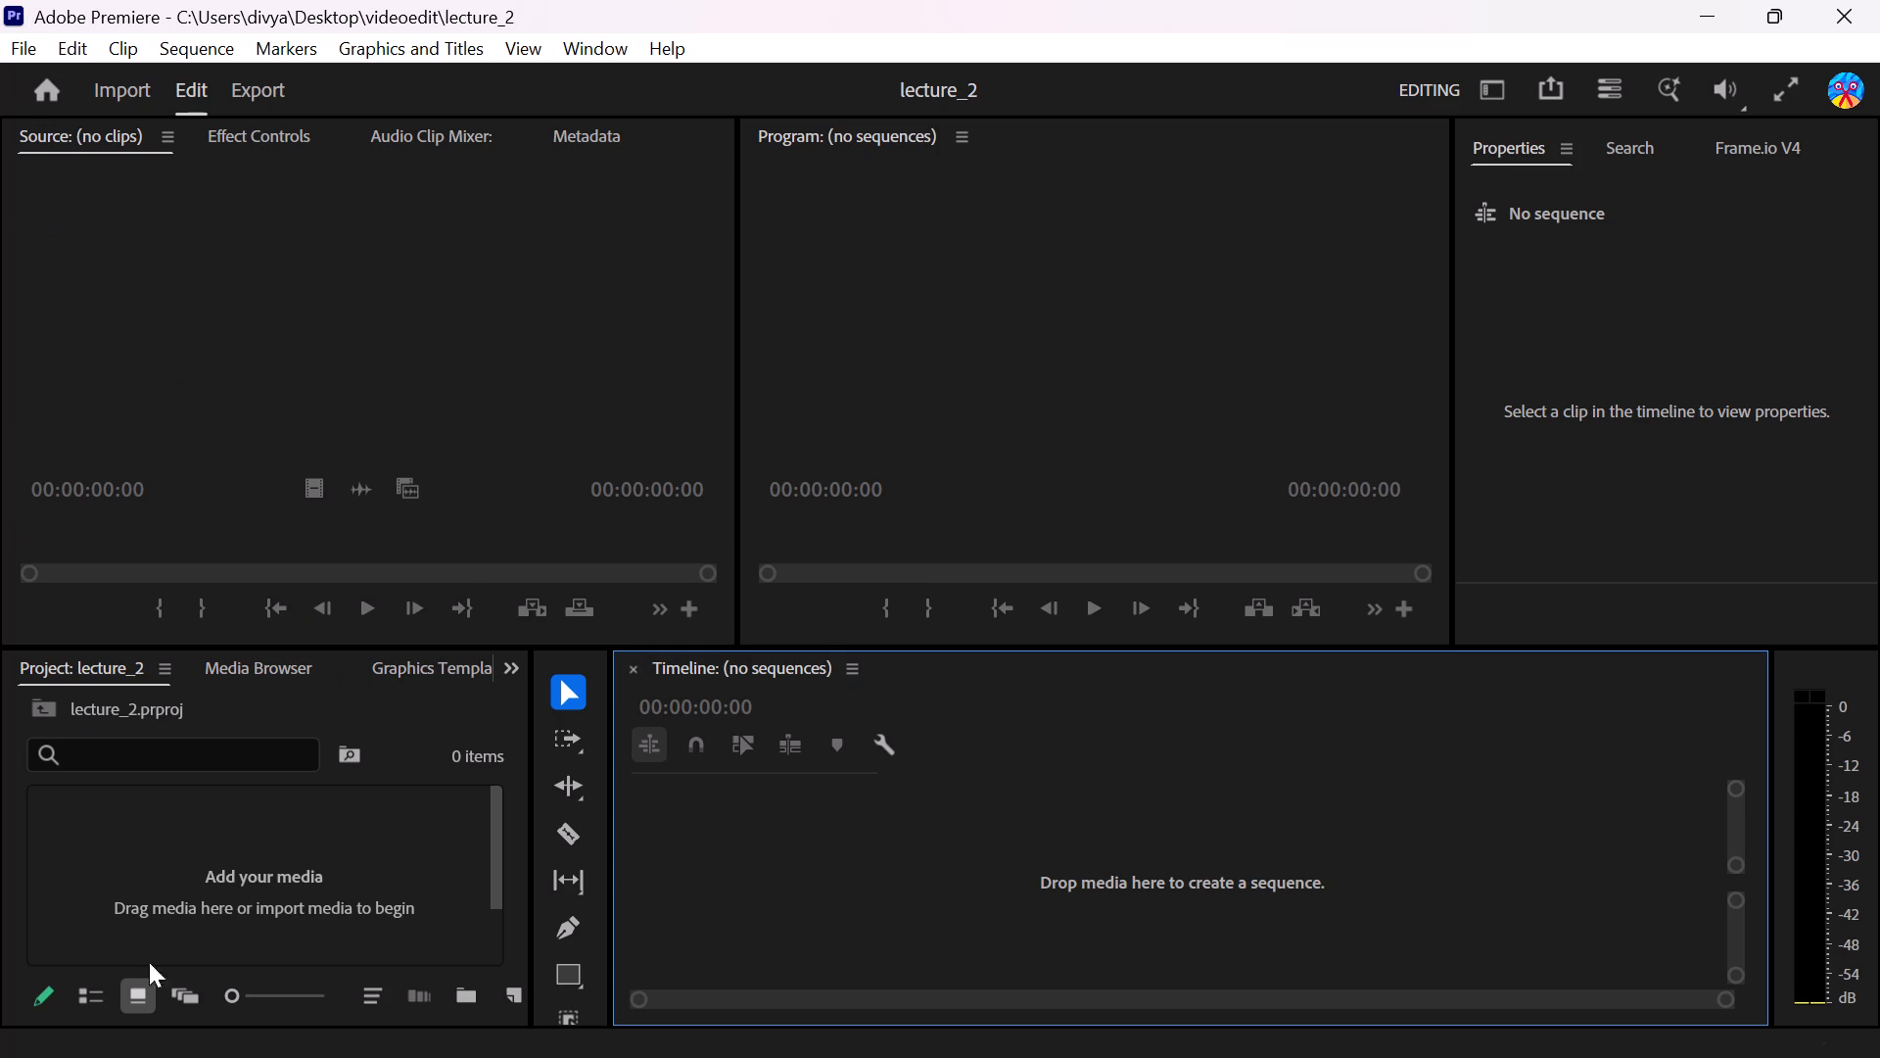
Start a new color matte in the project with a width of 1080 and a height of 1920.
click(506, 975)
click(515, 1000)
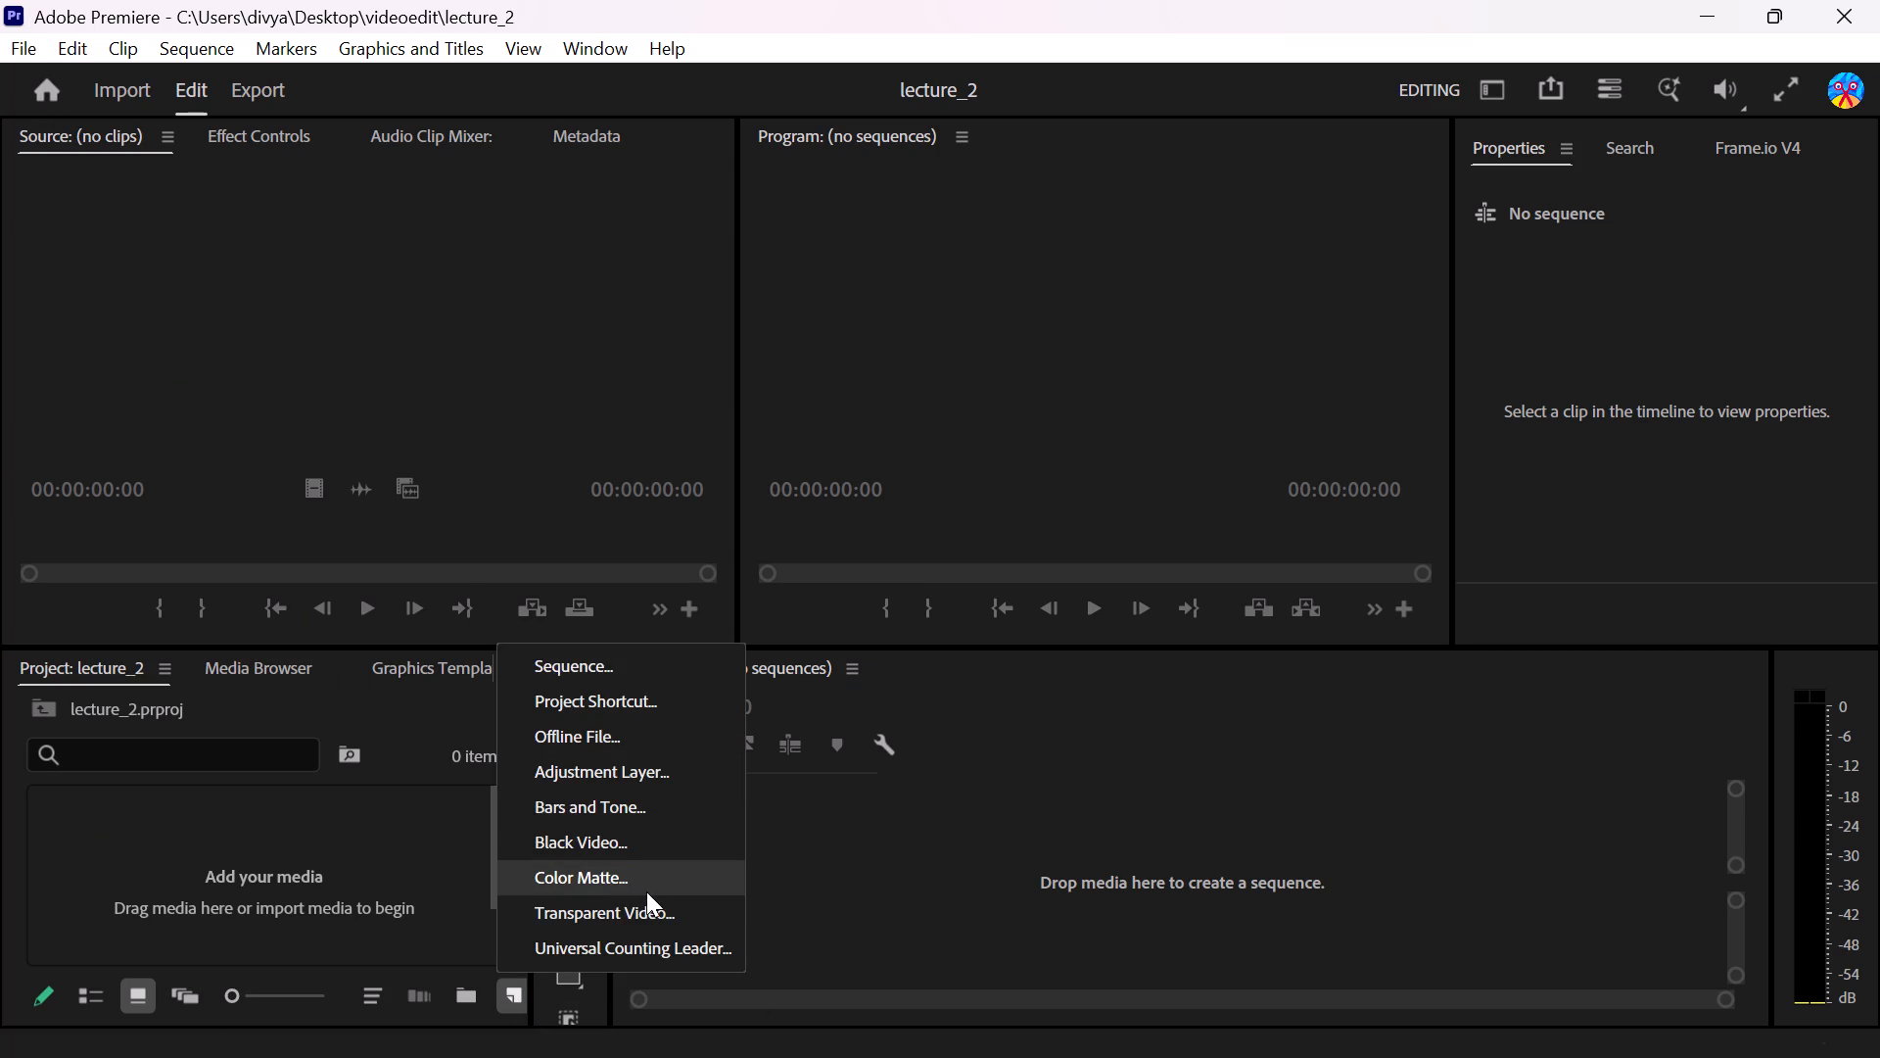
click(646, 891)
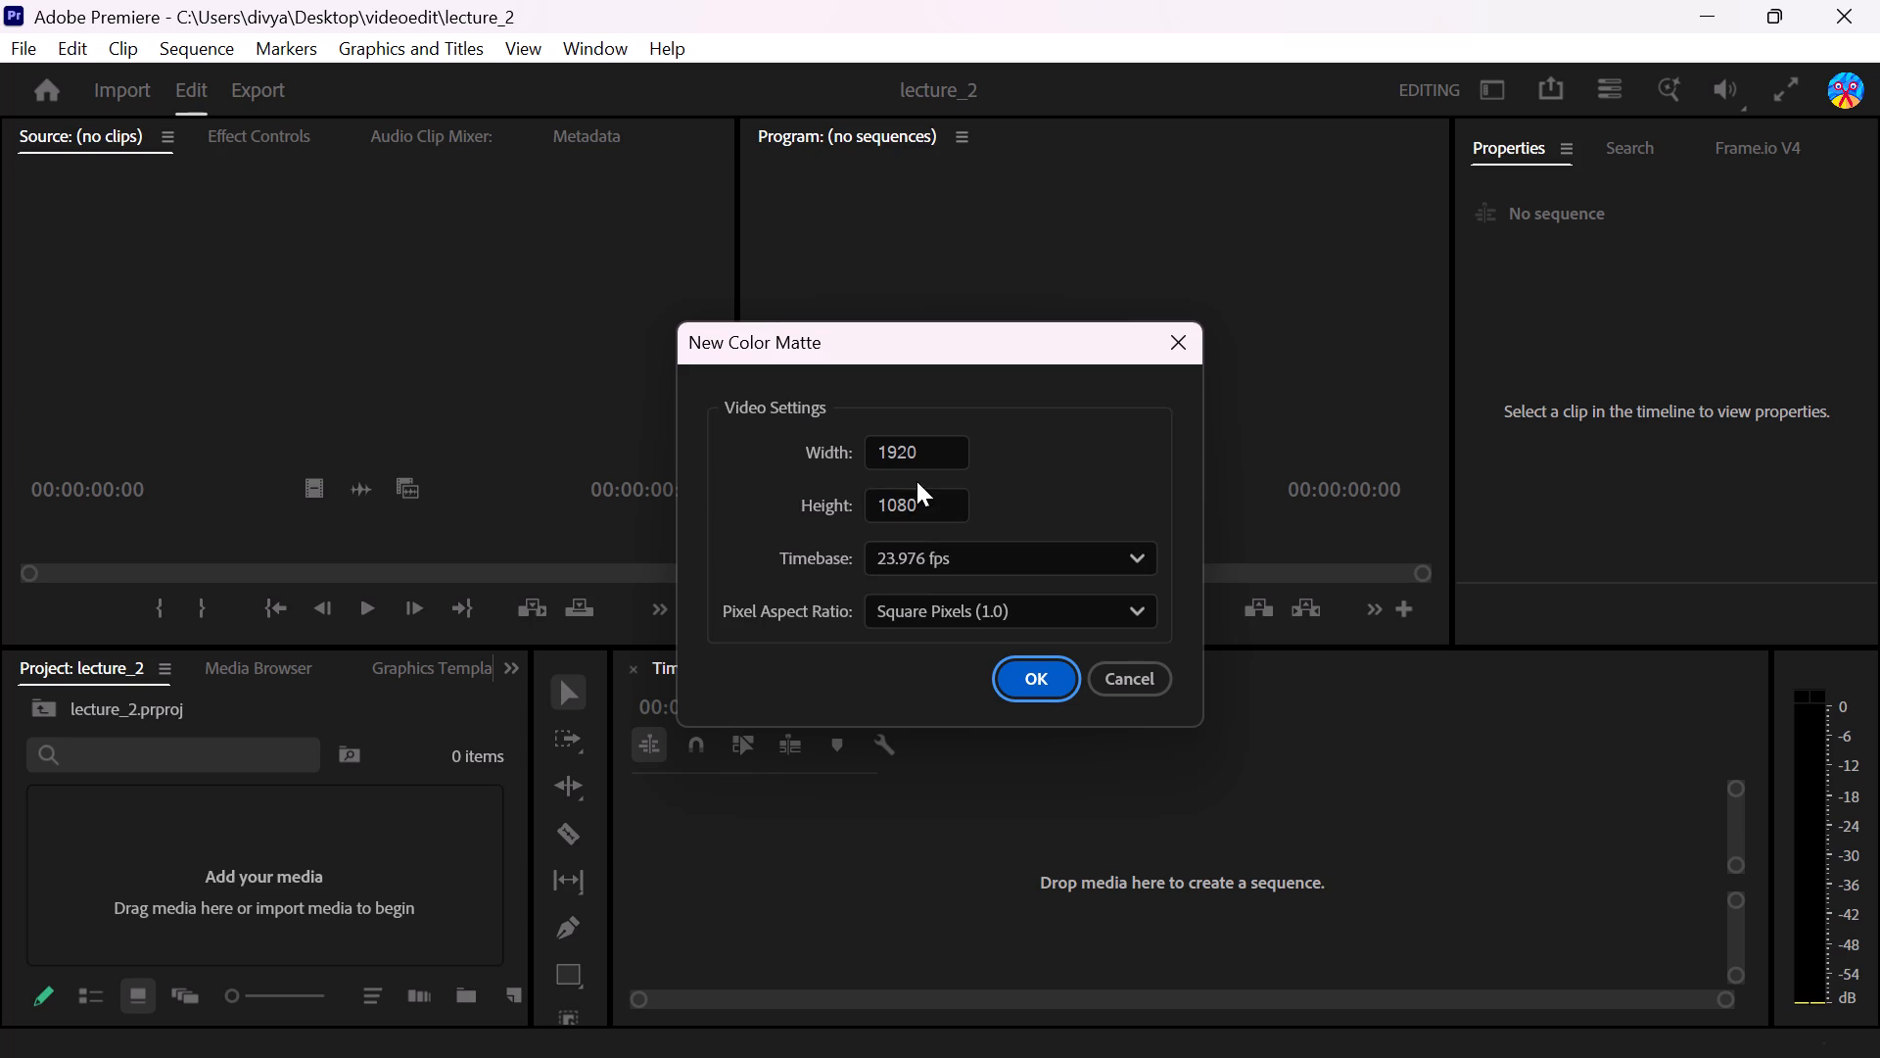
click(923, 508)
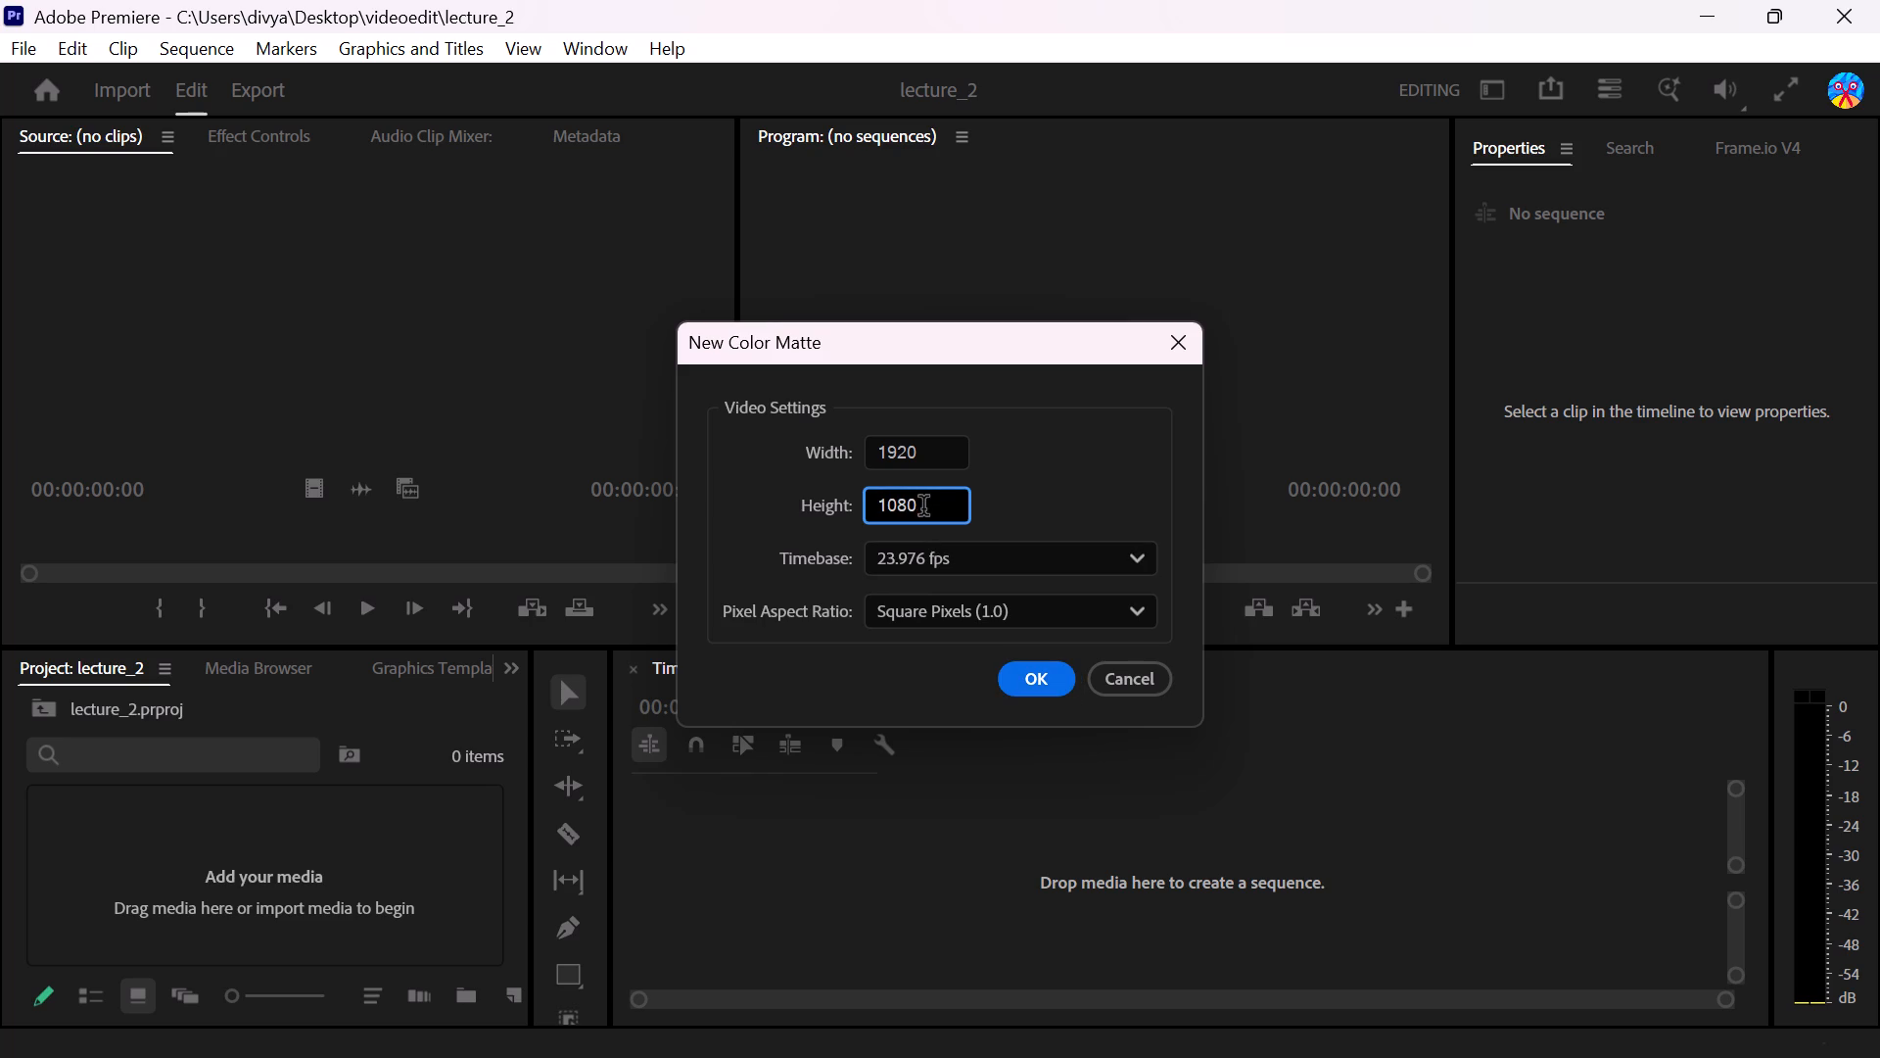
key(BackSpace)
key(BackSpace)
key(BackSpace)
key(9)
text(20)
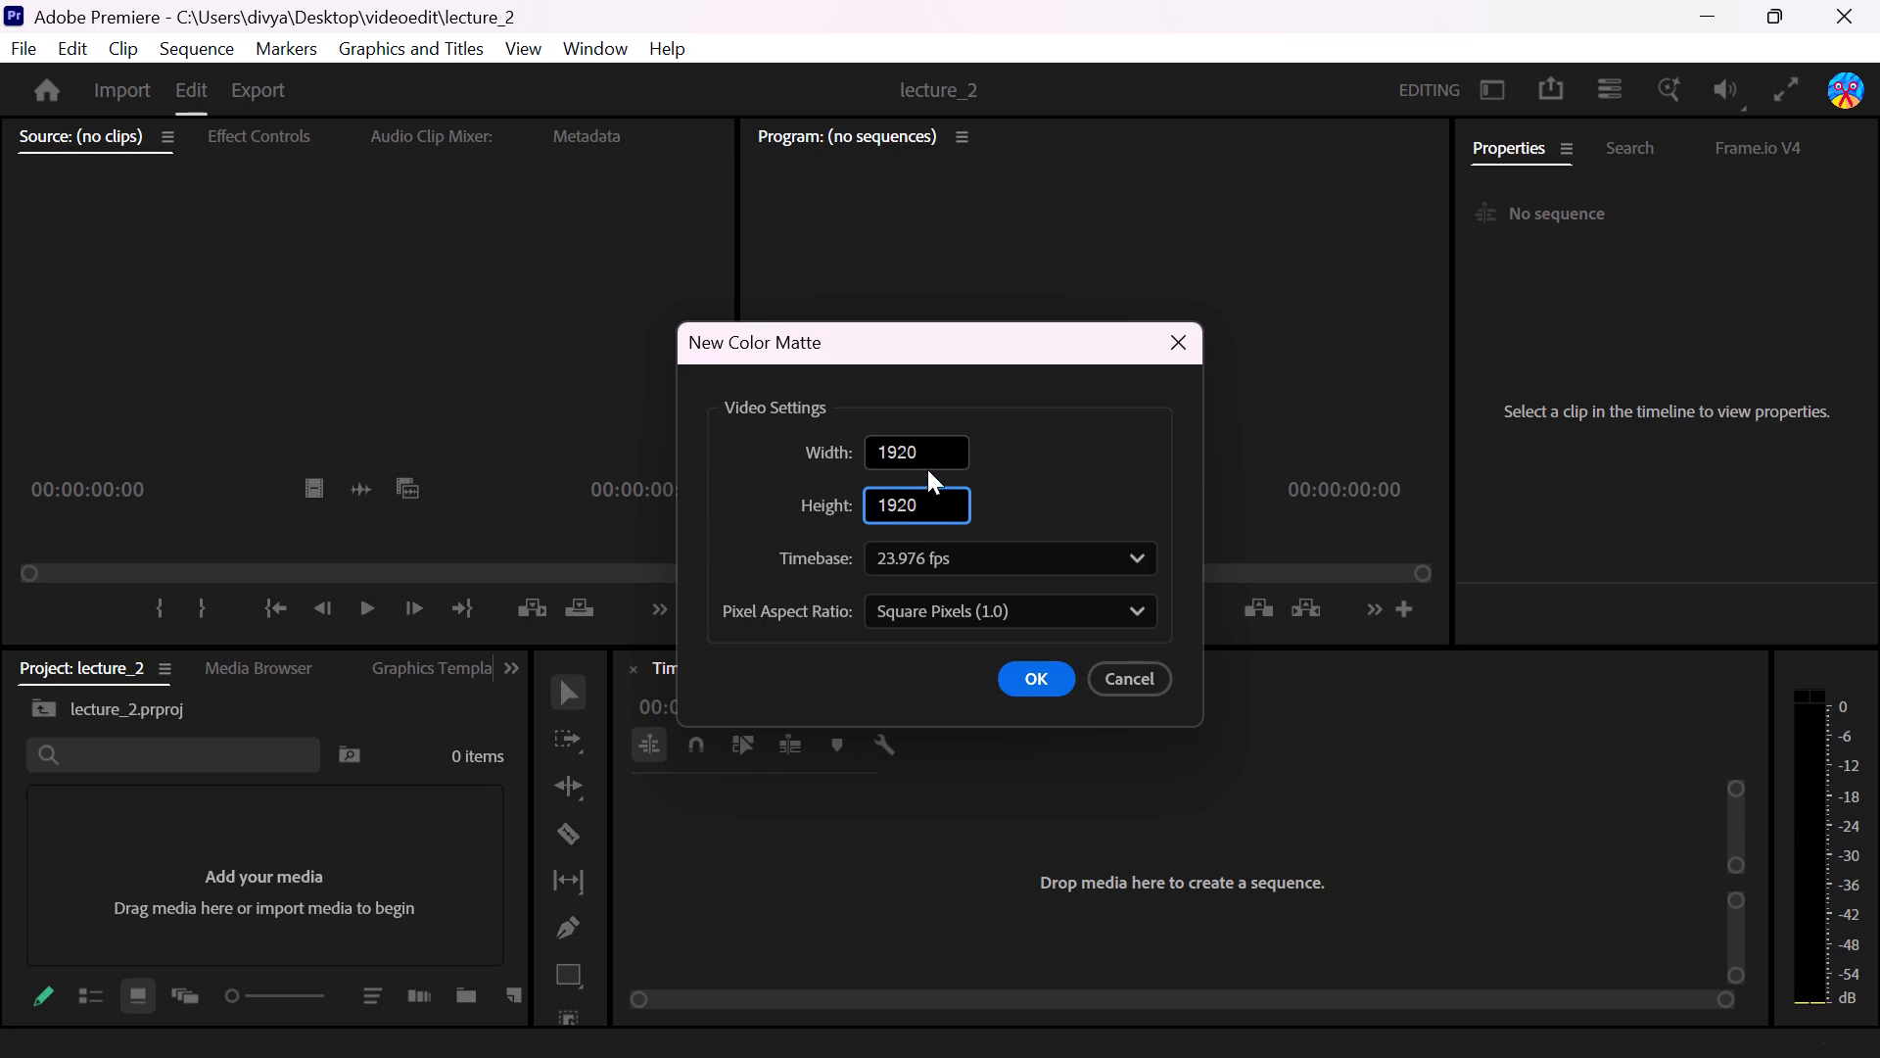
click(925, 434)
click(925, 446)
key(BackSpace)
key(BackSpace)
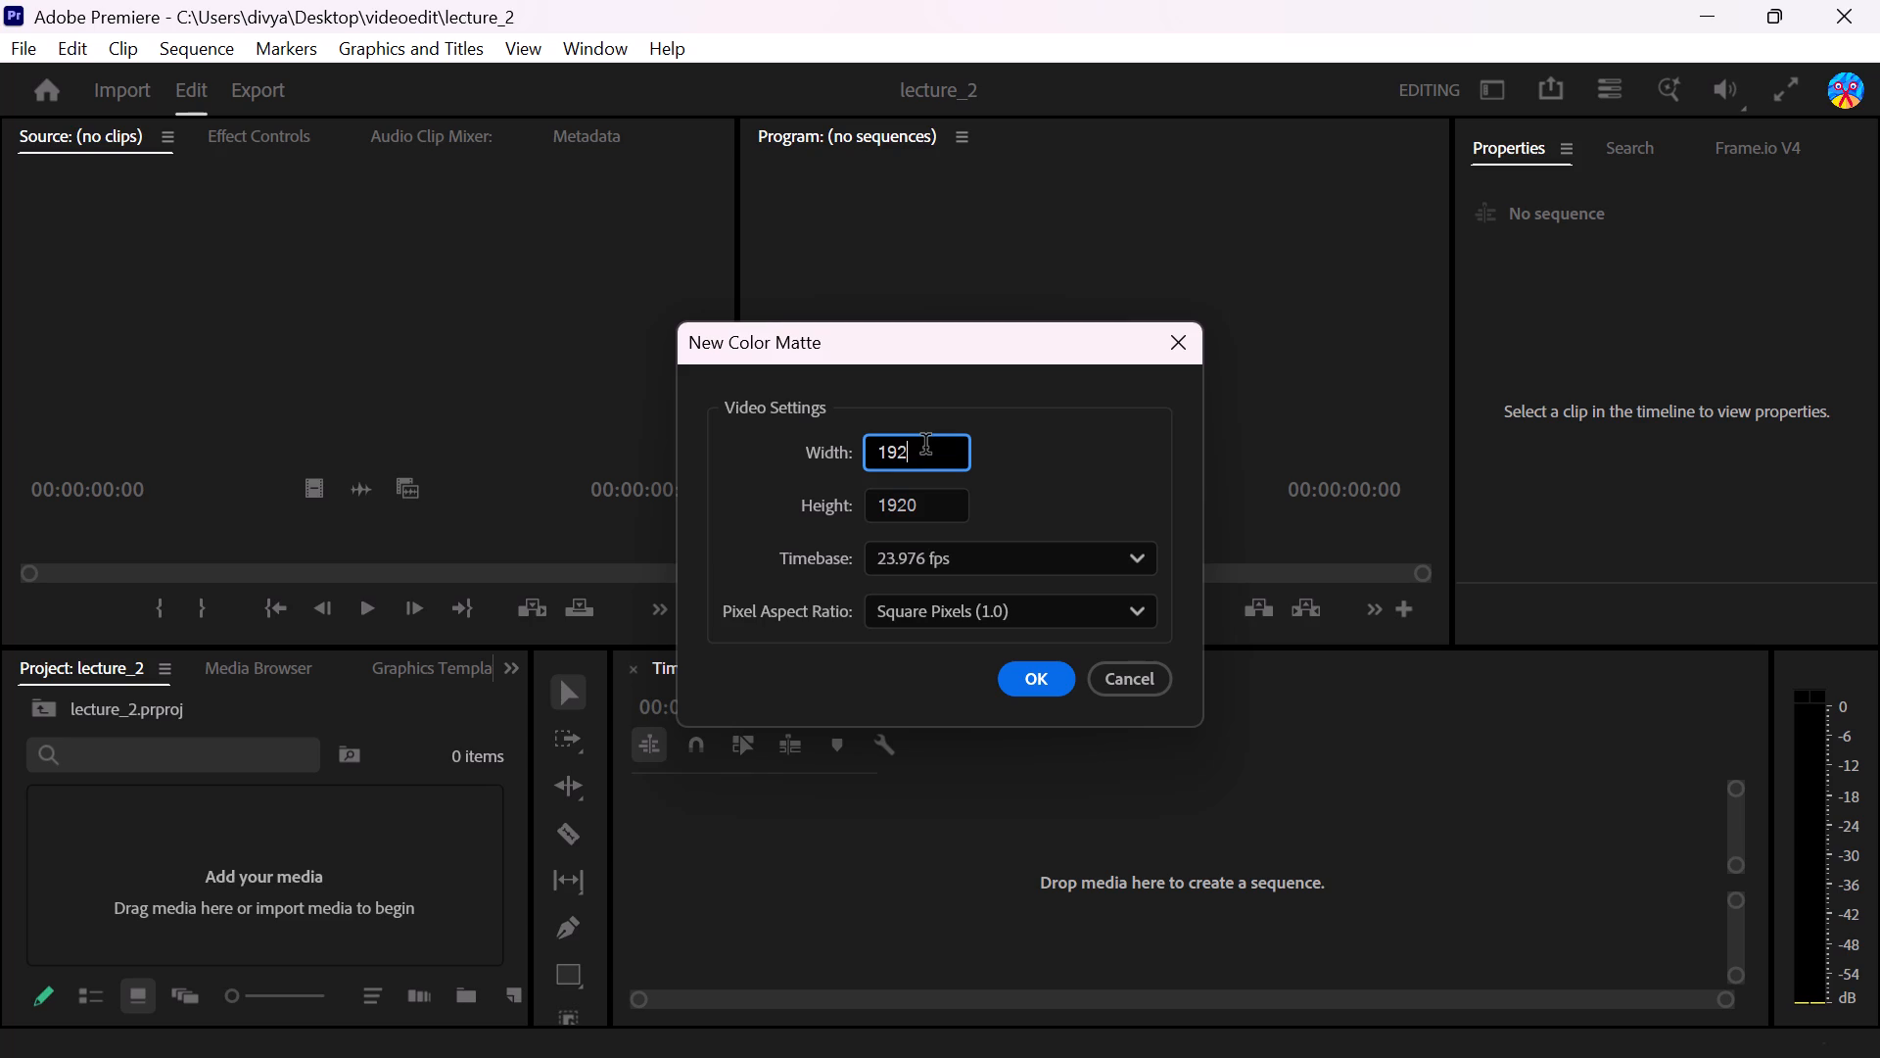
key(BackSpace)
key(0)
text(80)
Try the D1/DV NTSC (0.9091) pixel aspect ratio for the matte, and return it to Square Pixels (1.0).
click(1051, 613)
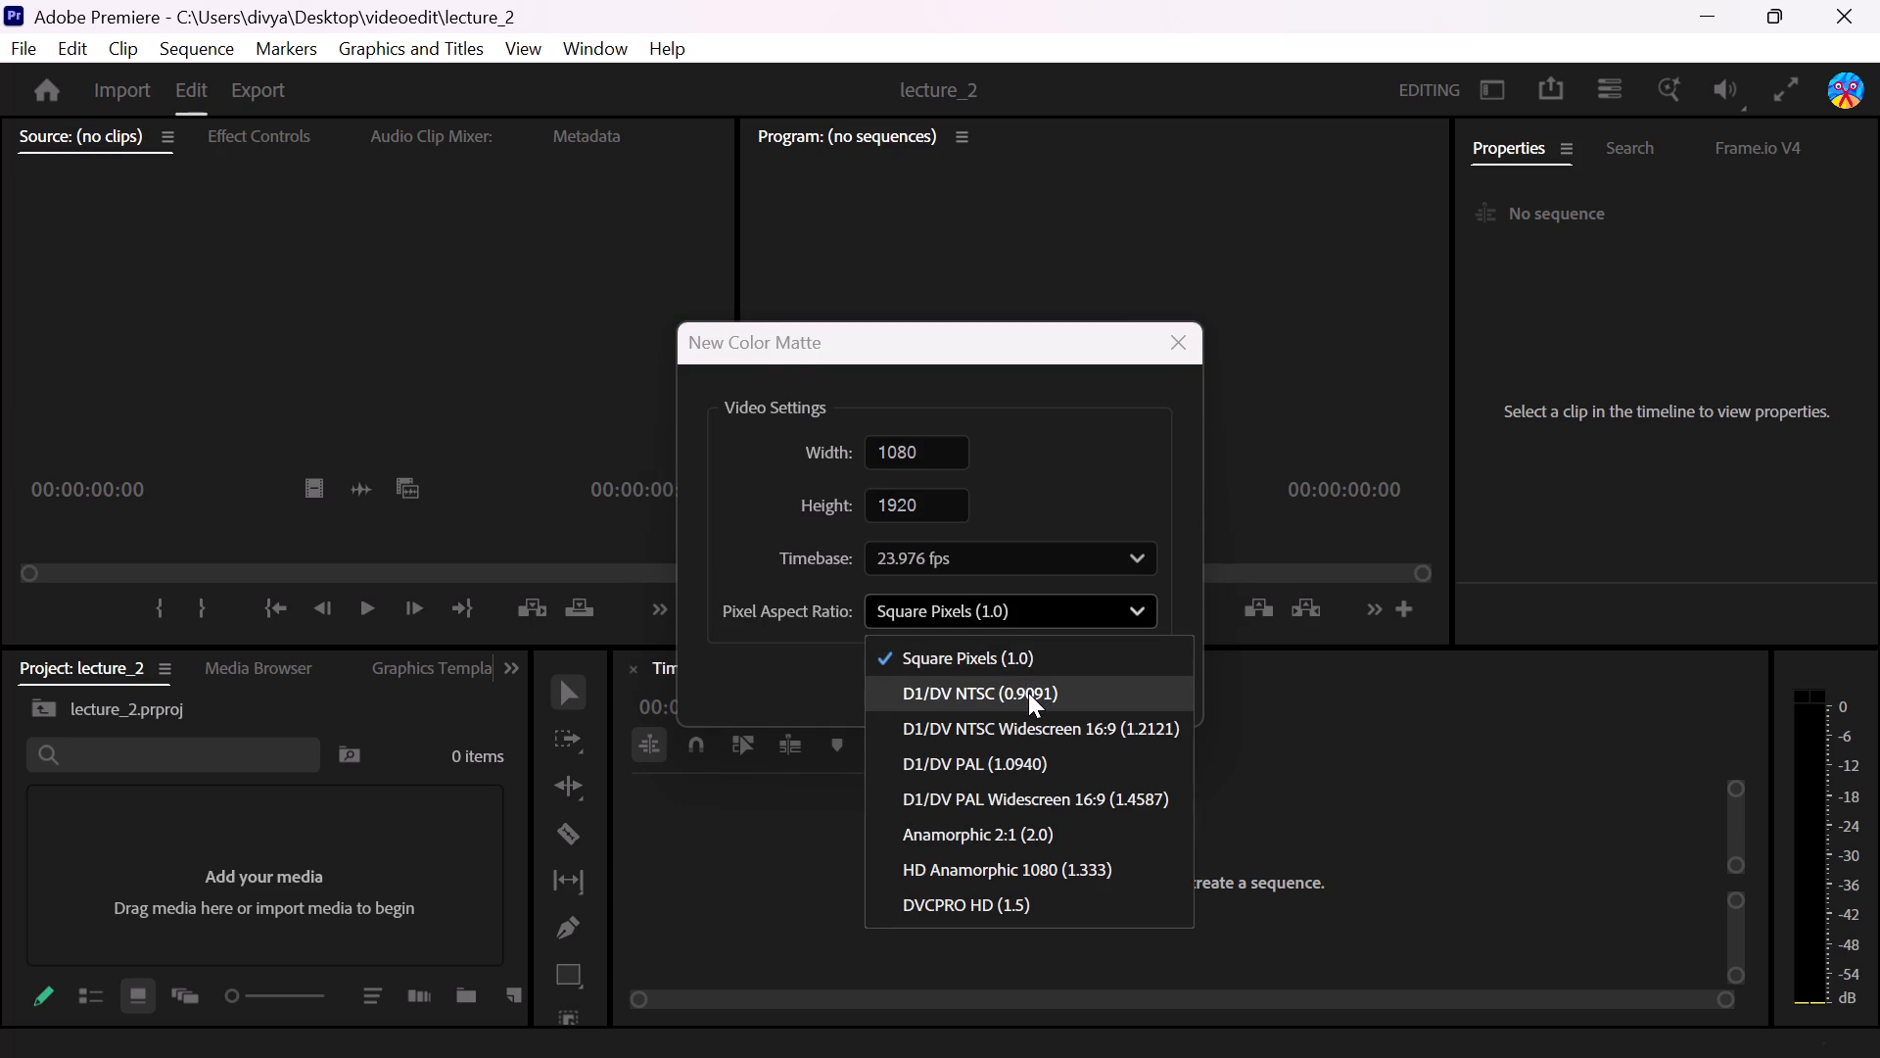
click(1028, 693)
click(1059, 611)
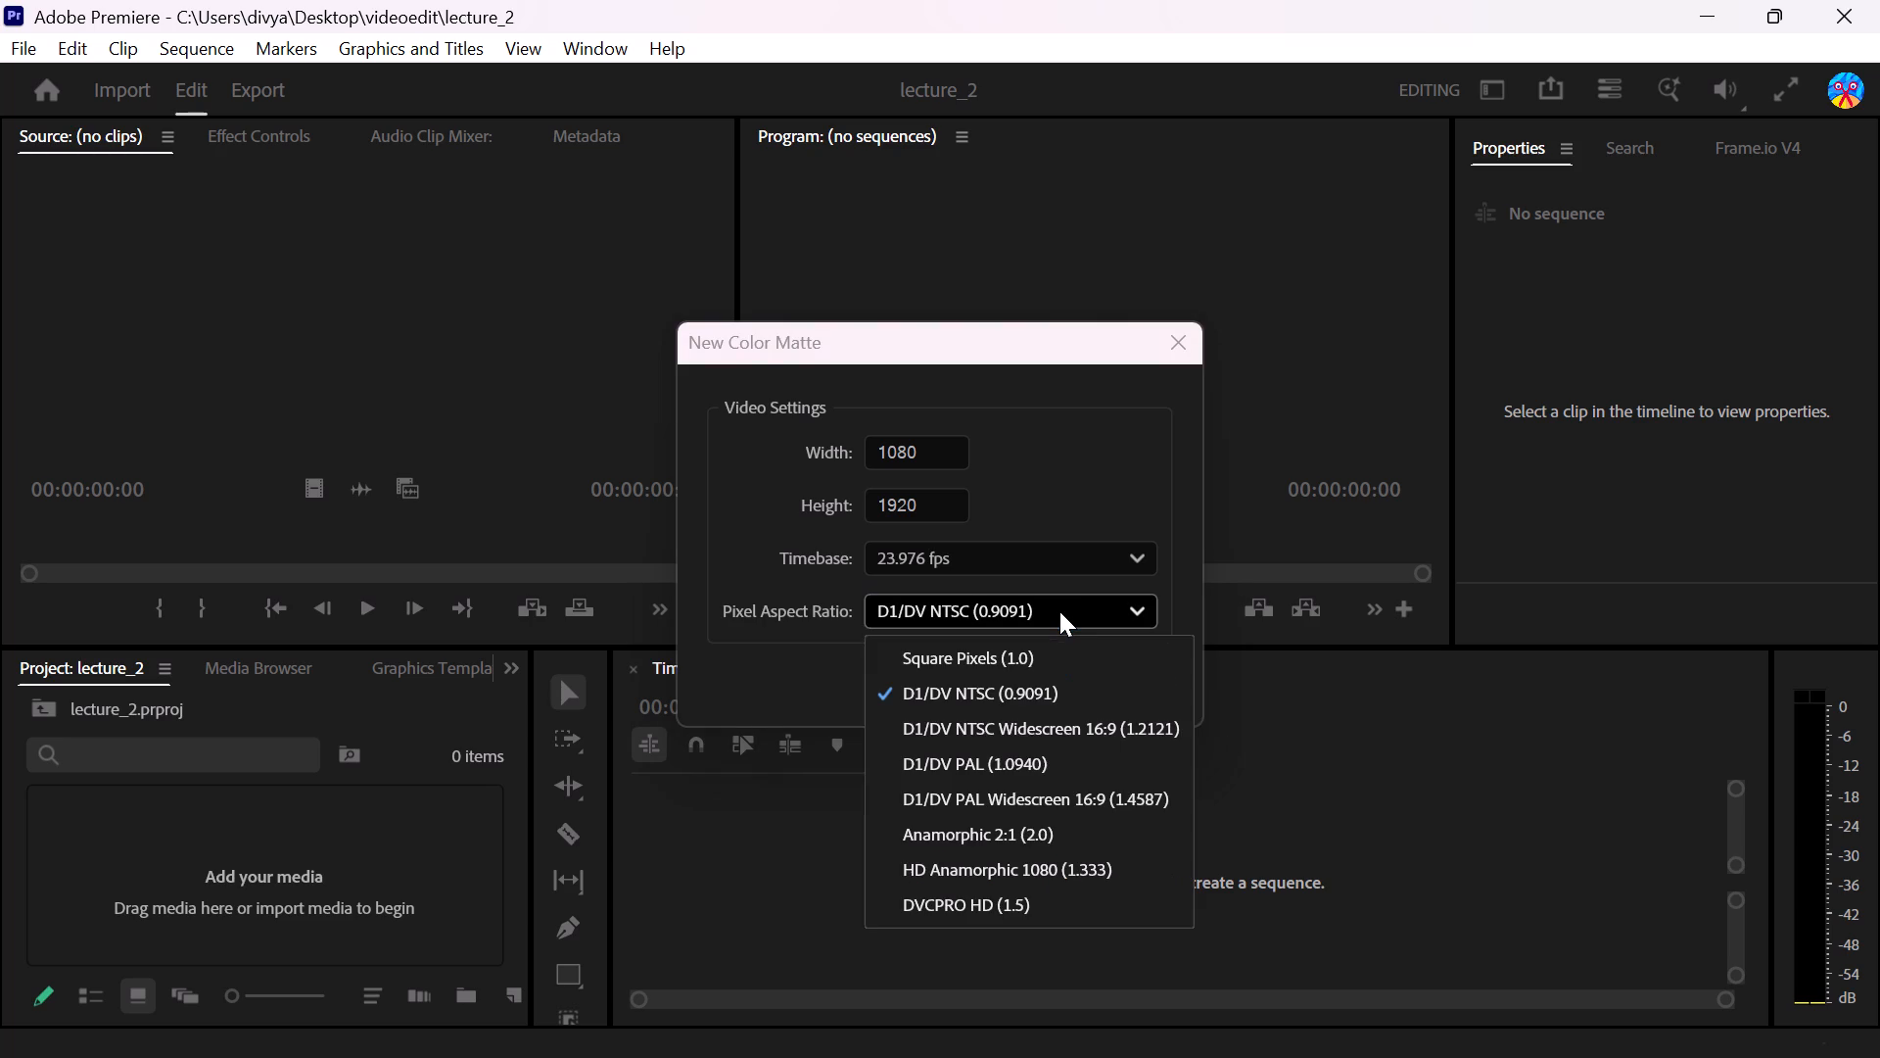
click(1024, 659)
Give the matte a near-white color of R 246, G 238, B 238 and name it "Whilte matte".
click(1026, 687)
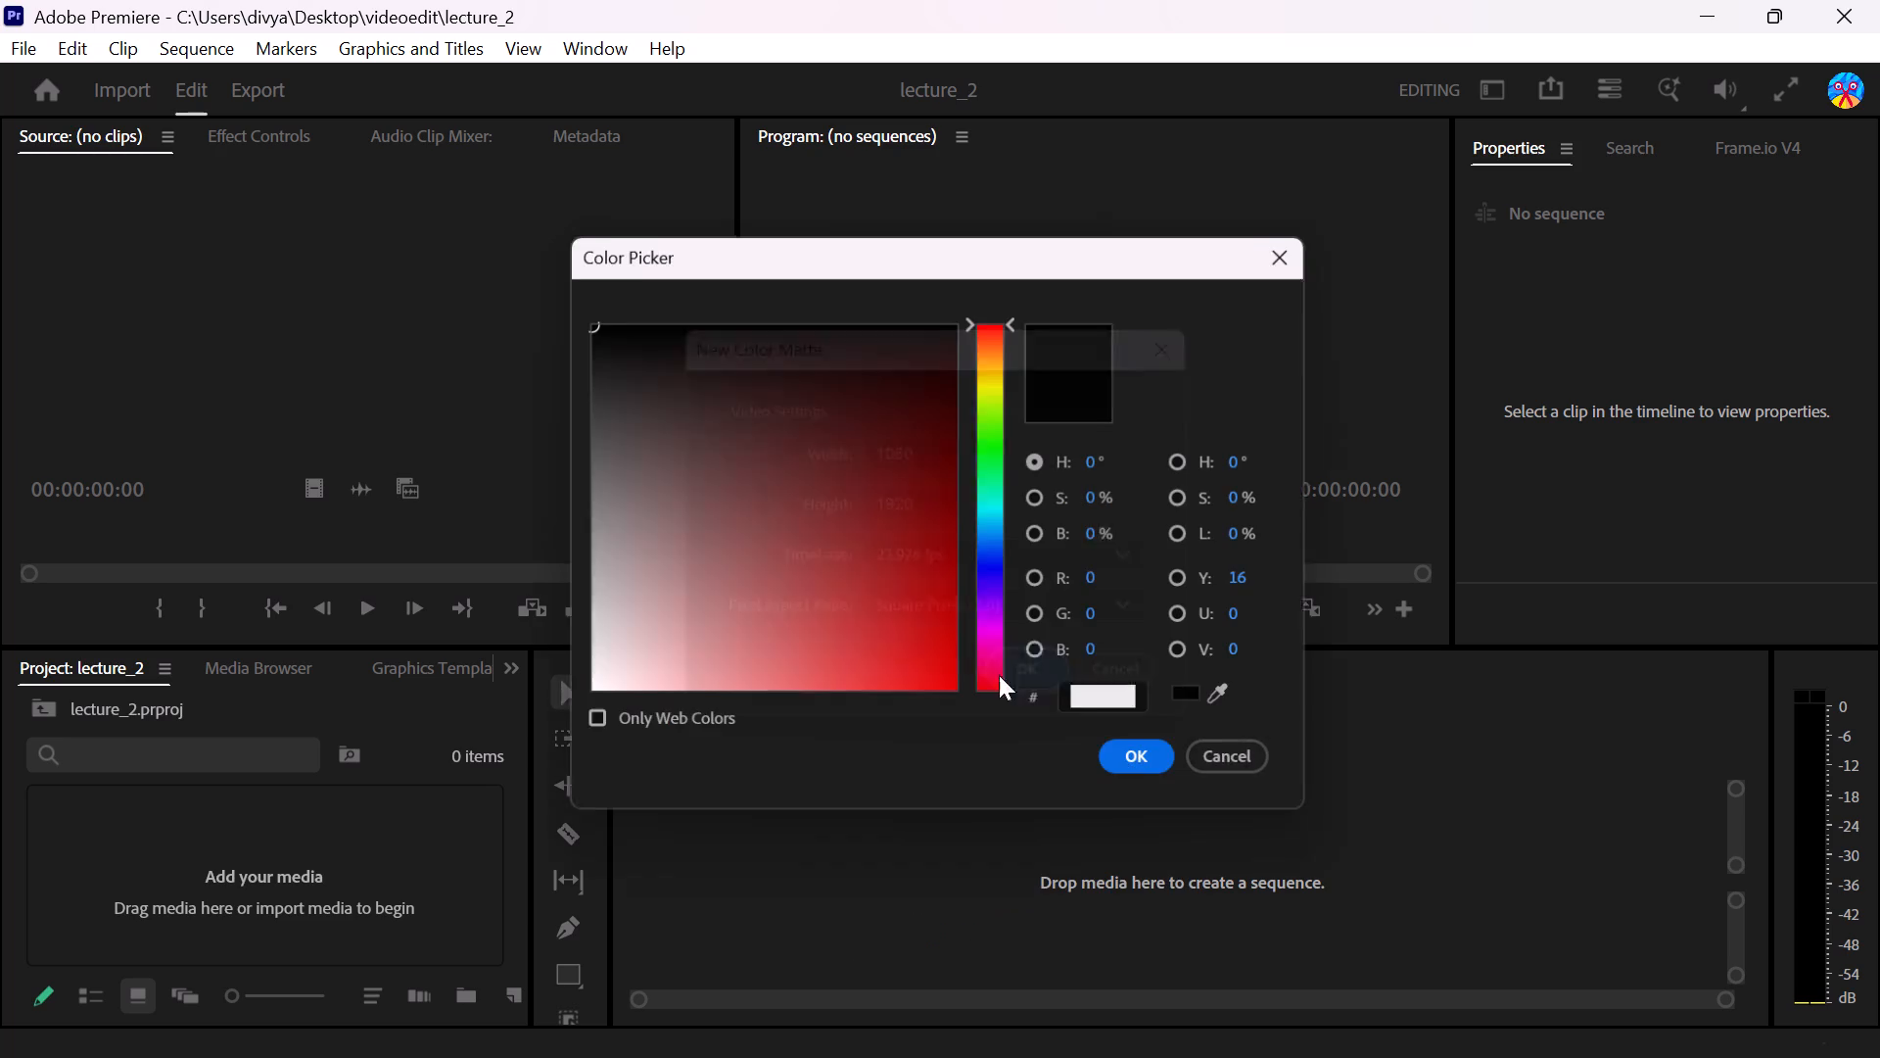
click(596, 682)
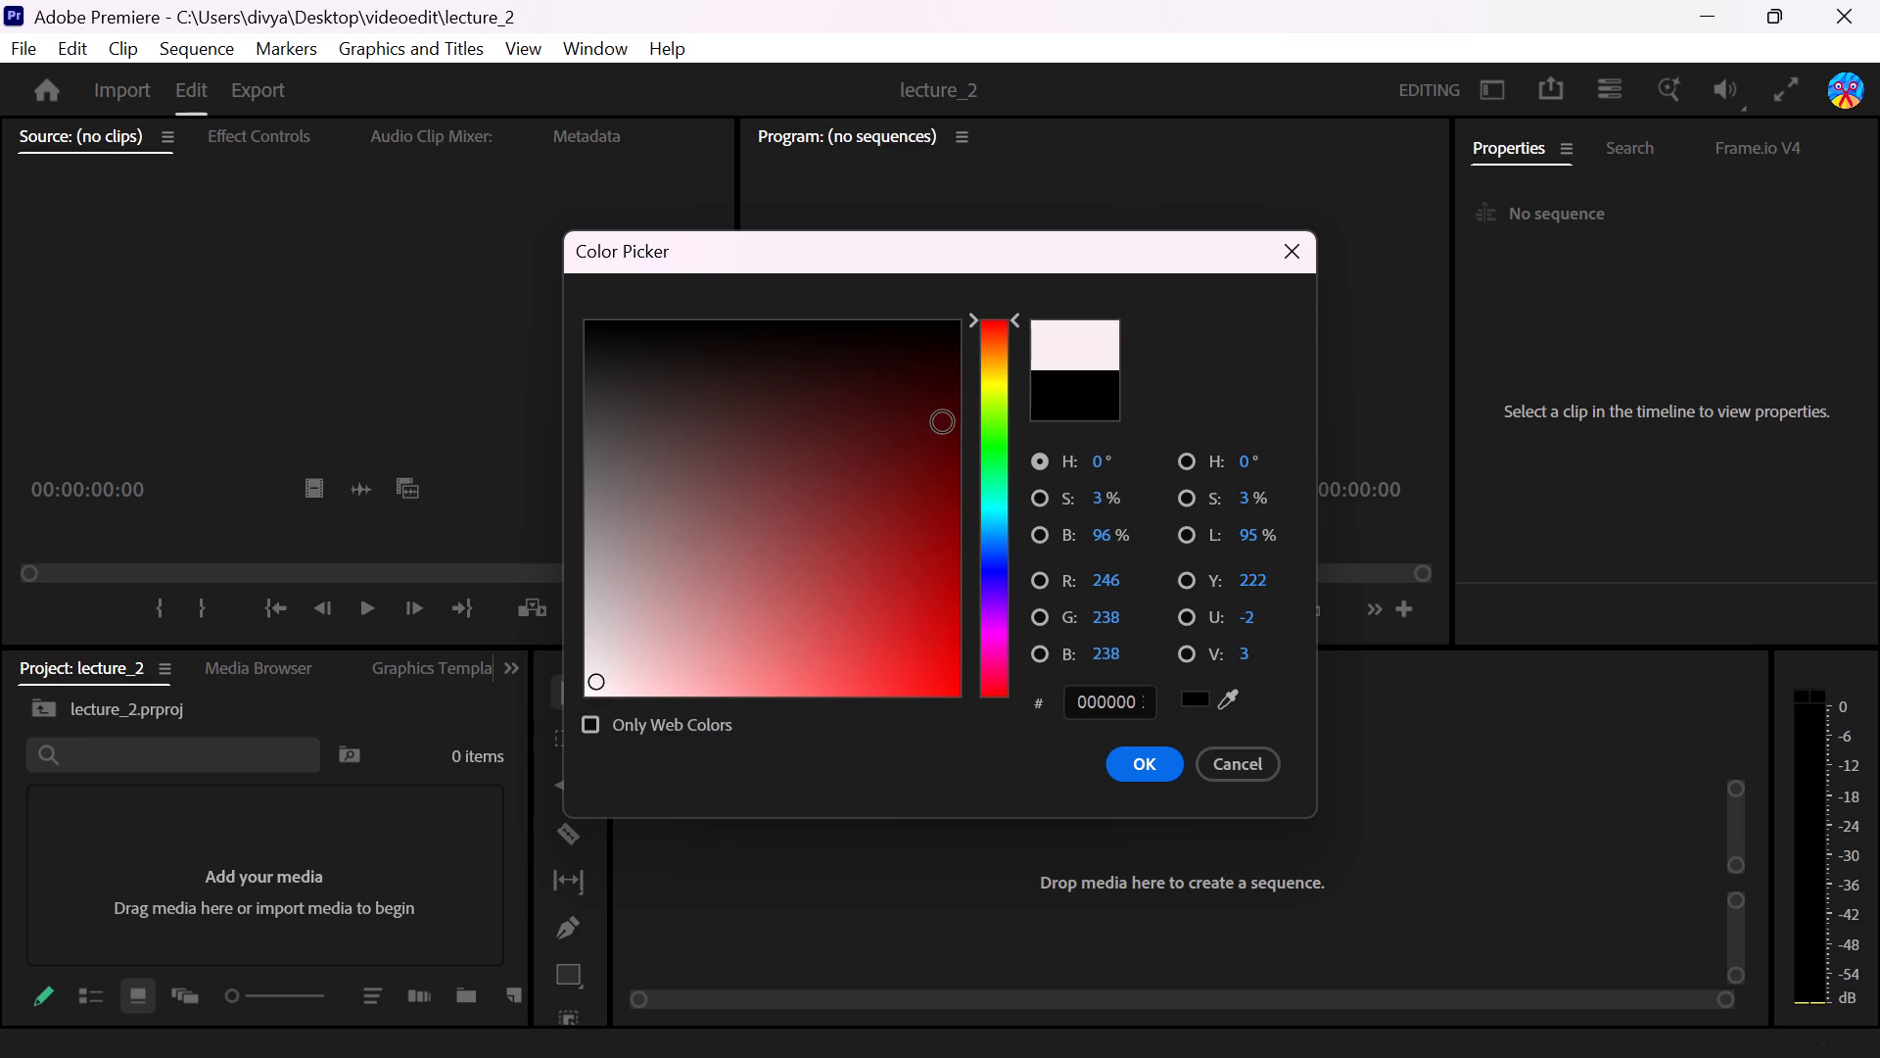
click(1166, 766)
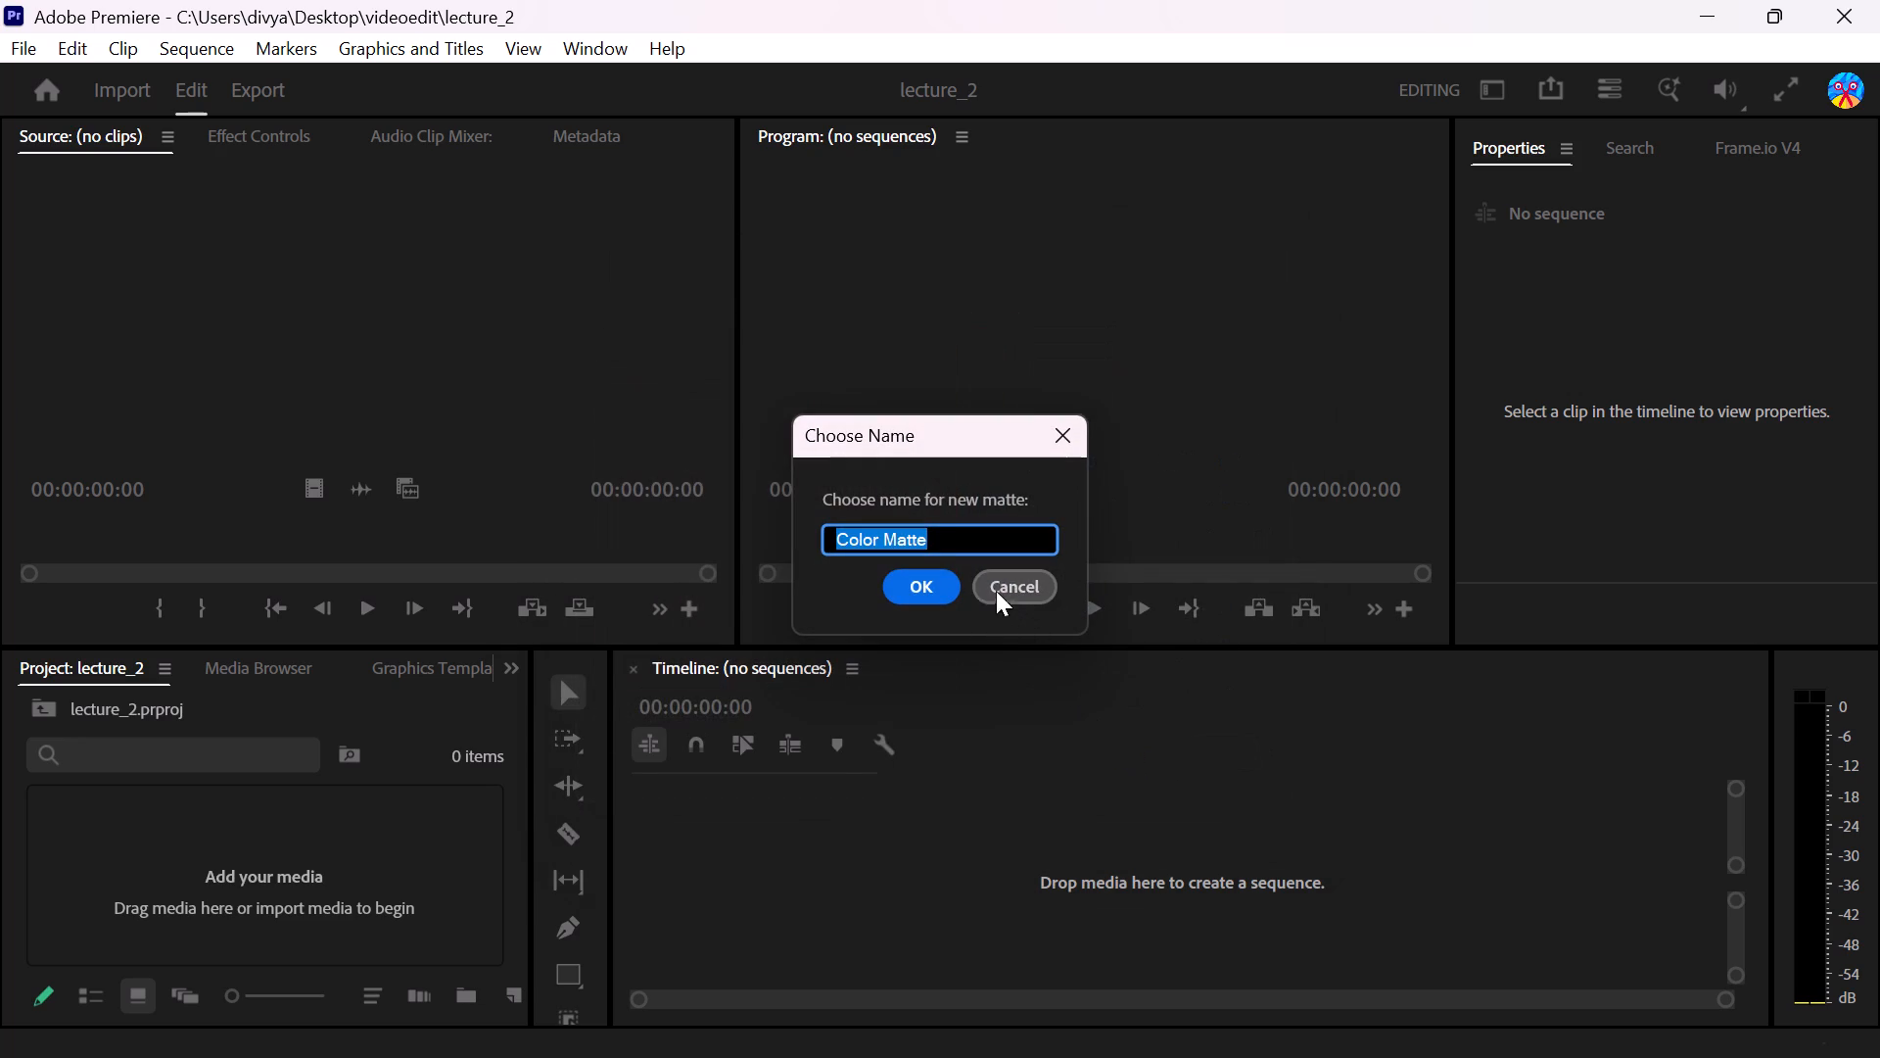
text(Whilte matte)
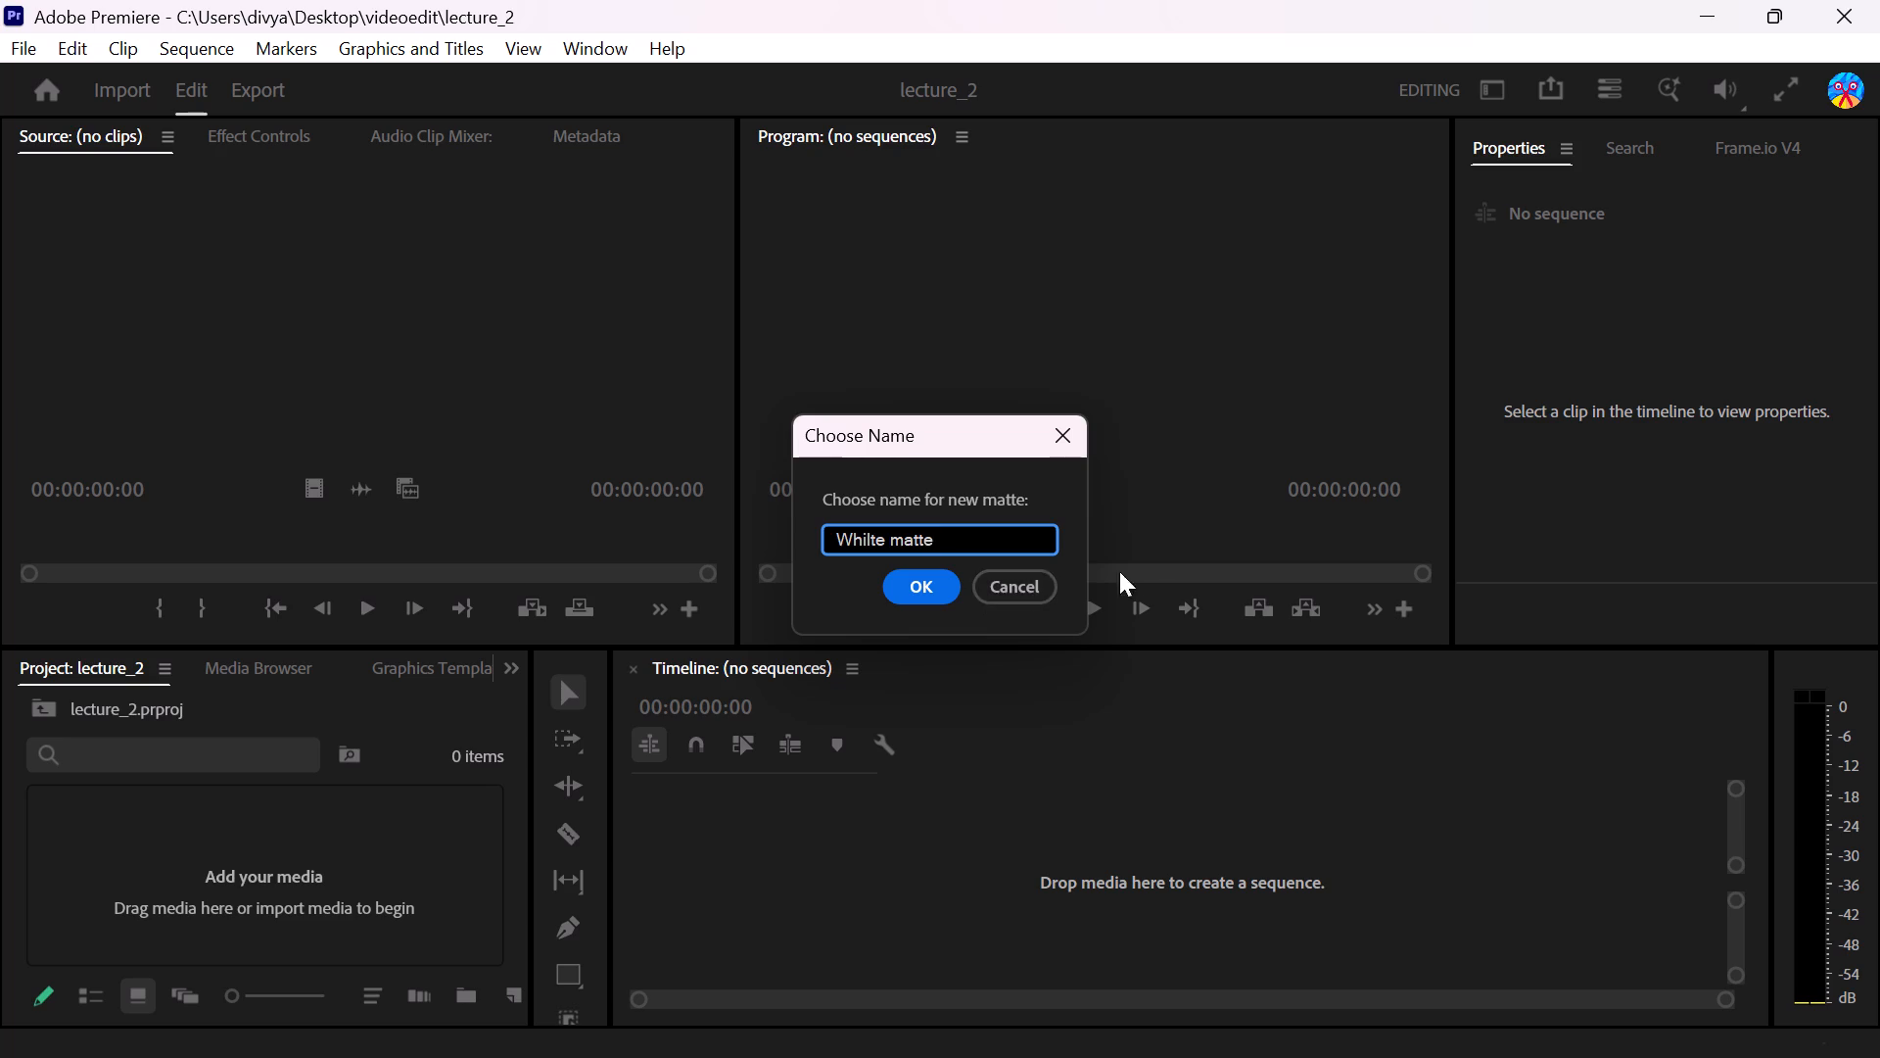
click(912, 589)
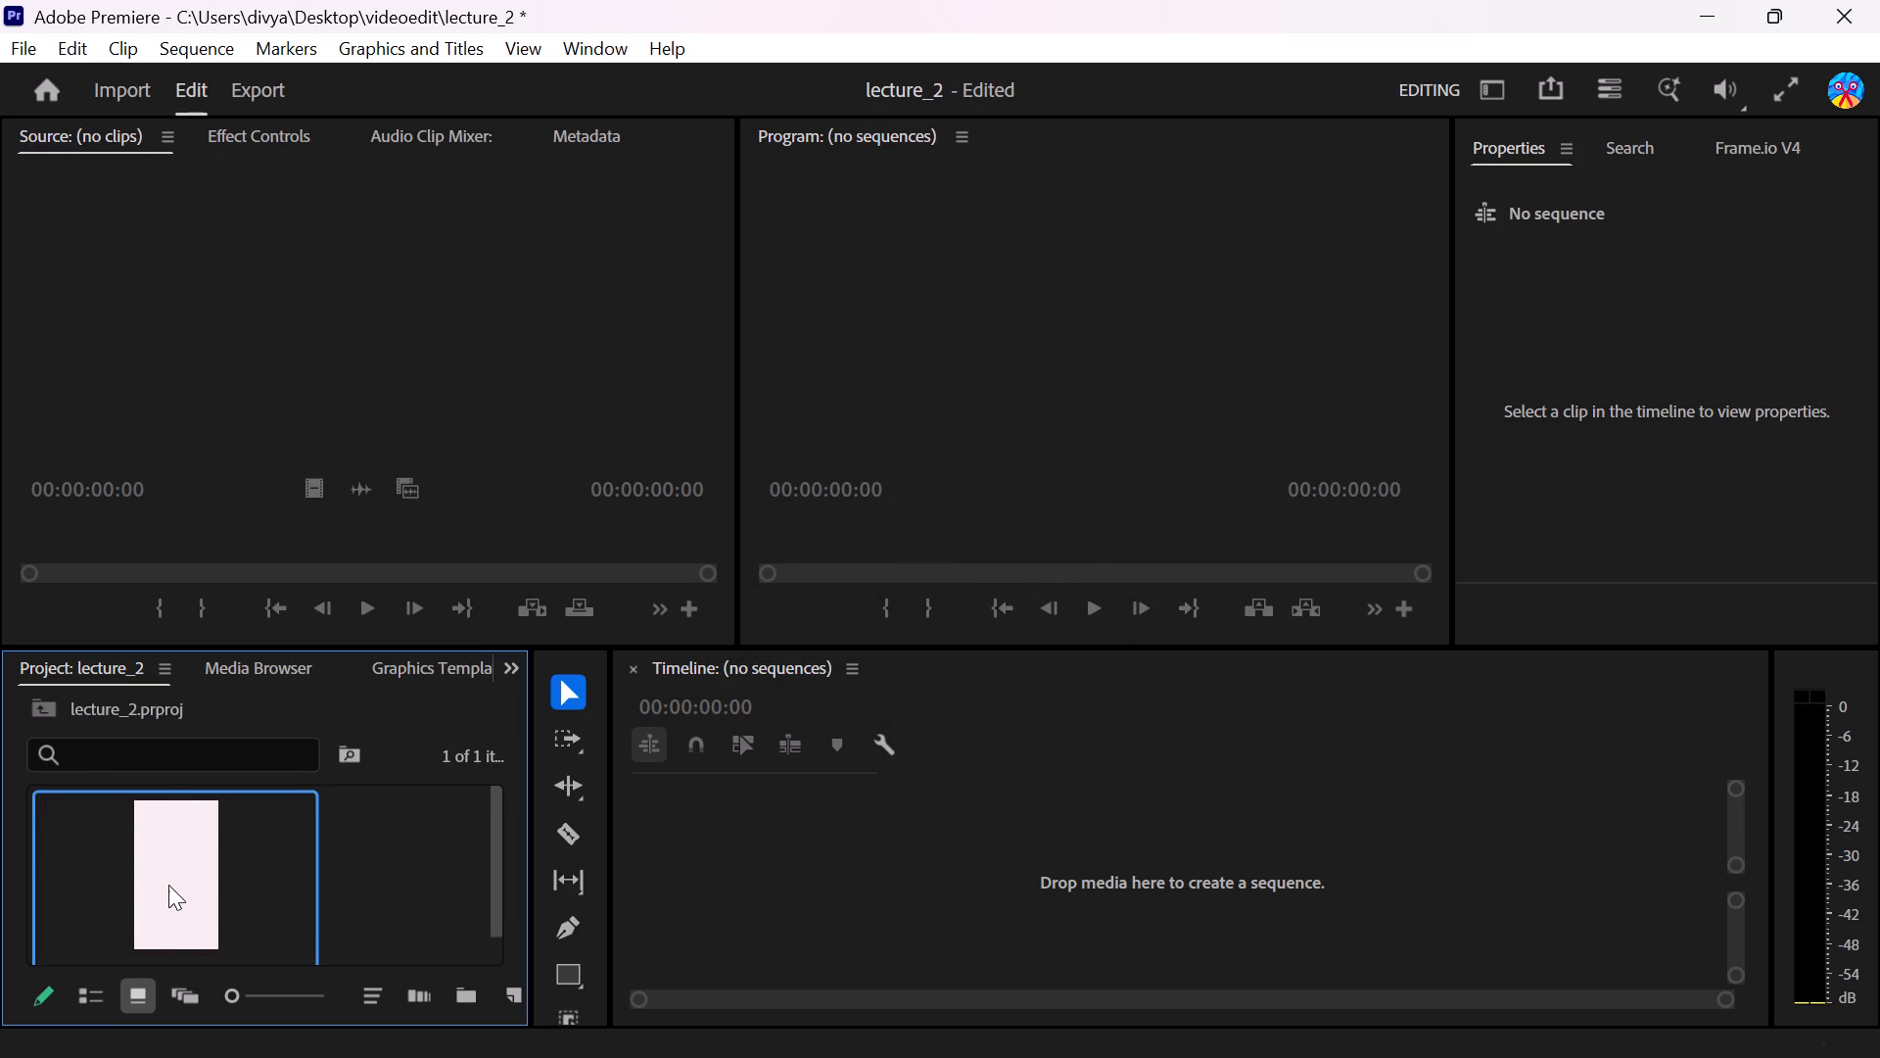
Create a new sequence from the Whilte matte by placing it in the empty timeline.
drag(168, 885, 851, 839)
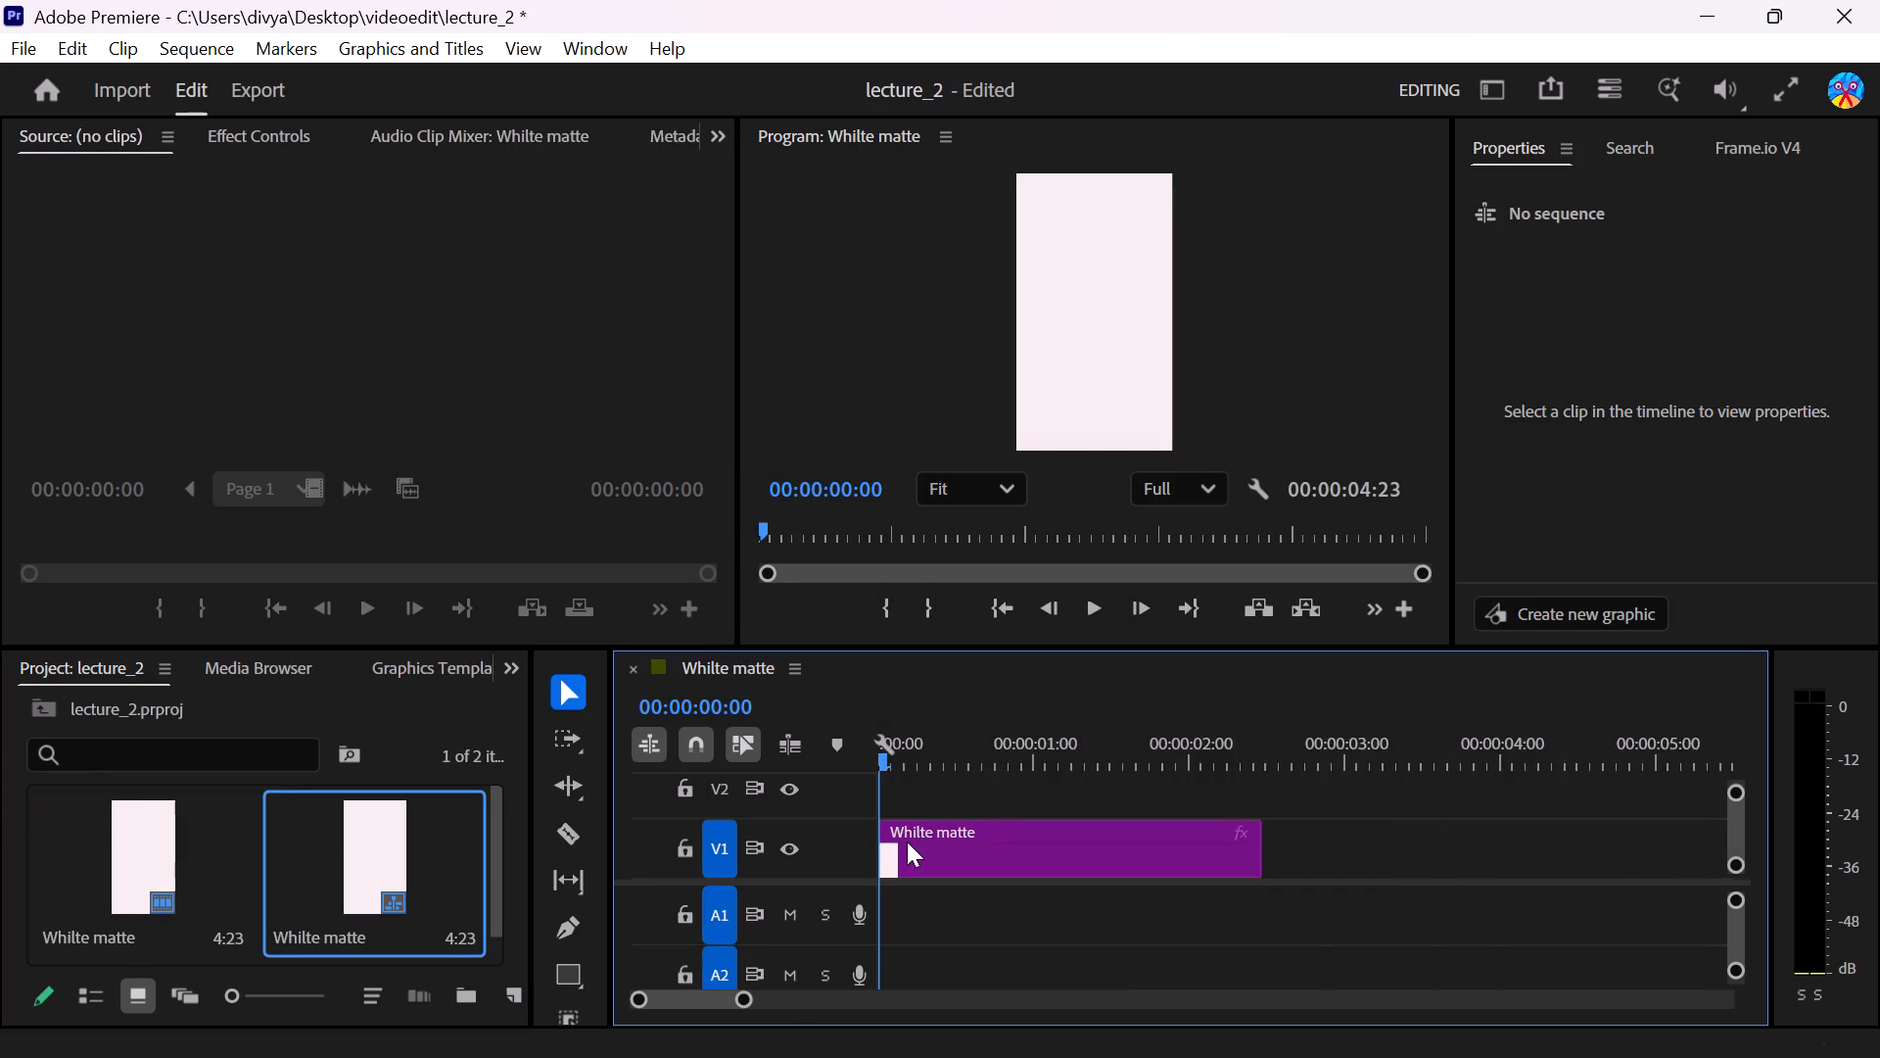
Dock the Program monitor as a full-height column at the workspace's outer left edge and narrow it around the vertical frame.
drag(1046, 331, 109, 404)
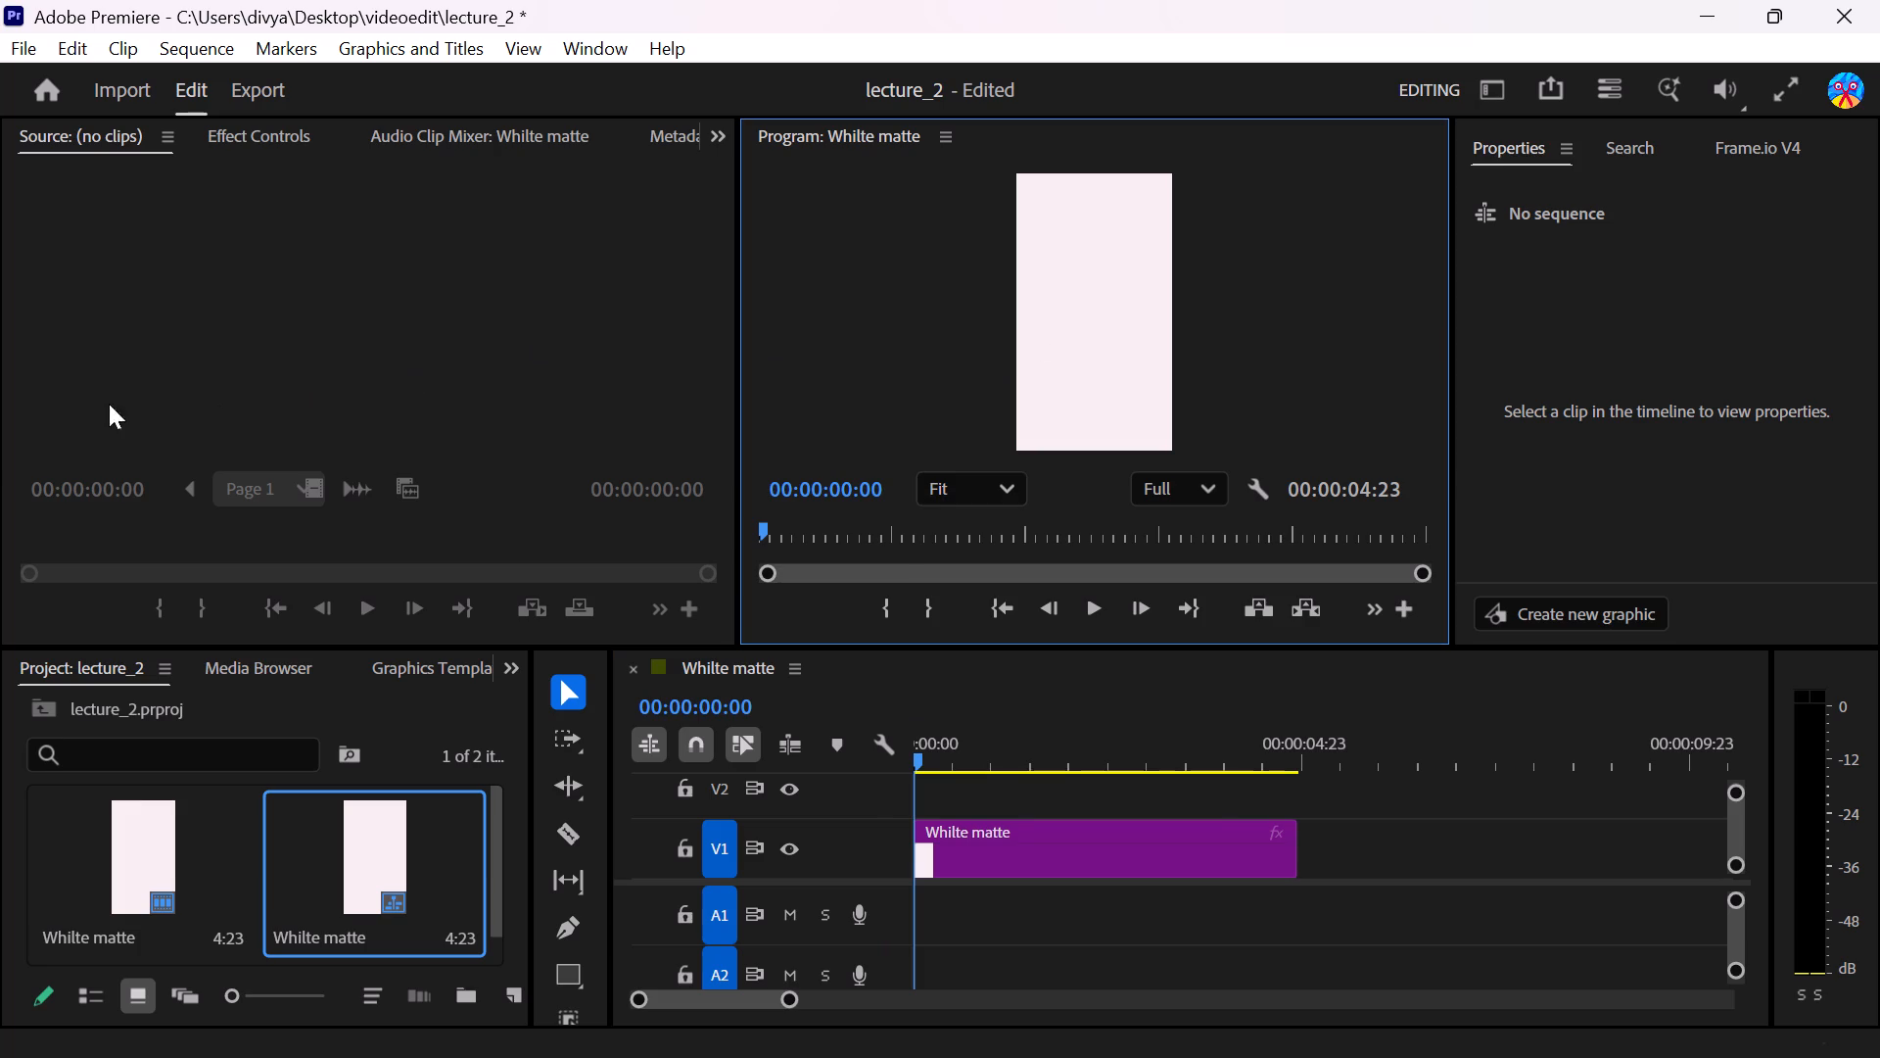
drag(109, 404, 642, 362)
drag(830, 135, 829, 135)
drag(829, 135, 0, 315)
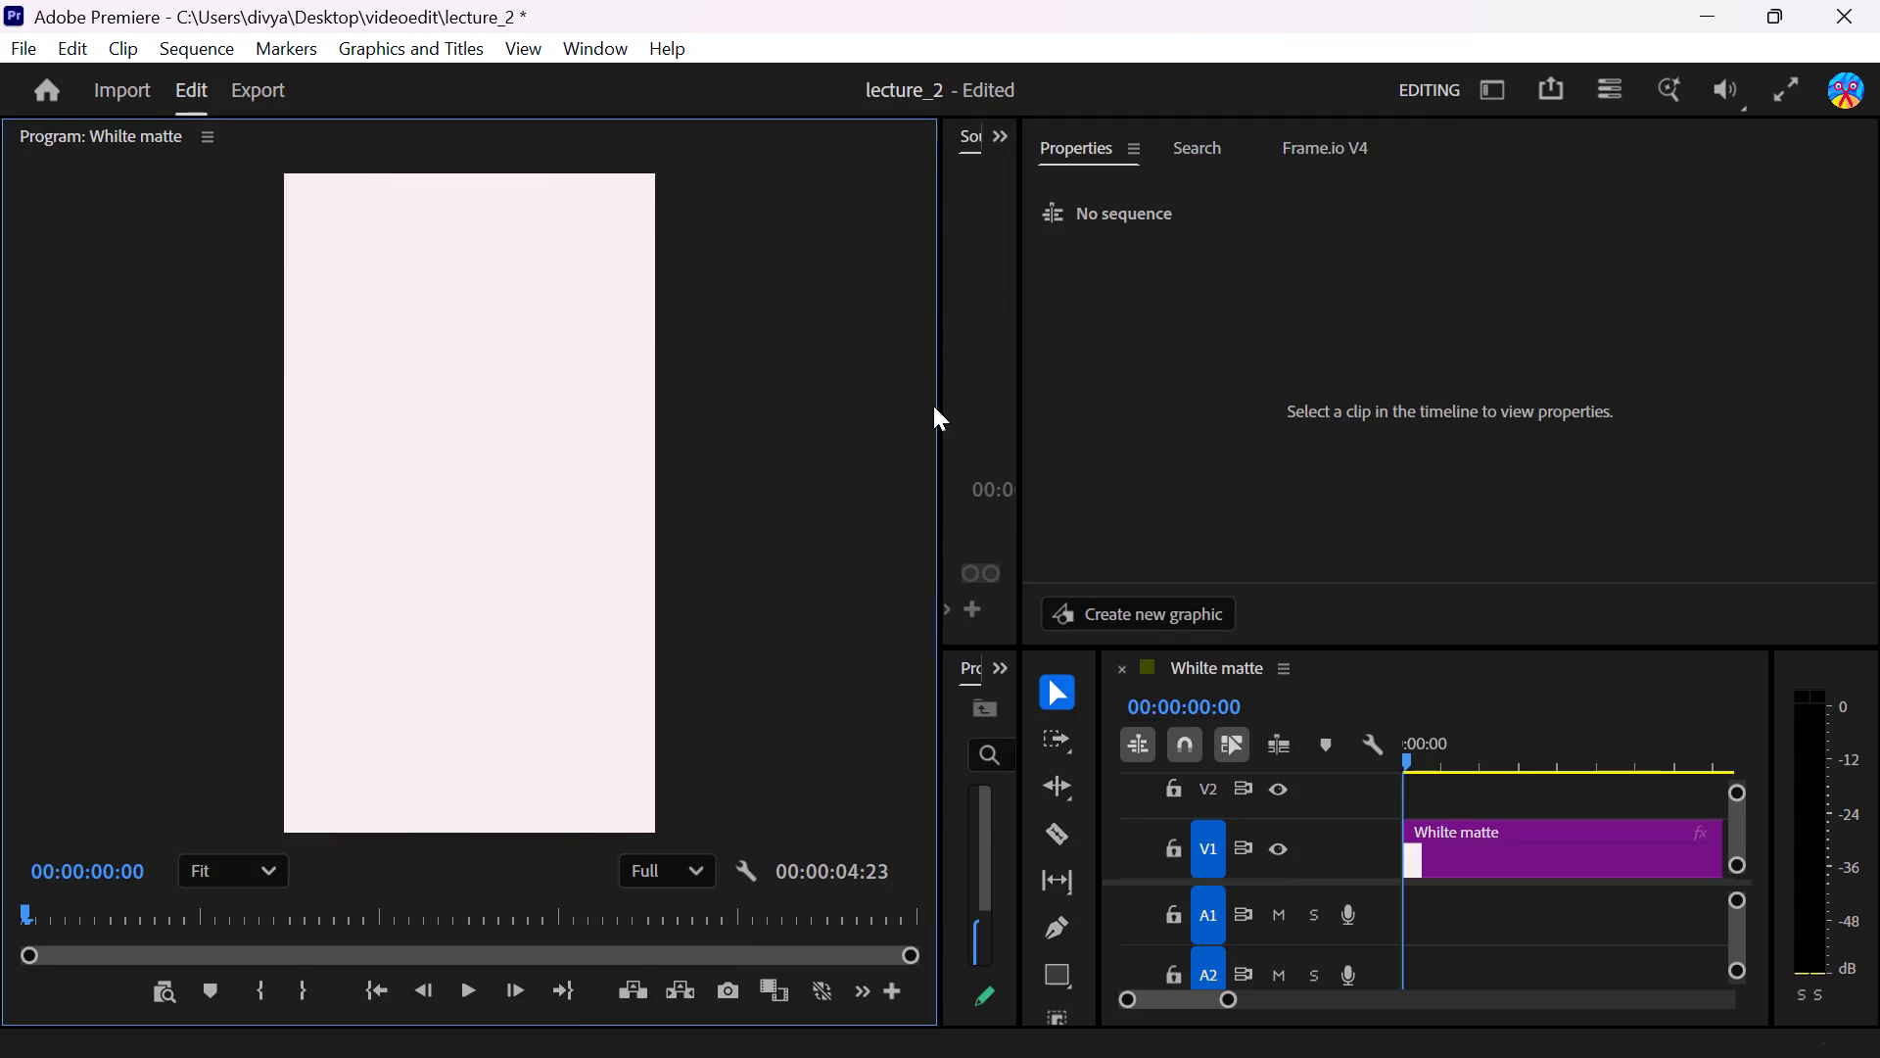
drag(940, 411, 530, 453)
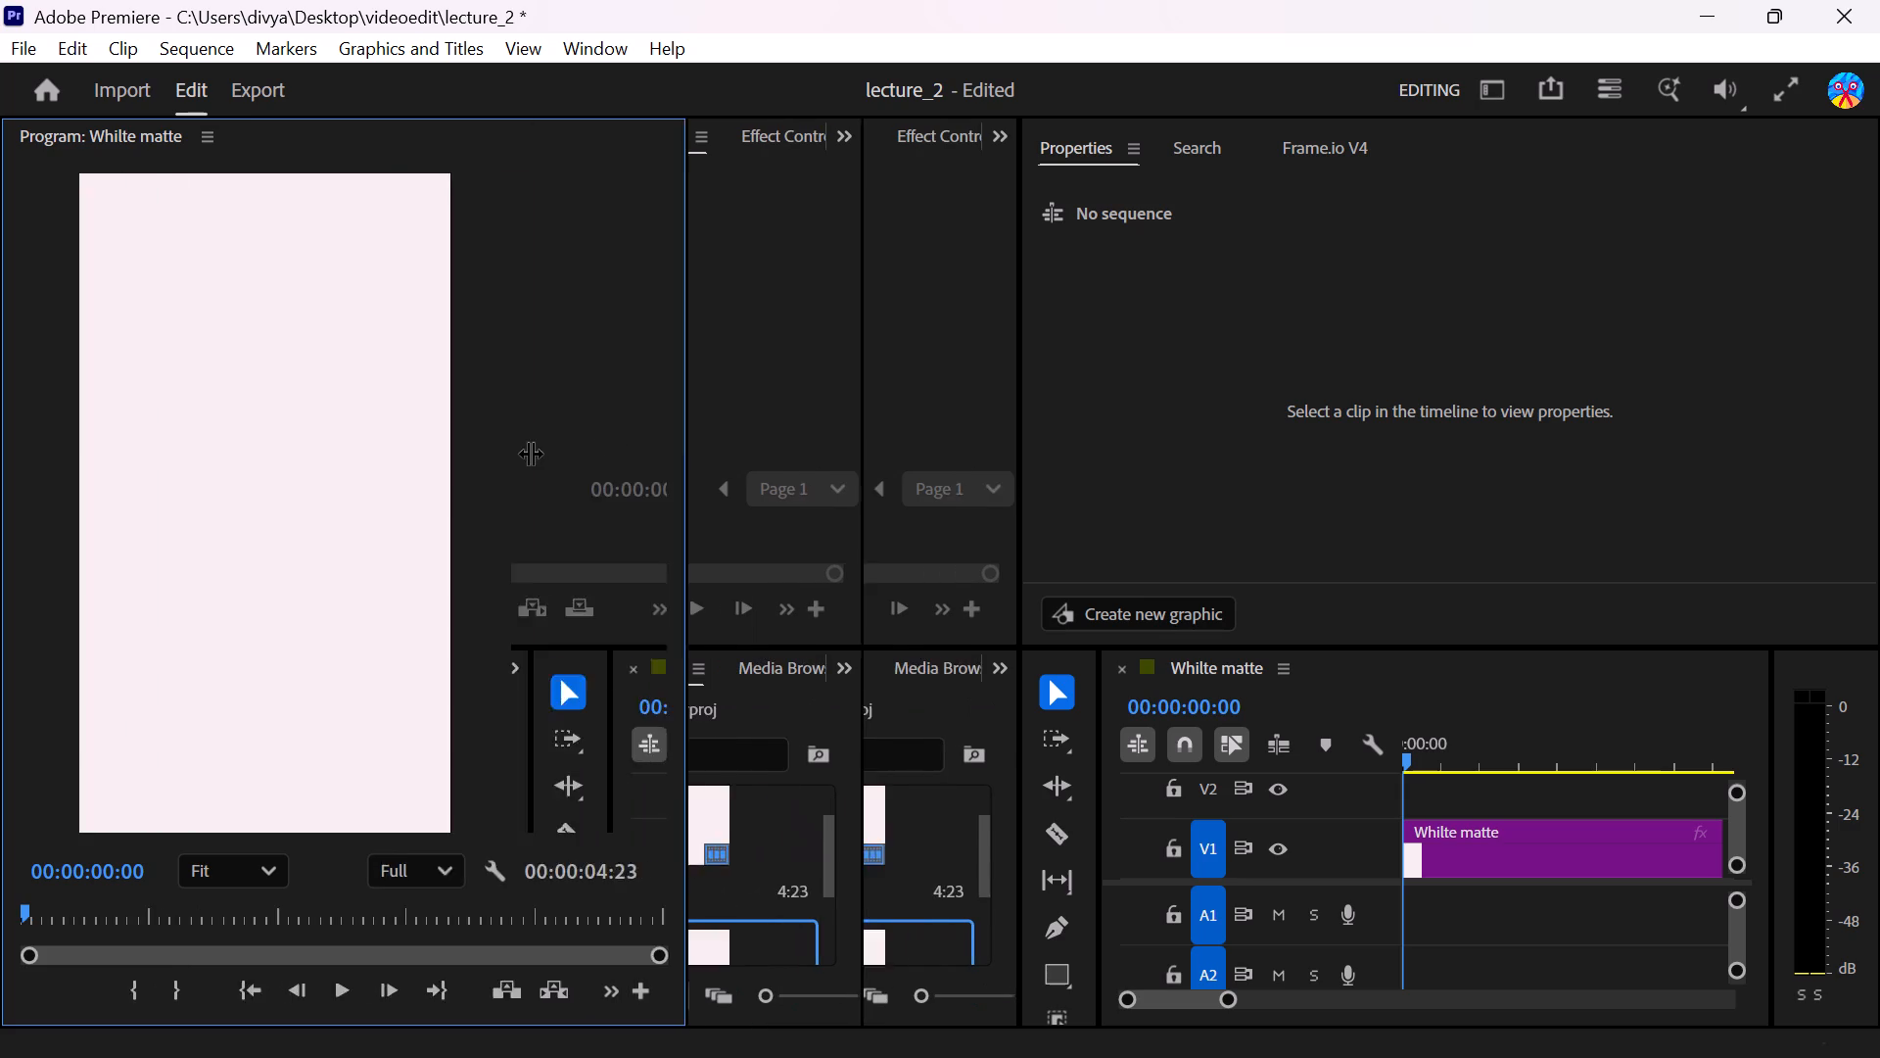
drag(530, 453, 501, 461)
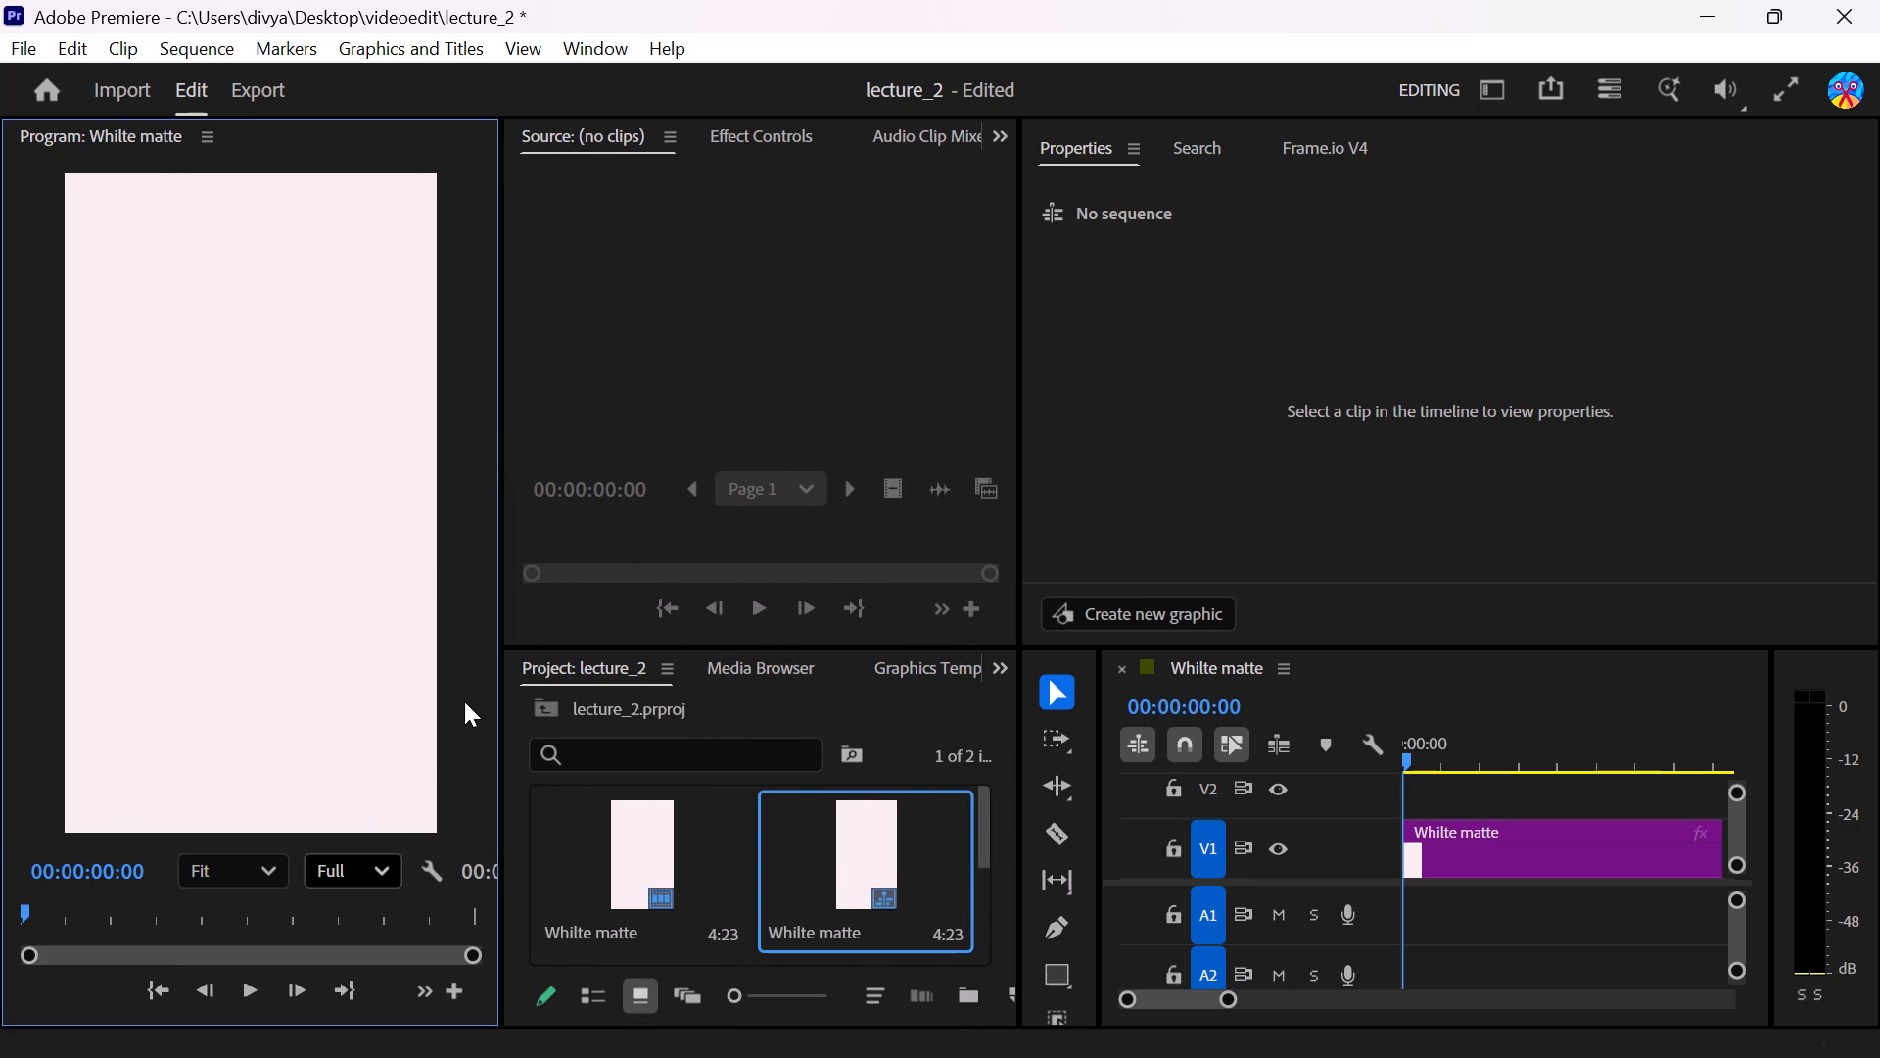
Import the green-screen car image Gemini_Generated_Image_sm8yjxsm8yjxsm8y from the Downloads folder into the project.
key(ctrl+i)
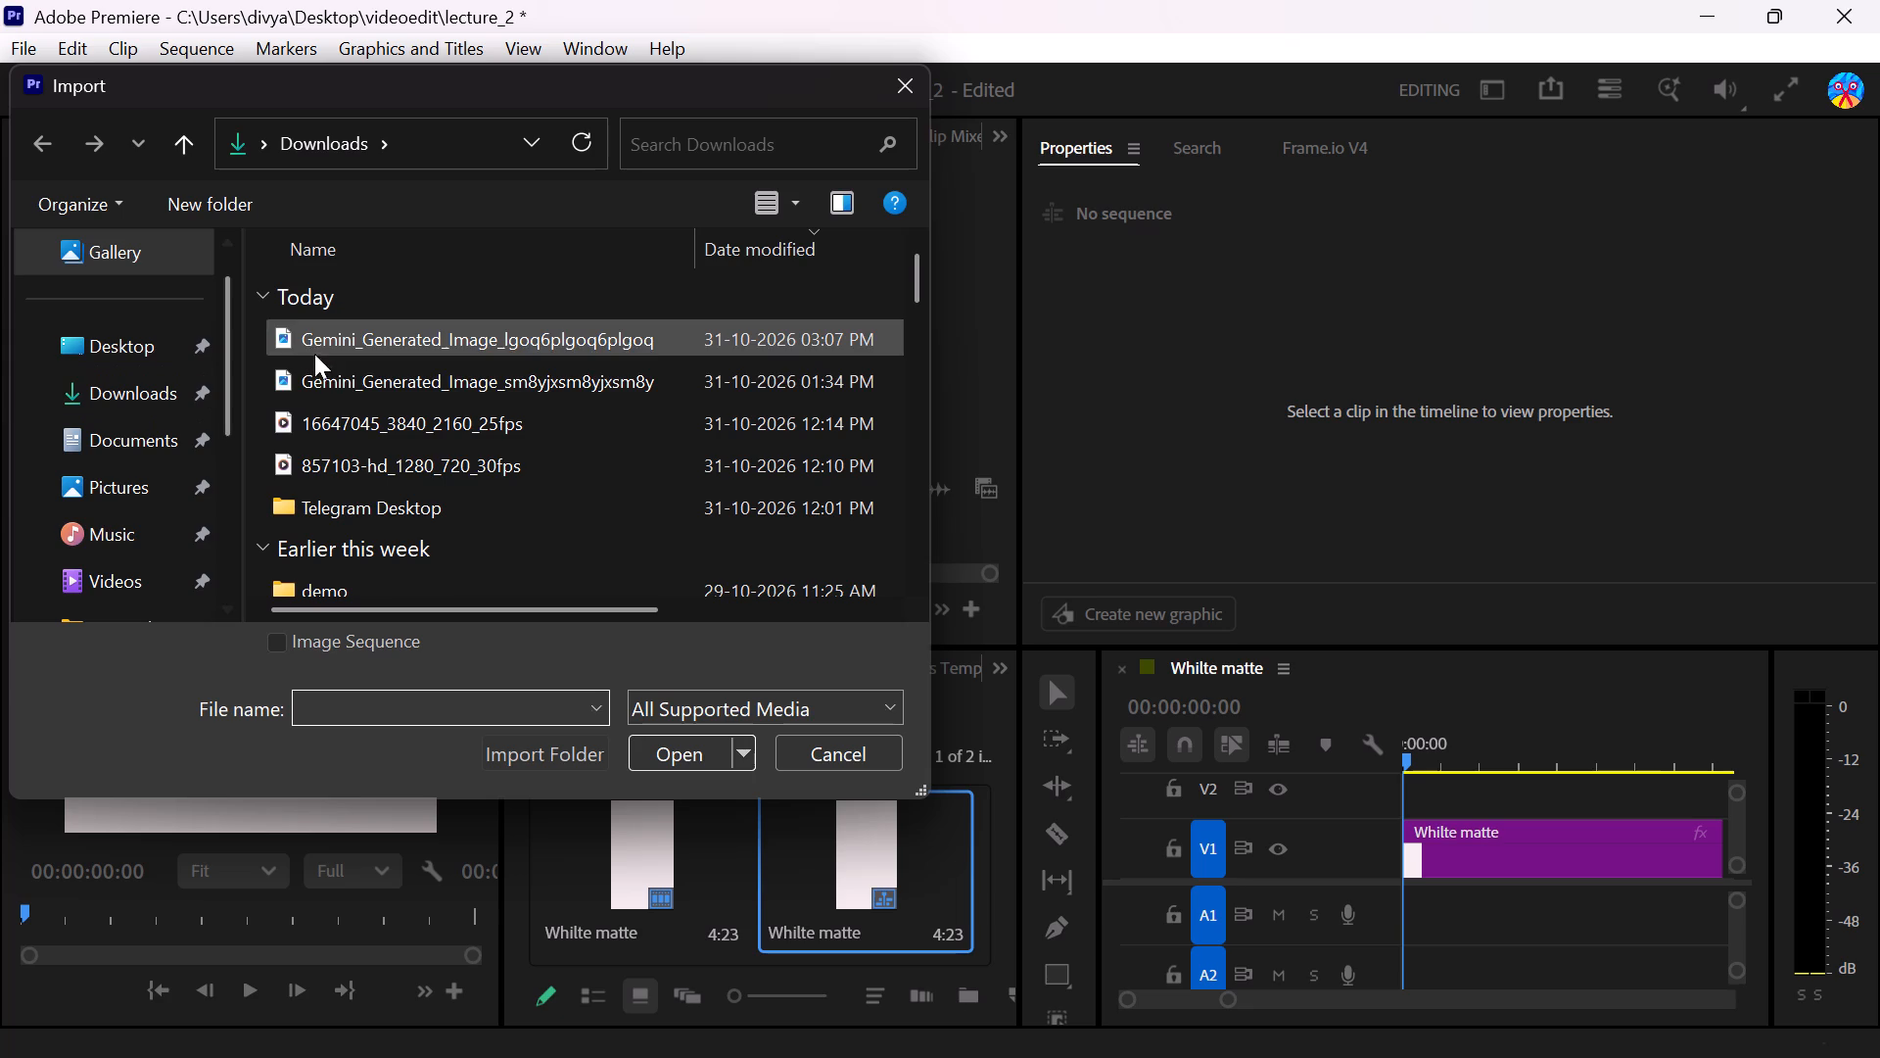
click(335, 368)
click(677, 744)
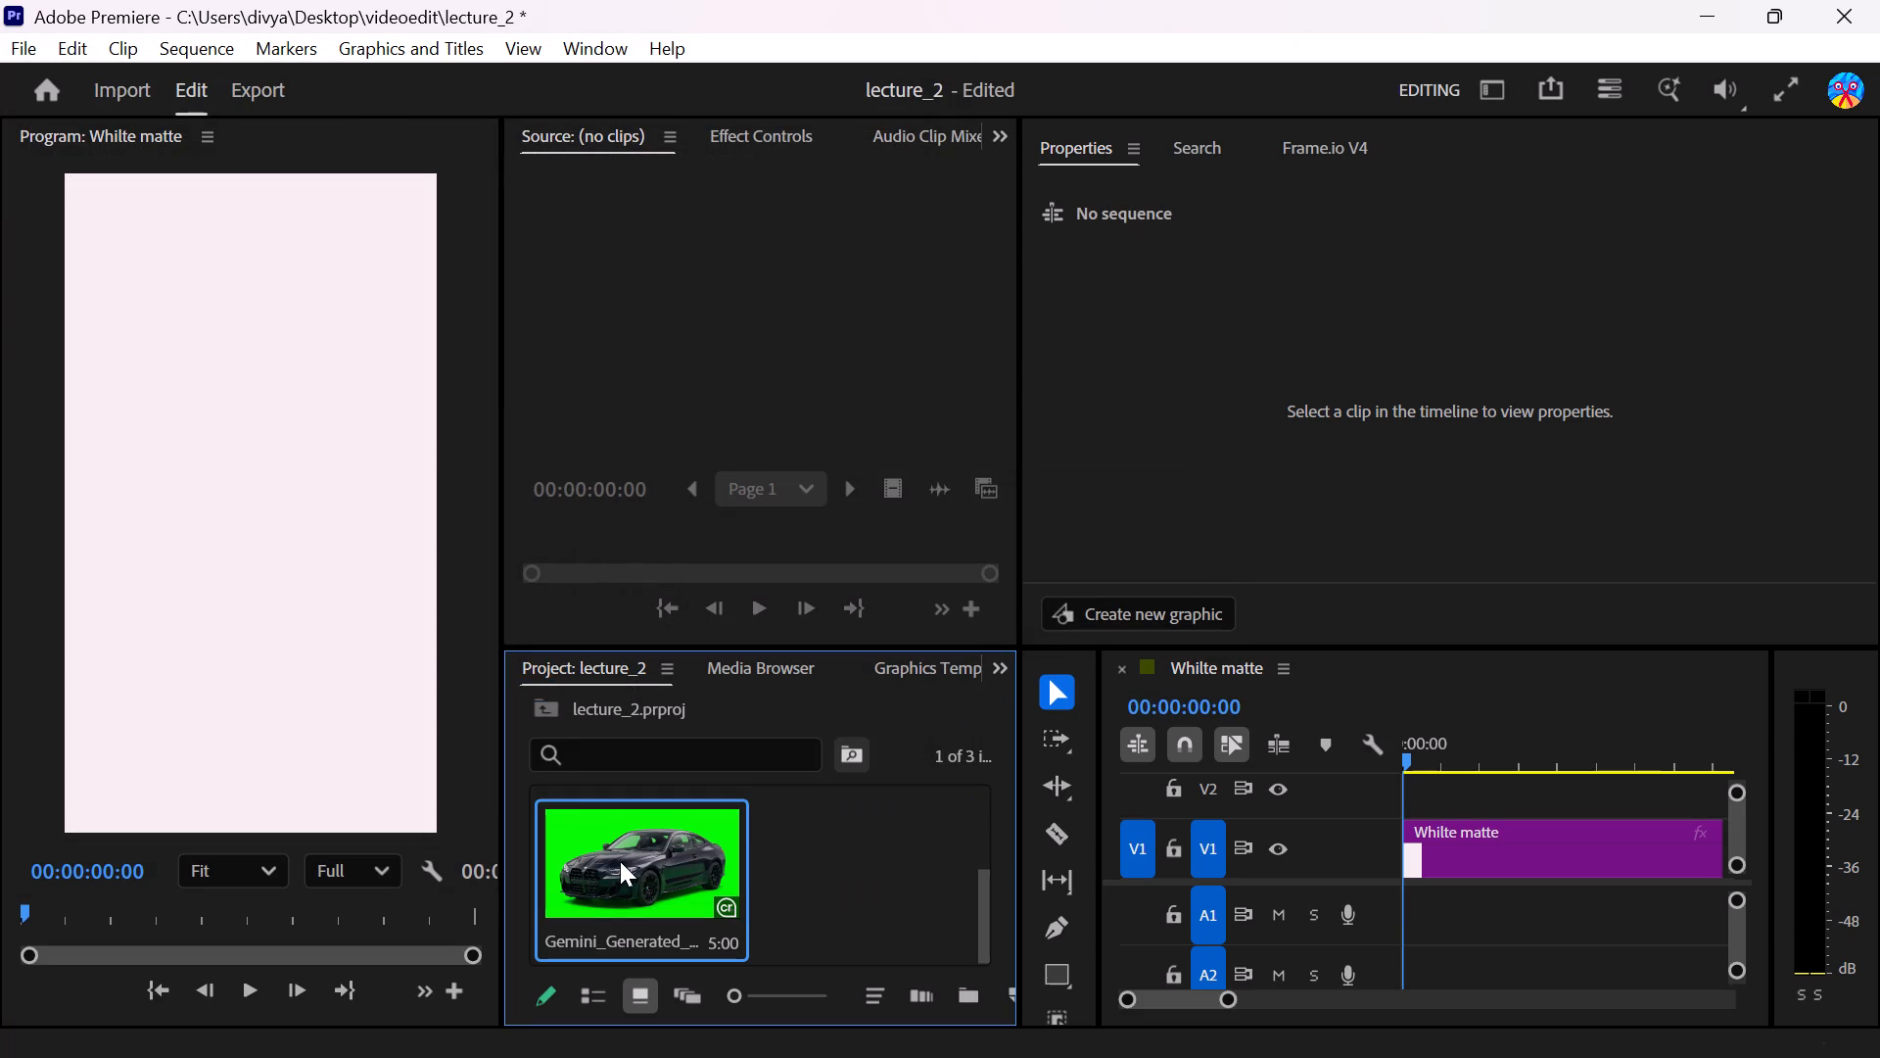
Place the green-screen car image on track V1 over the matte clip, beginning shortly after the matte's start.
drag(620, 861, 1430, 841)
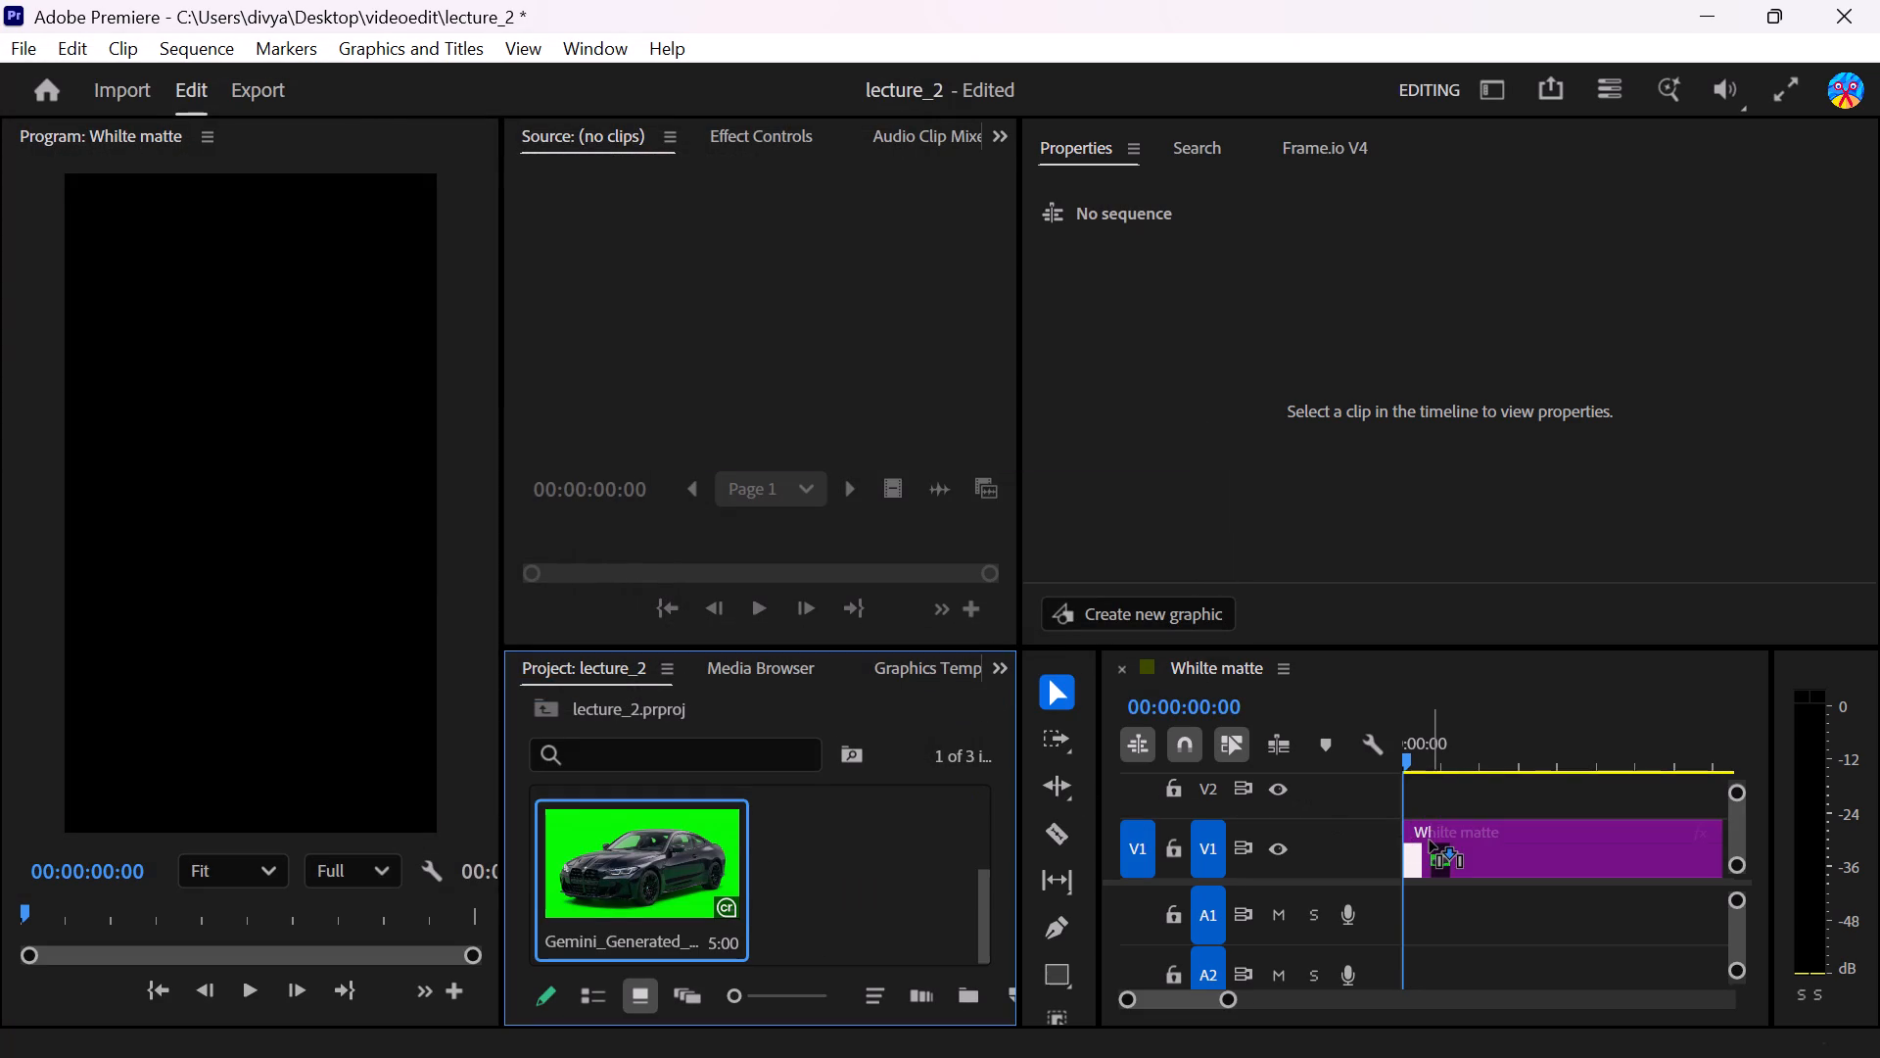
drag(1430, 841, 1414, 842)
drag(1414, 842, 1425, 836)
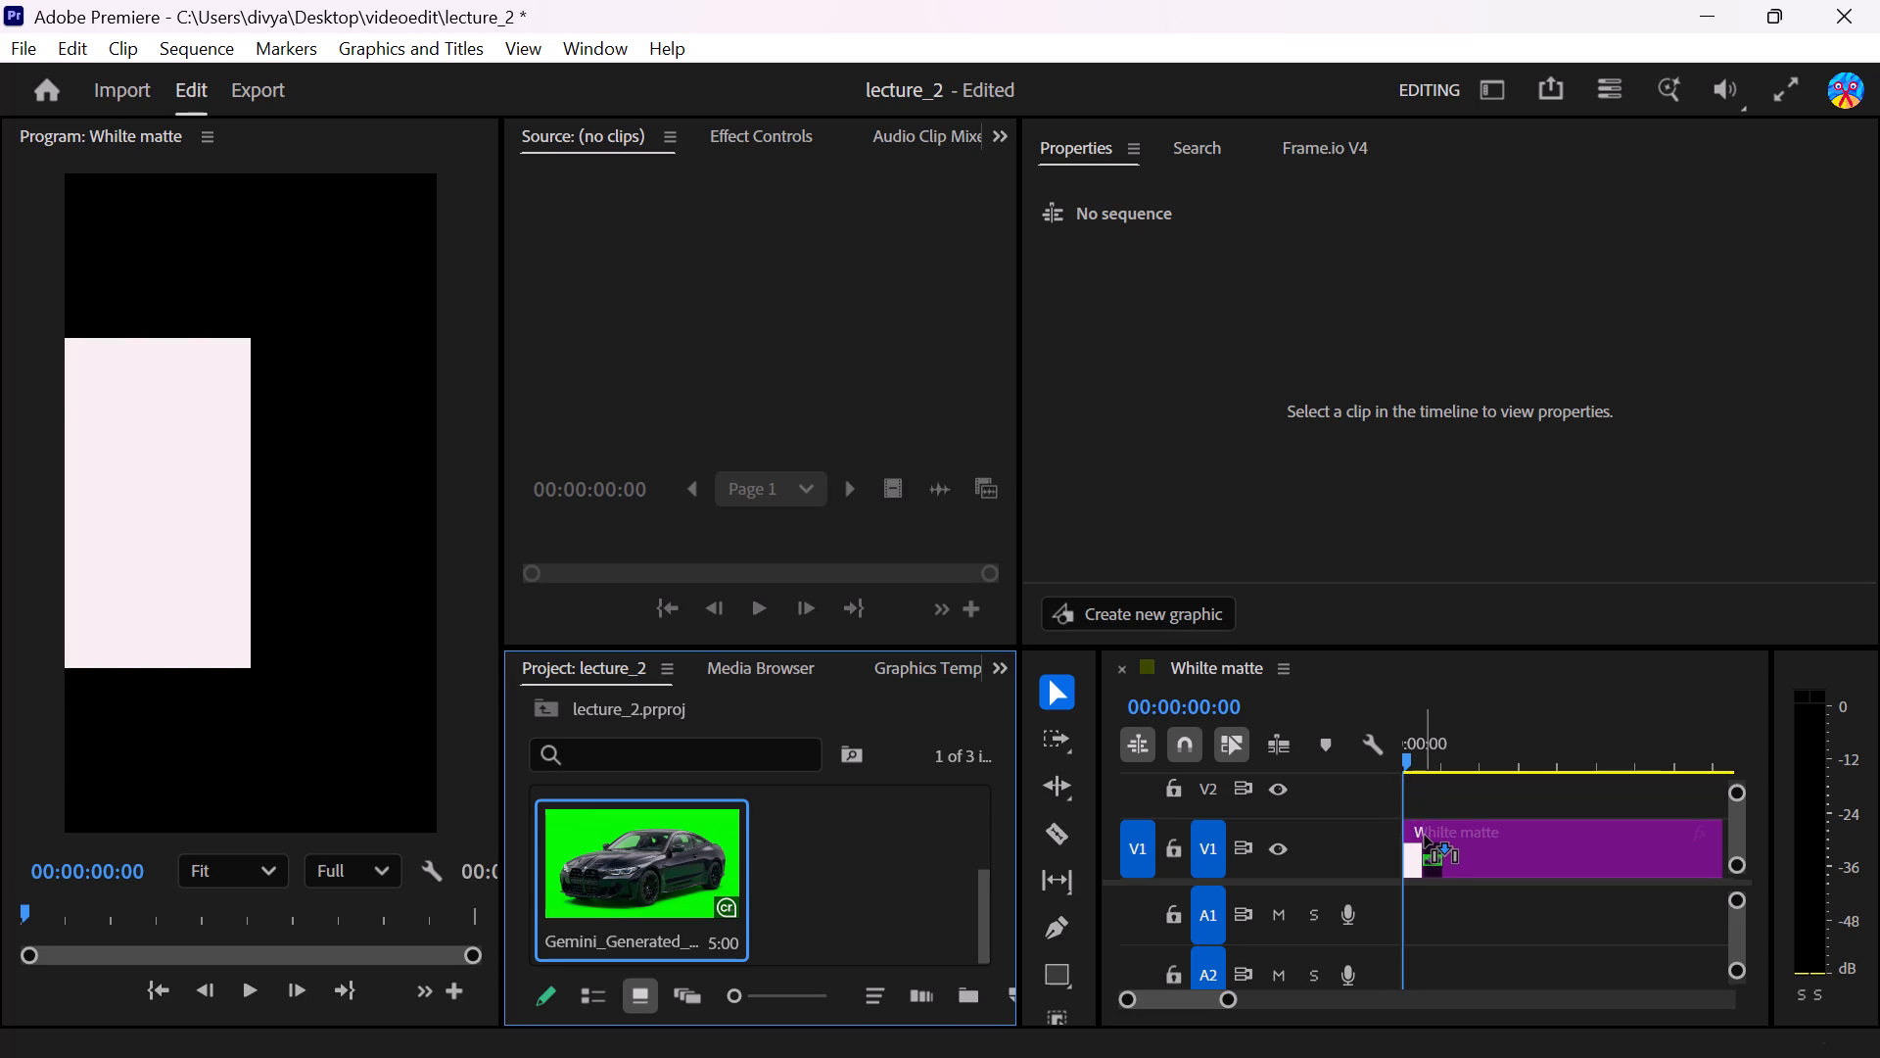
drag(1425, 836, 1414, 836)
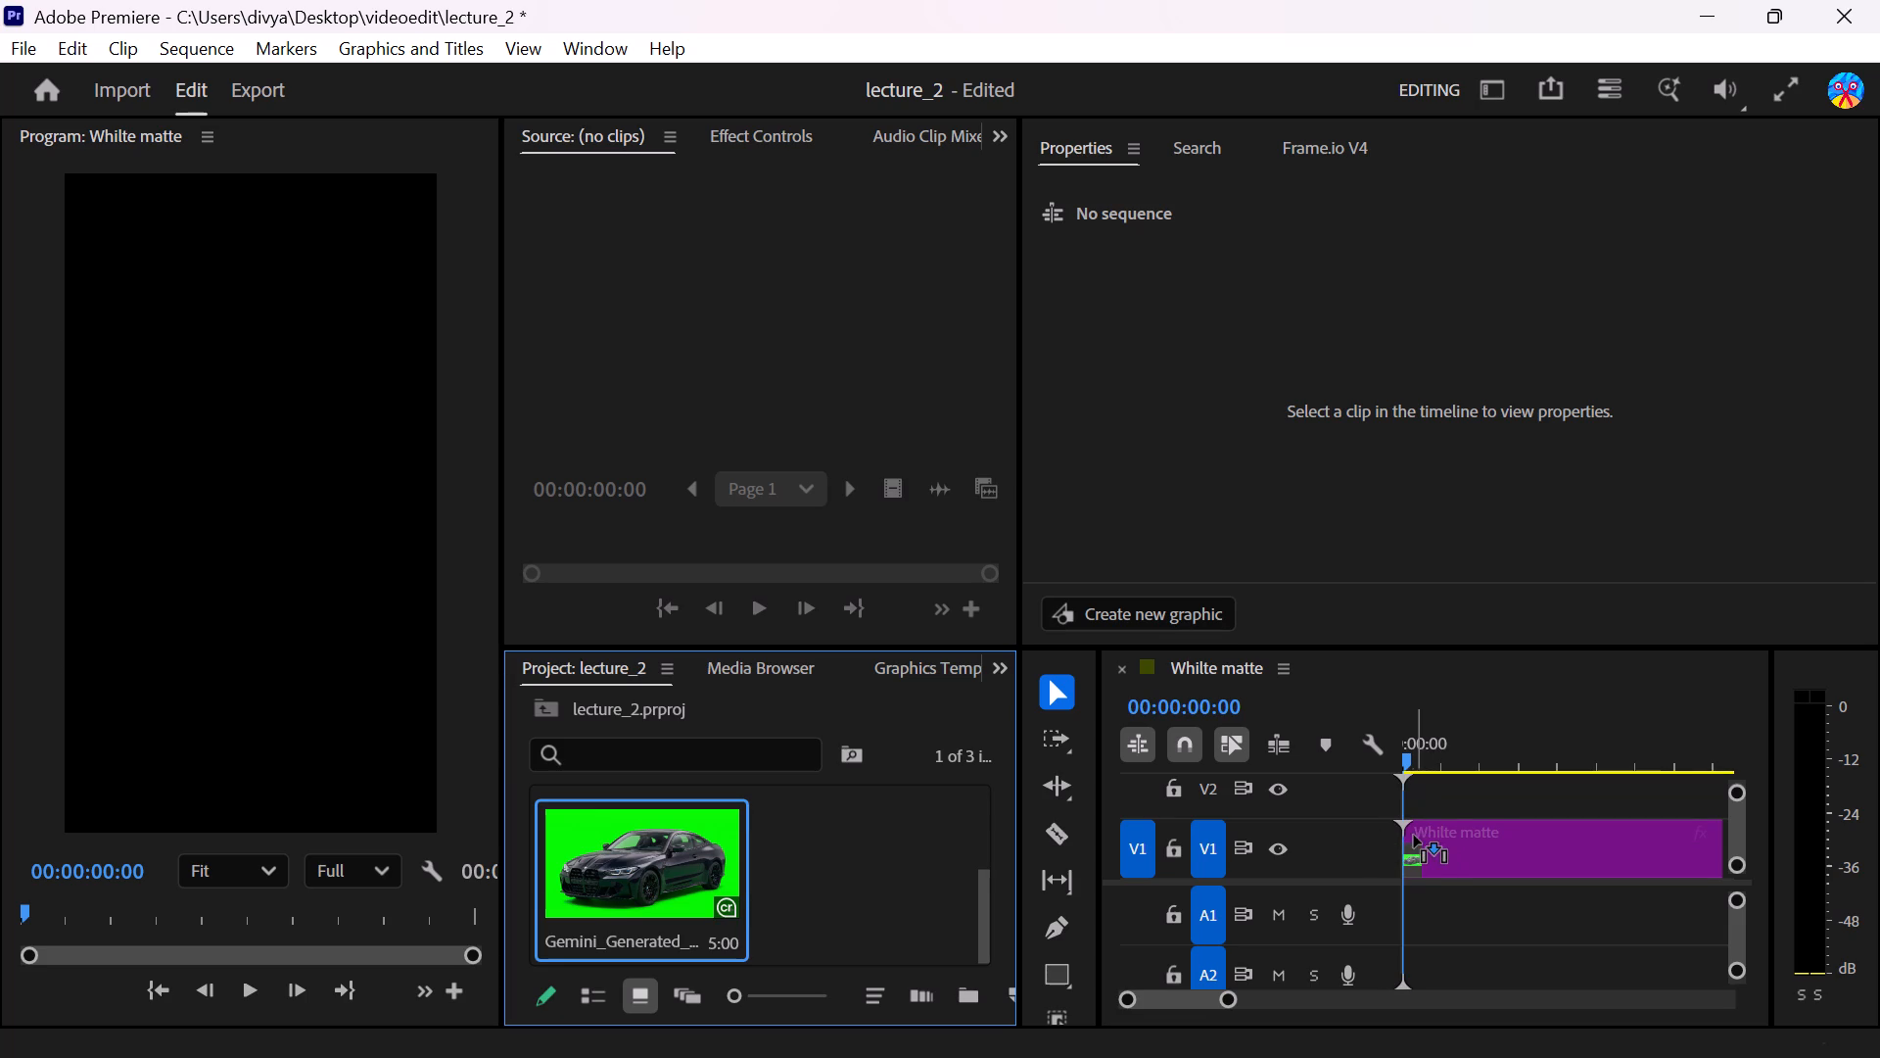
drag(1414, 836, 1469, 830)
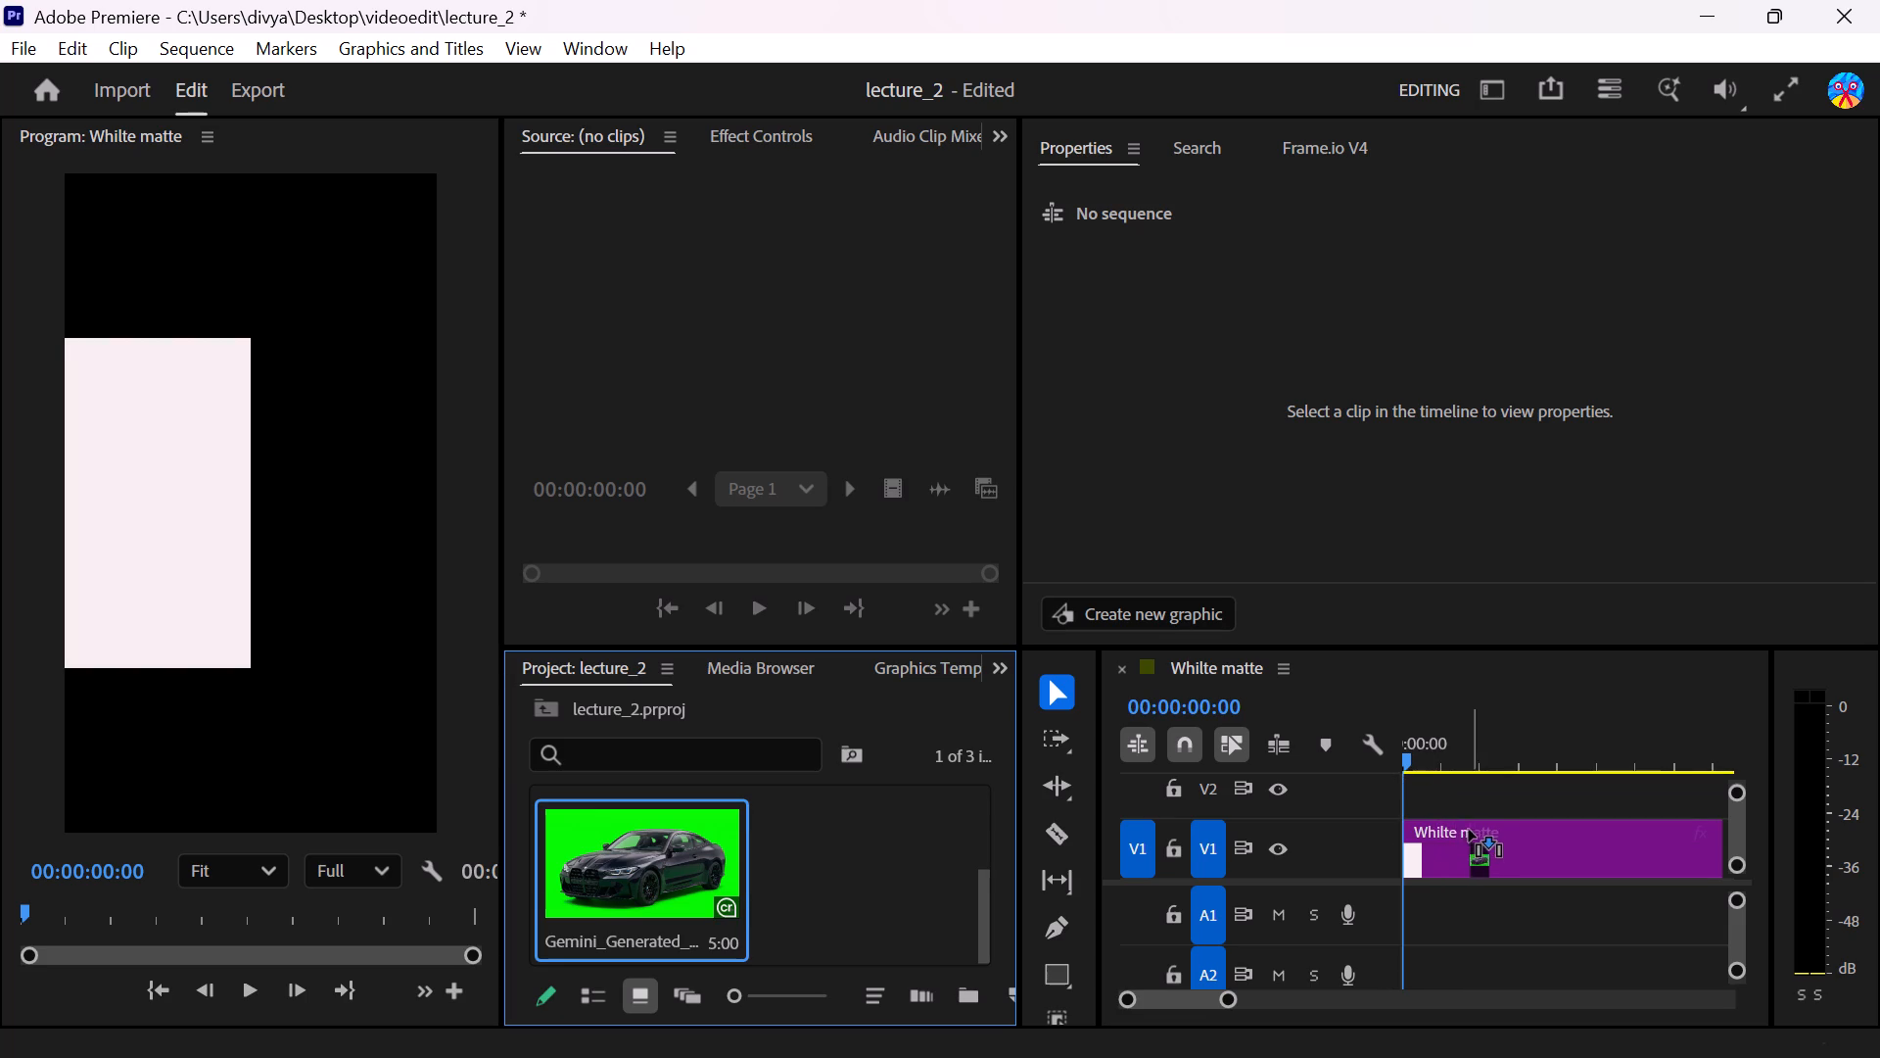
drag(1469, 830, 1460, 829)
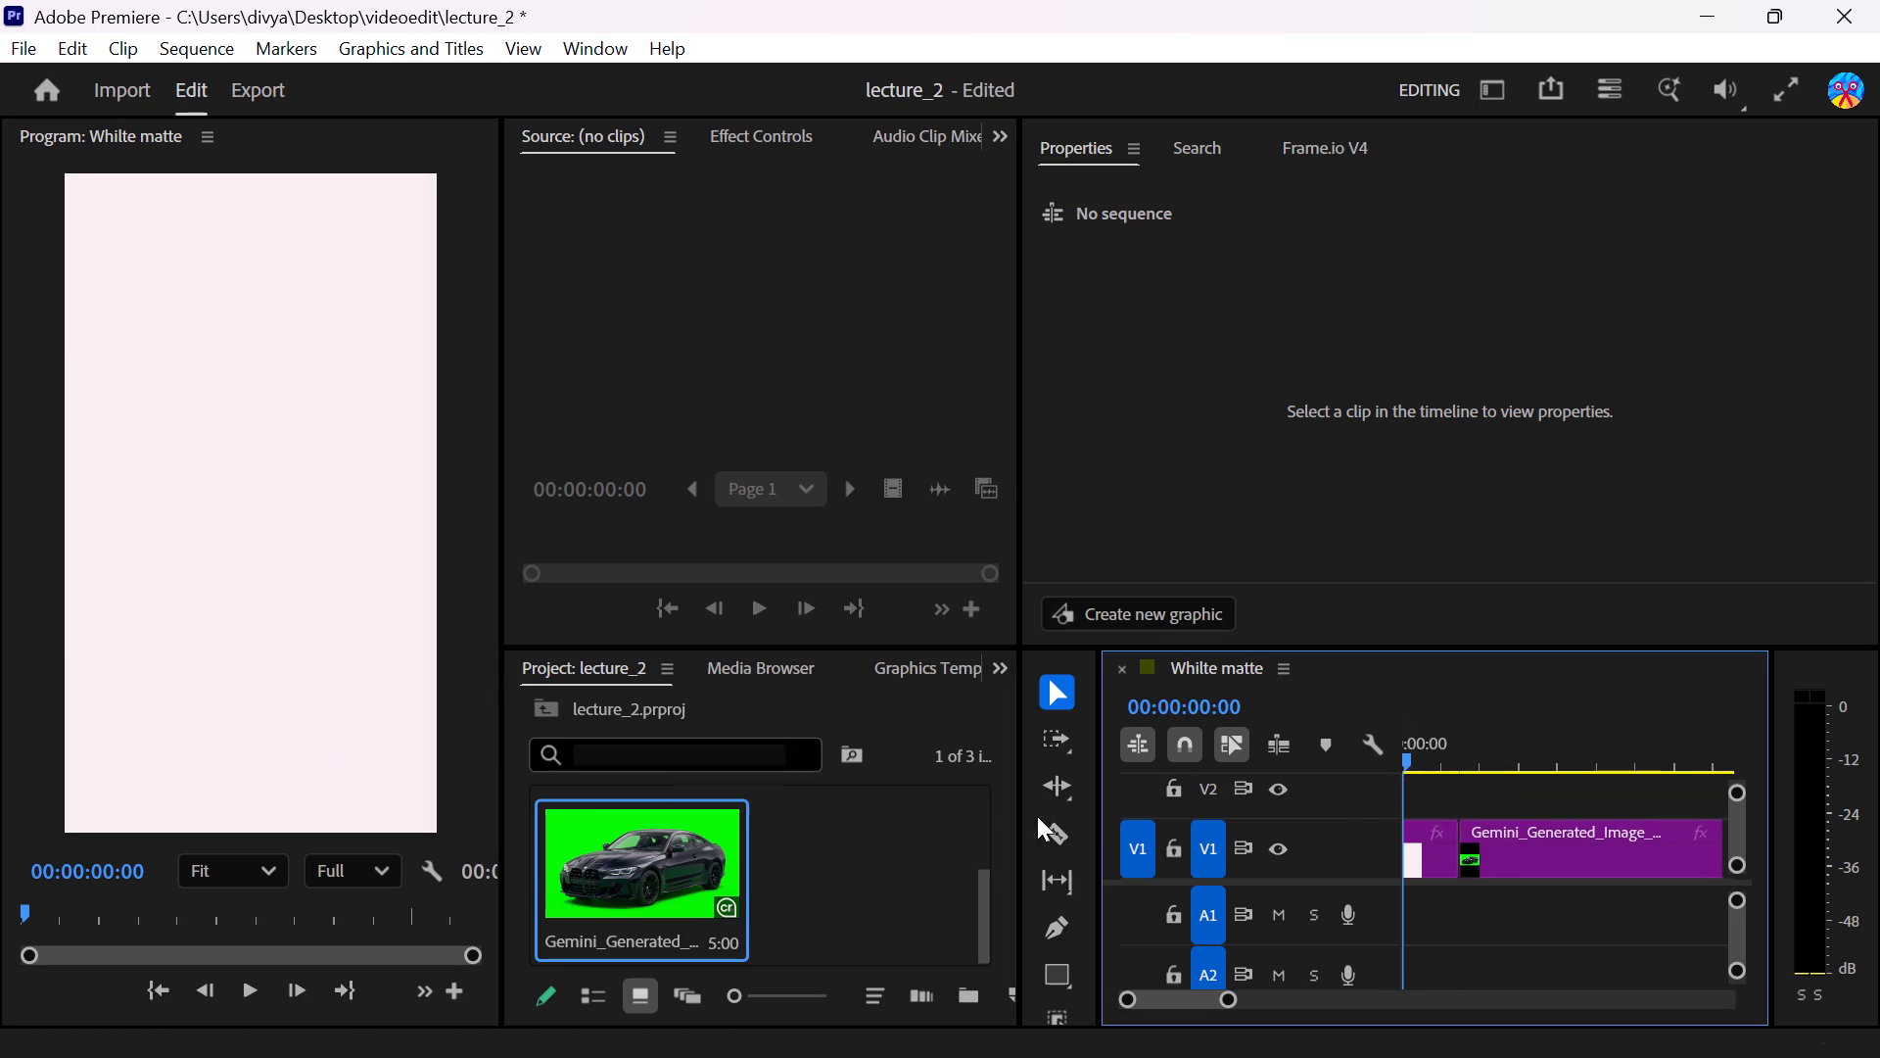
Undo the placement of the green-screen car image over the matte clip on track V1.
click(1443, 851)
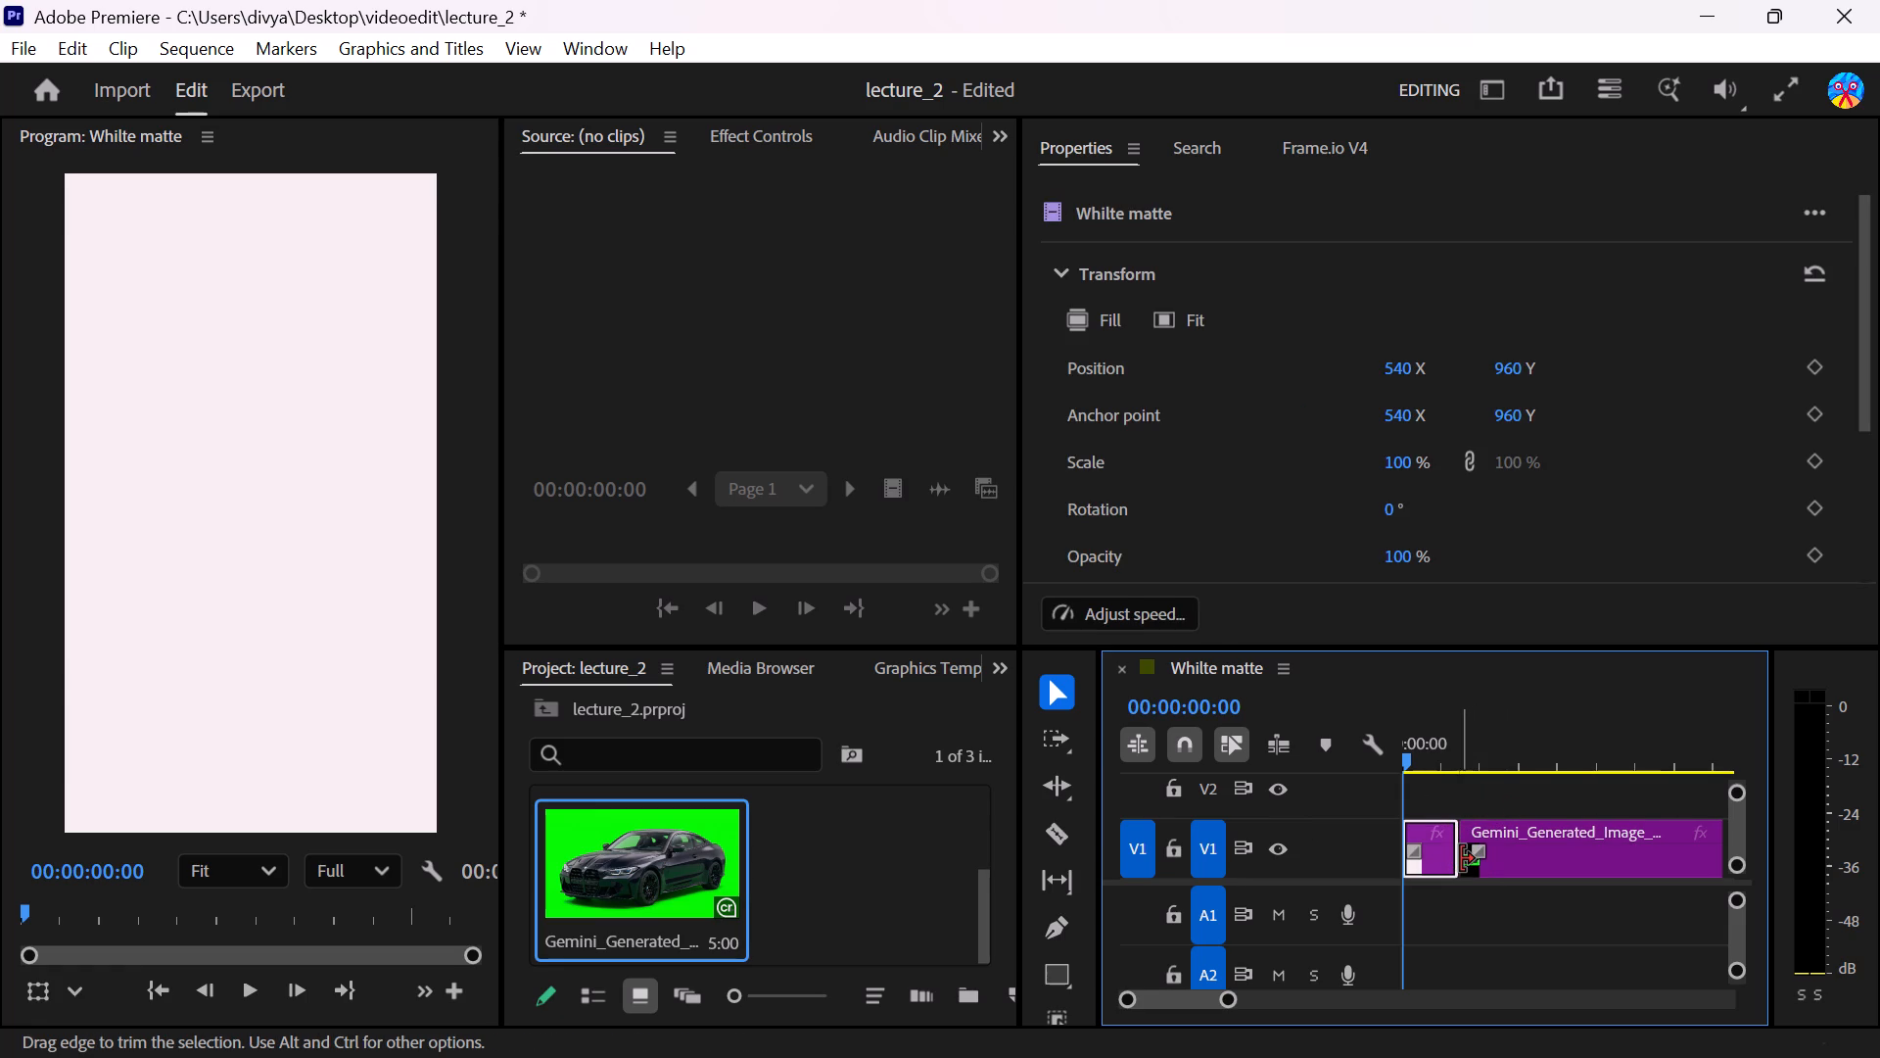
click(1461, 859)
click(1458, 859)
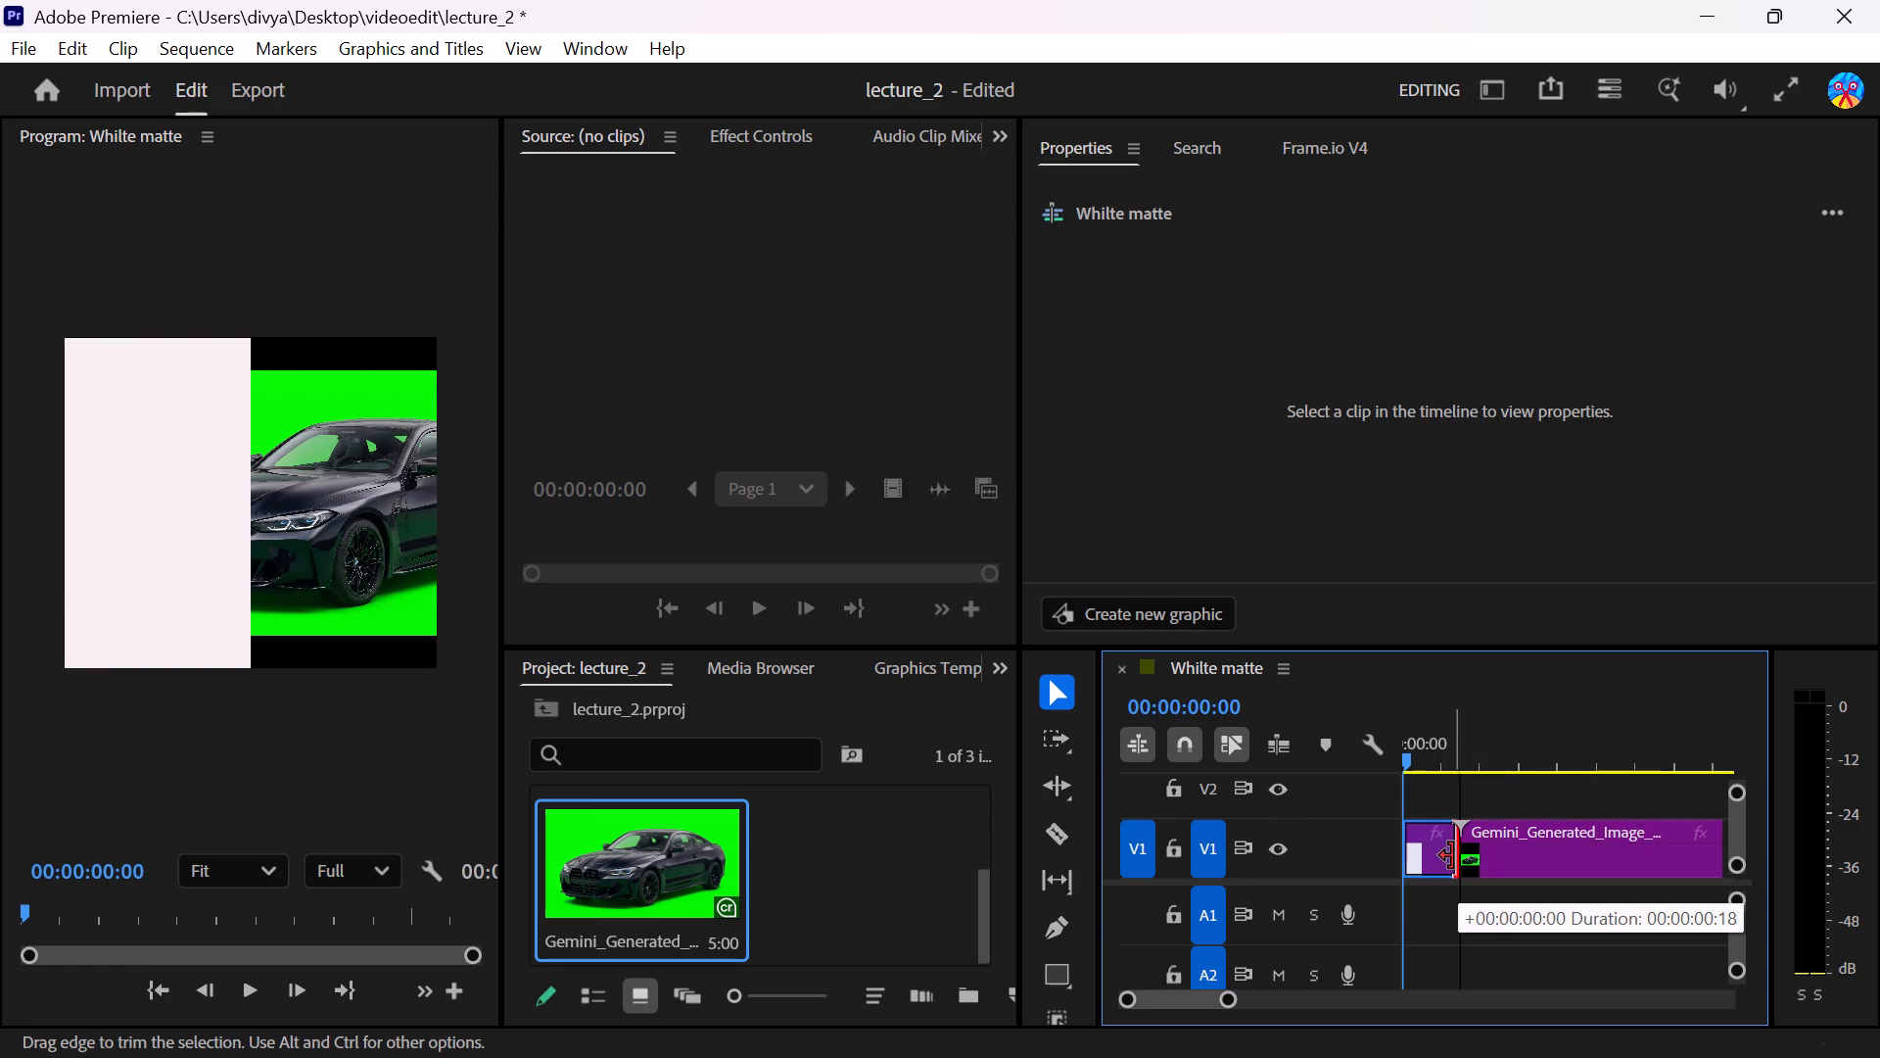
key(ctrl+z)
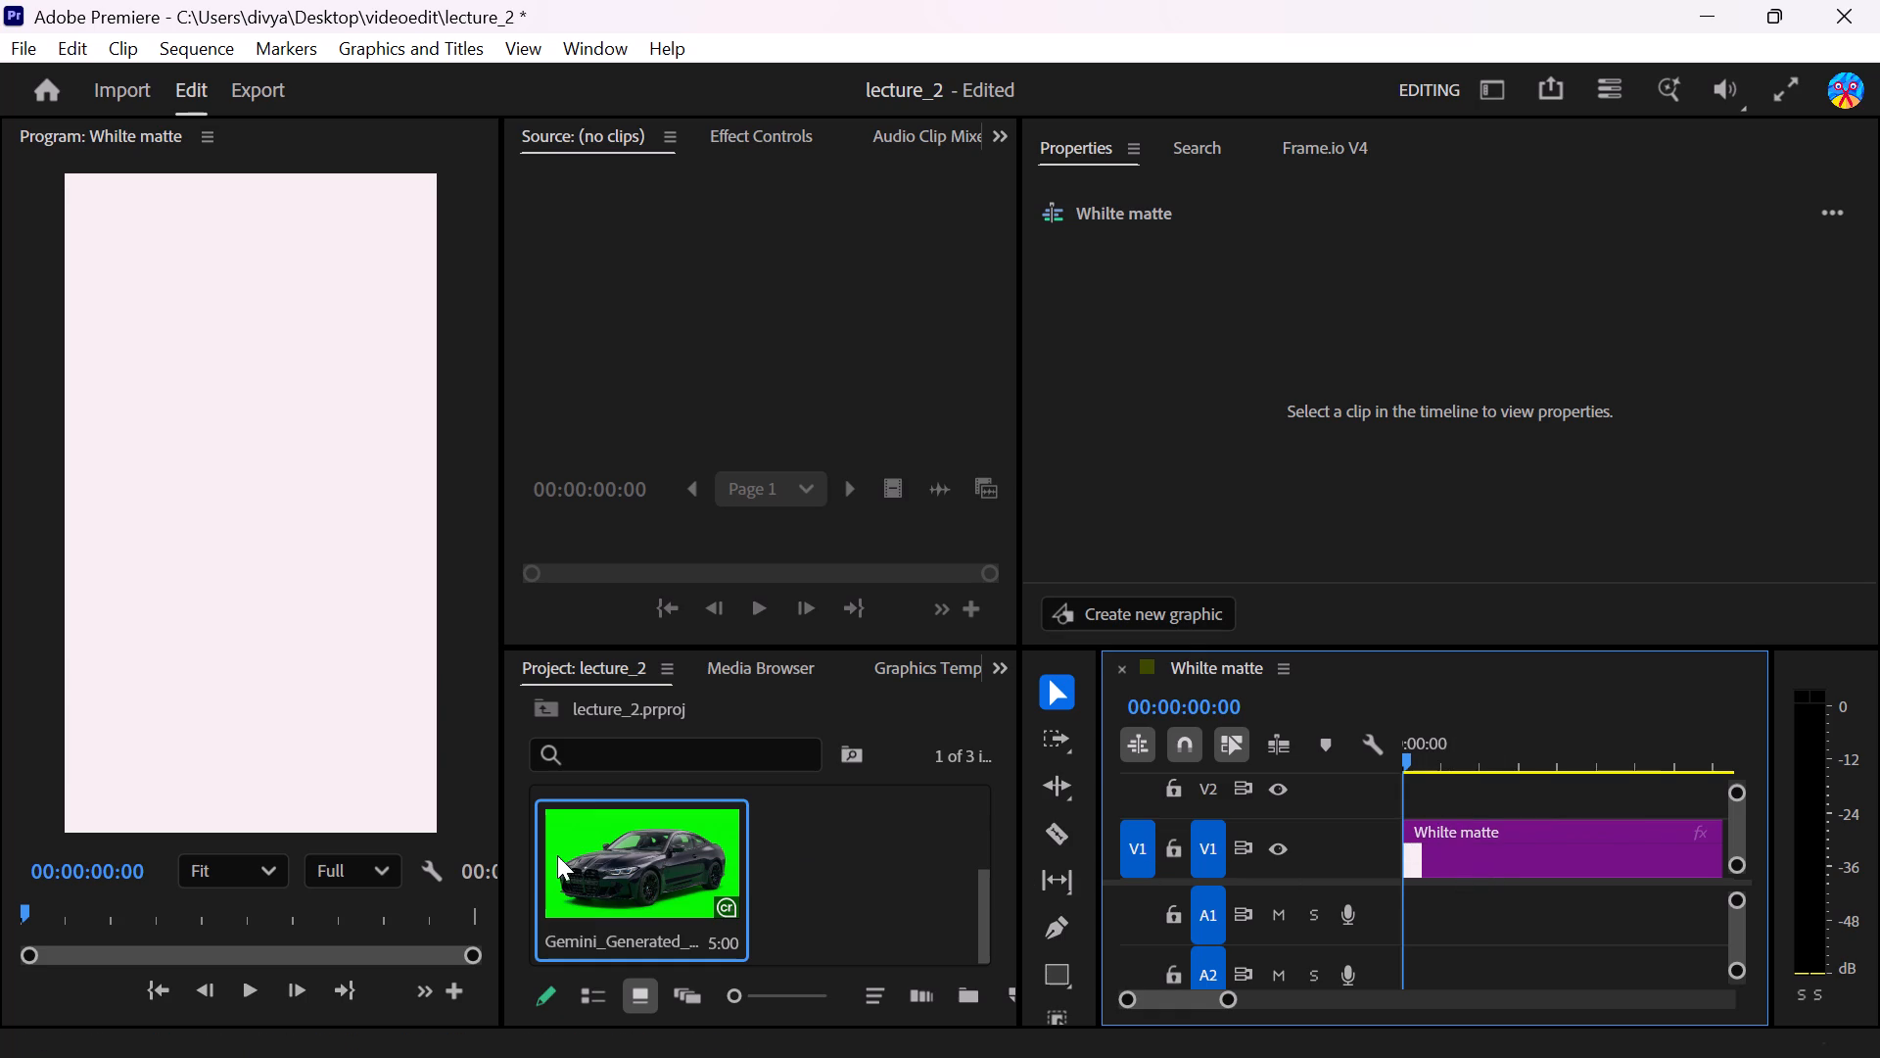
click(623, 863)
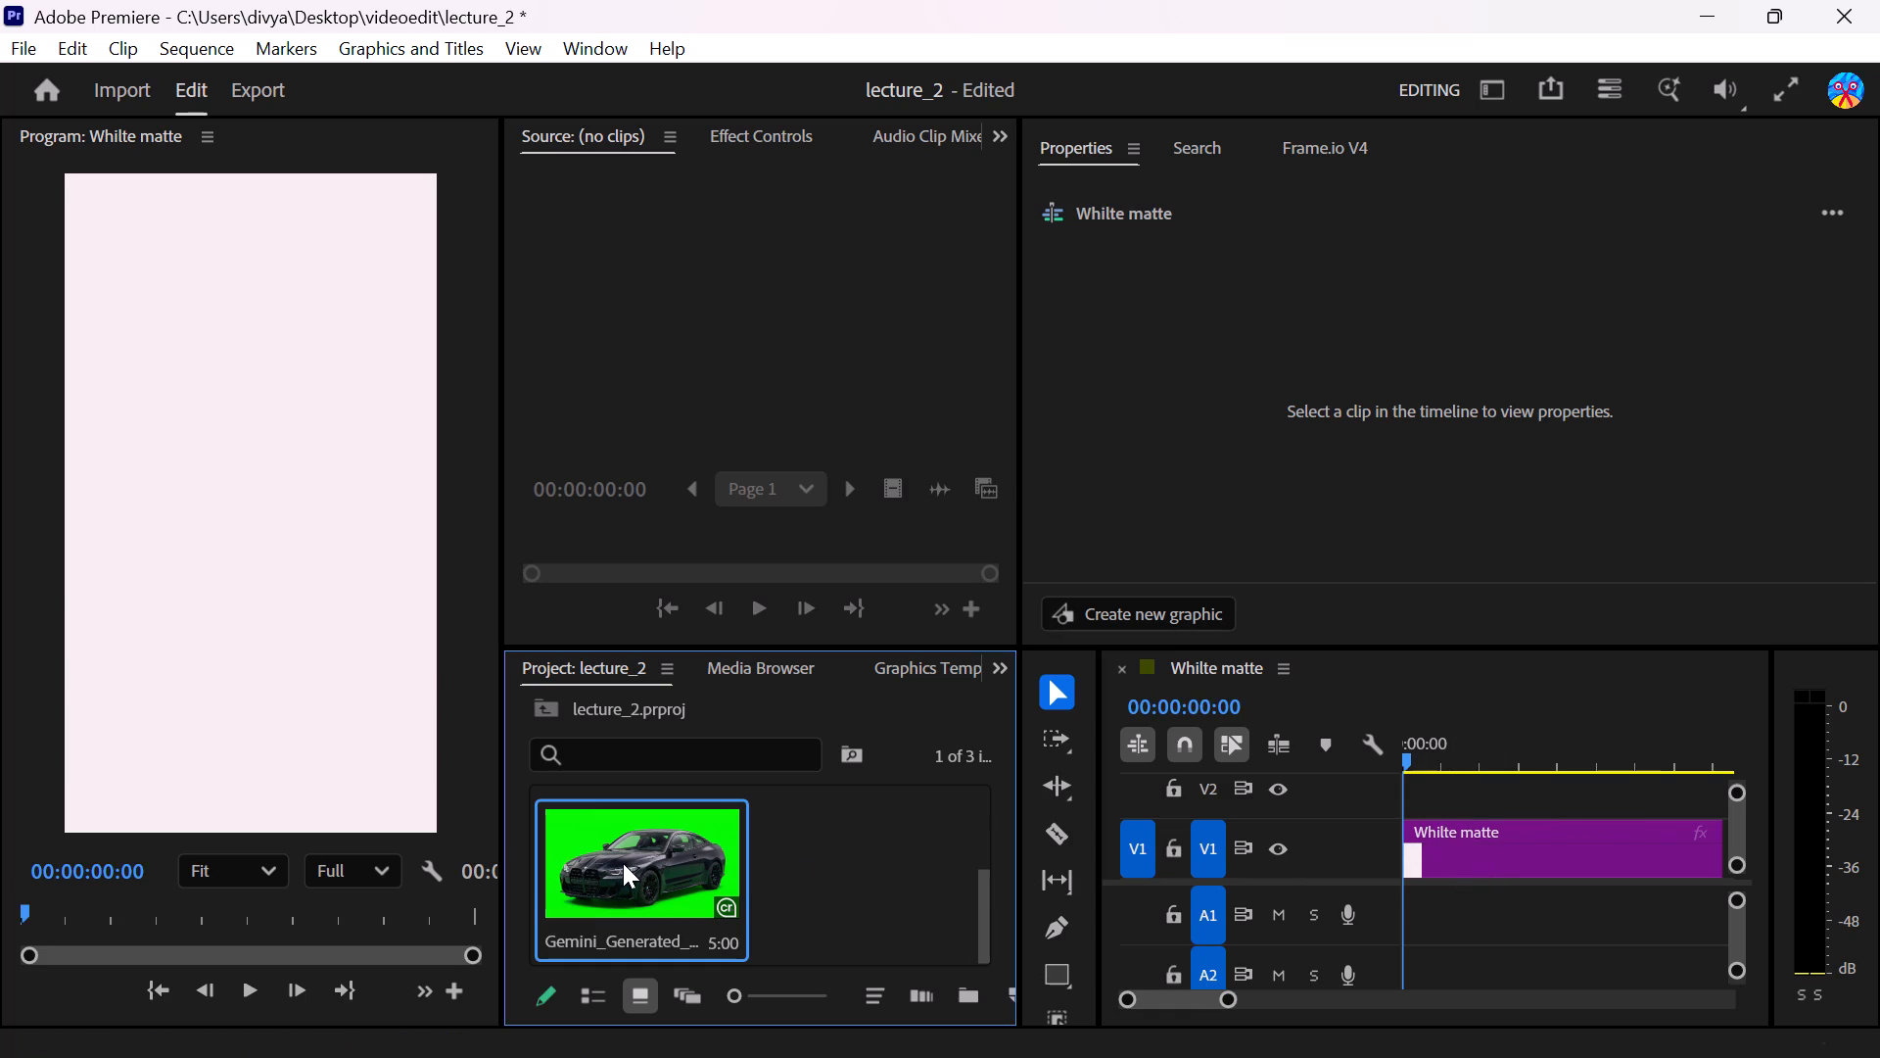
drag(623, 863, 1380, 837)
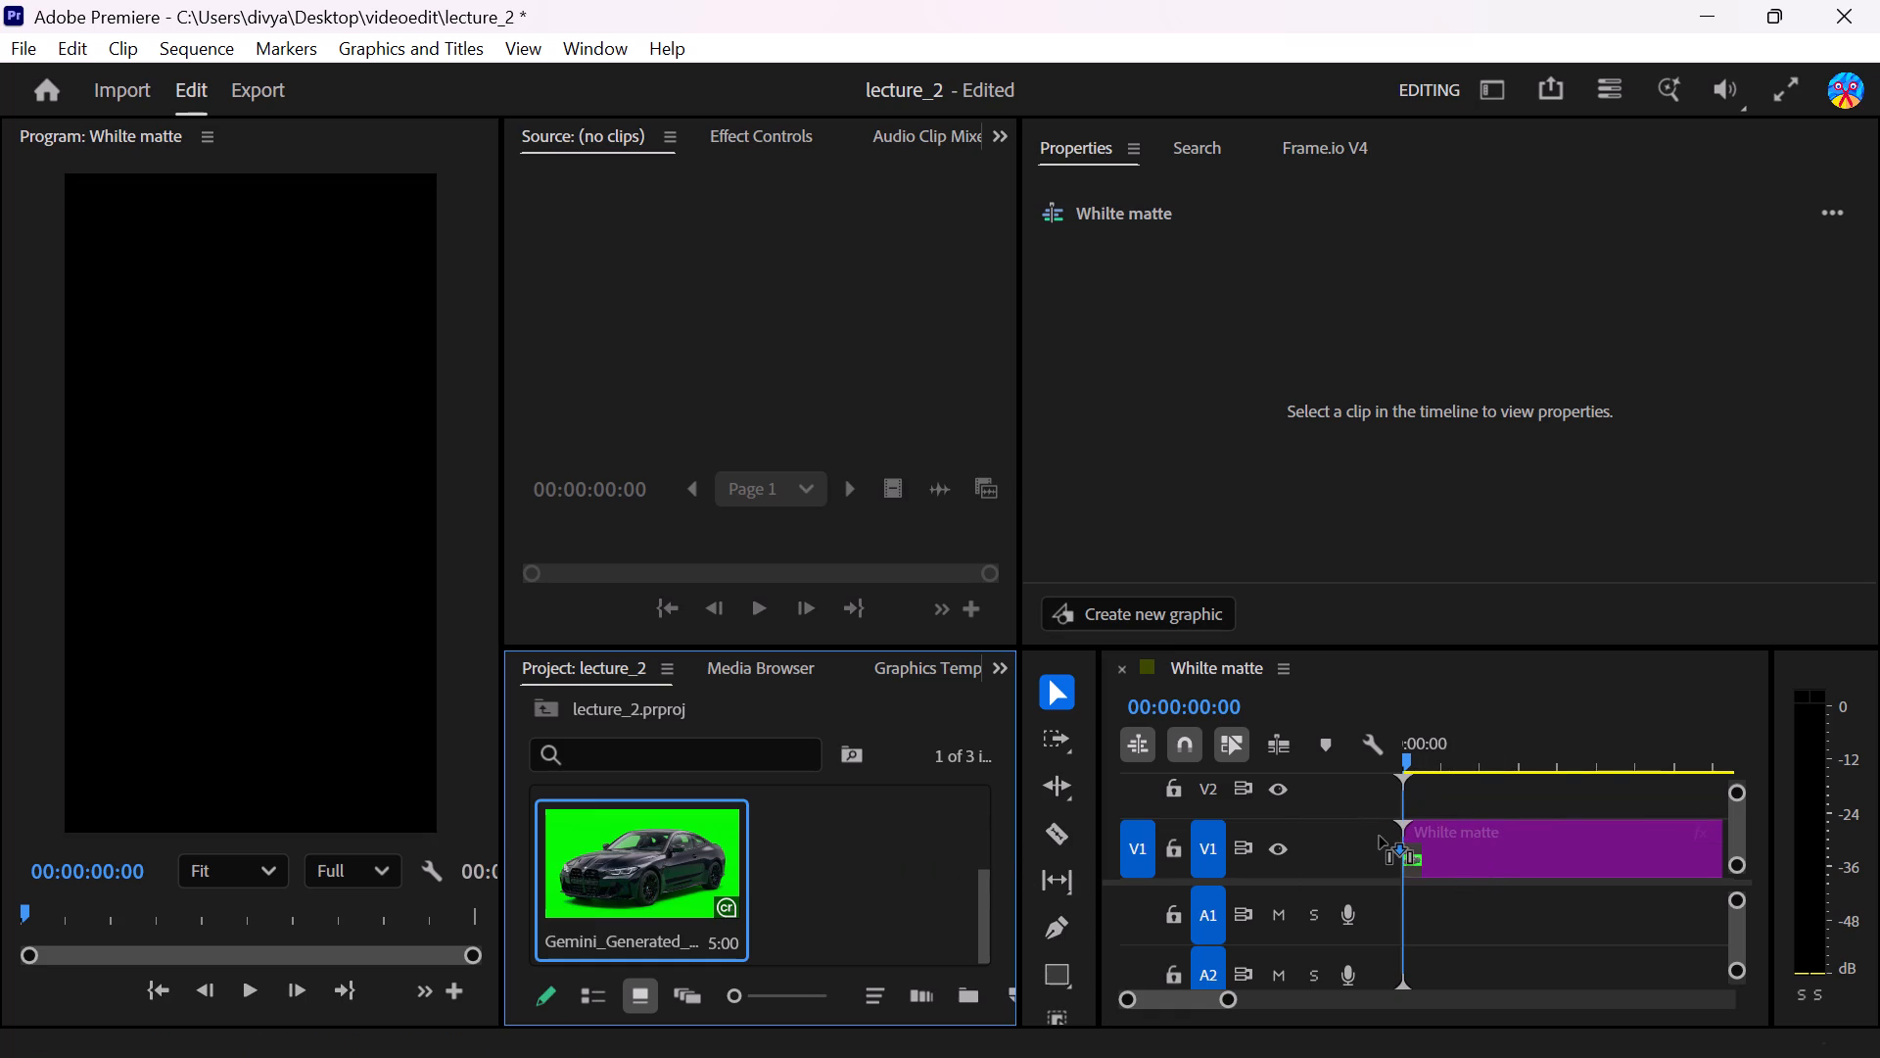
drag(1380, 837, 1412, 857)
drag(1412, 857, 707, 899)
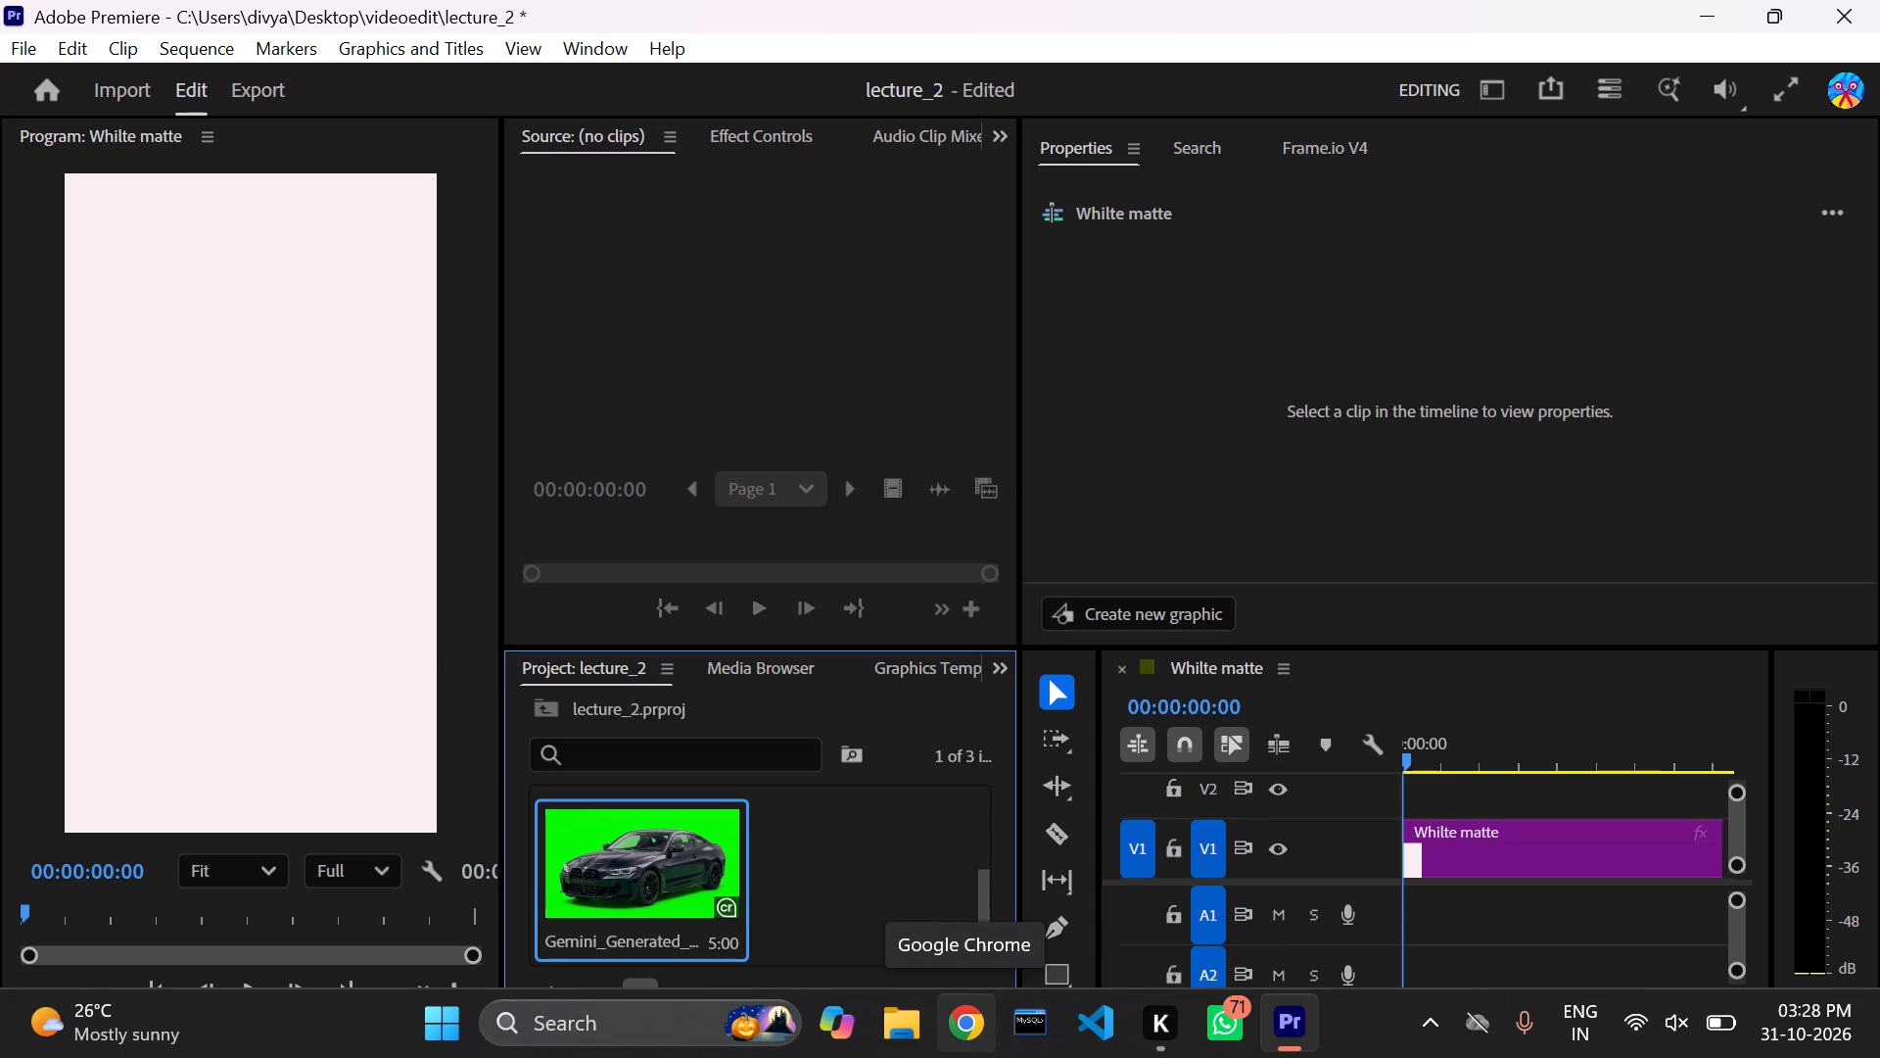
Switch to Google Chrome, search Google for pinterest and open the Pinterest website.
click(945, 1029)
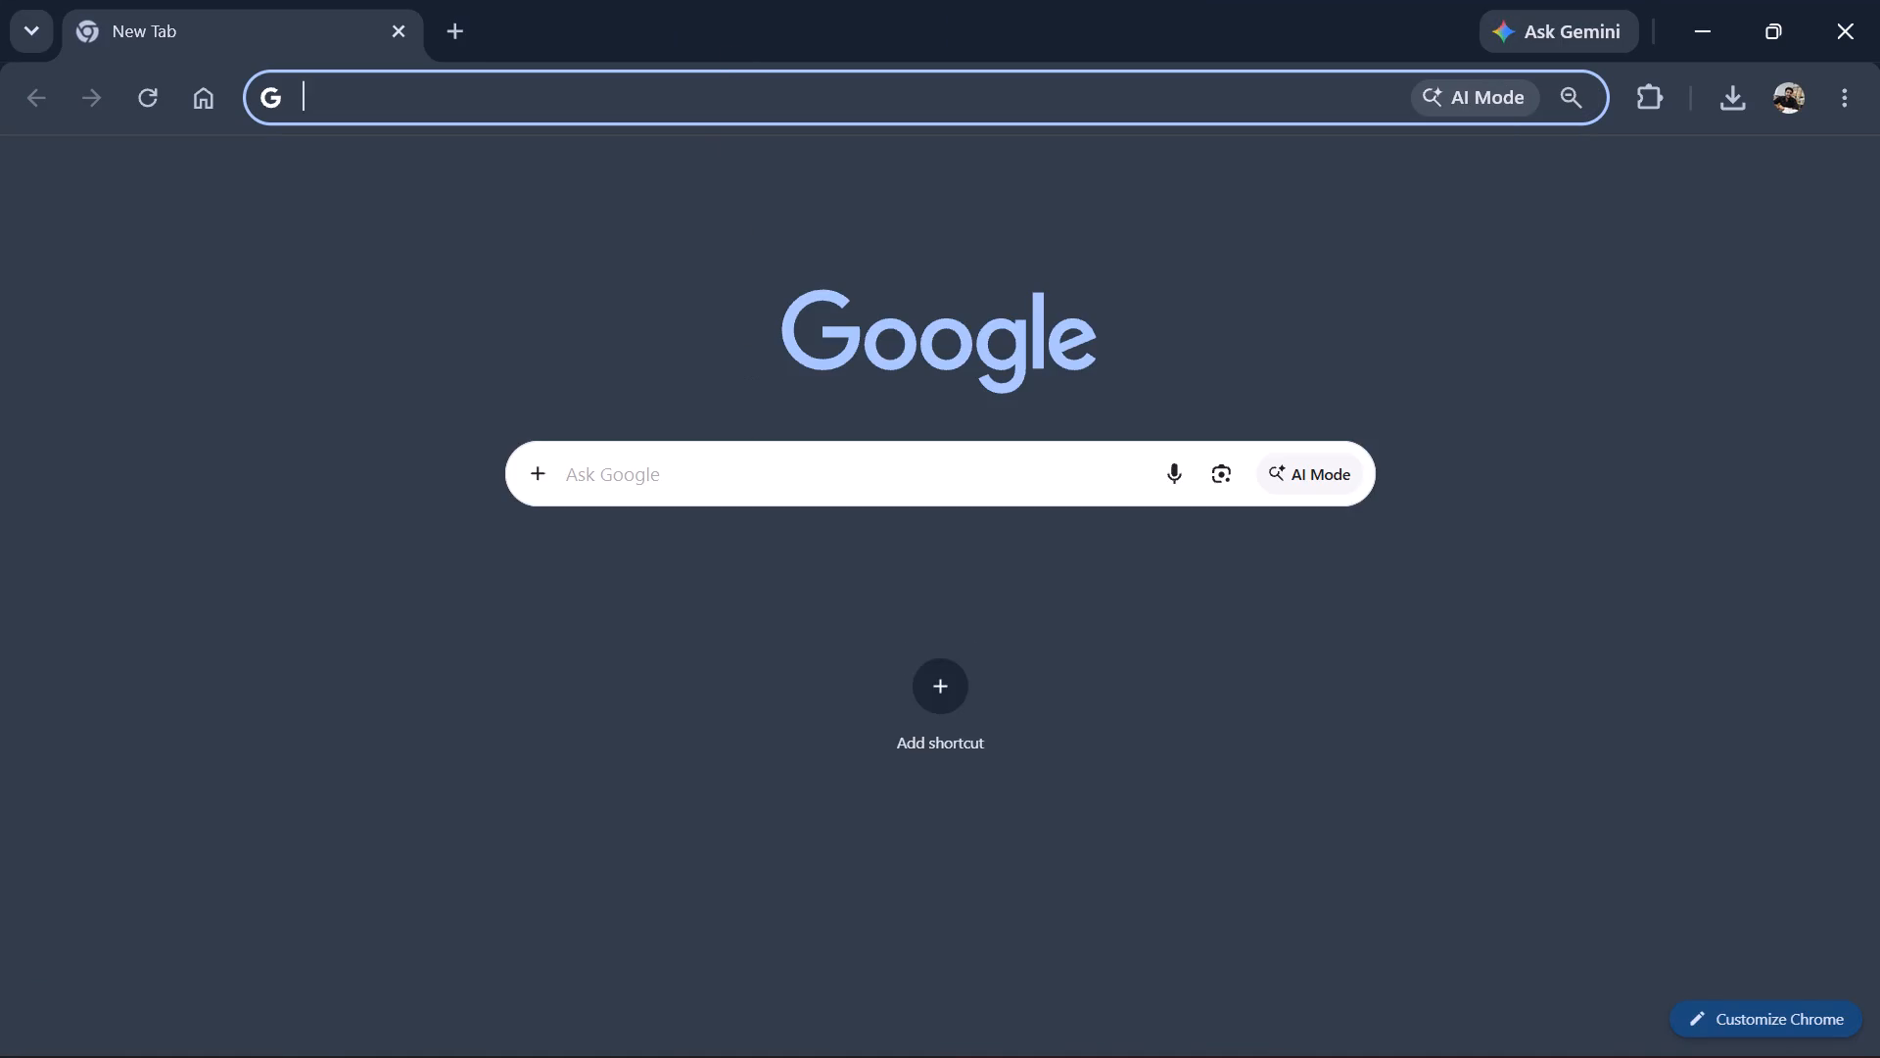
click(776, 491)
text(pint)
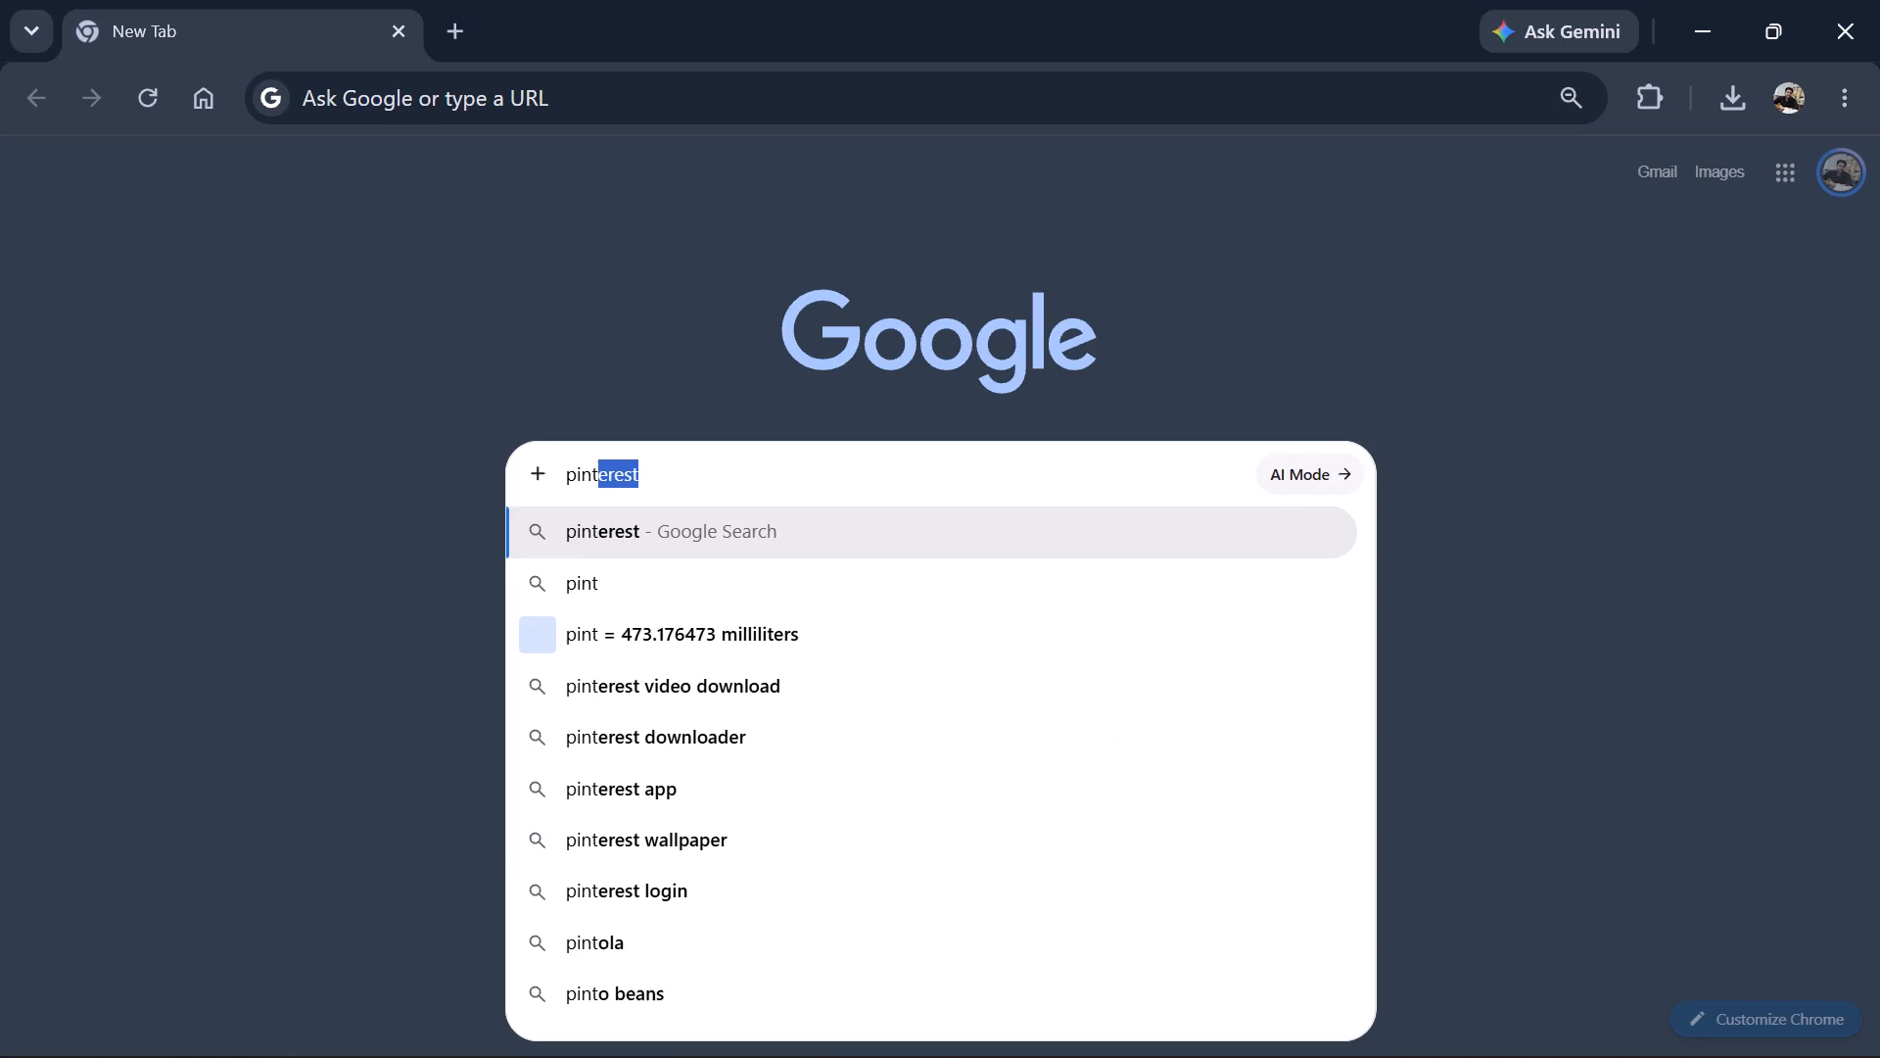
text(erest)
key(Return)
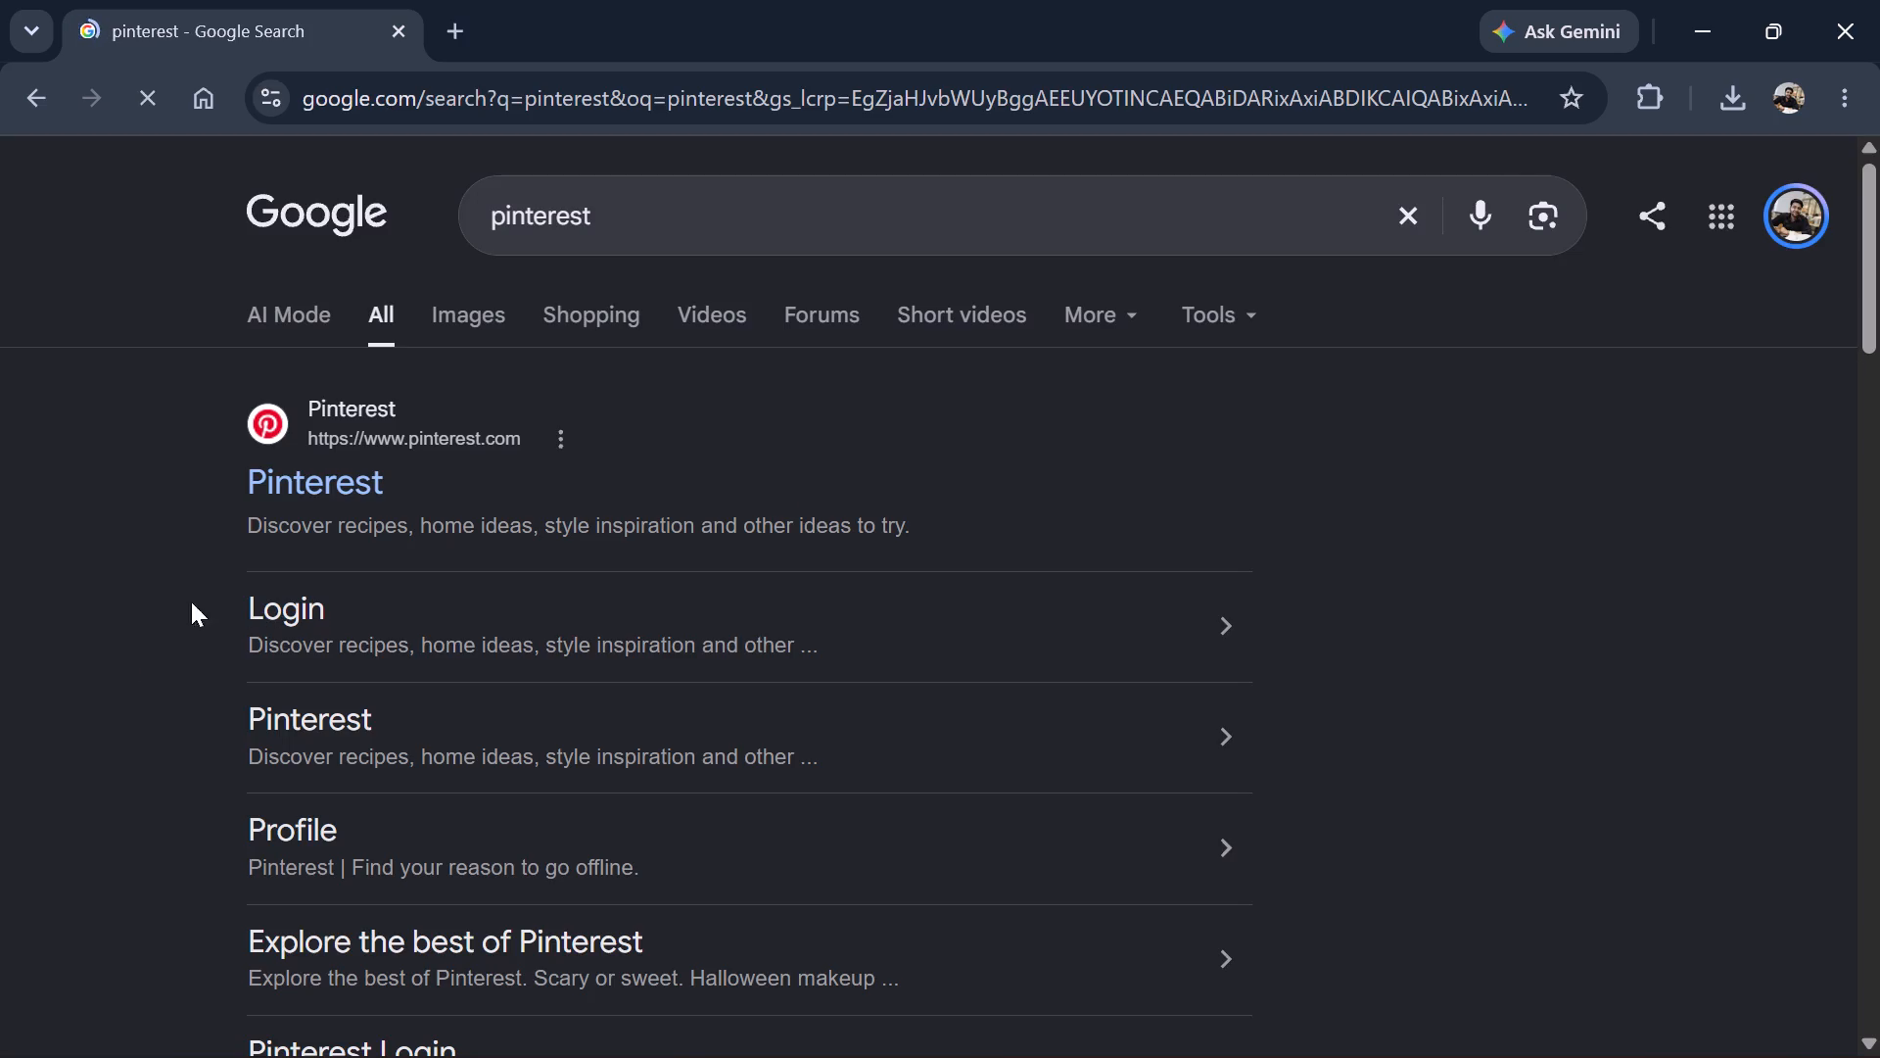
click(281, 496)
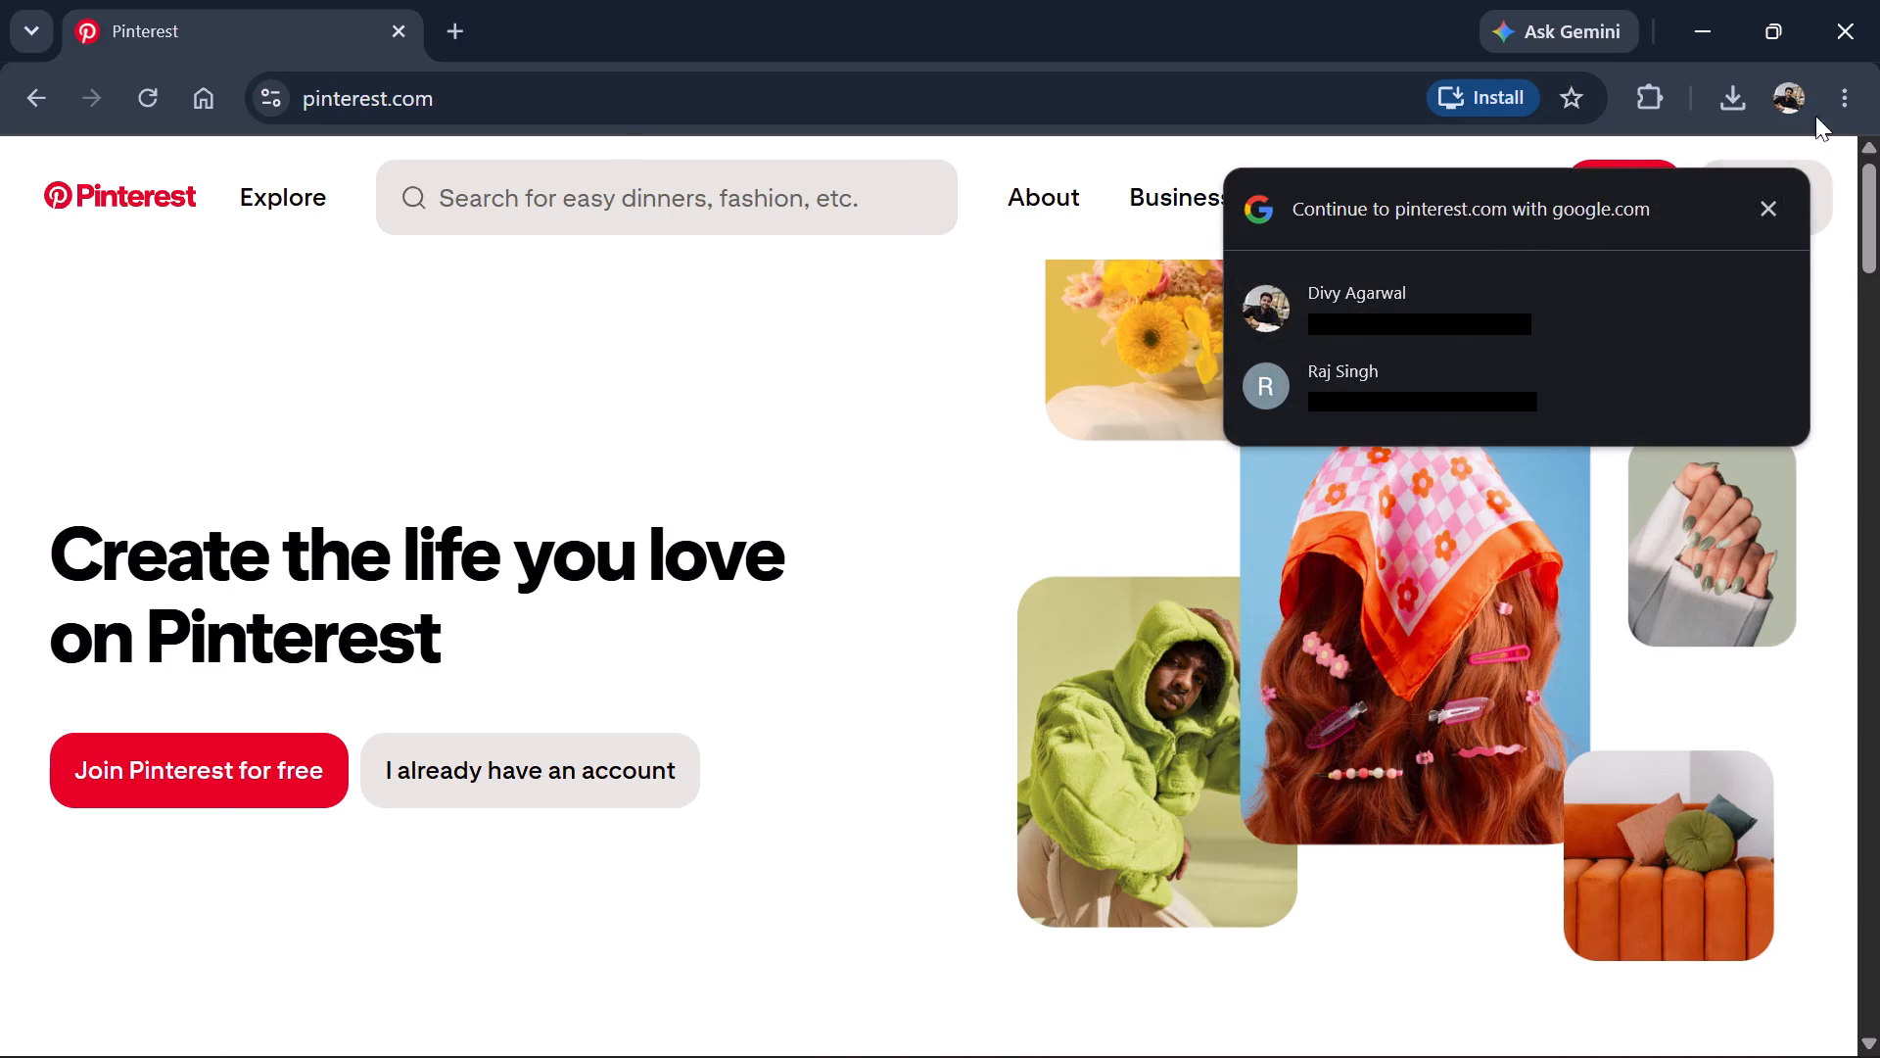
Sign in to Pinterest with the first listed Google account and skip the email address confirmation.
click(1640, 303)
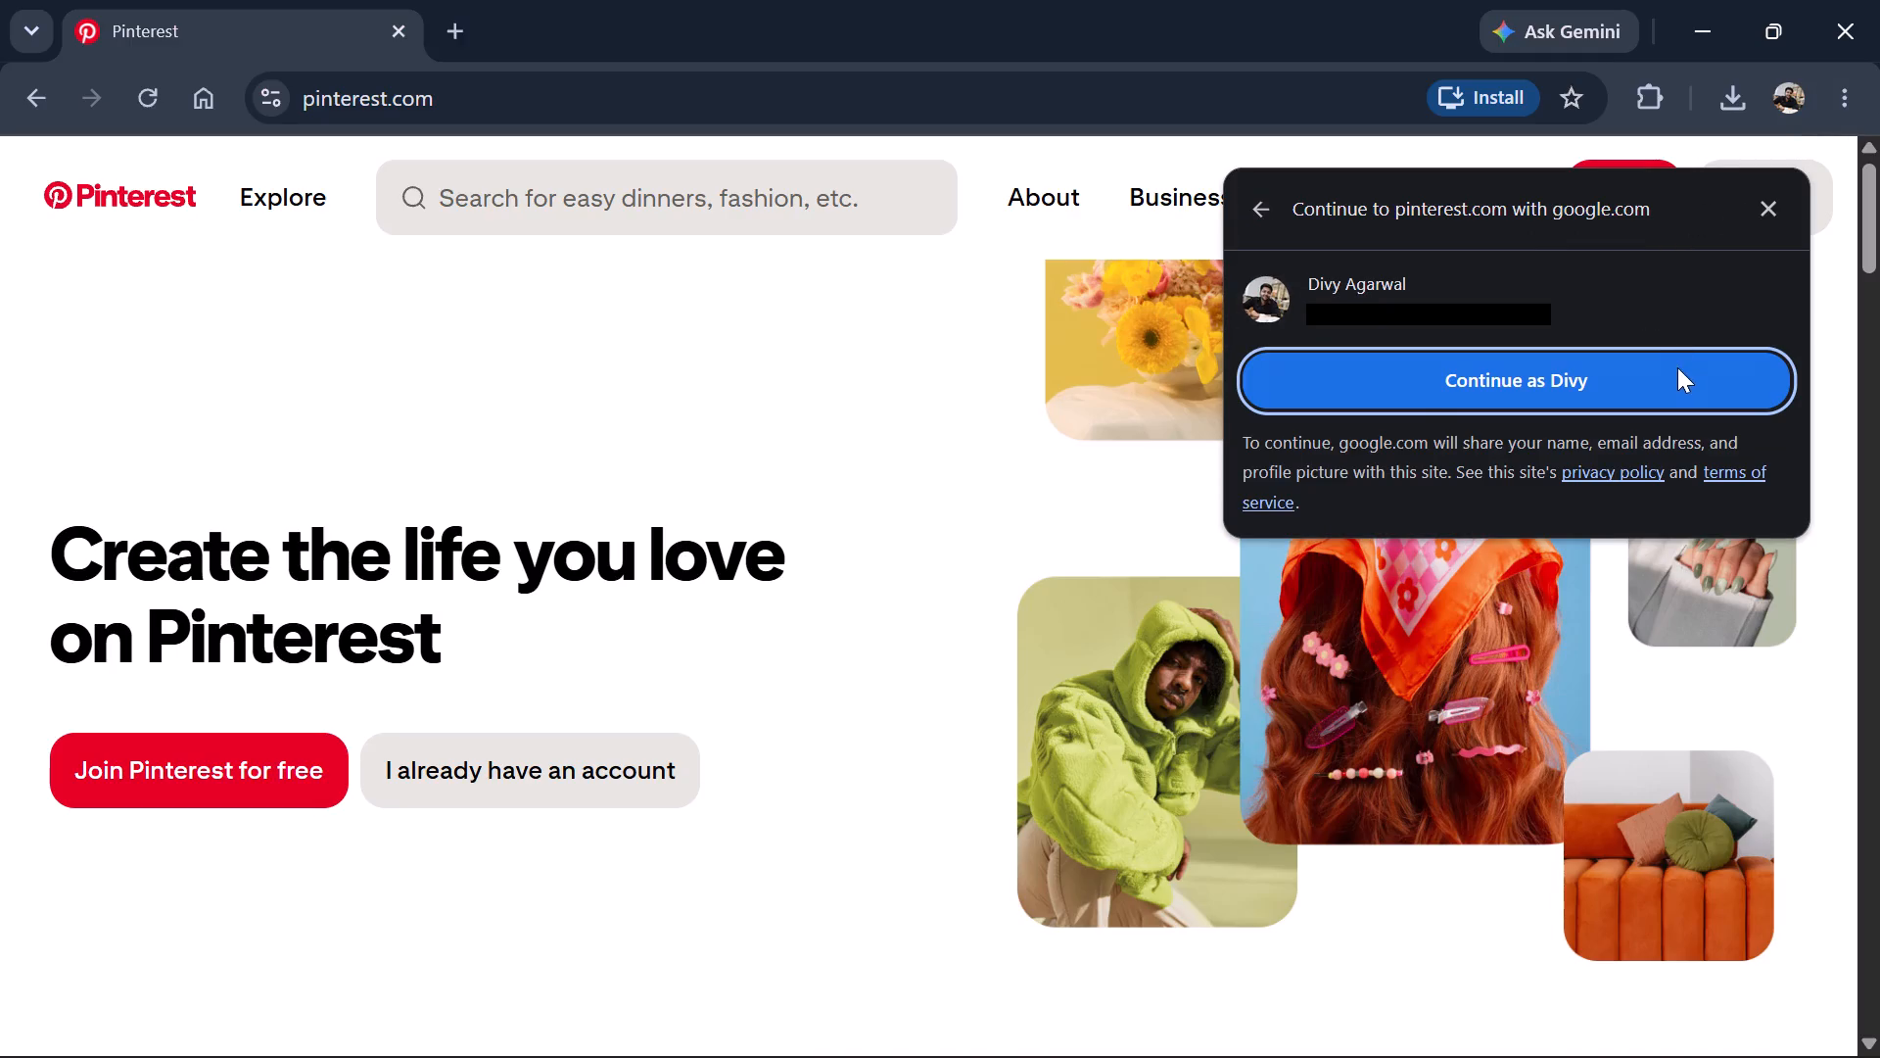
click(1677, 367)
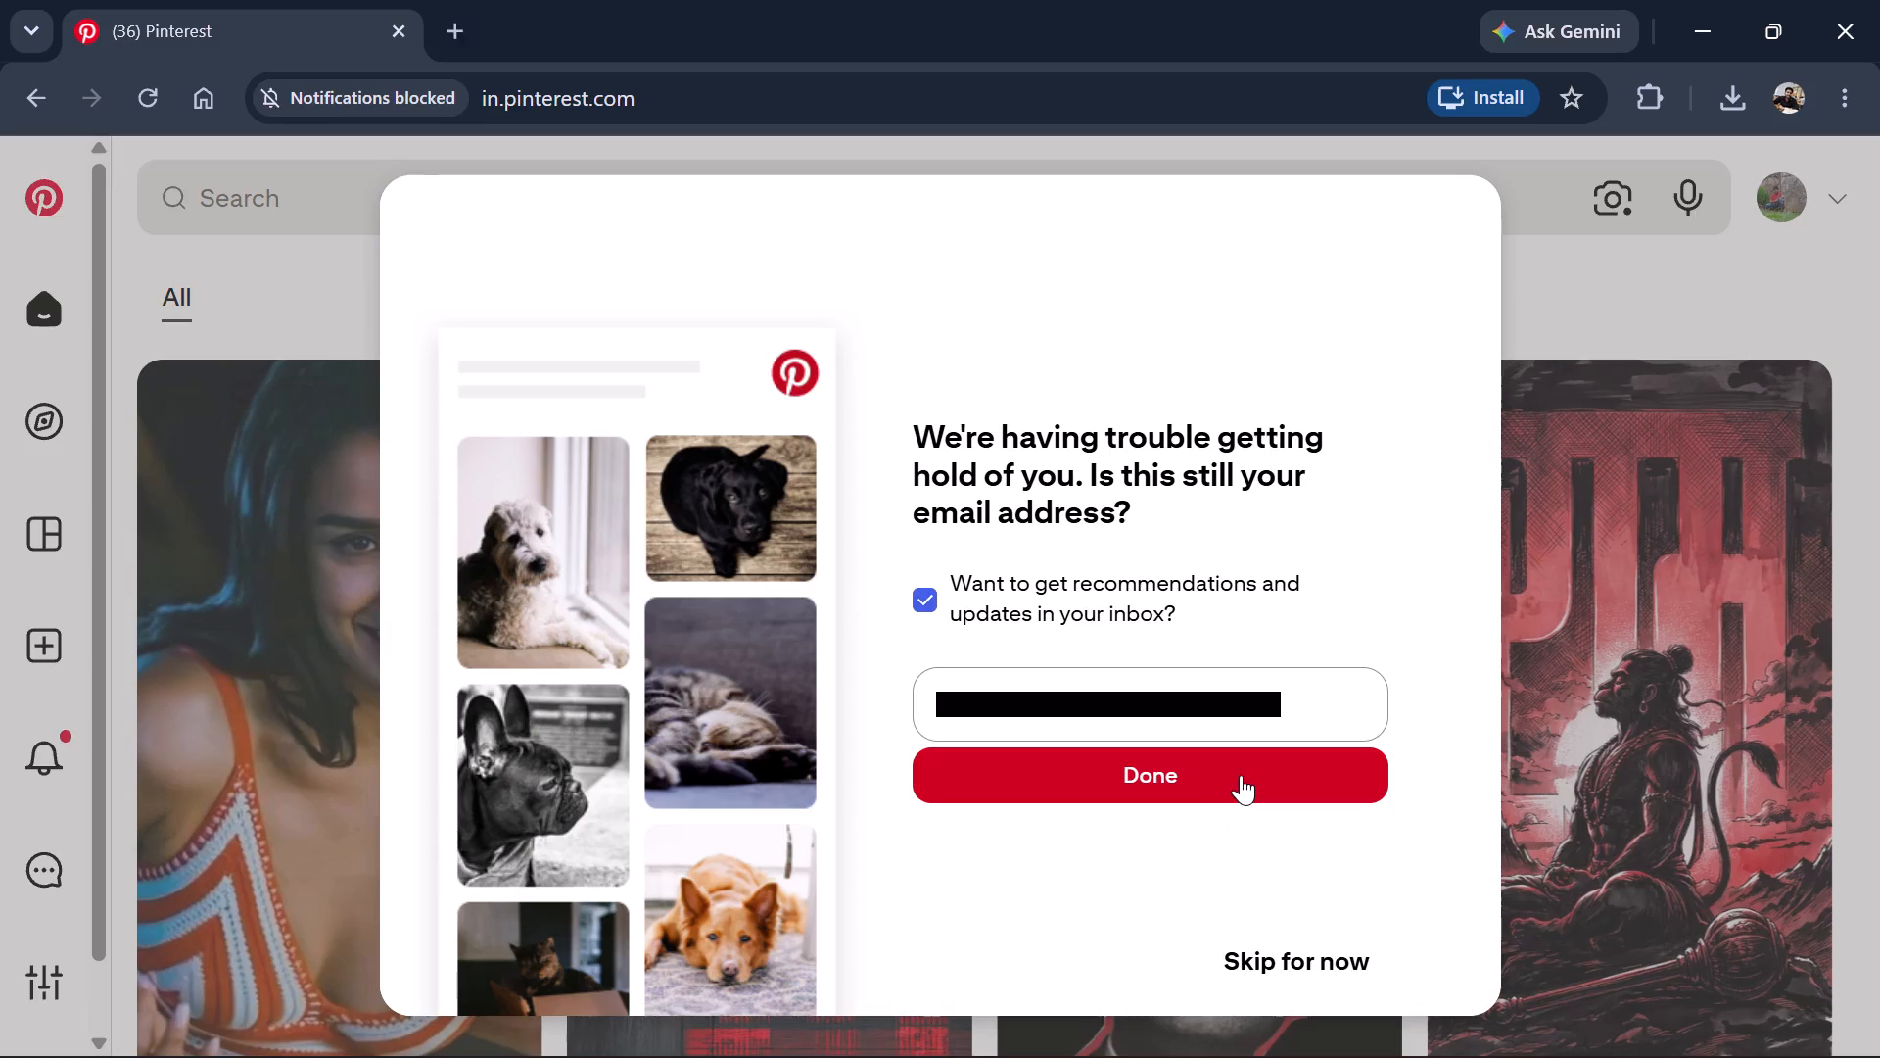
click(1276, 946)
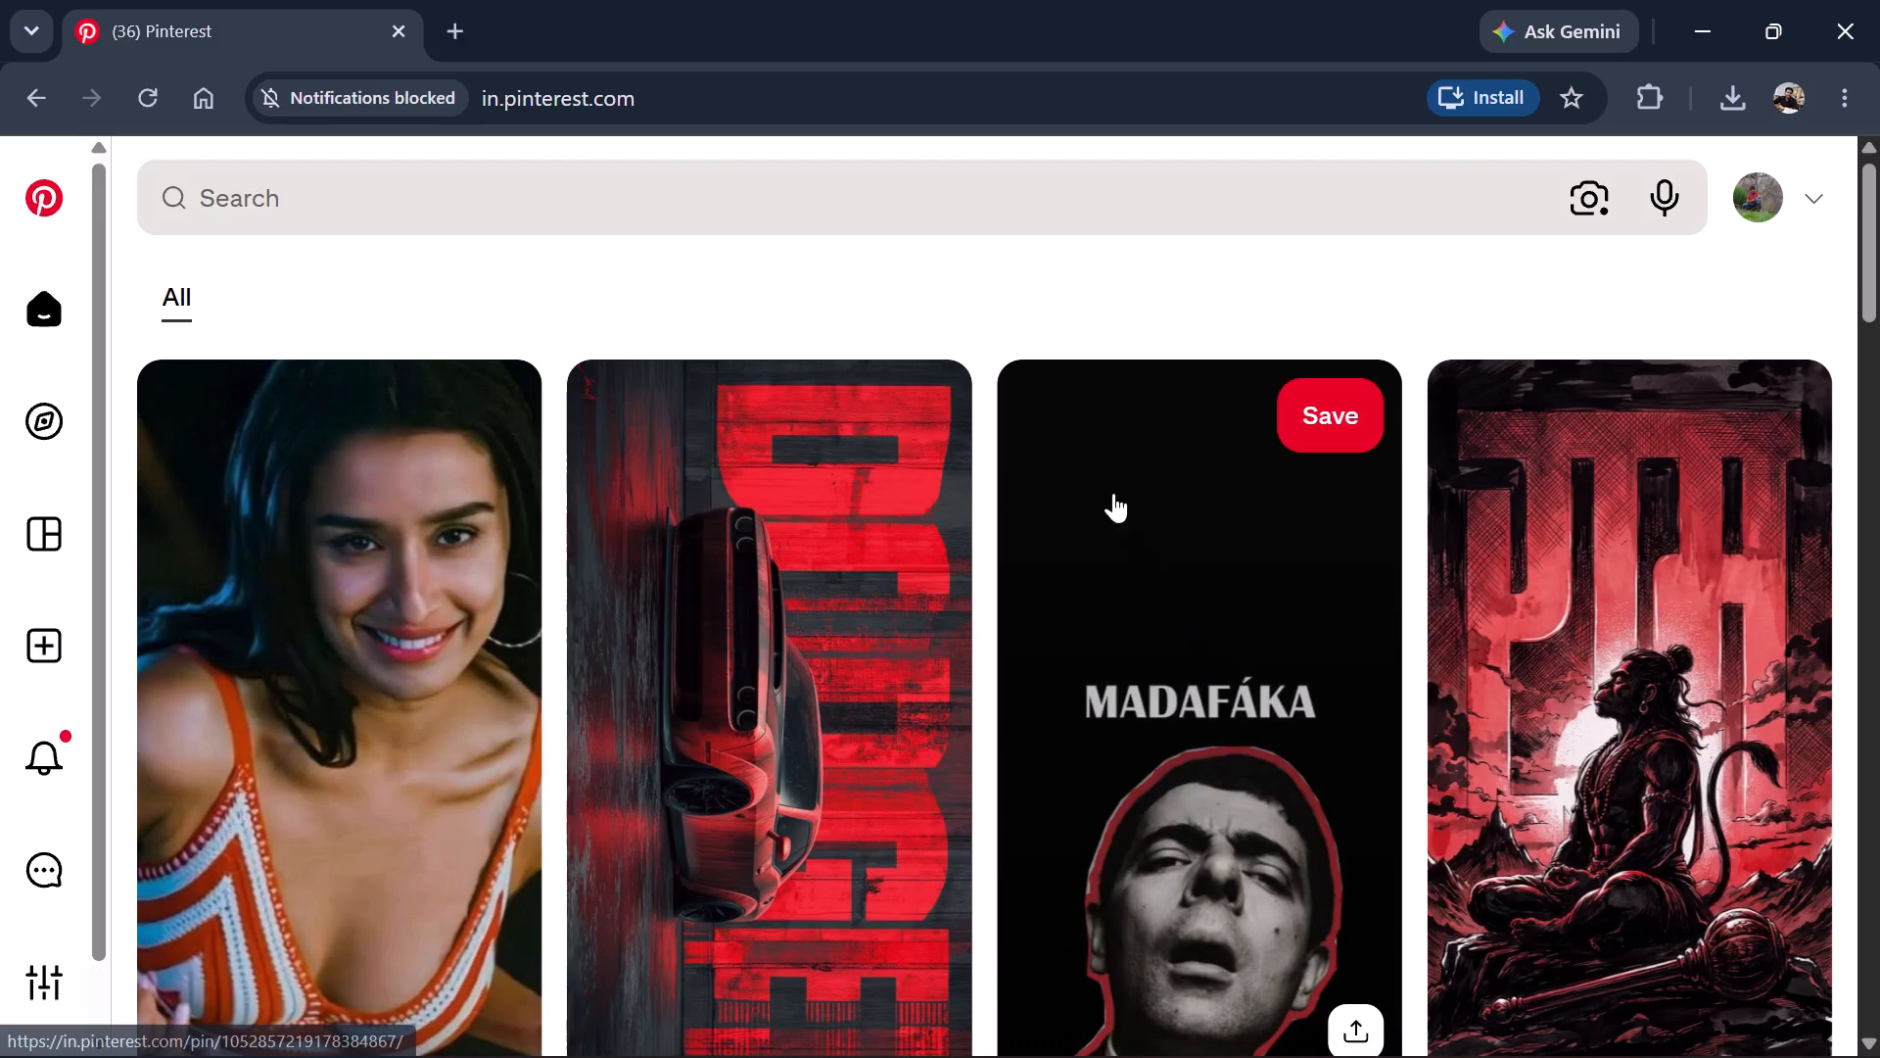
Search Pinterest for bmw m4 competition.
click(815, 194)
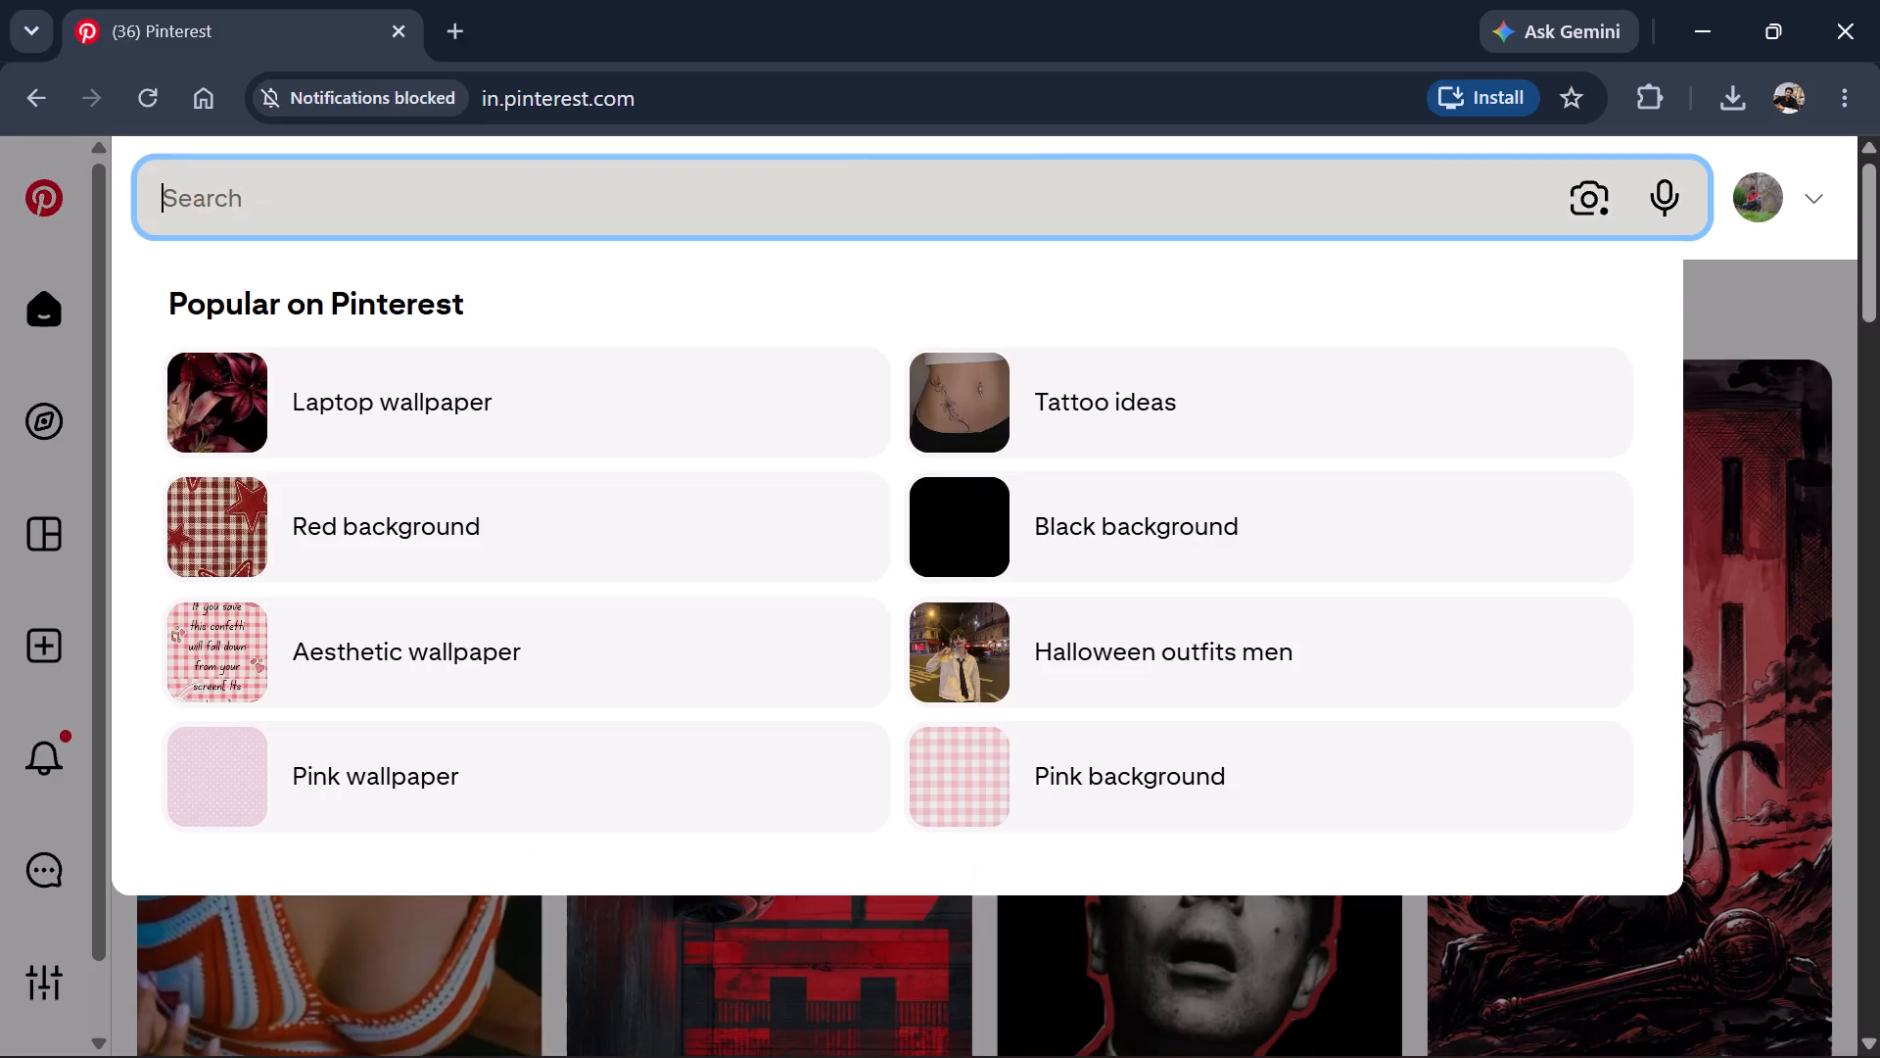
text(bmw m)
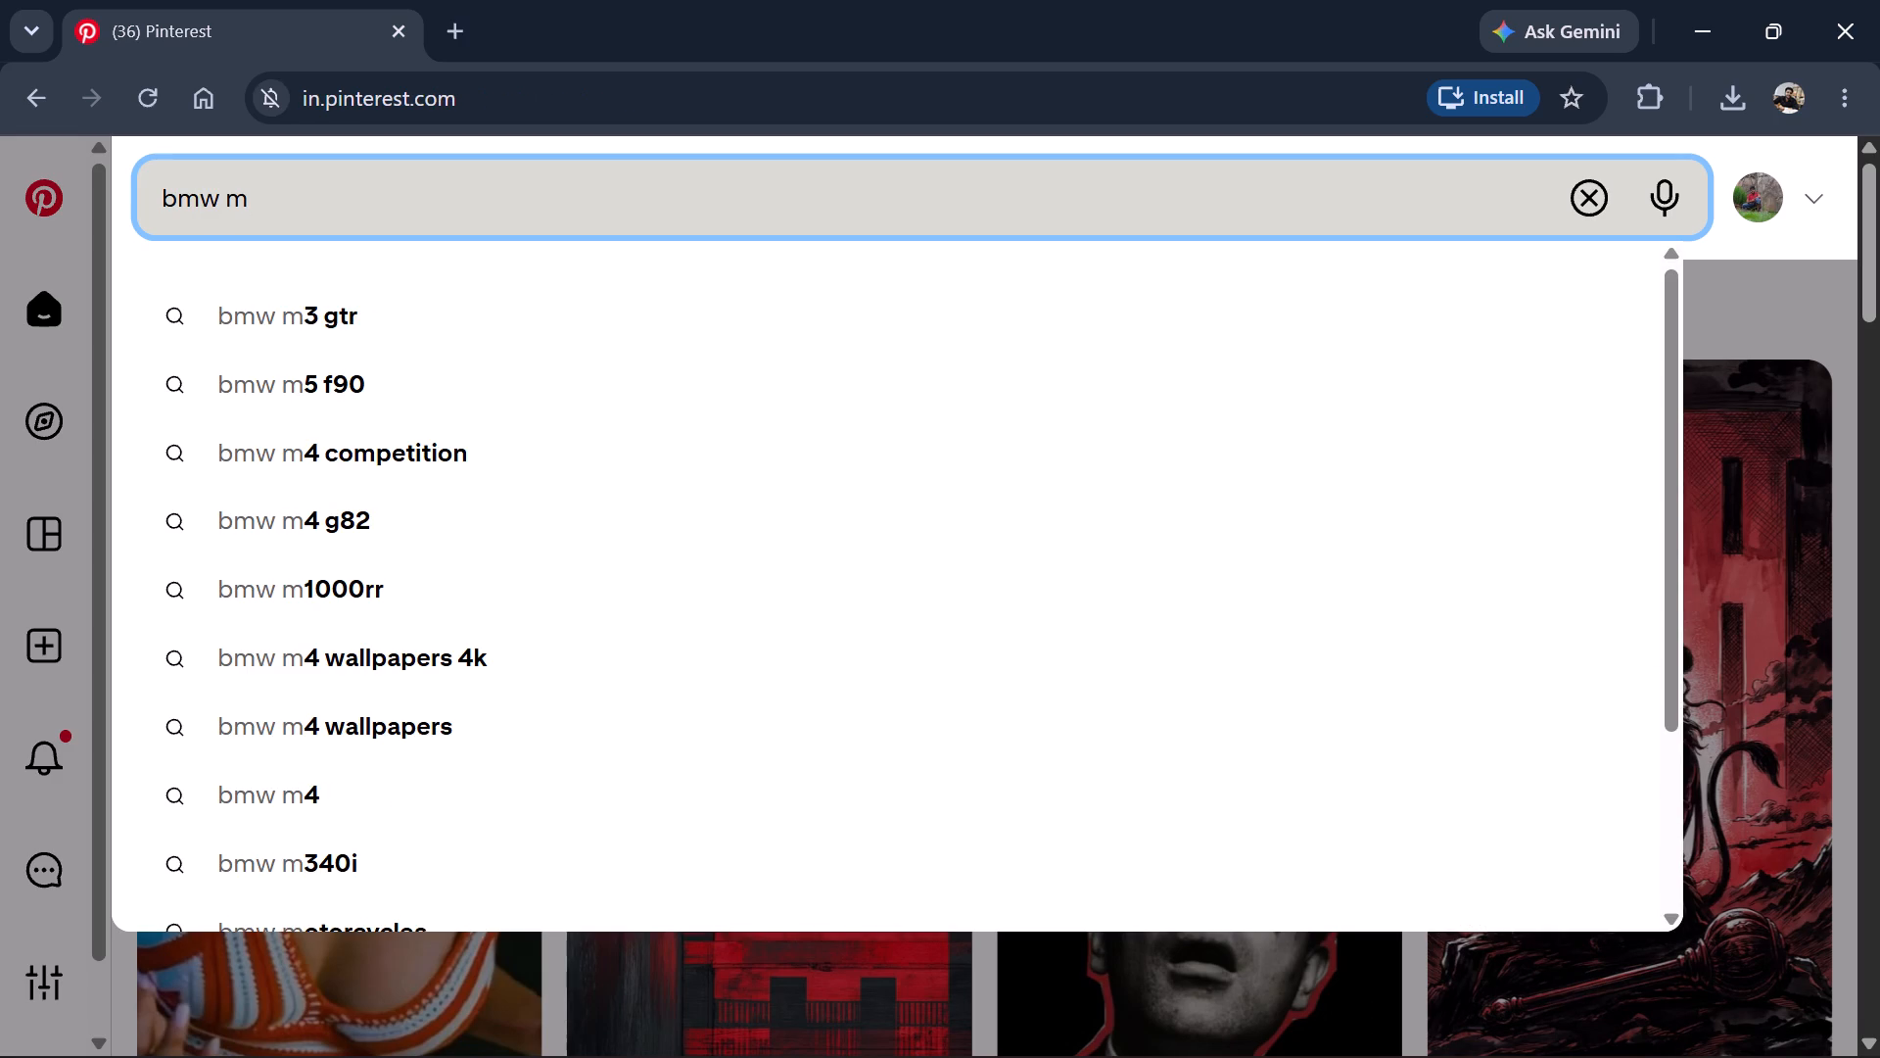
key(4)
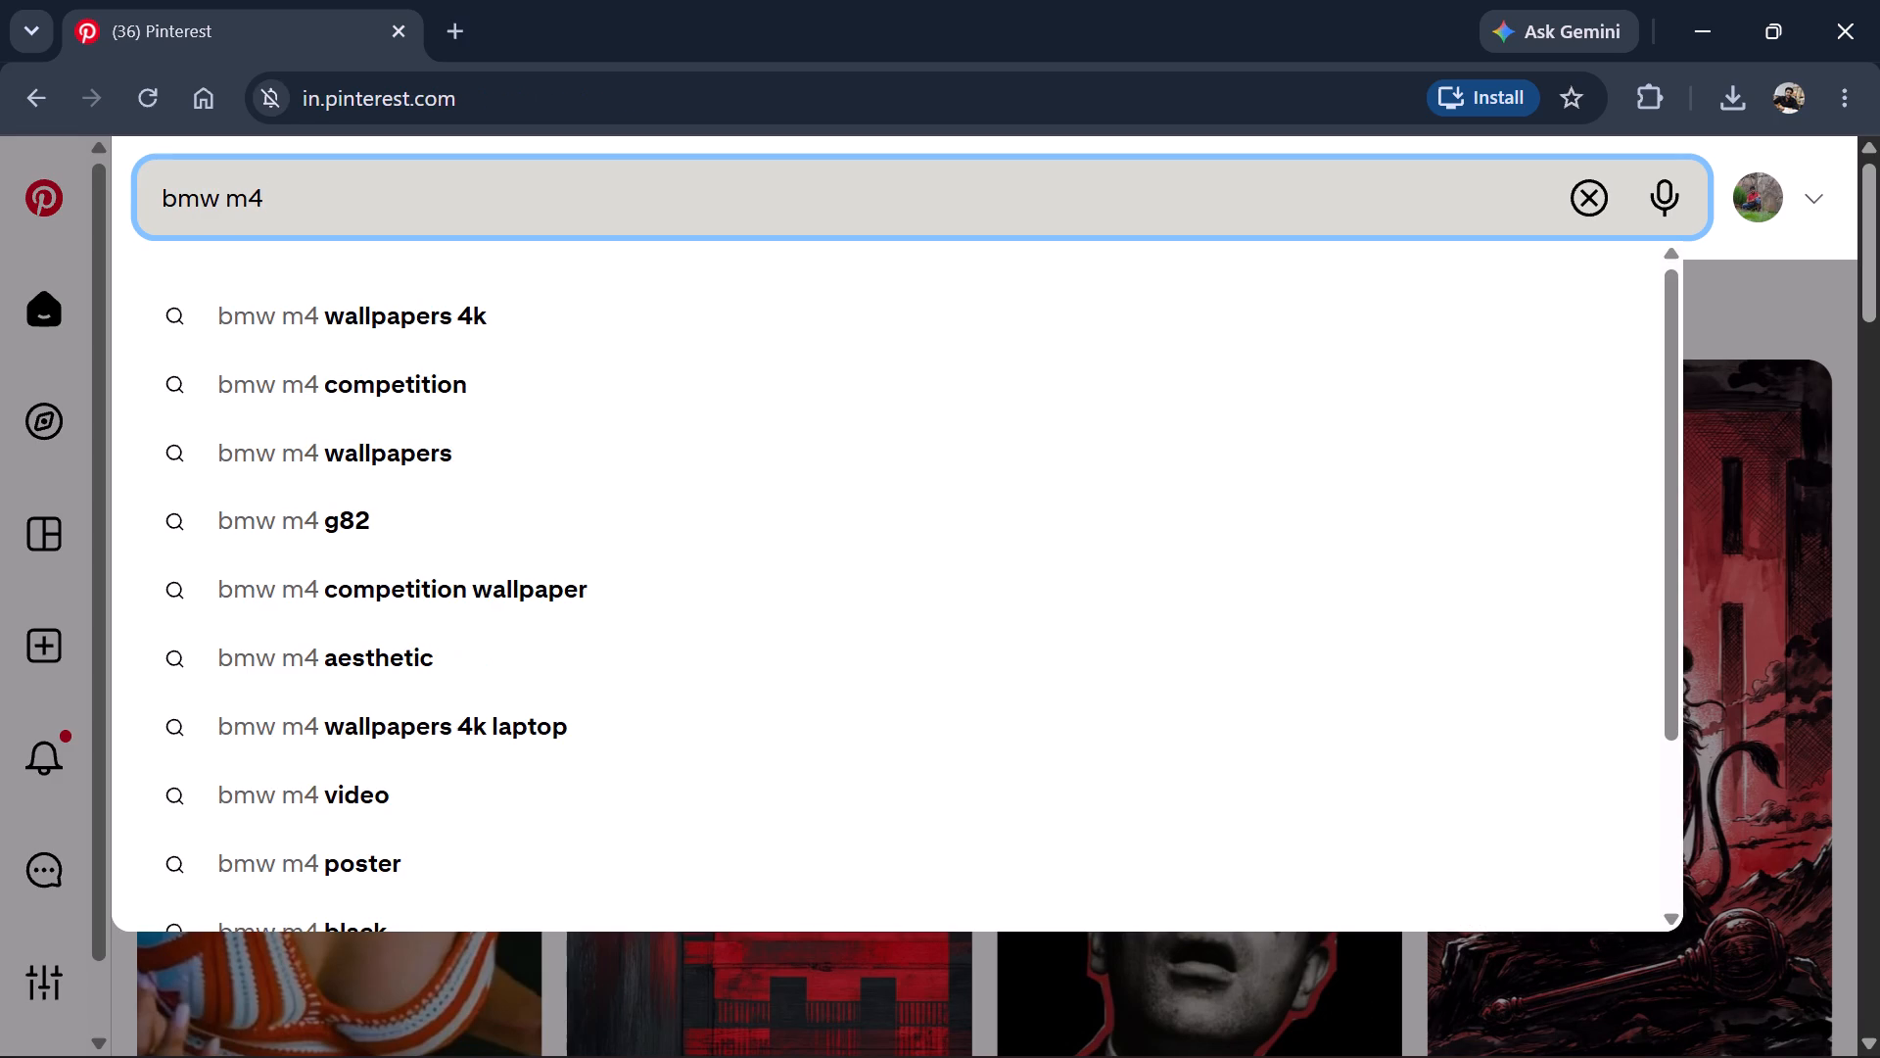
click(460, 379)
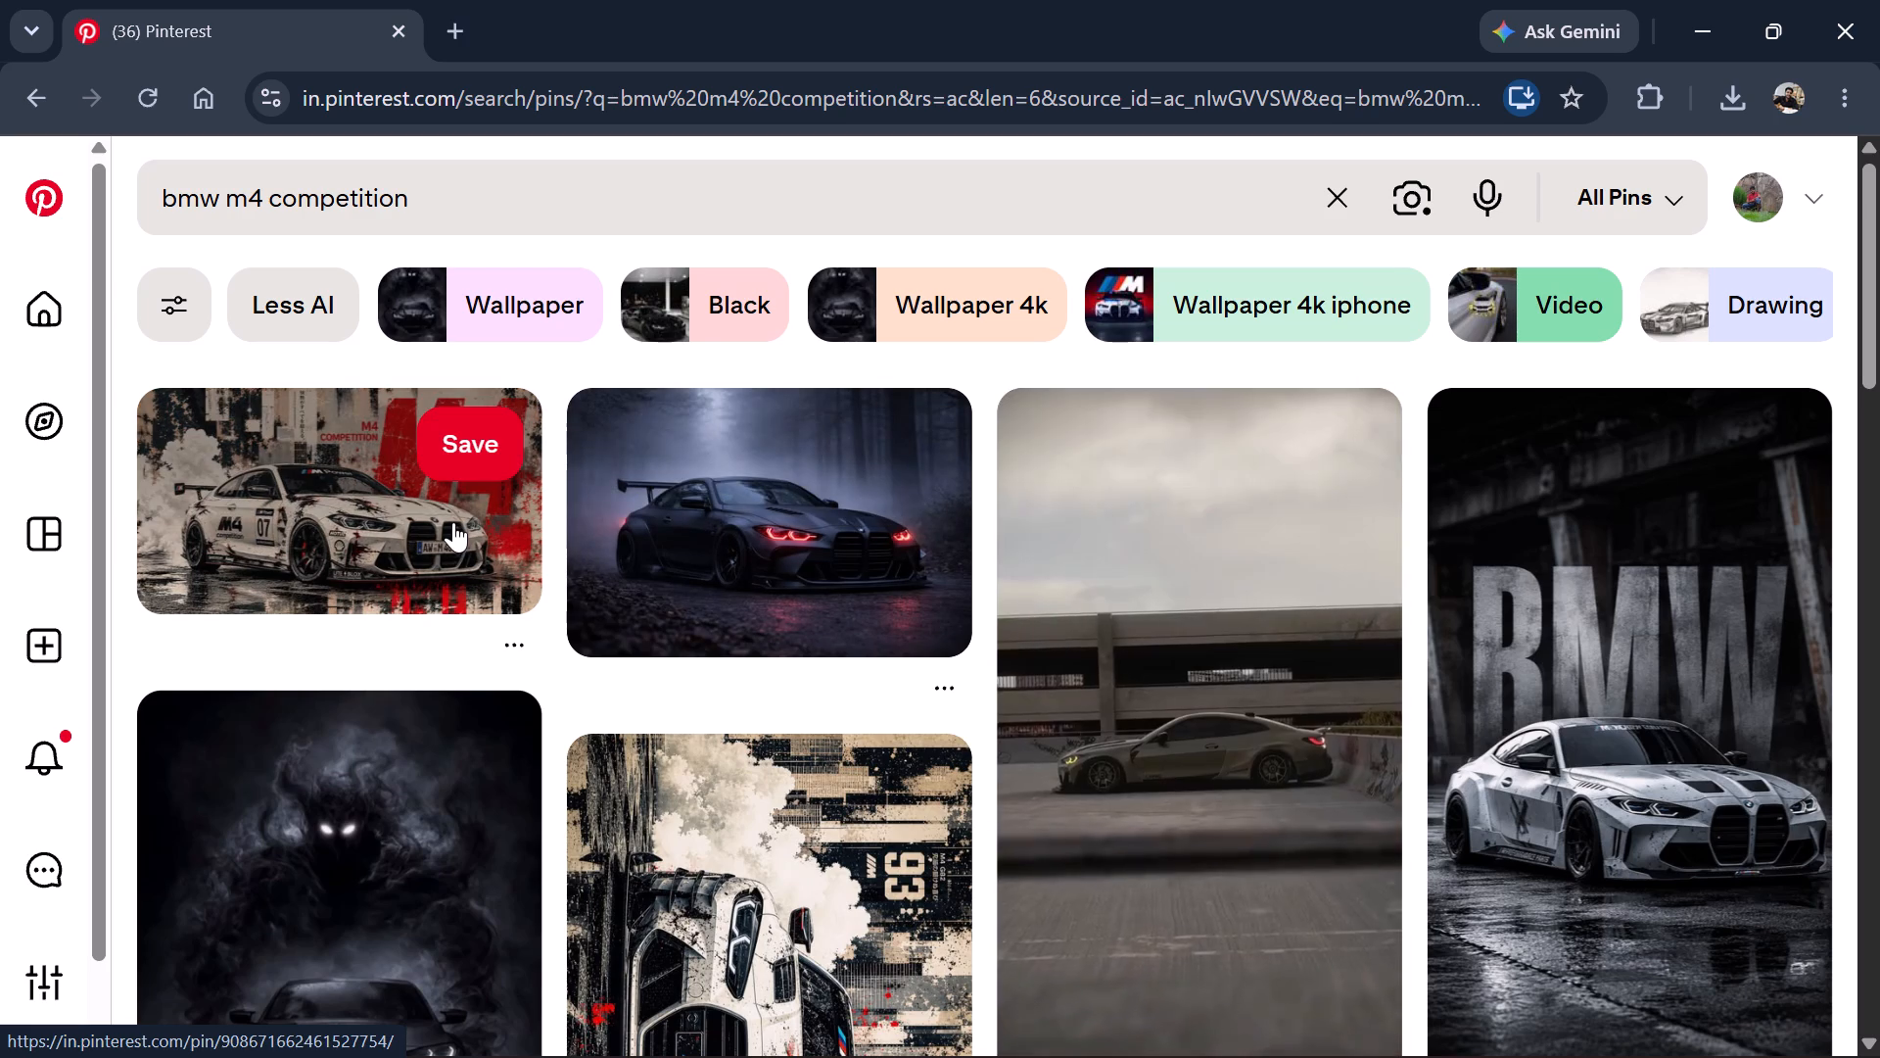
Open the pin of the dark BMW M4 with red headlights in a misty forest and download its image.
click(855, 509)
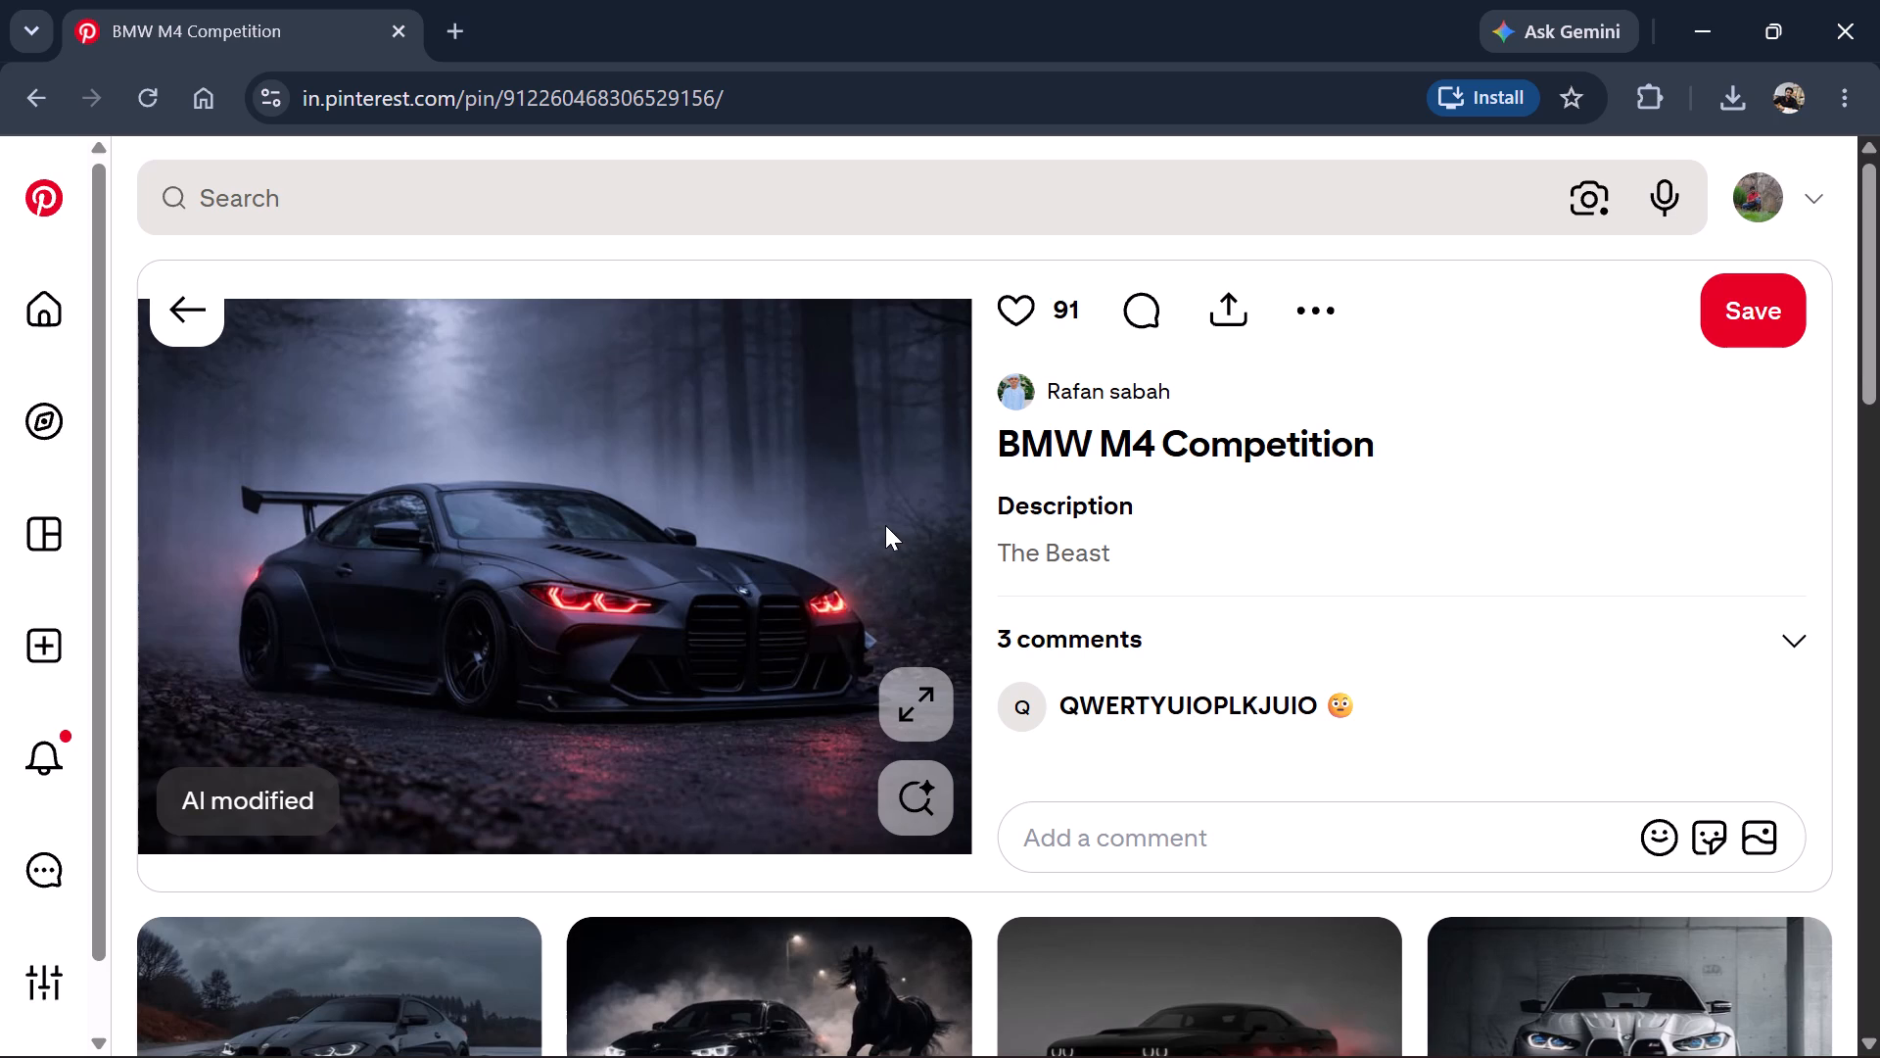
click(1301, 324)
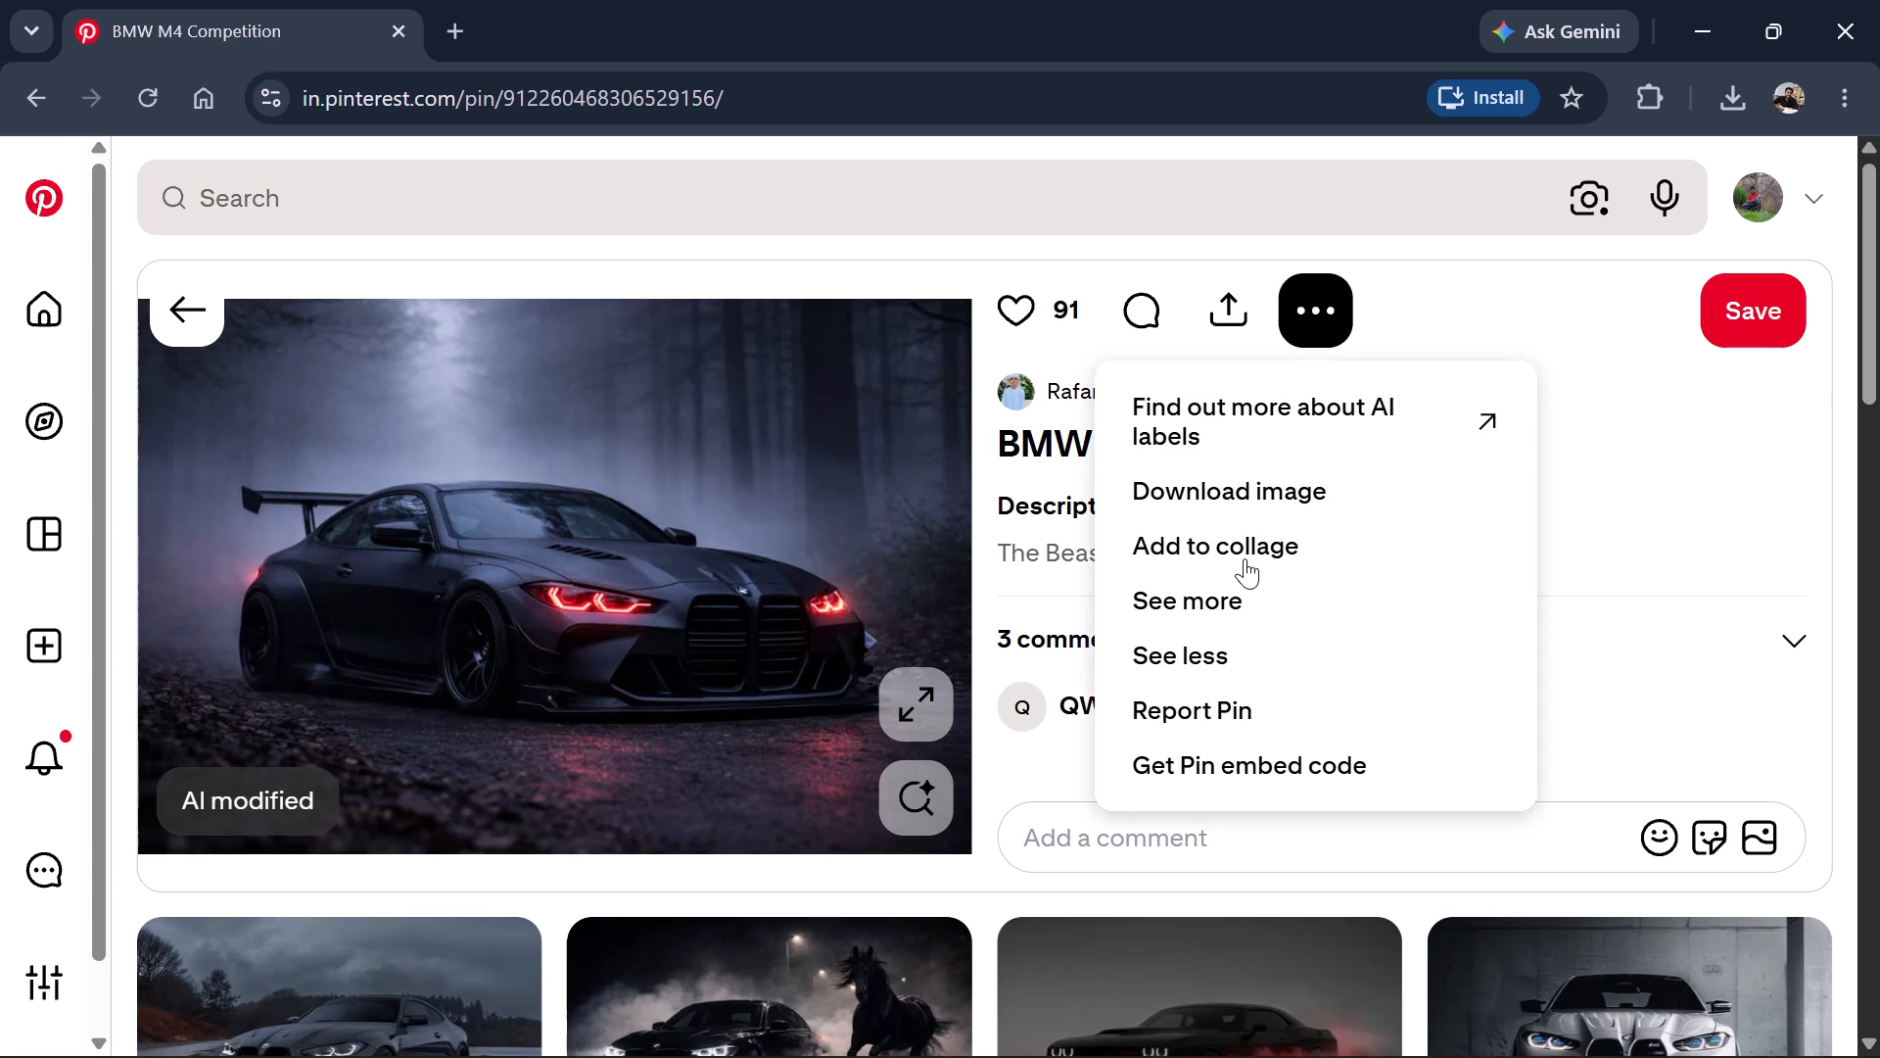
click(1277, 489)
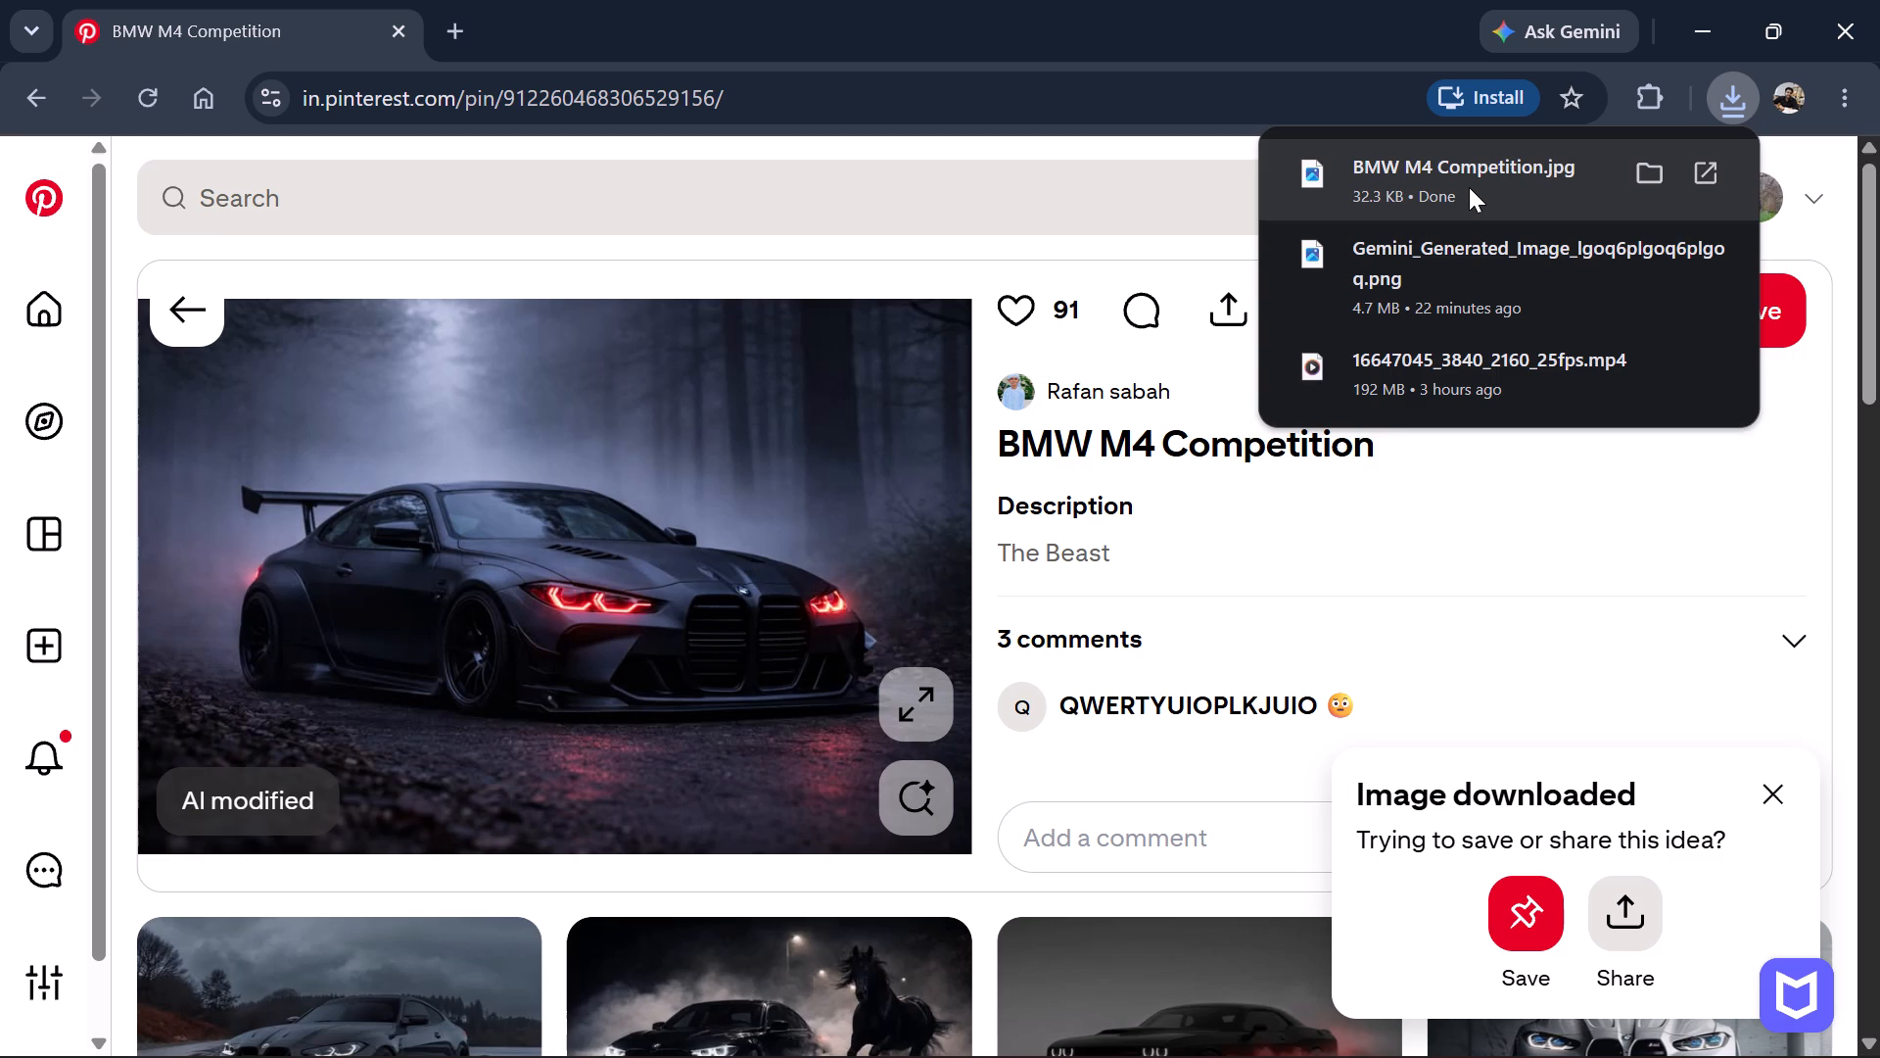
Search Google for remove bg in a new browser tab and open the remove.bg website.
click(457, 8)
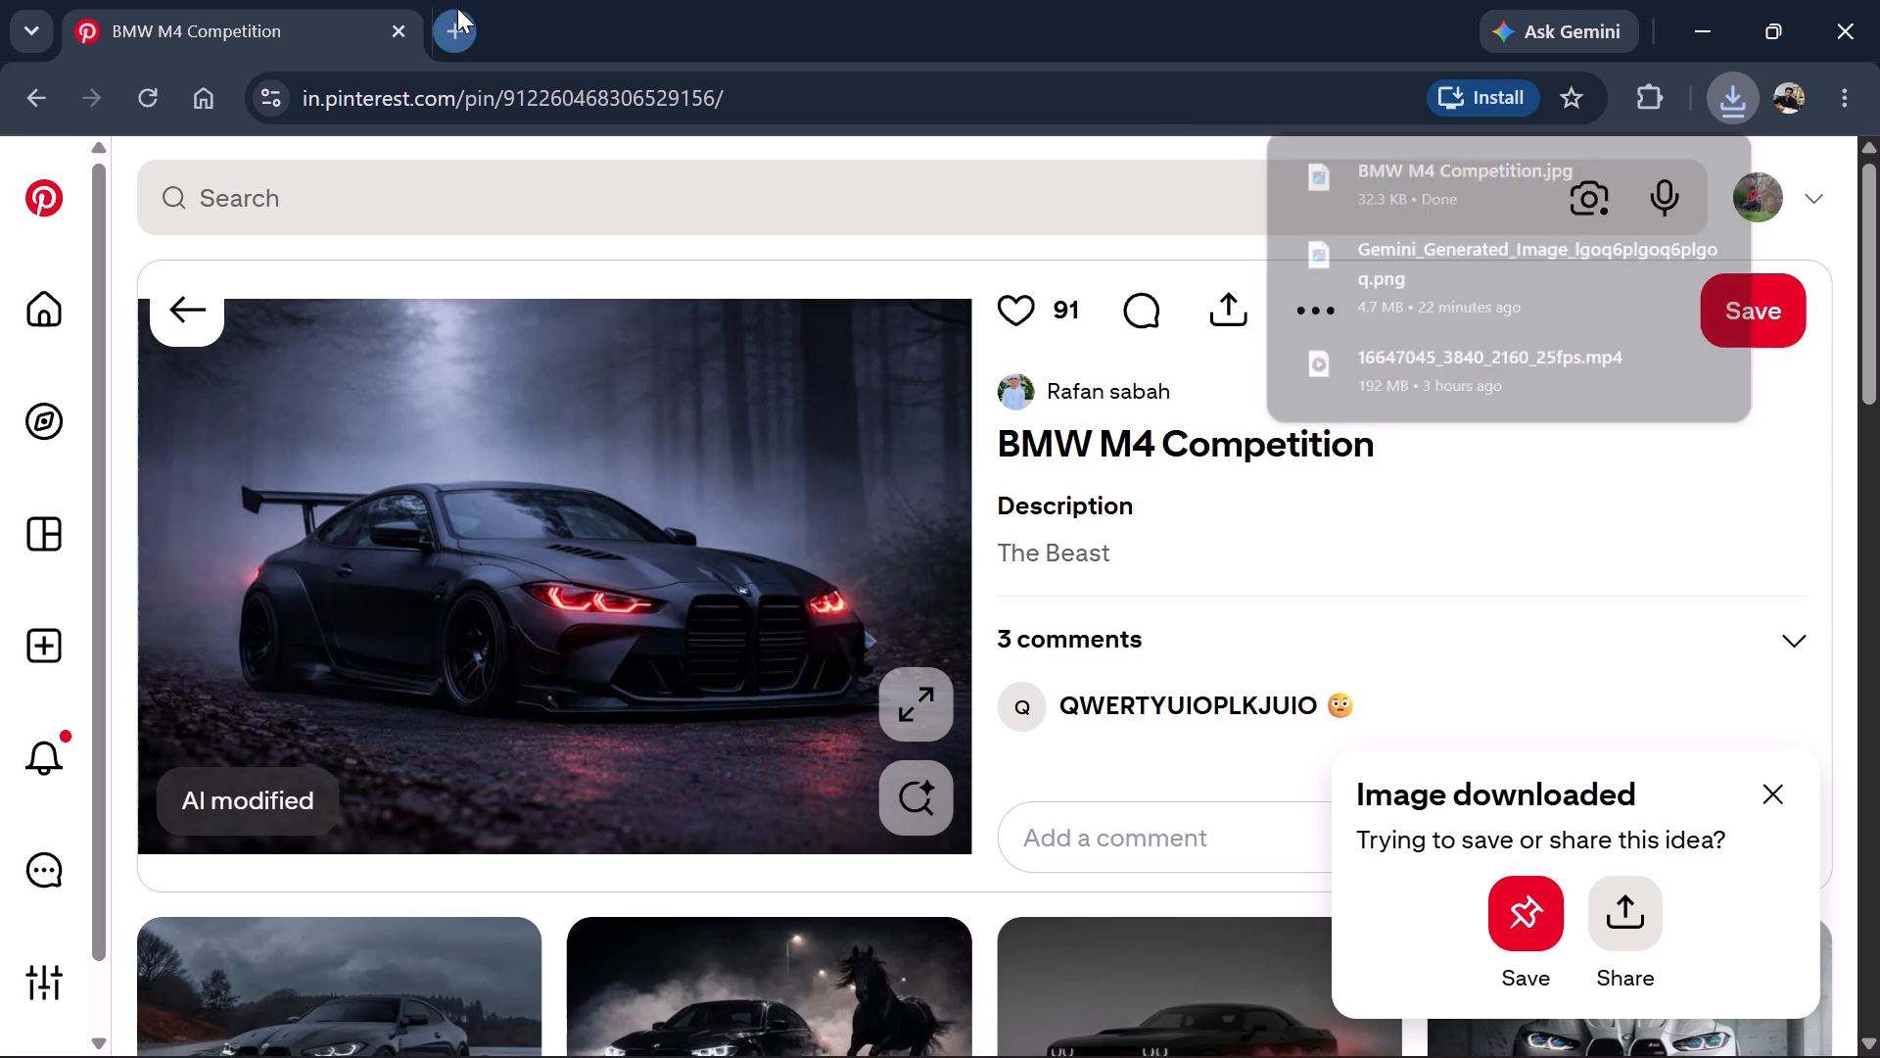
click(793, 477)
text(remob)
key(BackSpace)
text(ve bg)
key(Return)
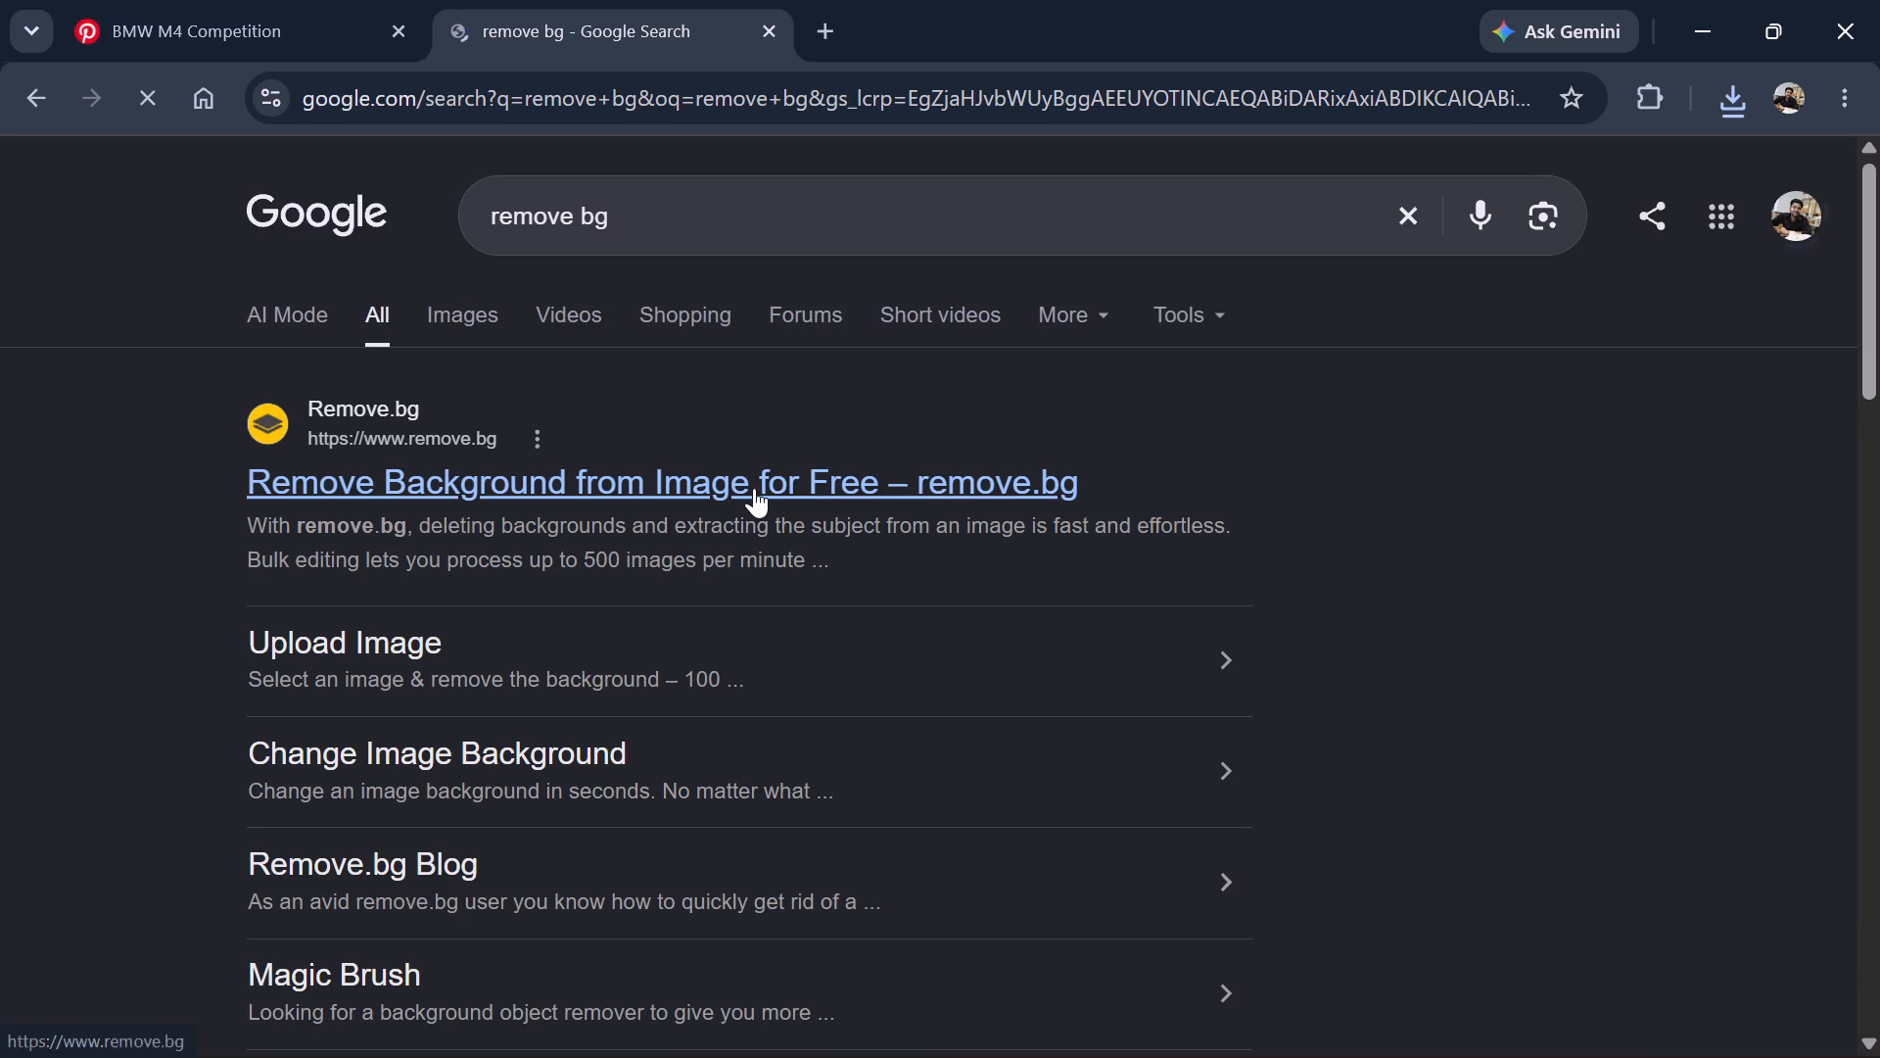
click(754, 488)
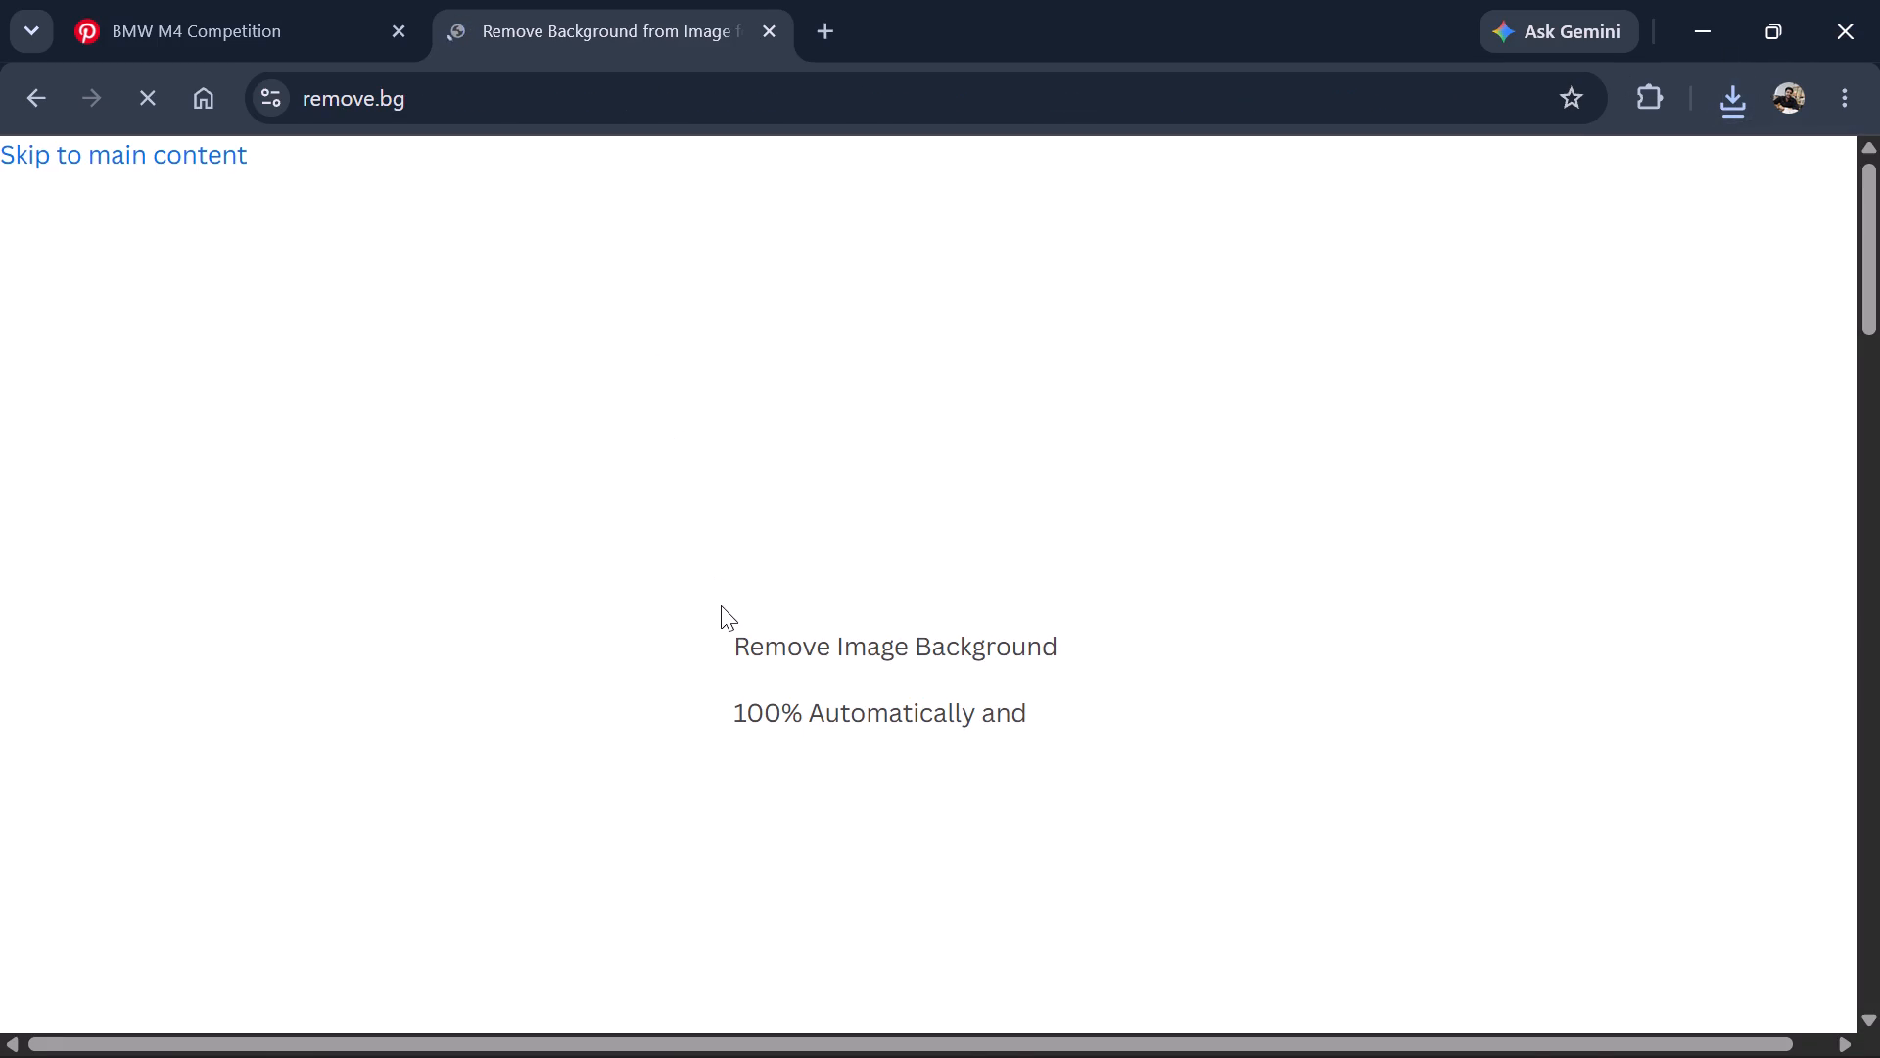
click(202, 165)
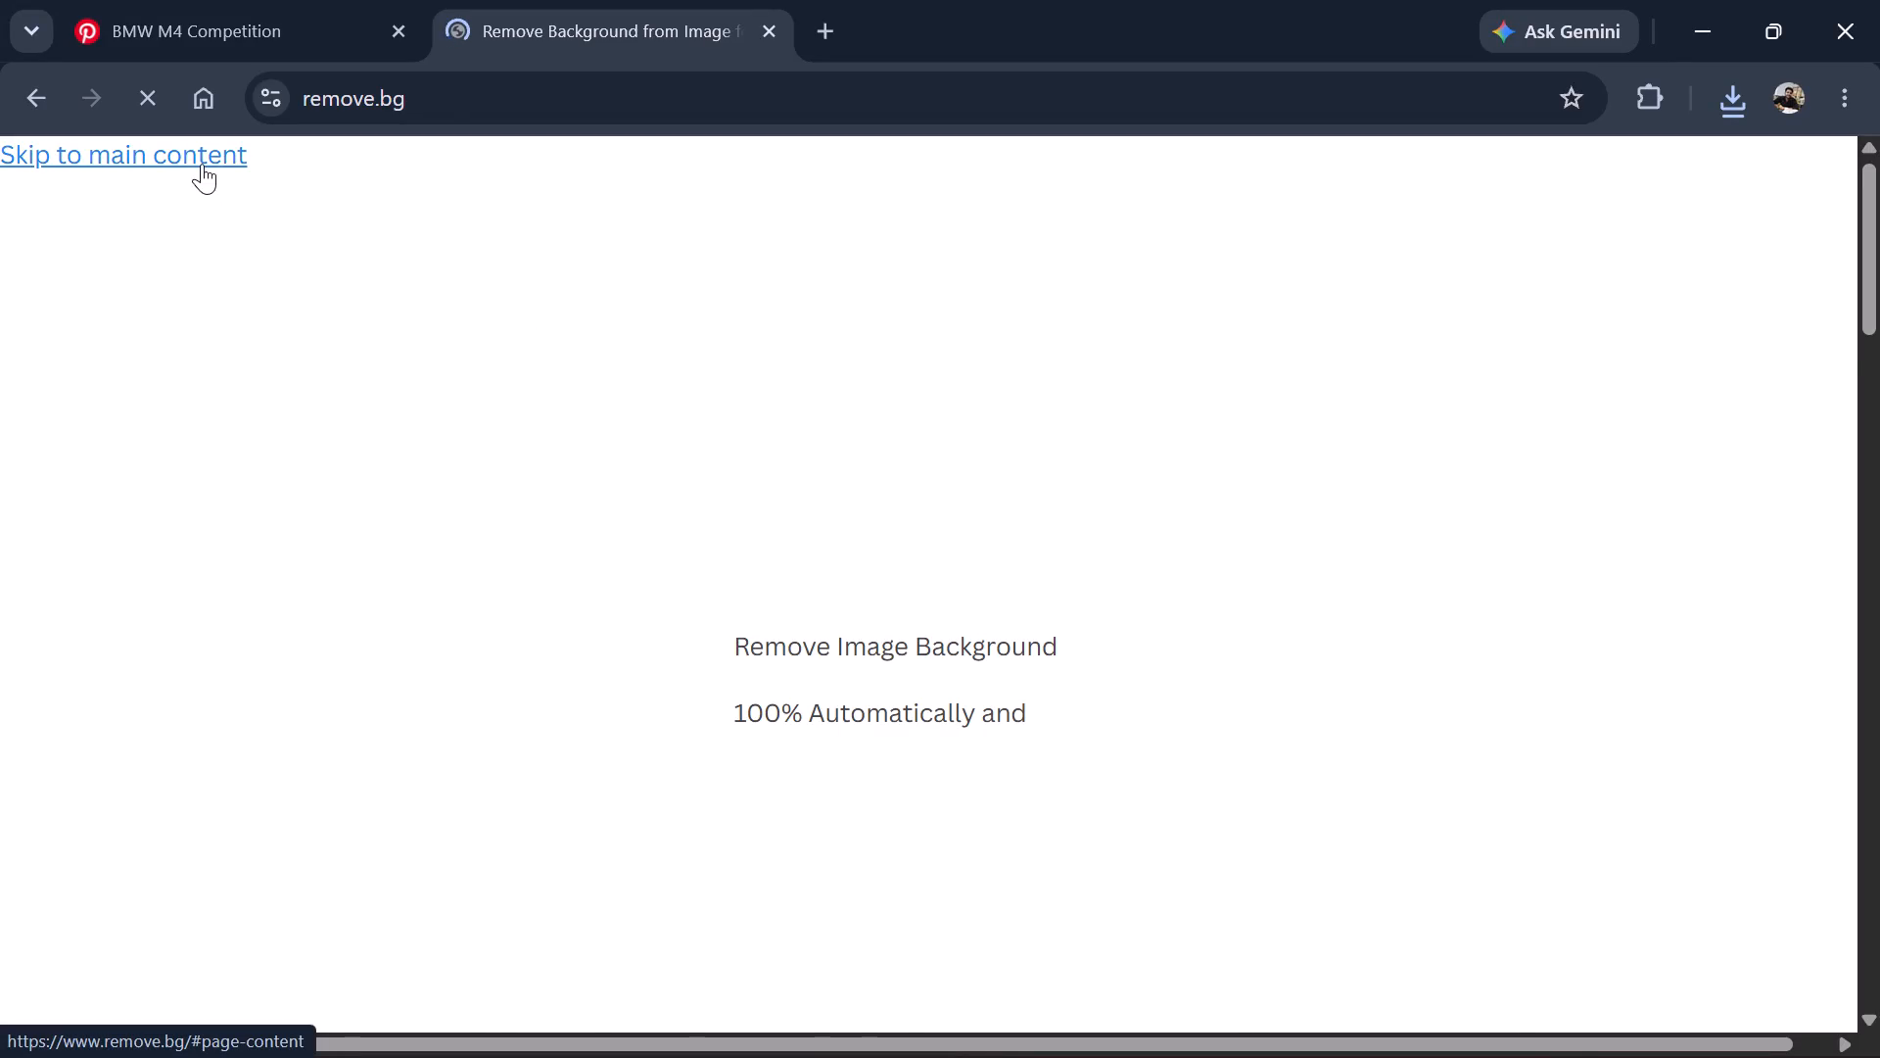
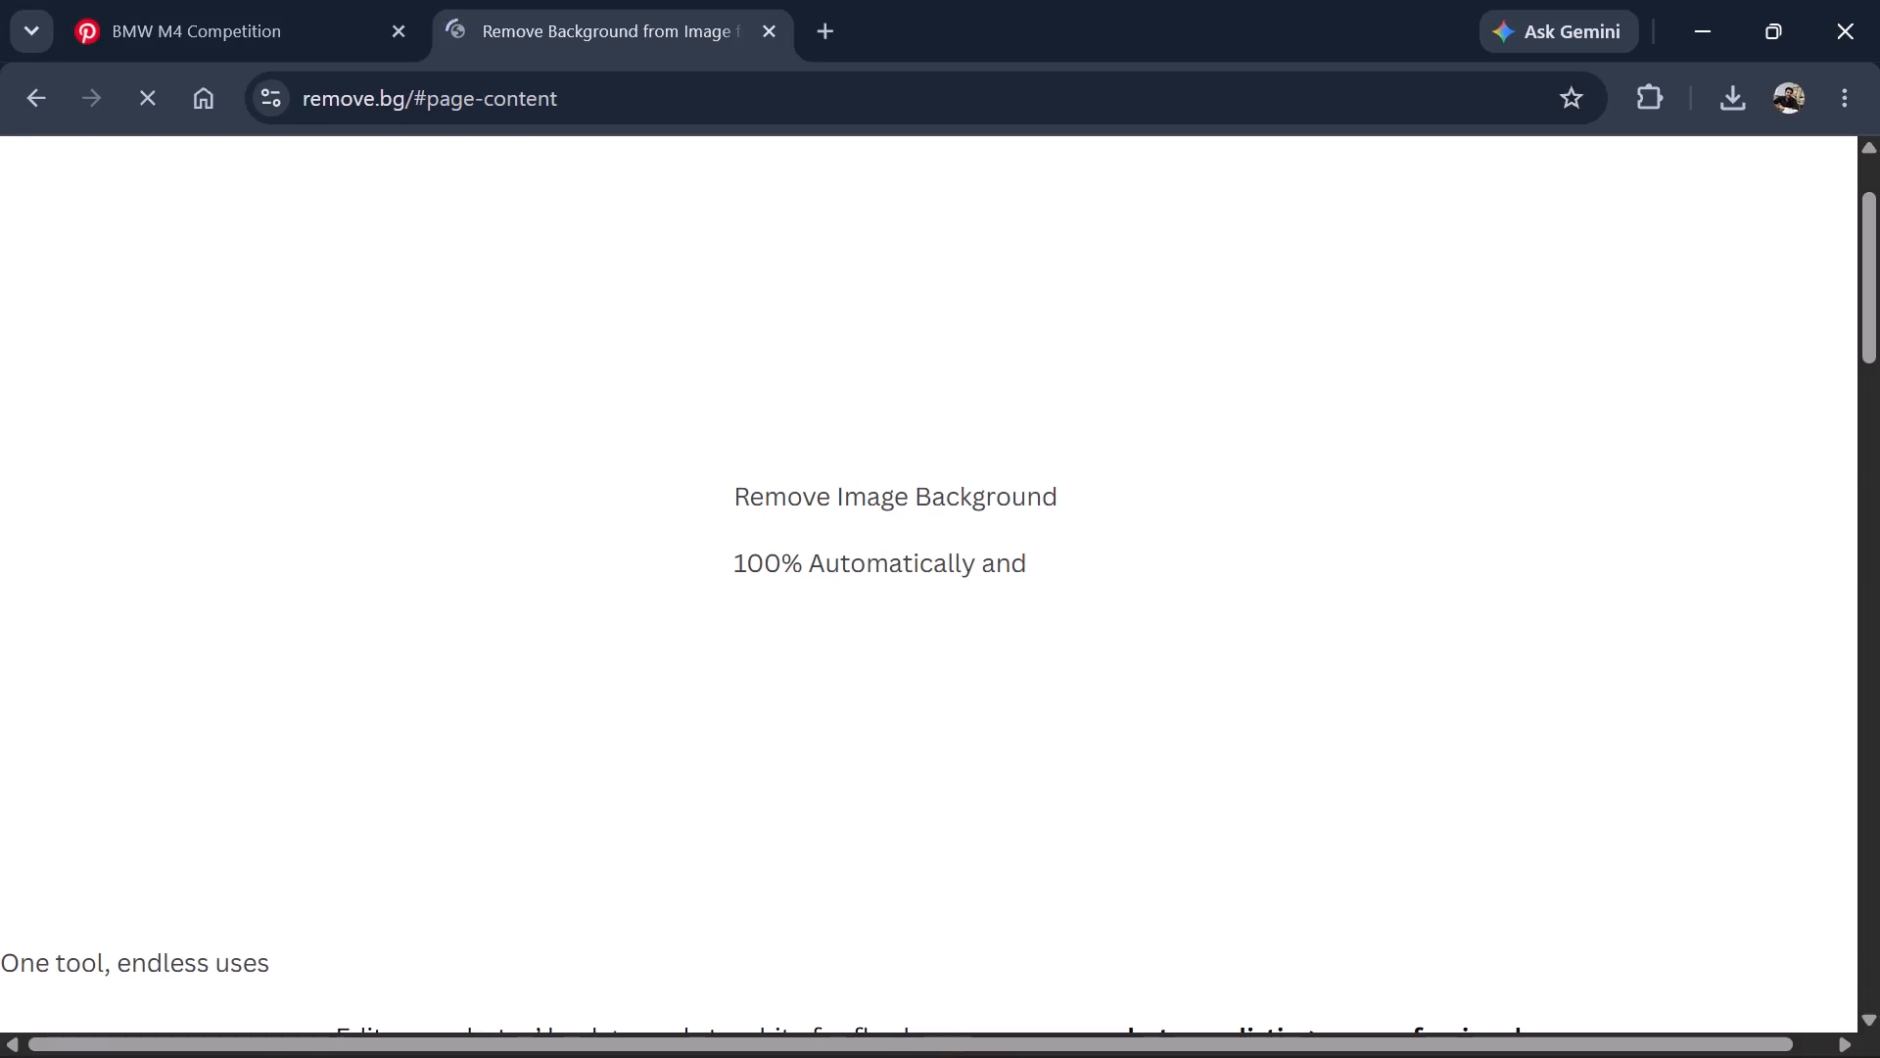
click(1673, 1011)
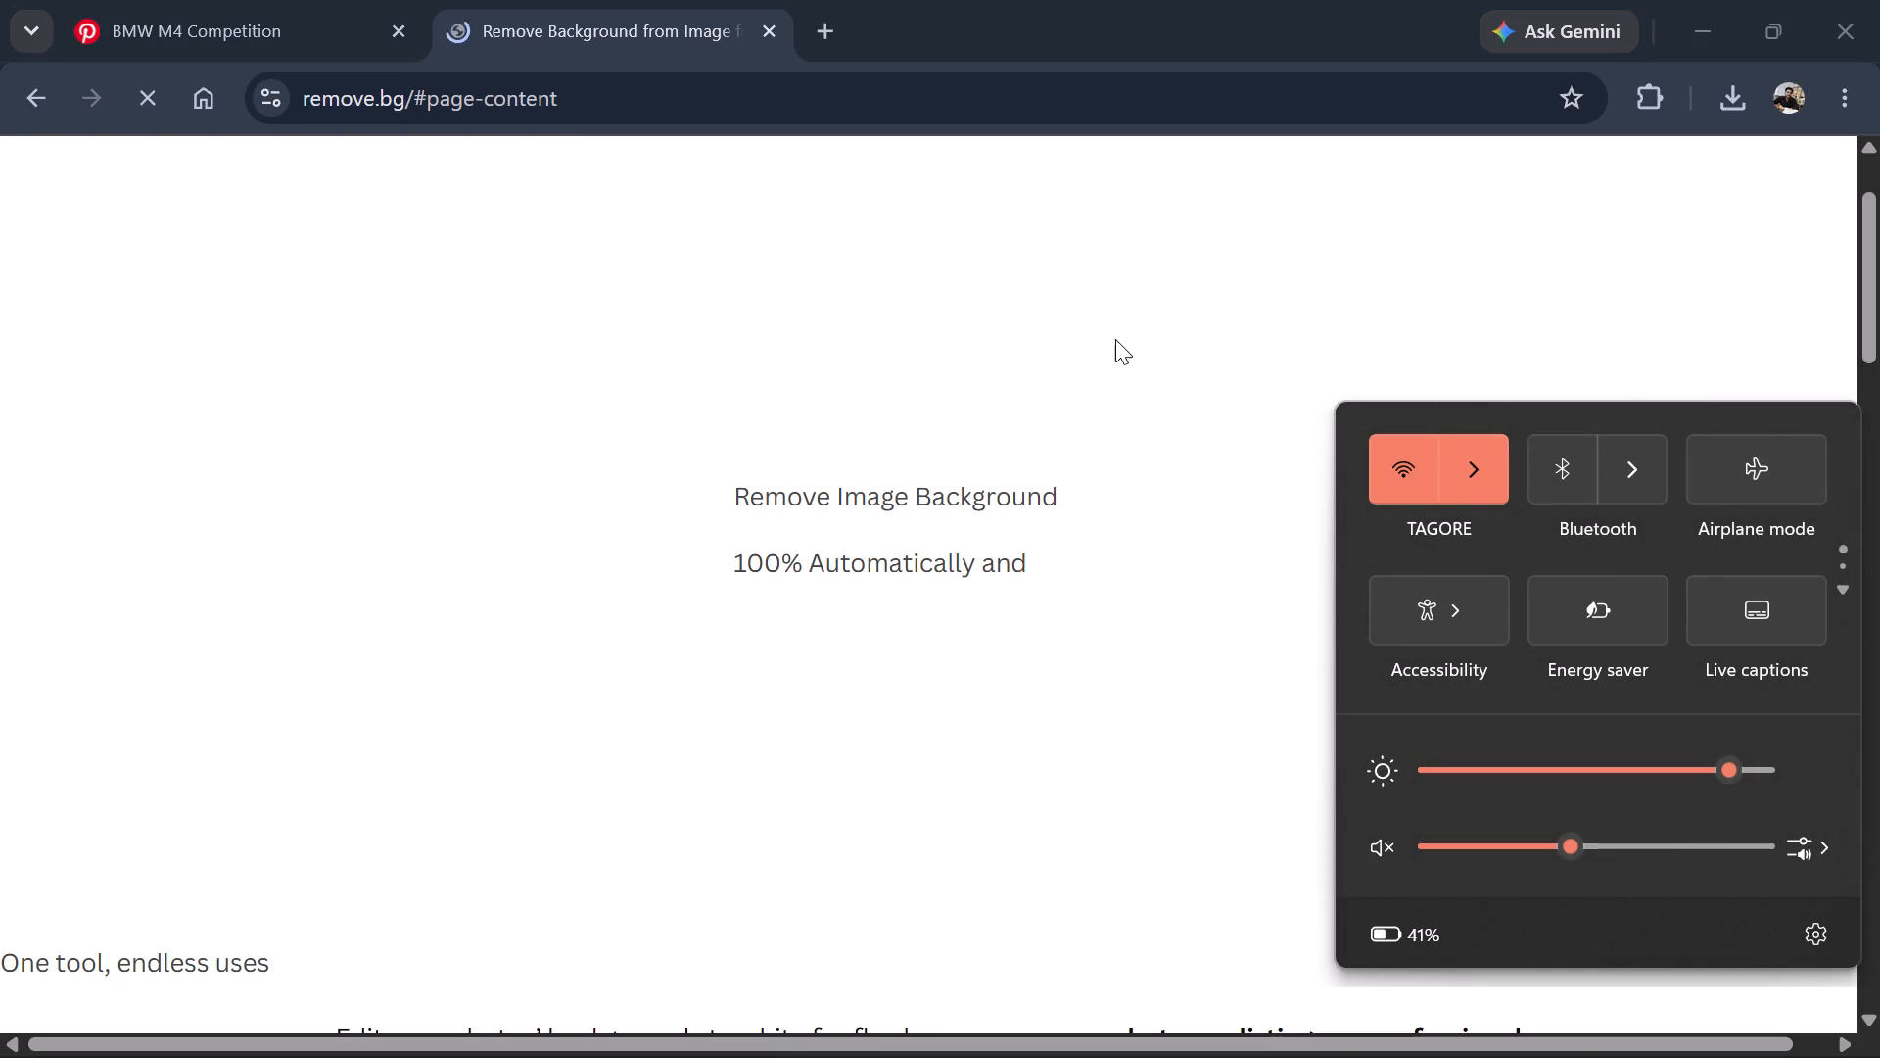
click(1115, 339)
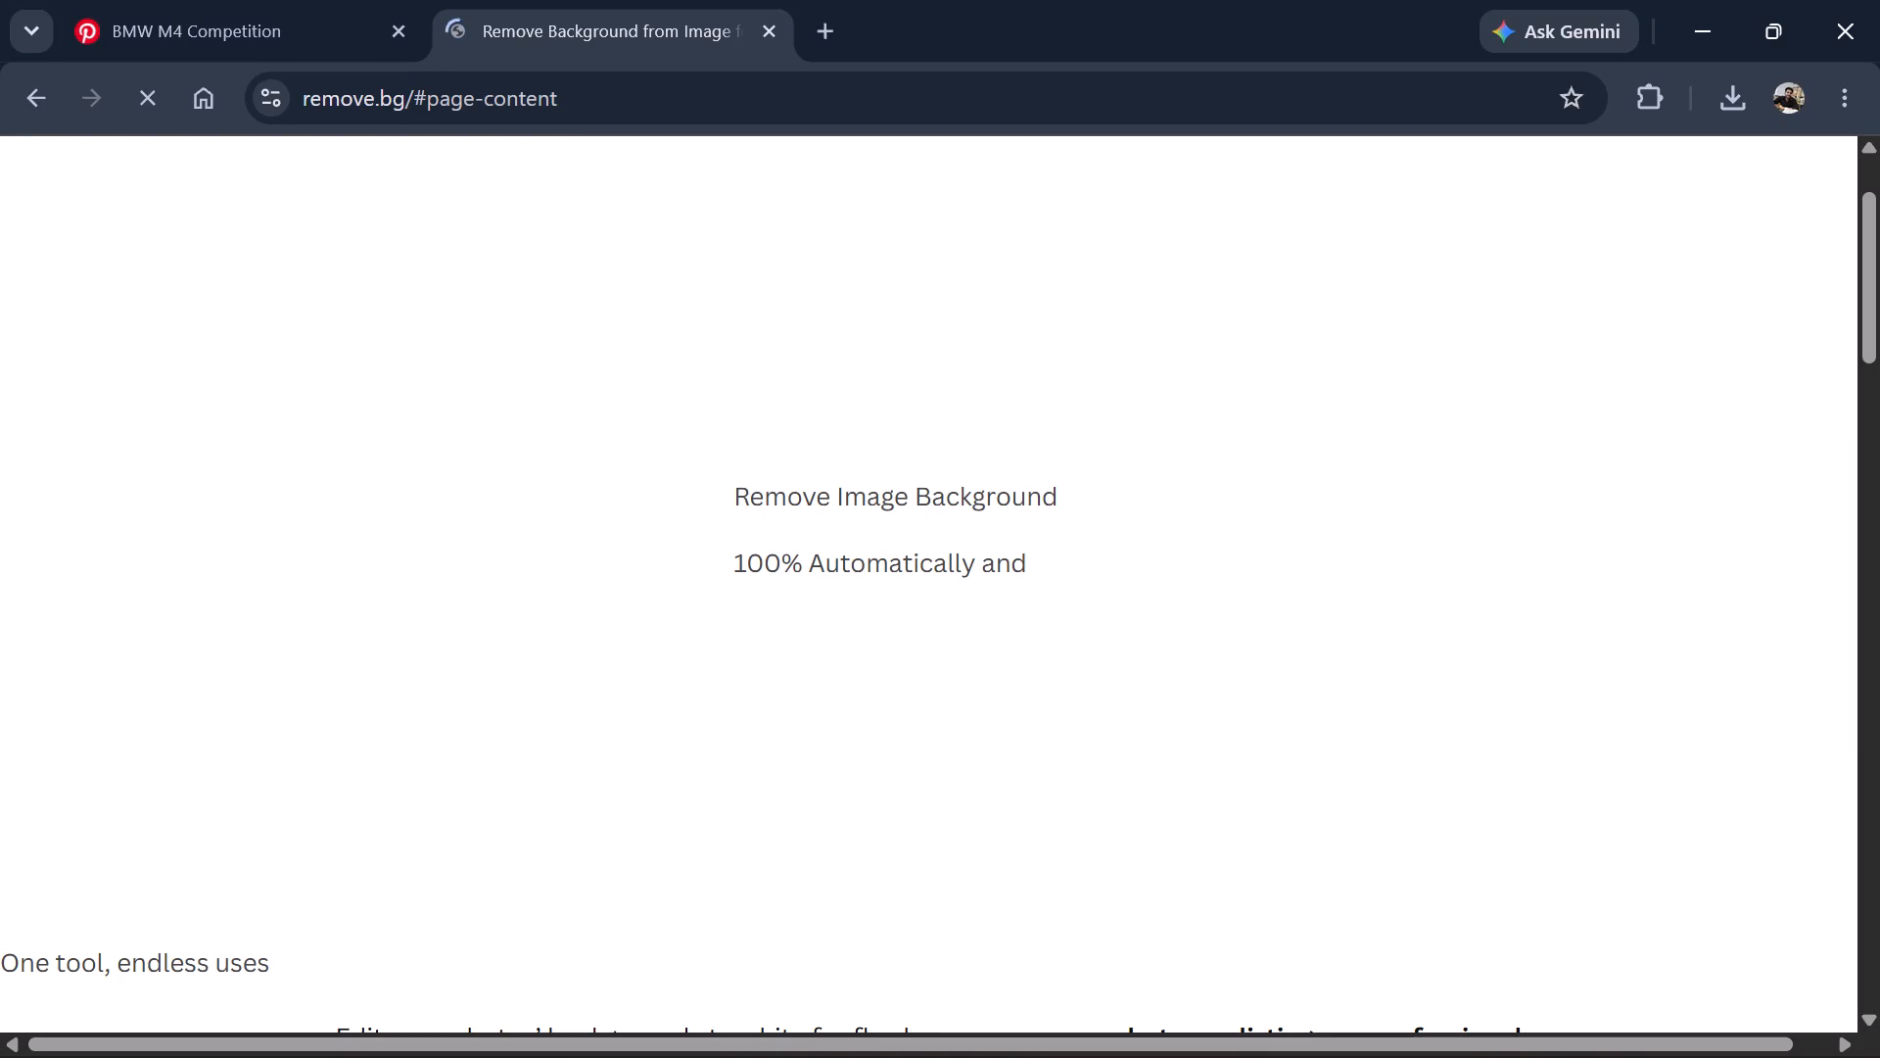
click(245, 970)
Go back to the Google results for remove bg and reopen the remove.bg website.
click(39, 72)
click(38, 90)
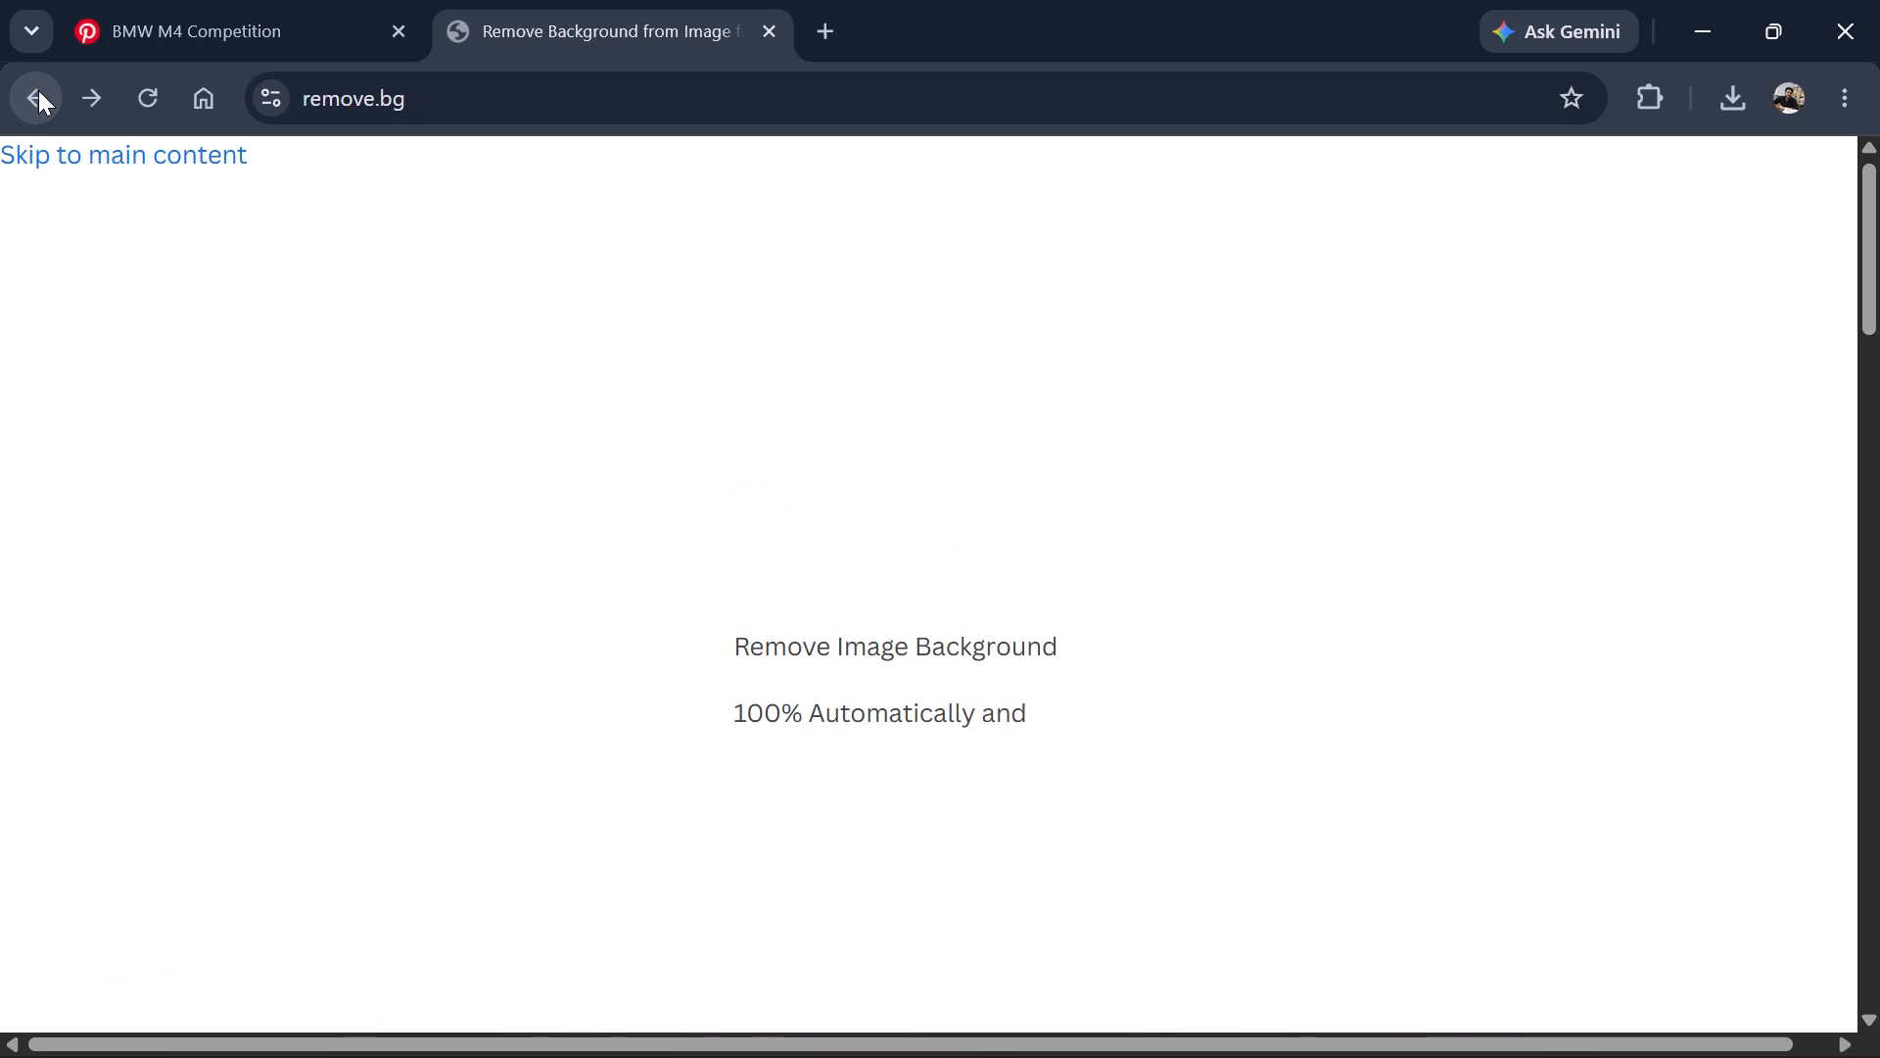
click(657, 762)
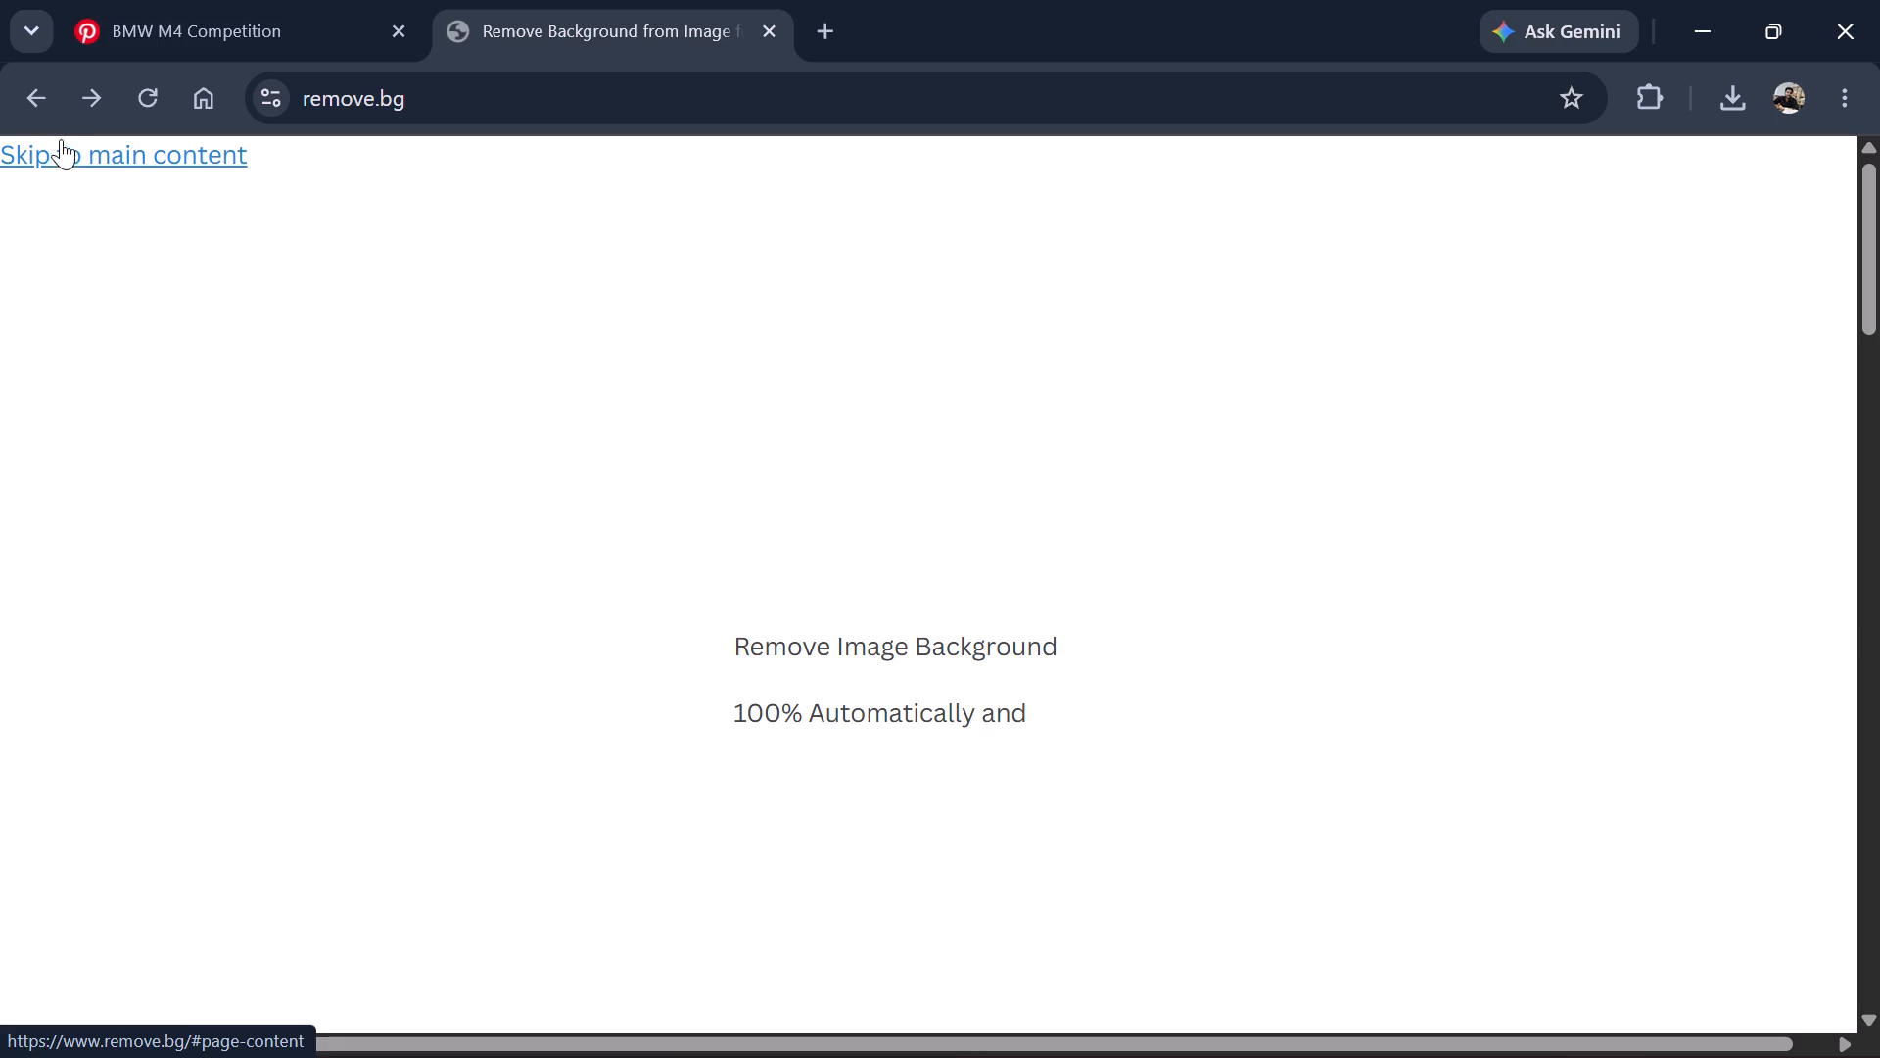
click(54, 106)
scroll(305, 505, down, 5)
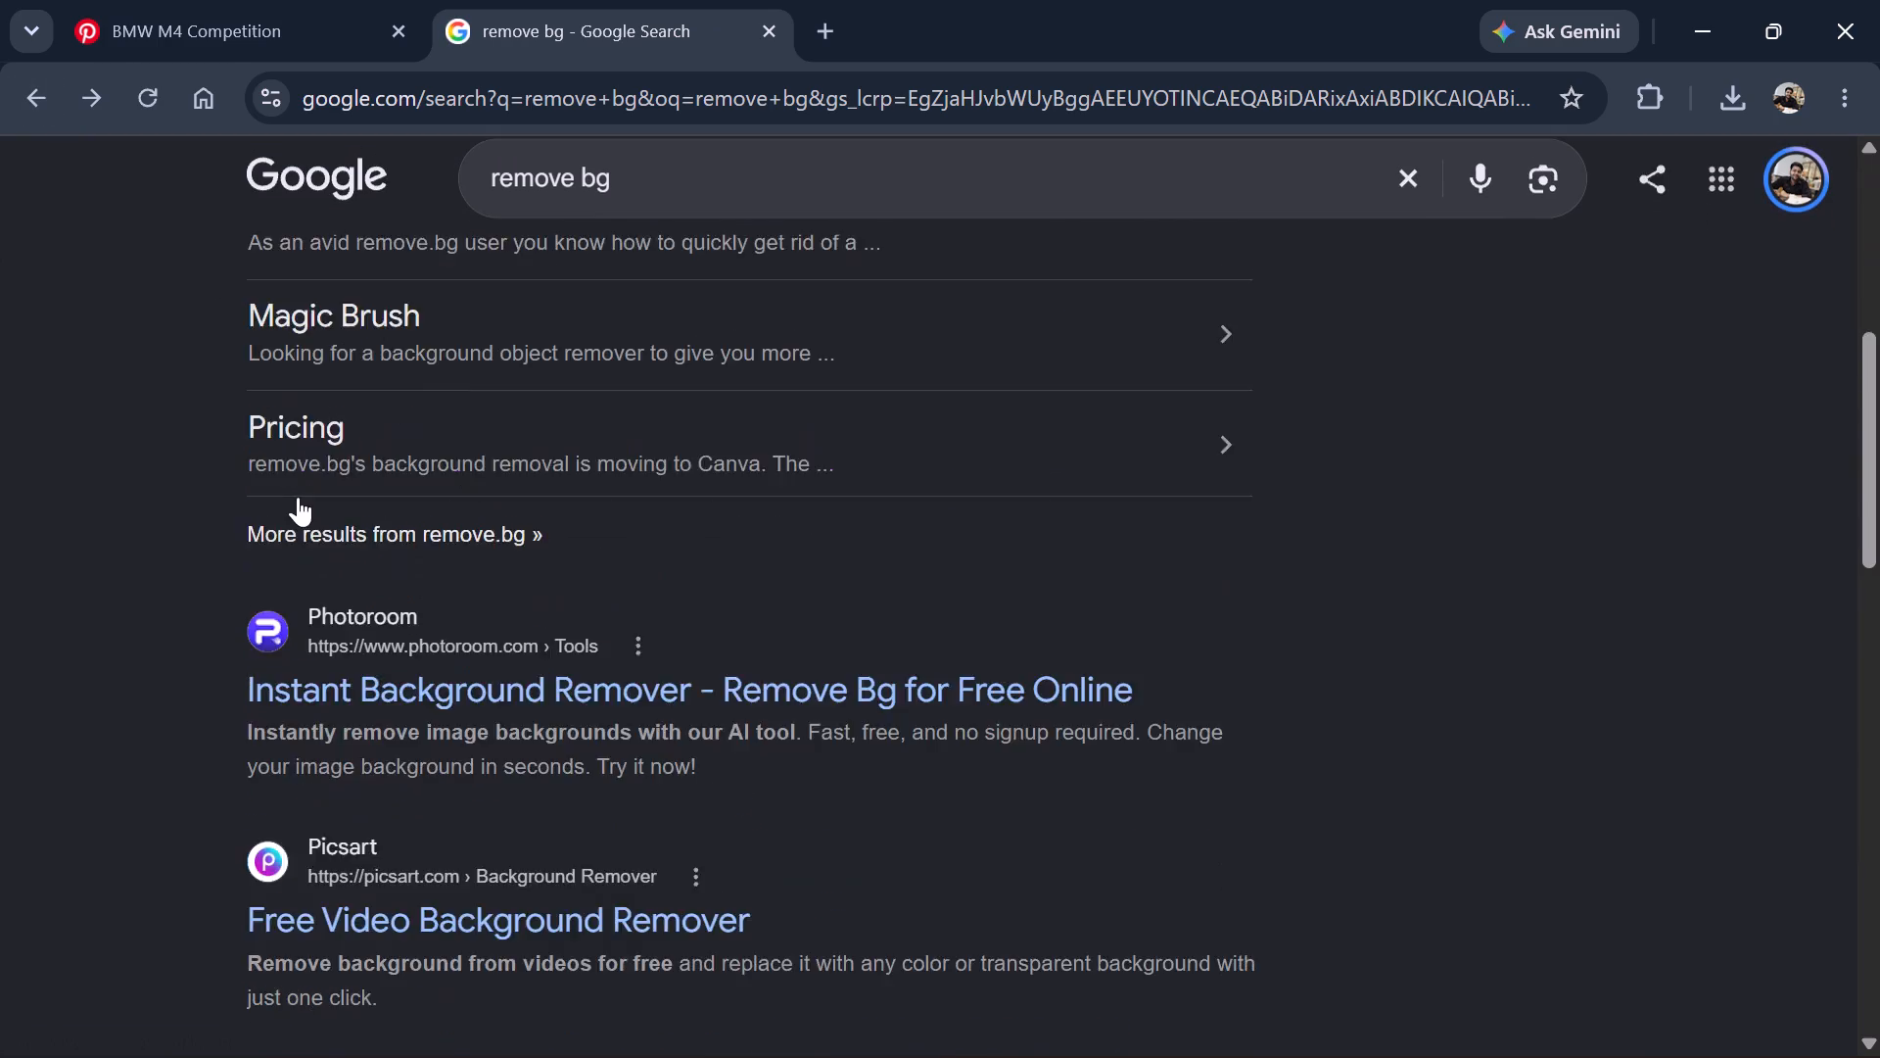
scroll(298, 495, down, 4)
scroll(297, 495, up, 11)
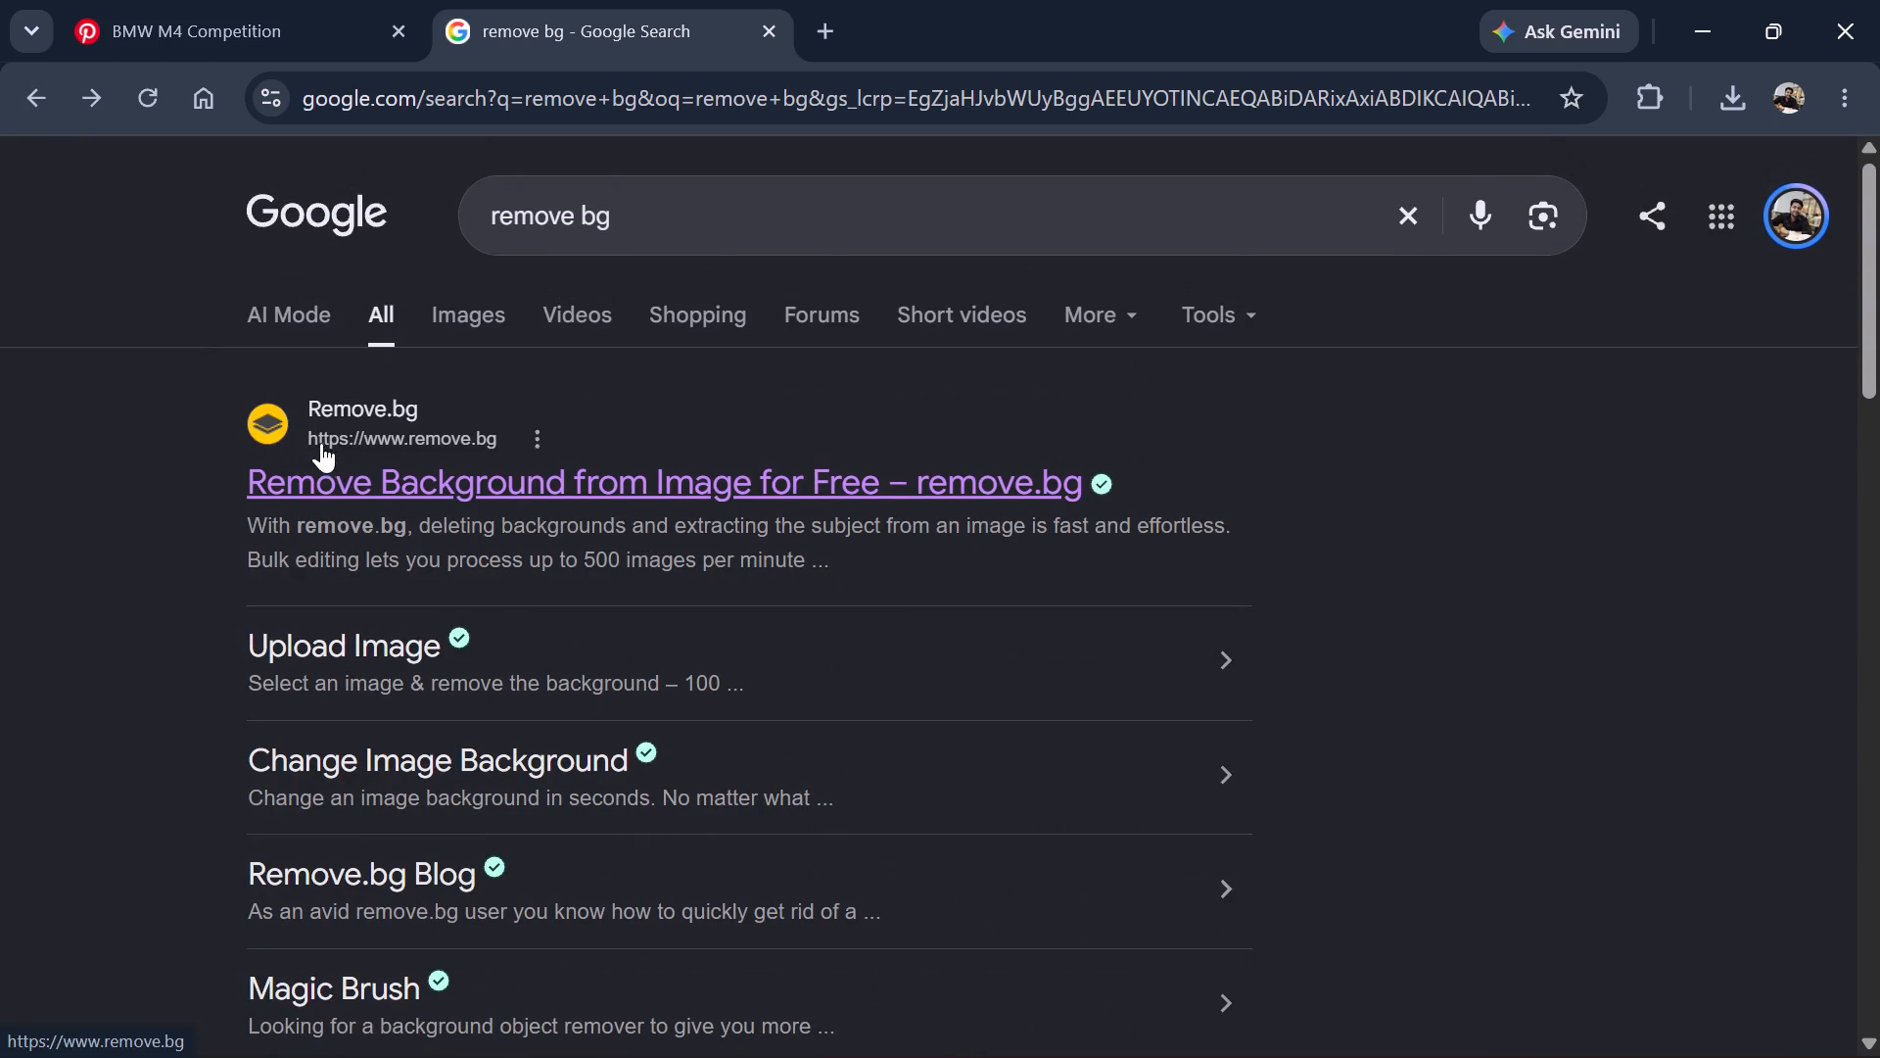
click(388, 497)
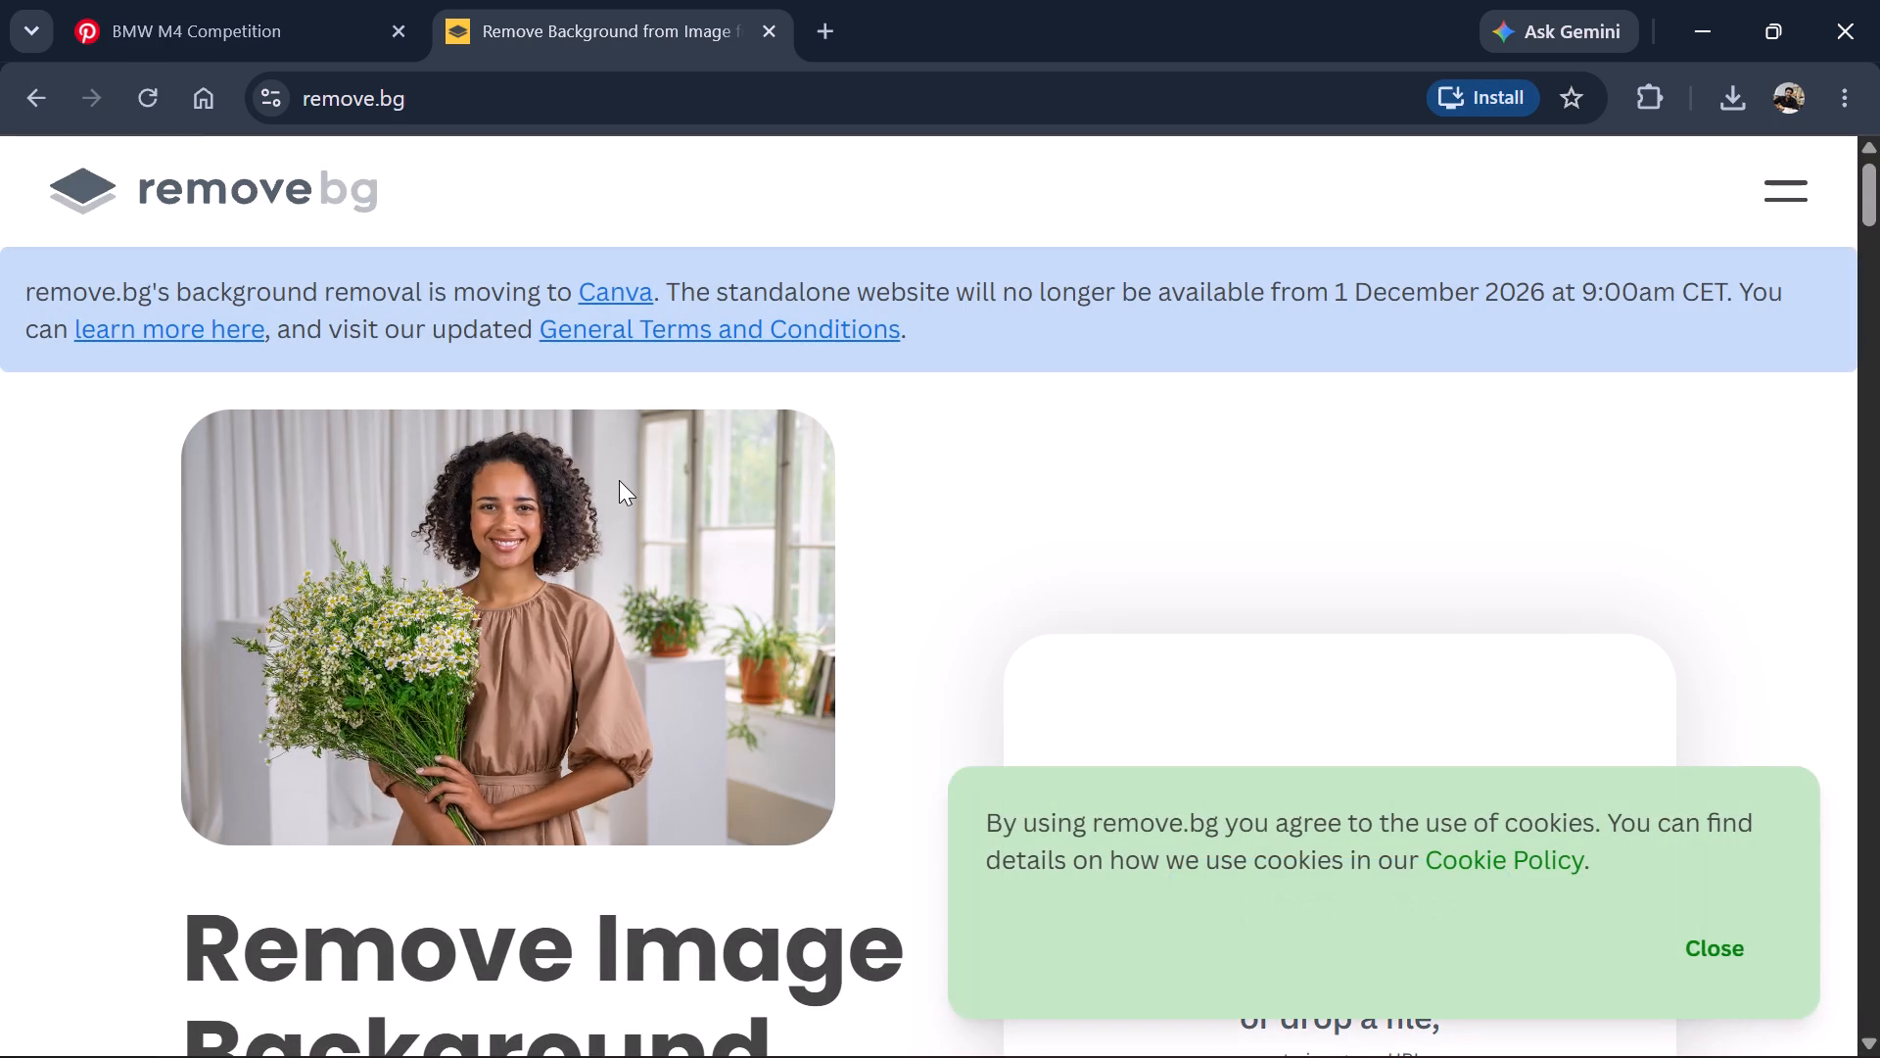
Dismiss the cookie notice on the remove.bg page.
scroll(1180, 511, down, 10)
click(1711, 951)
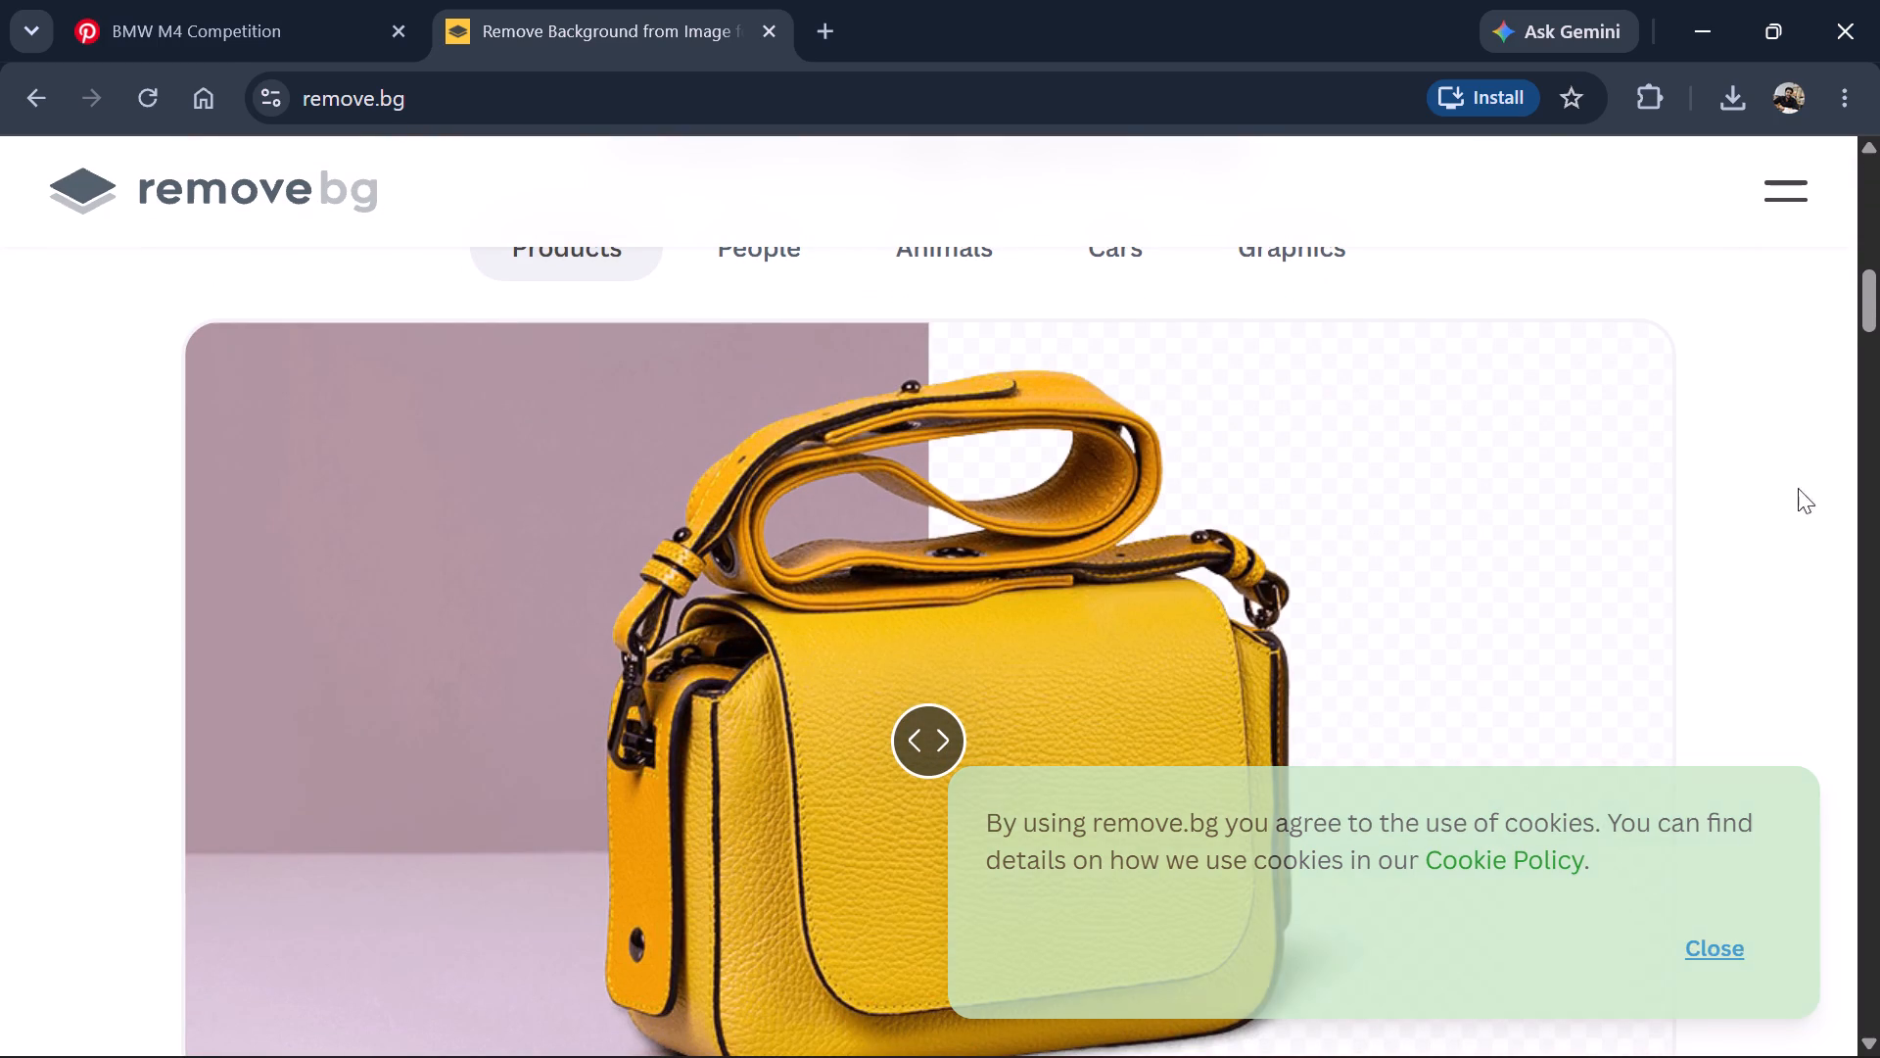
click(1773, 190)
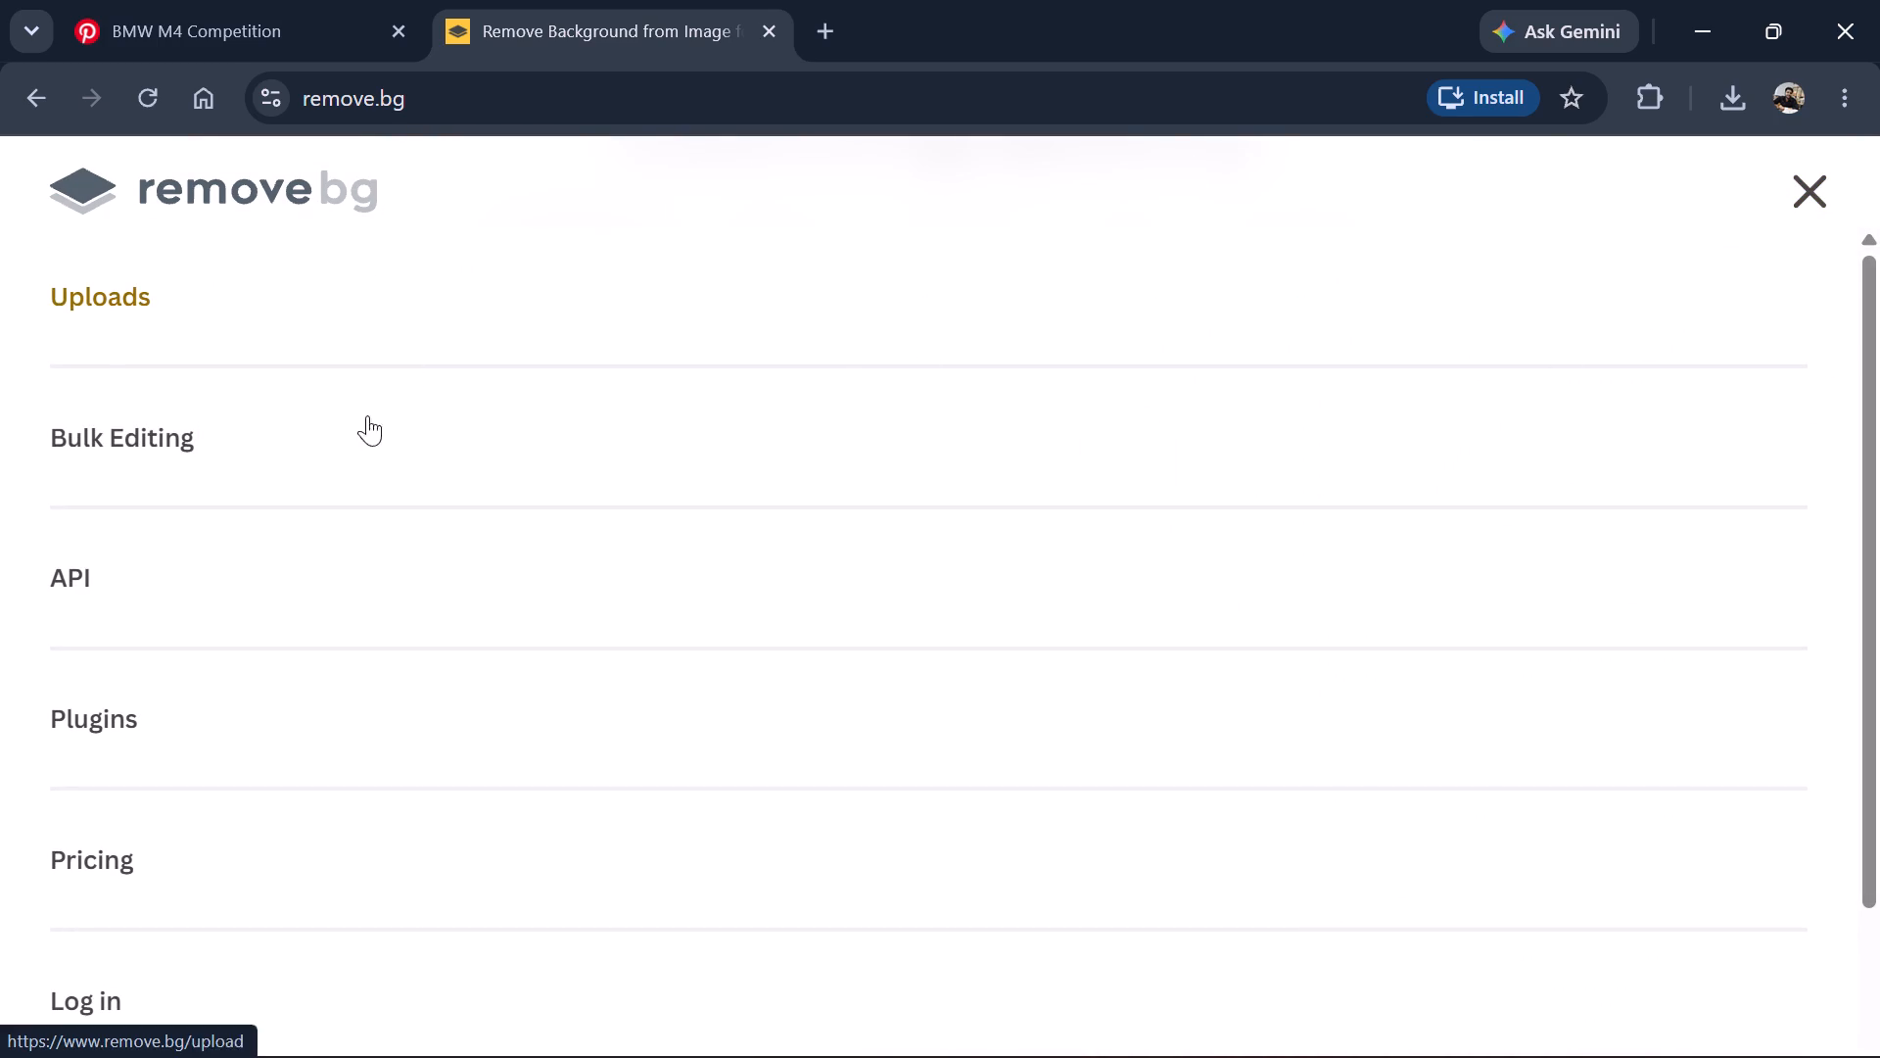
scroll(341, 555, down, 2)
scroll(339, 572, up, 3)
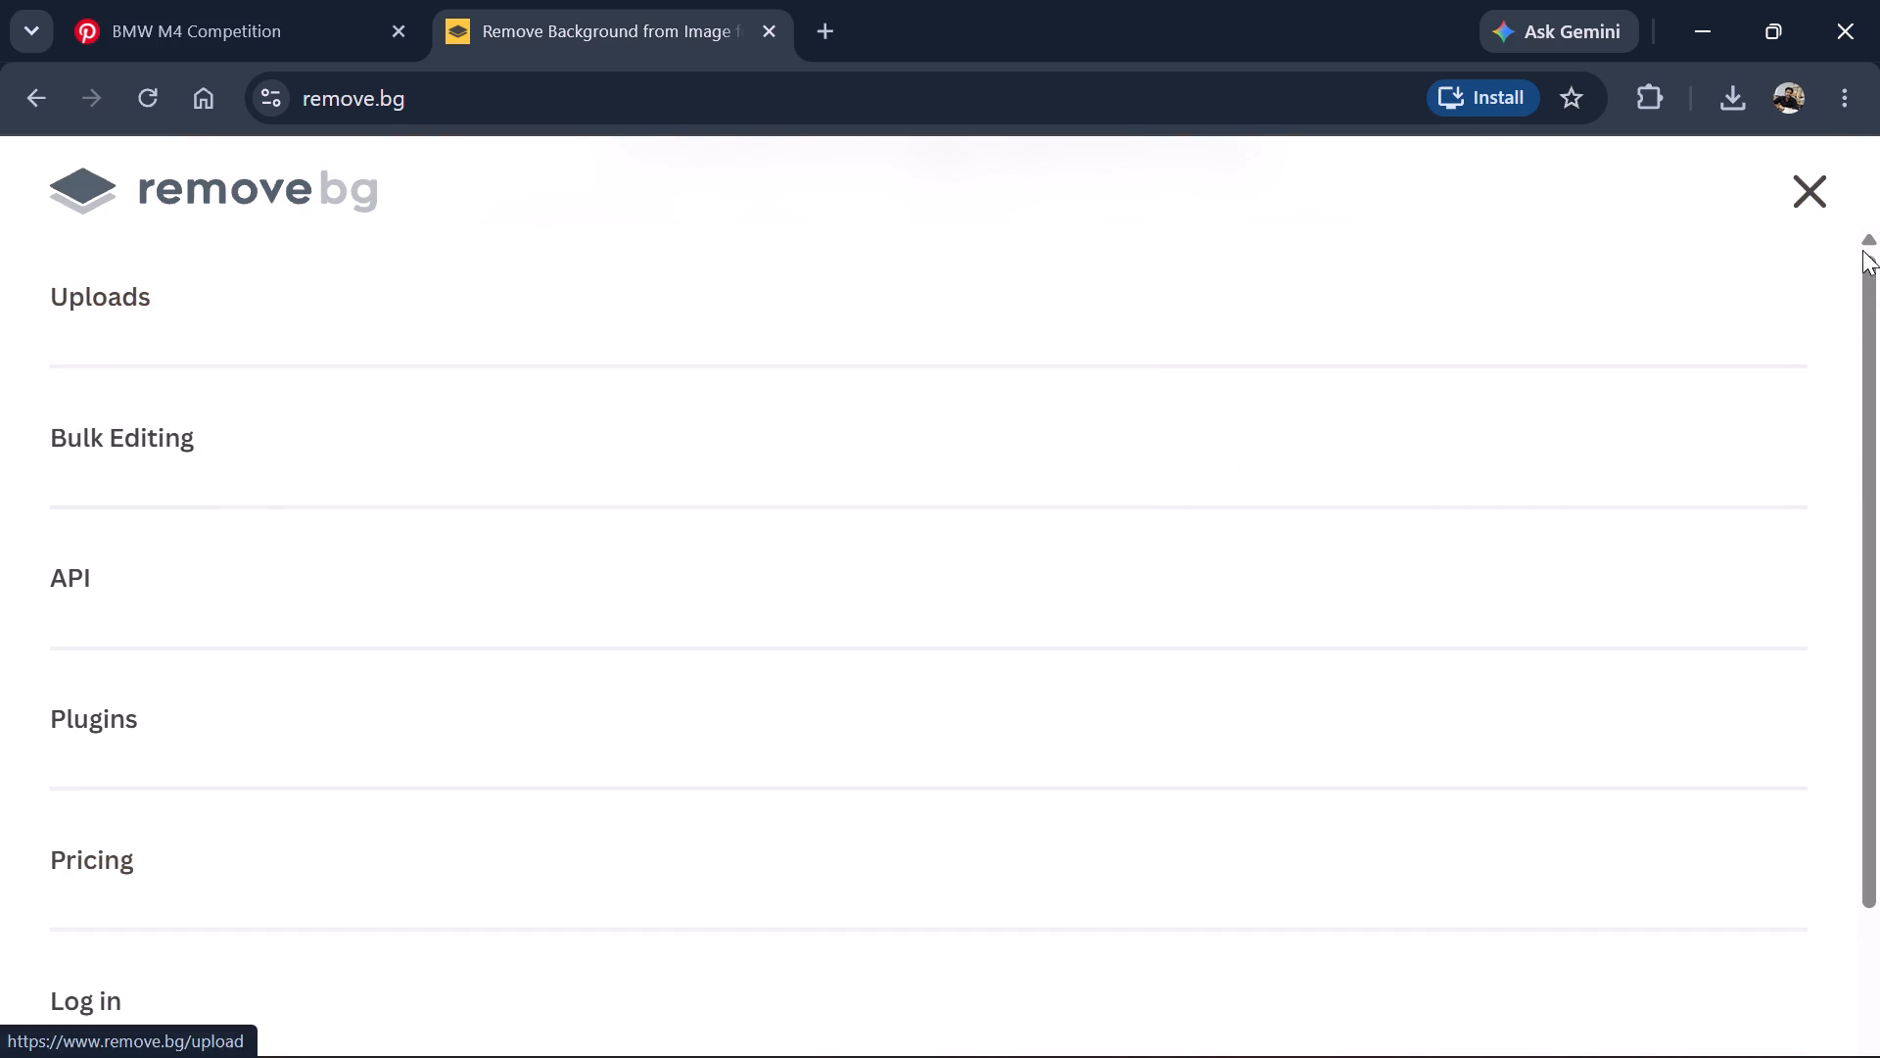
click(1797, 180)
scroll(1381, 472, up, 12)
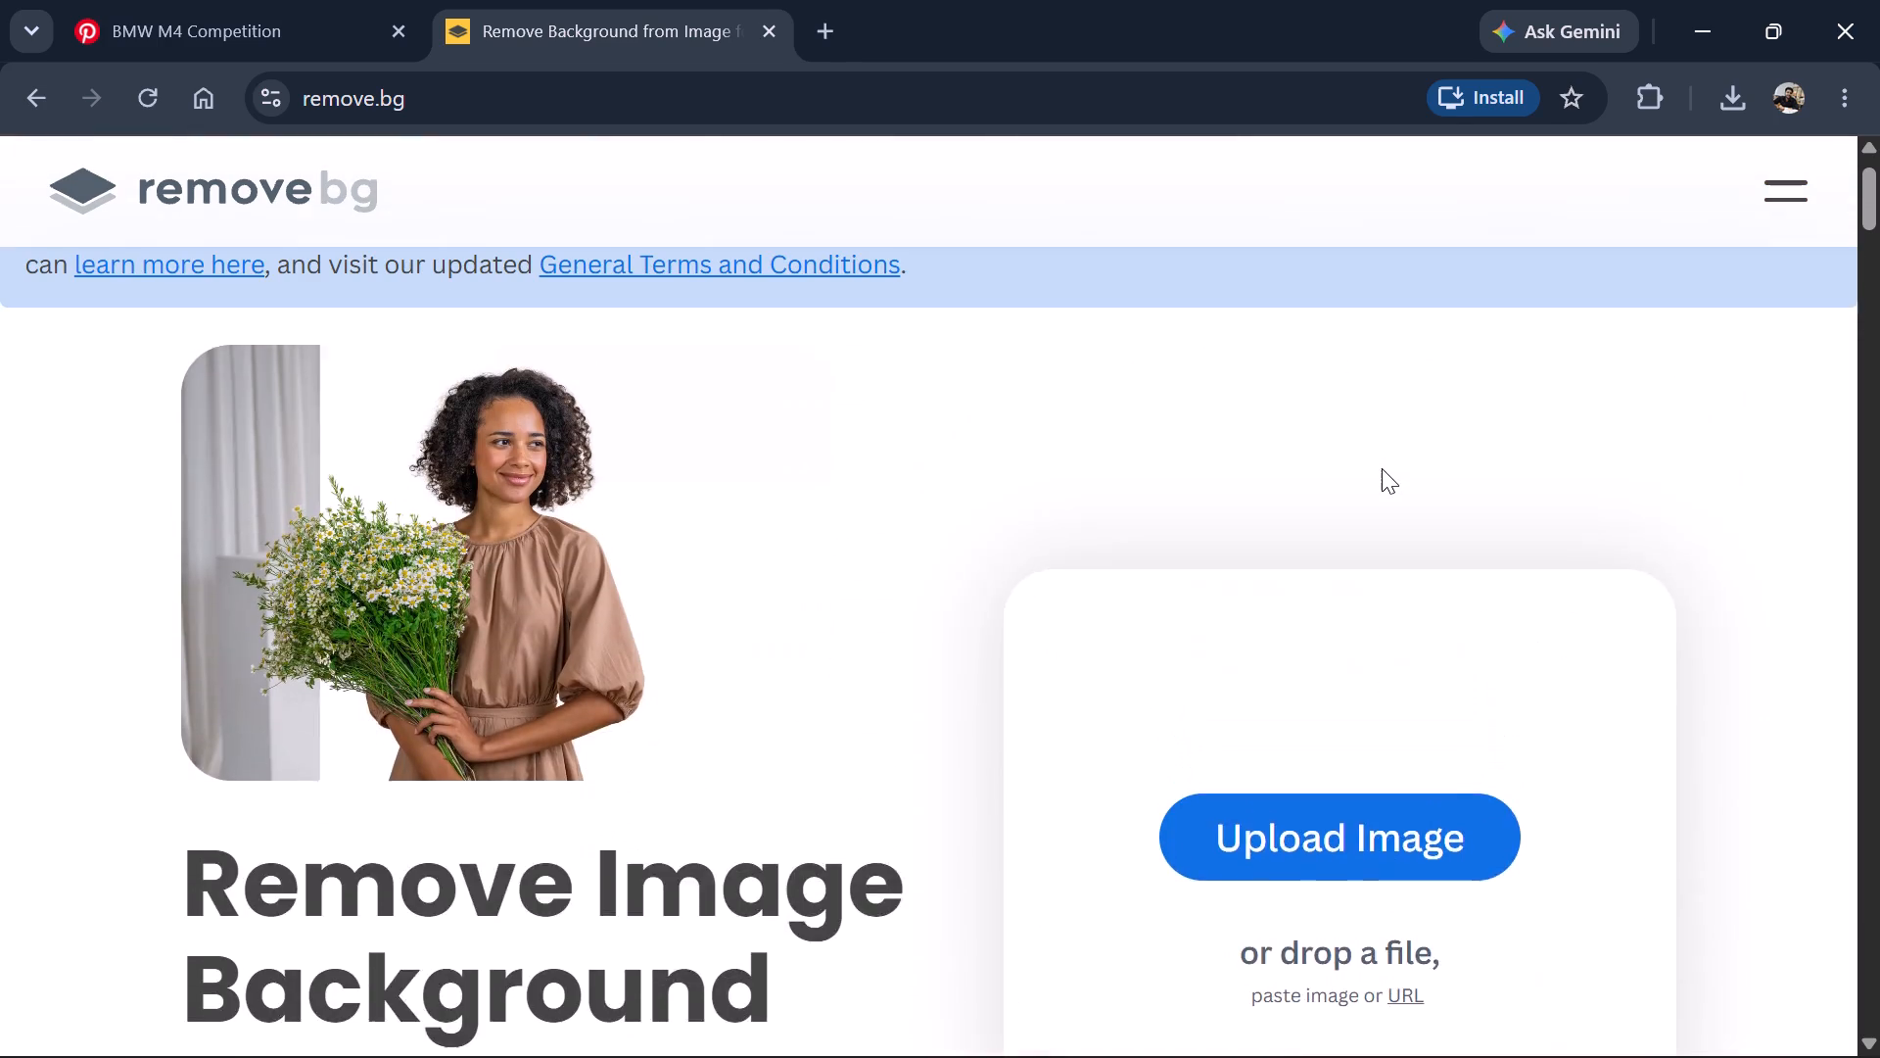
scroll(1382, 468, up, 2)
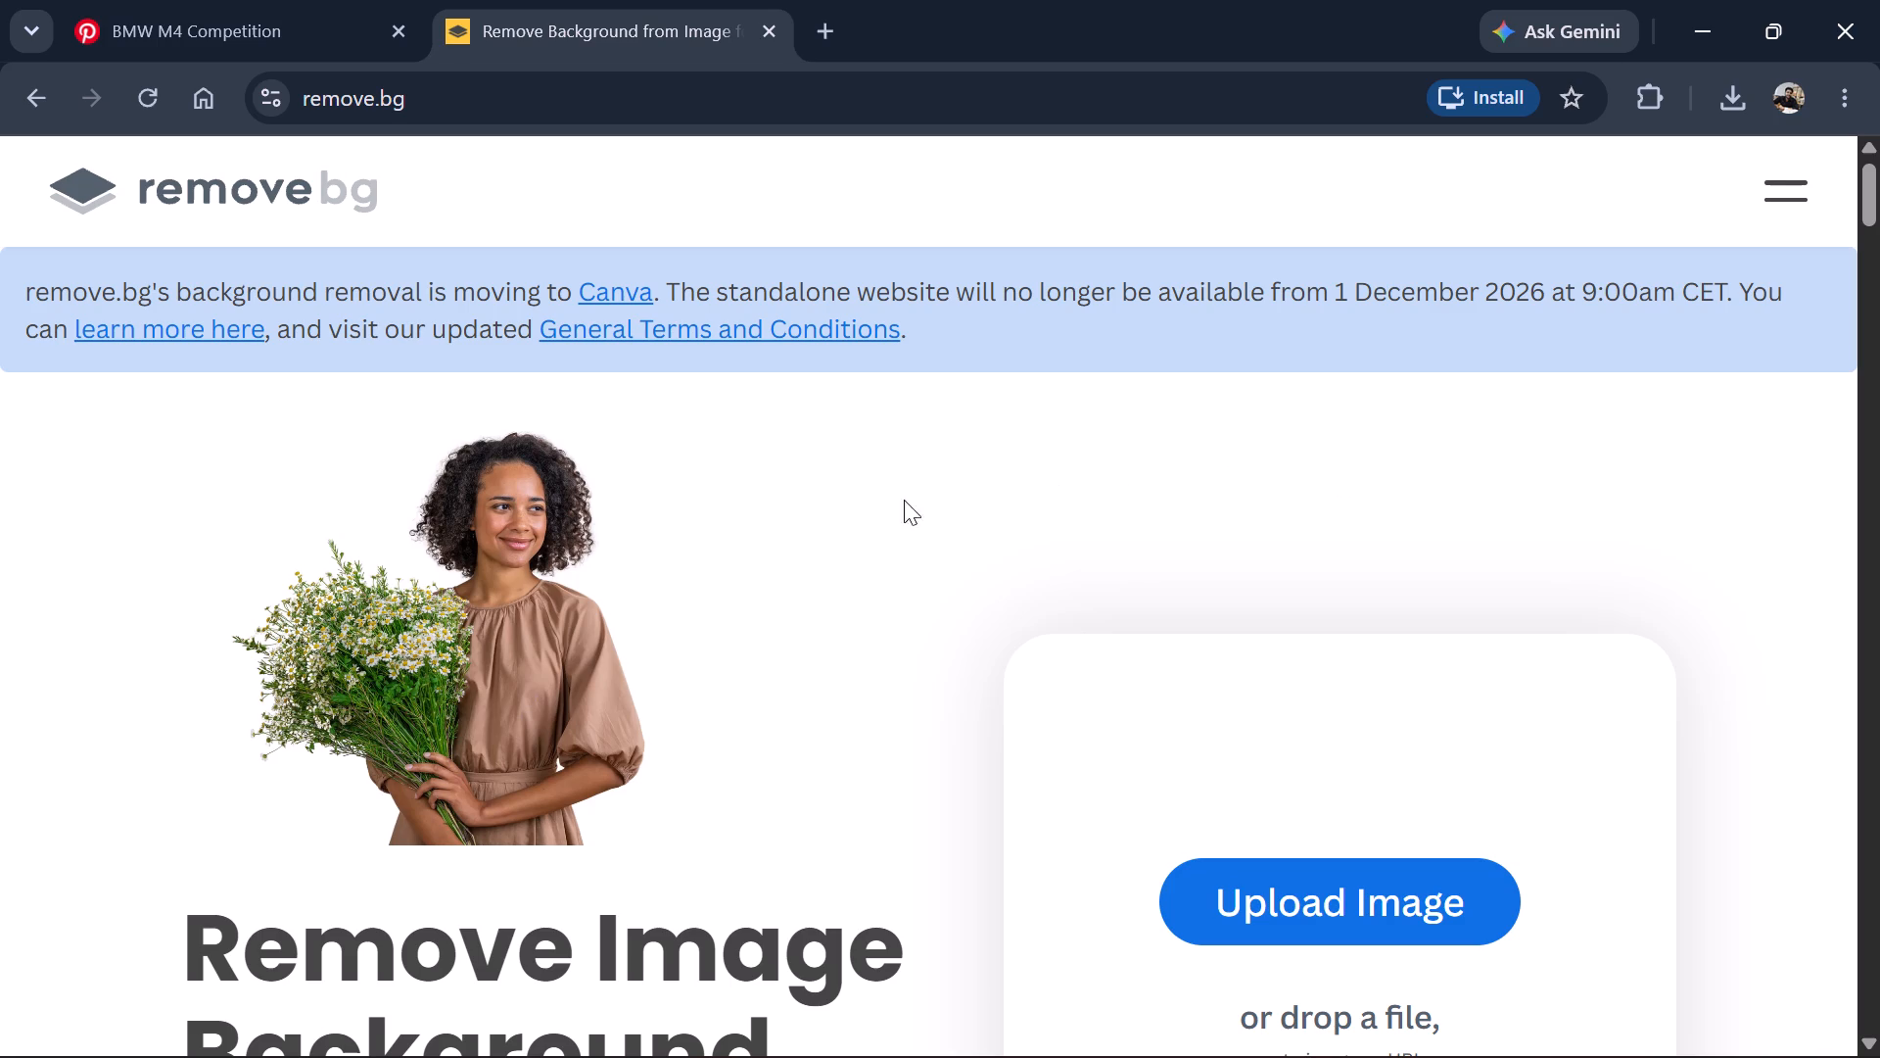
Upload the BMW M4 Competition image from the Downloads folder to remove.bg for background removal.
click(1337, 889)
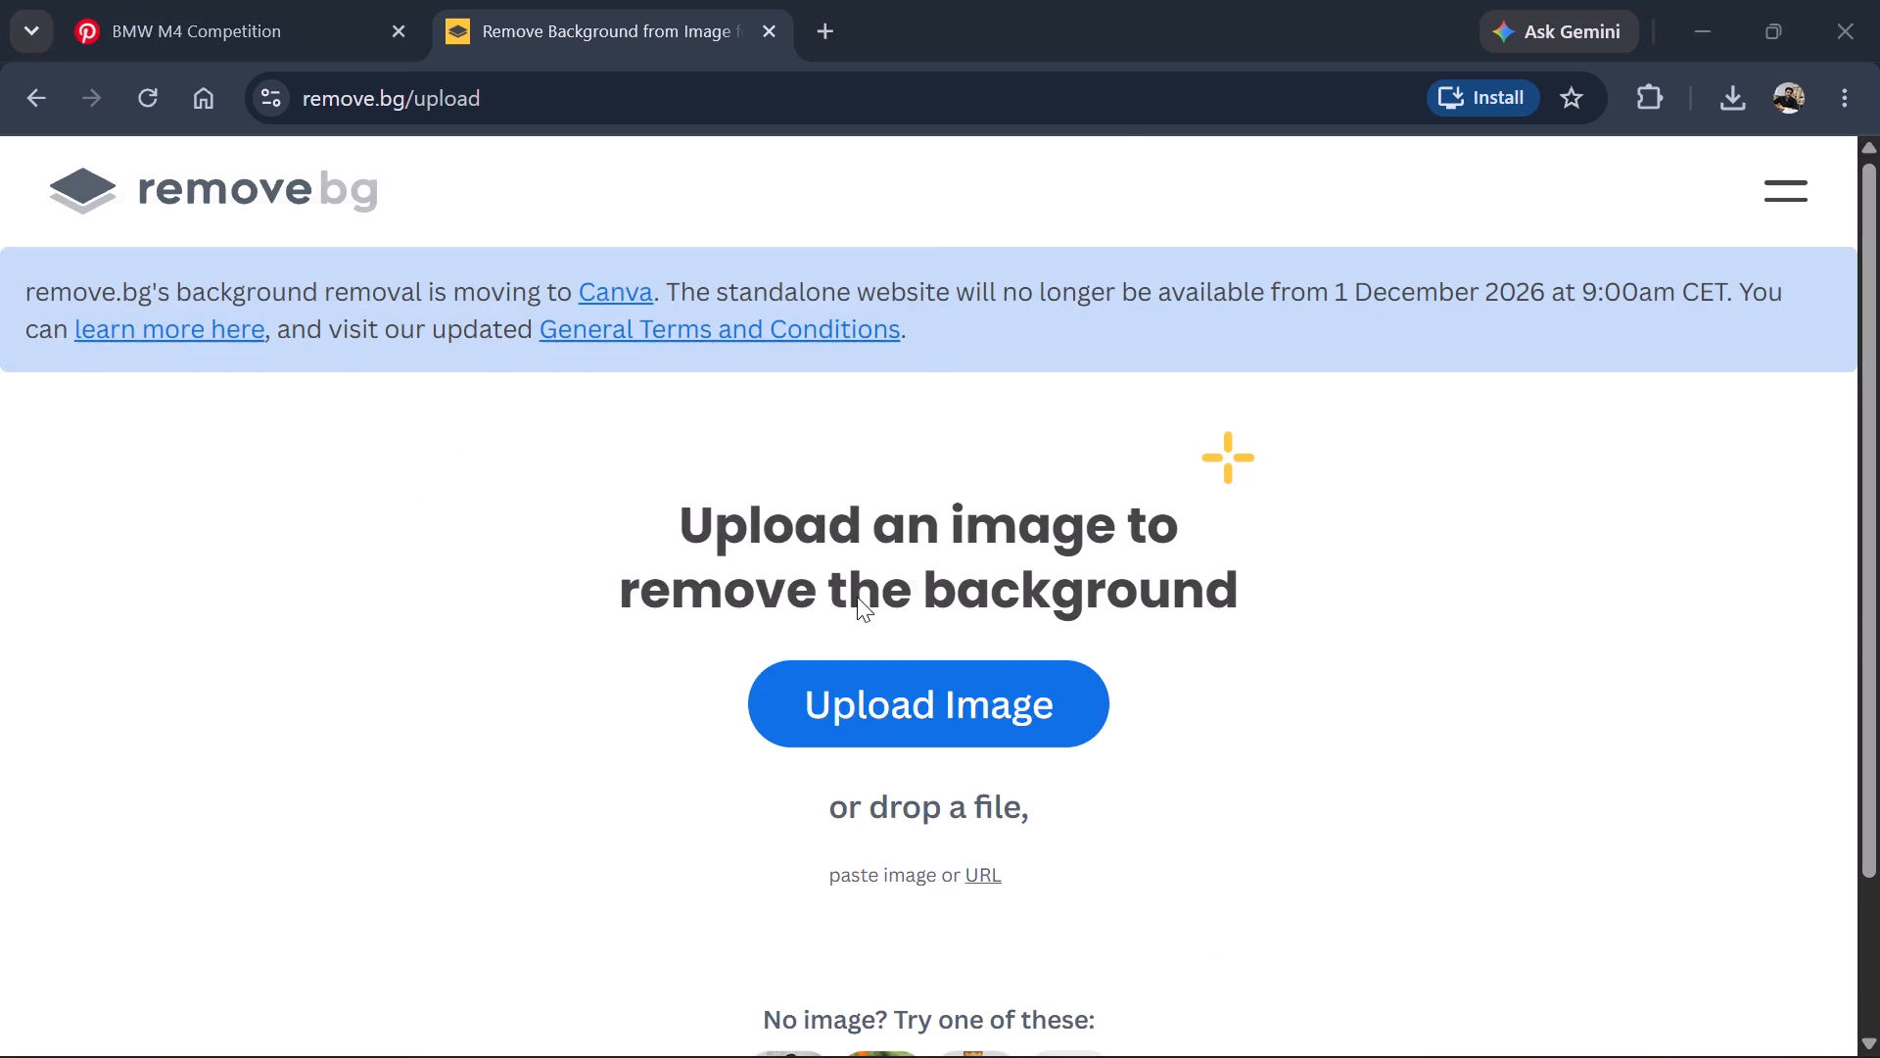
scroll(175, 407, up, 4)
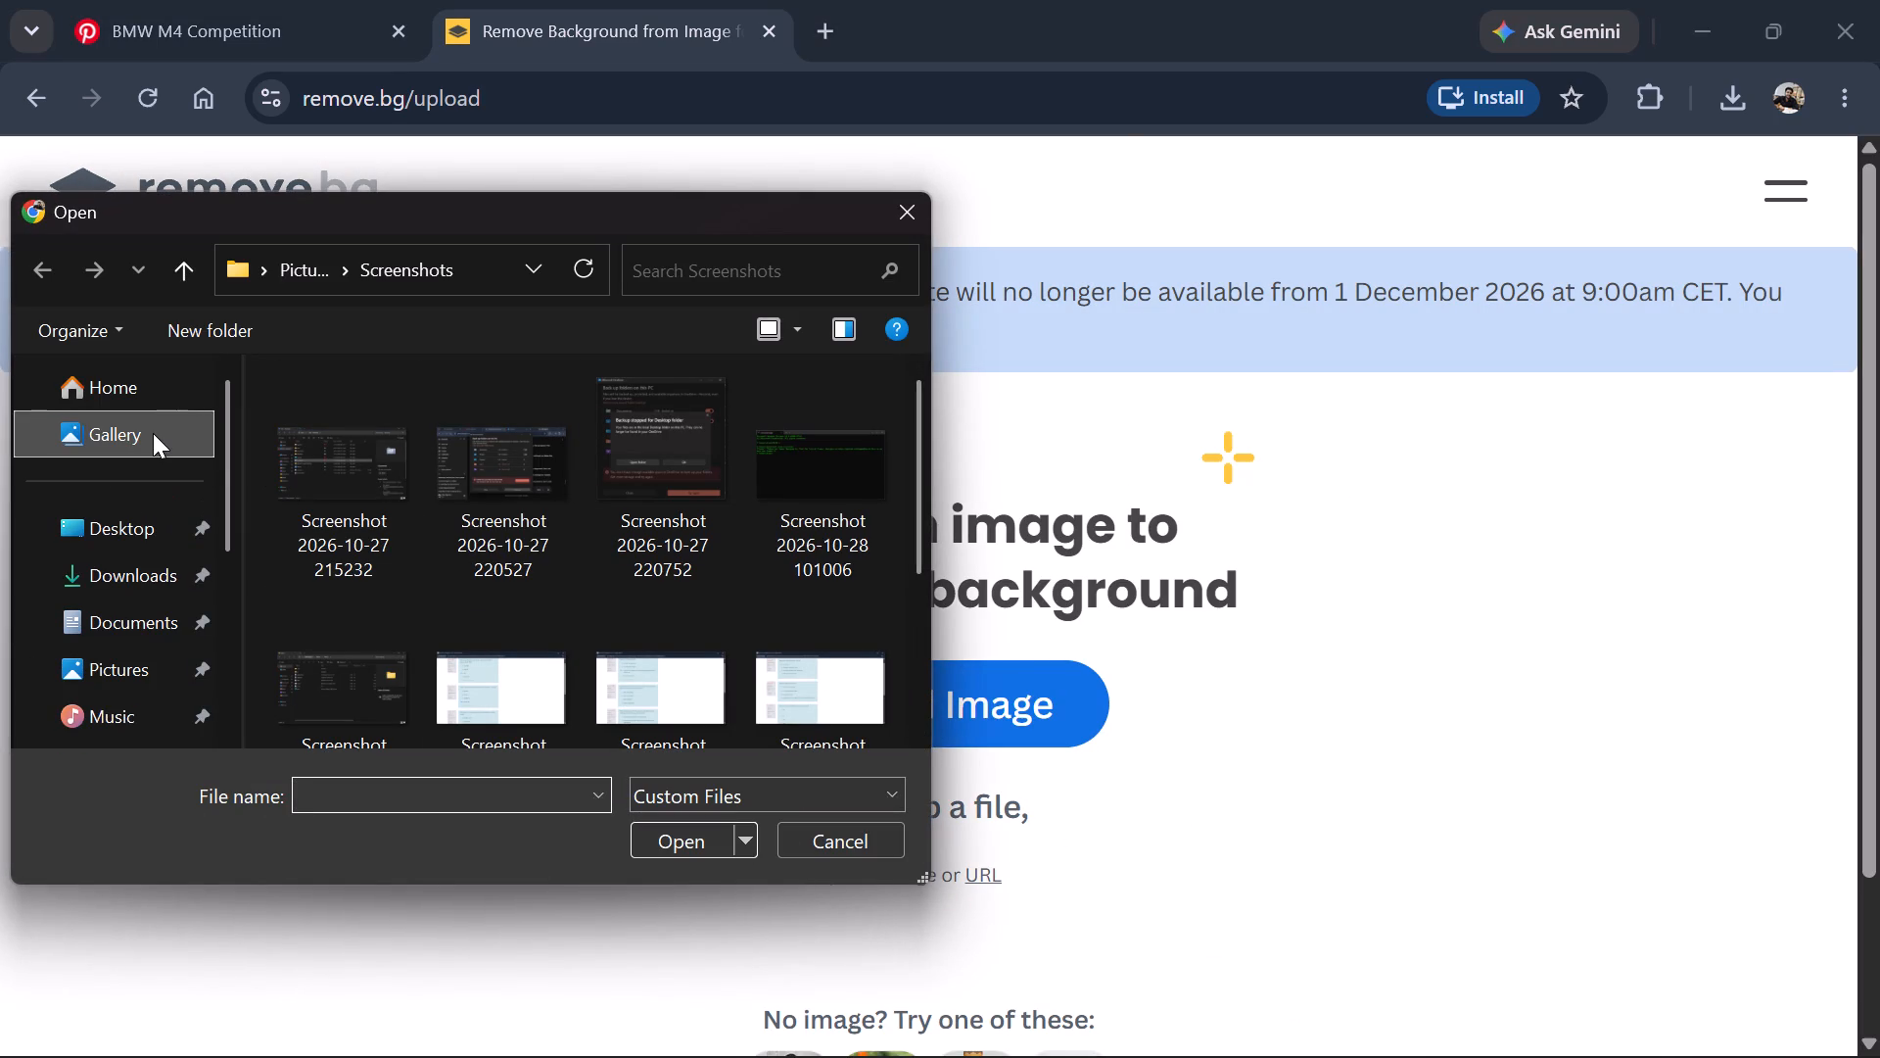
click(153, 433)
scroll(414, 562, down, 6)
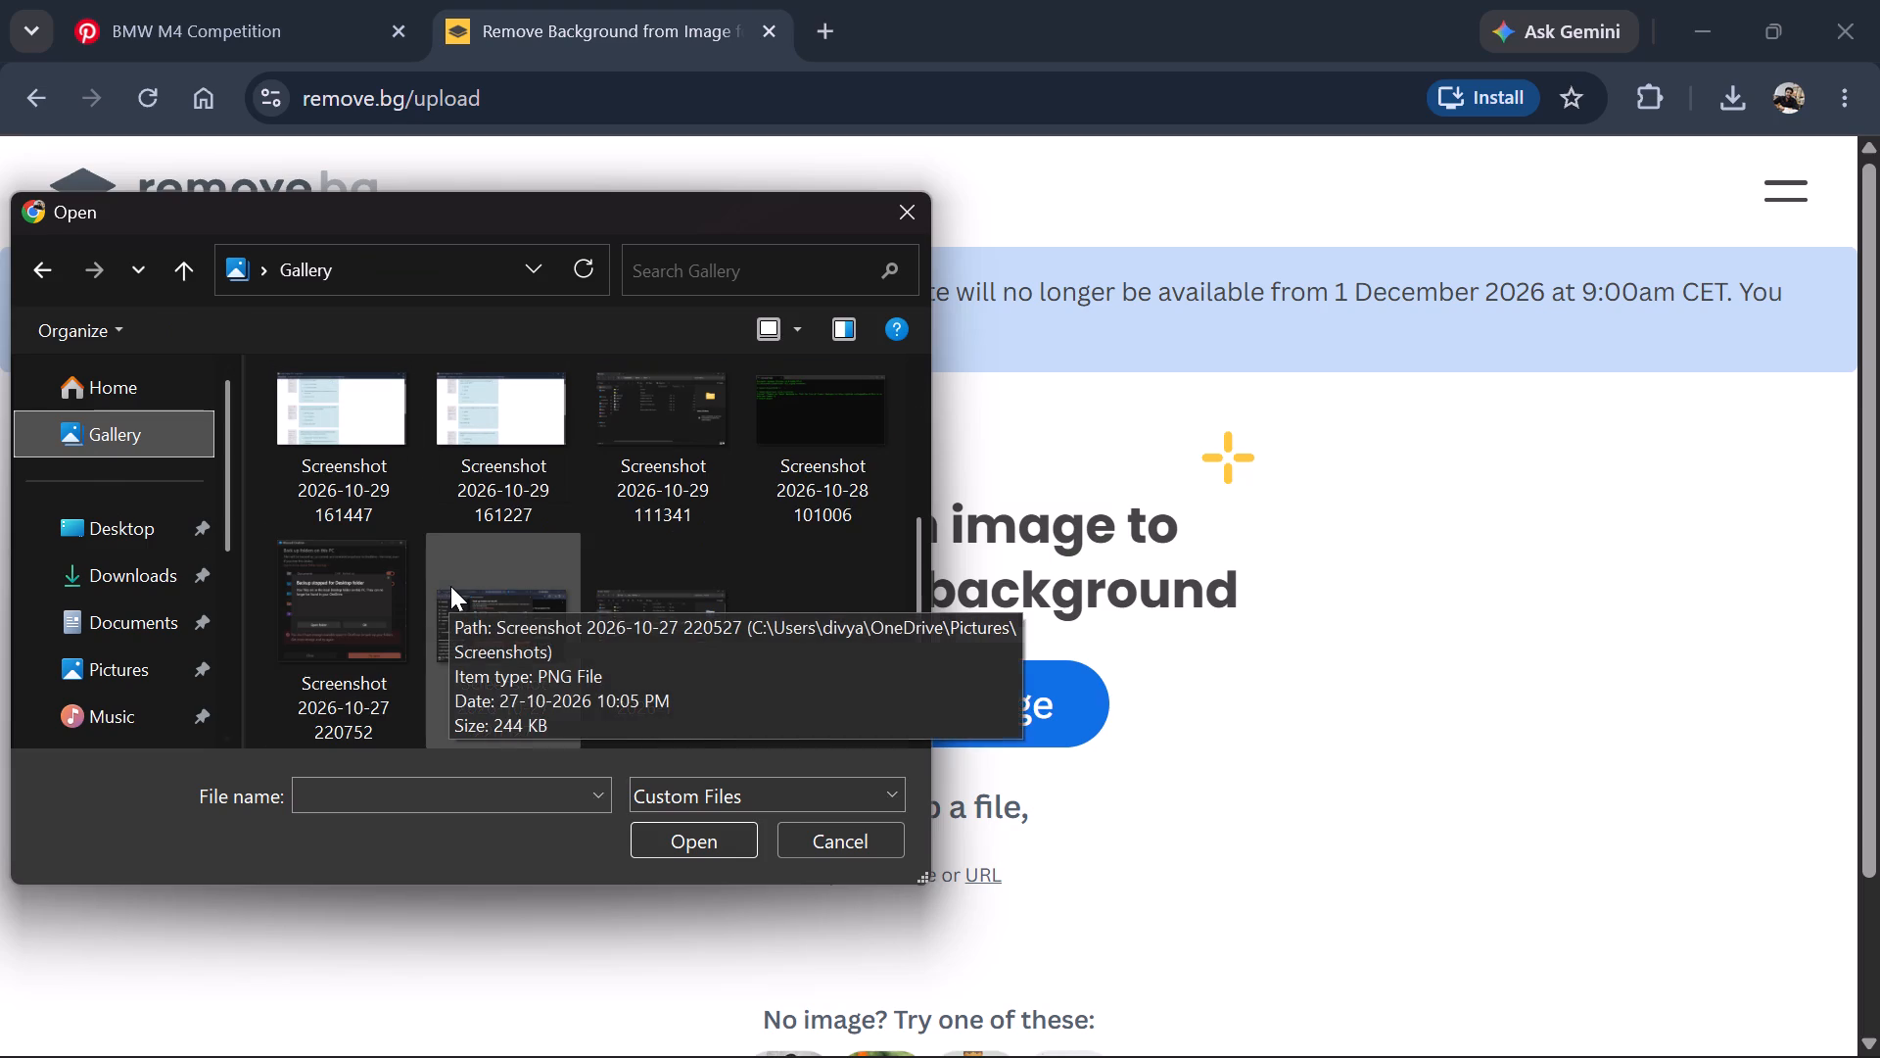
scroll(450, 586, down, 3)
click(166, 560)
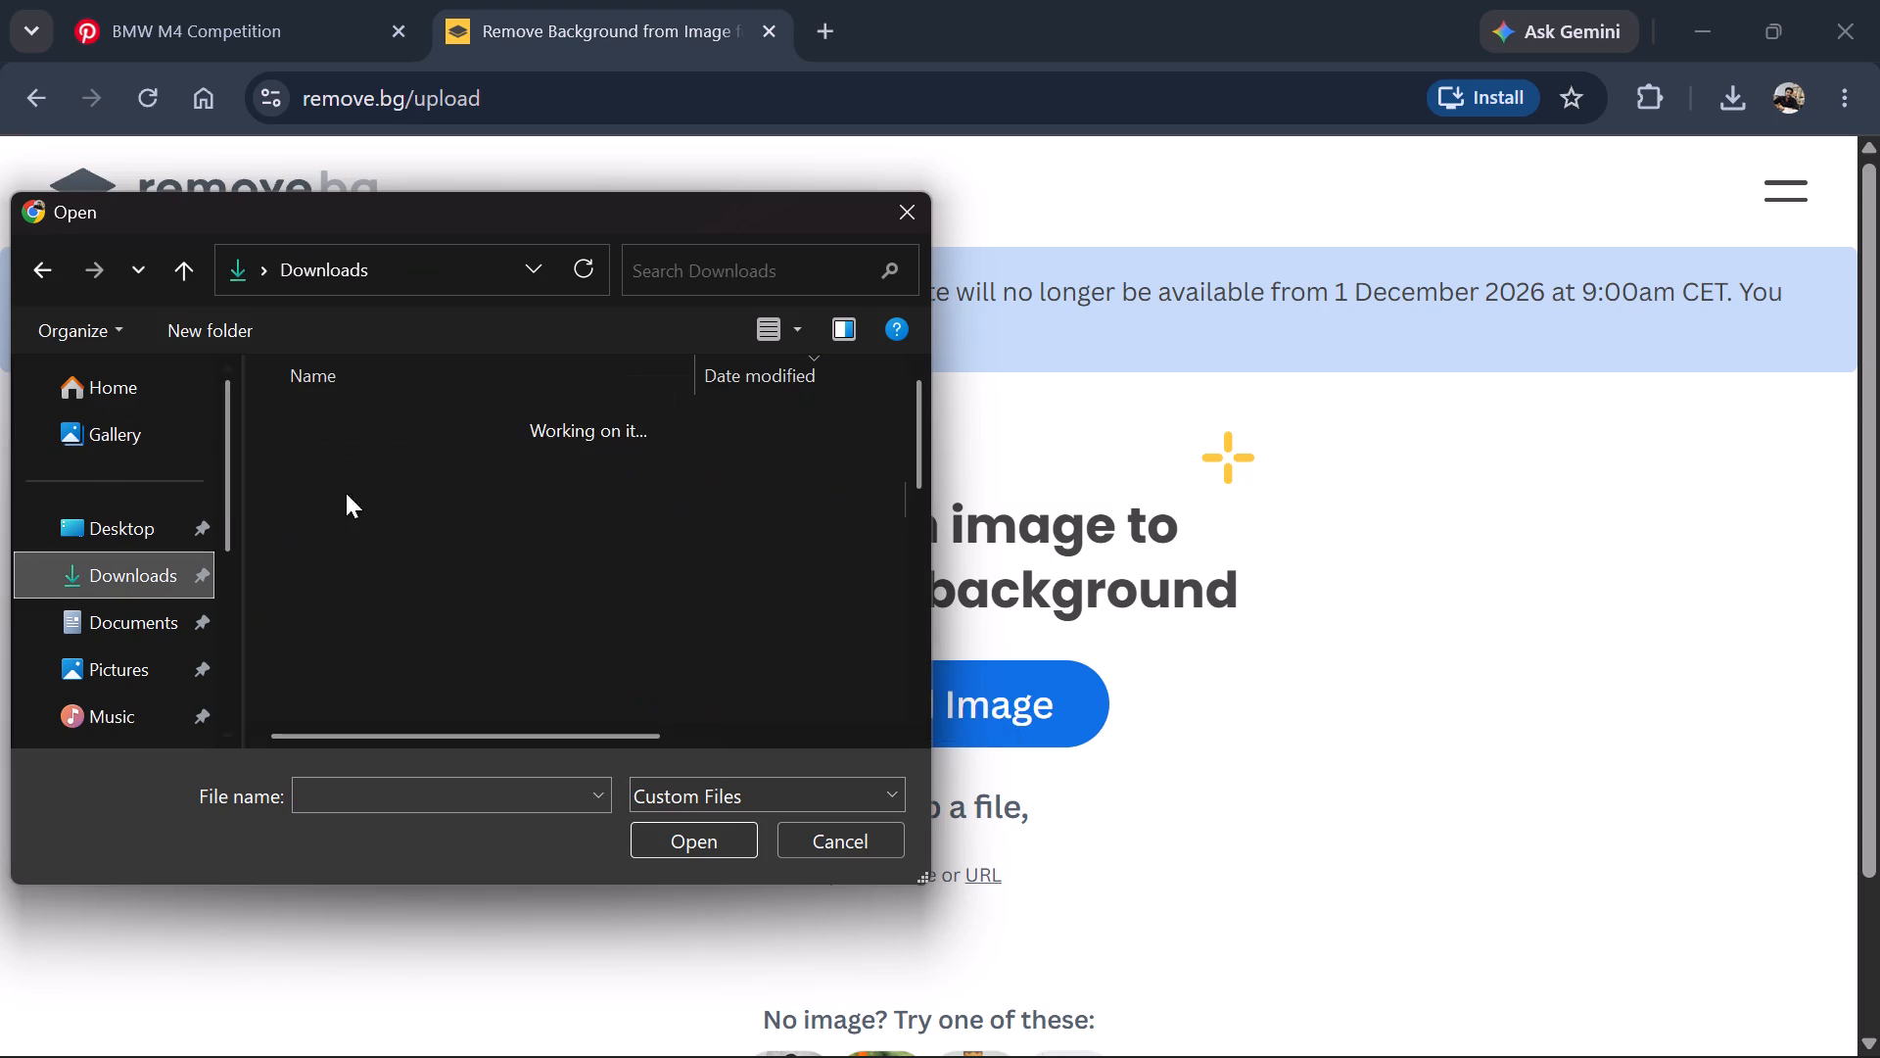
click(341, 450)
click(685, 830)
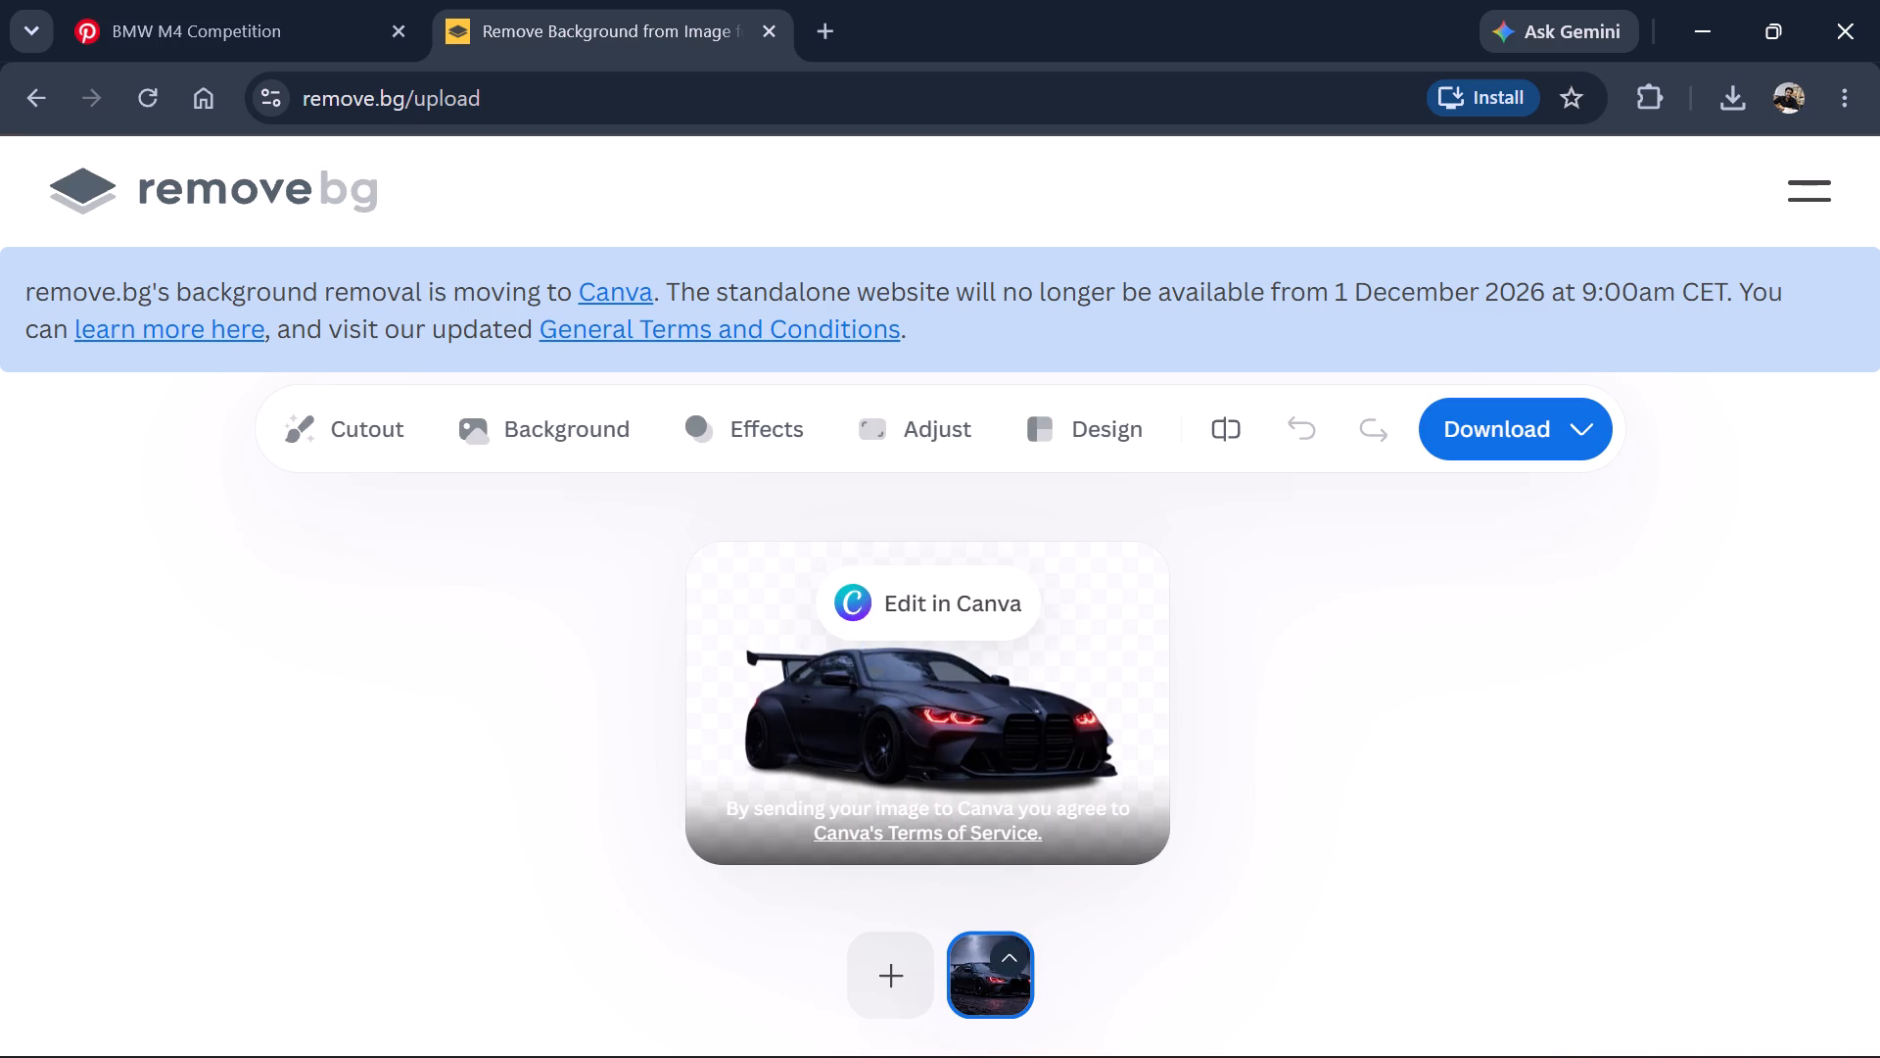
Download the background-removed BMW image as the free 612 x 408 preview.
click(1484, 432)
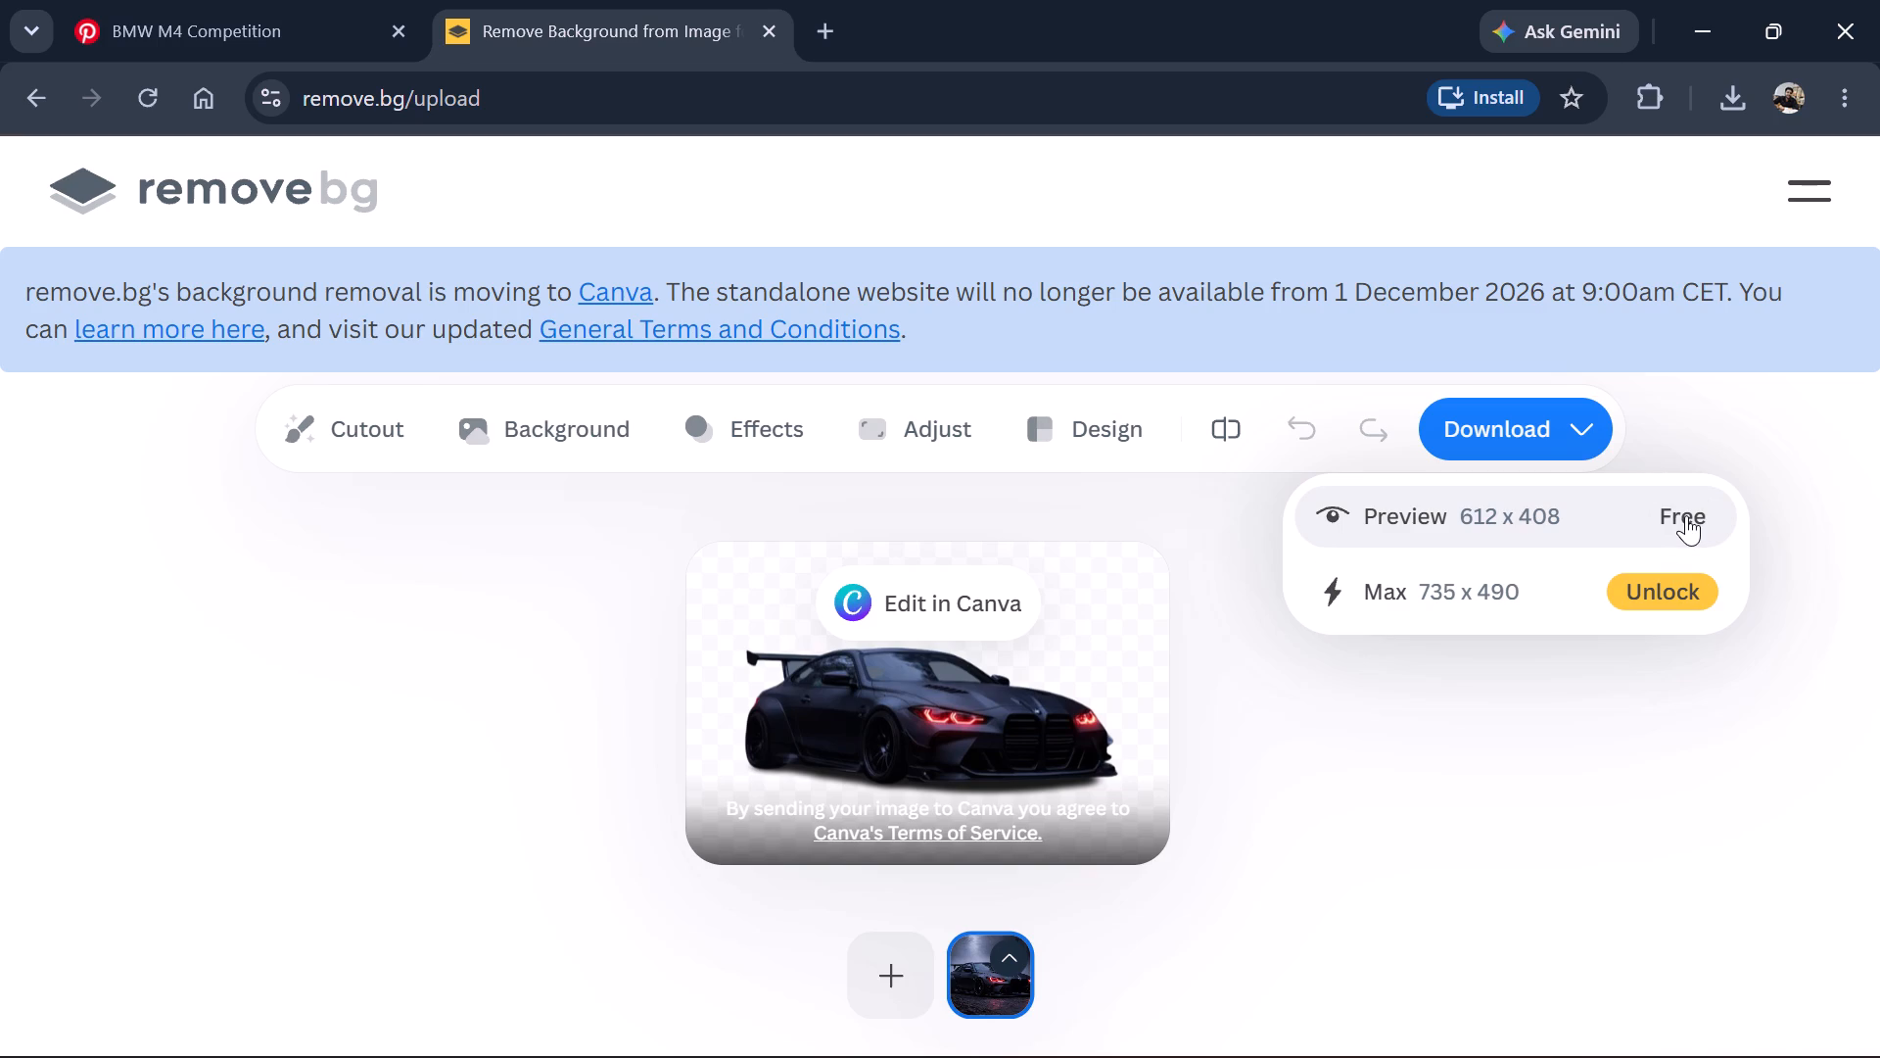
click(1593, 513)
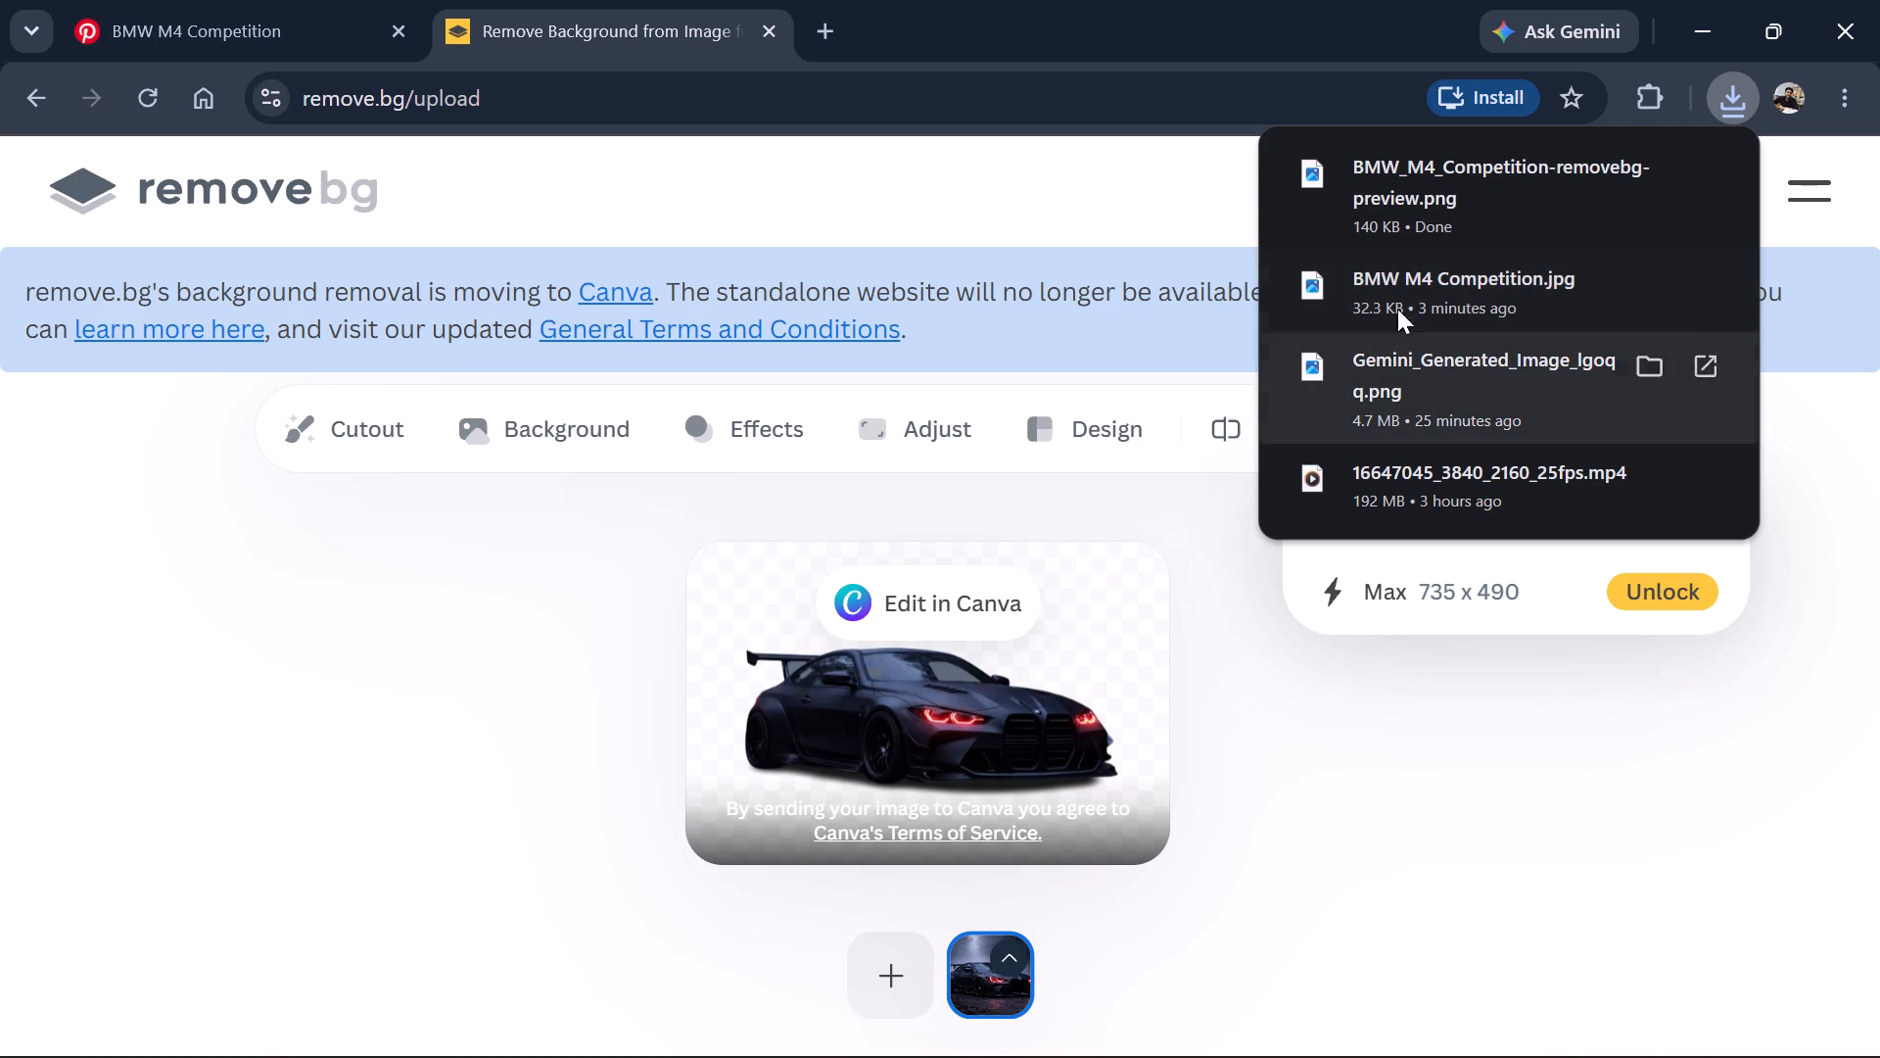
click(1440, 771)
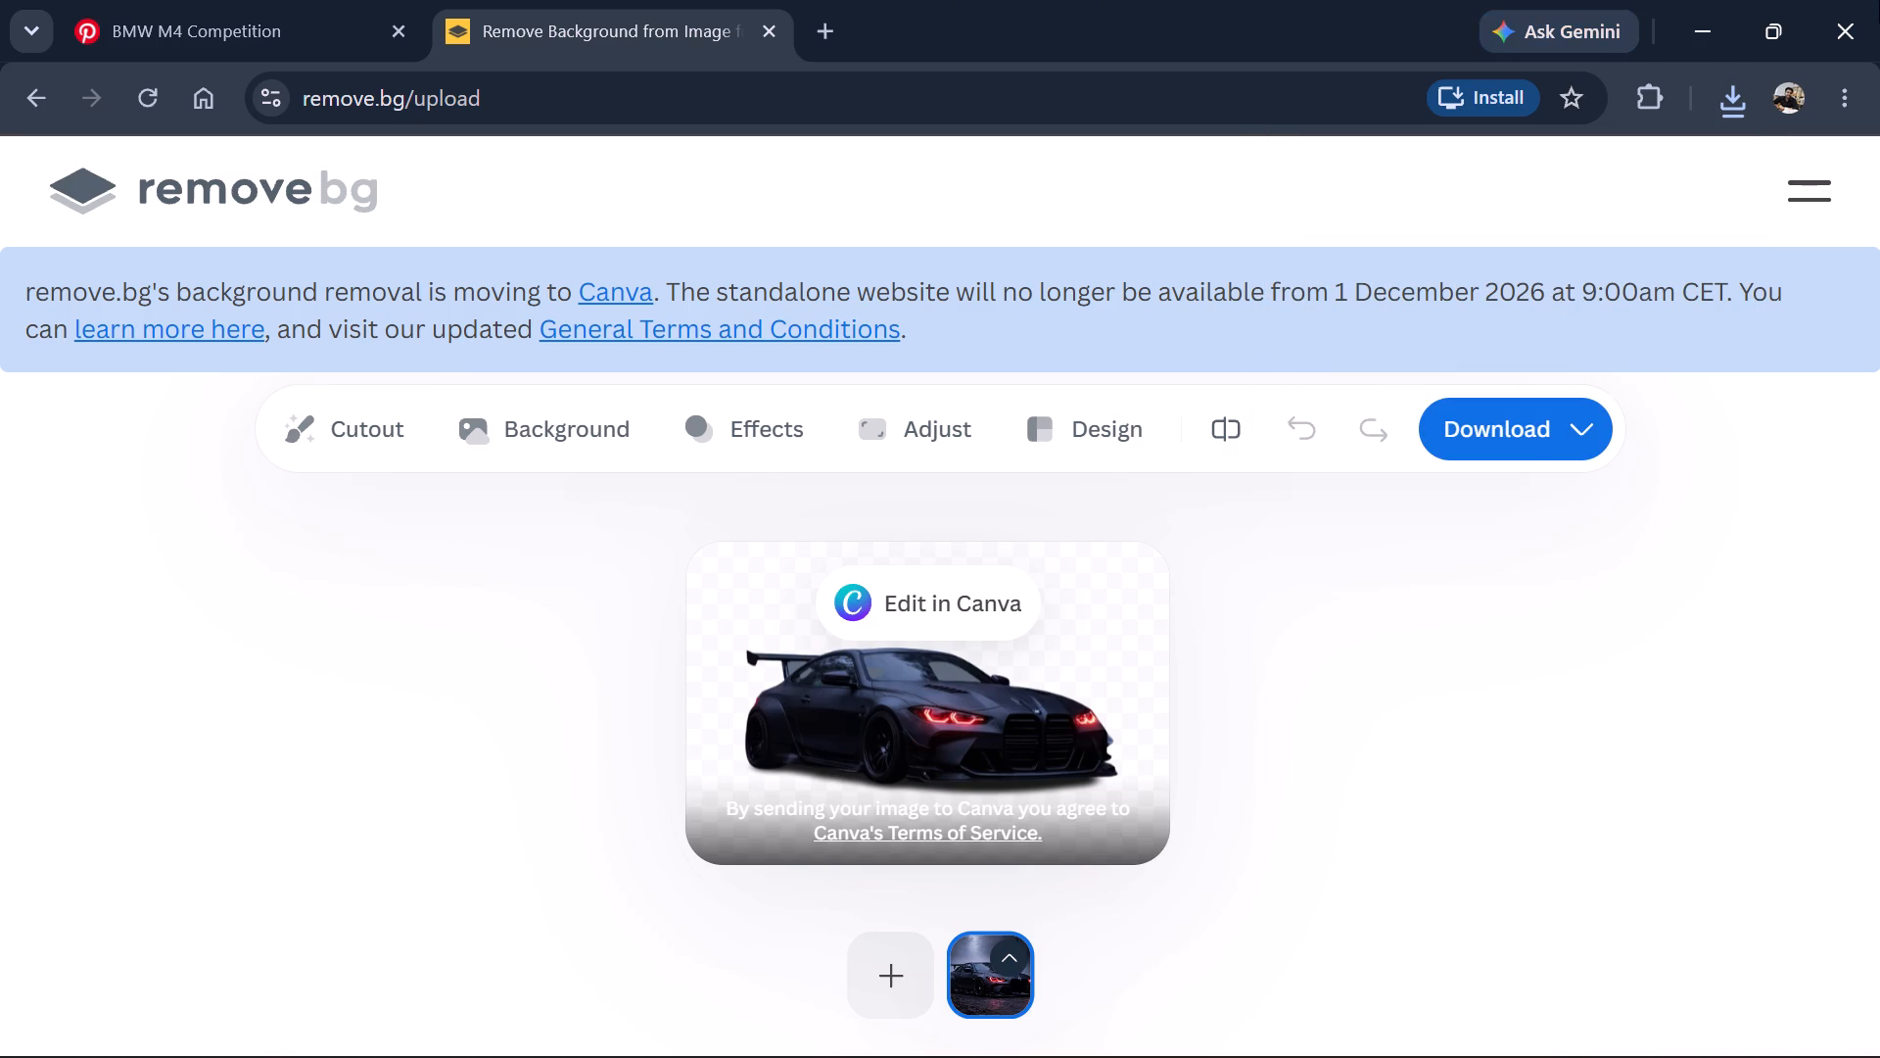
Switch to Premiere and import BMW_M4_Competition-removebg-preview from Downloads into the lecture_2 project.
click(1879, 6)
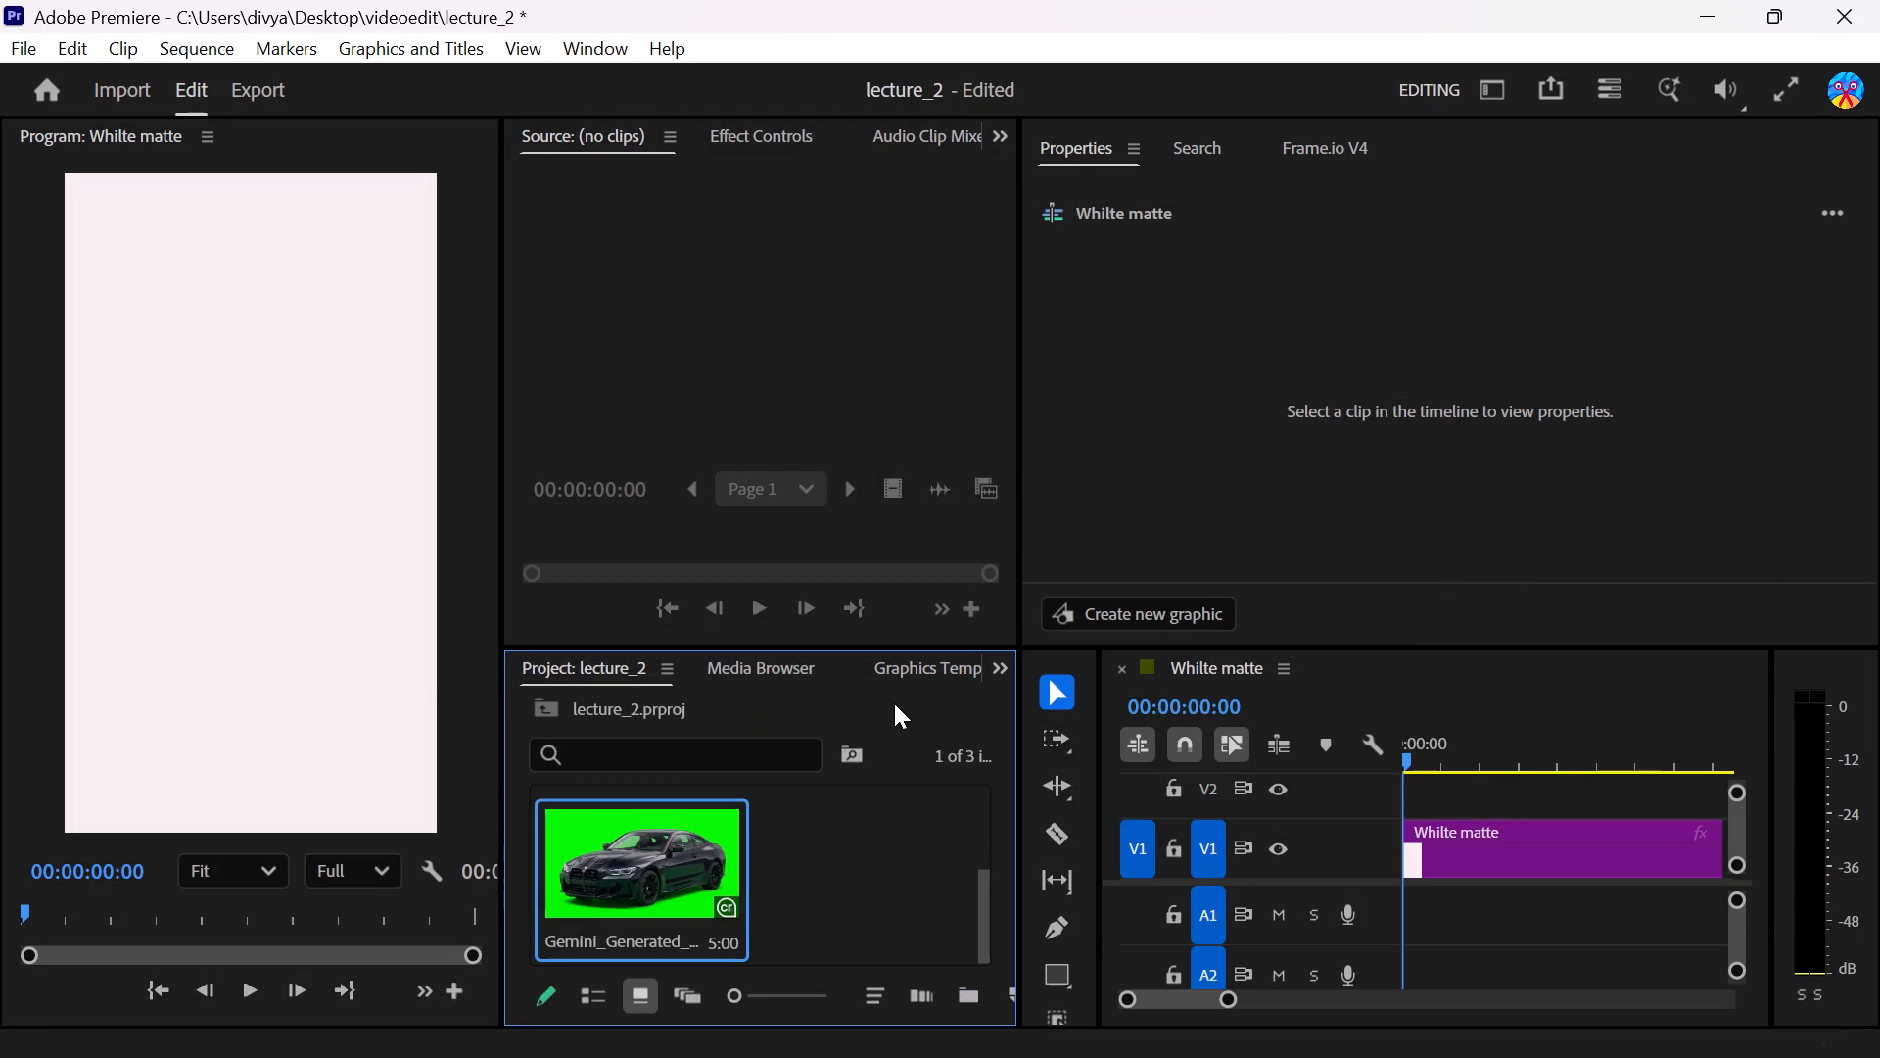
key(ctrl+i)
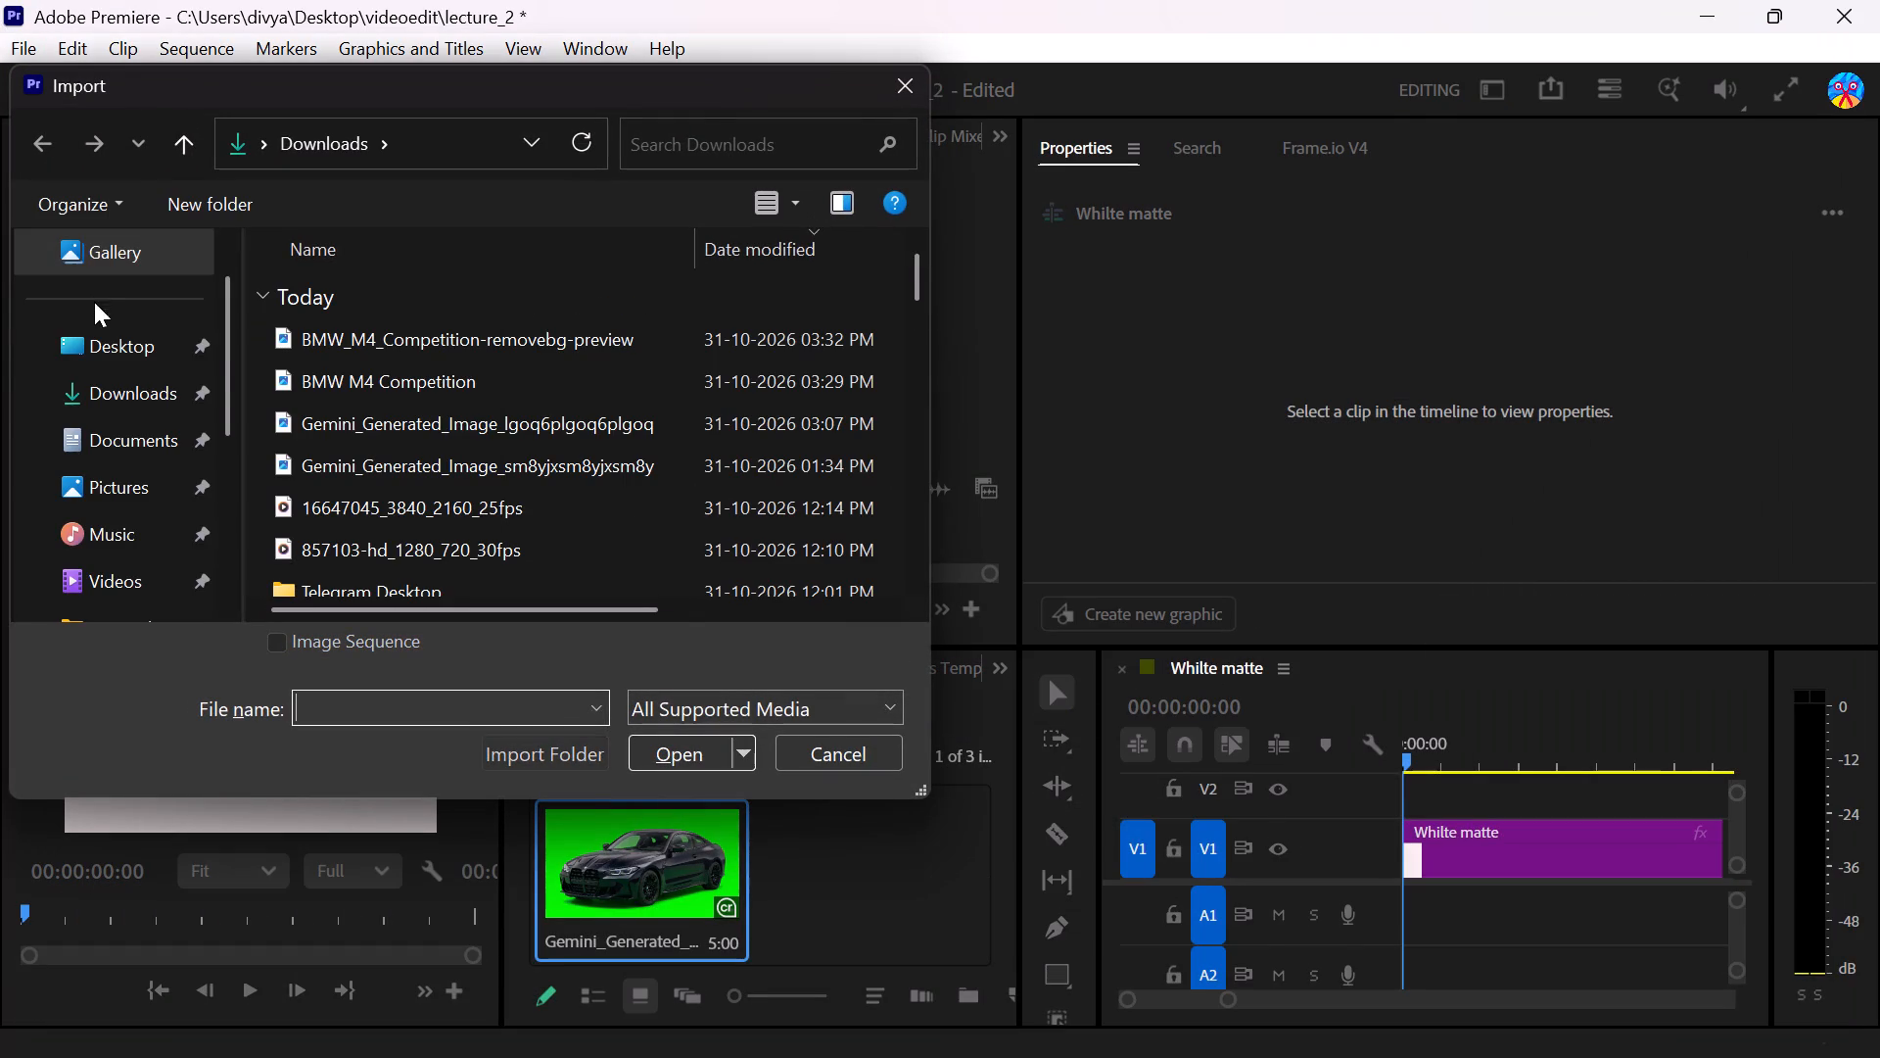
click(398, 344)
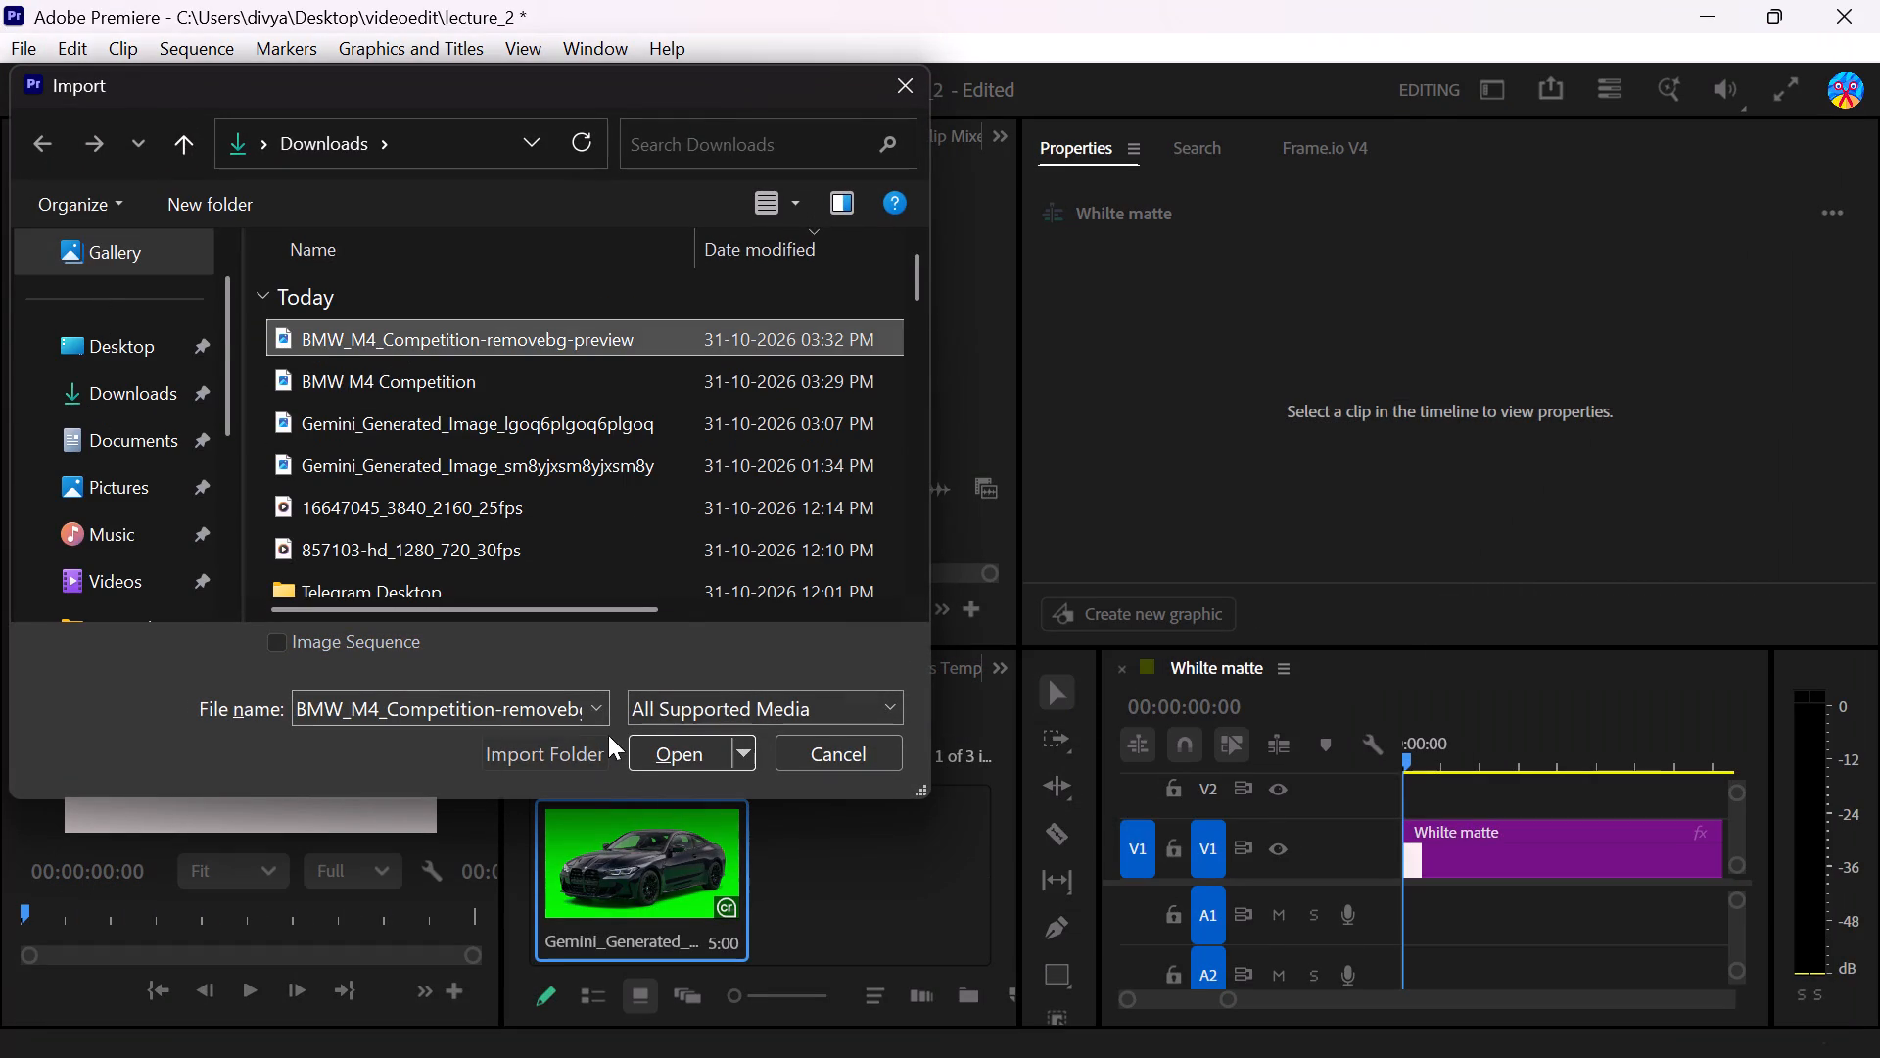
click(638, 746)
Place the background-removed BMW image on track V1 at the start of the sequence, over the white matte clip.
drag(850, 862, 1409, 857)
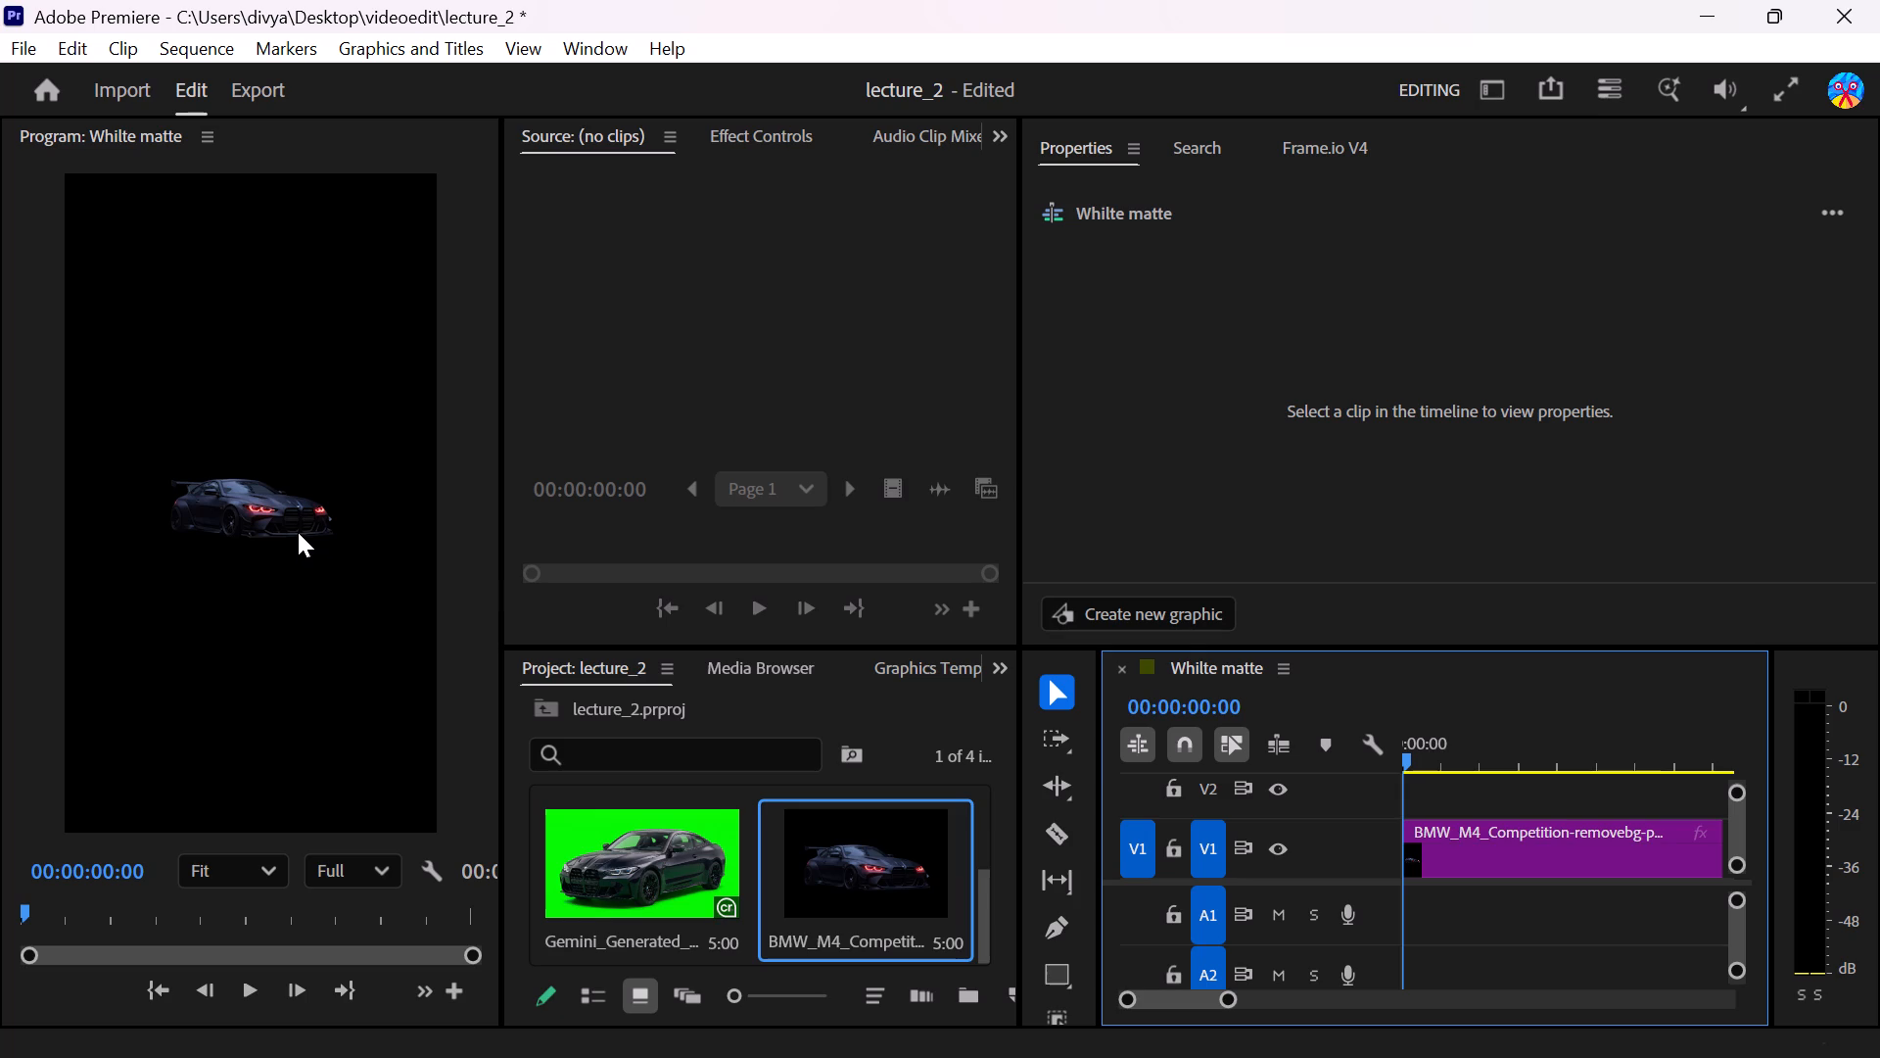
scroll(265, 516, up, 4)
scroll(265, 515, down, 1)
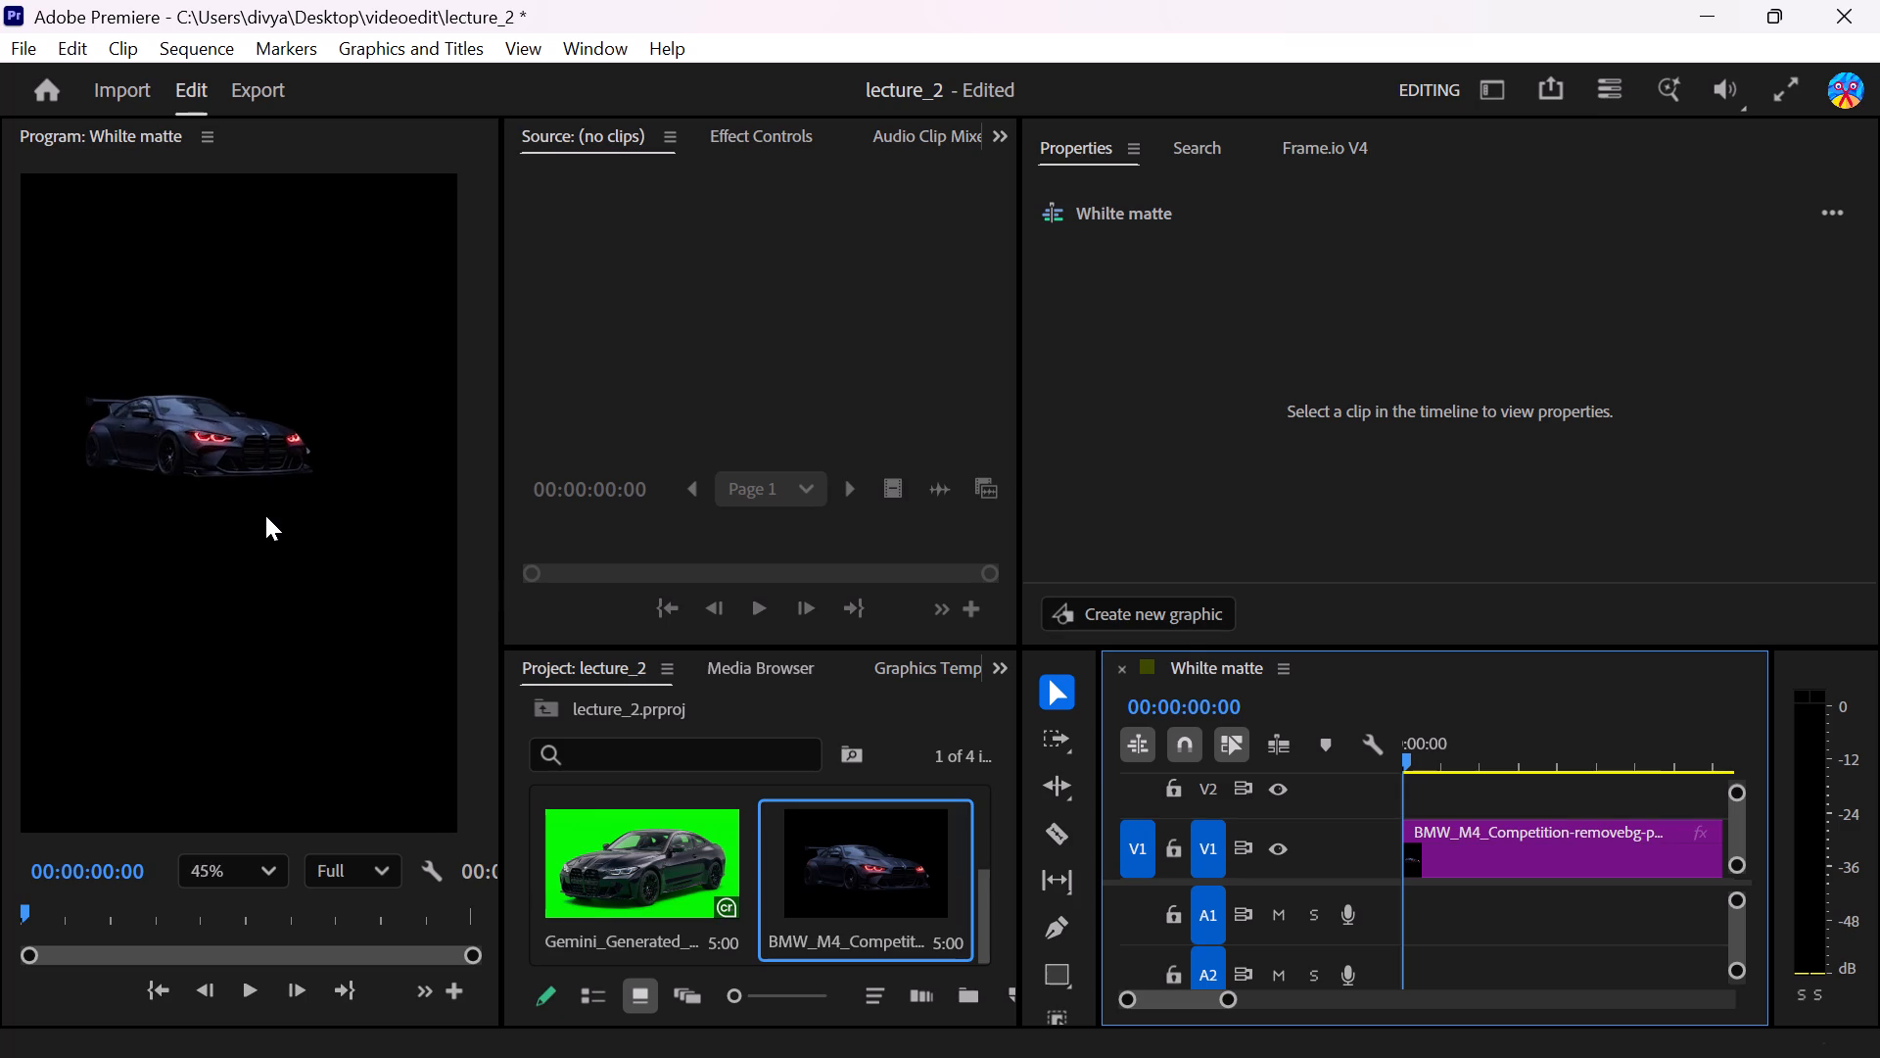
scroll(265, 515, down, 2)
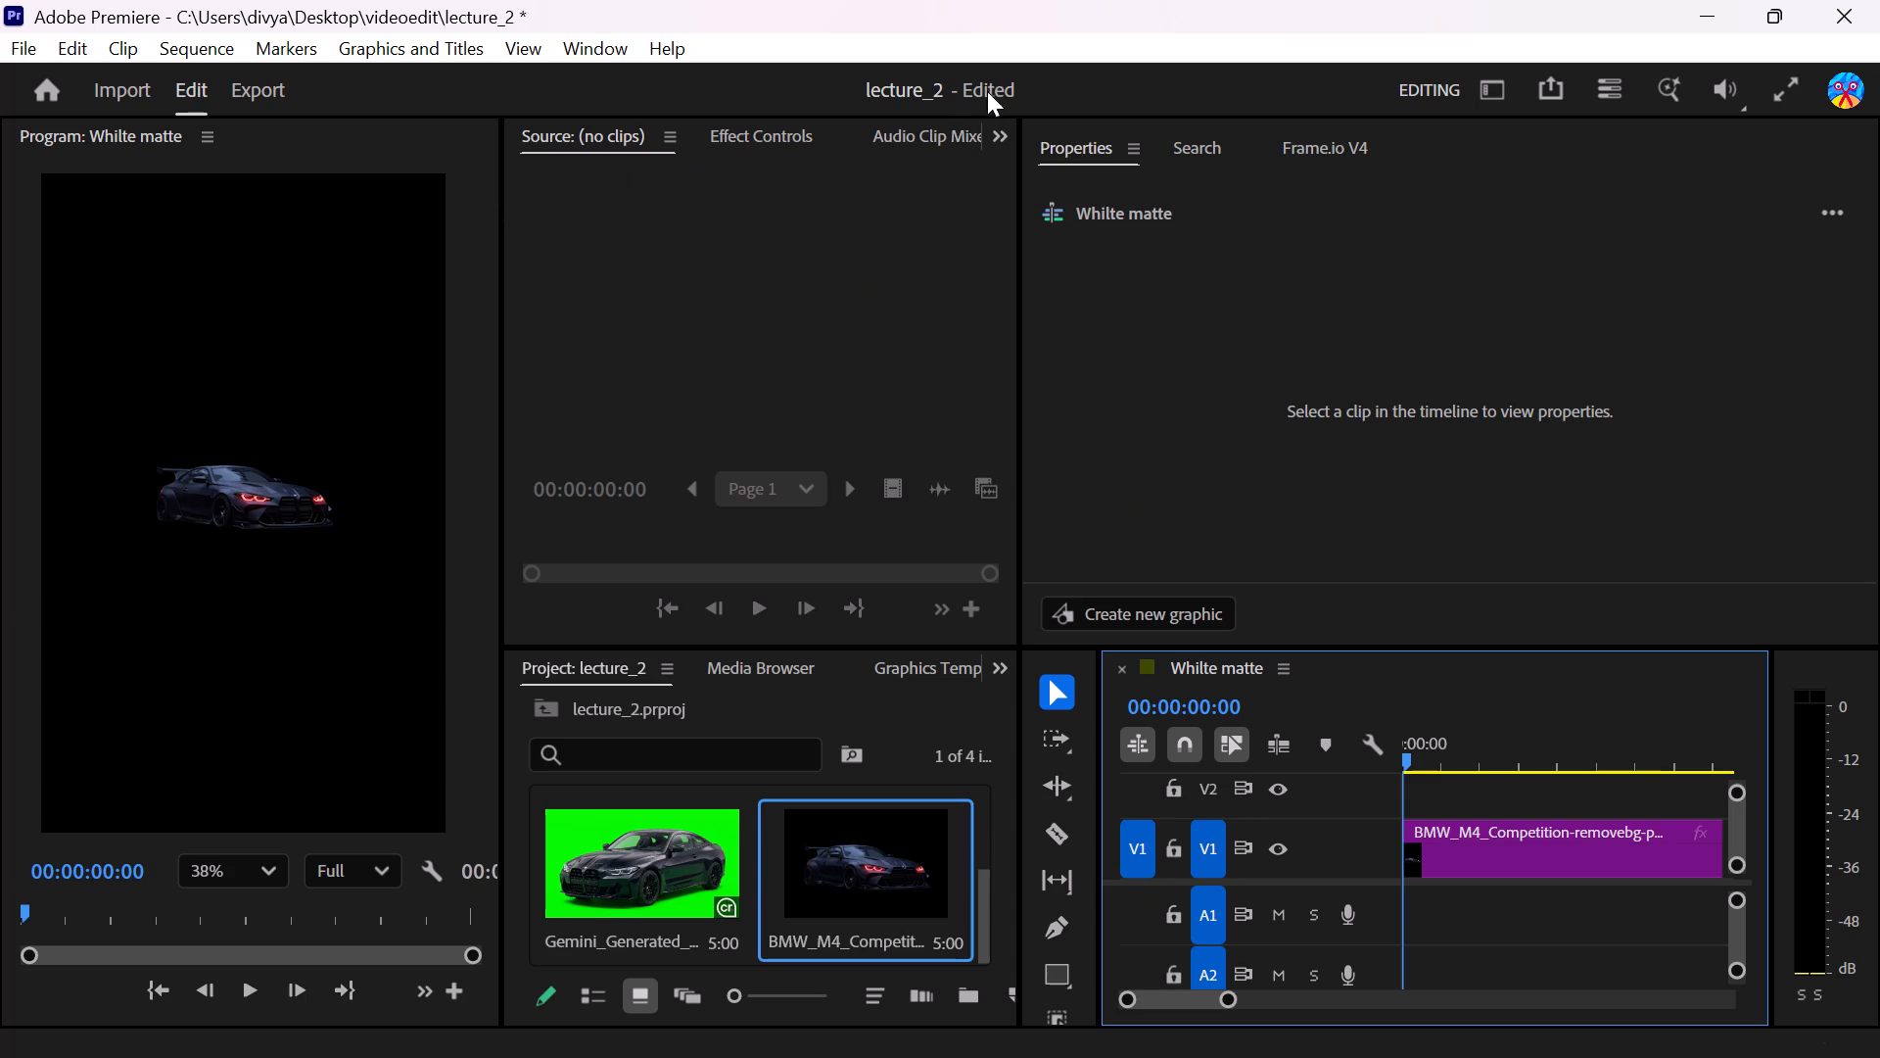
Show Effect Controls for the BMW clip on track V1 and set its Motion scale to 200.
click(606, 53)
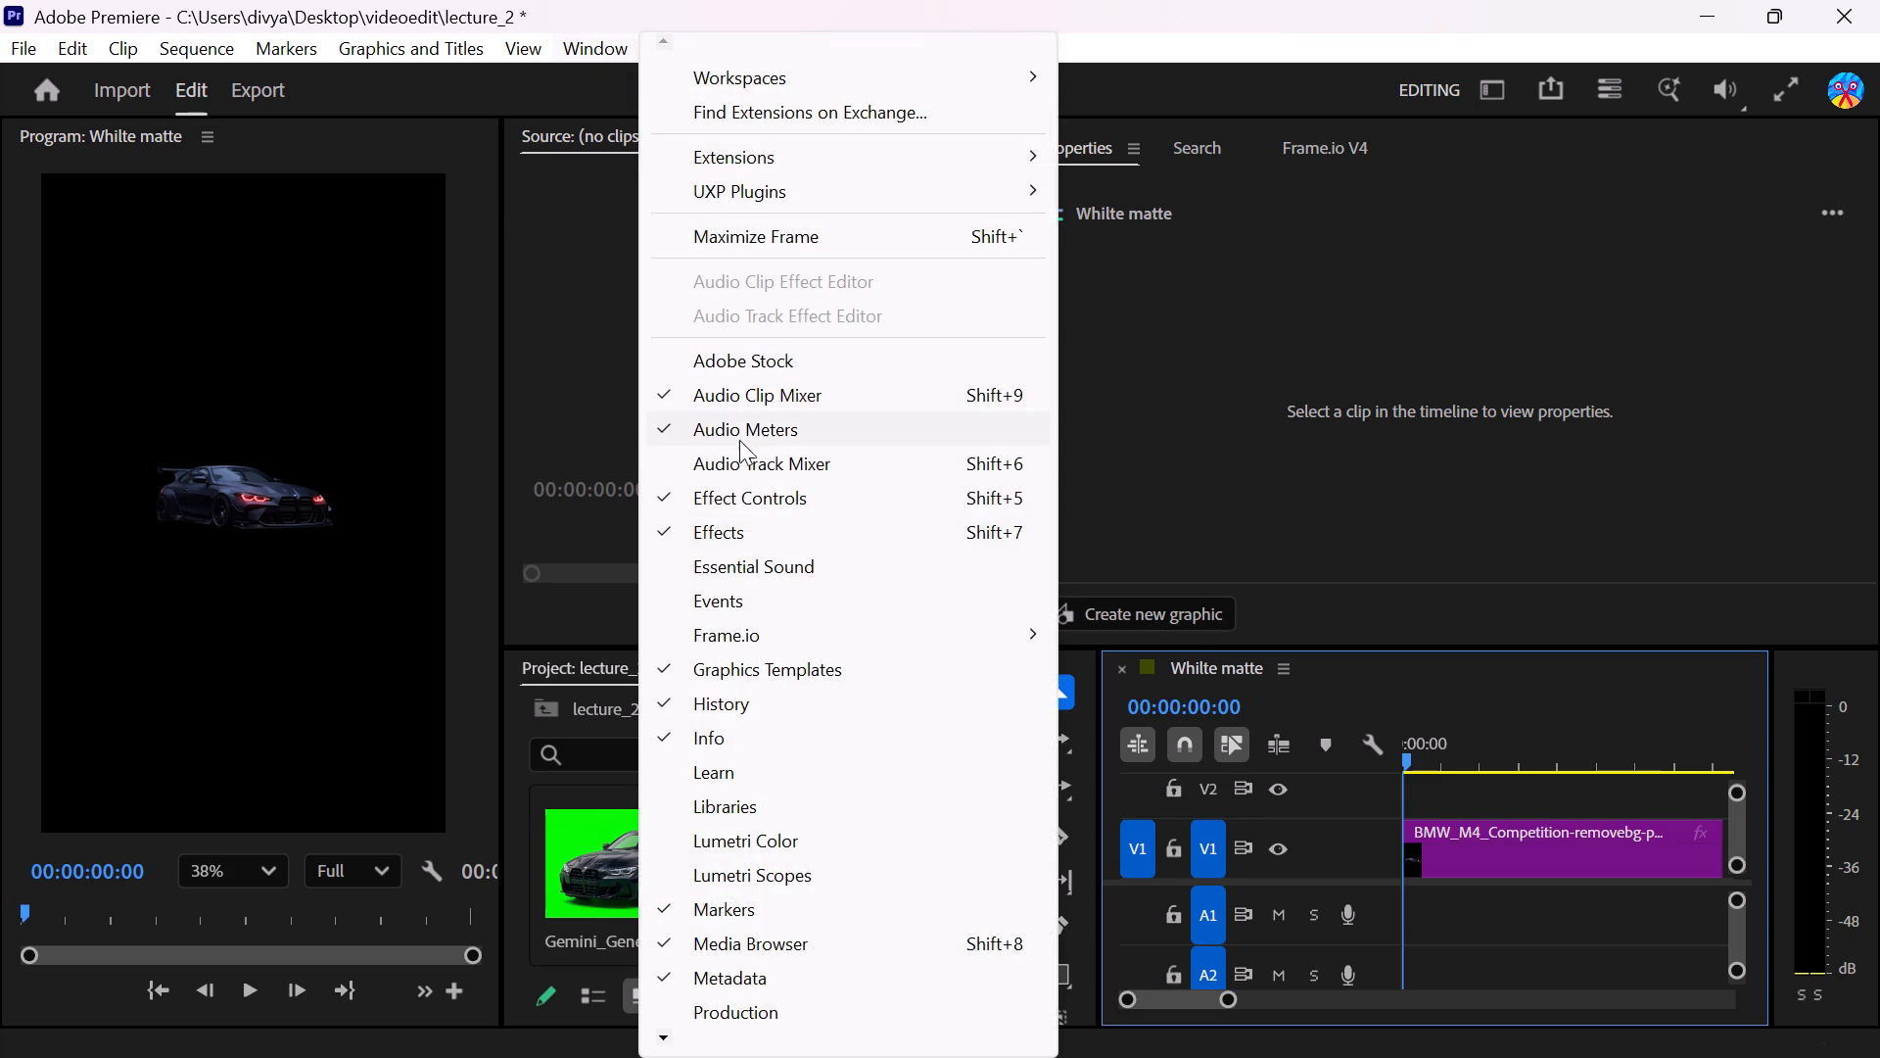
click(750, 507)
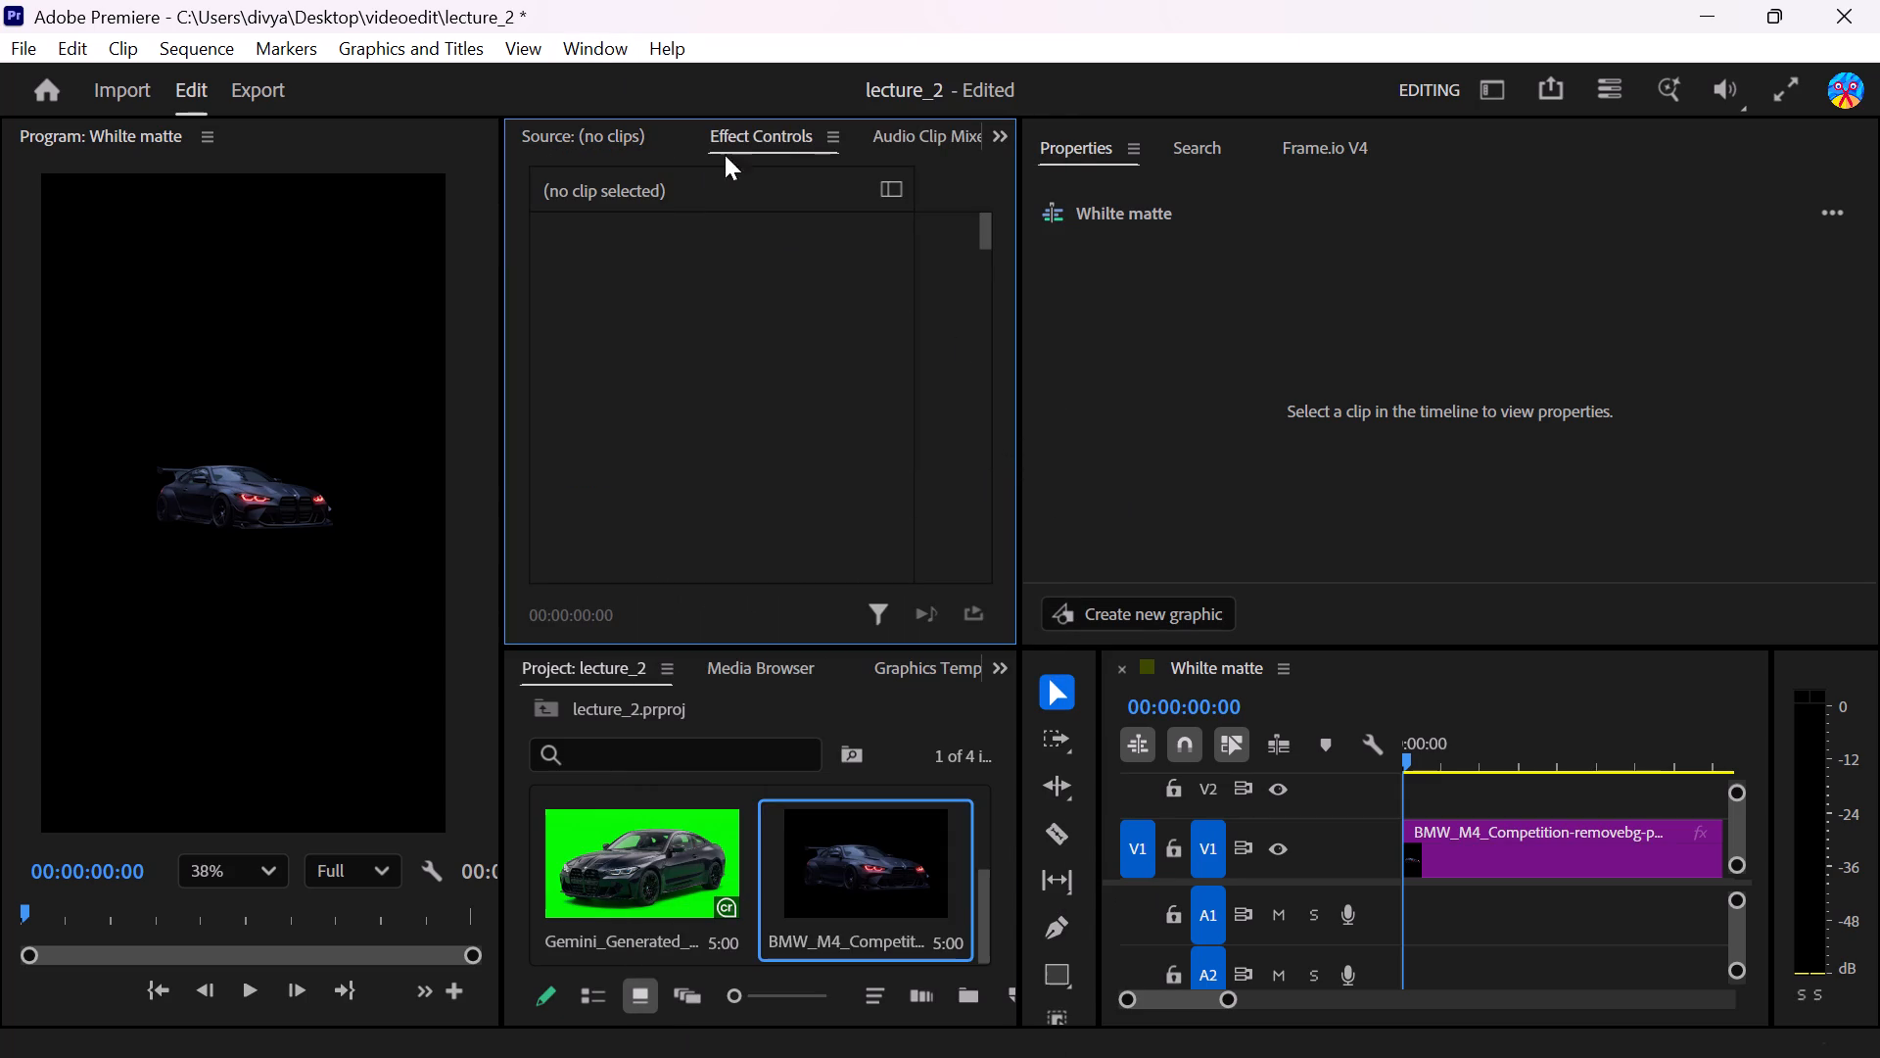
click(1417, 856)
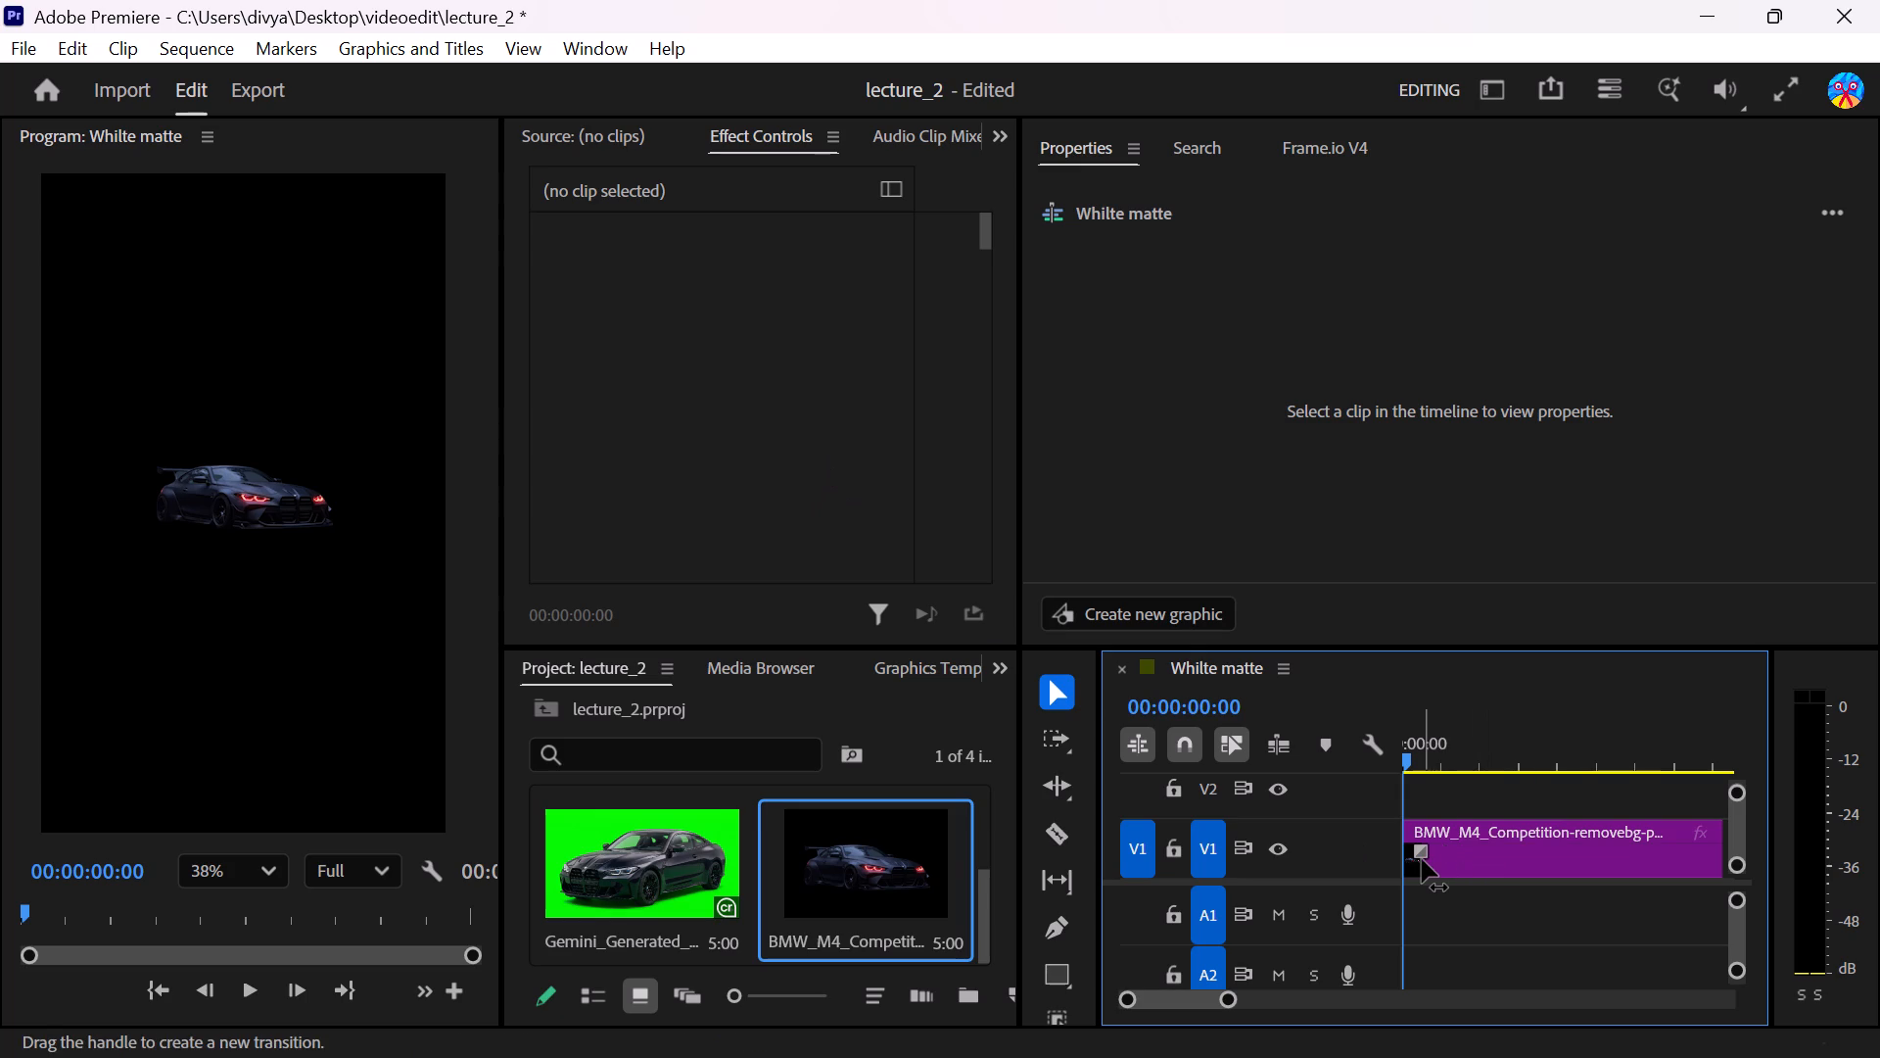
click(1421, 859)
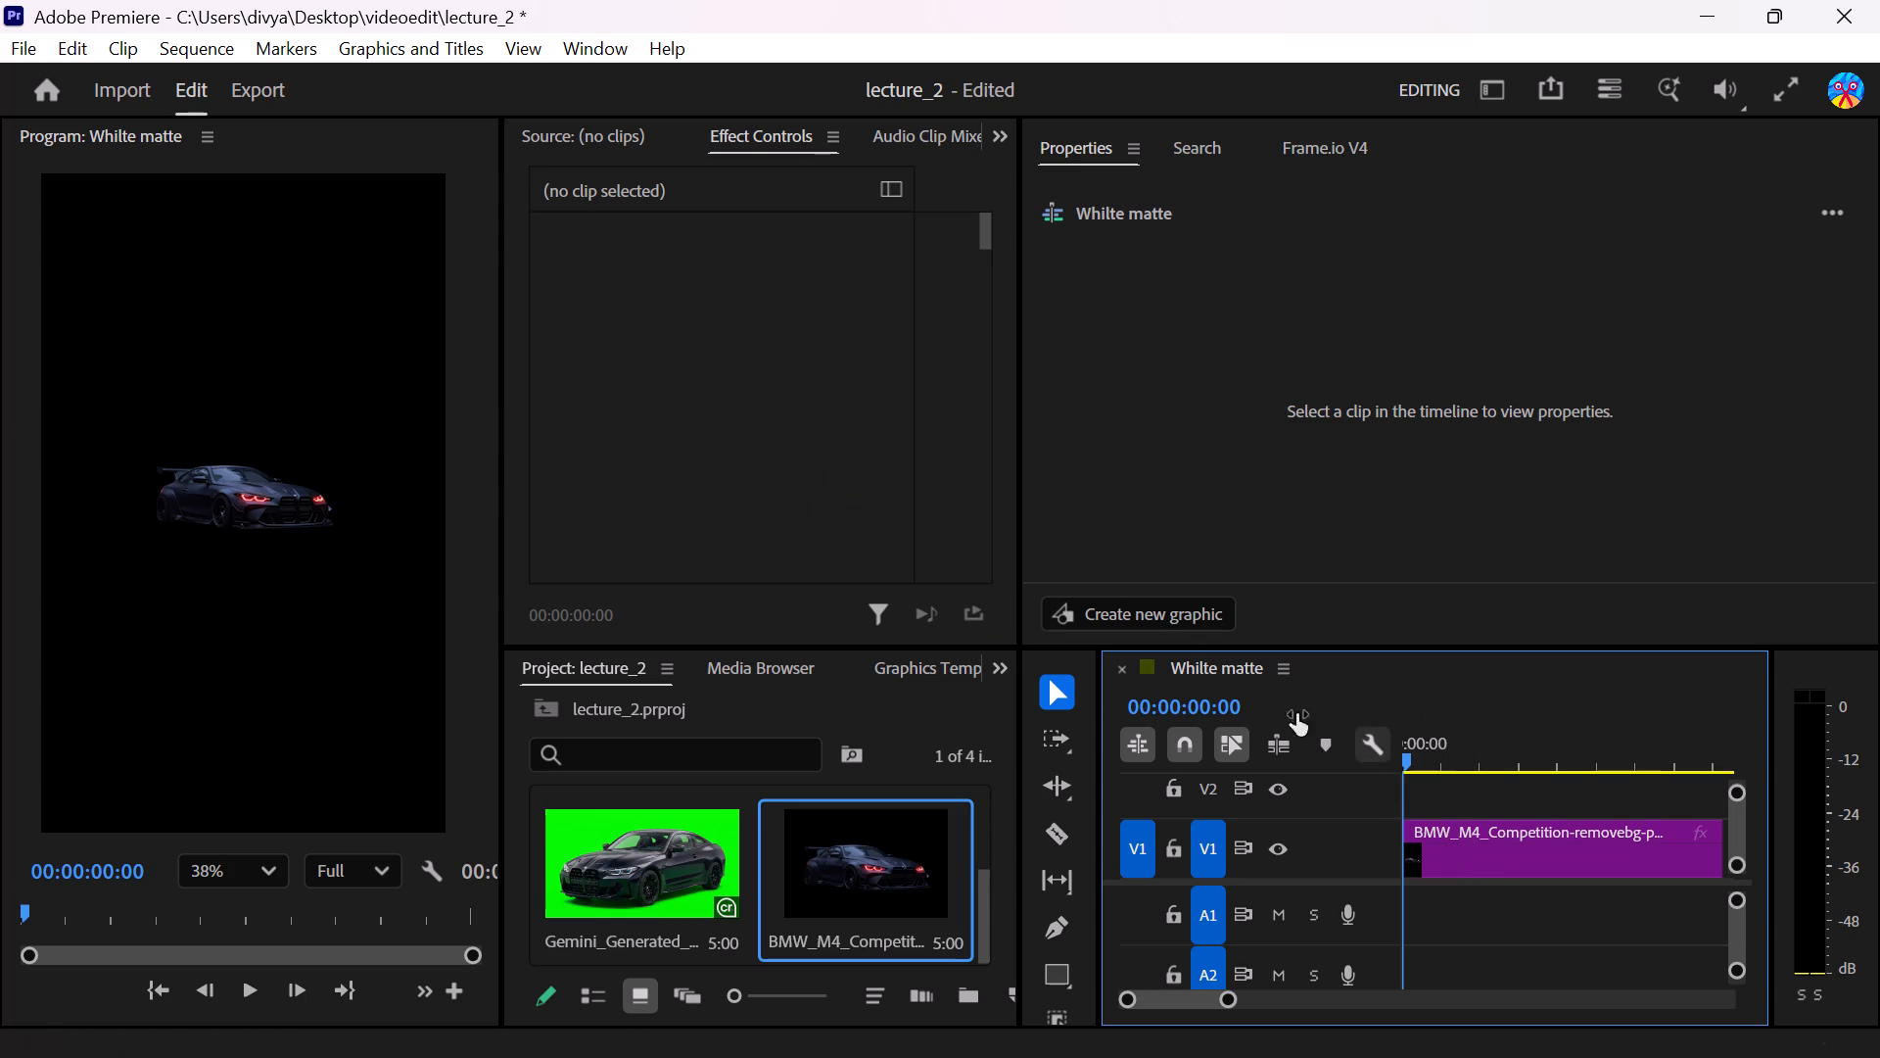
click(1496, 857)
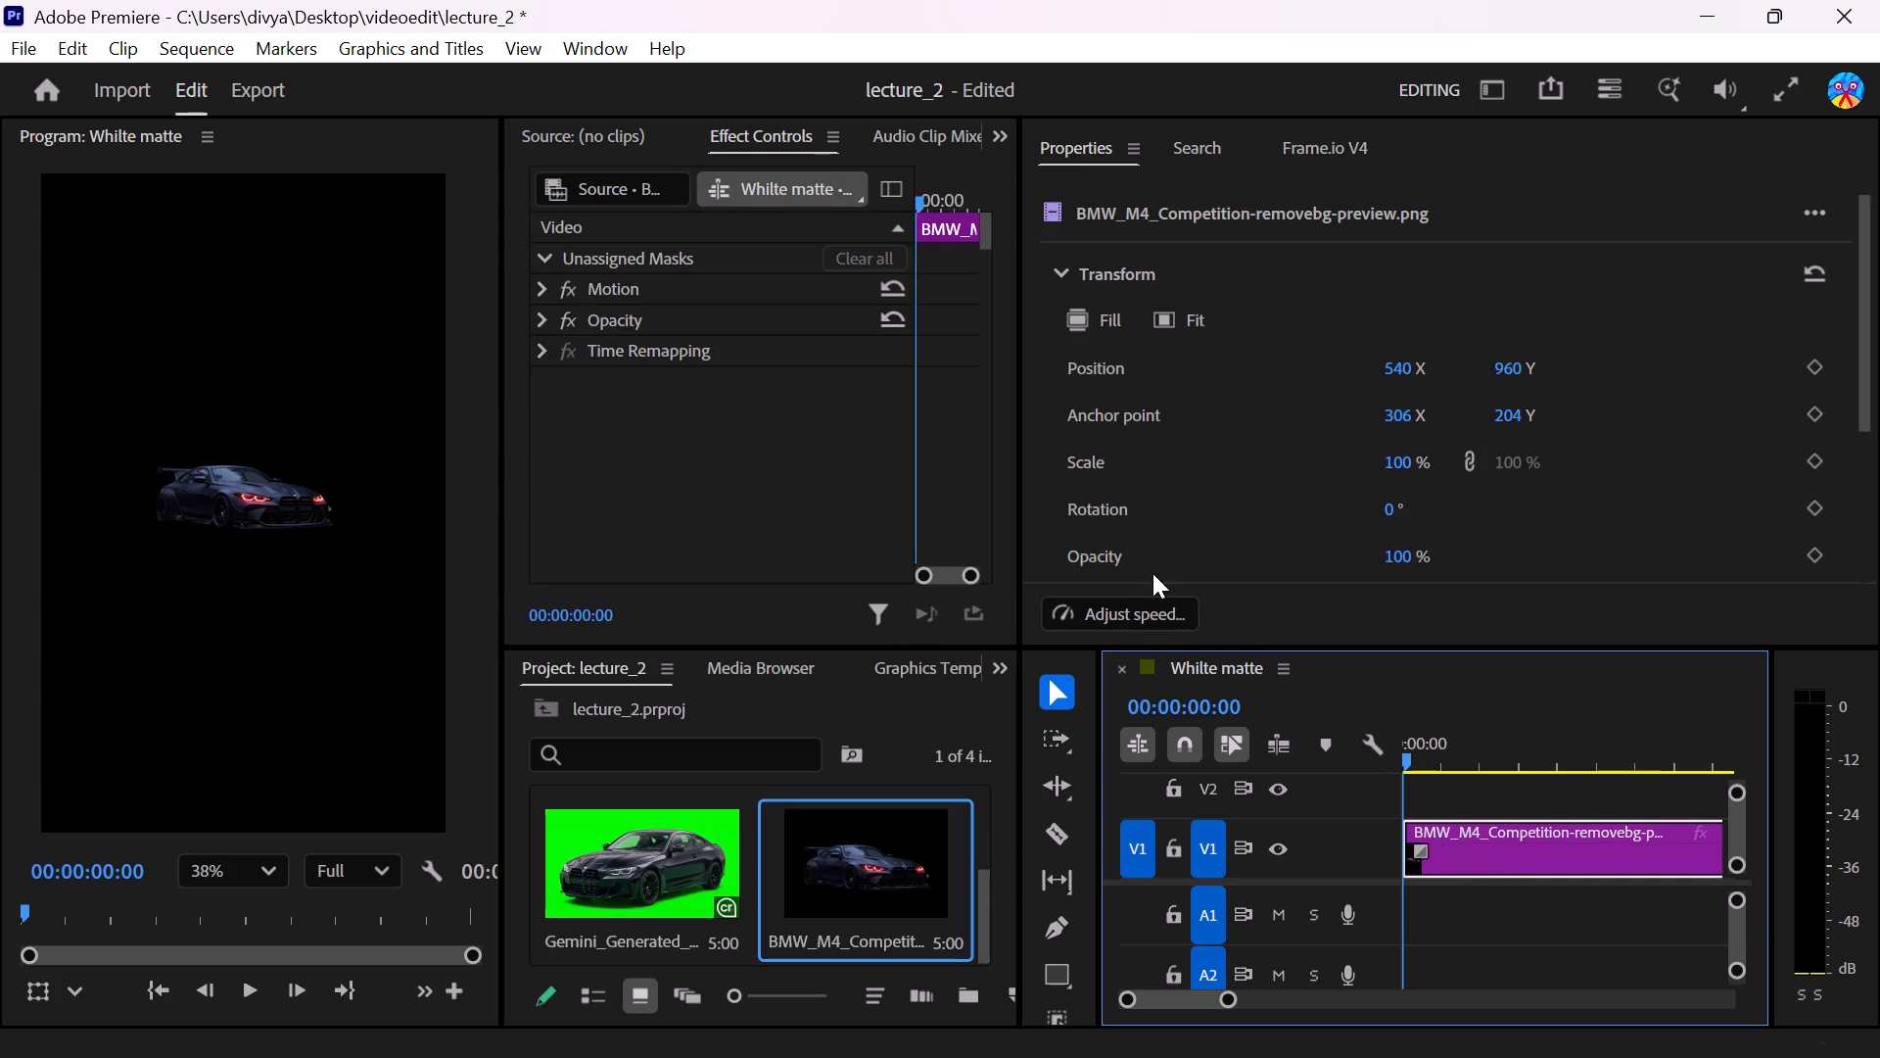
click(632, 324)
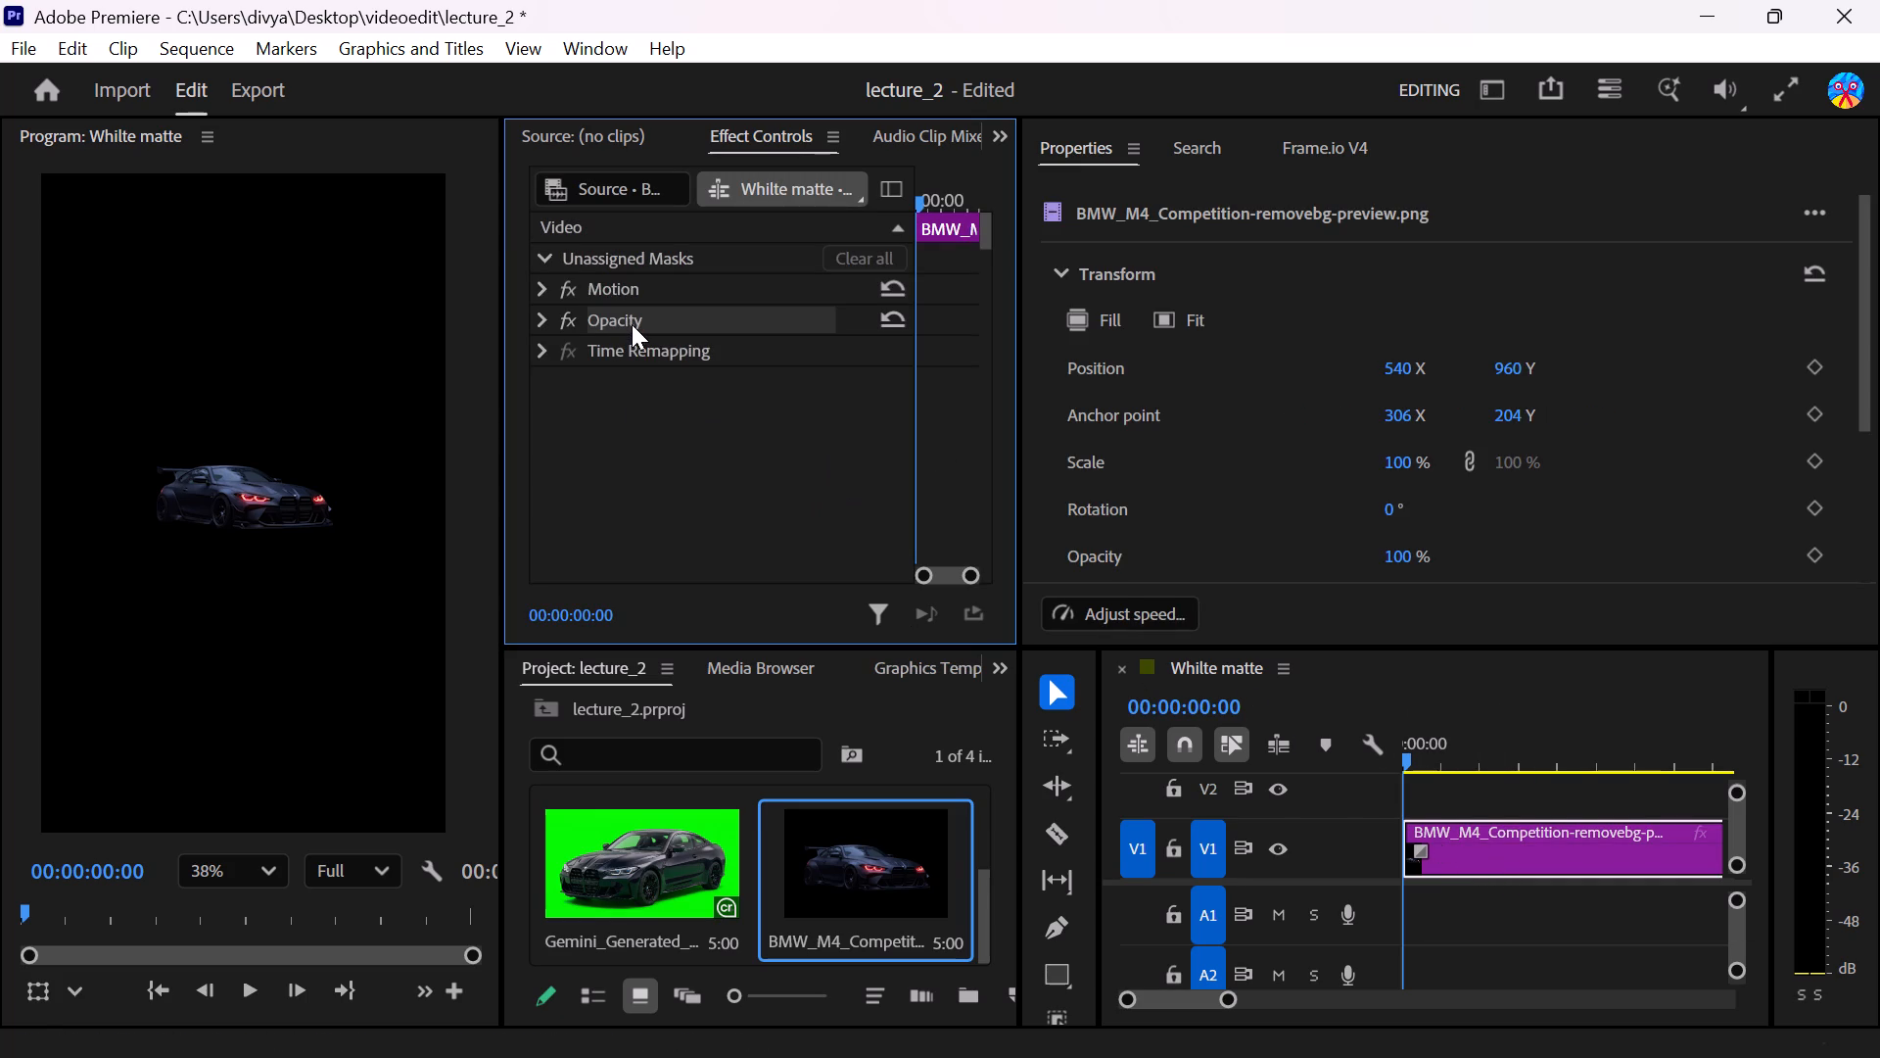
click(541, 285)
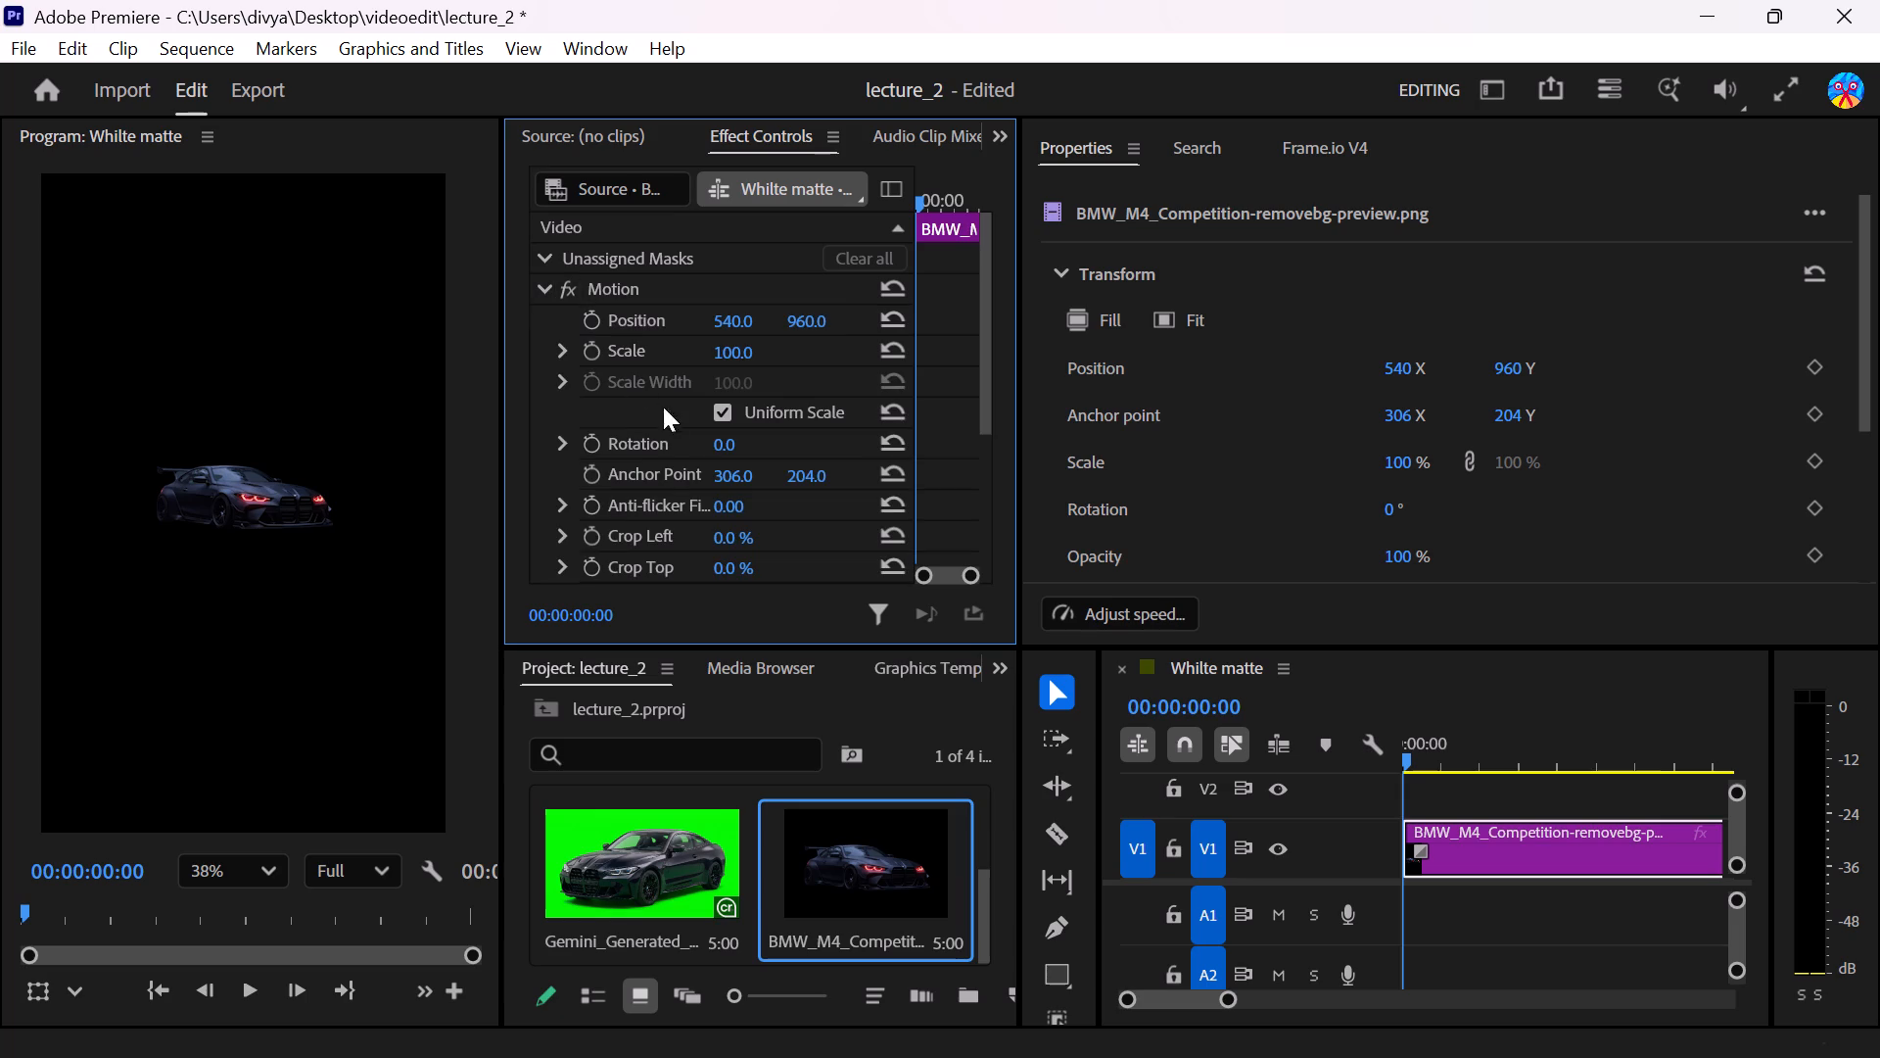
scroll(710, 491, down, 1)
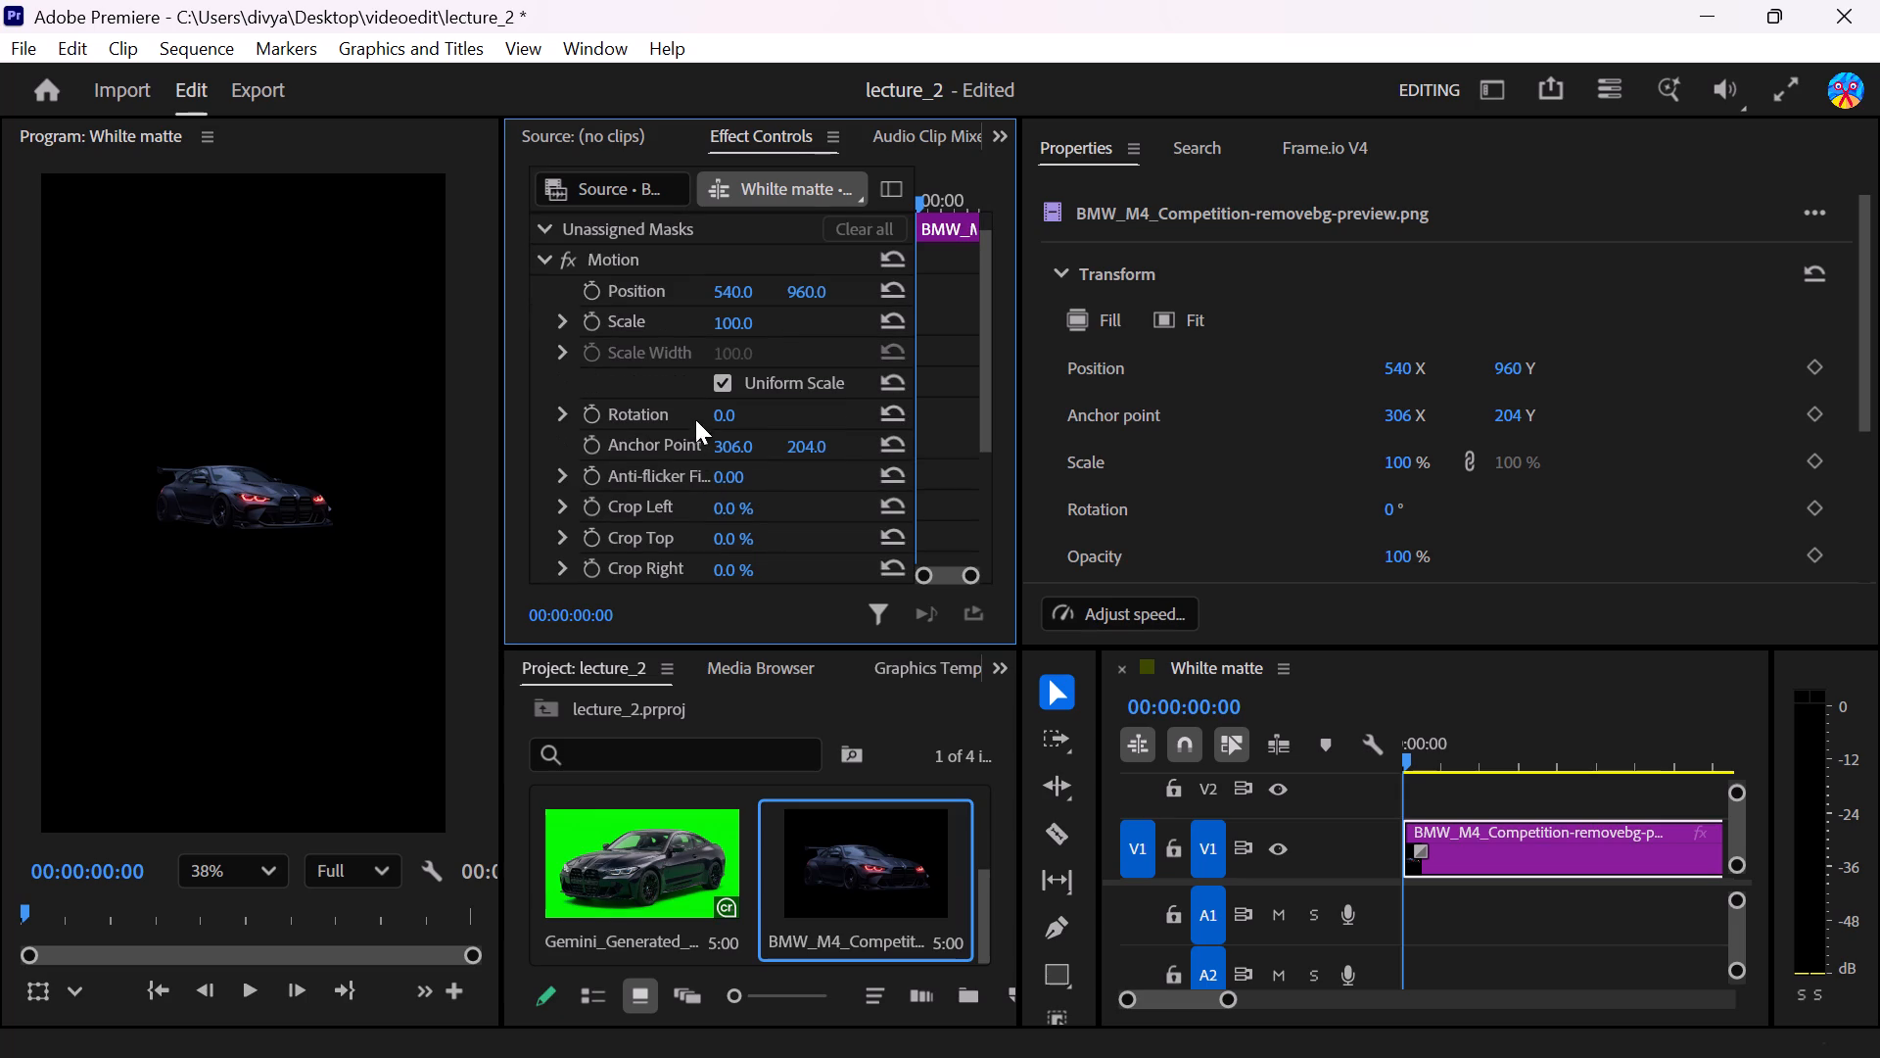
click(720, 326)
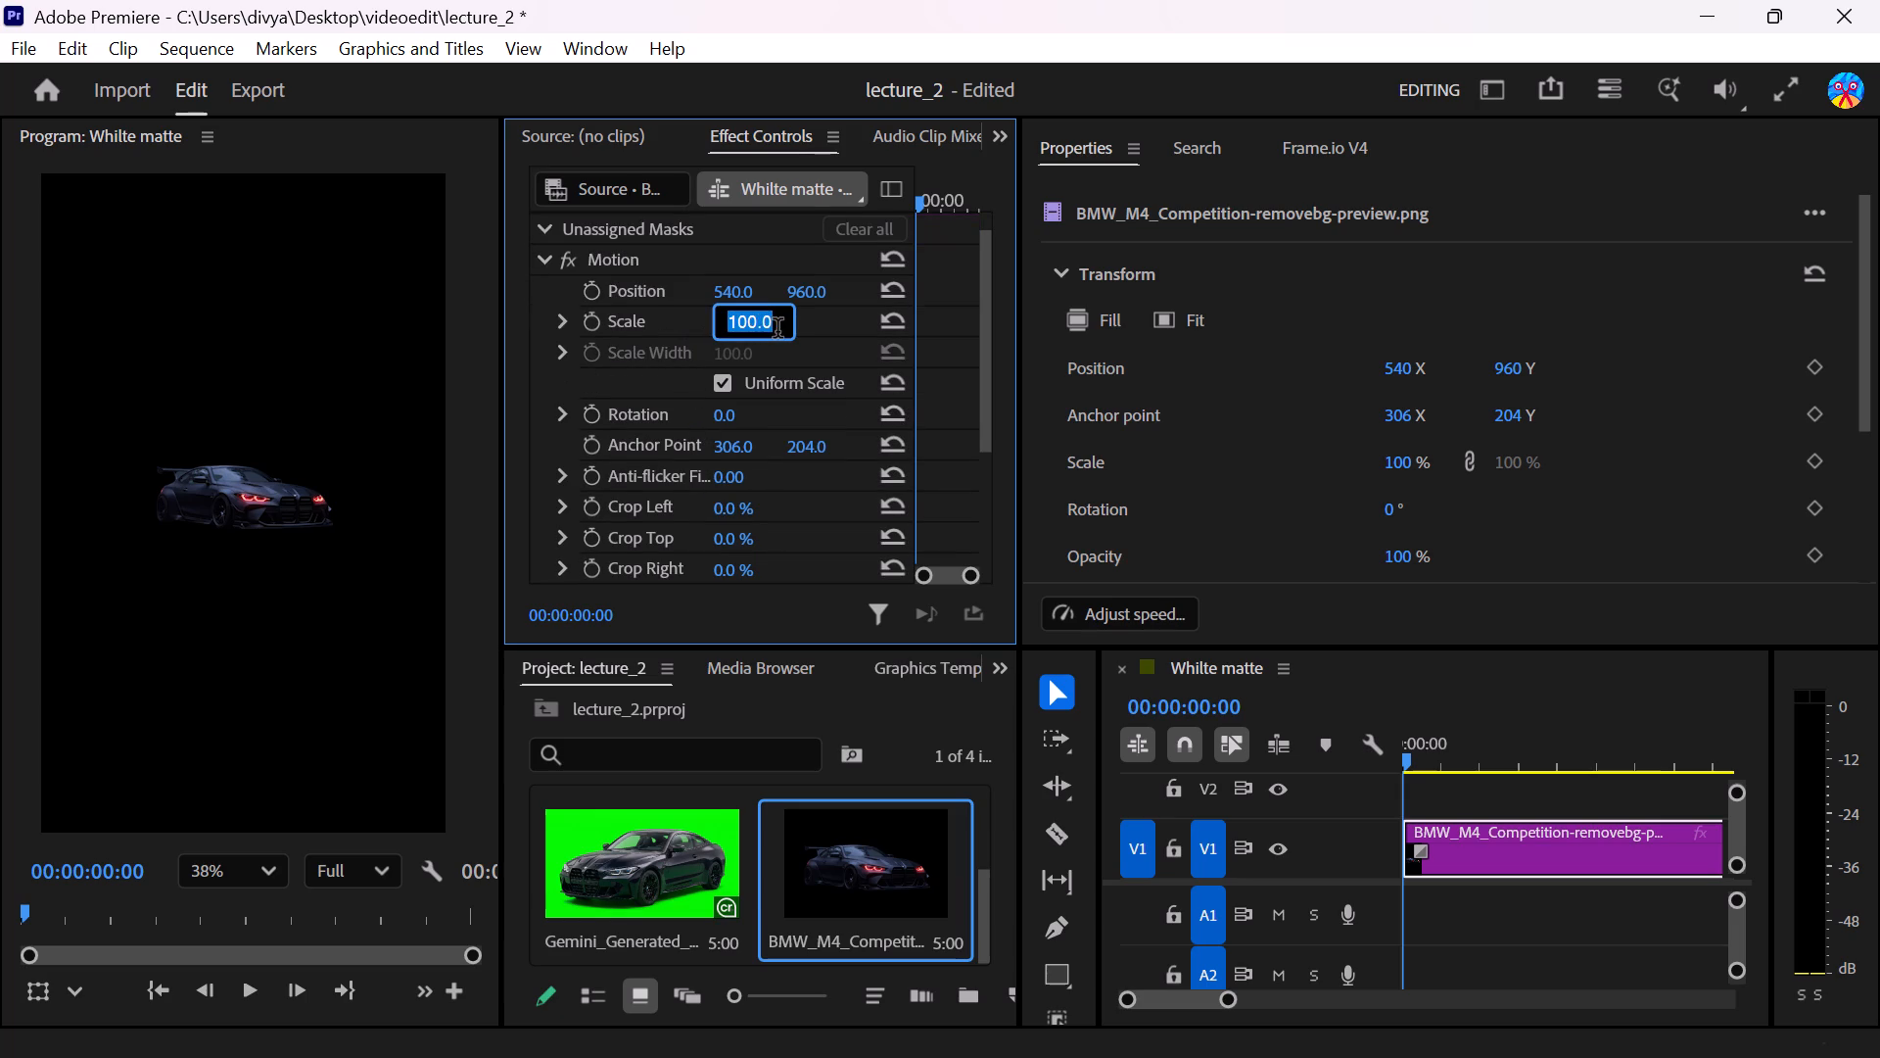
text(200)
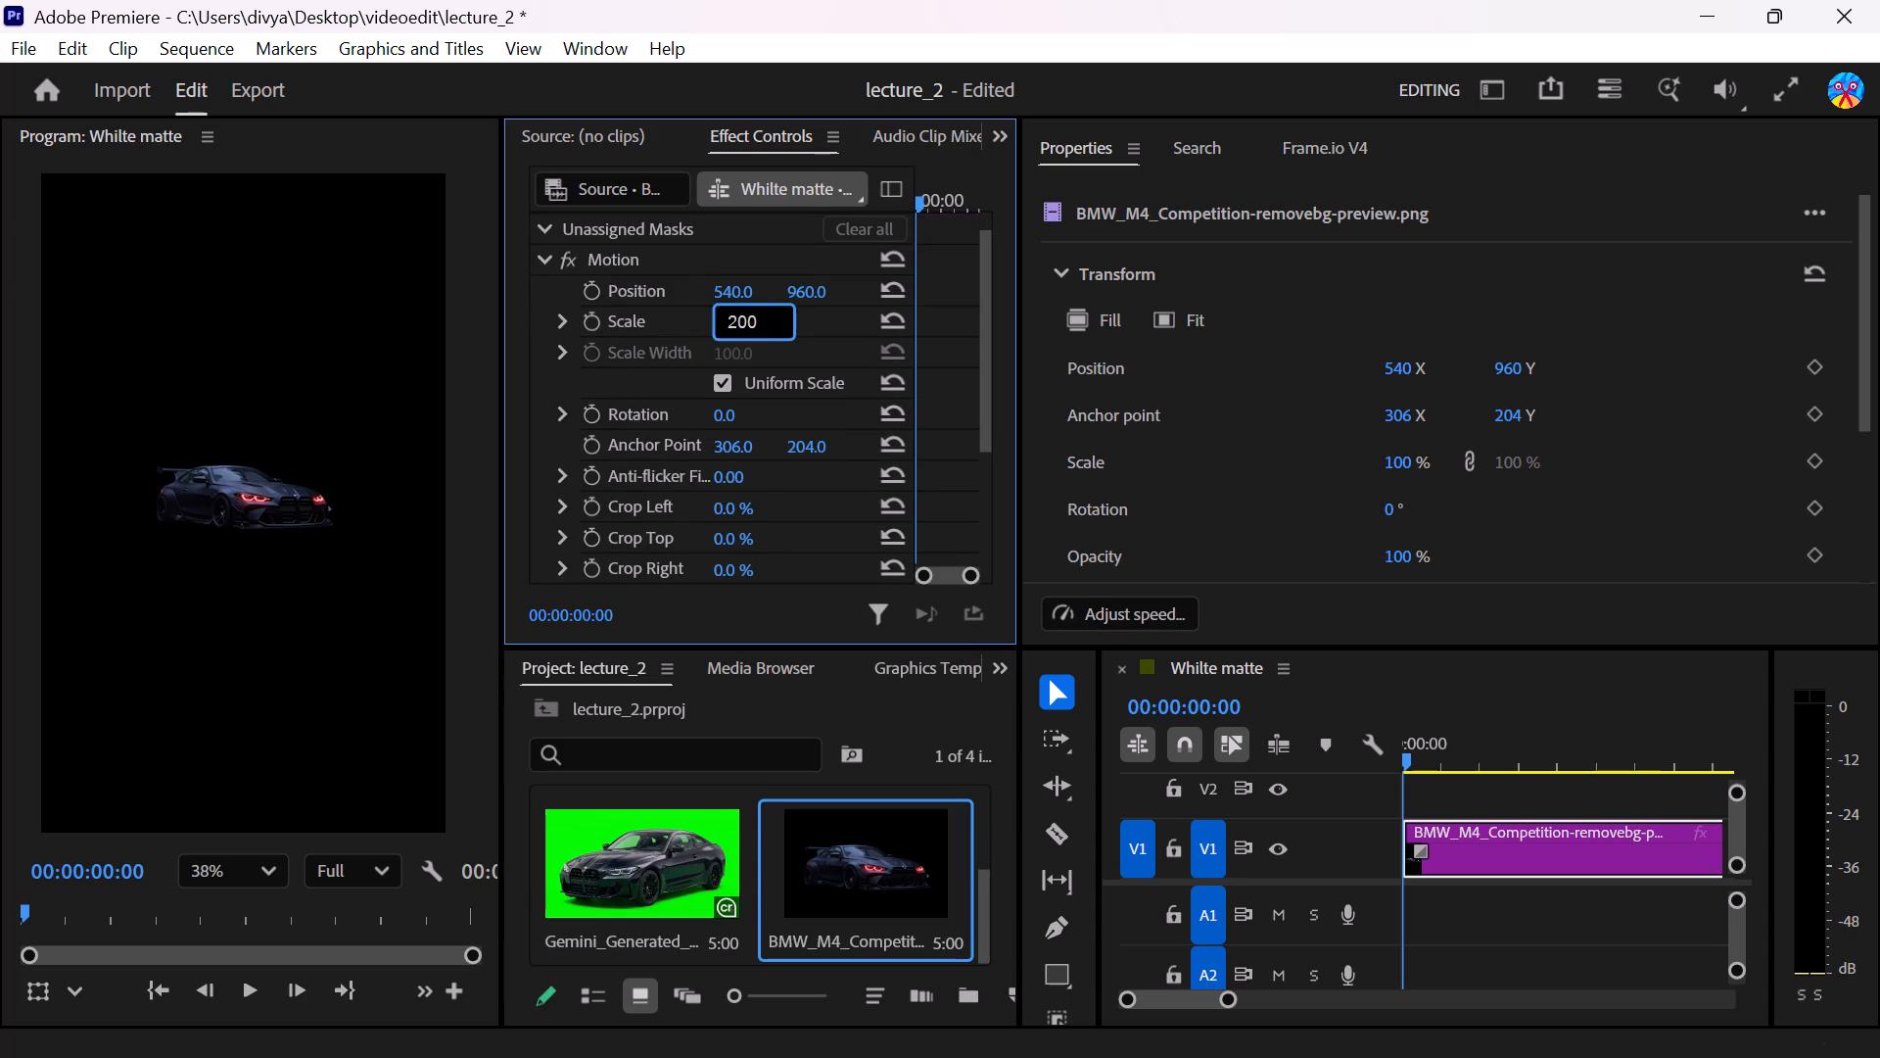
key(Return)
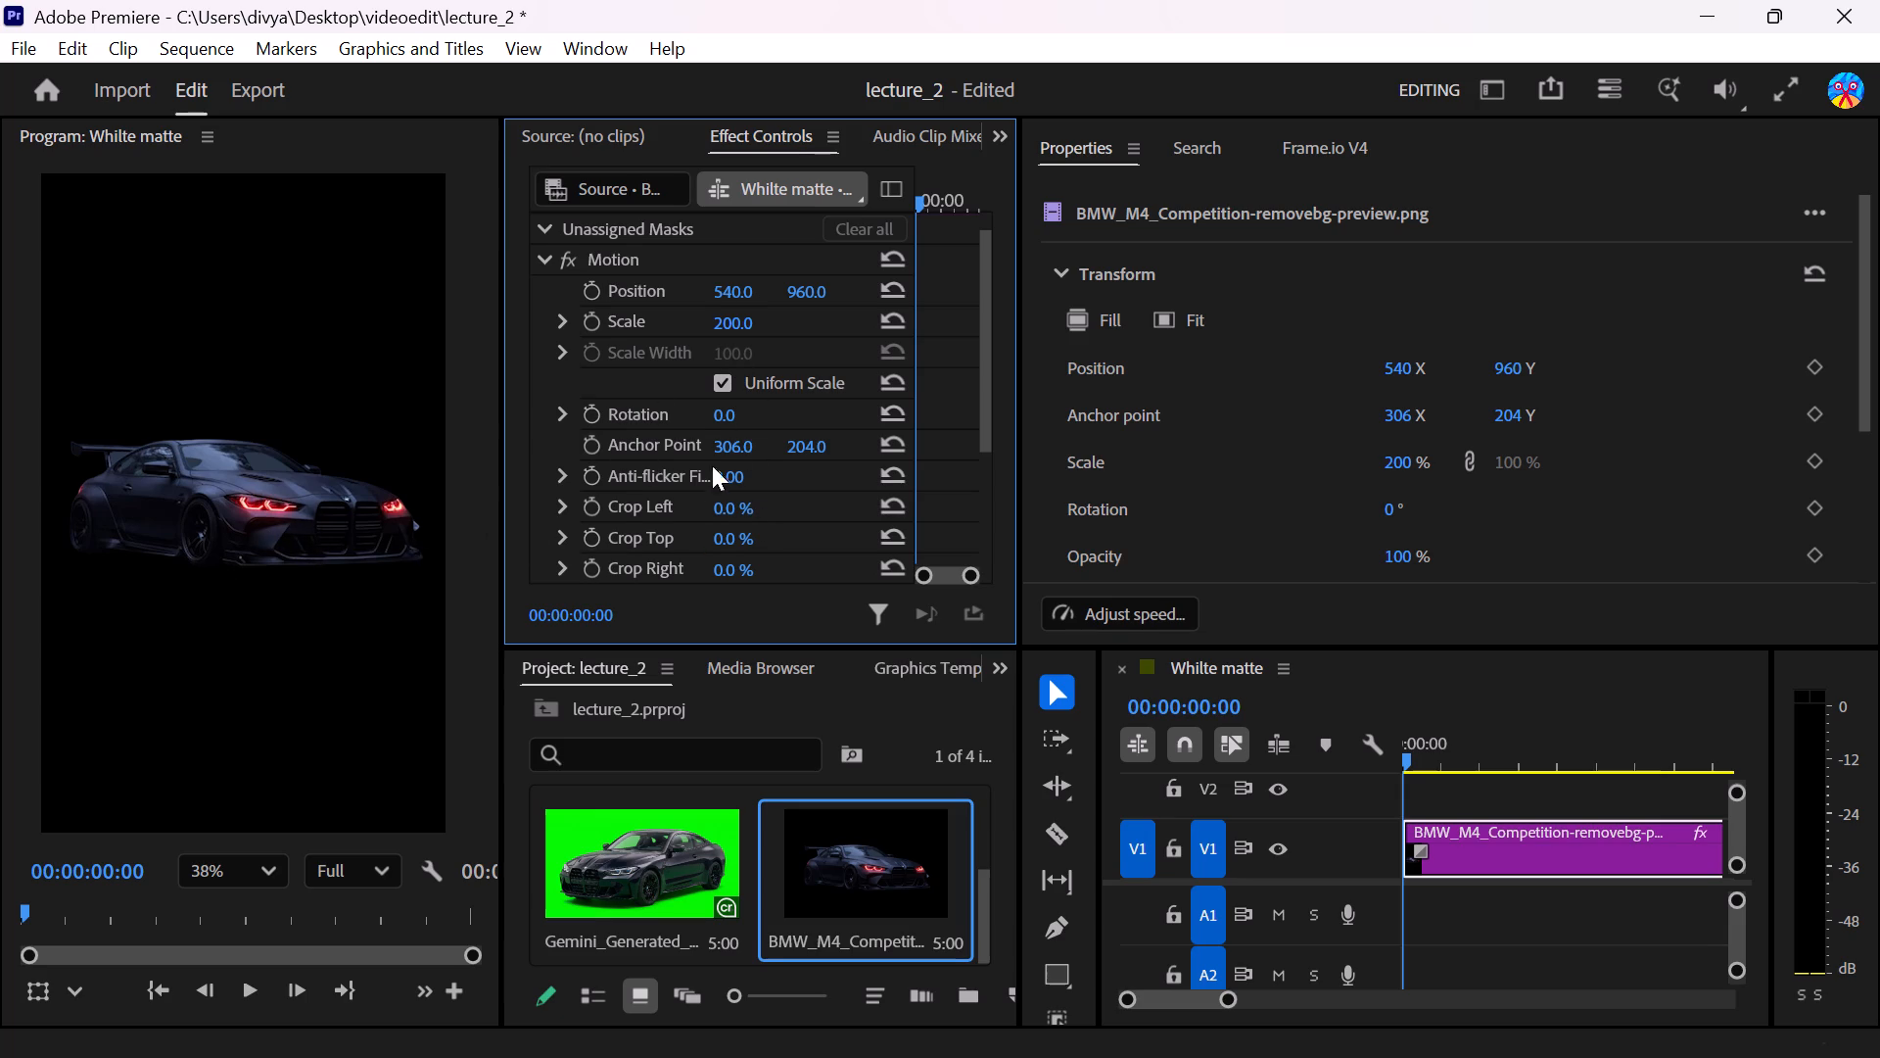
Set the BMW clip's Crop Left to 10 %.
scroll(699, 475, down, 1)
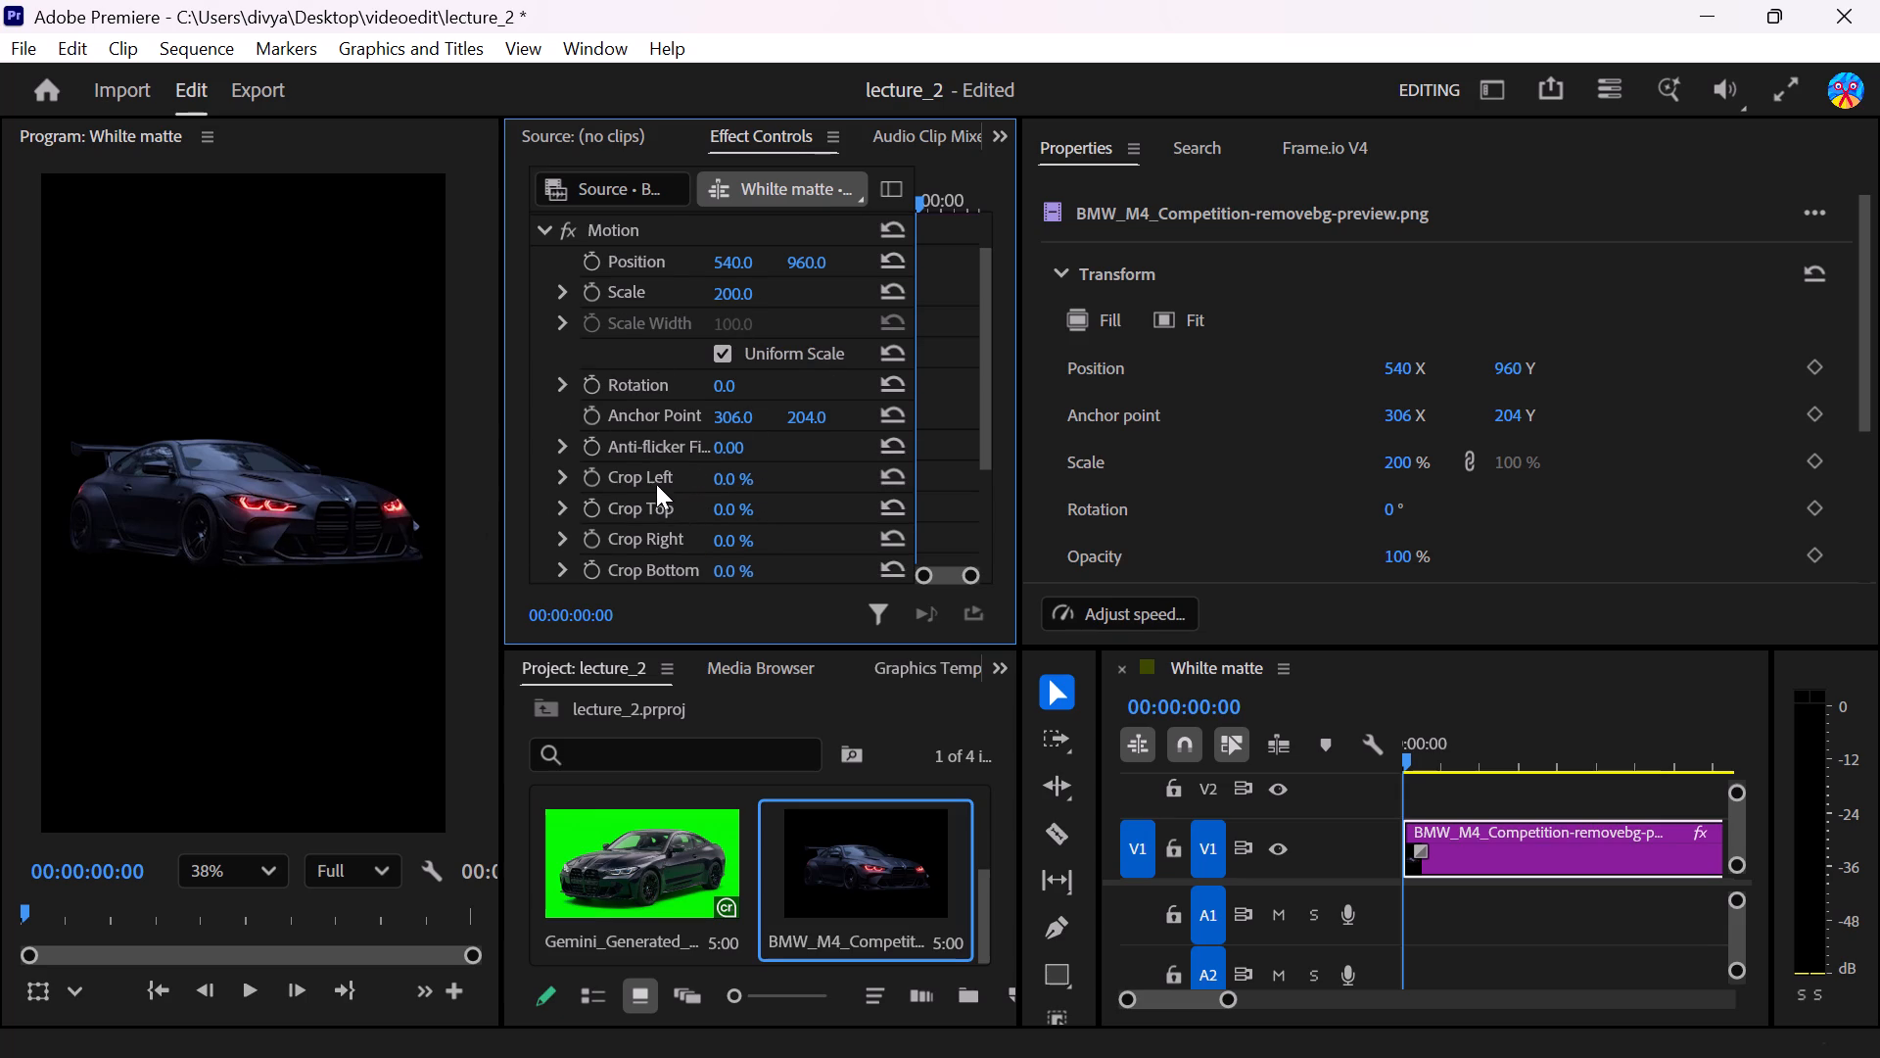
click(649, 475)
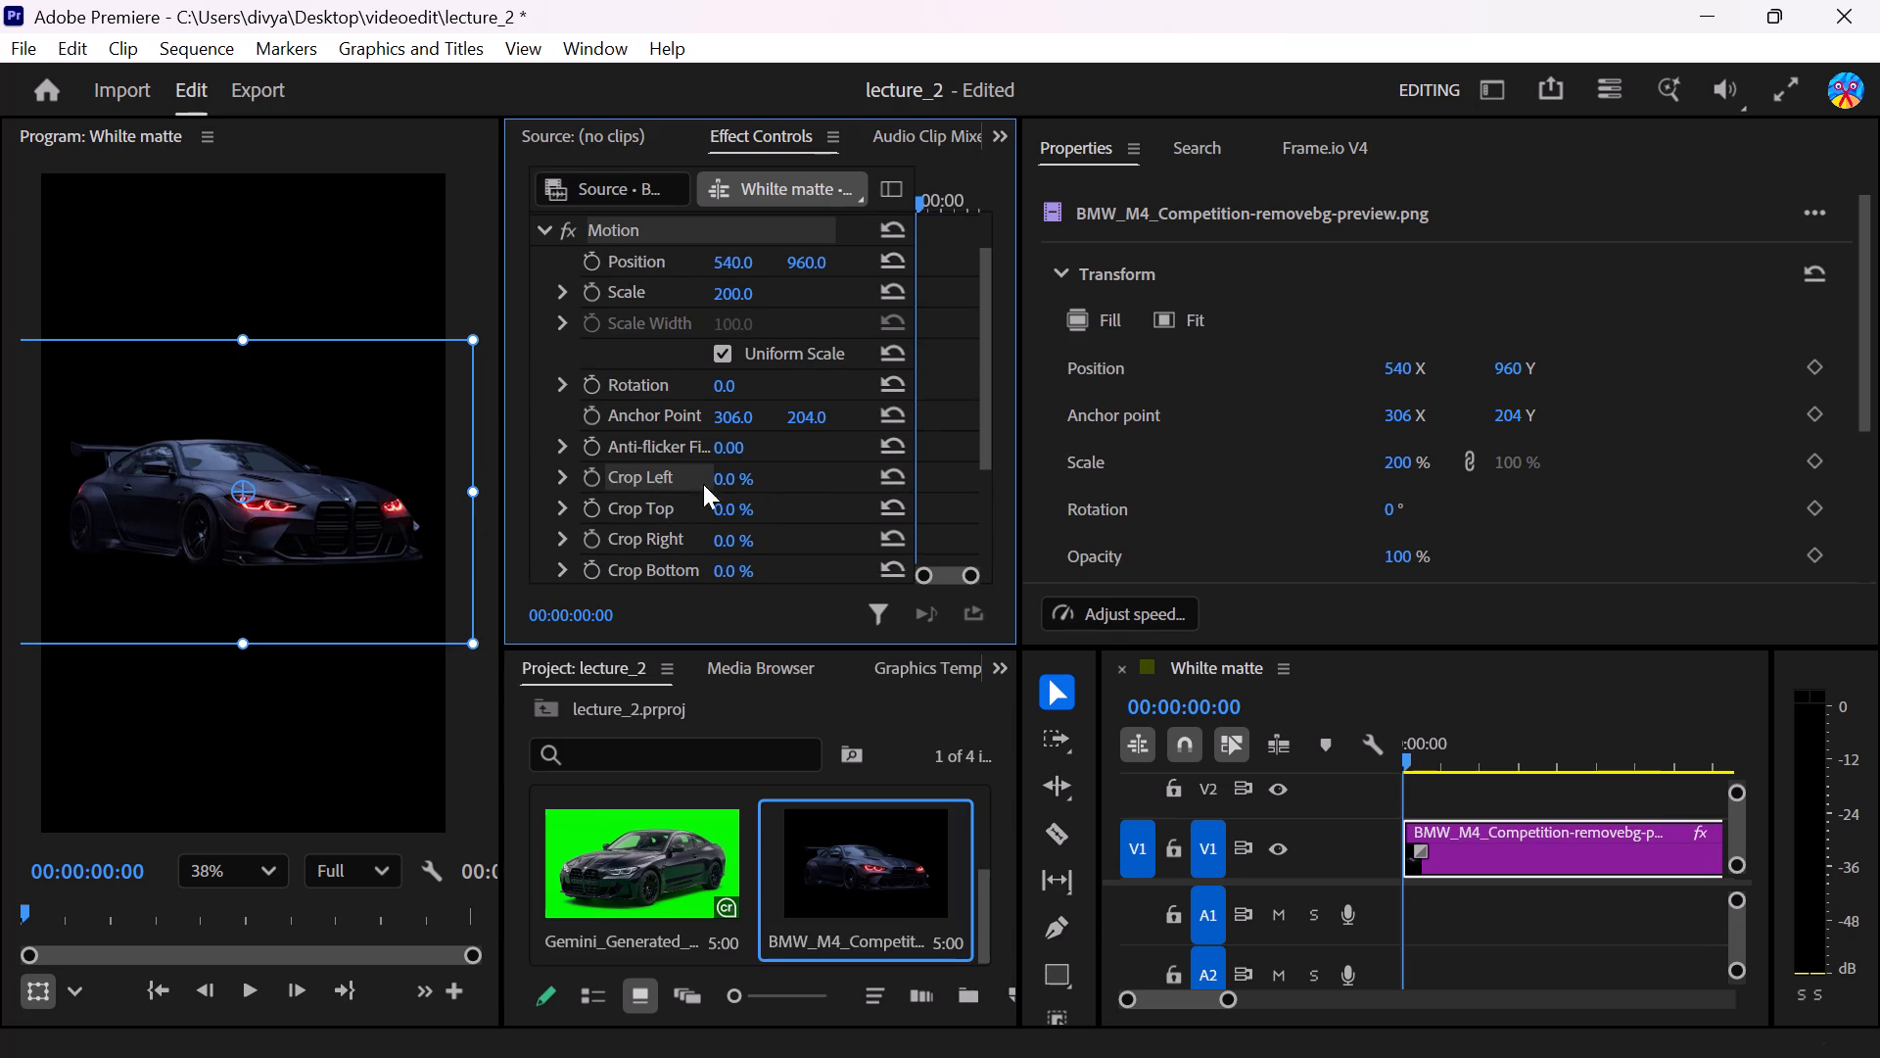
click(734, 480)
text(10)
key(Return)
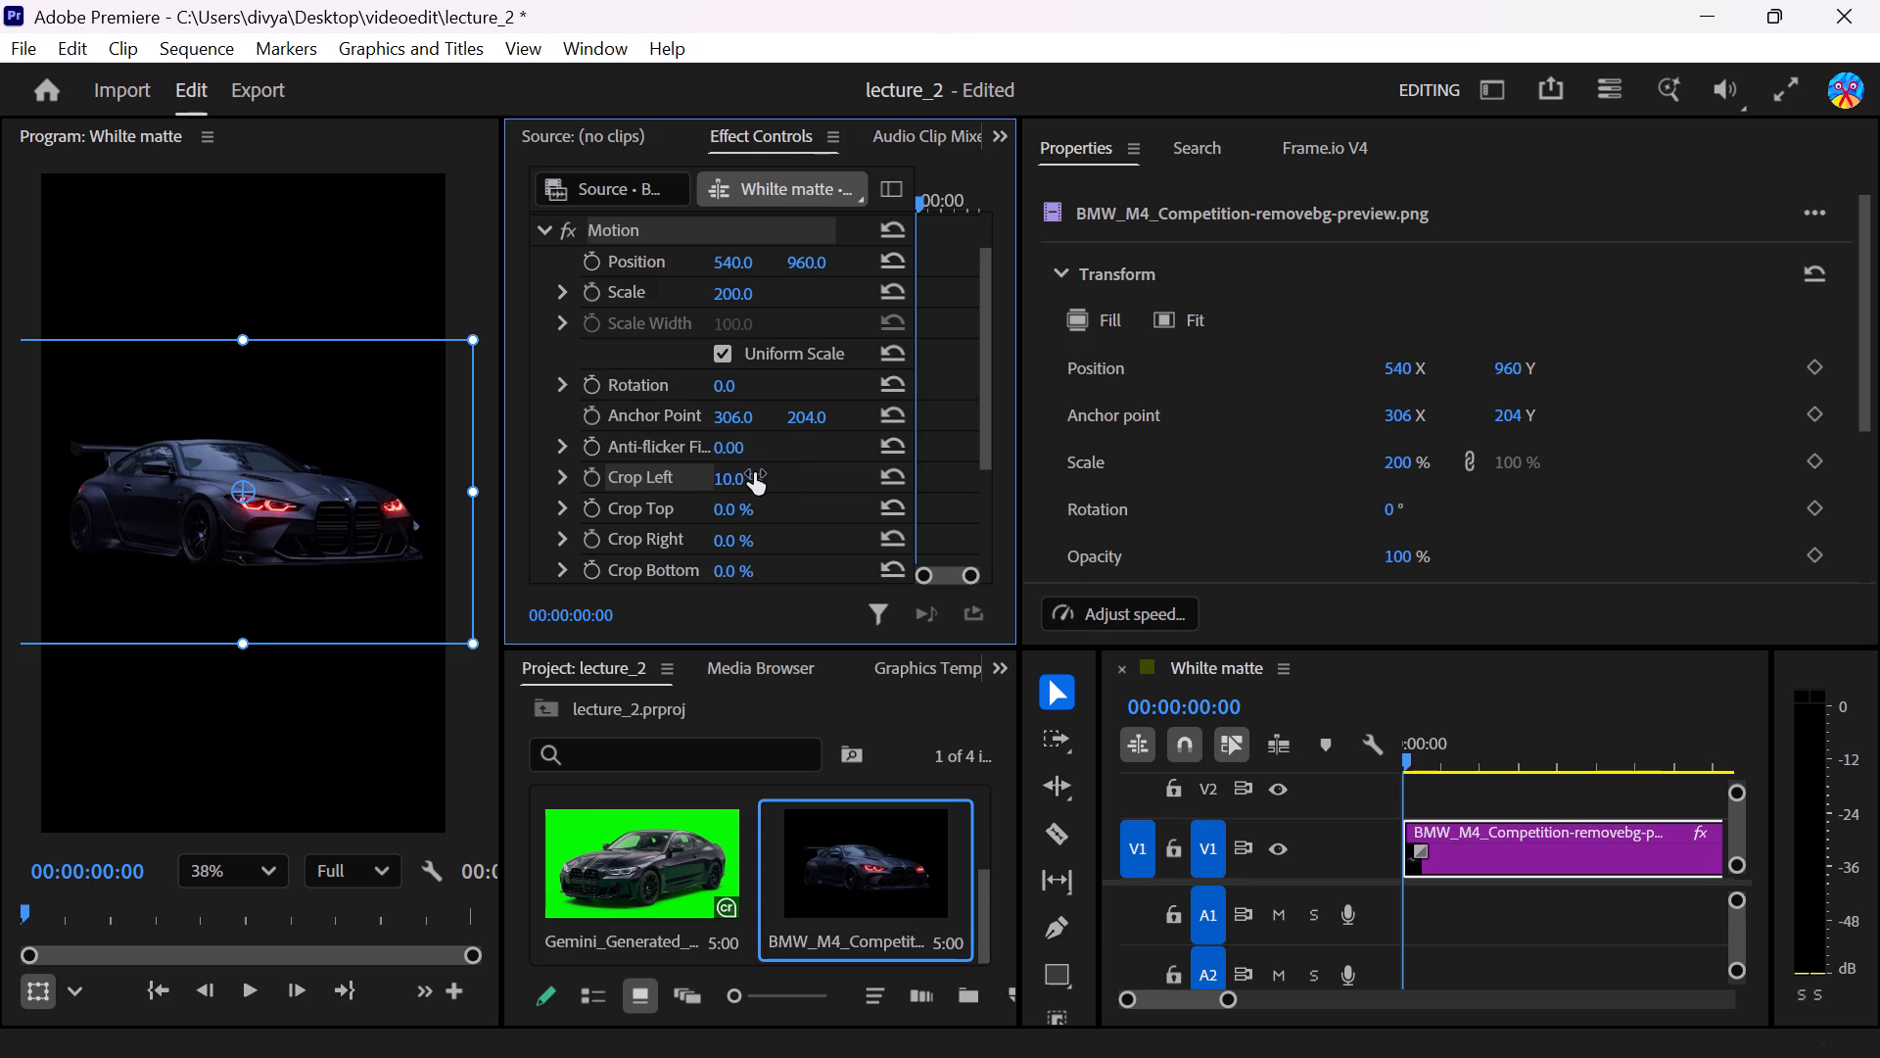
Demonstrate Crop Left on the BMW clip by raising and lowering the value in increments, ending at 11 %.
click(755, 482)
key(Up)
key(Up)
key(Up)
key(Up)
key(Up)
key(Up)
key(Up)
key(Up)
key(Up)
key(Up)
key(Up)
key(Up)
key(Up)
key(Up)
key(Up)
key(Up)
key(Up)
key(Up)
key(Up)
key(Up)
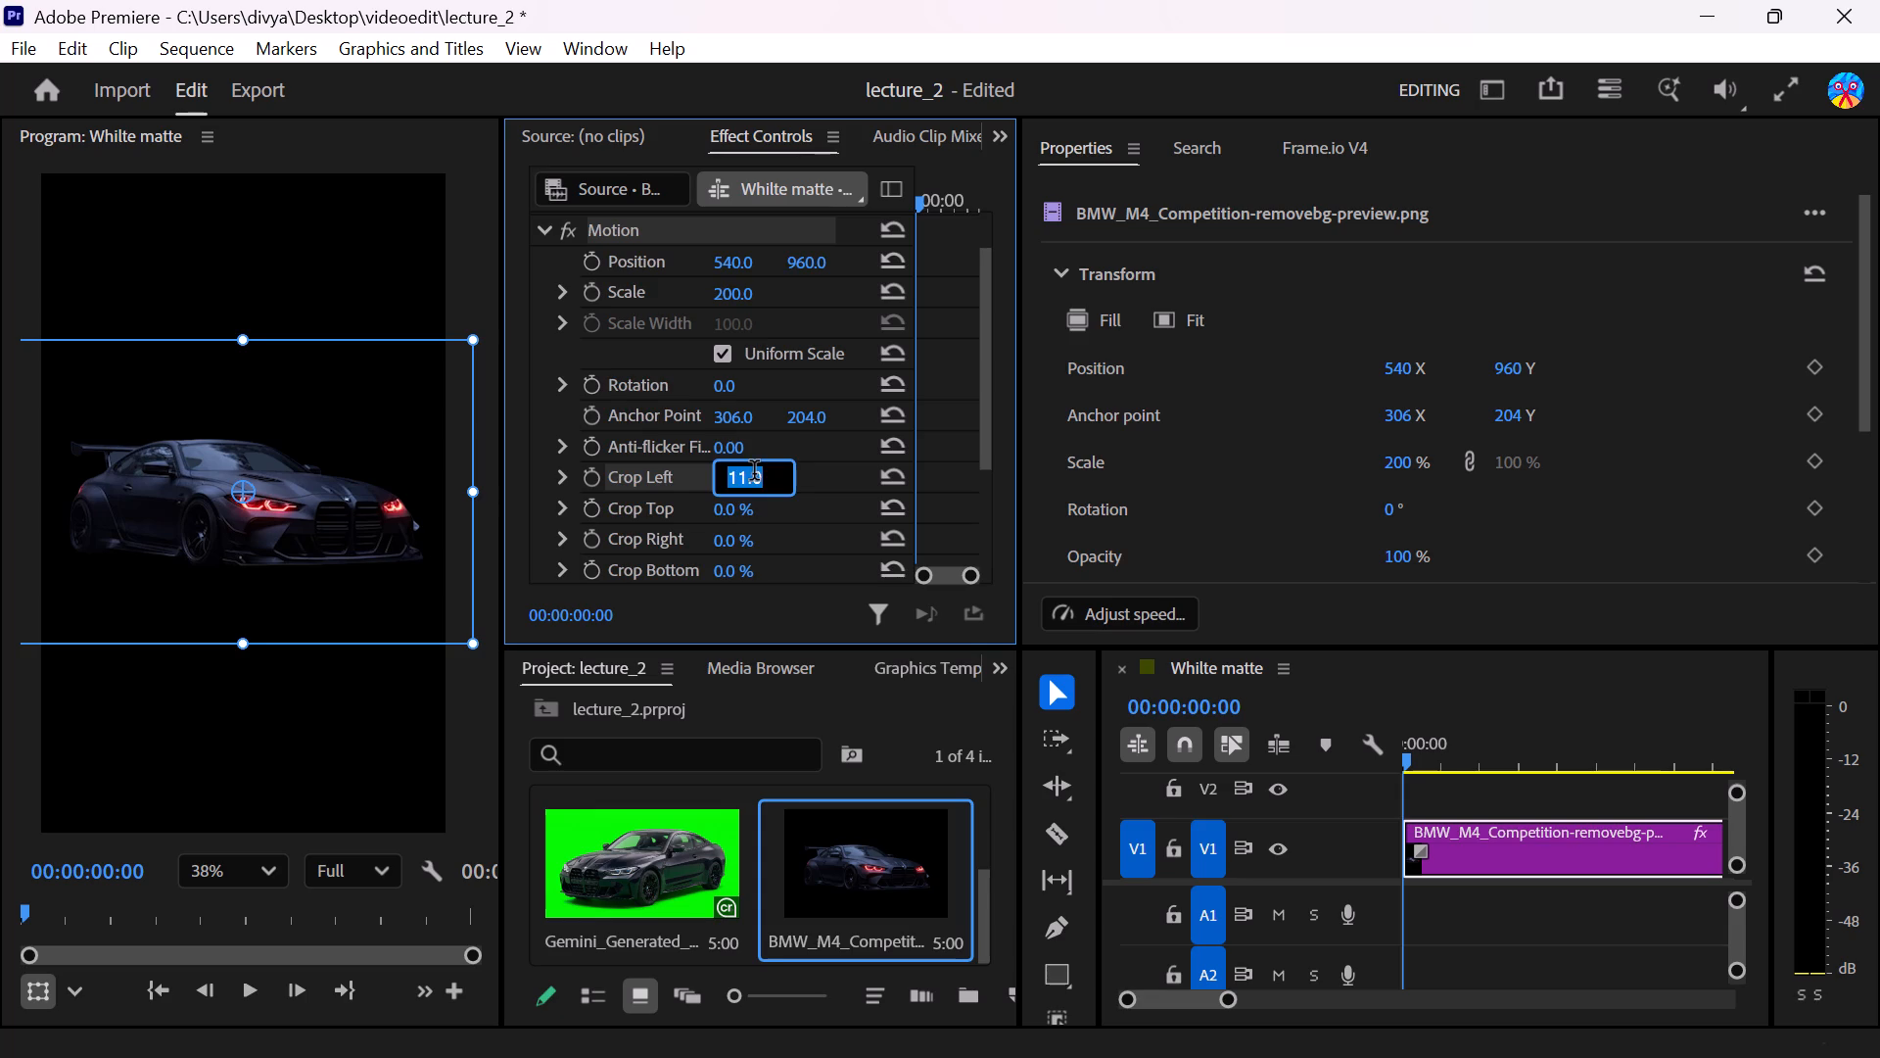
key(Down)
key(Down)
key(Down)
key(Down)
key(Down)
key(Down)
key(Down)
key(Down)
key(Down)
key(Down)
key(Down)
key(Down)
key(Down)
key(Down)
key(Down)
key(Down)
key(Down)
key(Down)
key(Down)
key(Down)
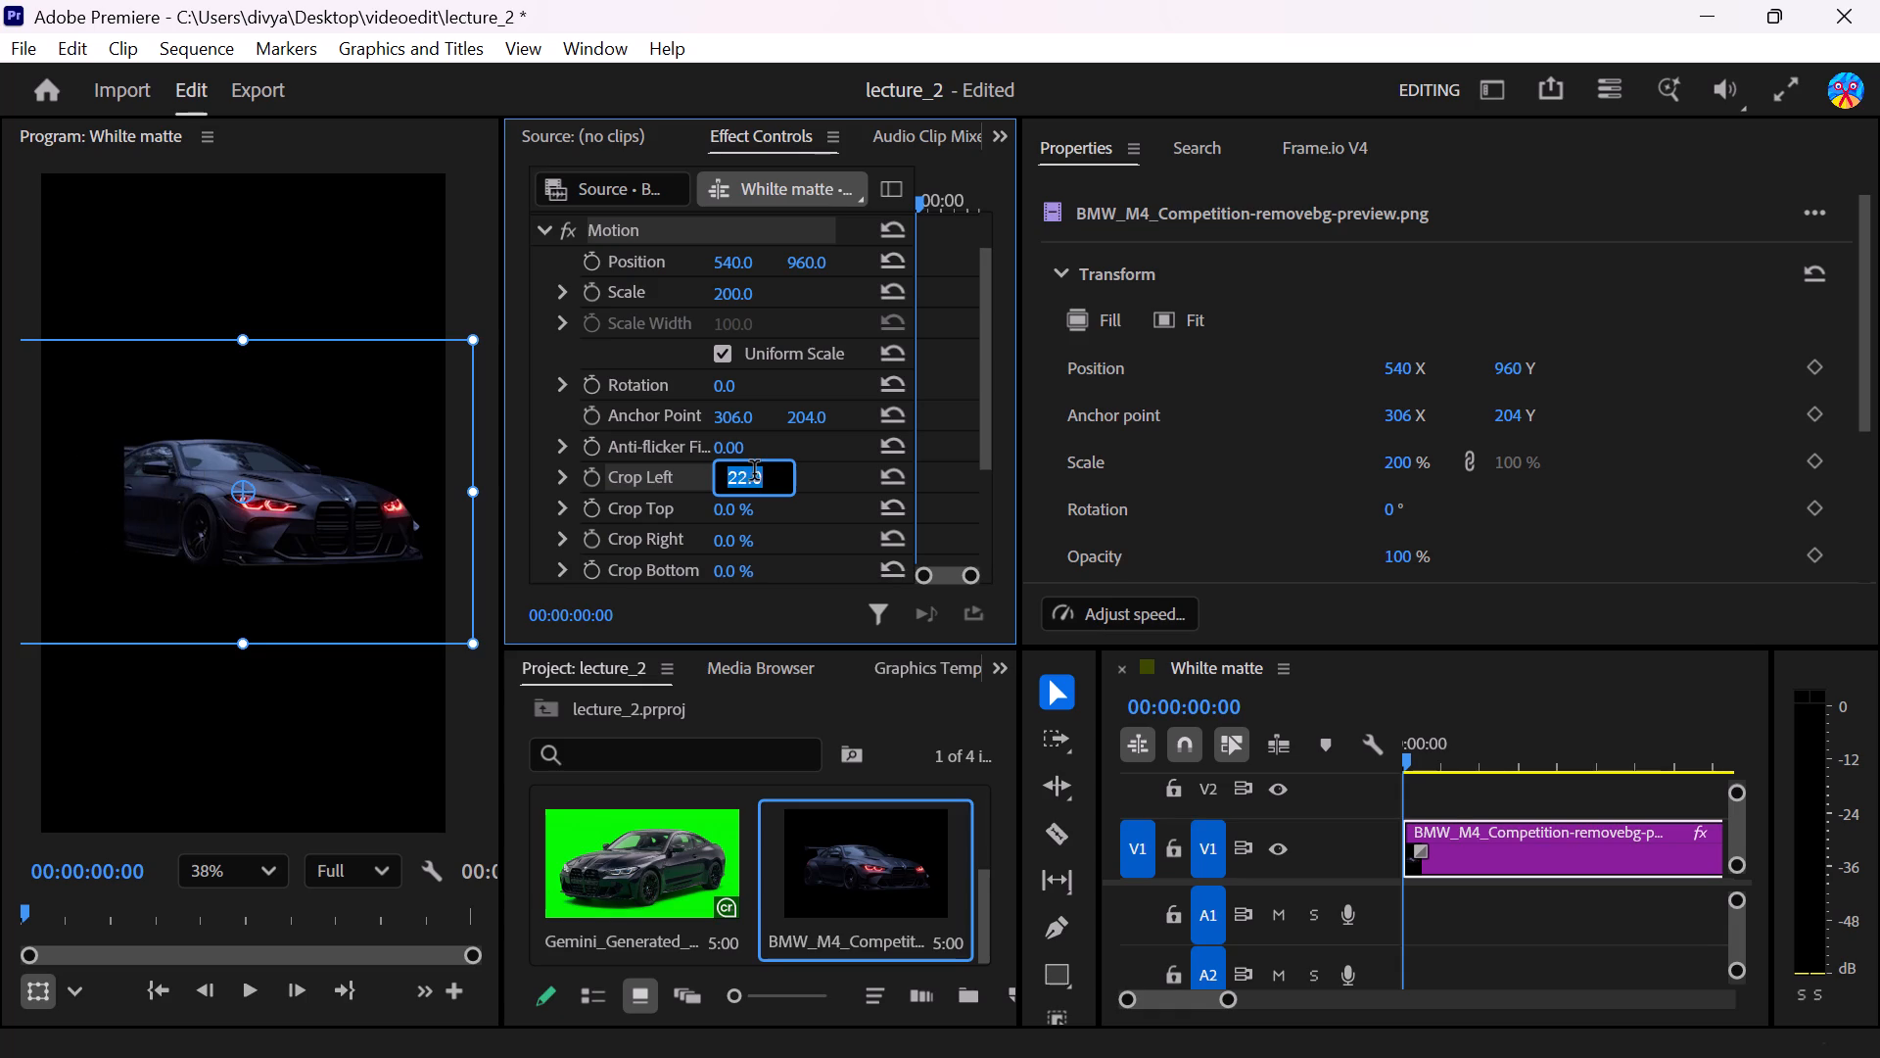
key(Down)
key(Down)
key(Down)
key(Down)
key(Down)
key(Down)
key(Down)
key(Down)
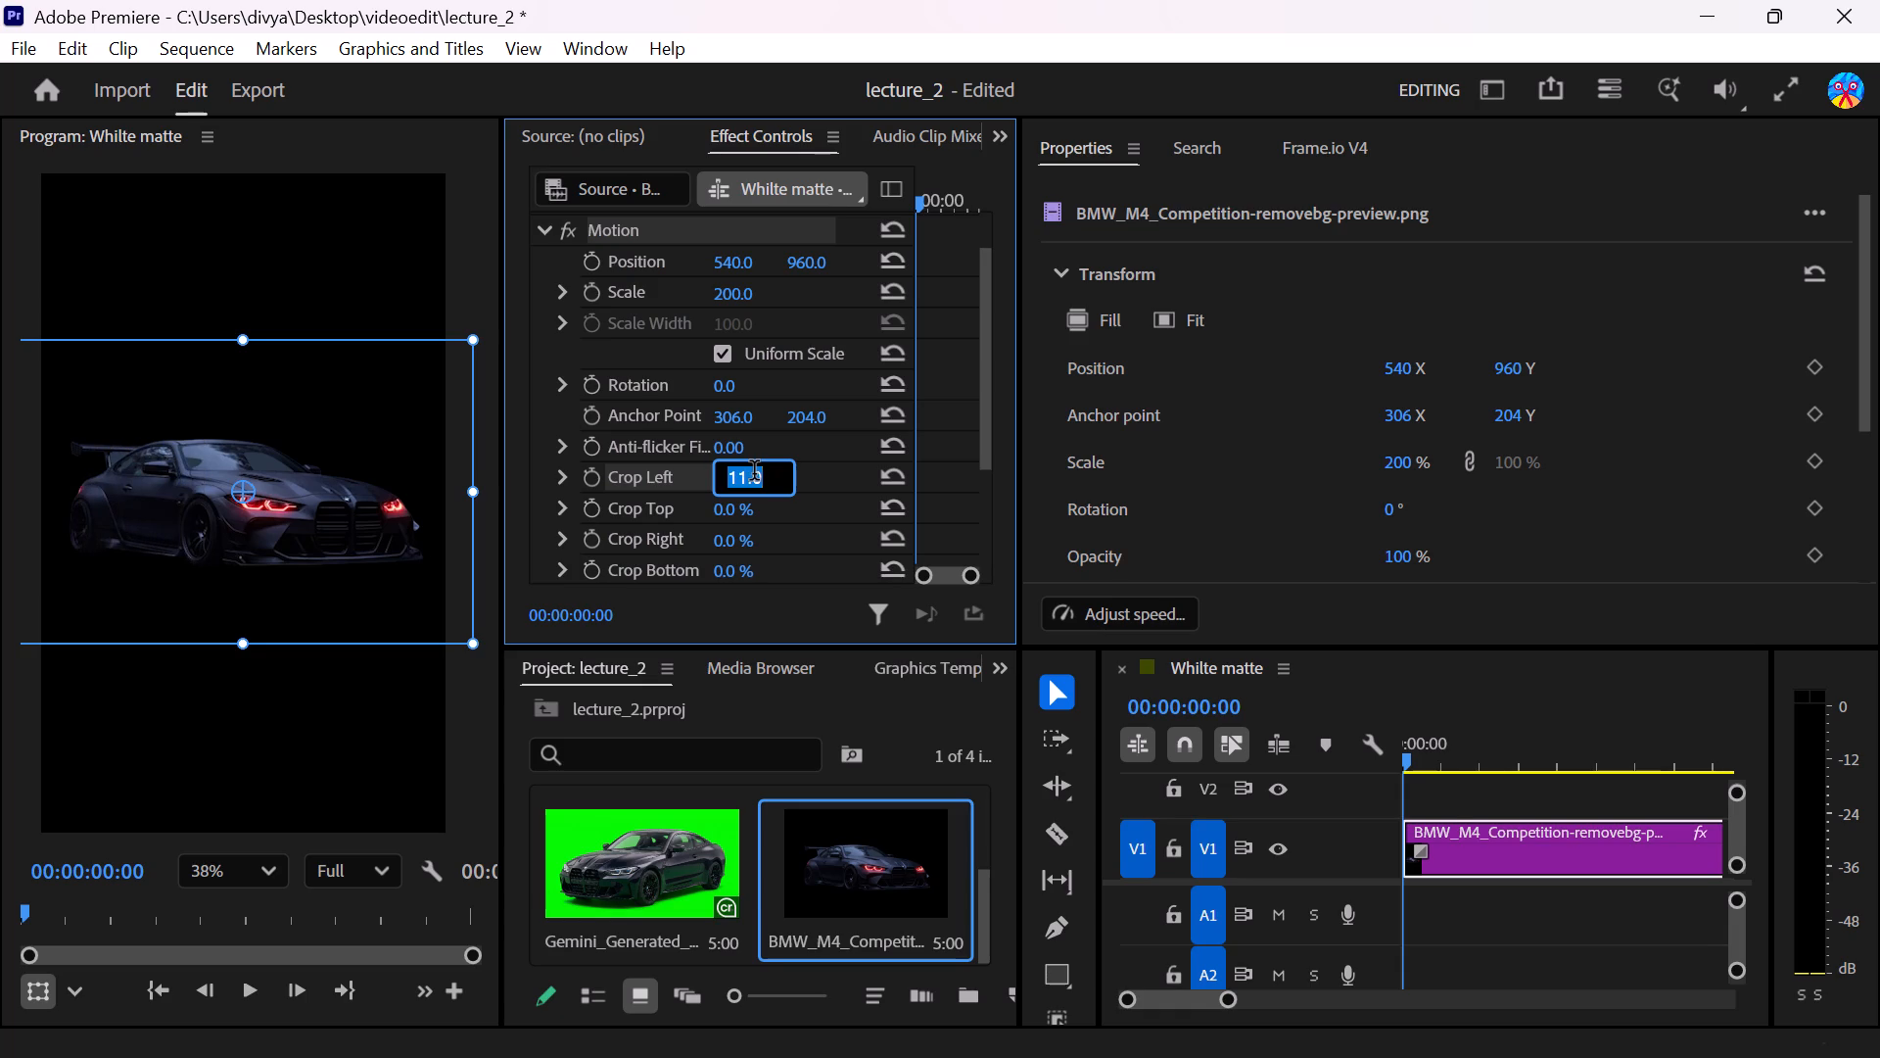
click(746, 557)
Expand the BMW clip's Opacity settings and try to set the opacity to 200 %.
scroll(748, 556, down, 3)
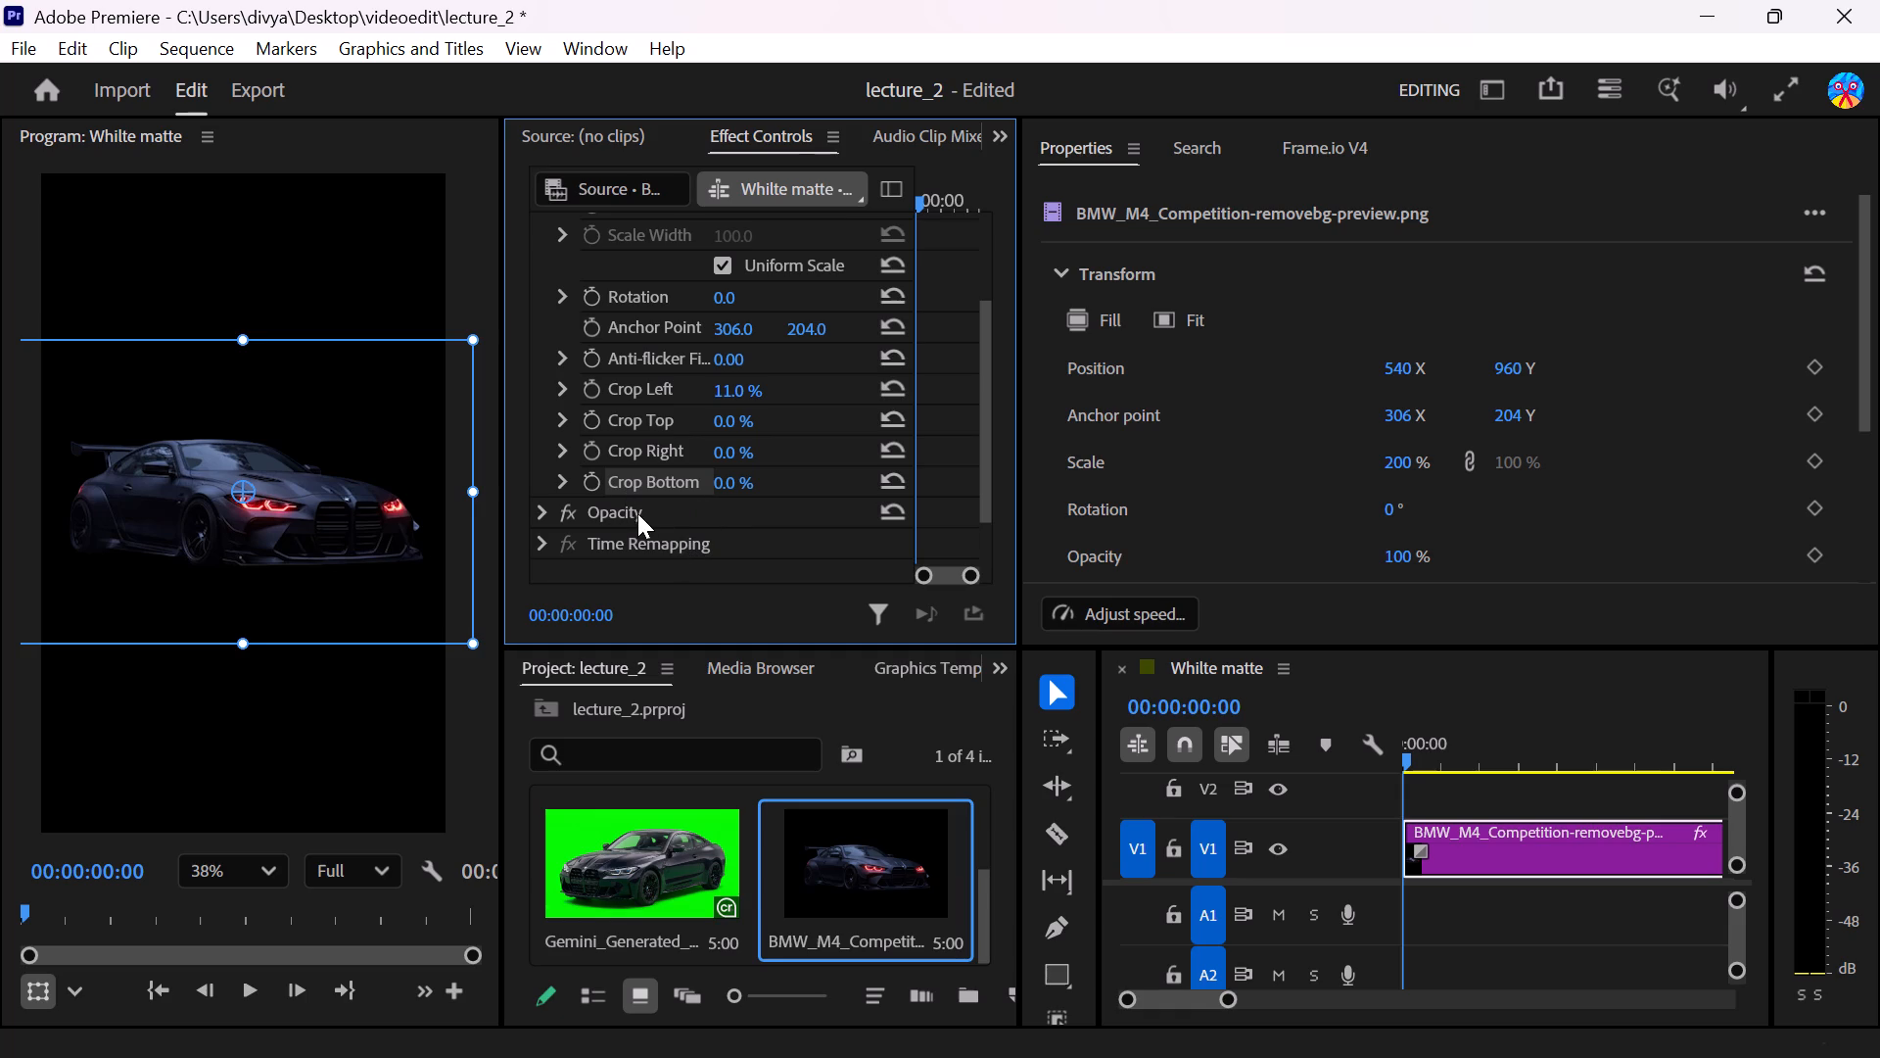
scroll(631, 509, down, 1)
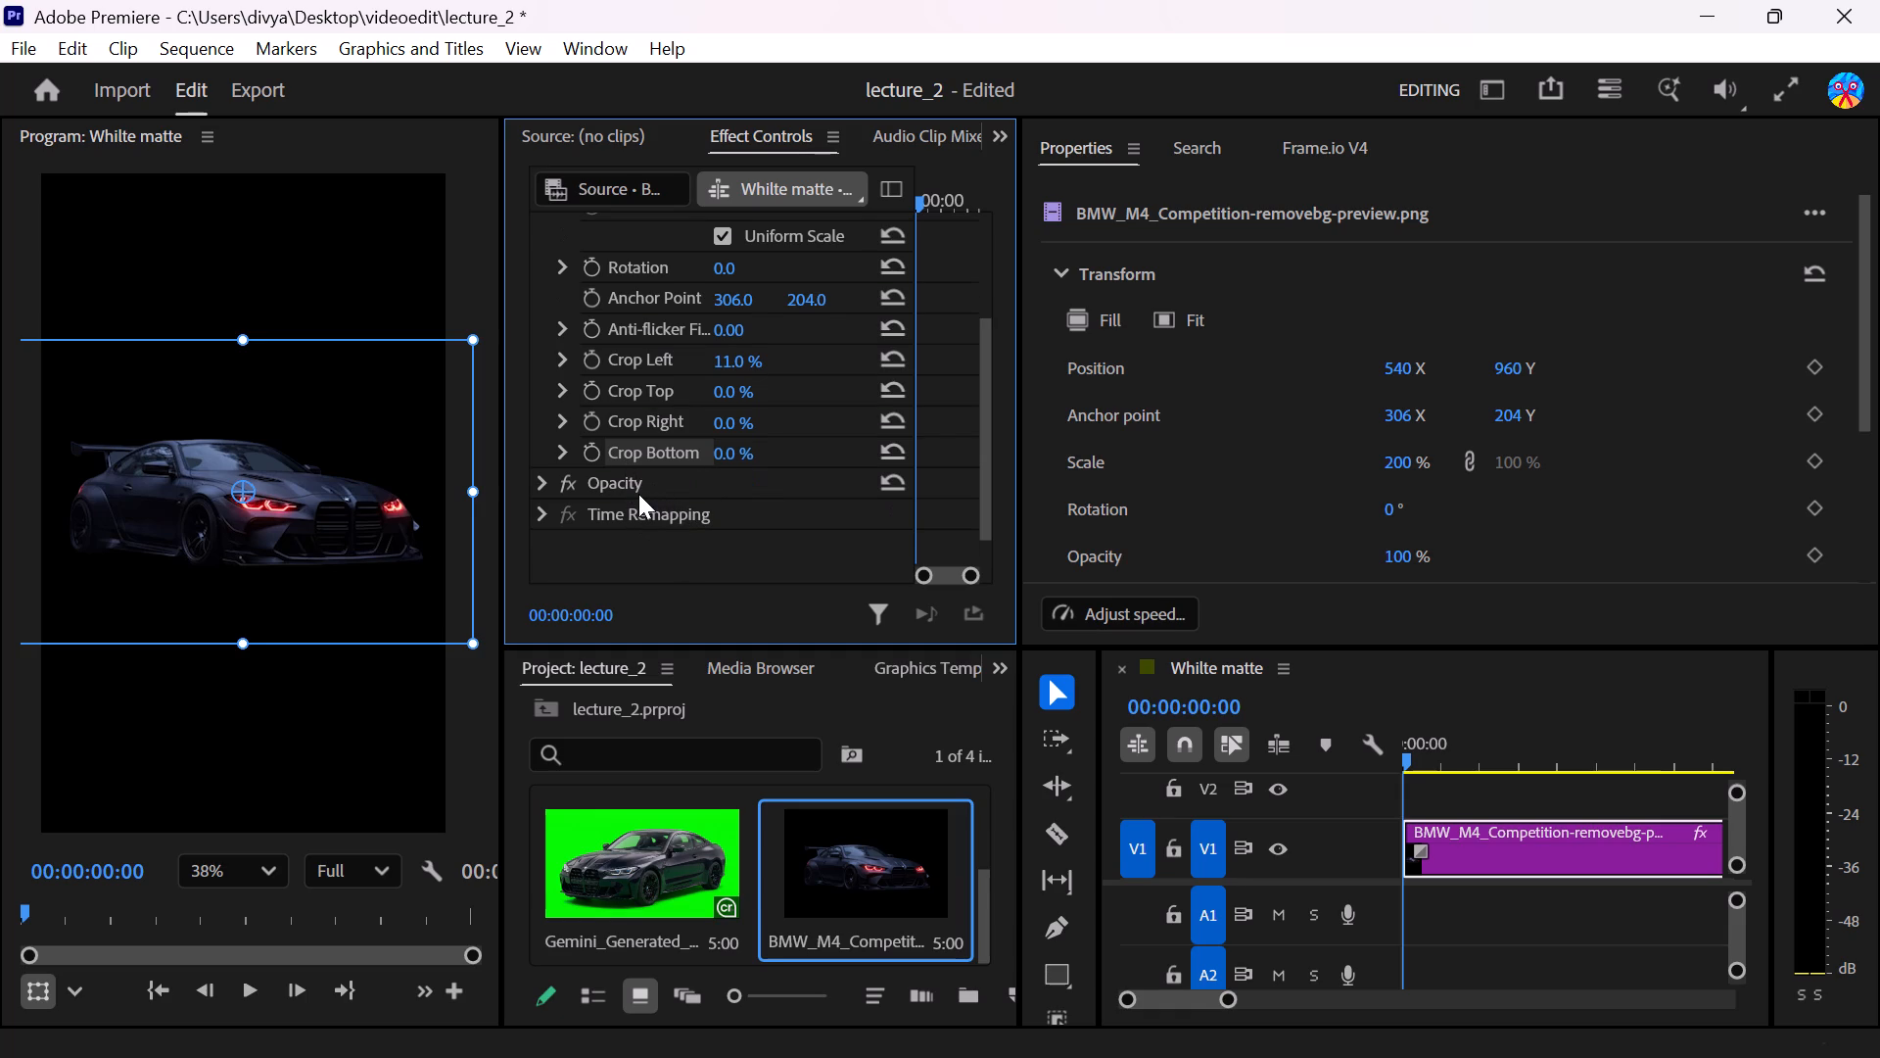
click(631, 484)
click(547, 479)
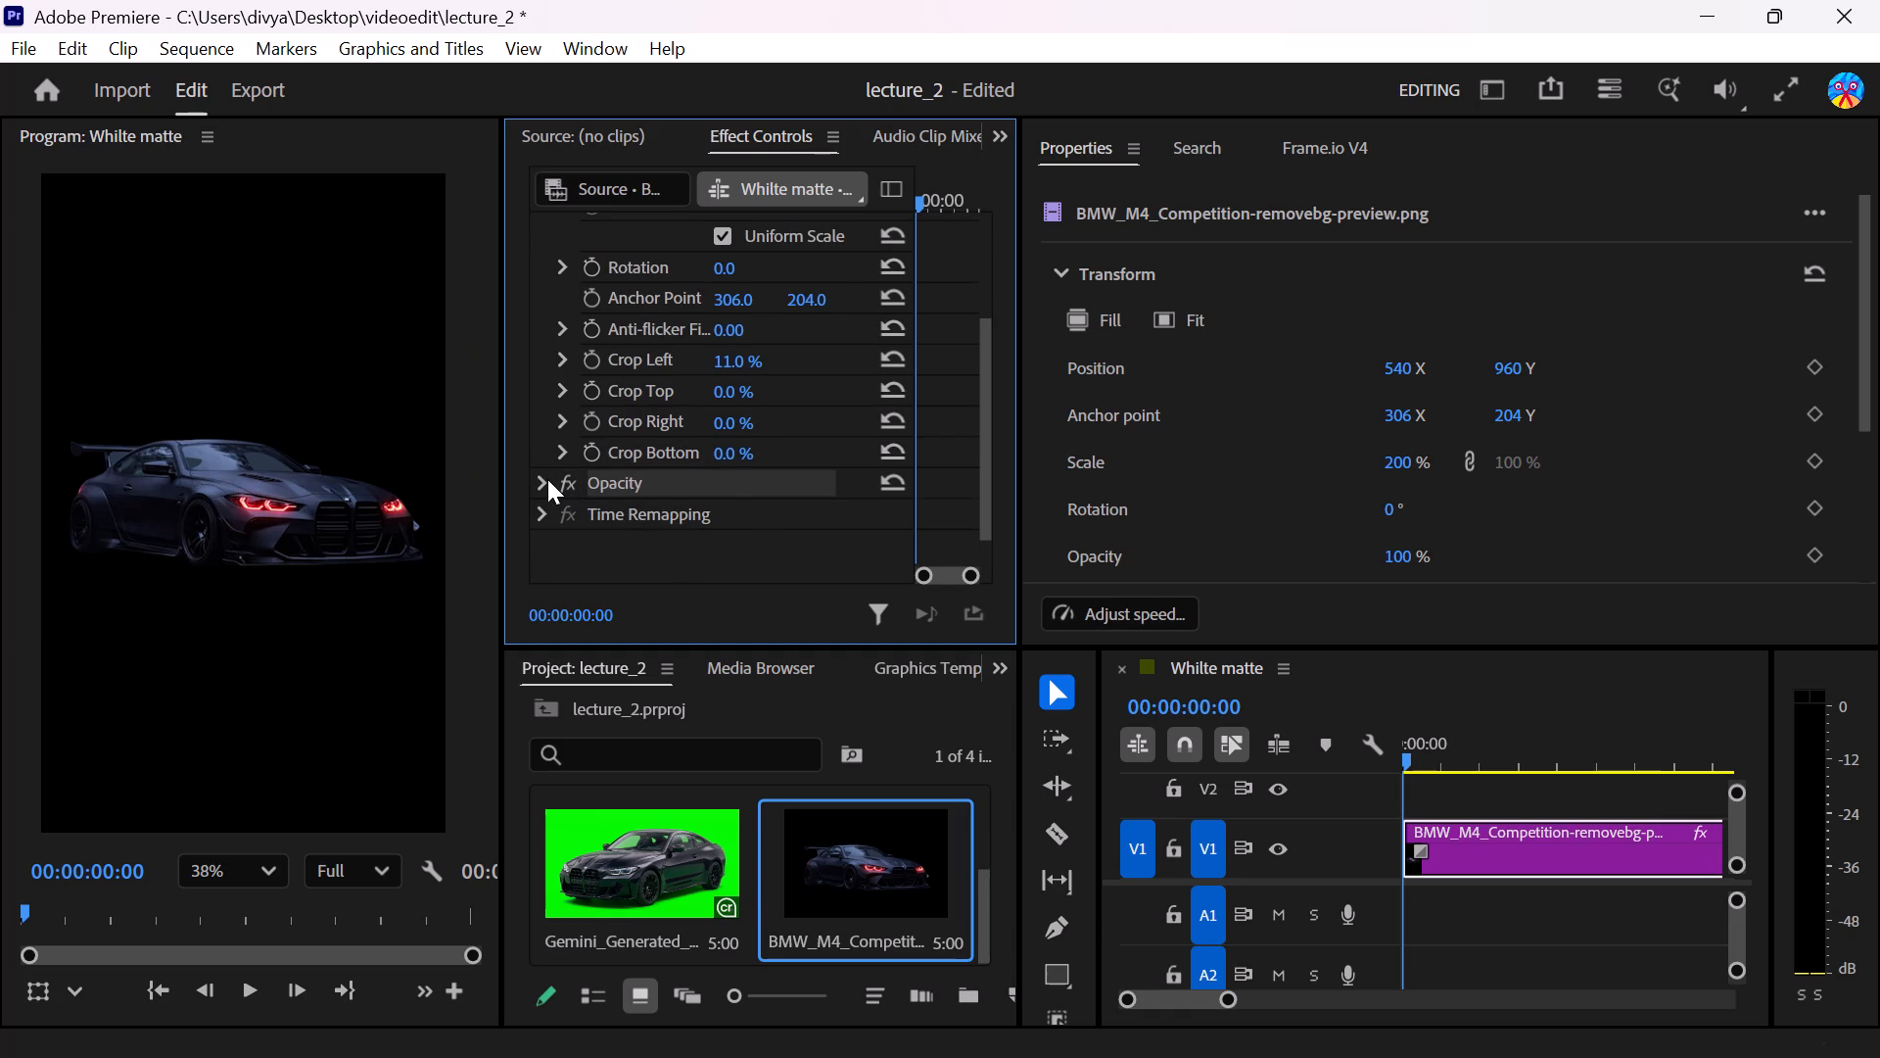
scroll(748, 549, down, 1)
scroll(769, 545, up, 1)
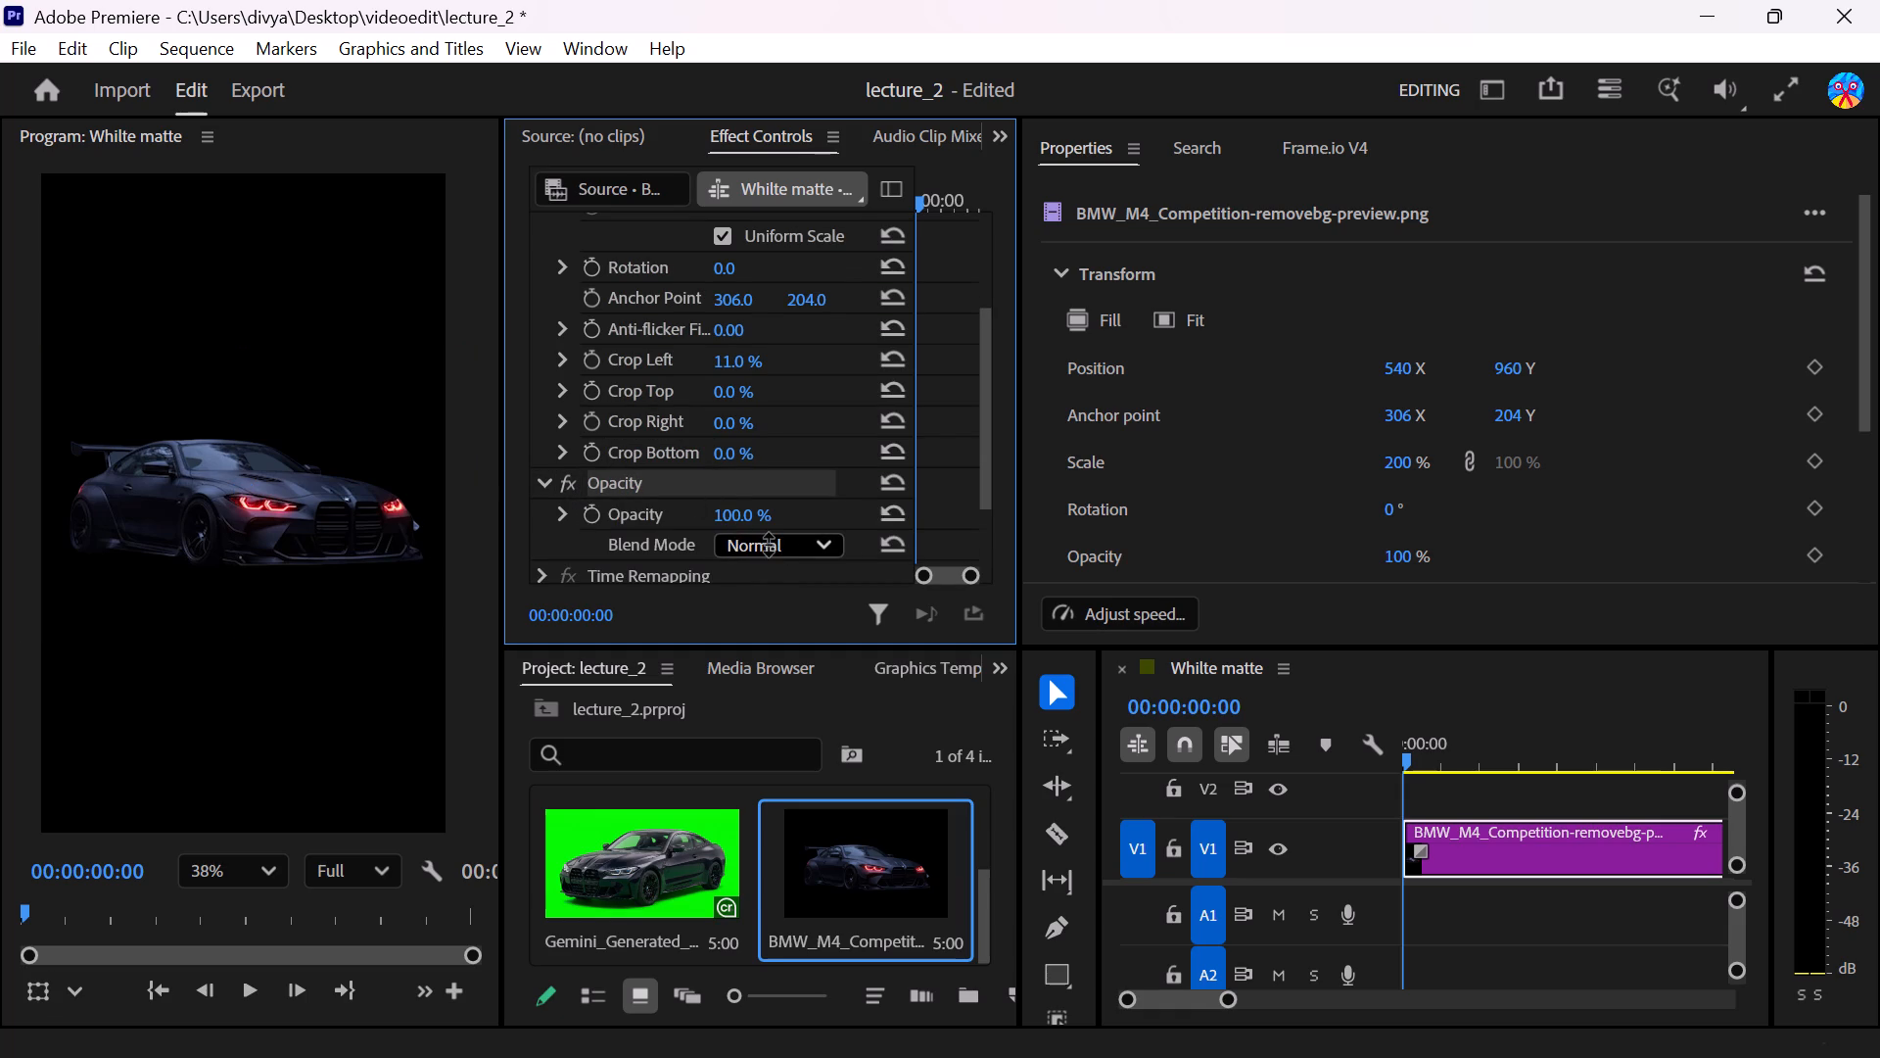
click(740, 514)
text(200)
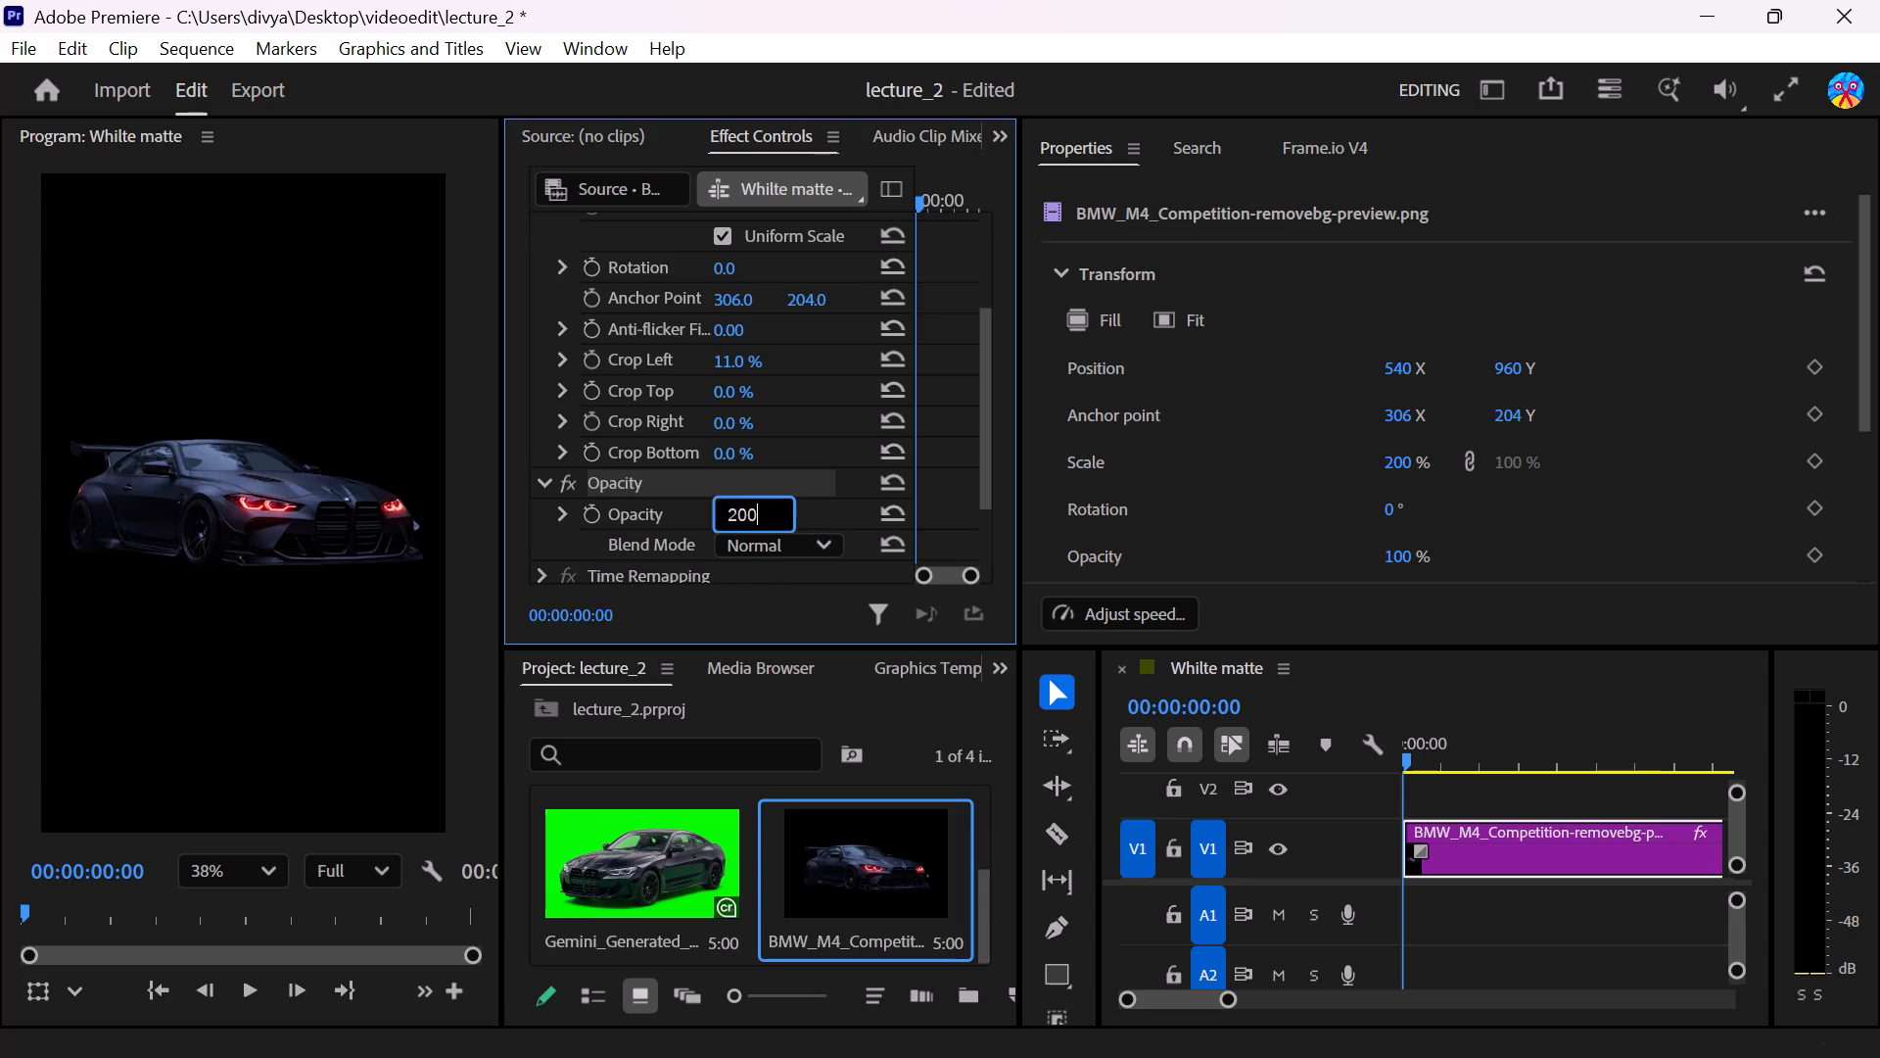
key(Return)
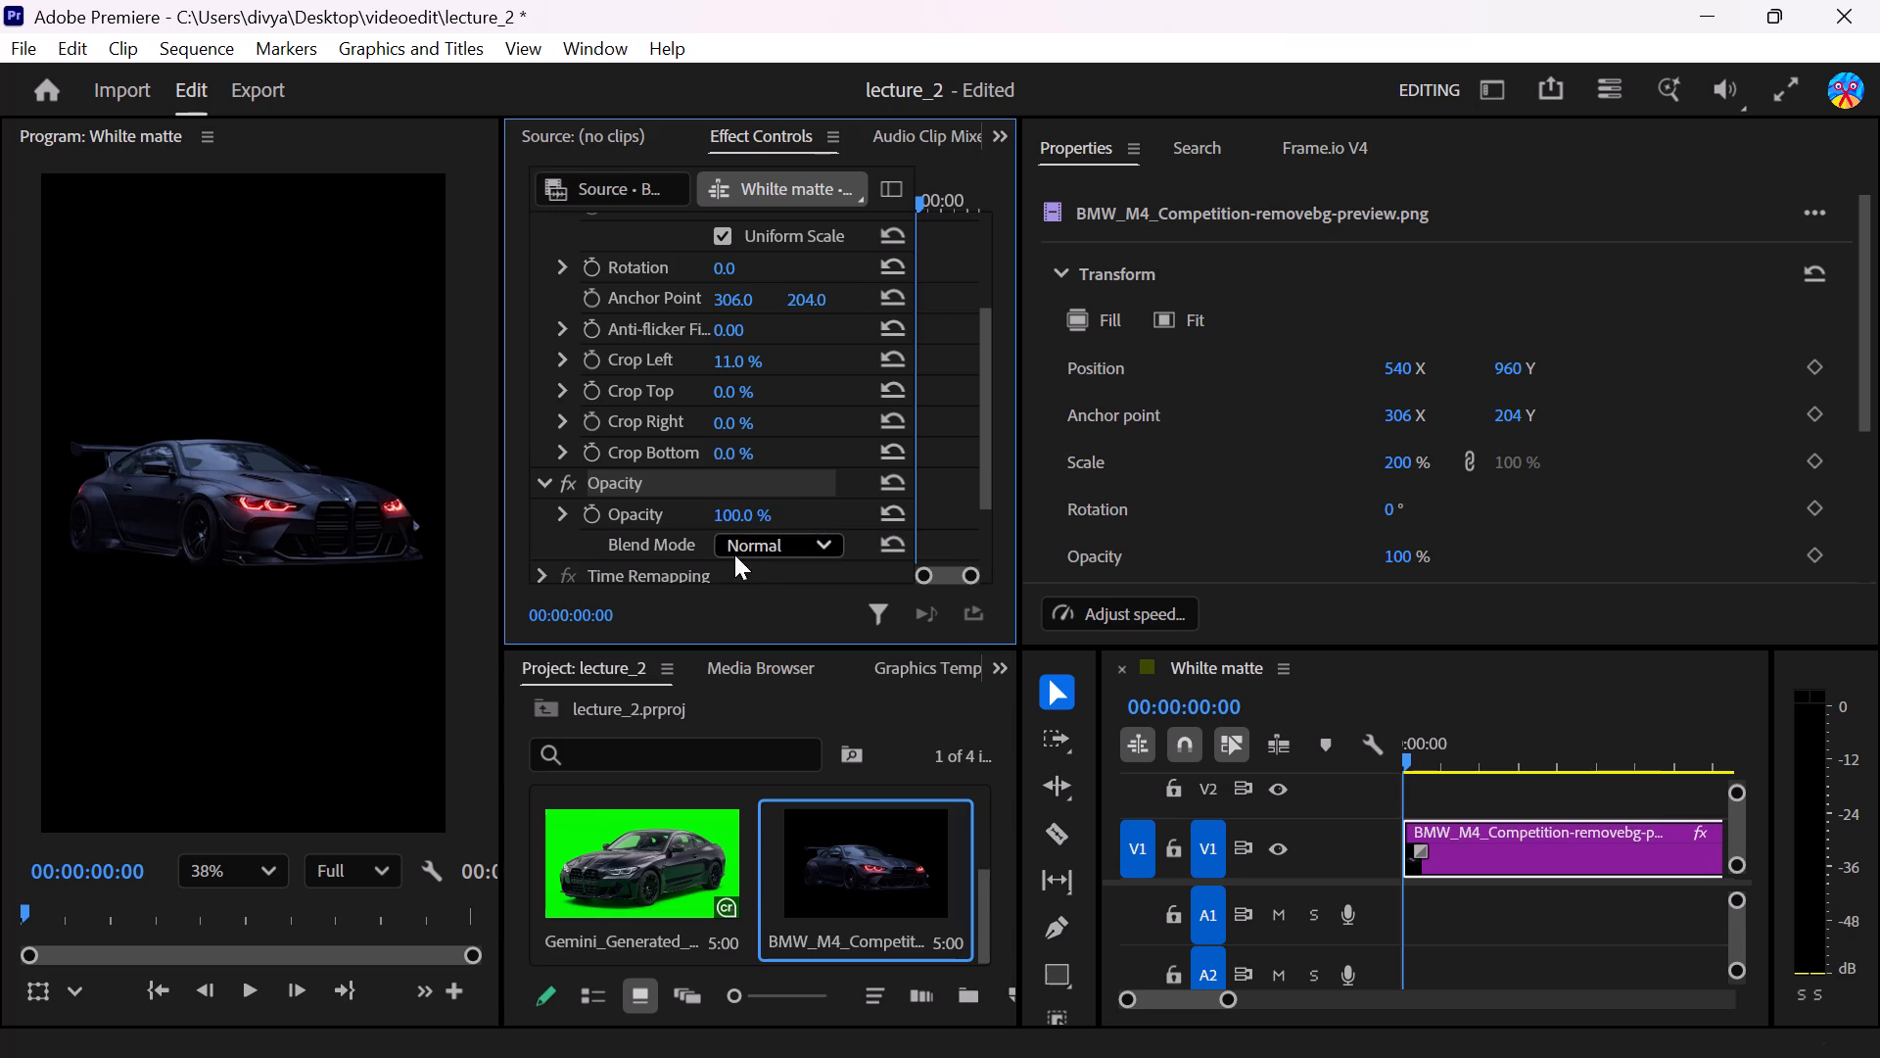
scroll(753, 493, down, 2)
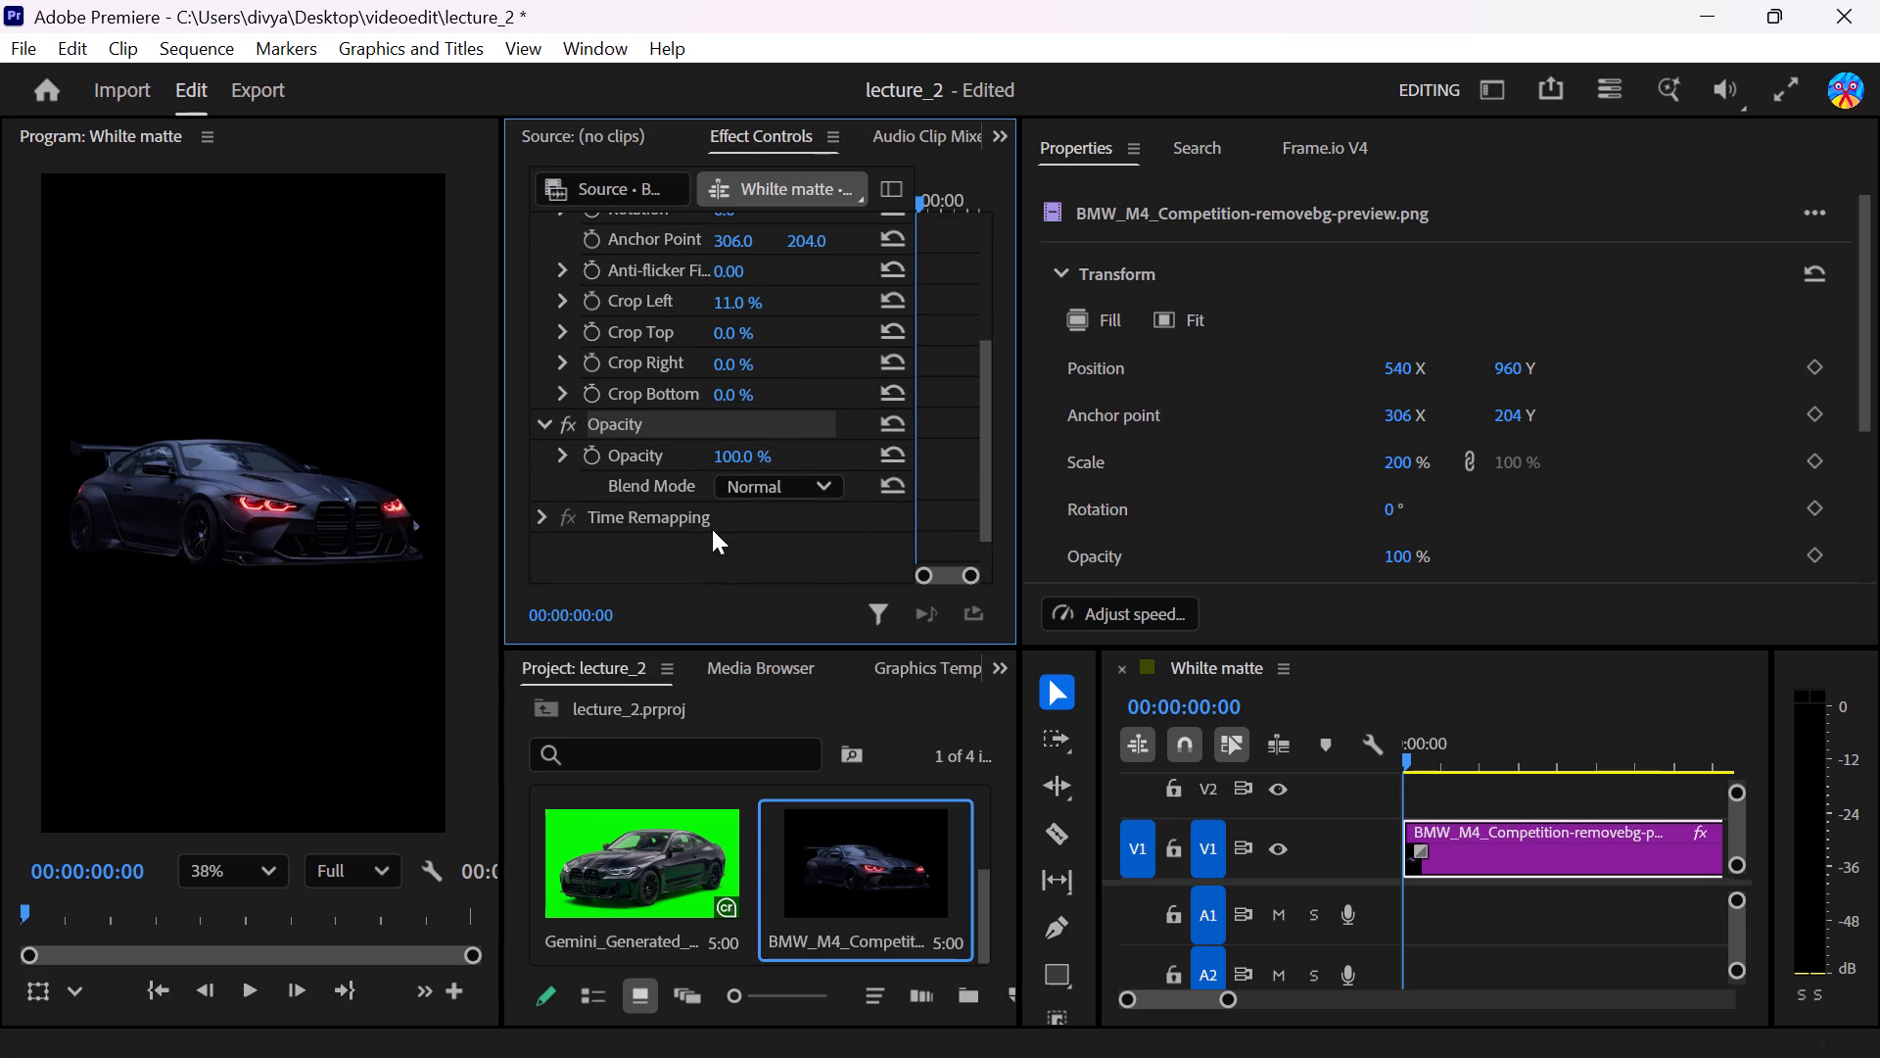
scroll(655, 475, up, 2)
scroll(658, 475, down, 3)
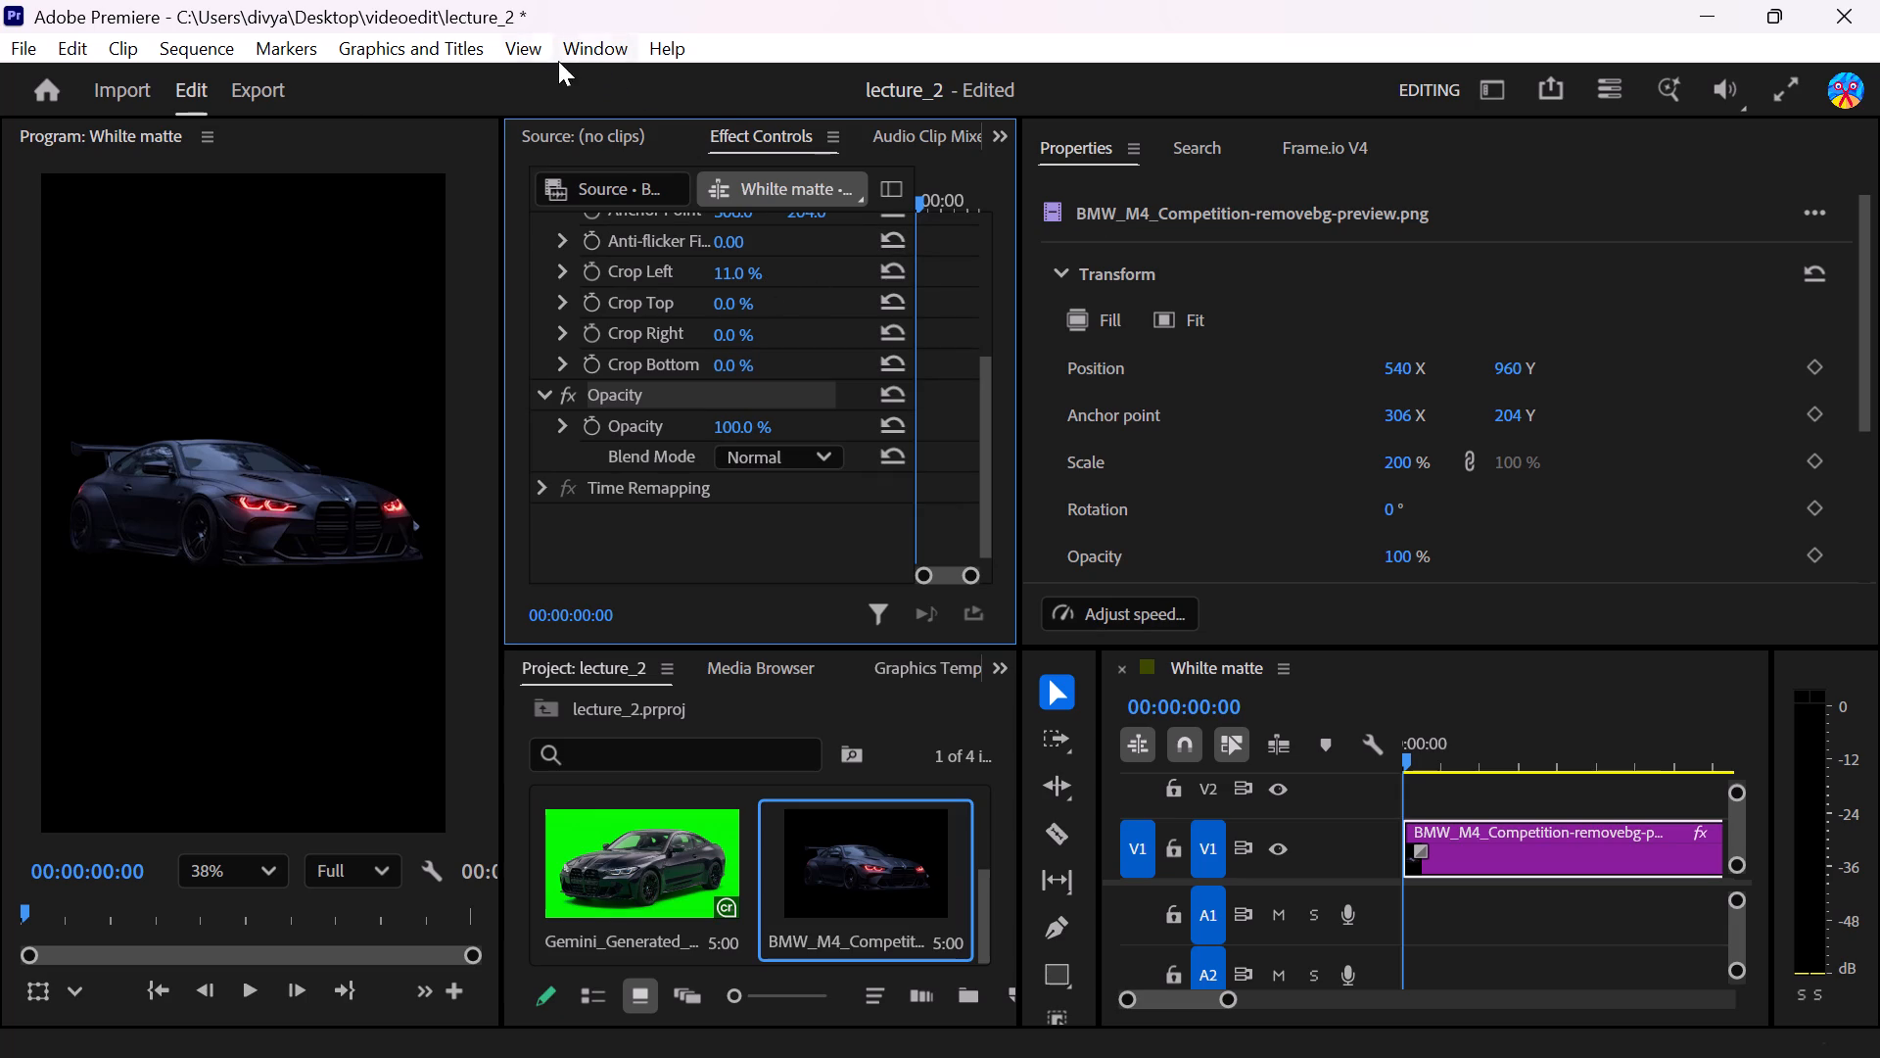
Bring up the Effects panel and dock it in the same group as Properties.
click(596, 44)
click(756, 541)
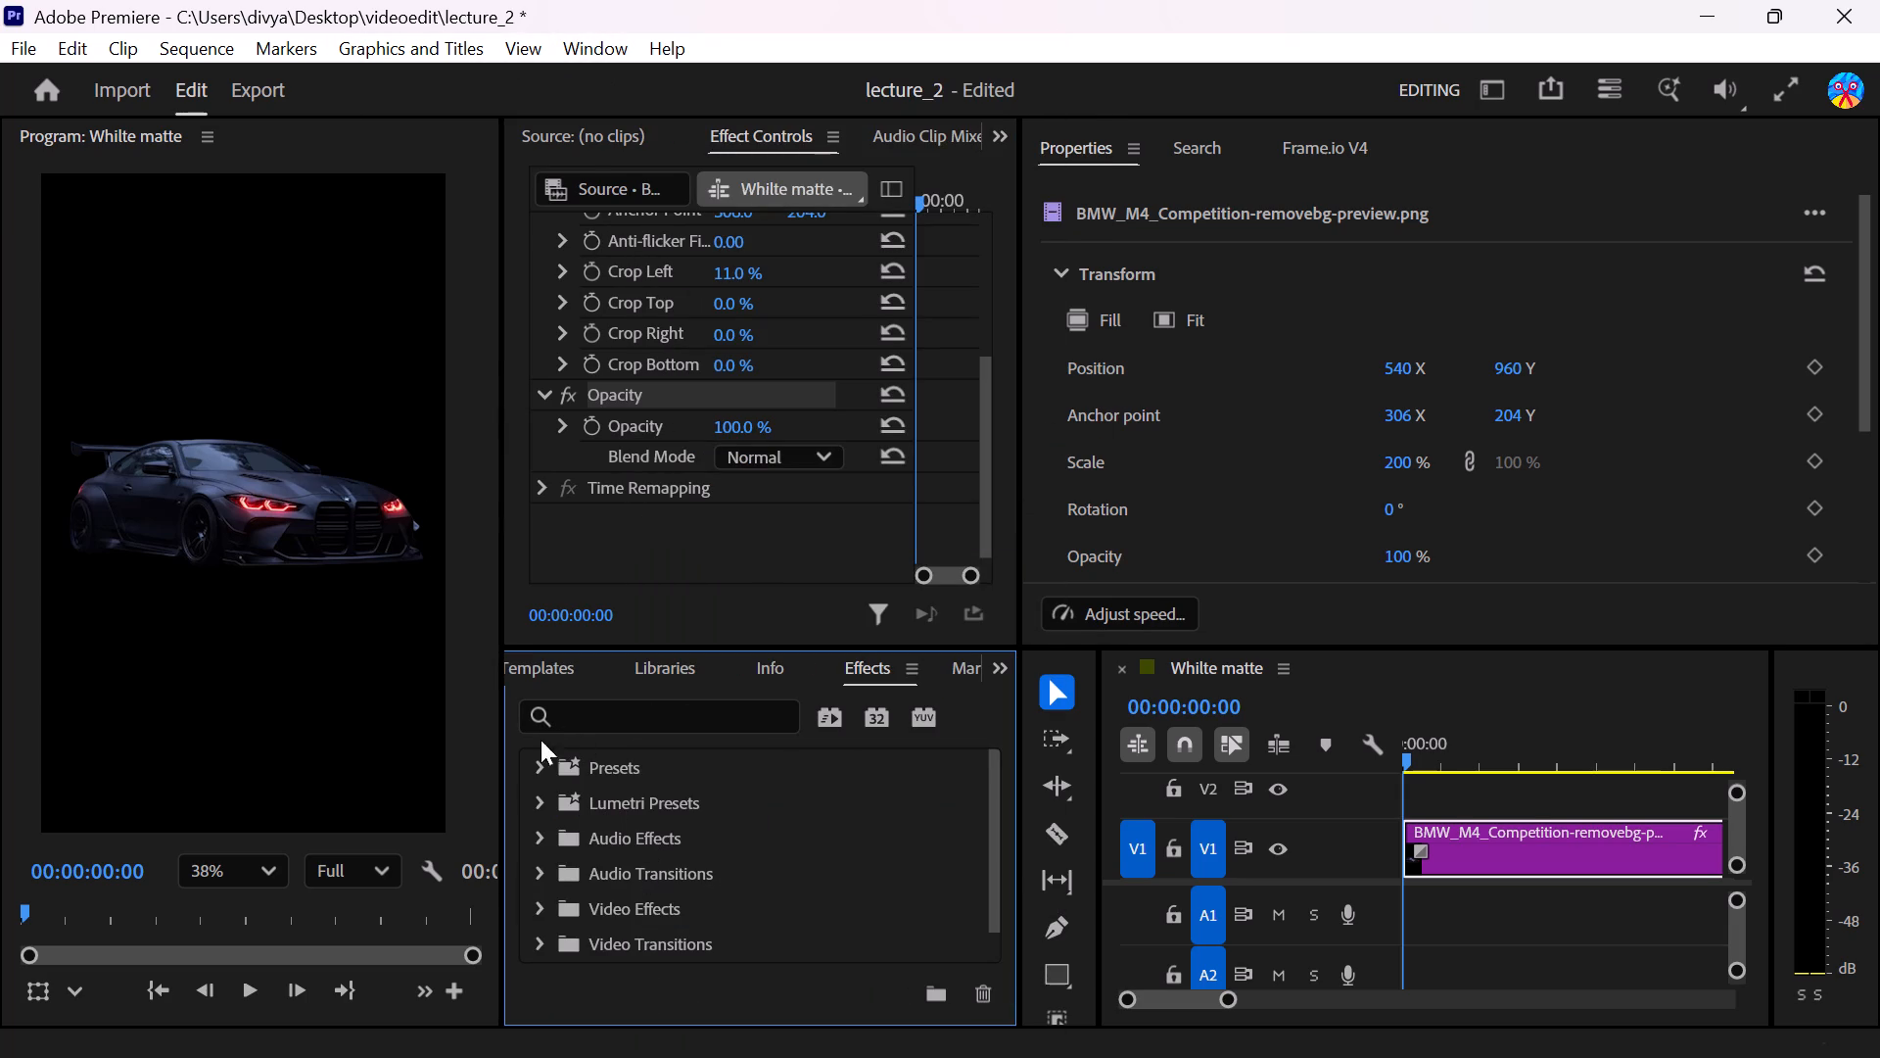
drag(853, 673, 1049, 111)
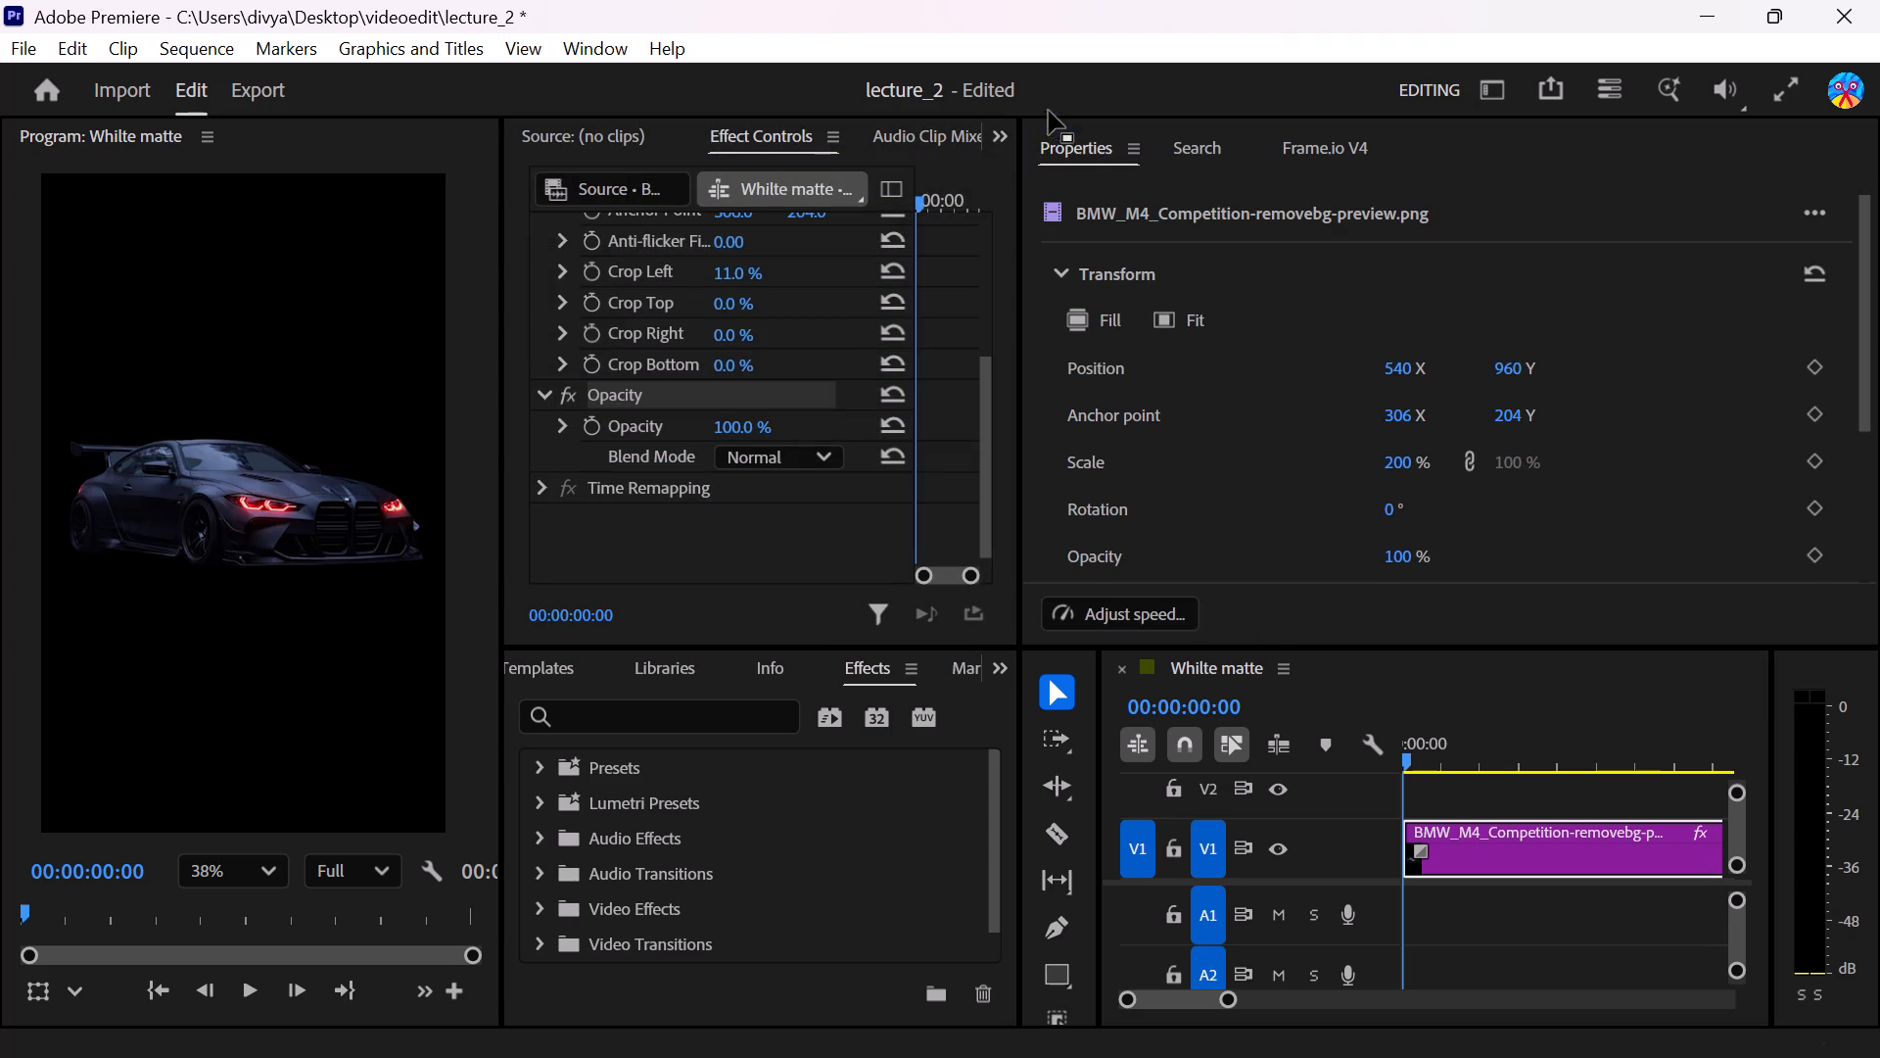
drag(1049, 111, 1065, 130)
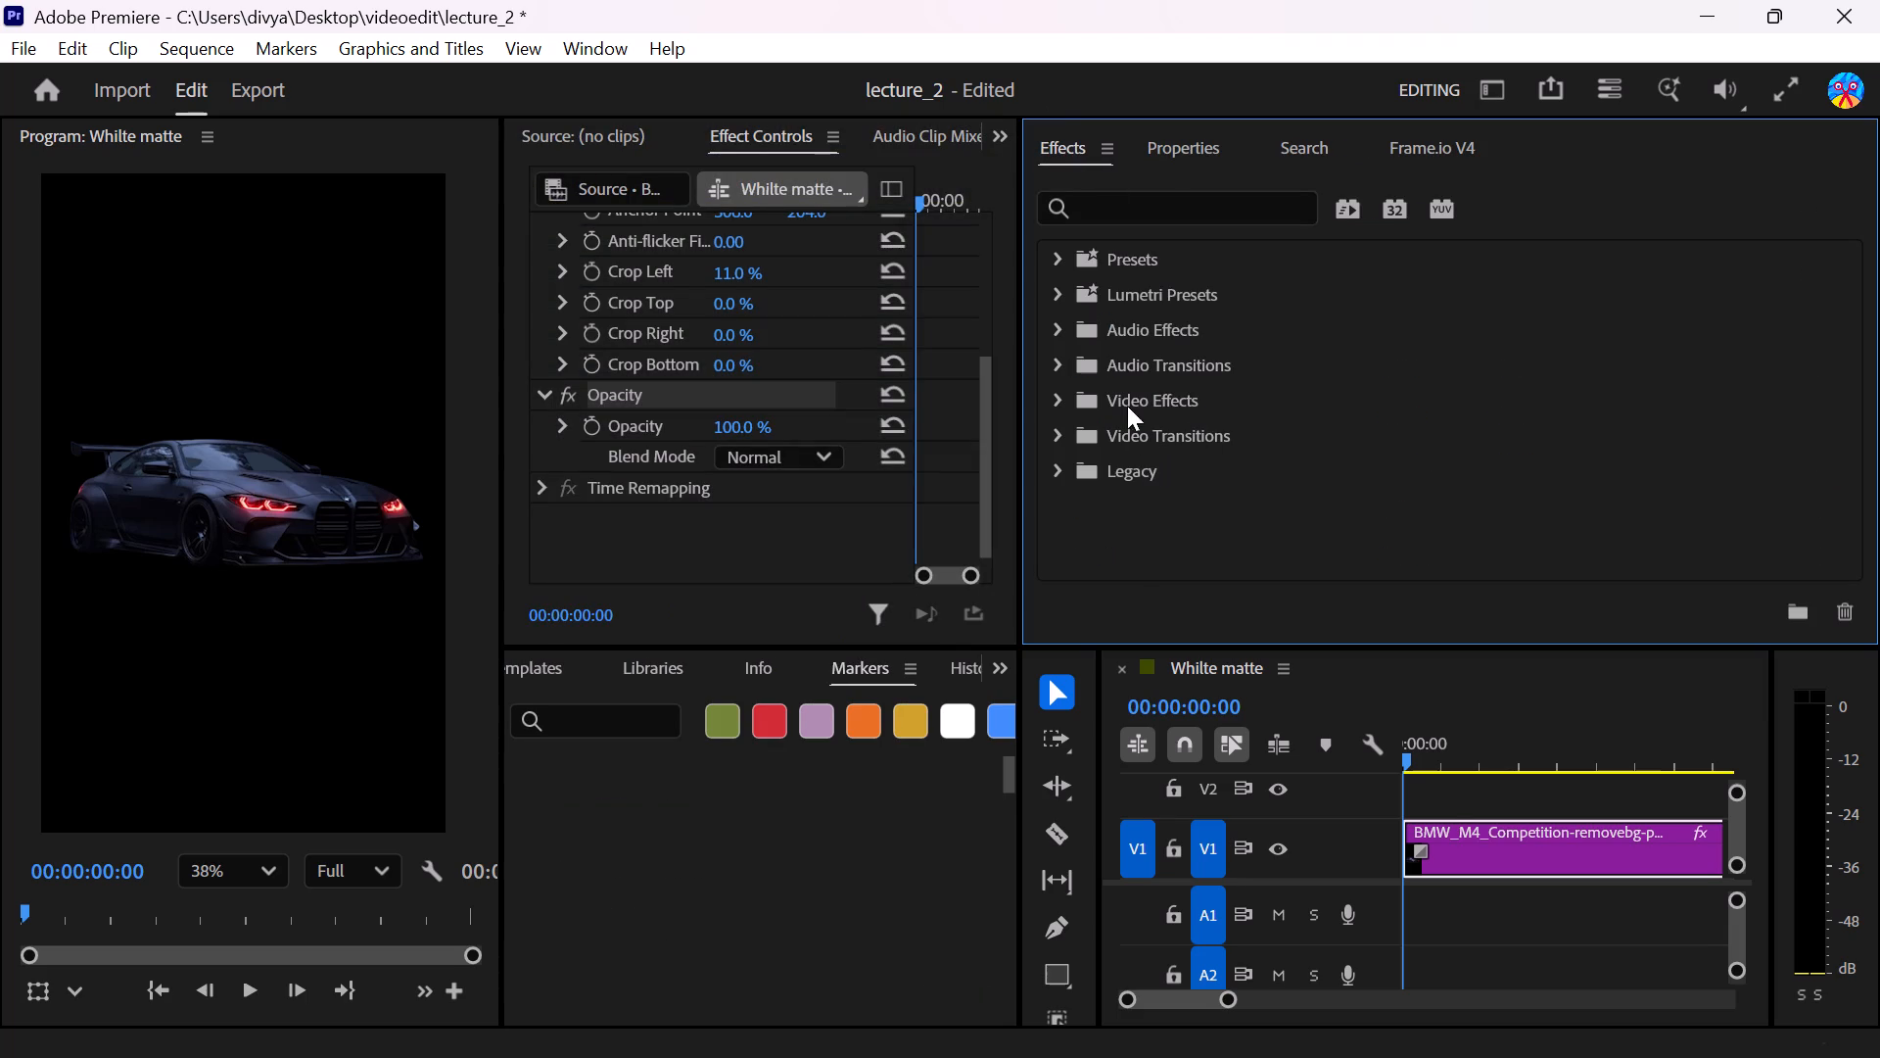
Search the effects for "shadow" and apply Drop Shadow to the BMW clip, after Time Remapping in its effect list.
click(1127, 215)
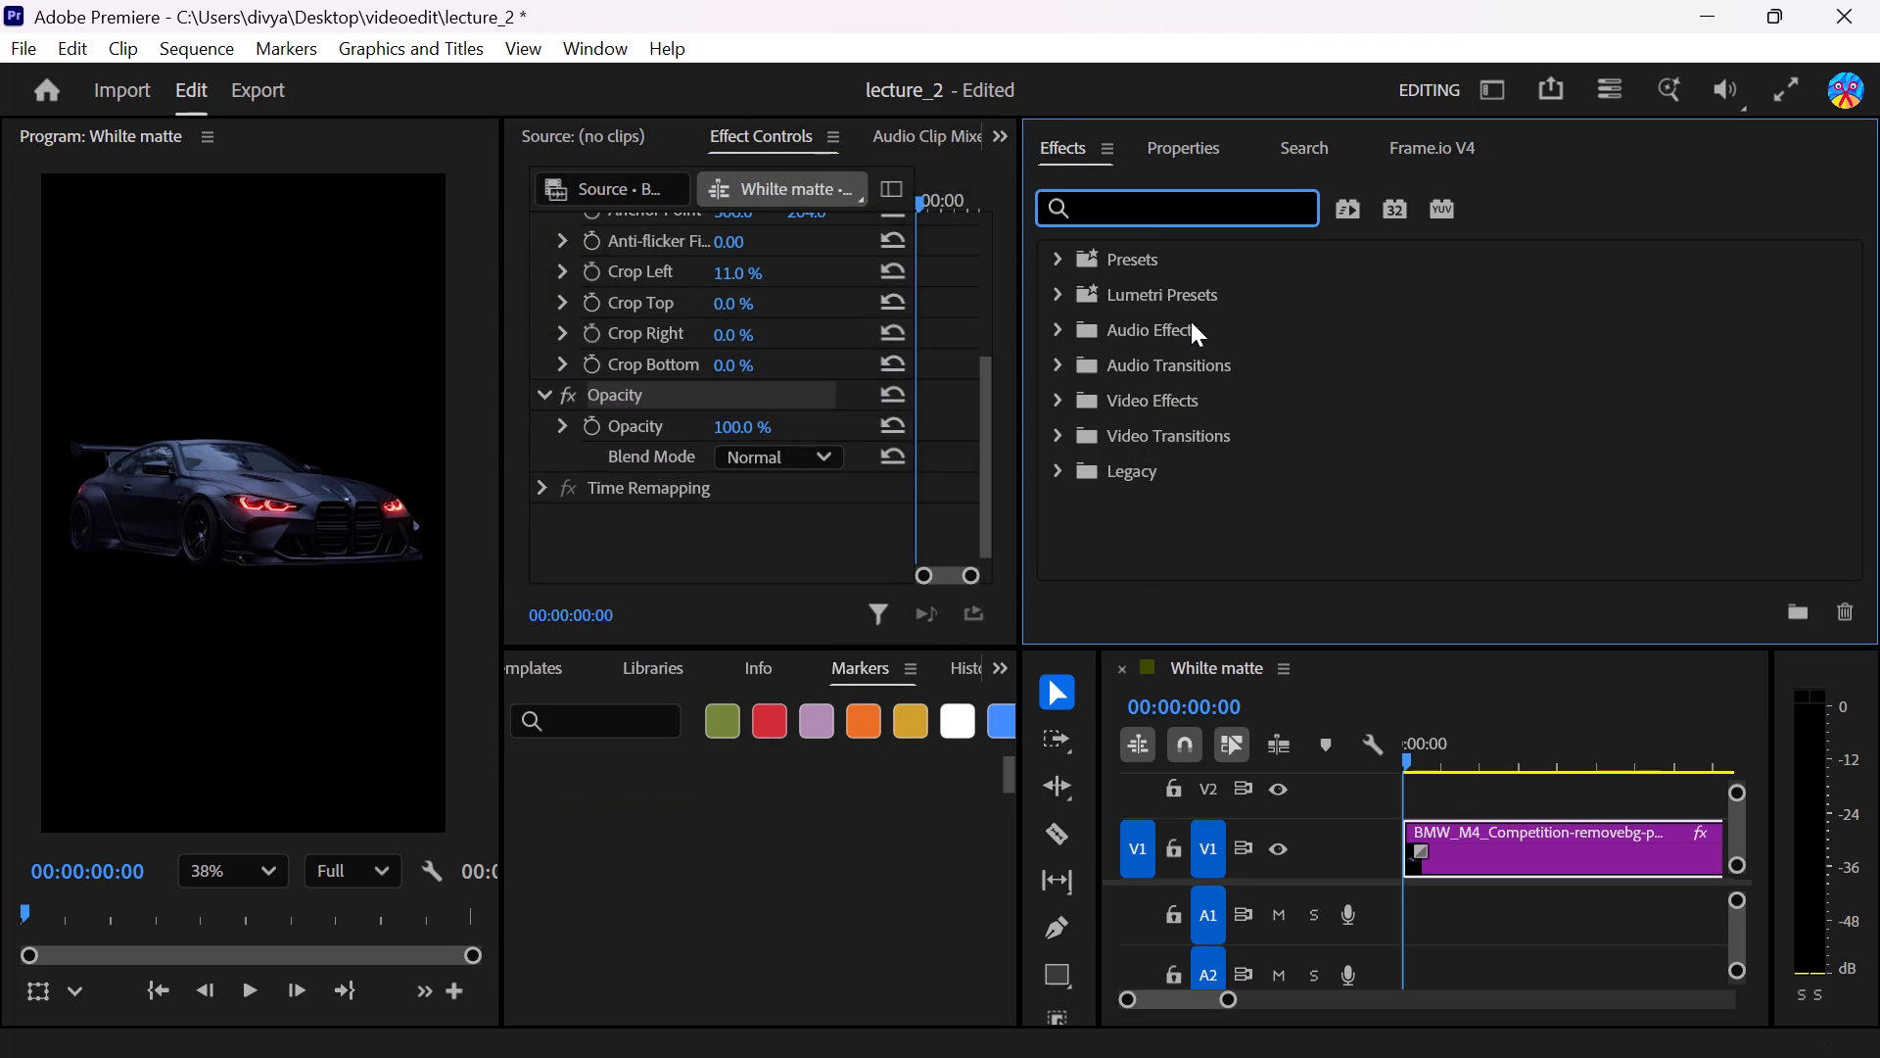
key(s)
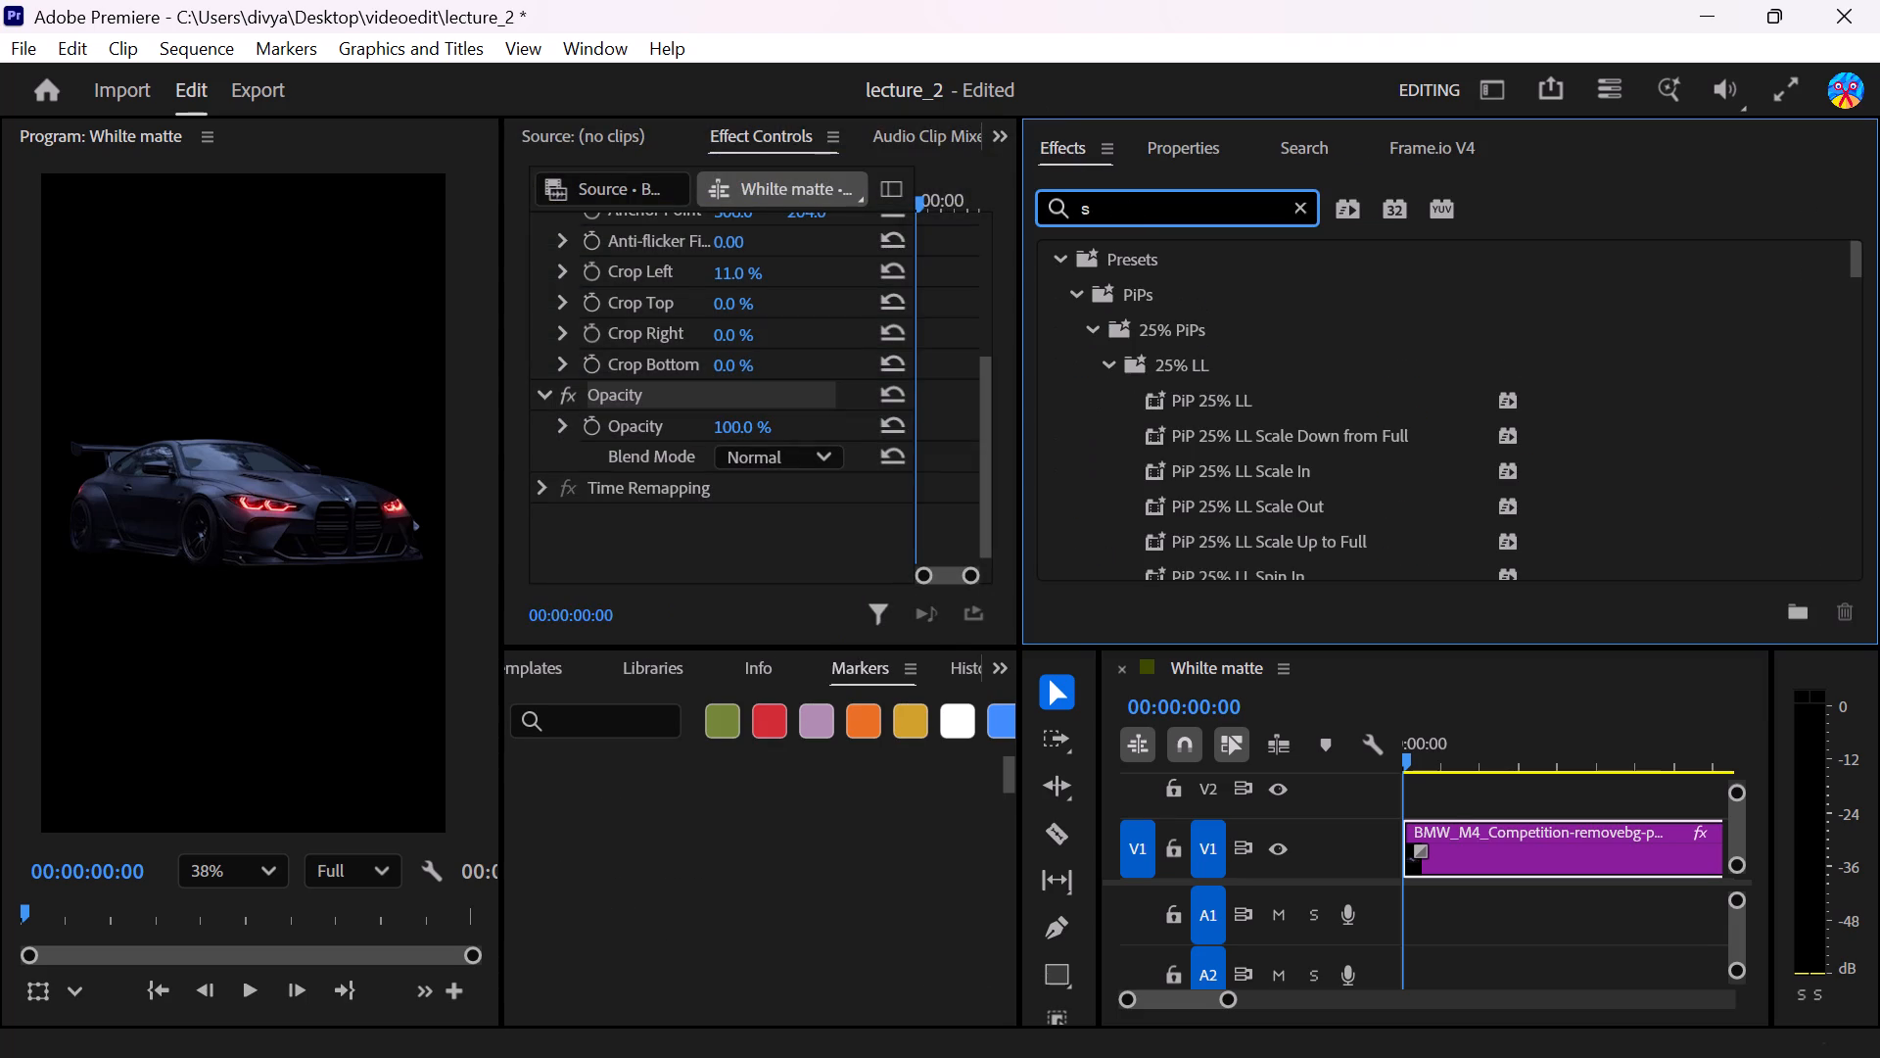
text(he)
key(BackSpace)
text(adow)
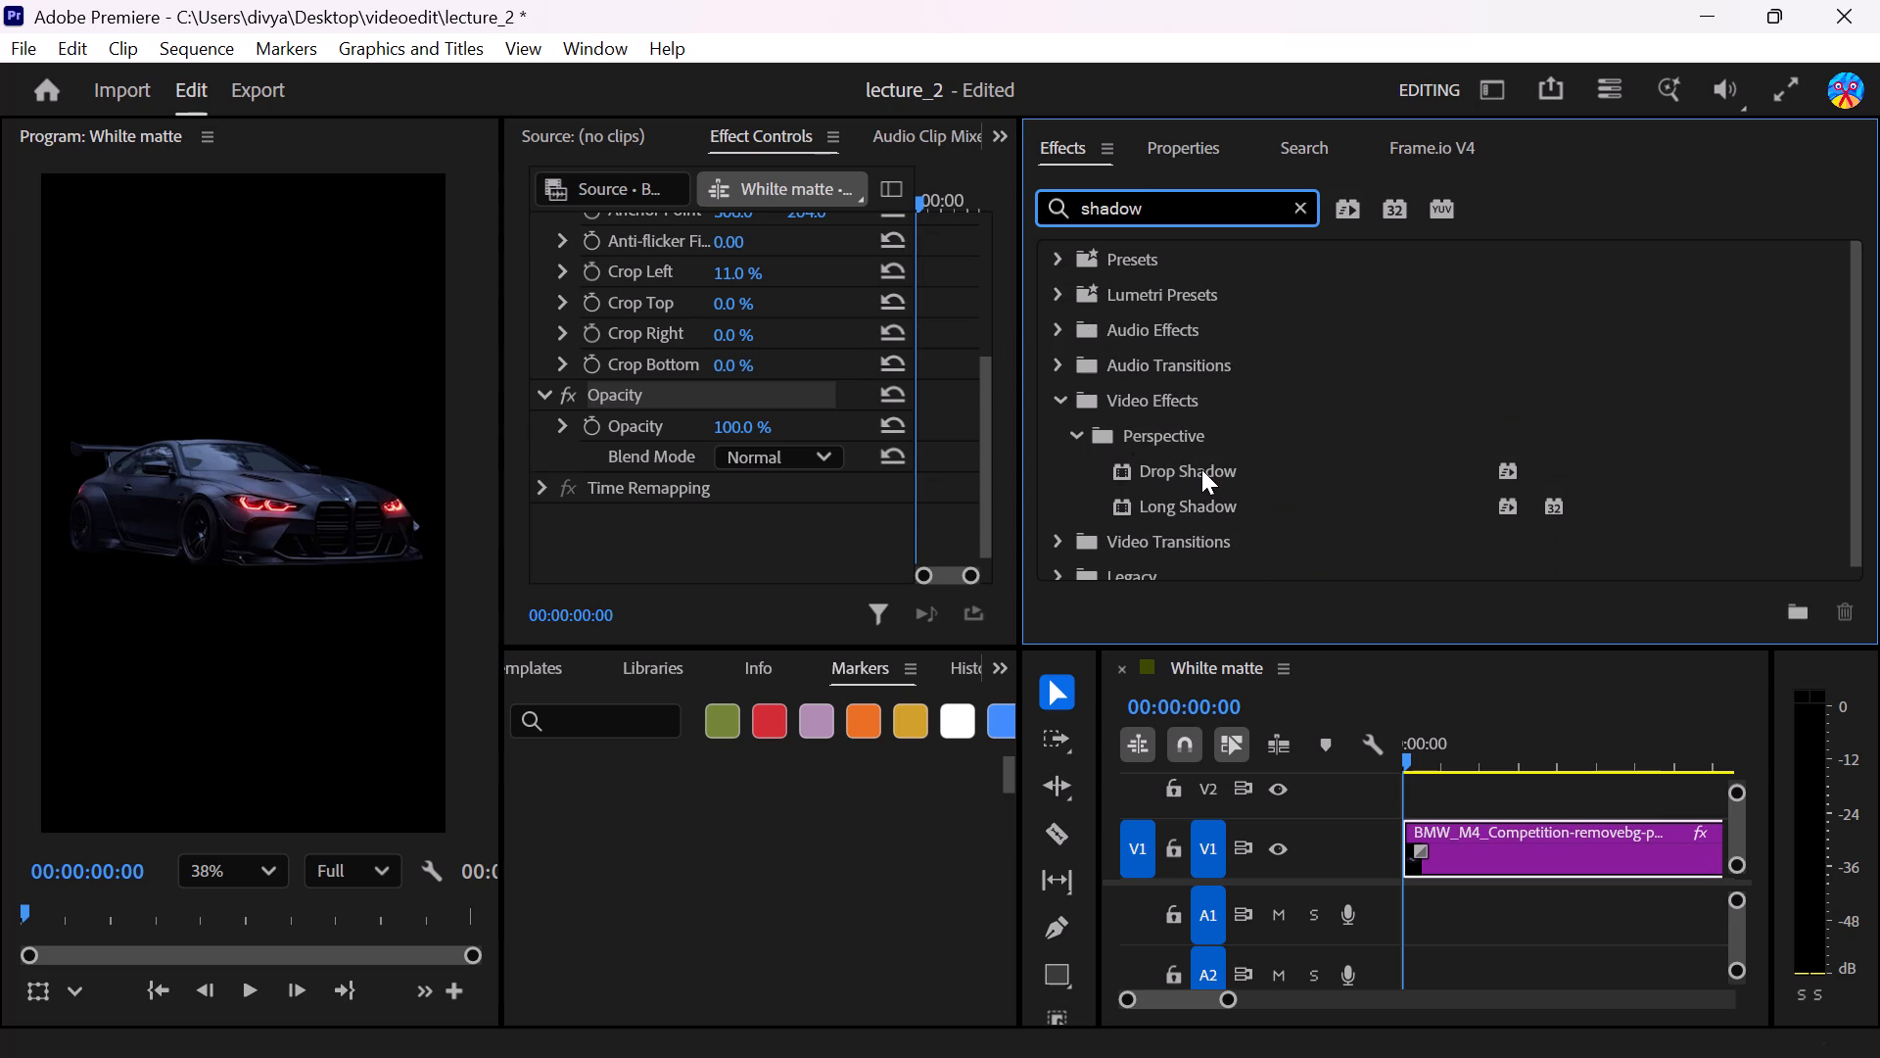
drag(1201, 469, 773, 519)
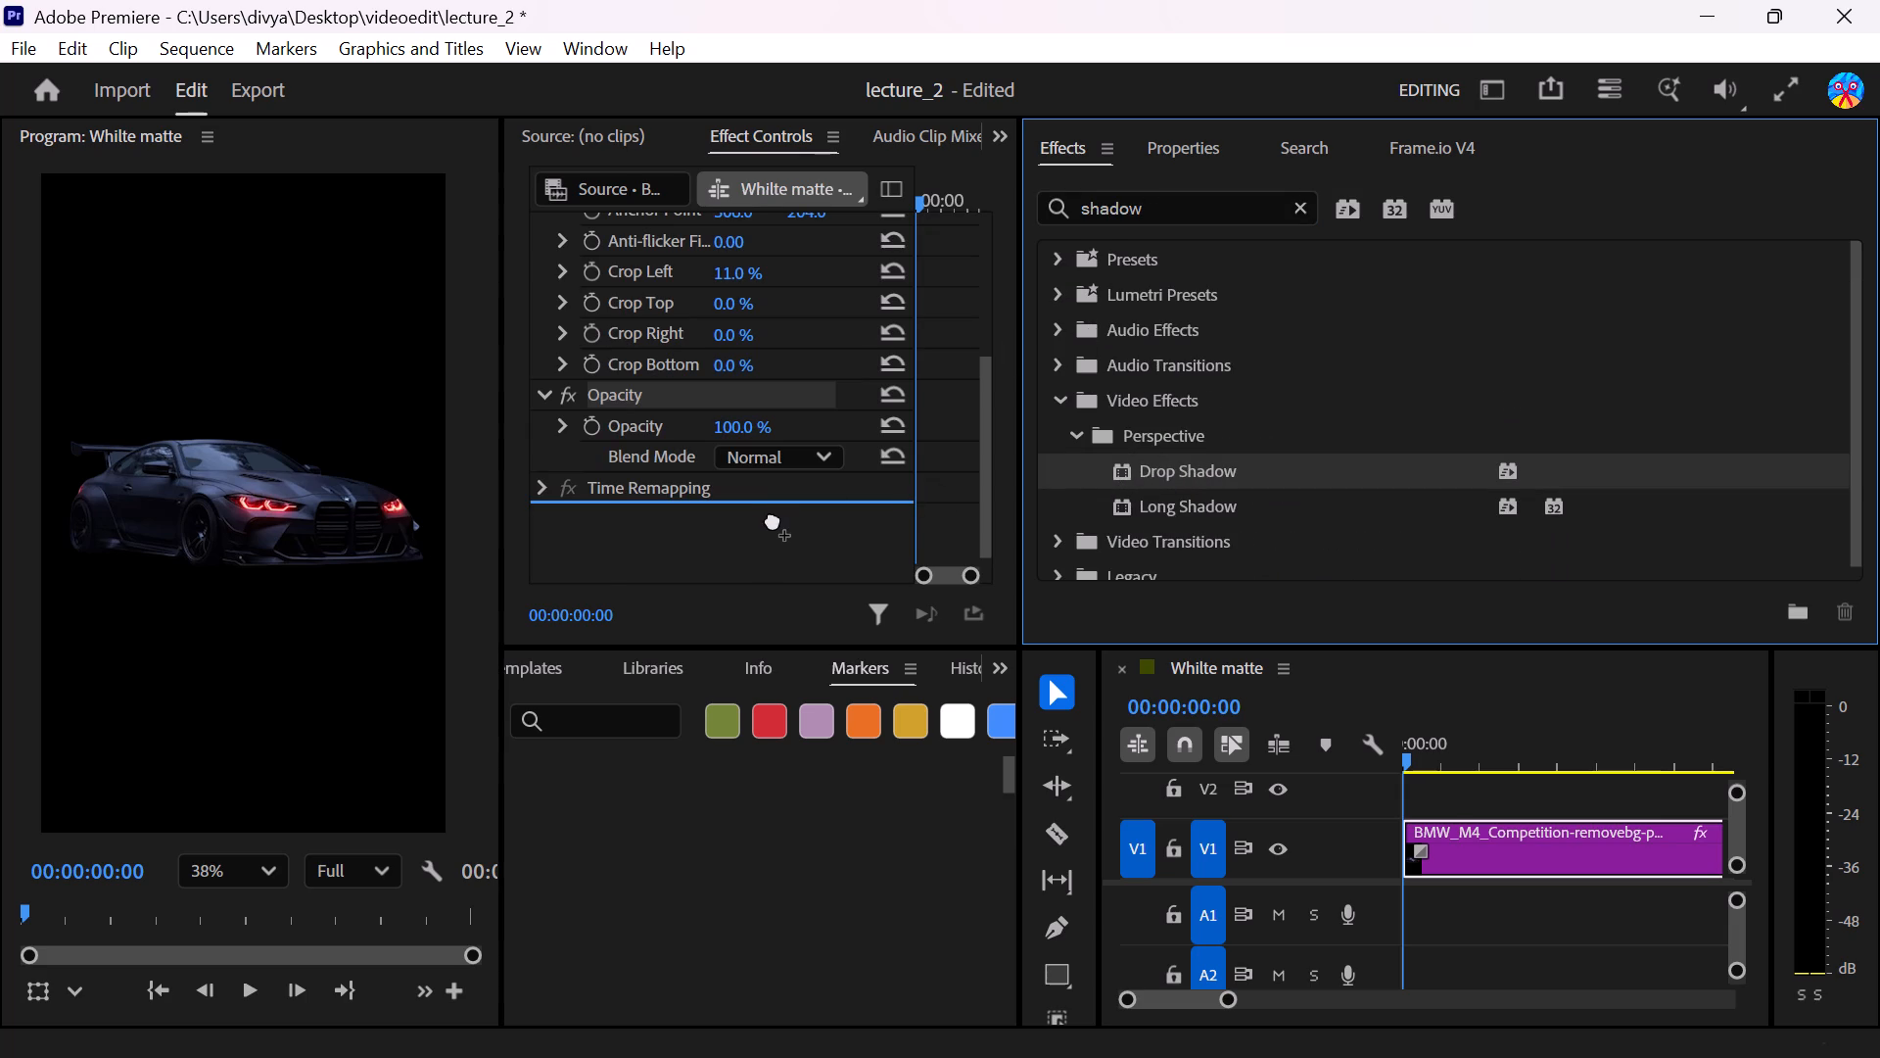
drag(773, 519, 764, 526)
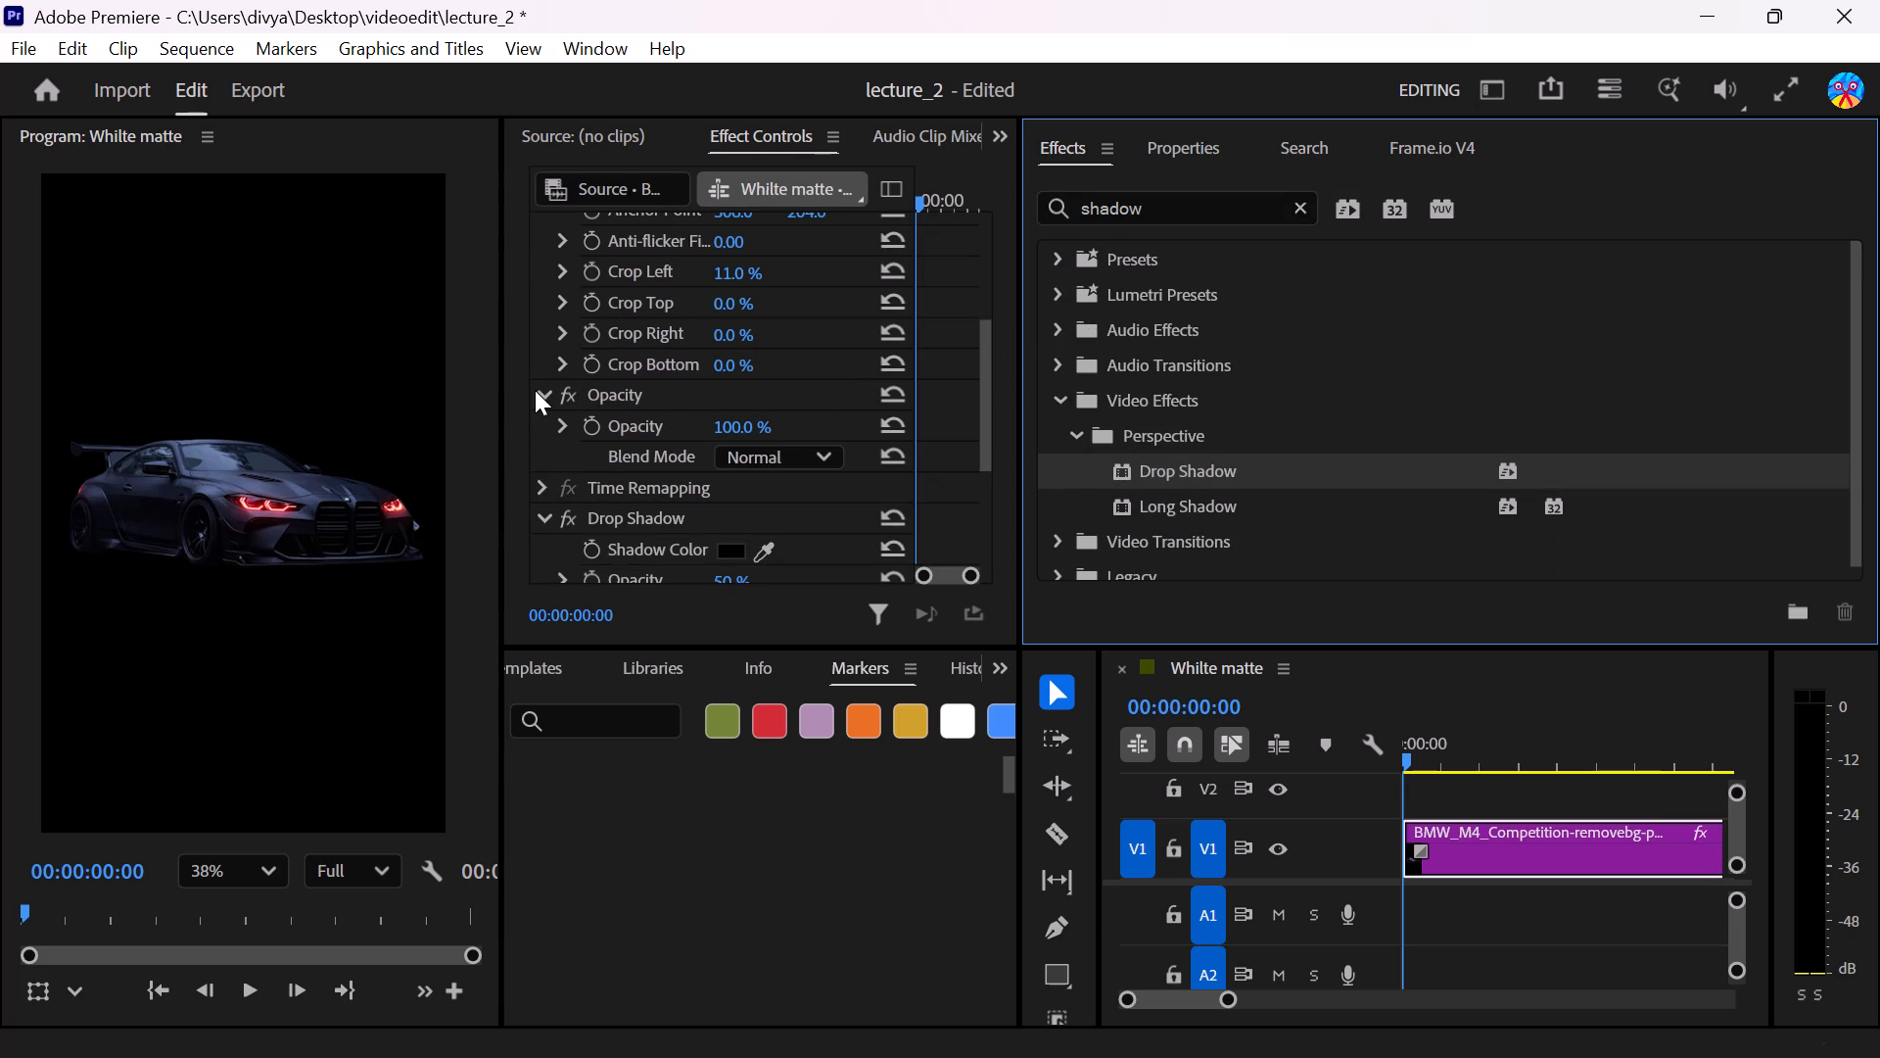
Collapse the Opacity and Motion settings in the BMW clip's effect list.
click(534, 392)
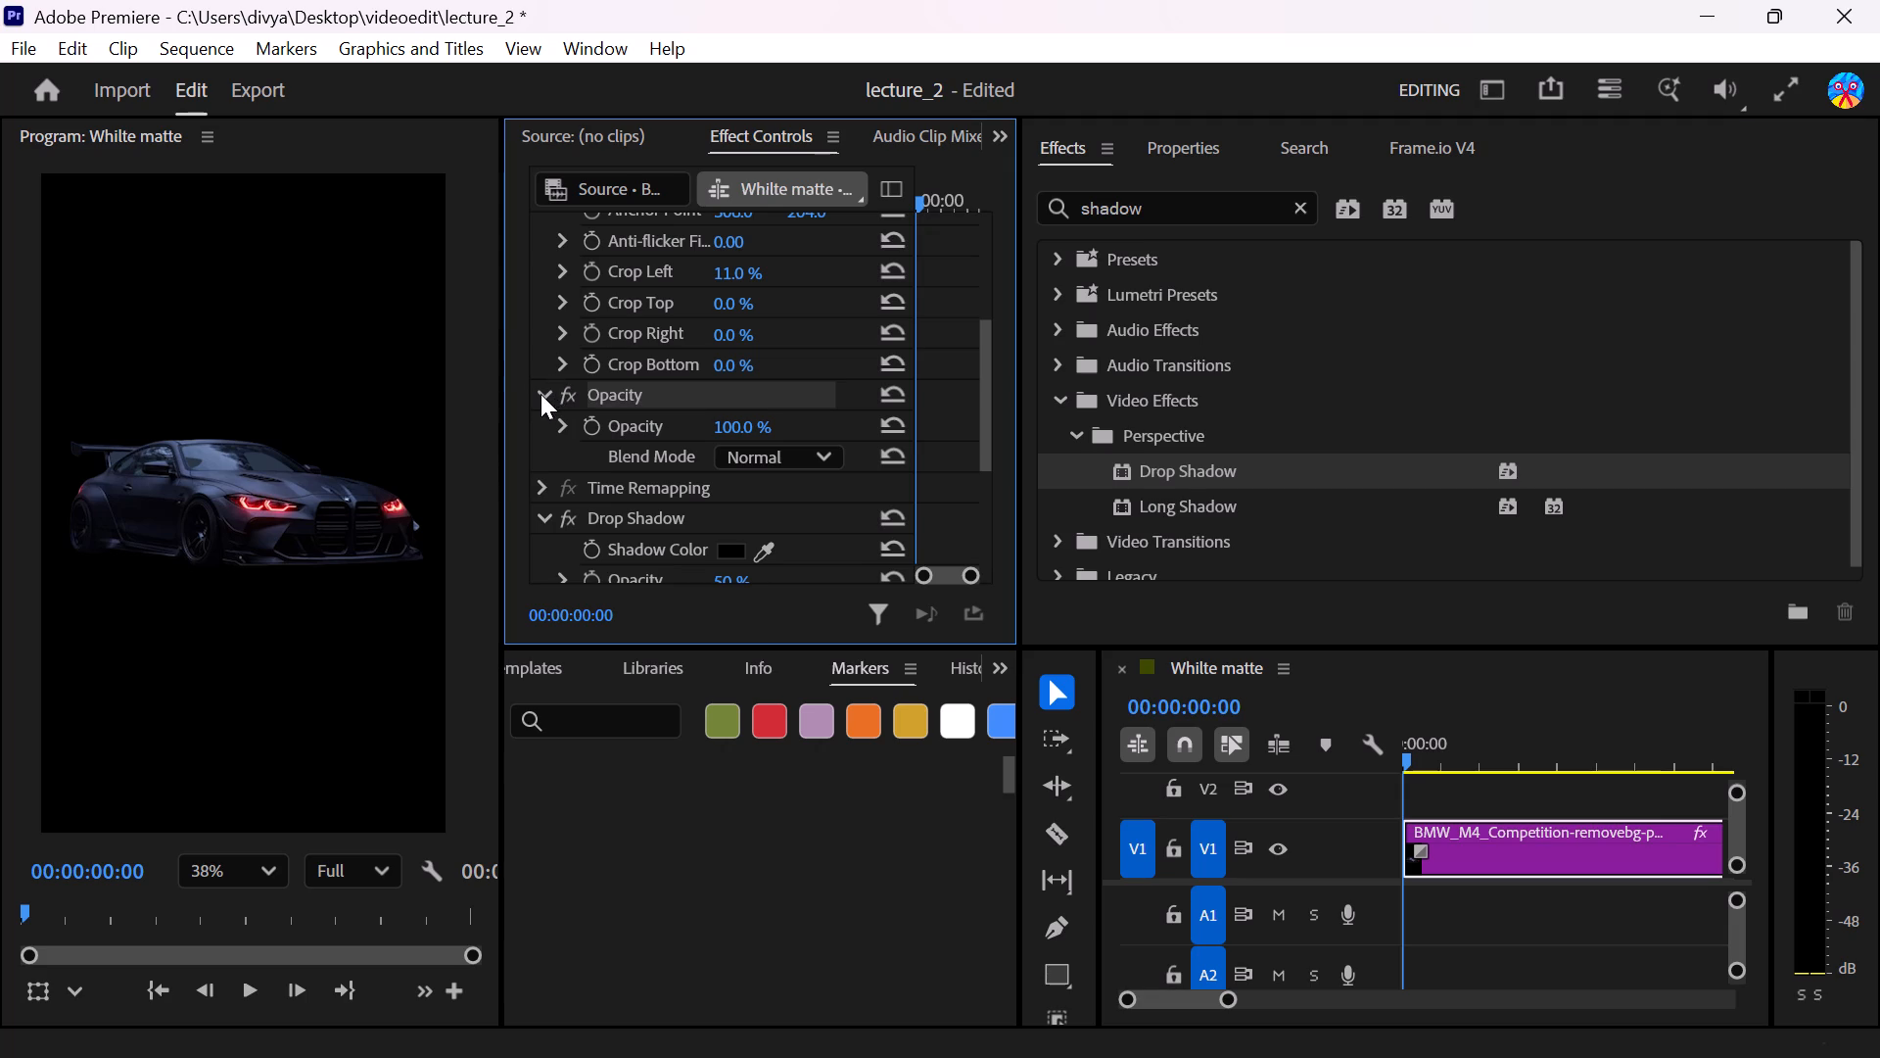
click(540, 394)
scroll(553, 337, up, 4)
scroll(553, 337, down, 2)
scroll(554, 341, up, 4)
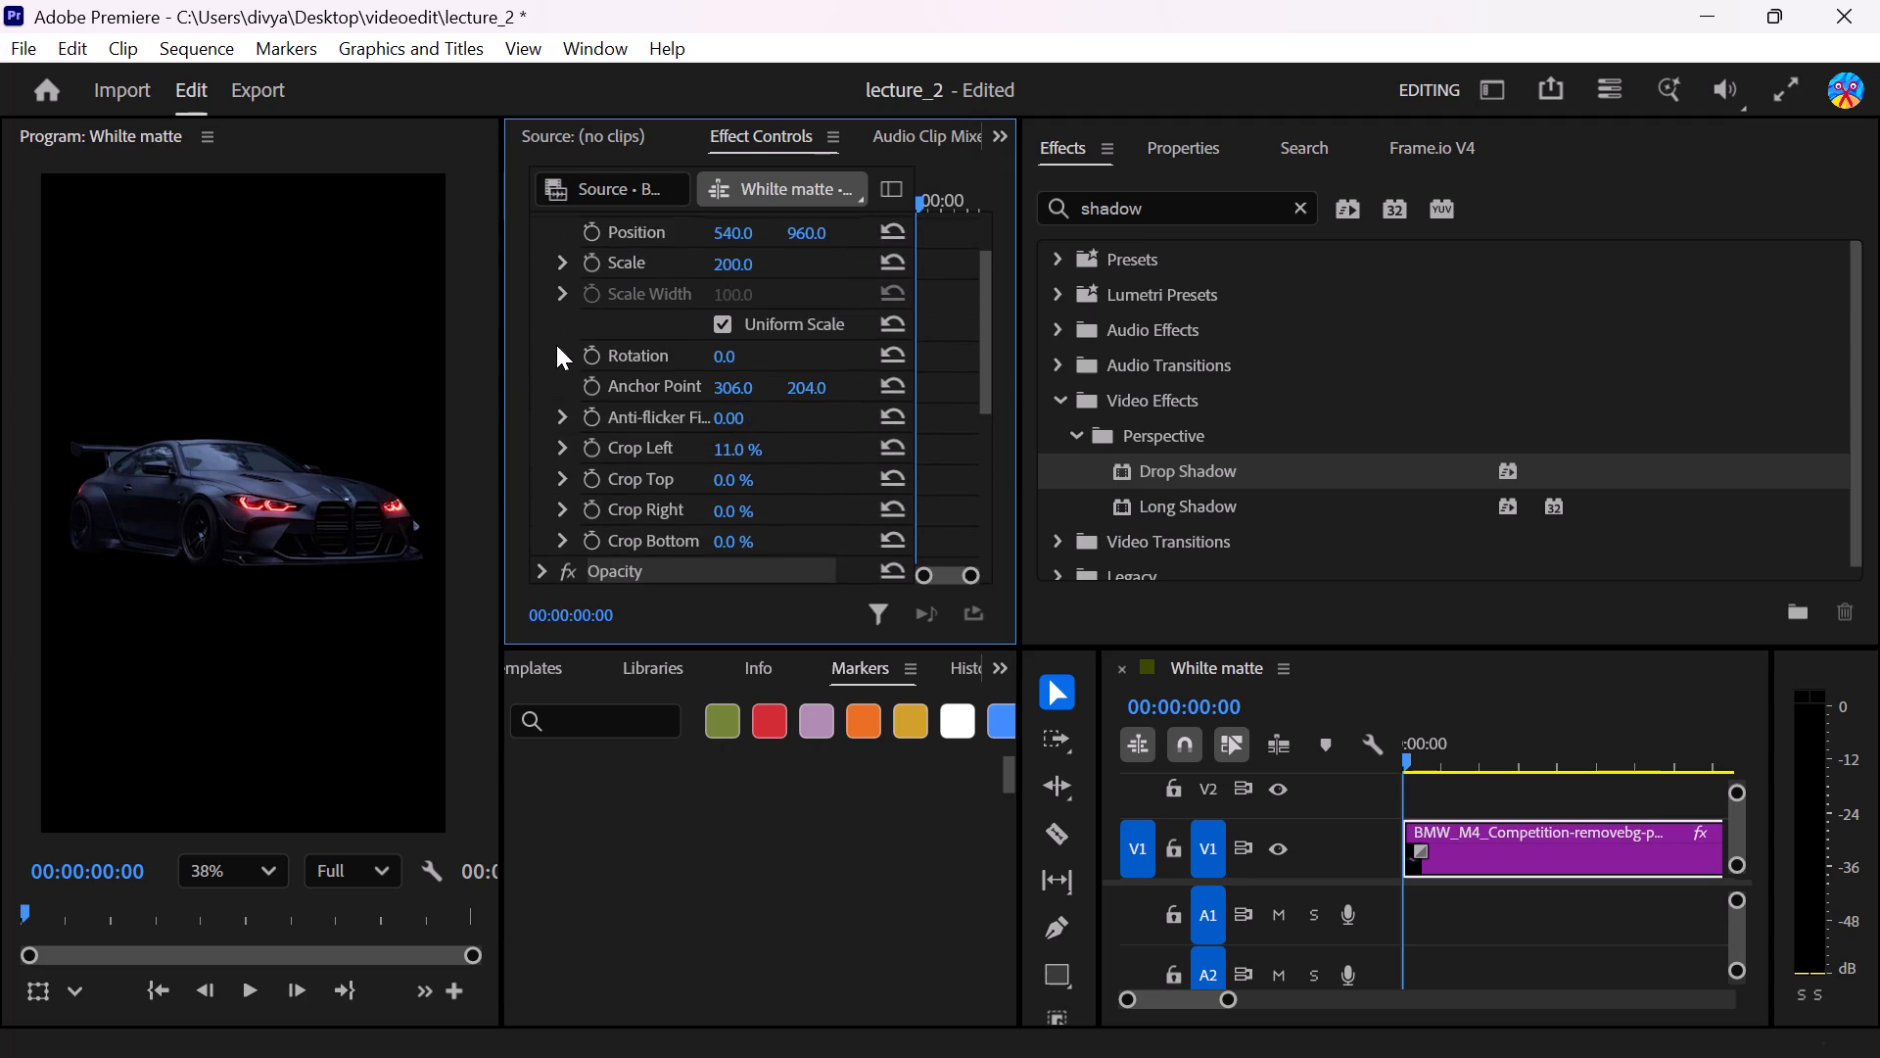
scroll(563, 313, up, 4)
click(540, 294)
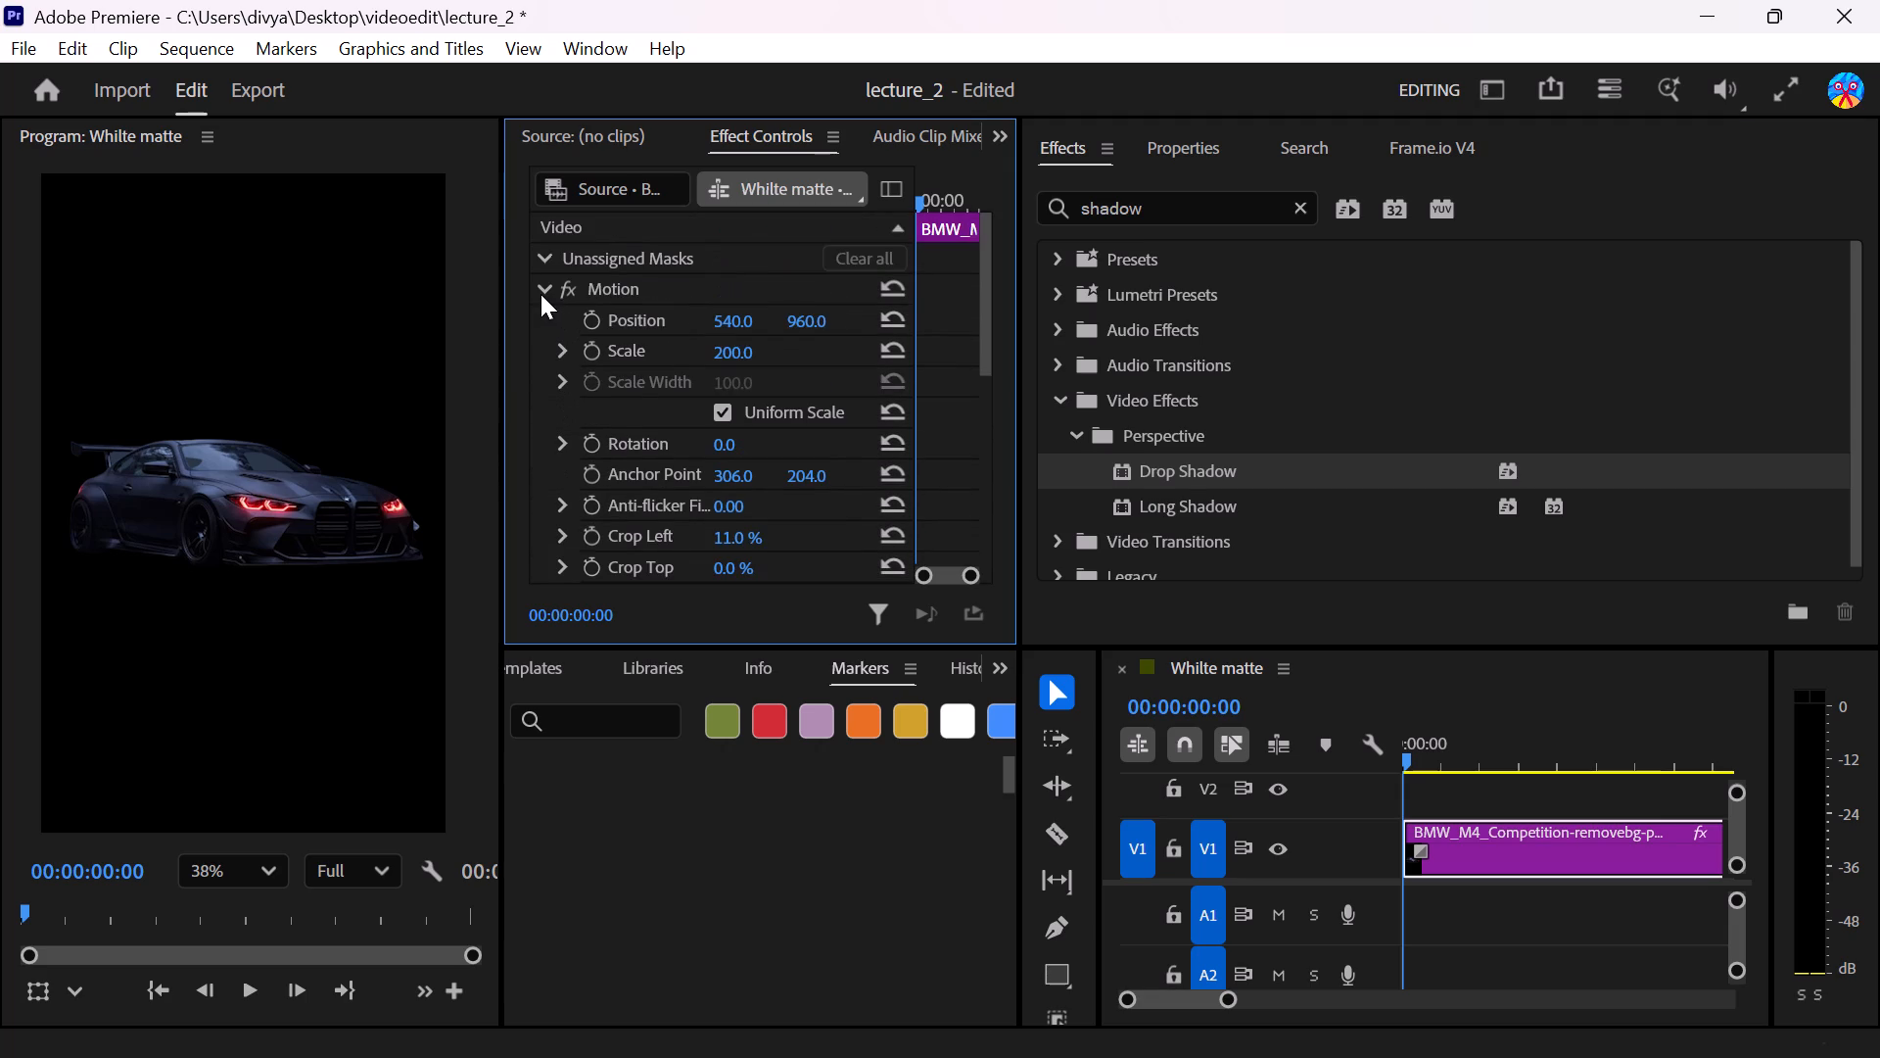
Set the Drop Shadow effect's opacity to 100 % on the BMW clip.
scroll(548, 315, down, 1)
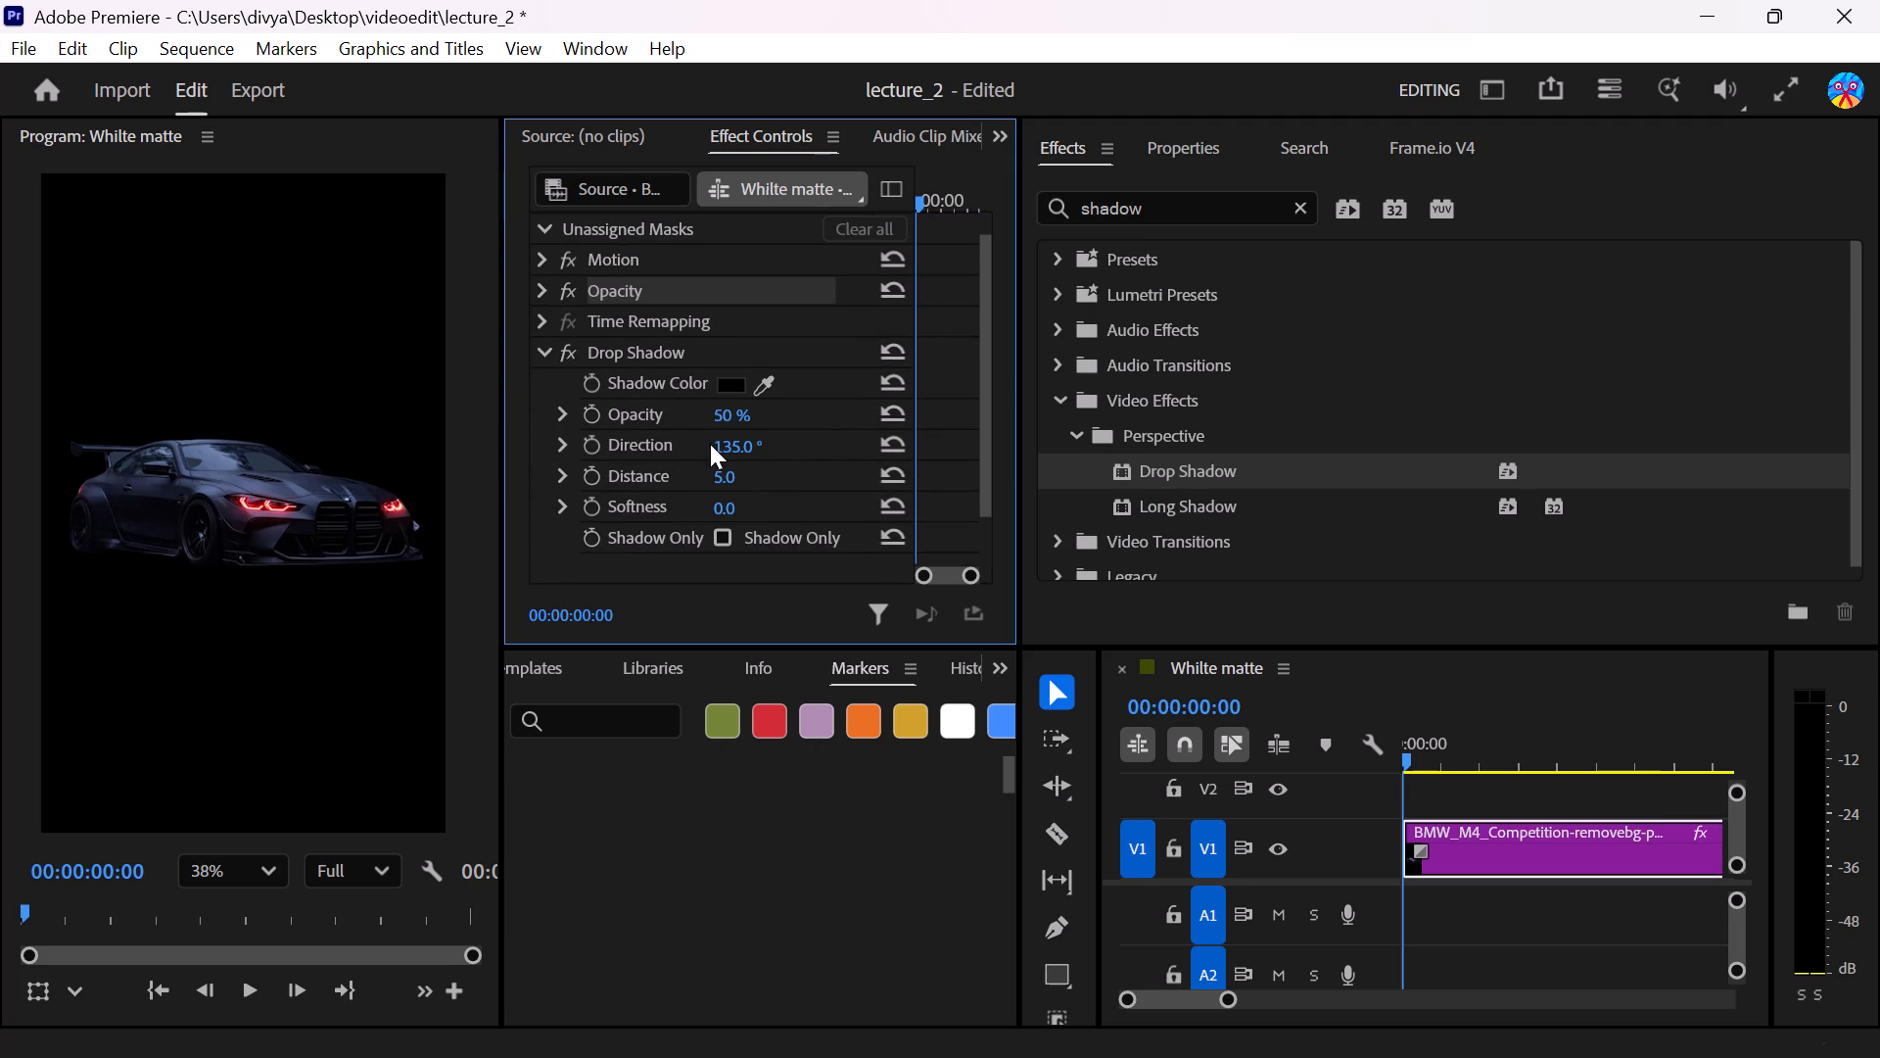
click(727, 418)
click(725, 413)
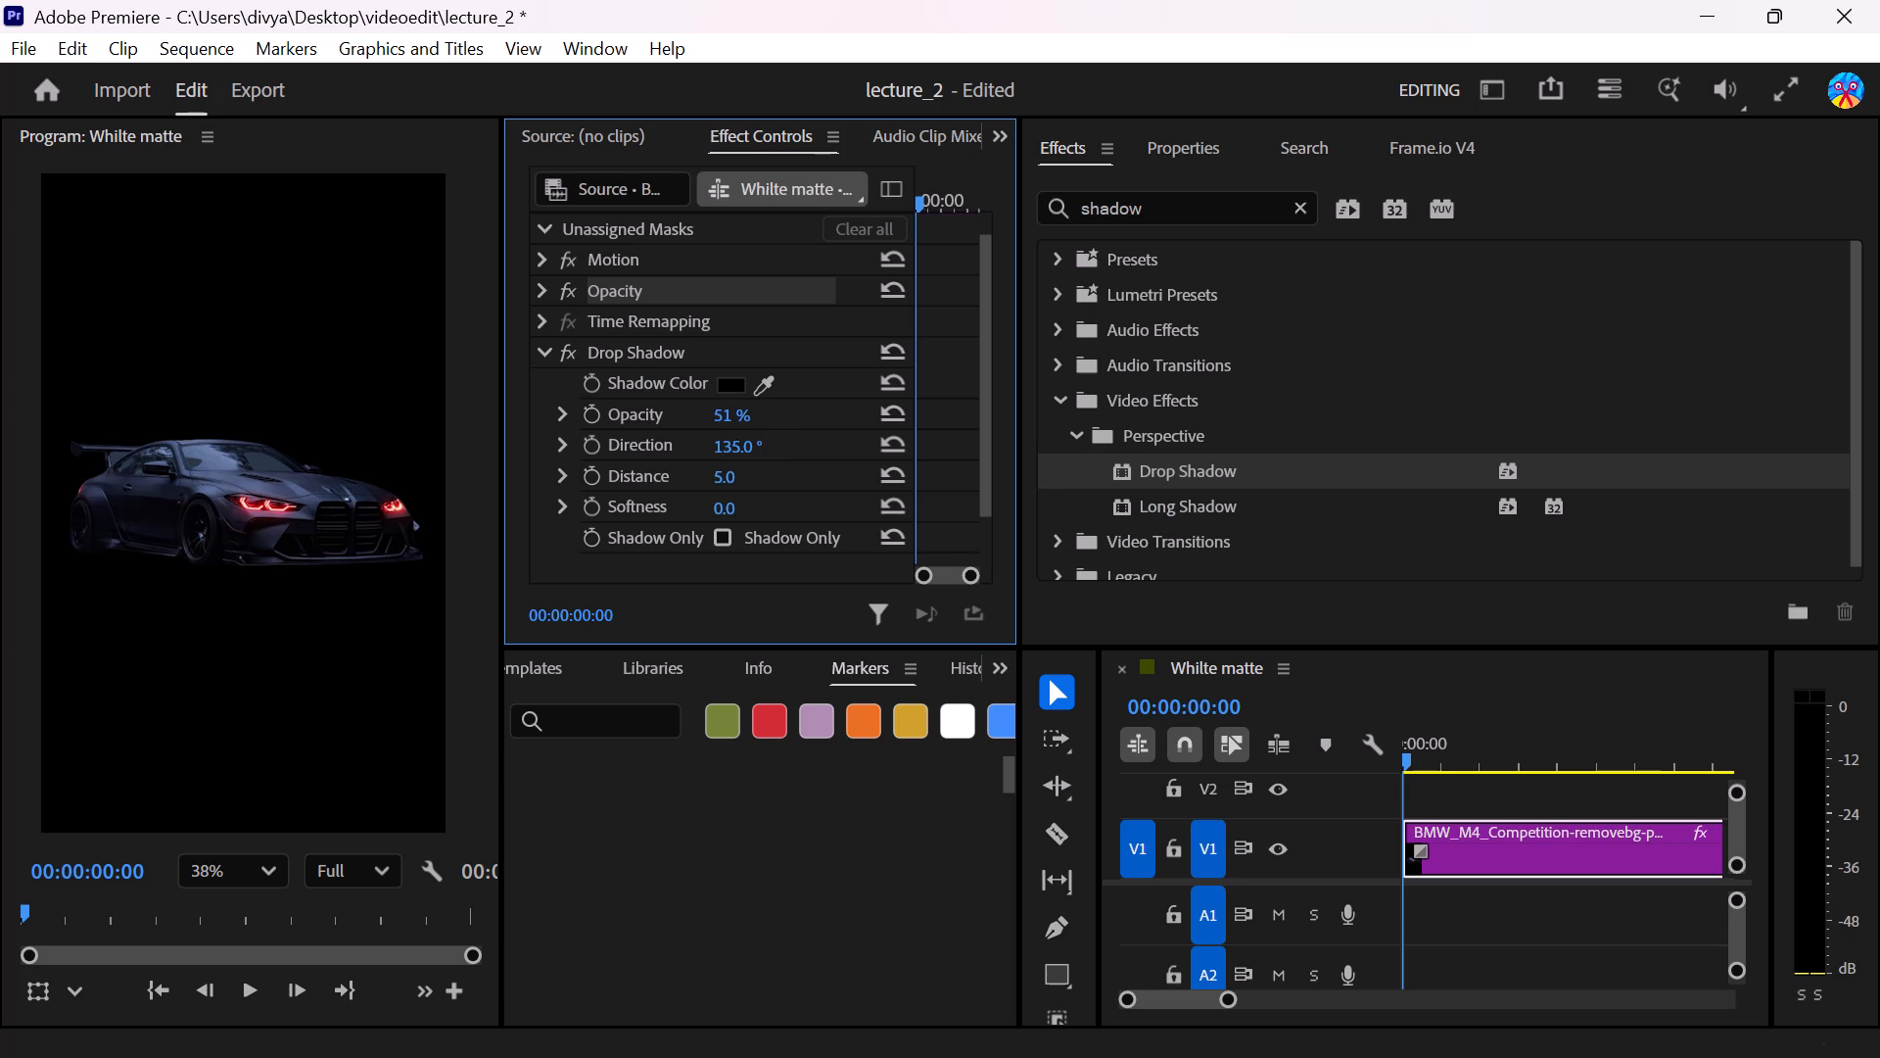
click(731, 411)
click(756, 416)
click(736, 413)
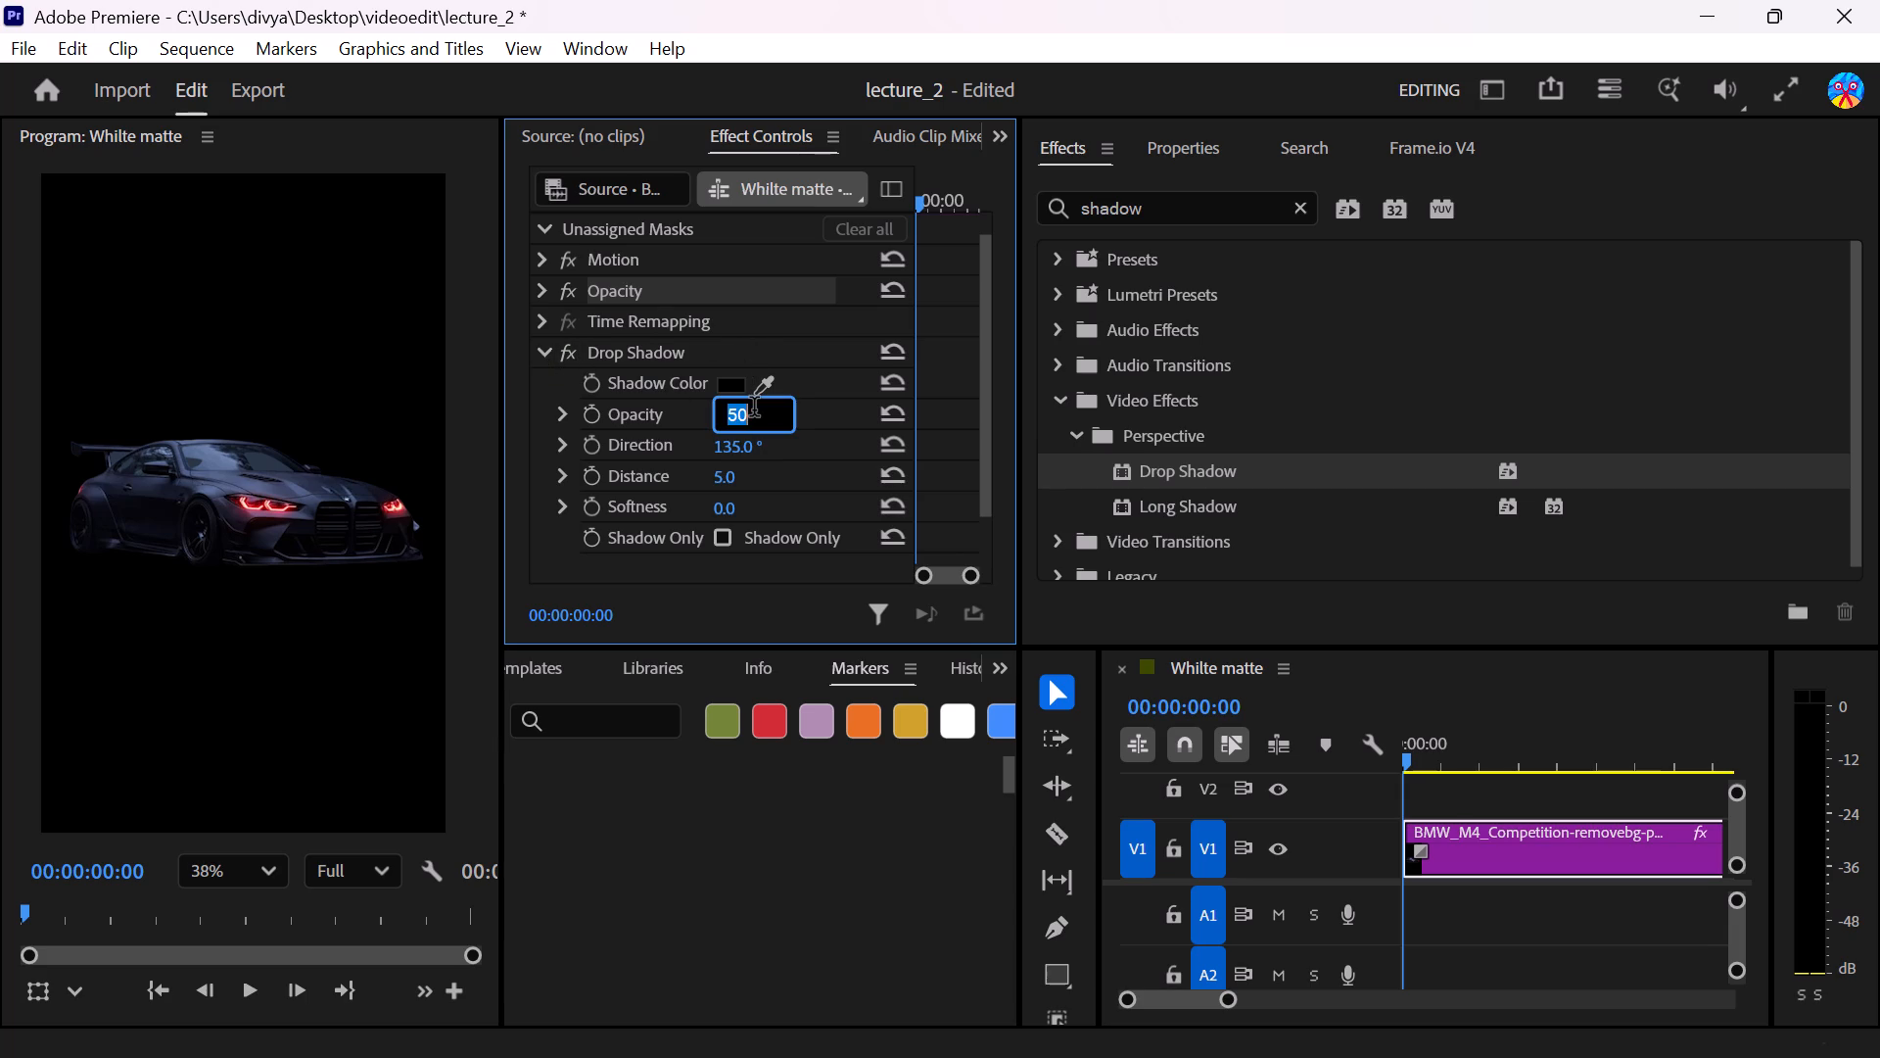
text(100)
click(752, 465)
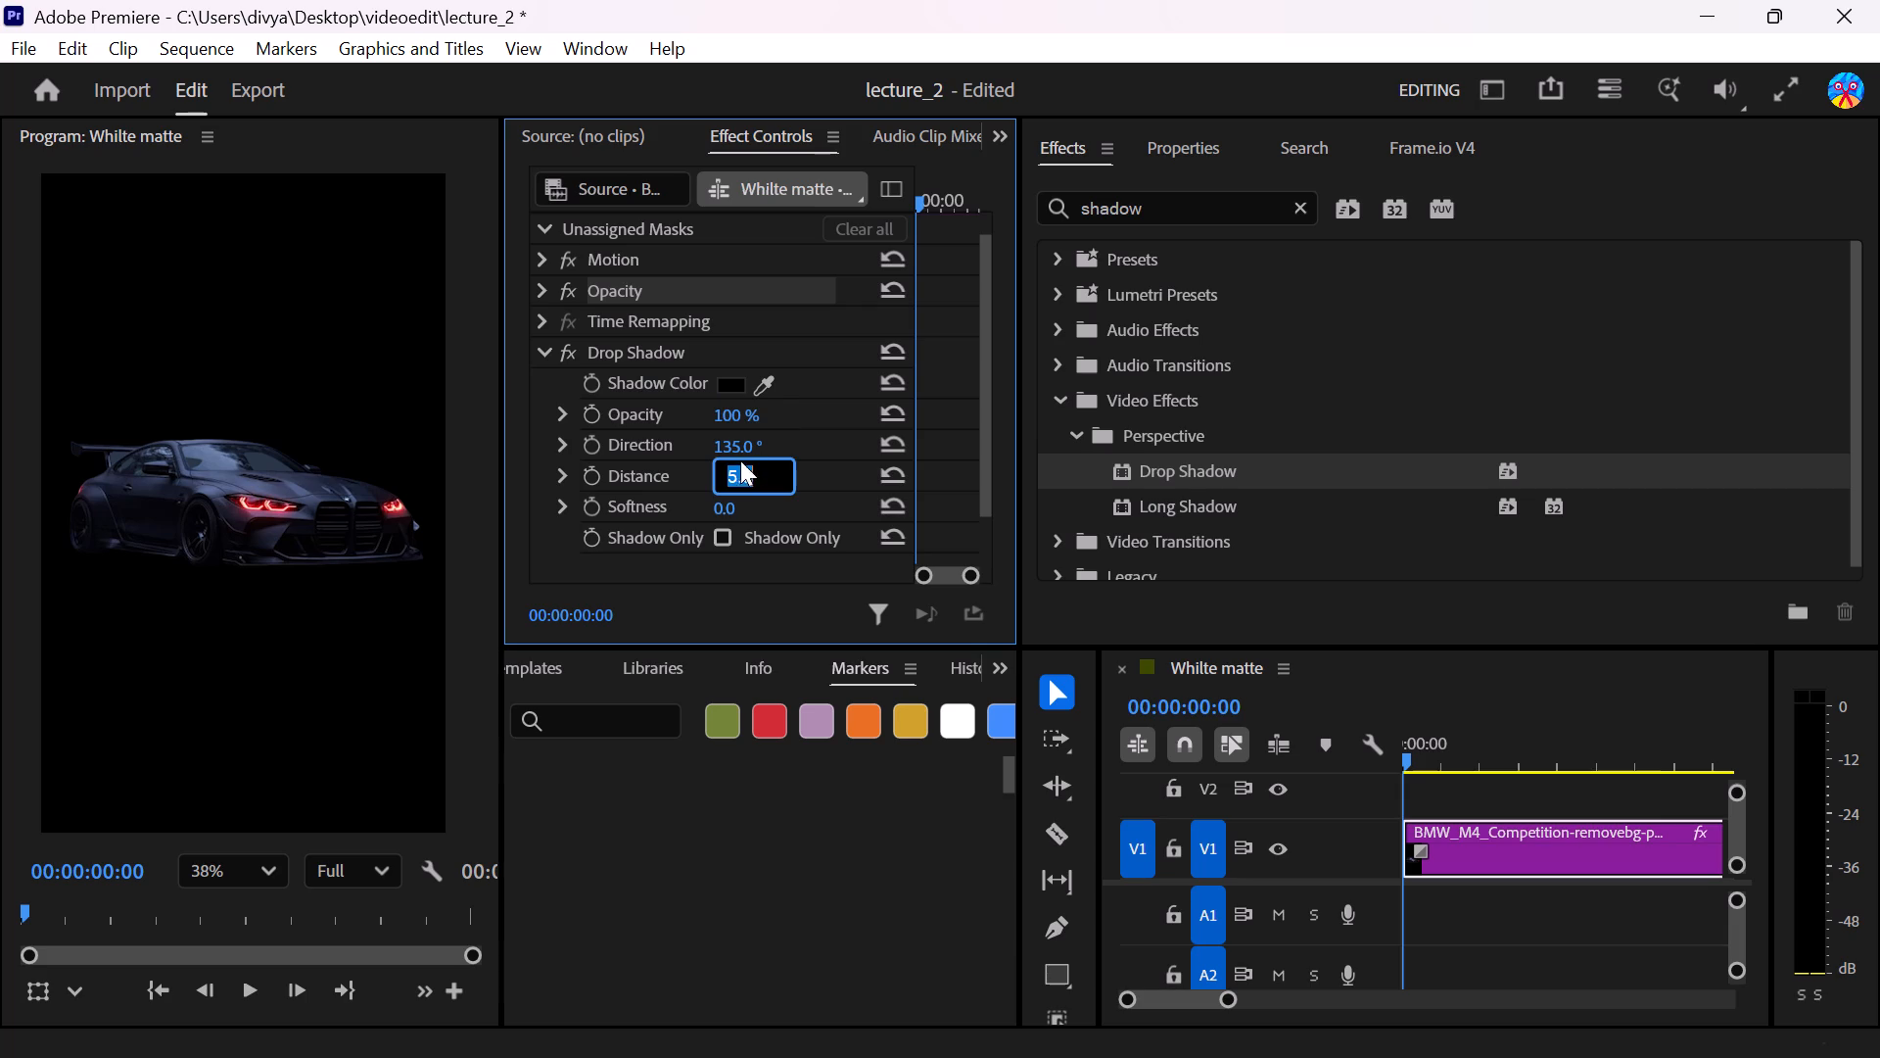
Open the Drop Shadow's Direction and Distance values for editing in turn.
click(735, 449)
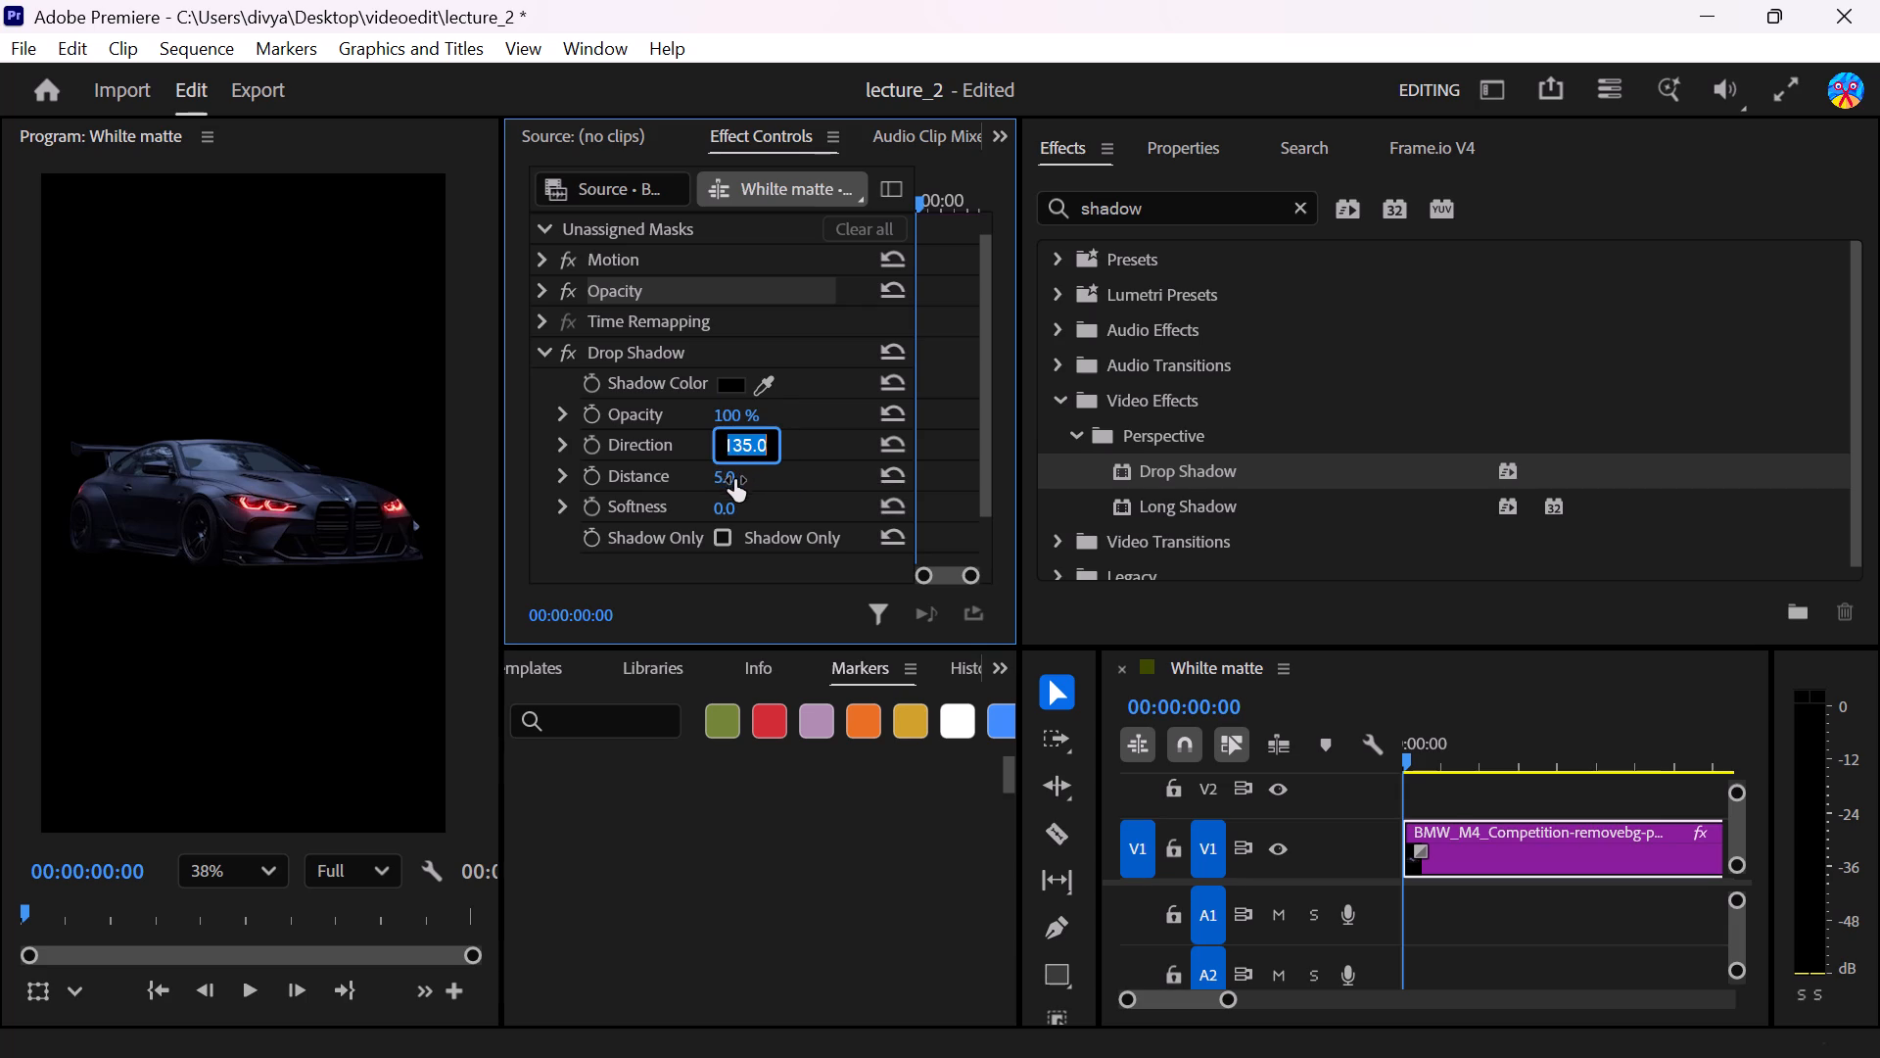
click(734, 480)
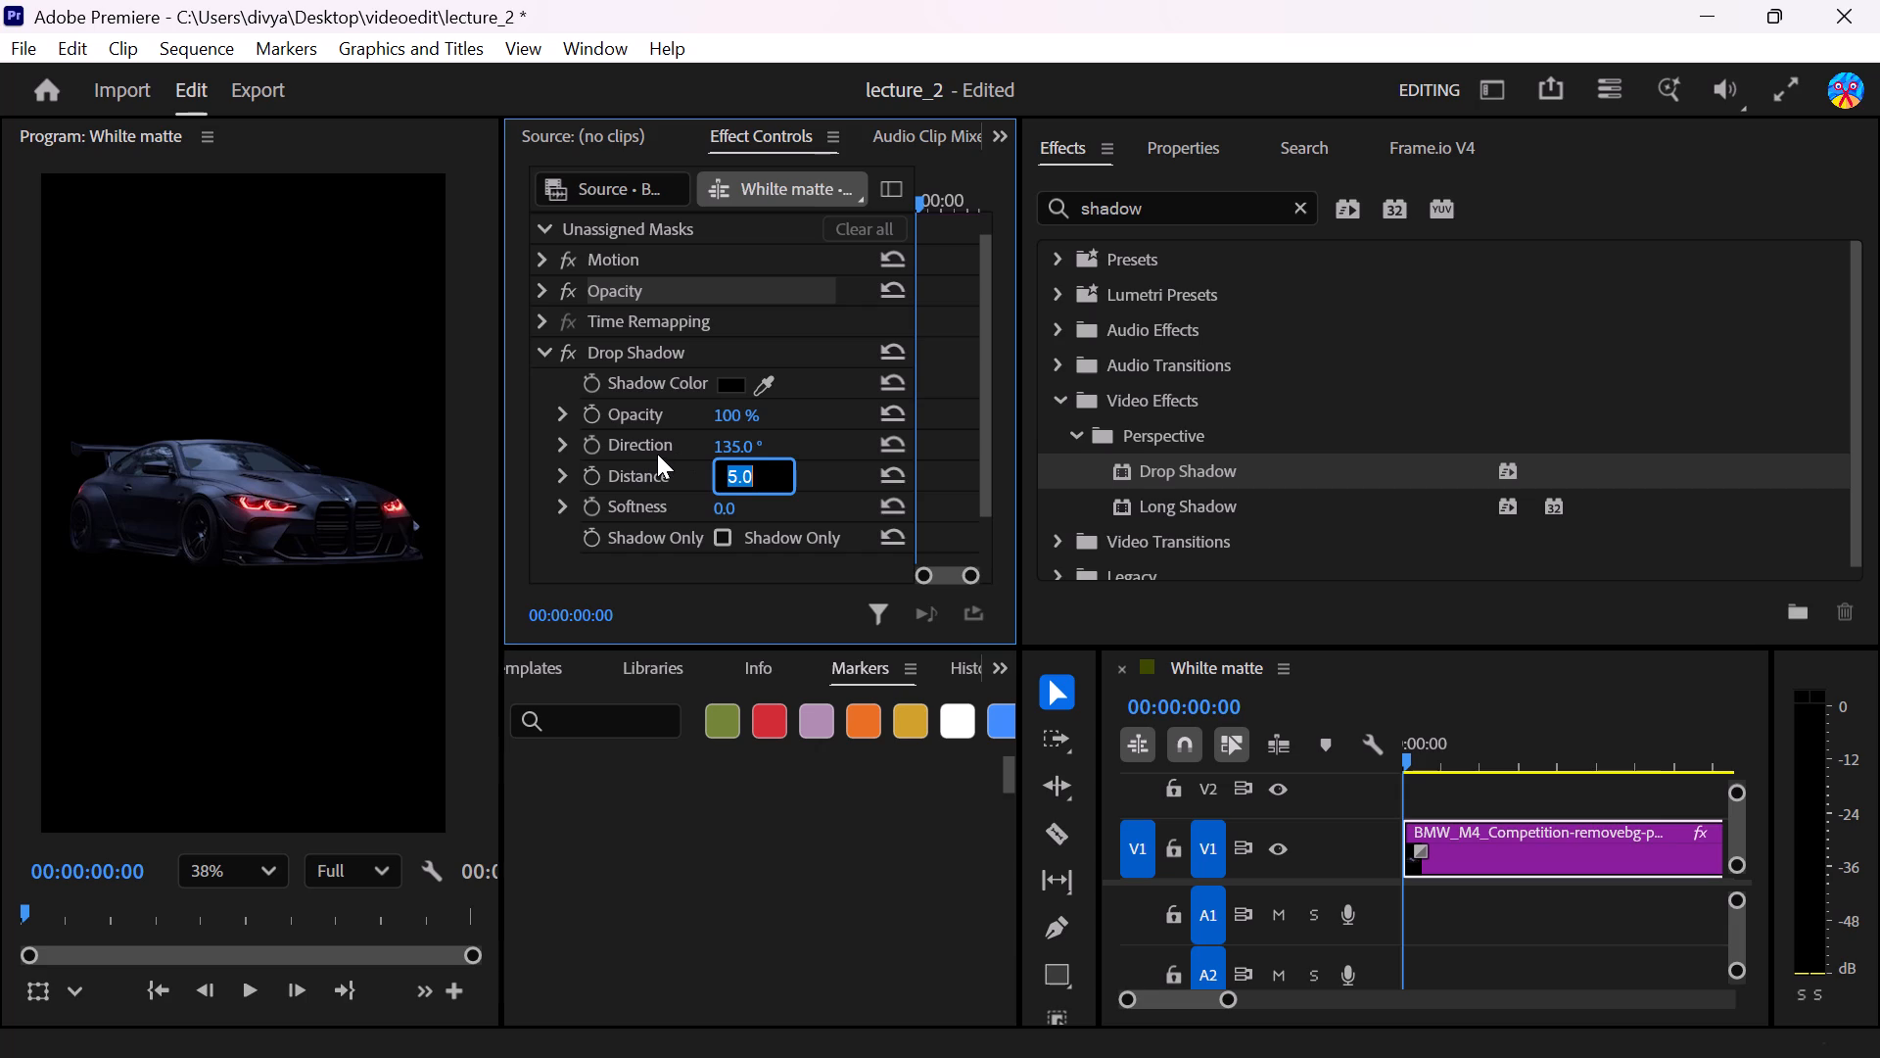
click(729, 441)
click(728, 474)
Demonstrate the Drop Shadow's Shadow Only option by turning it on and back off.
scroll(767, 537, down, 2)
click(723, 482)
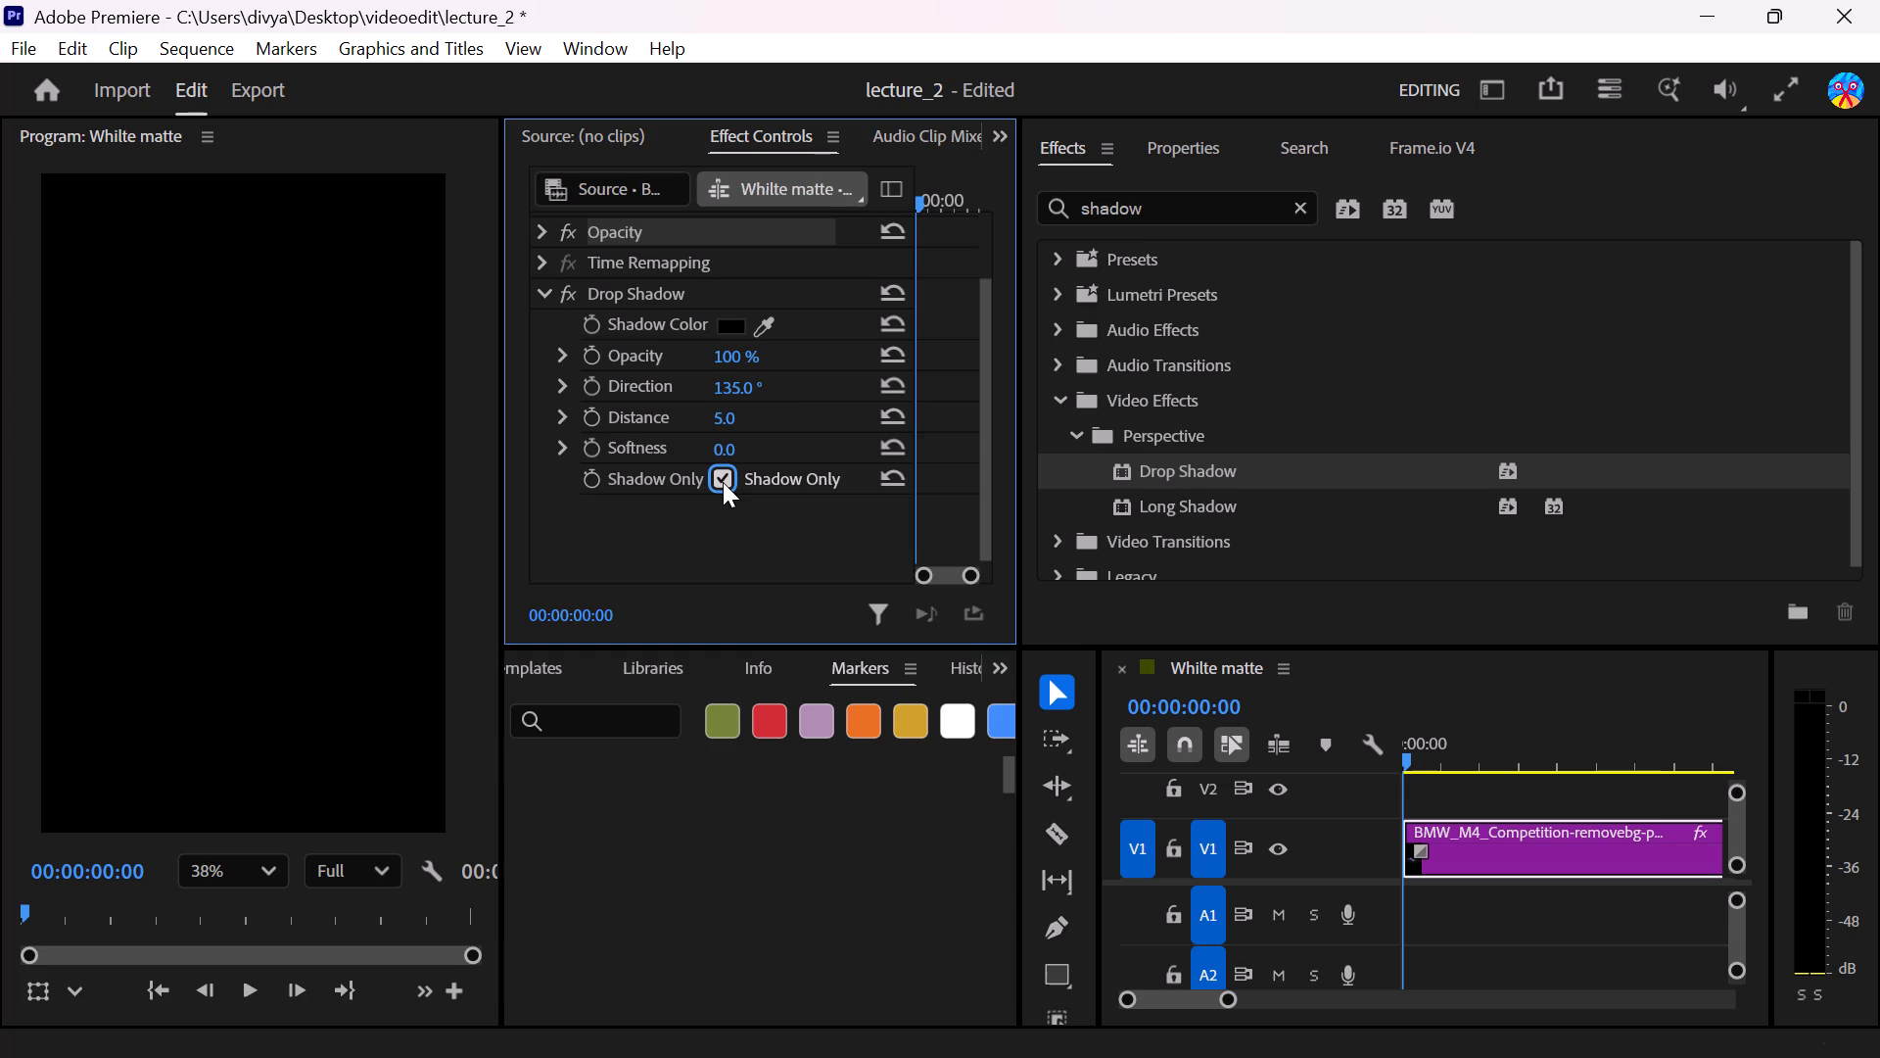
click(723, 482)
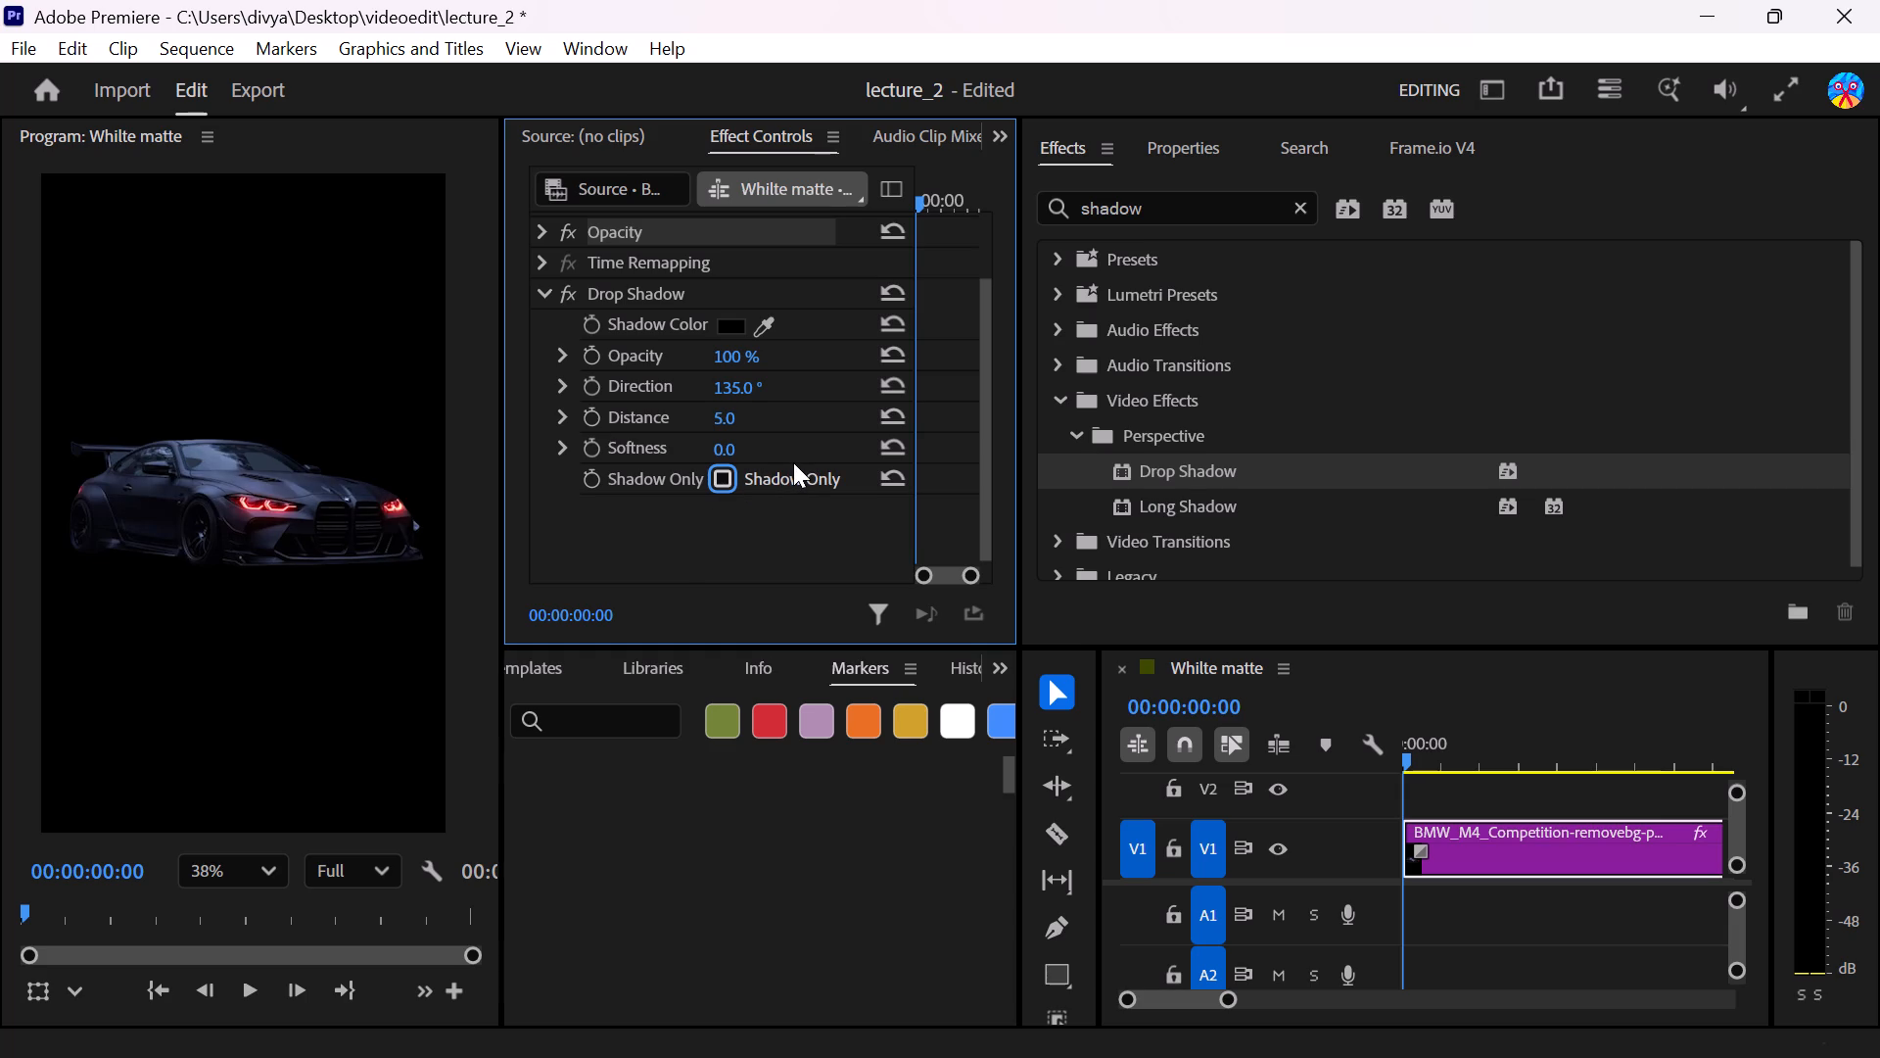
Search the effects for "ultra key" and apply Ultra Key to the BMW clip, after Drop Shadow in its effect list.
click(1307, 202)
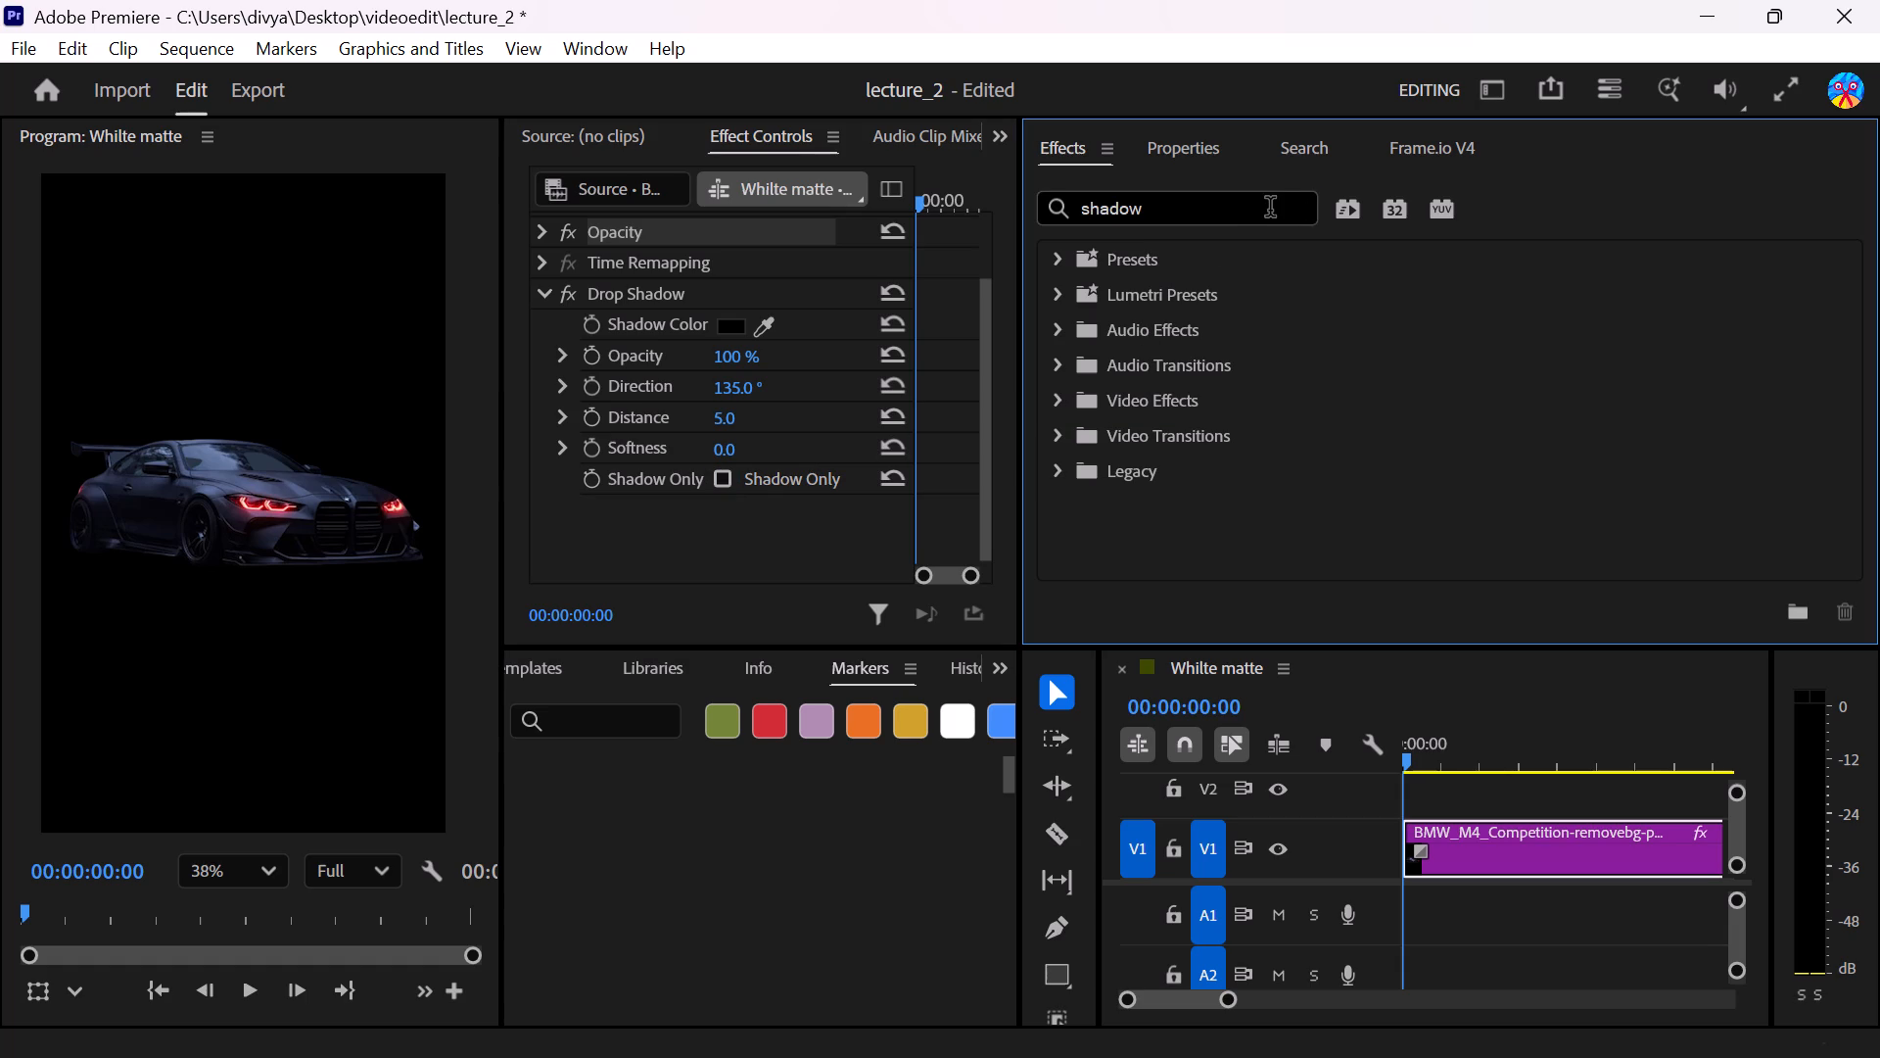
click(1270, 210)
text(uo)
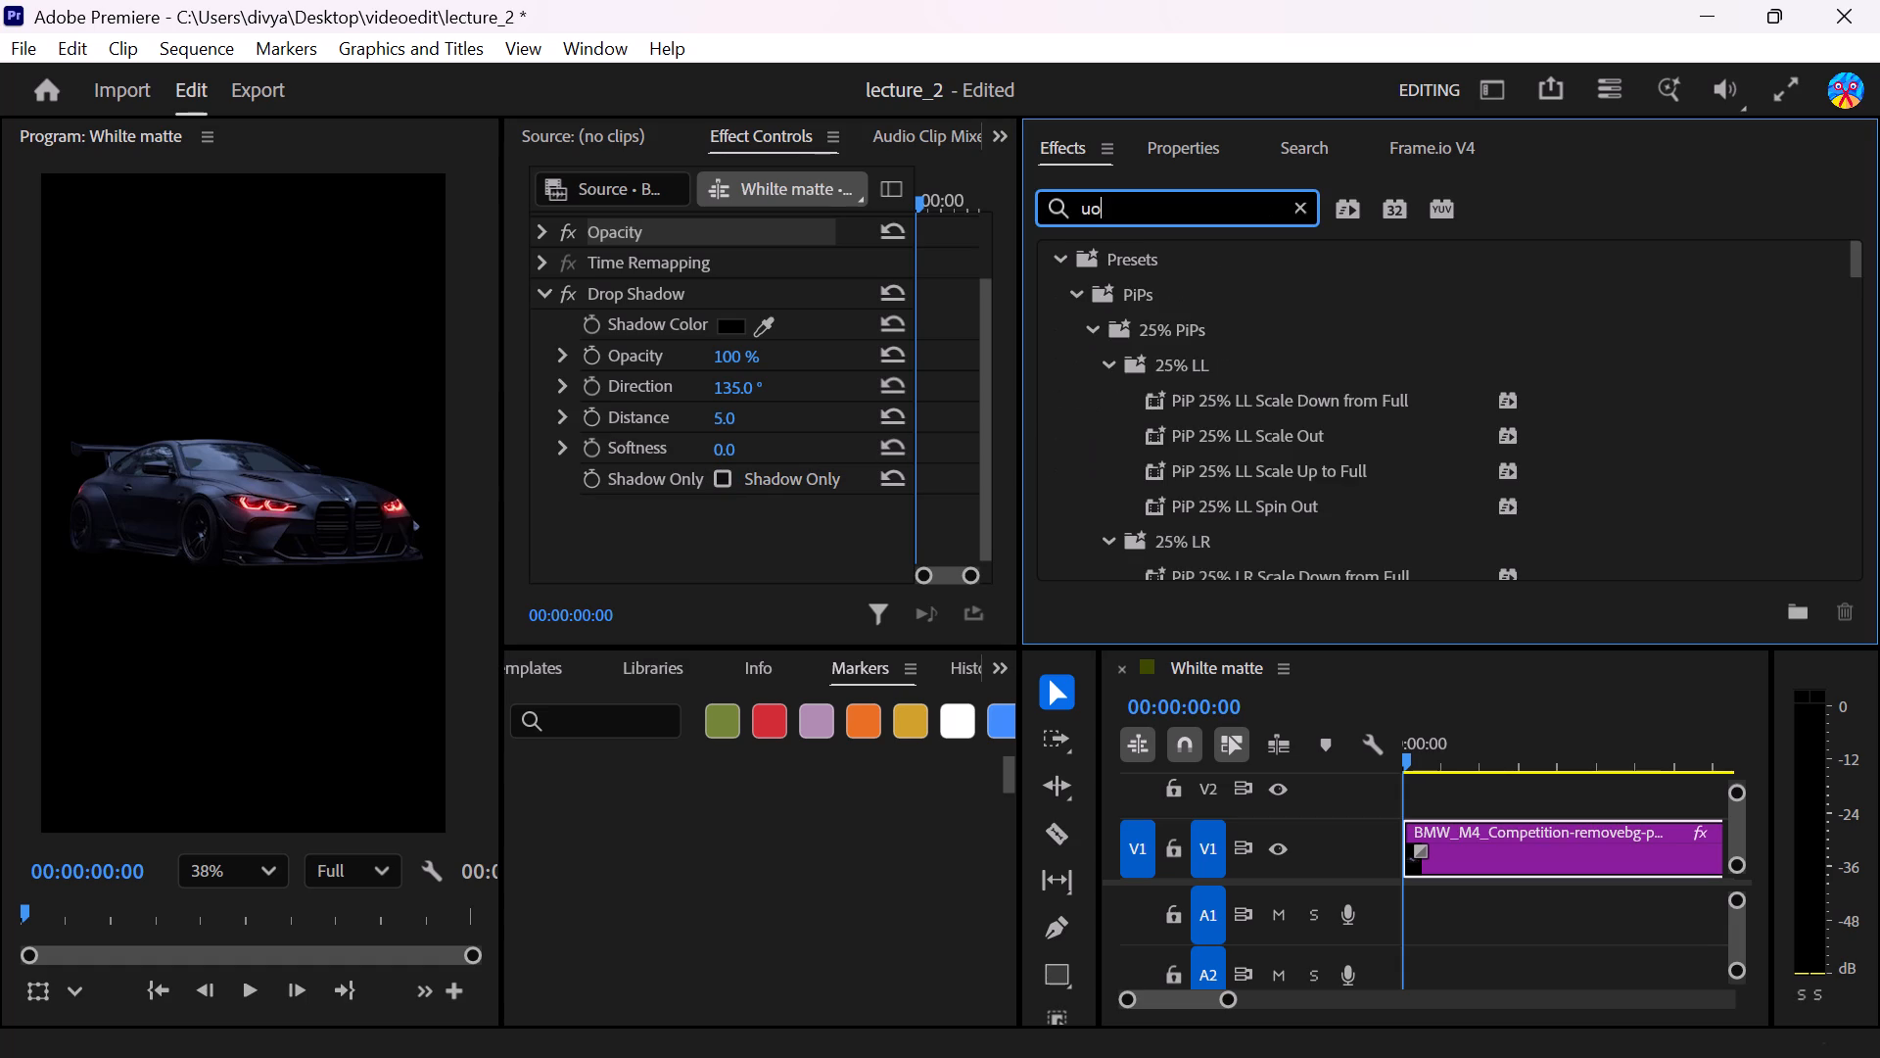
key(BackSpace)
key(semicolon)
key(BackSpace)
text(ltra key)
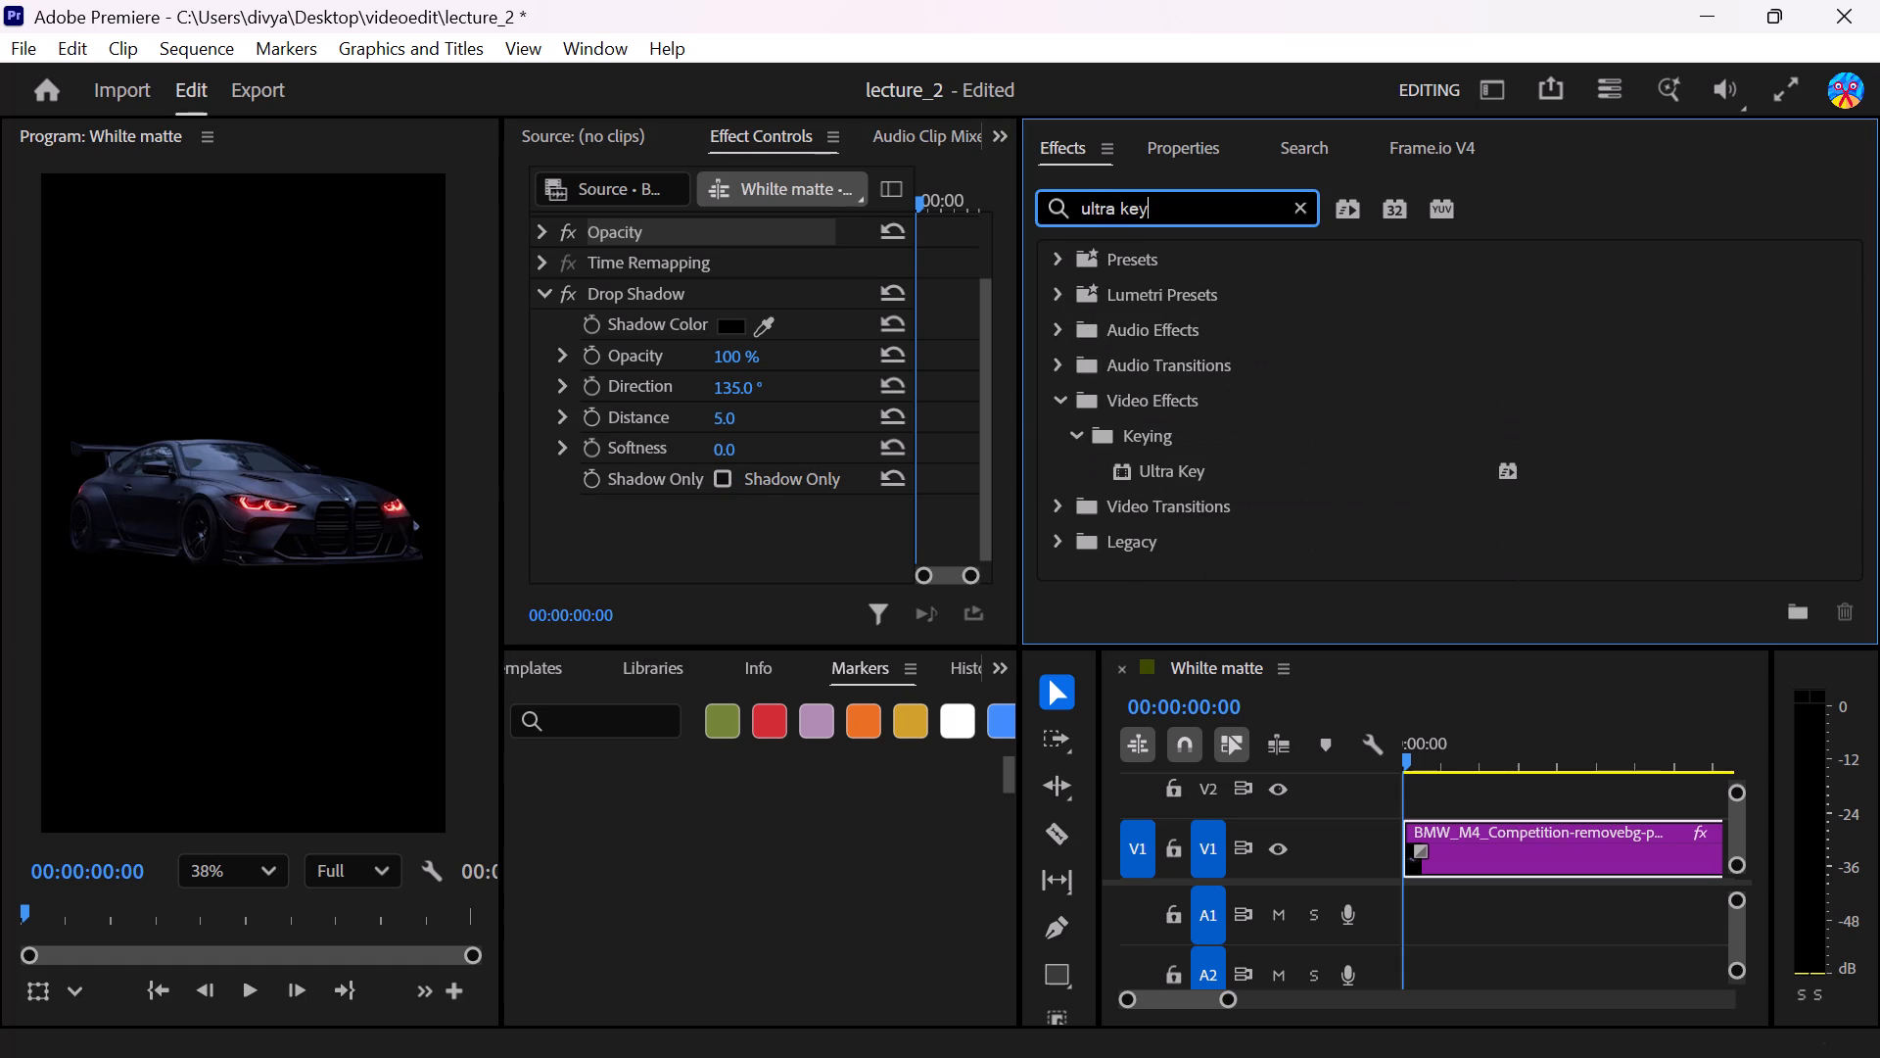
drag(1179, 461, 578, 513)
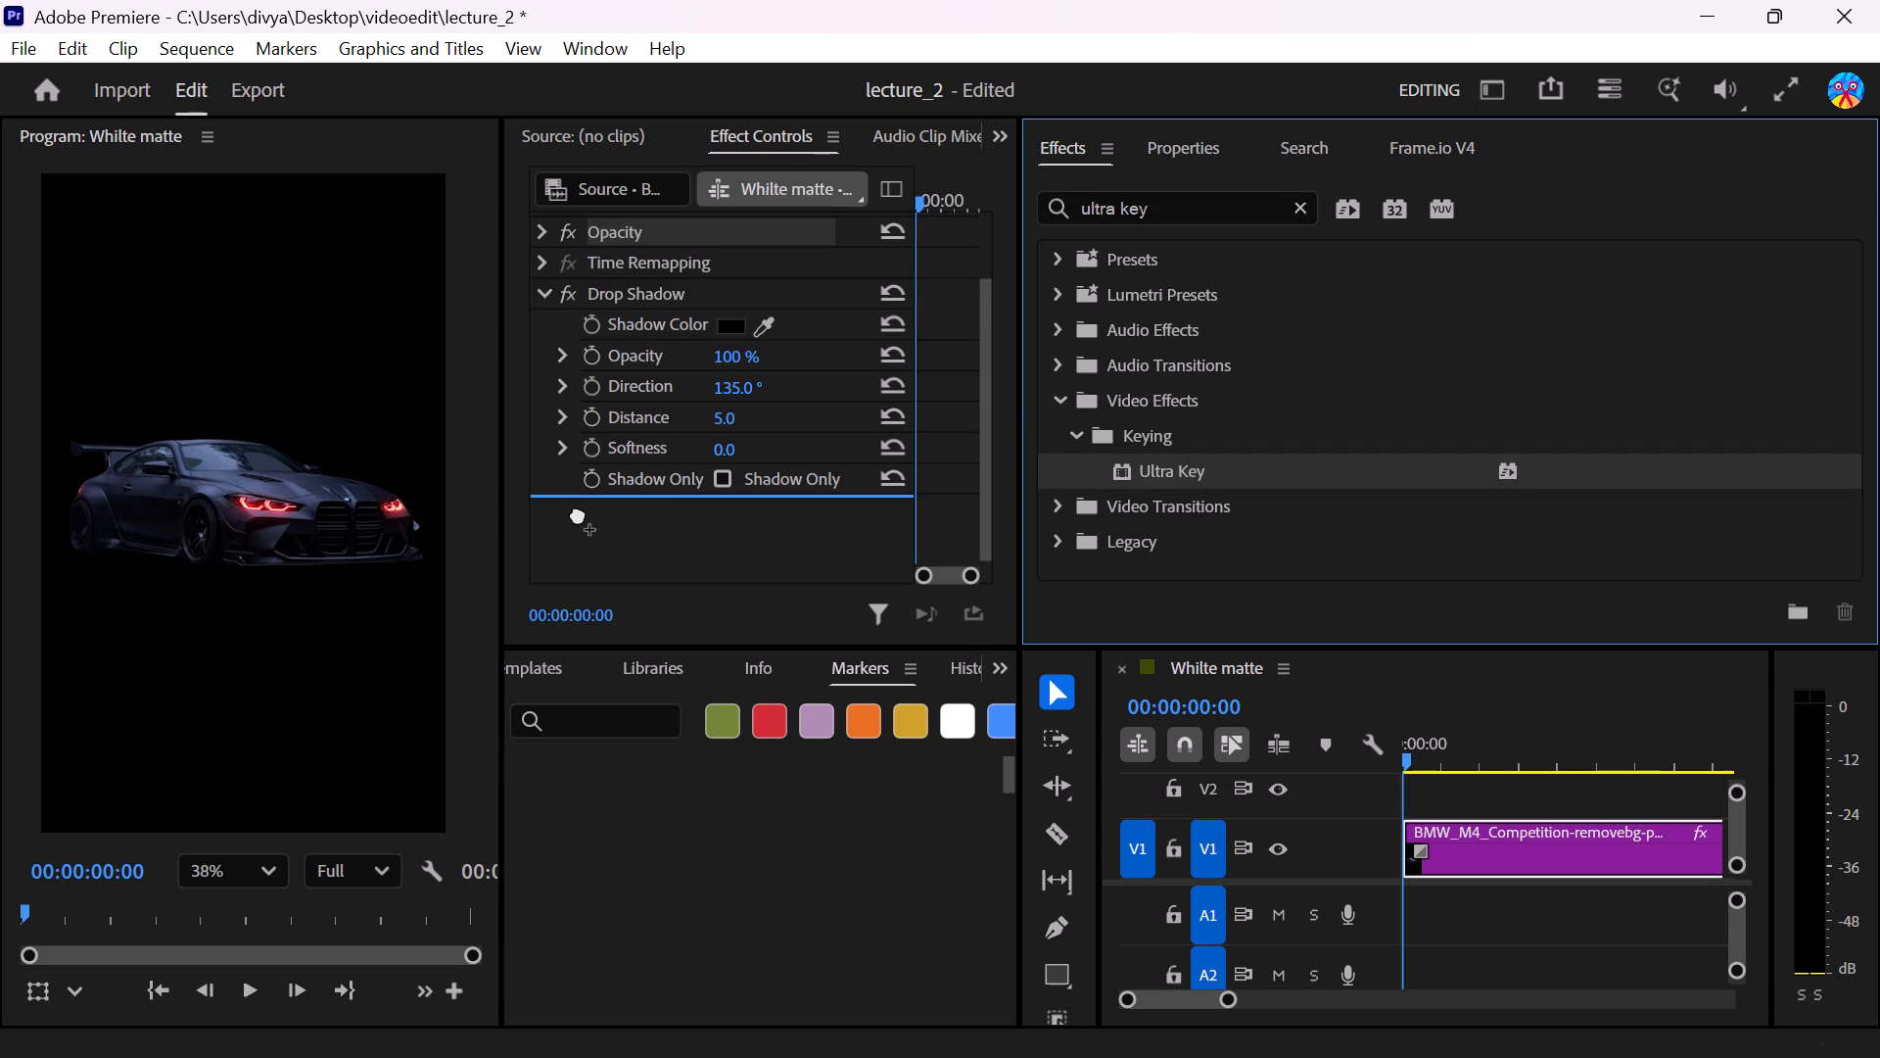
drag(578, 513, 604, 515)
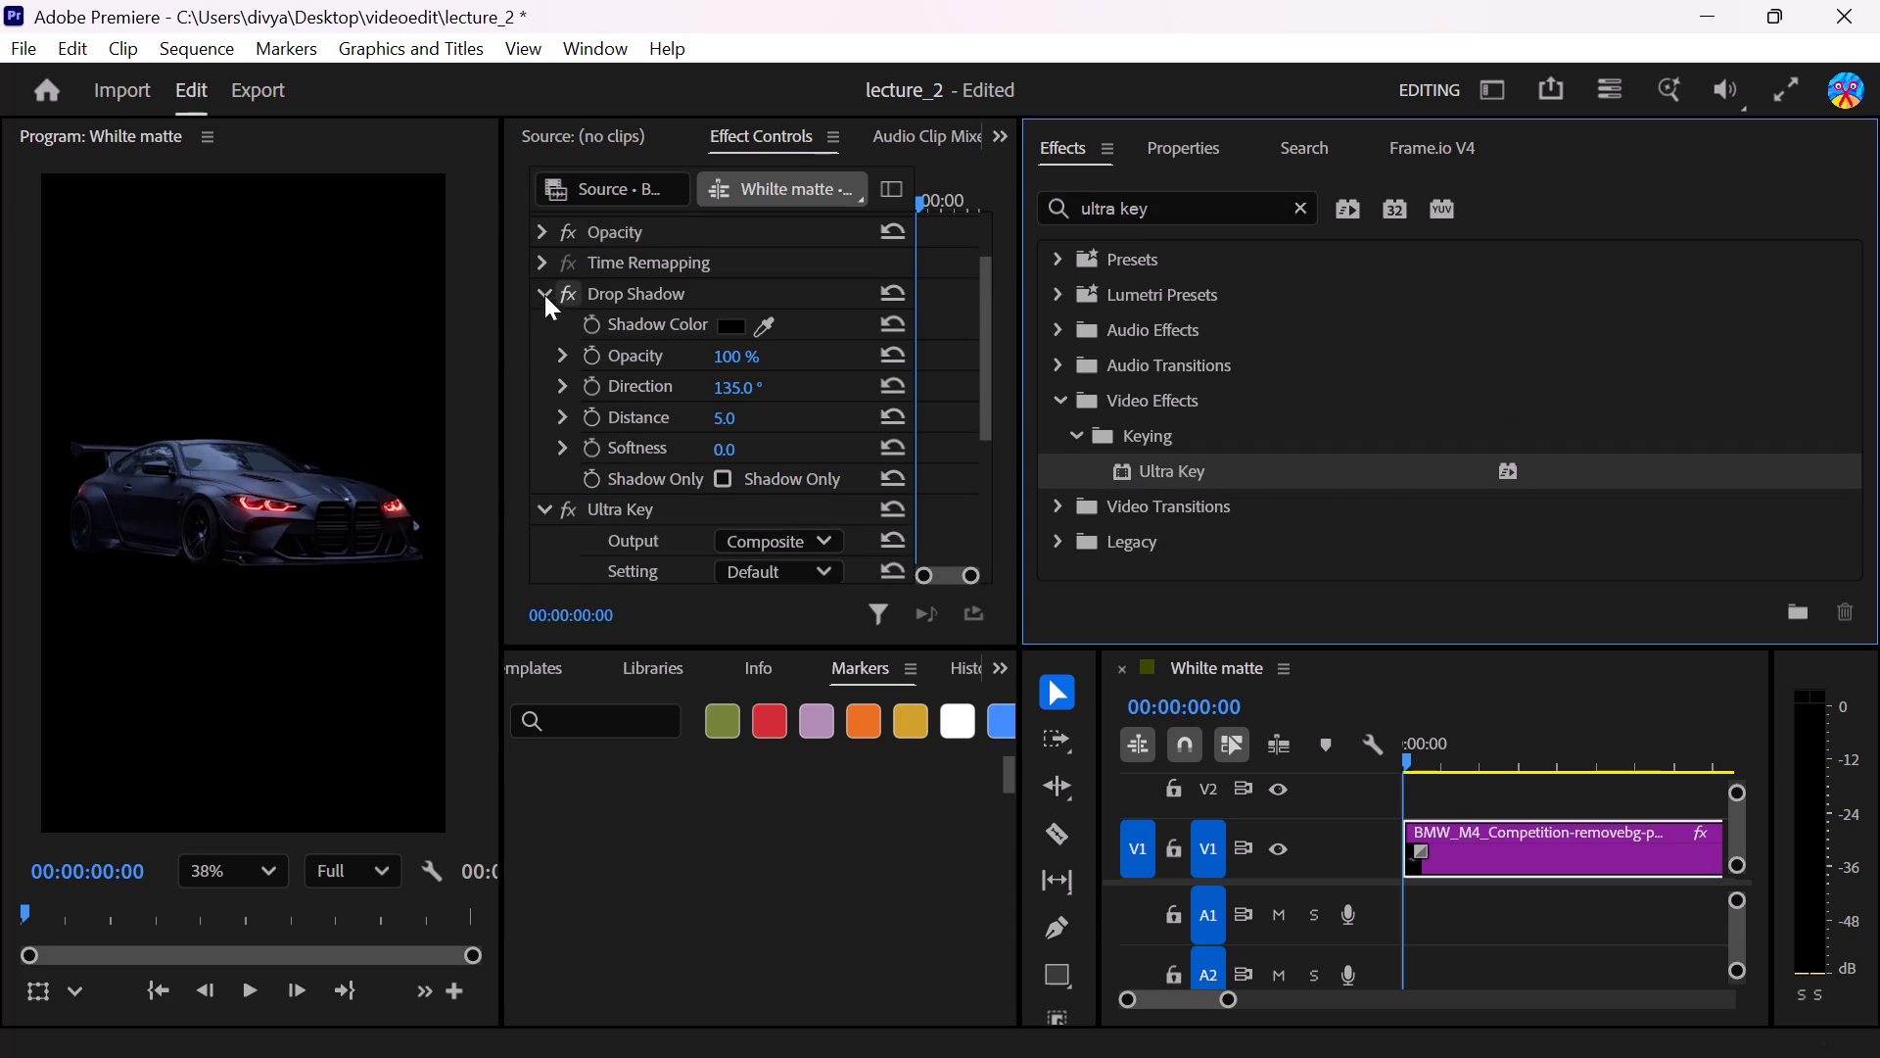
Collapse Drop Shadow and set the Contrast in Ultra Key's Matte Cleanup settings to 100.
click(540, 291)
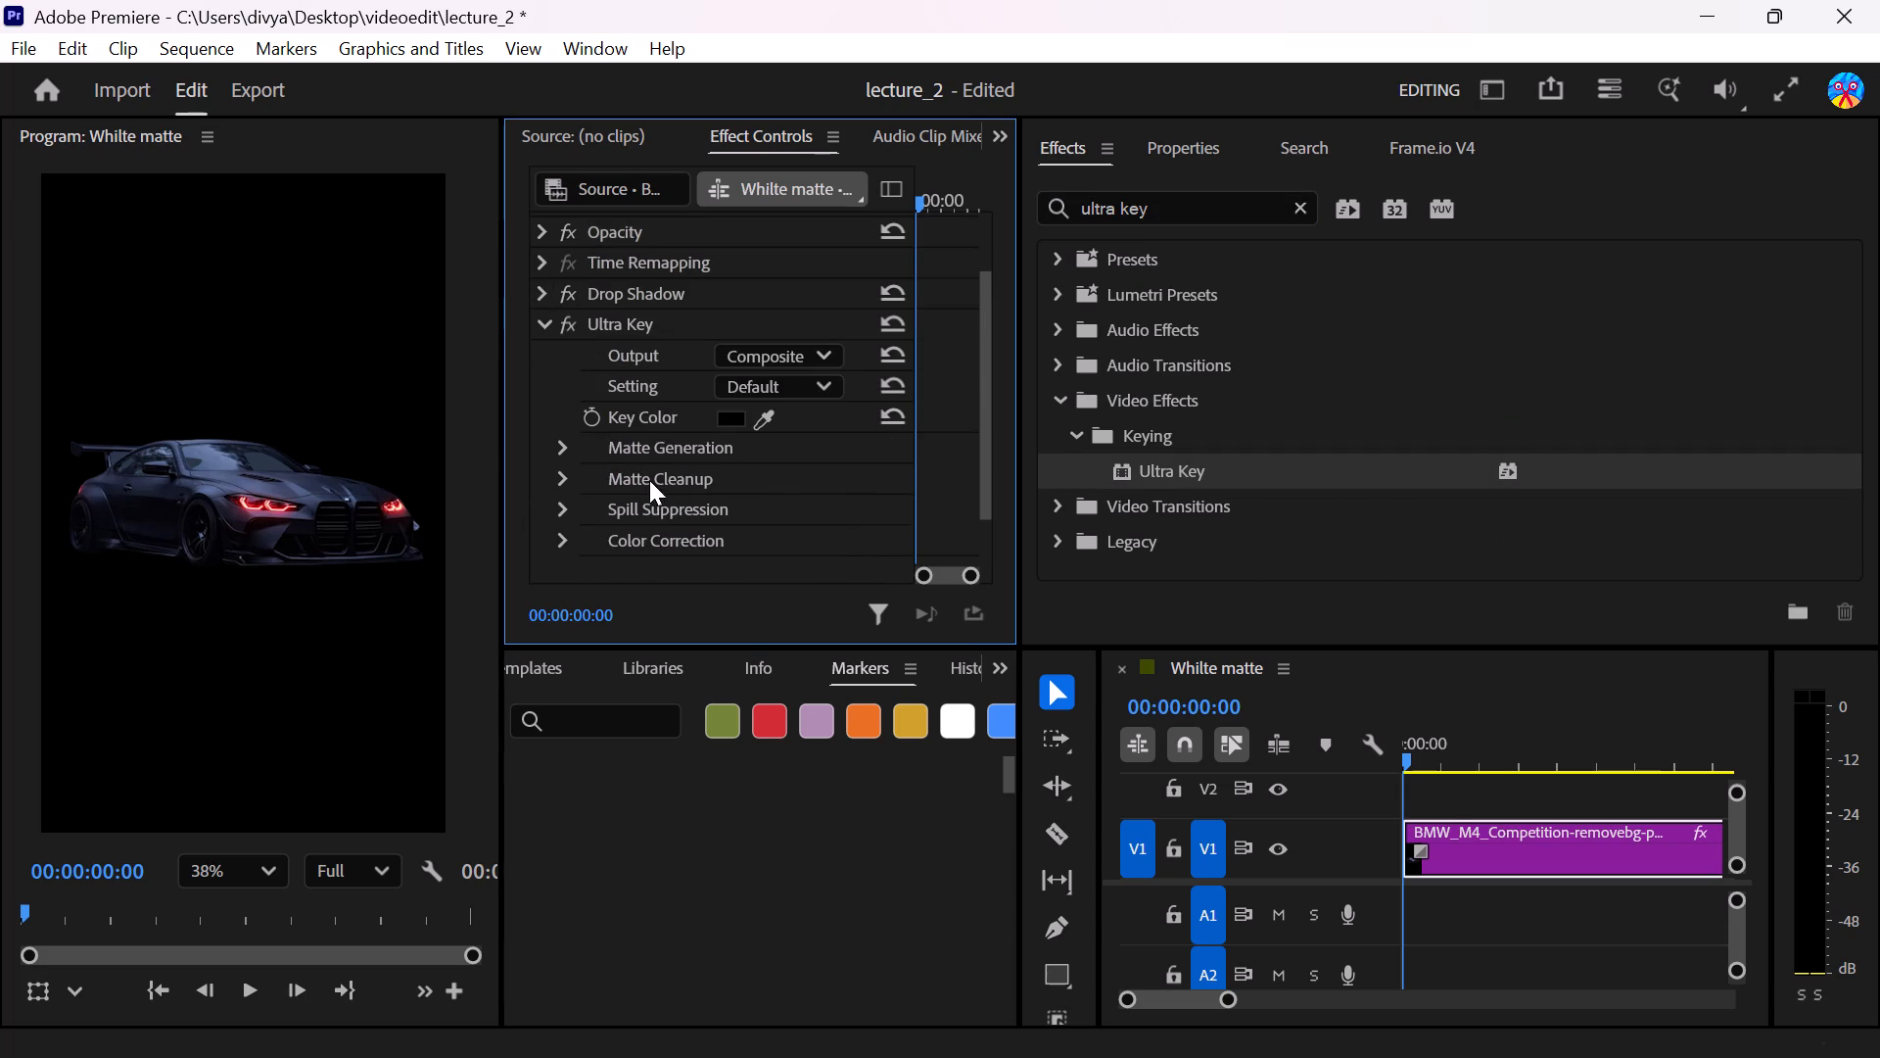
click(558, 472)
scroll(703, 514, down, 1)
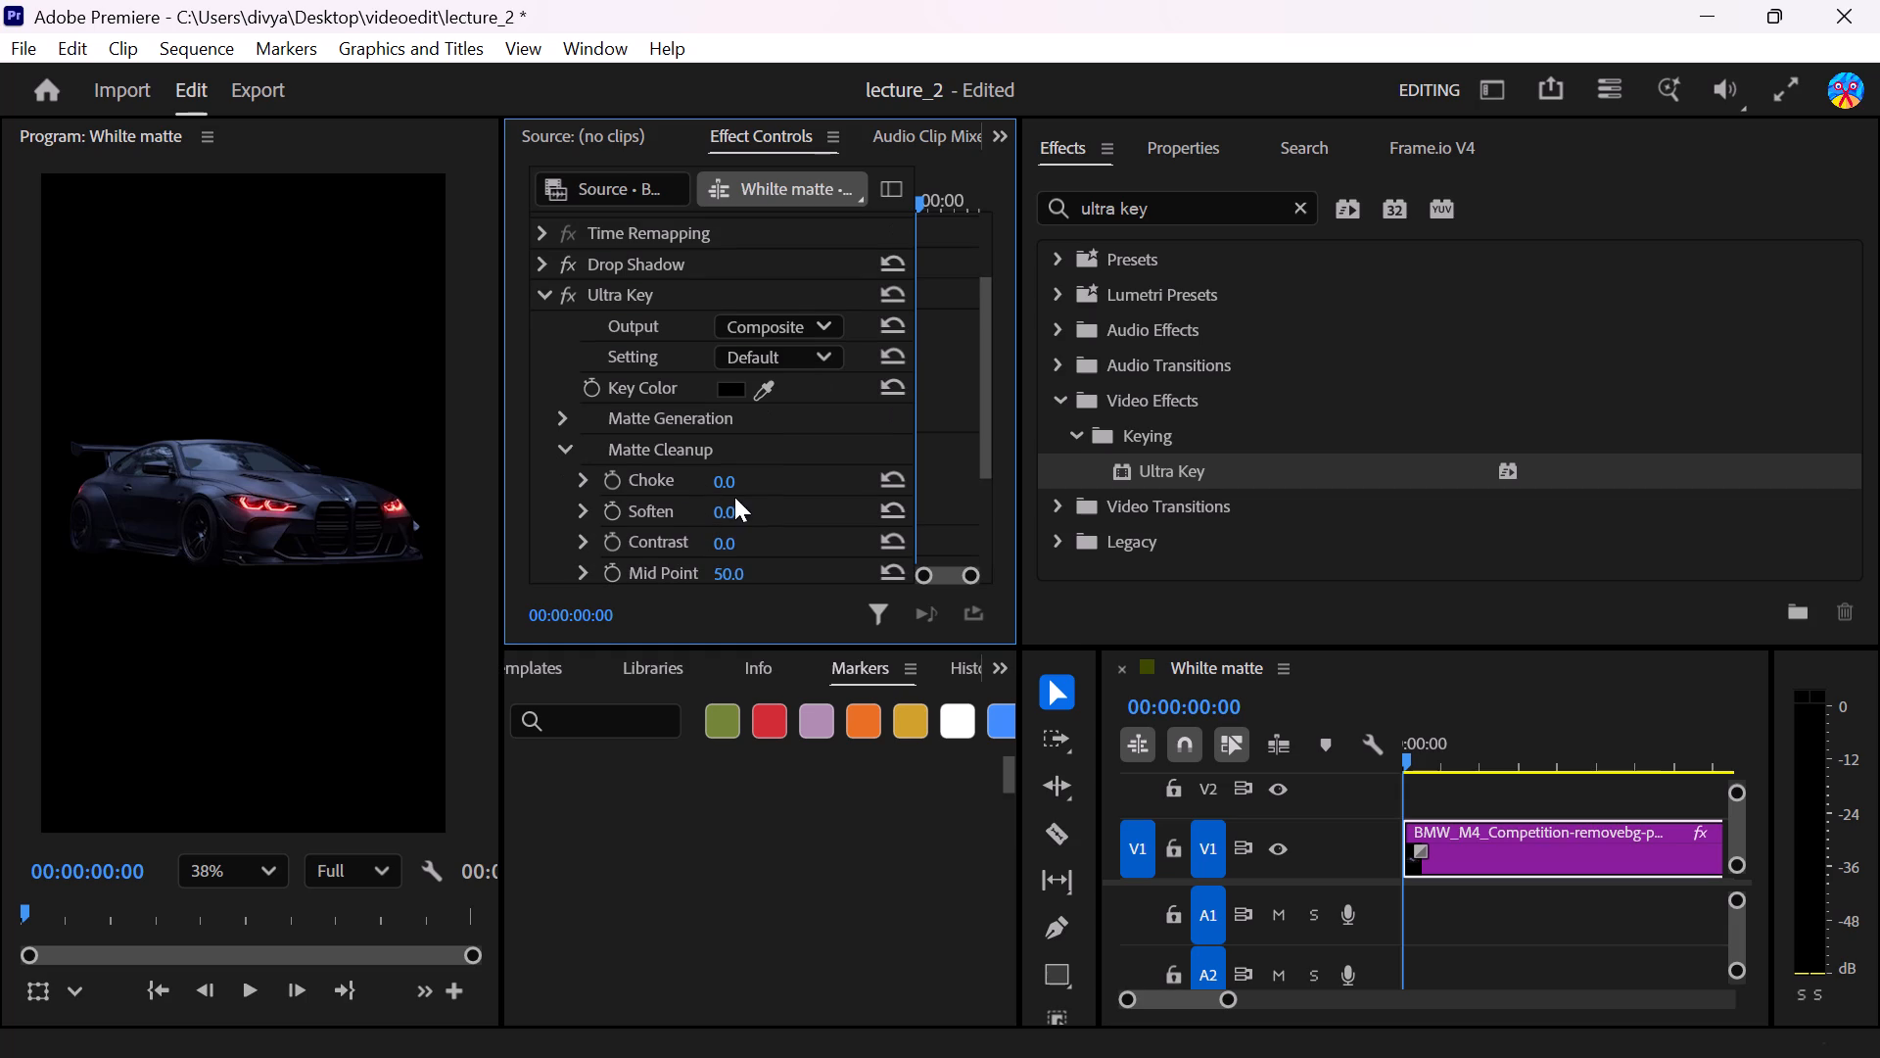
scroll(735, 505, down, 2)
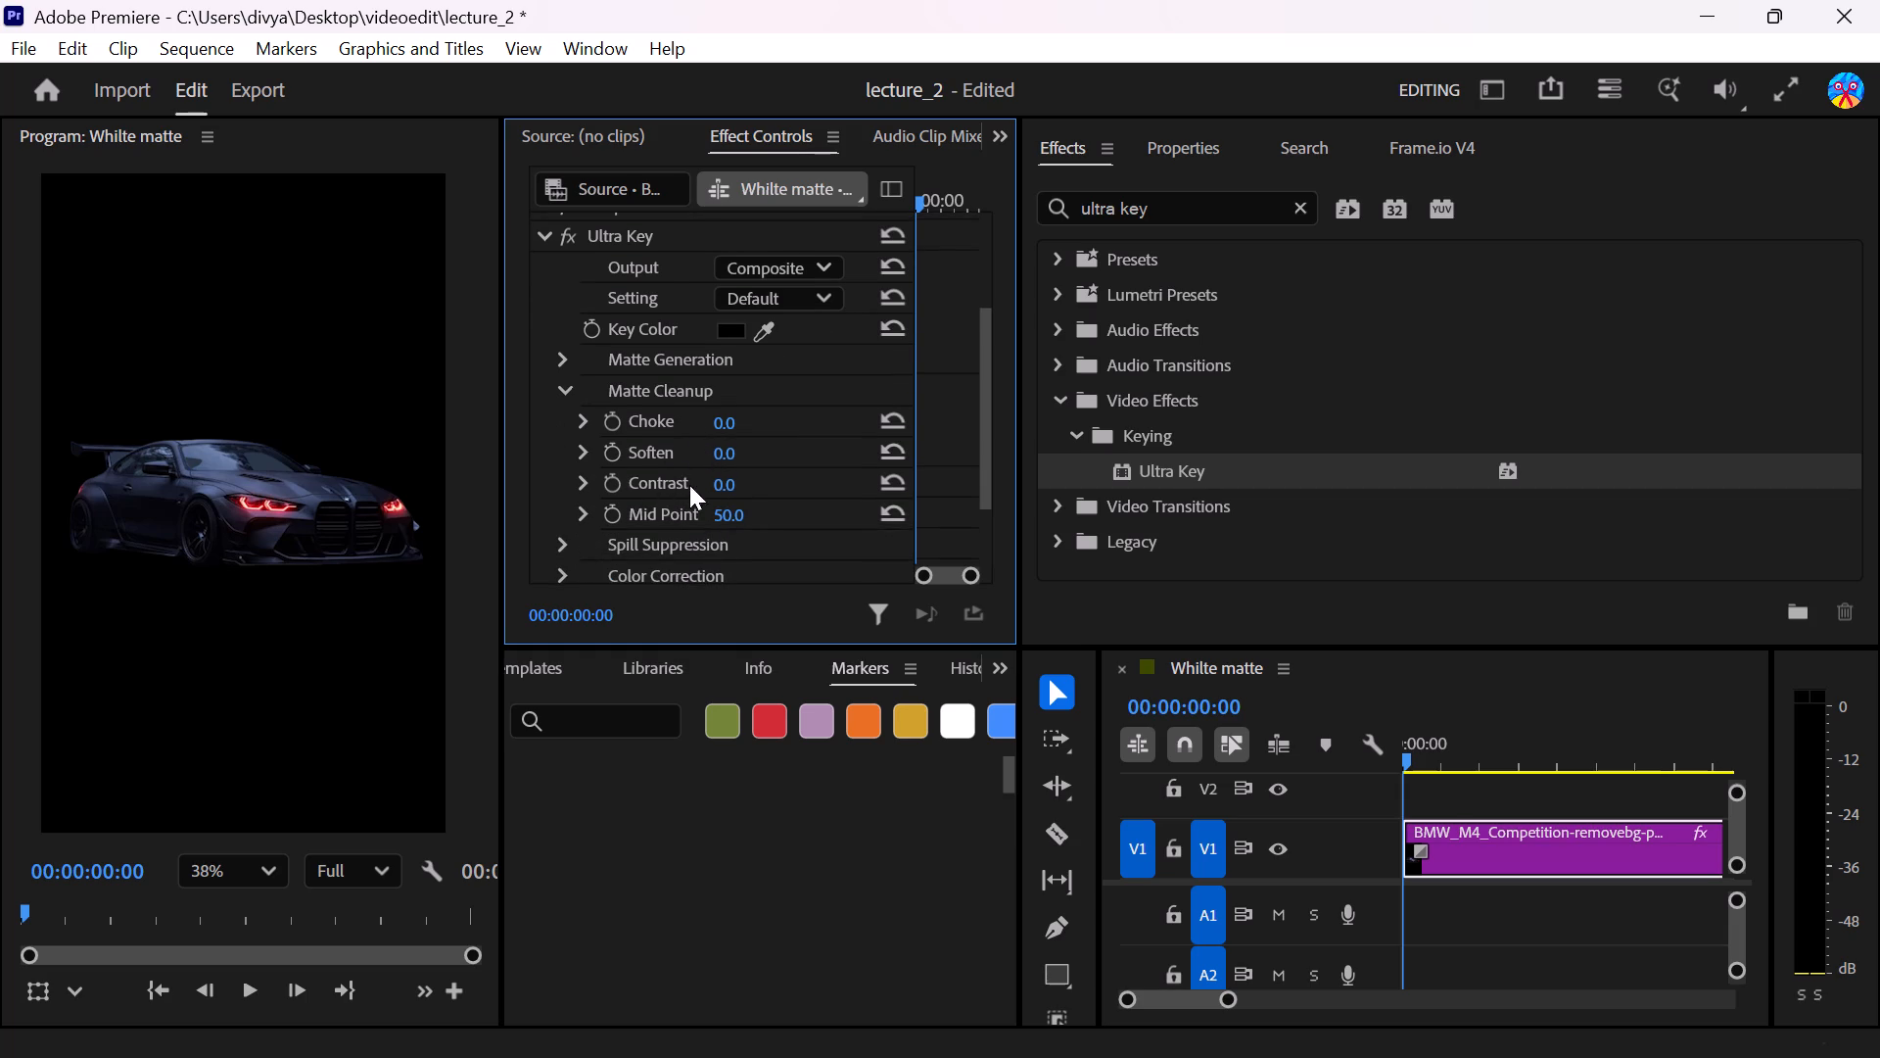
scroll(721, 499, down, 2)
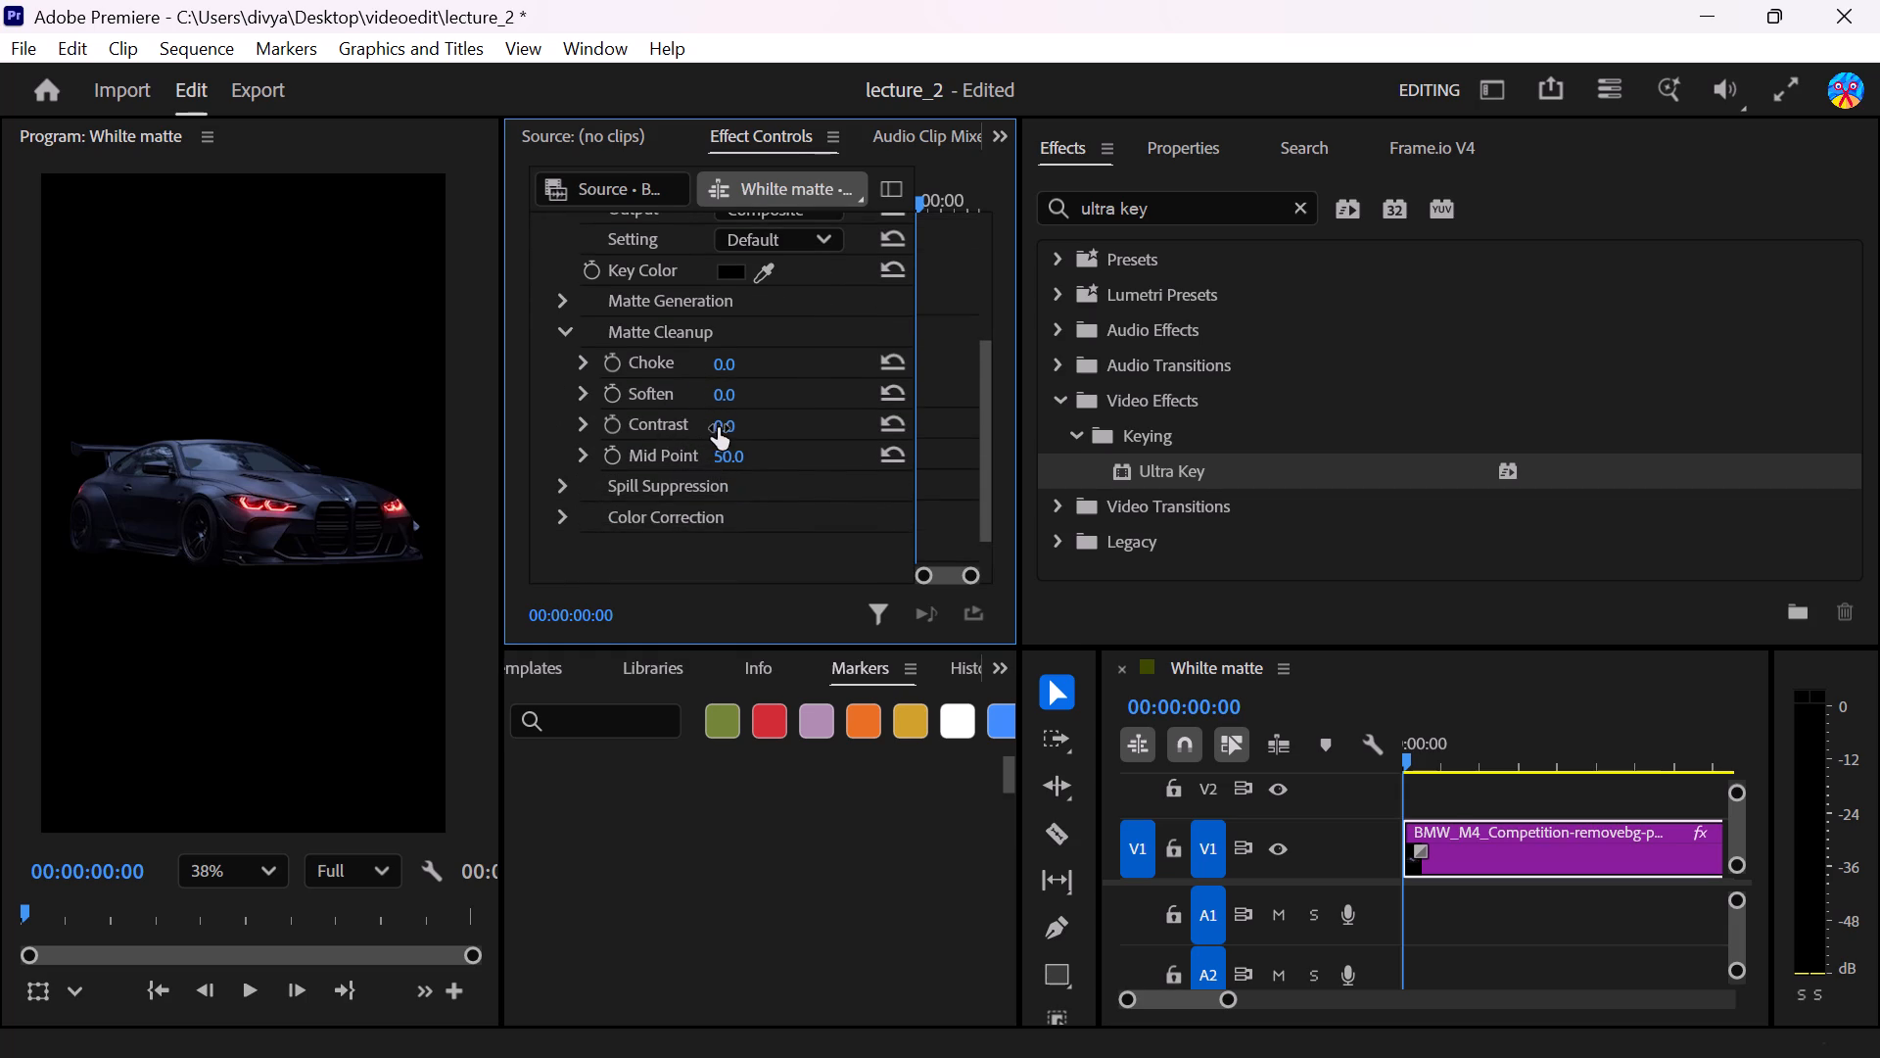
click(721, 428)
text(100)
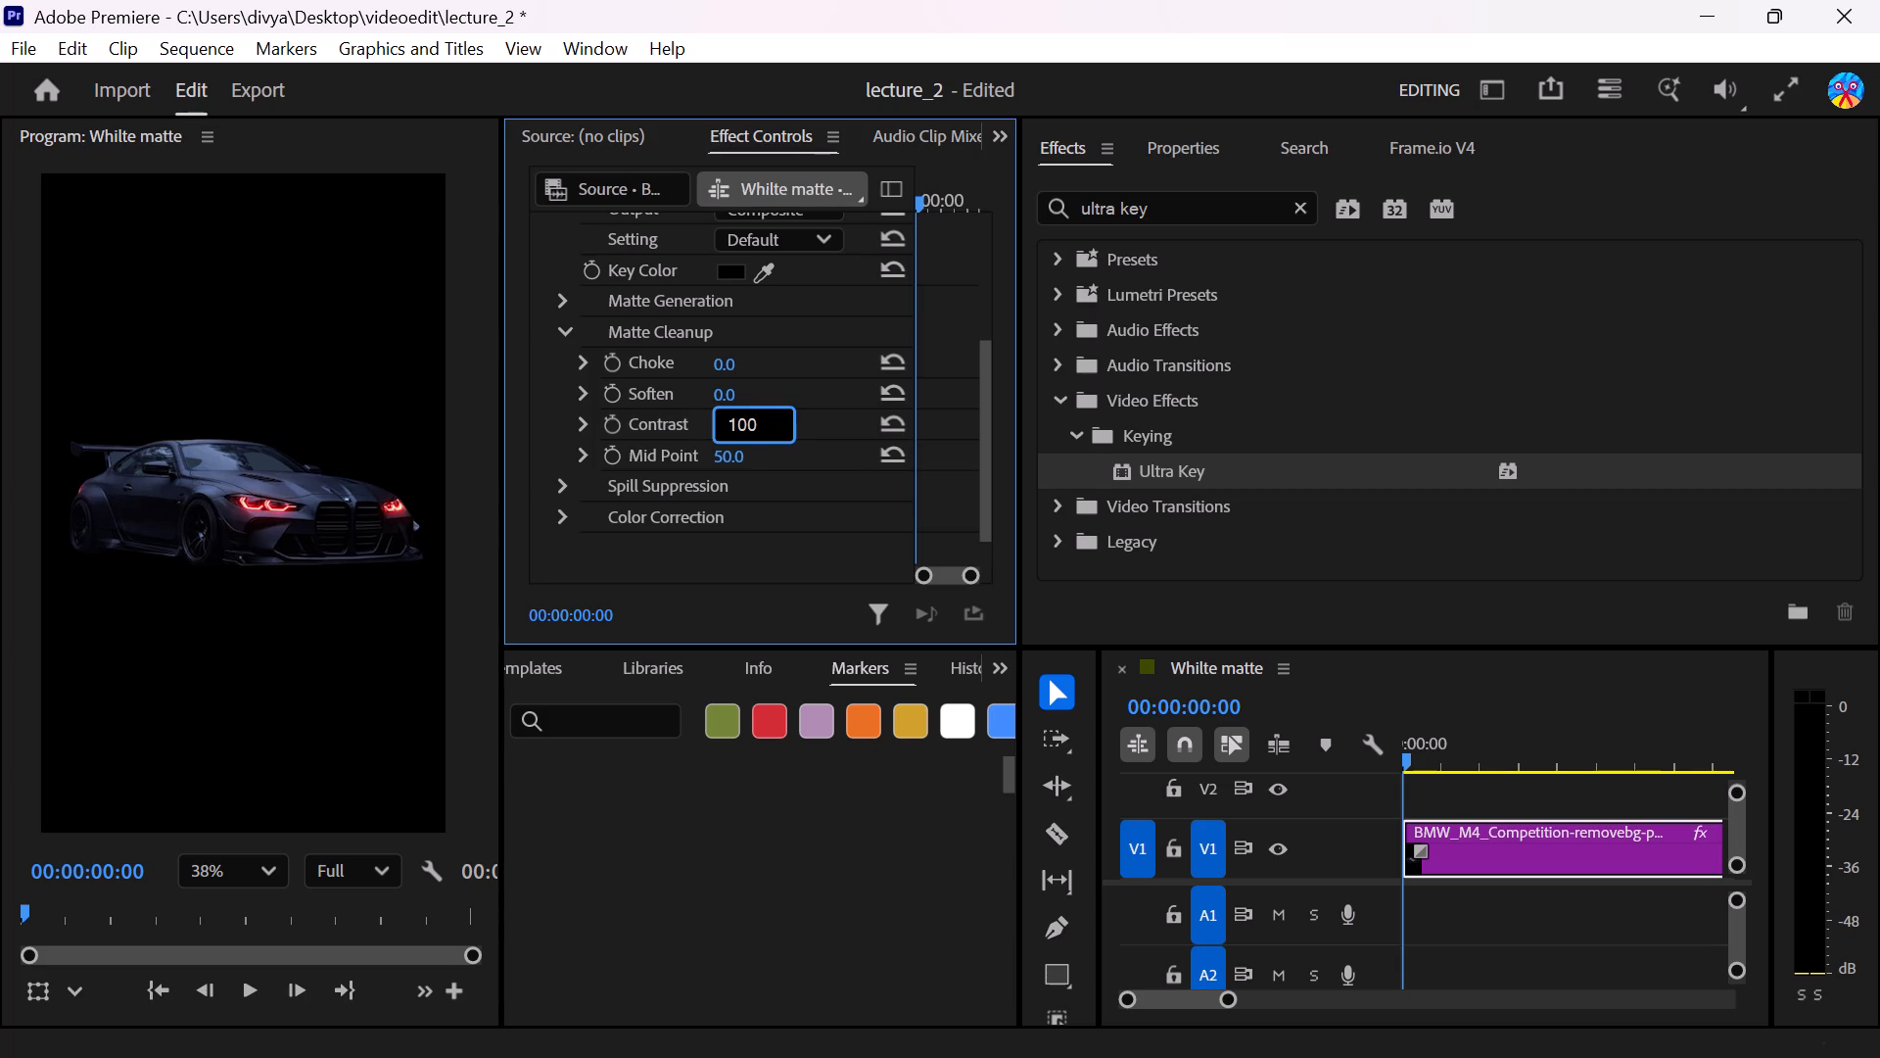
key(Return)
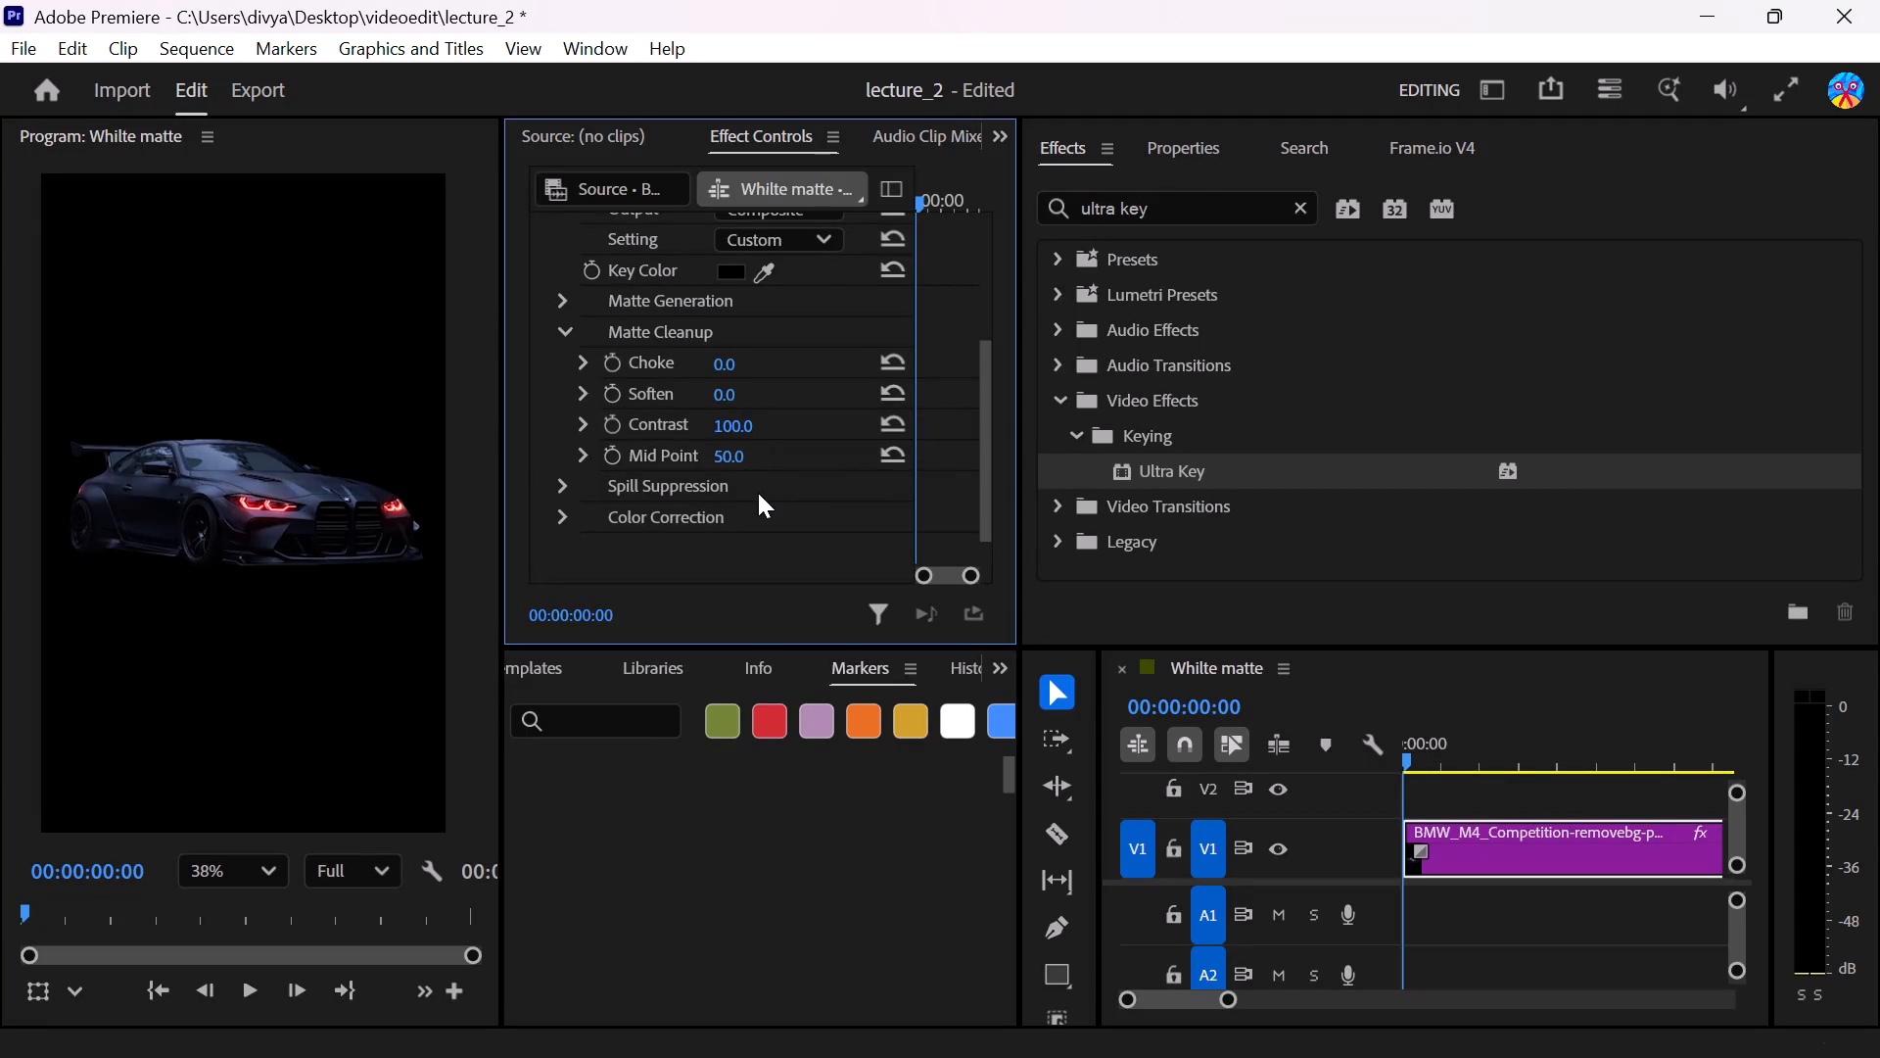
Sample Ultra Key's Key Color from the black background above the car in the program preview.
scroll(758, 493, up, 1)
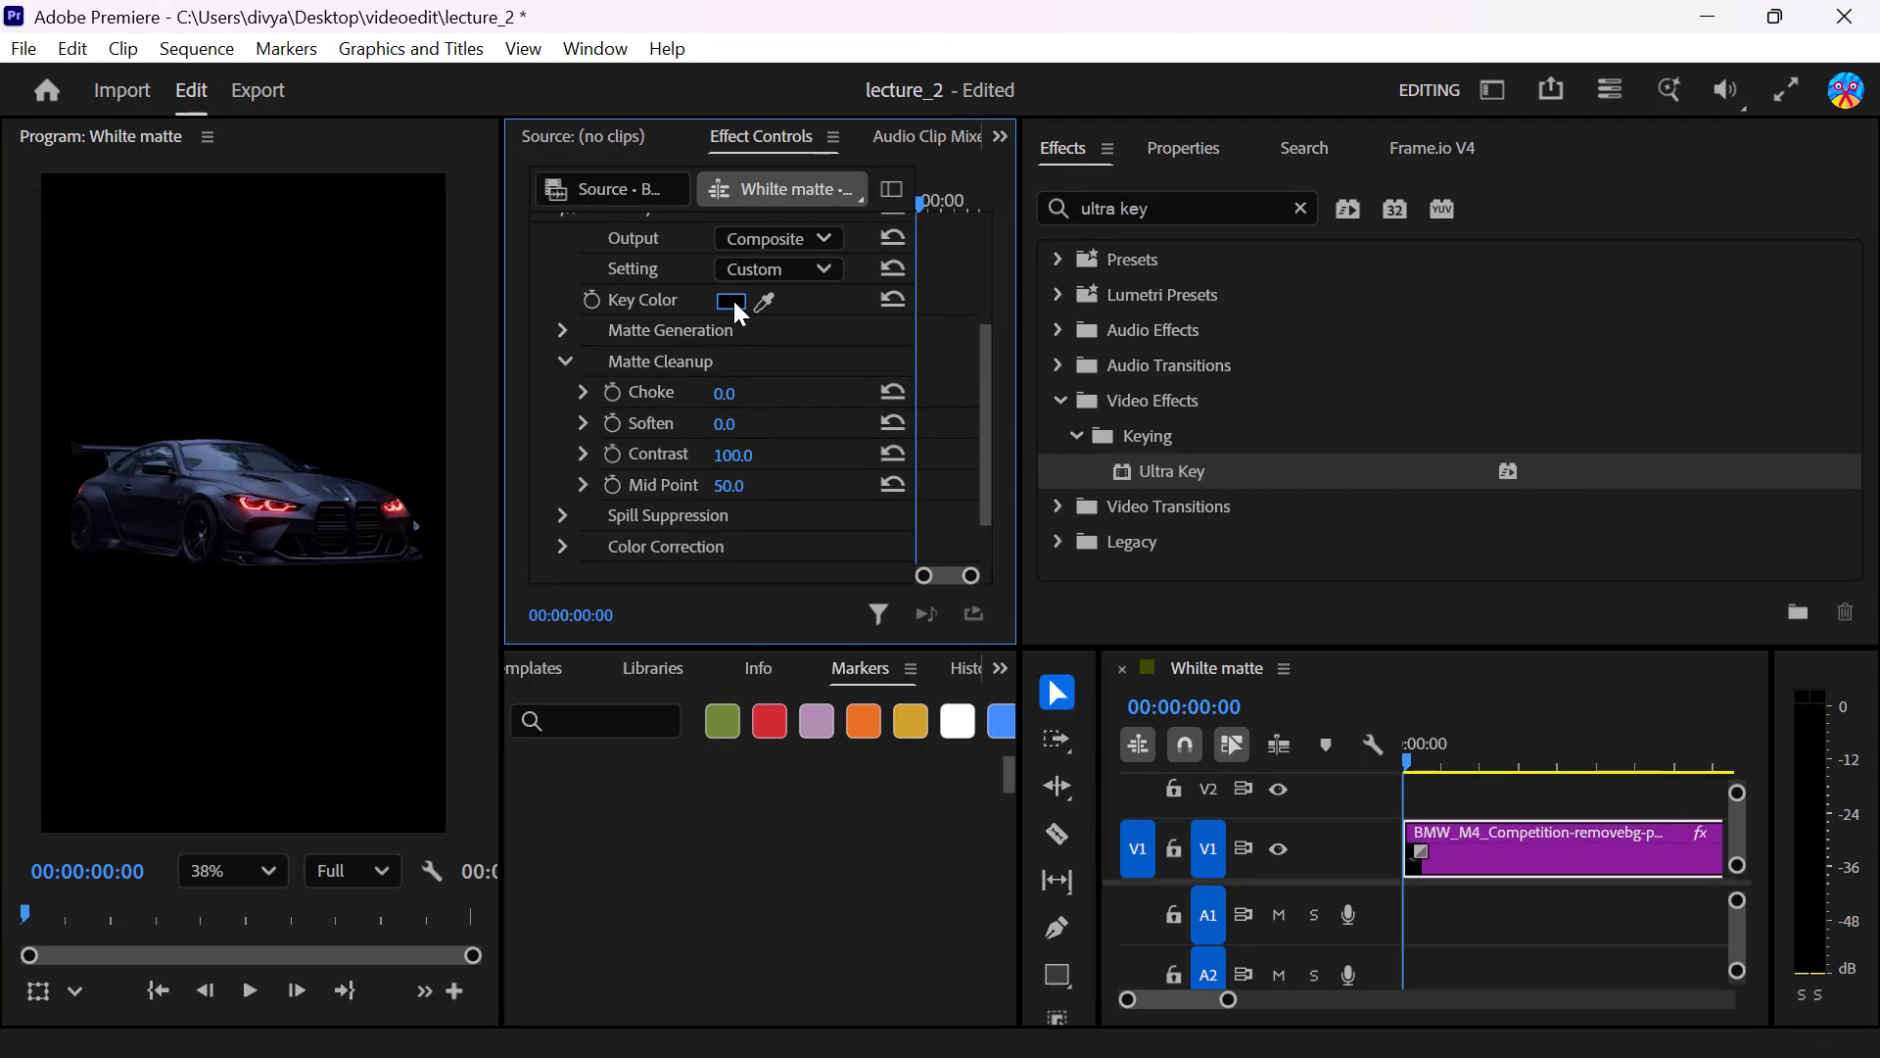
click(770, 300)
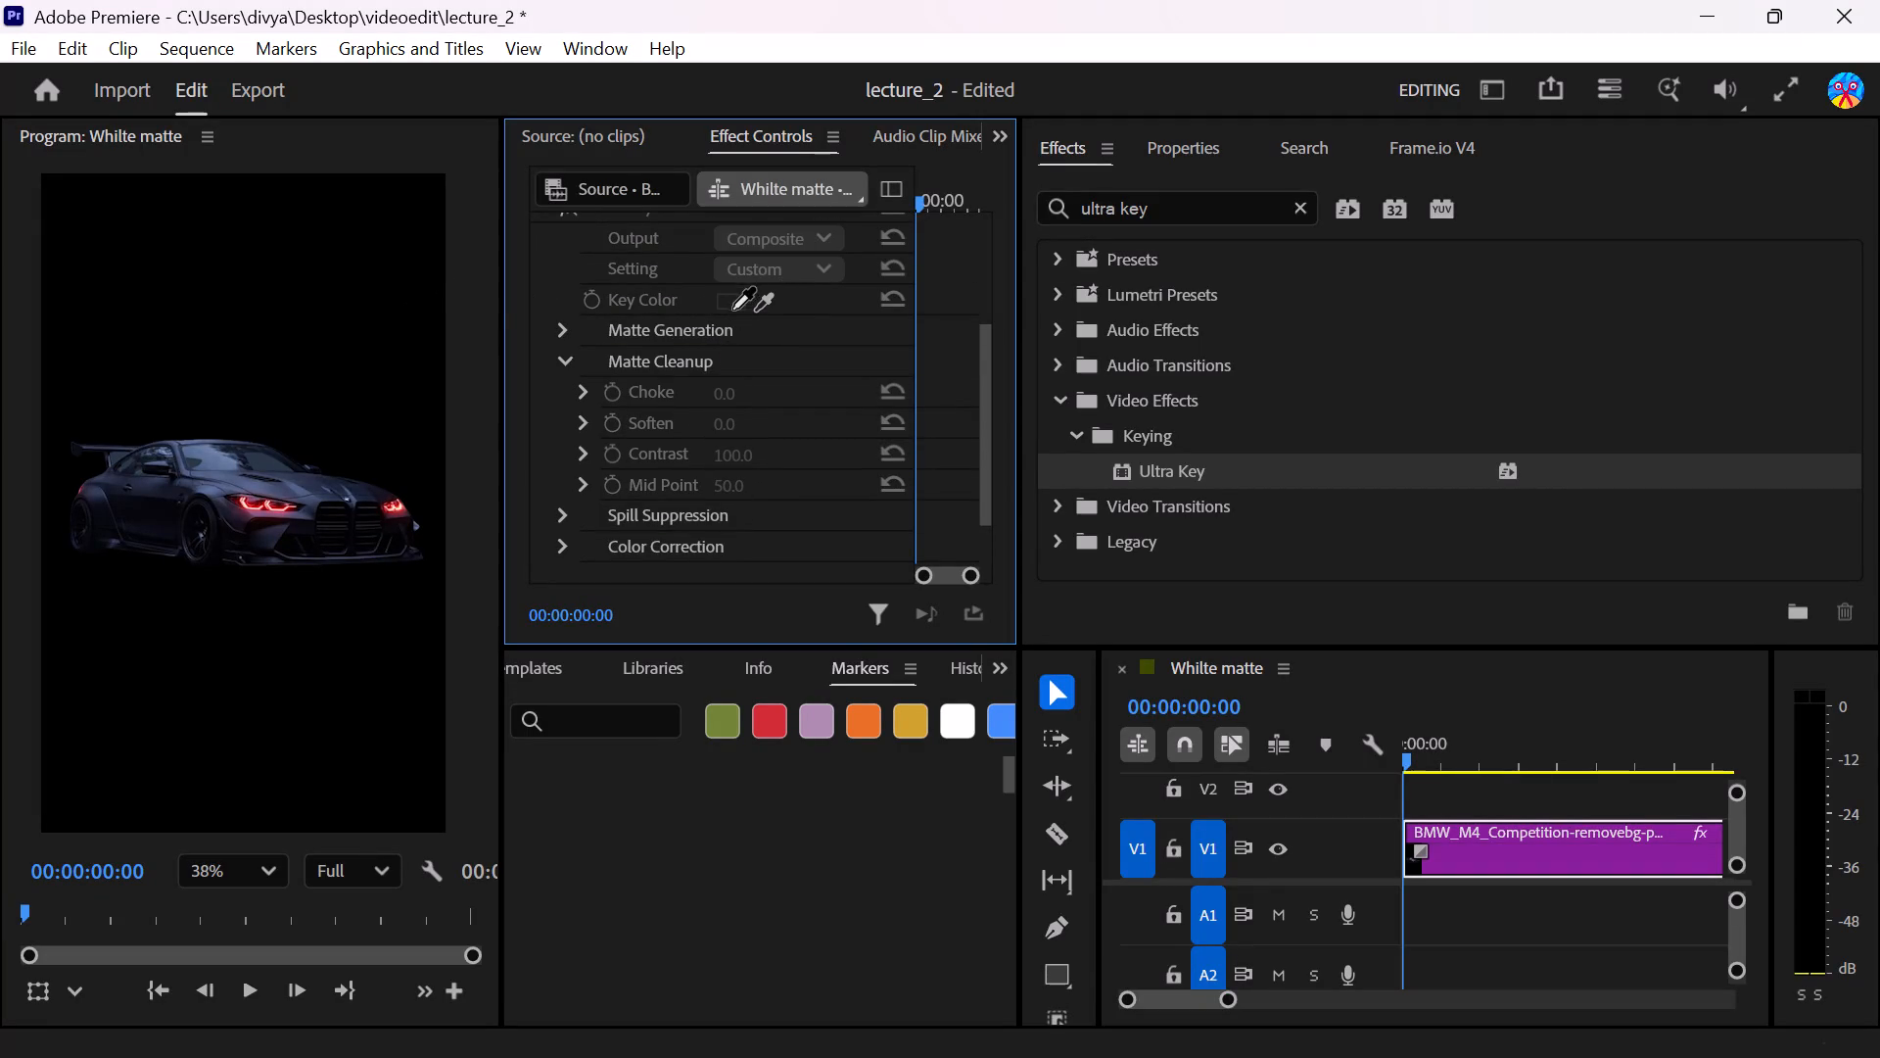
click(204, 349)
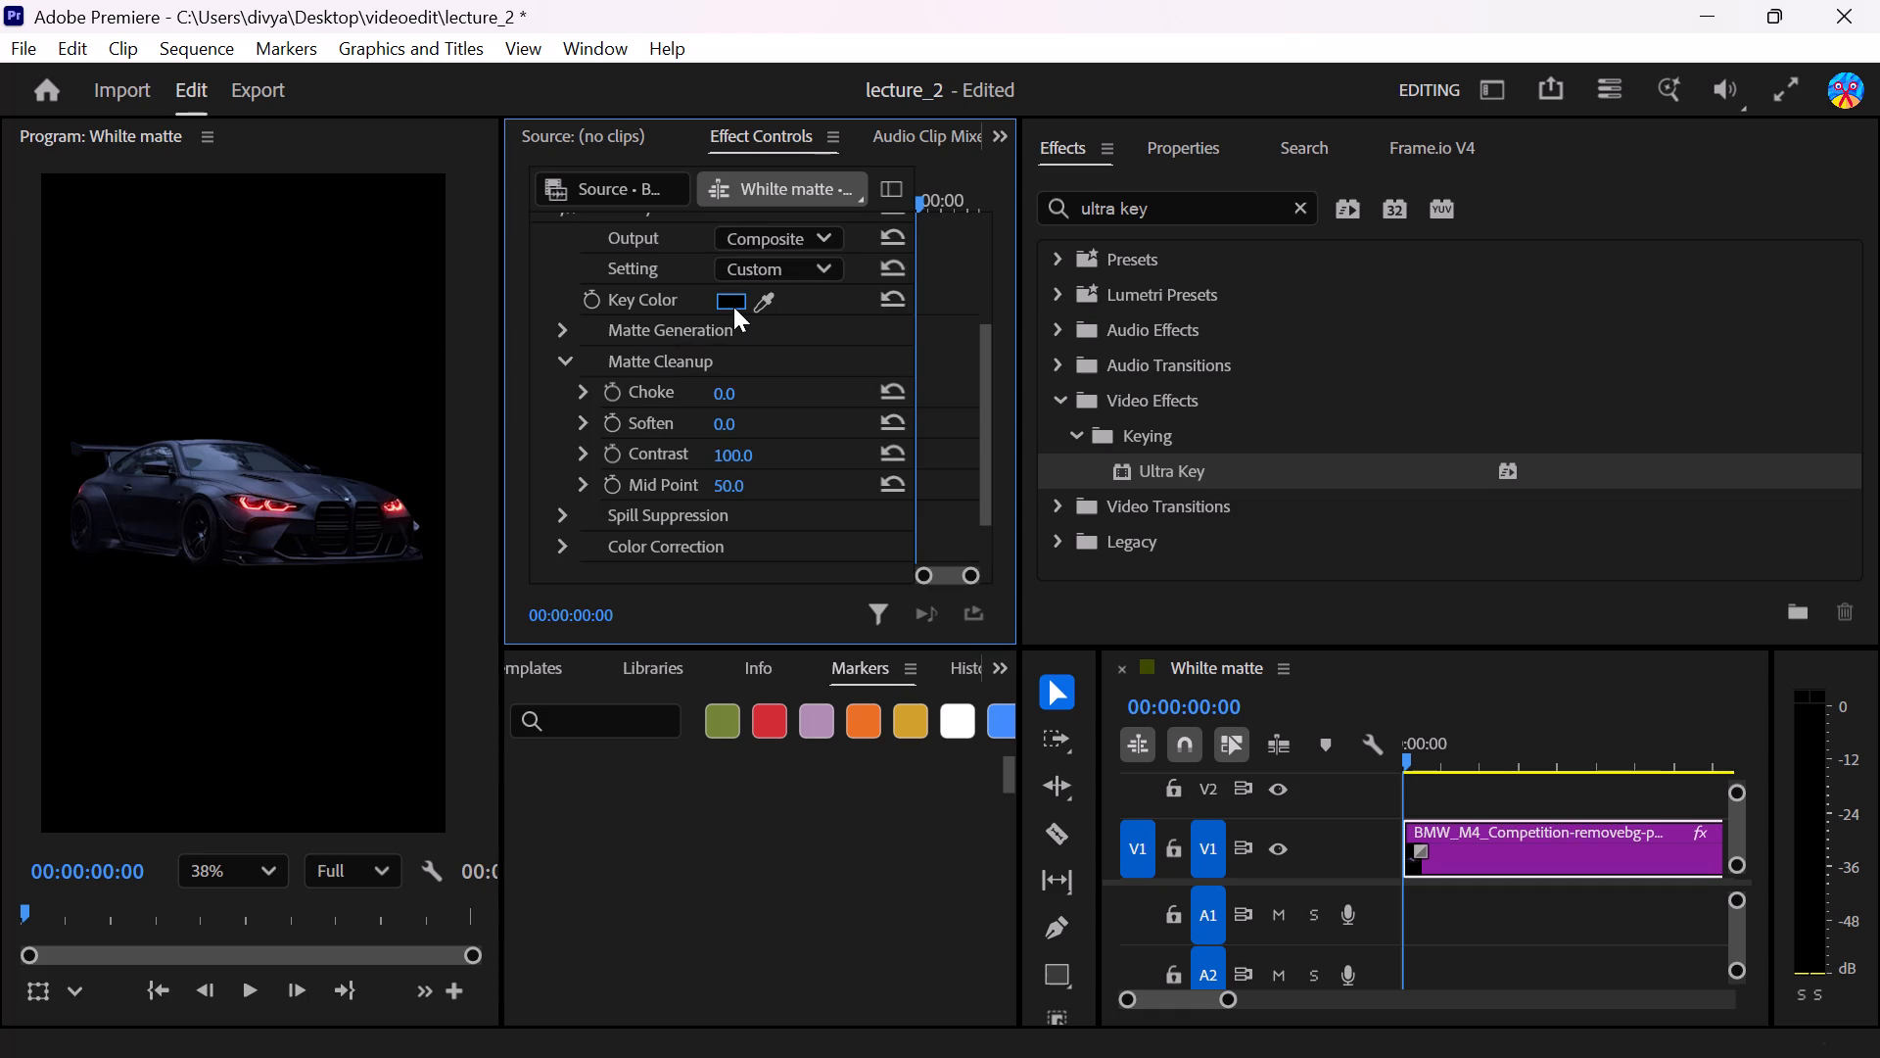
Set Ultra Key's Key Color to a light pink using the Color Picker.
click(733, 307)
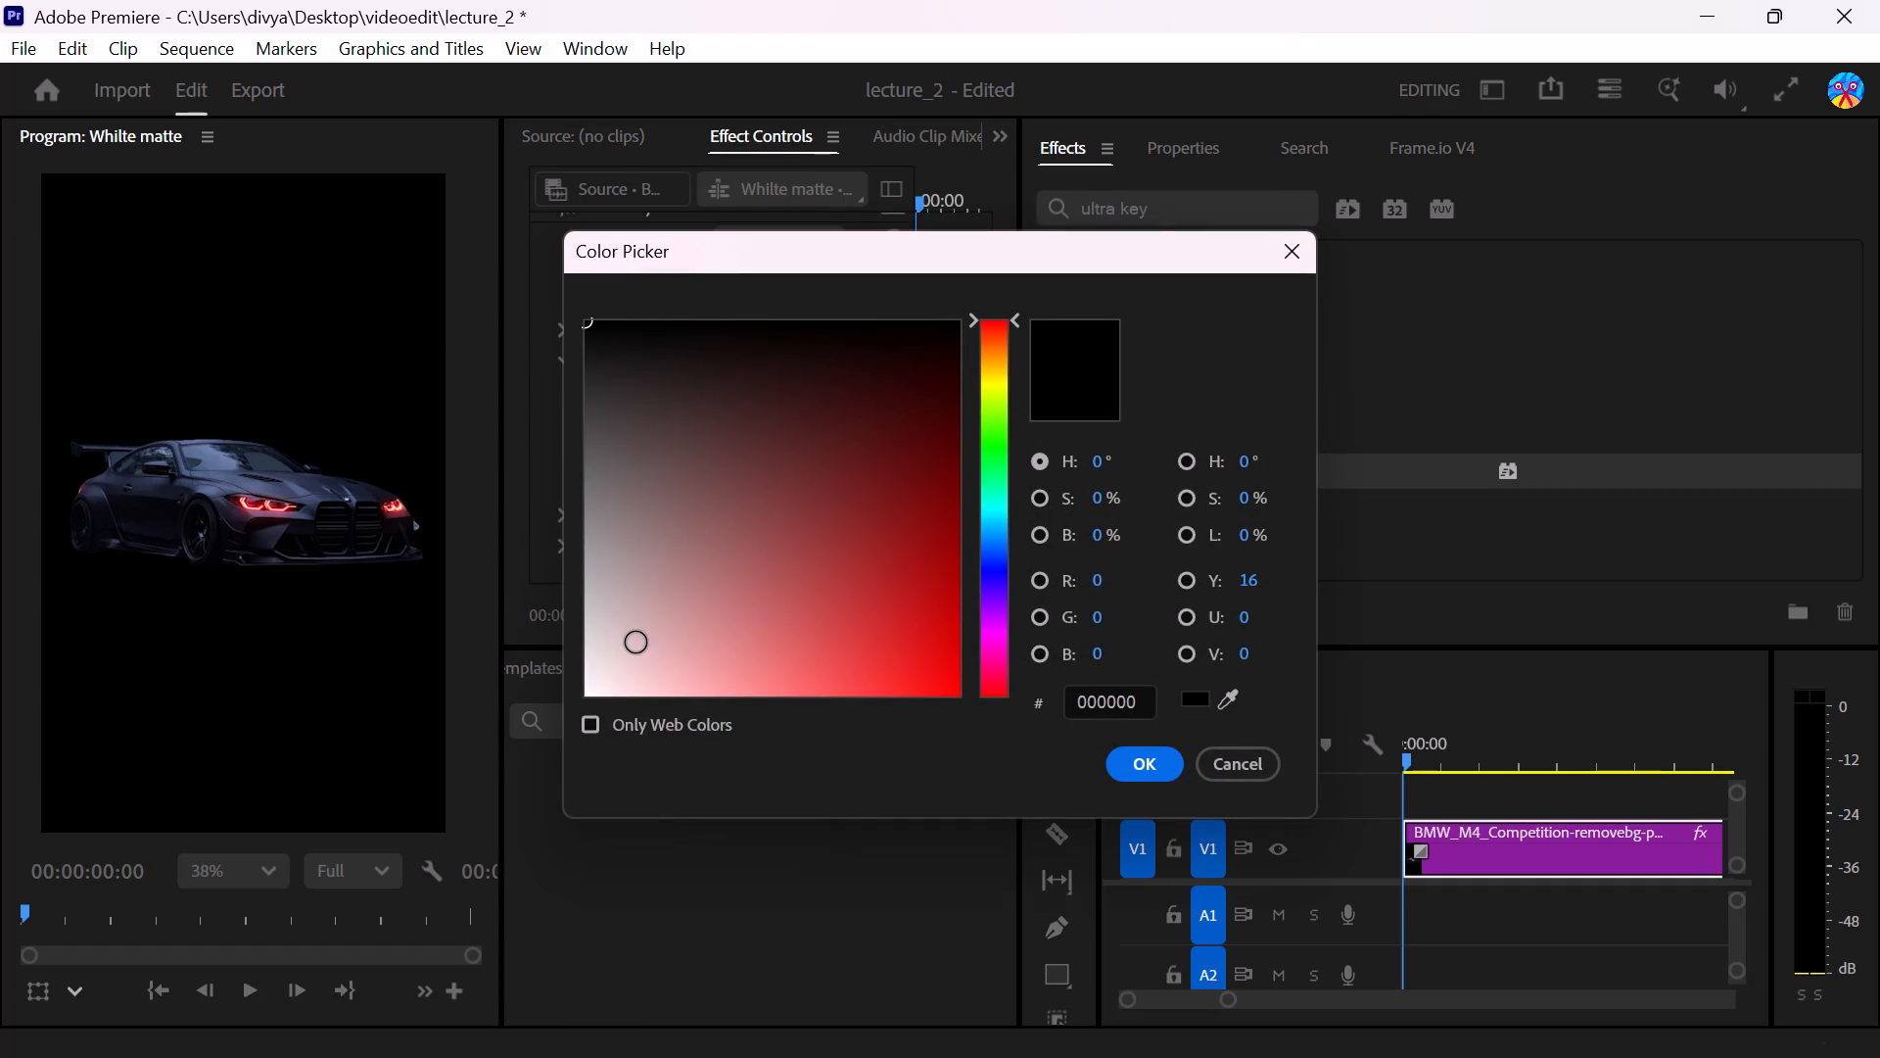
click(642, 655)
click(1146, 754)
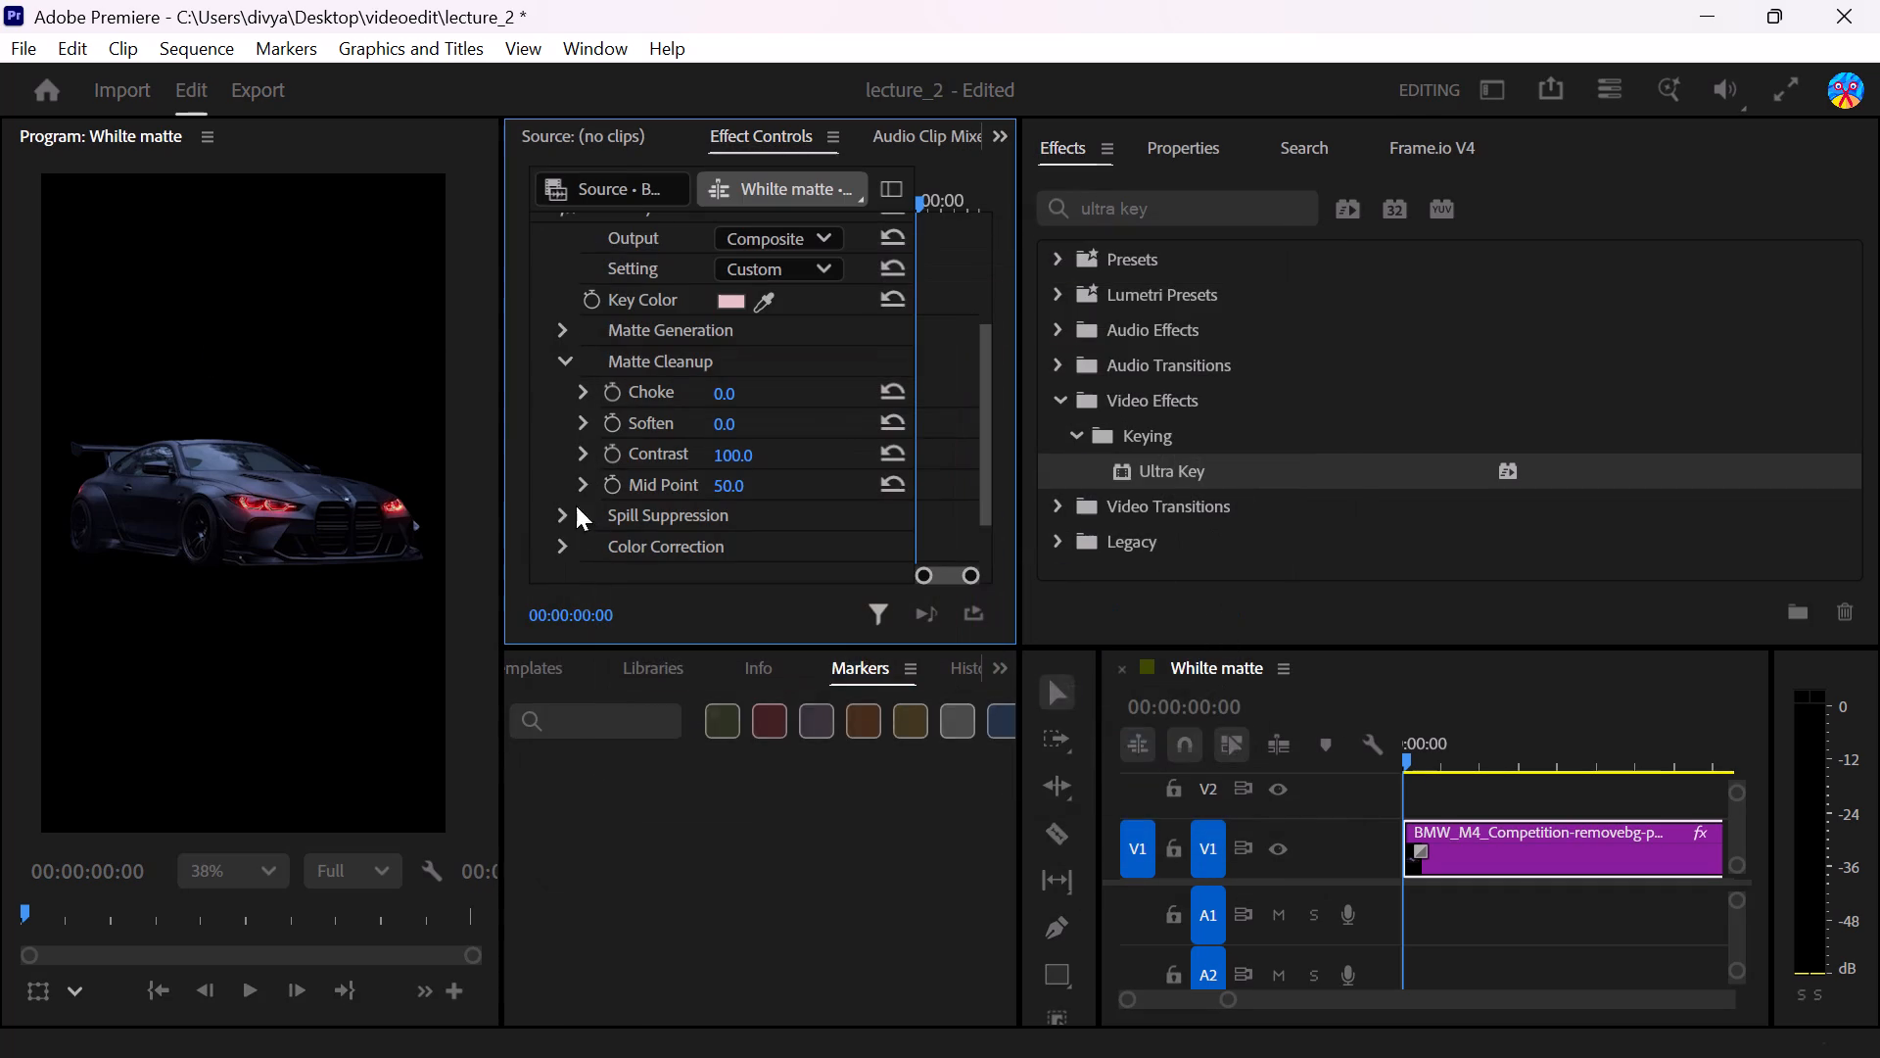
Resample Ultra Key's Key Color from the black background above the car in the program preview.
click(759, 305)
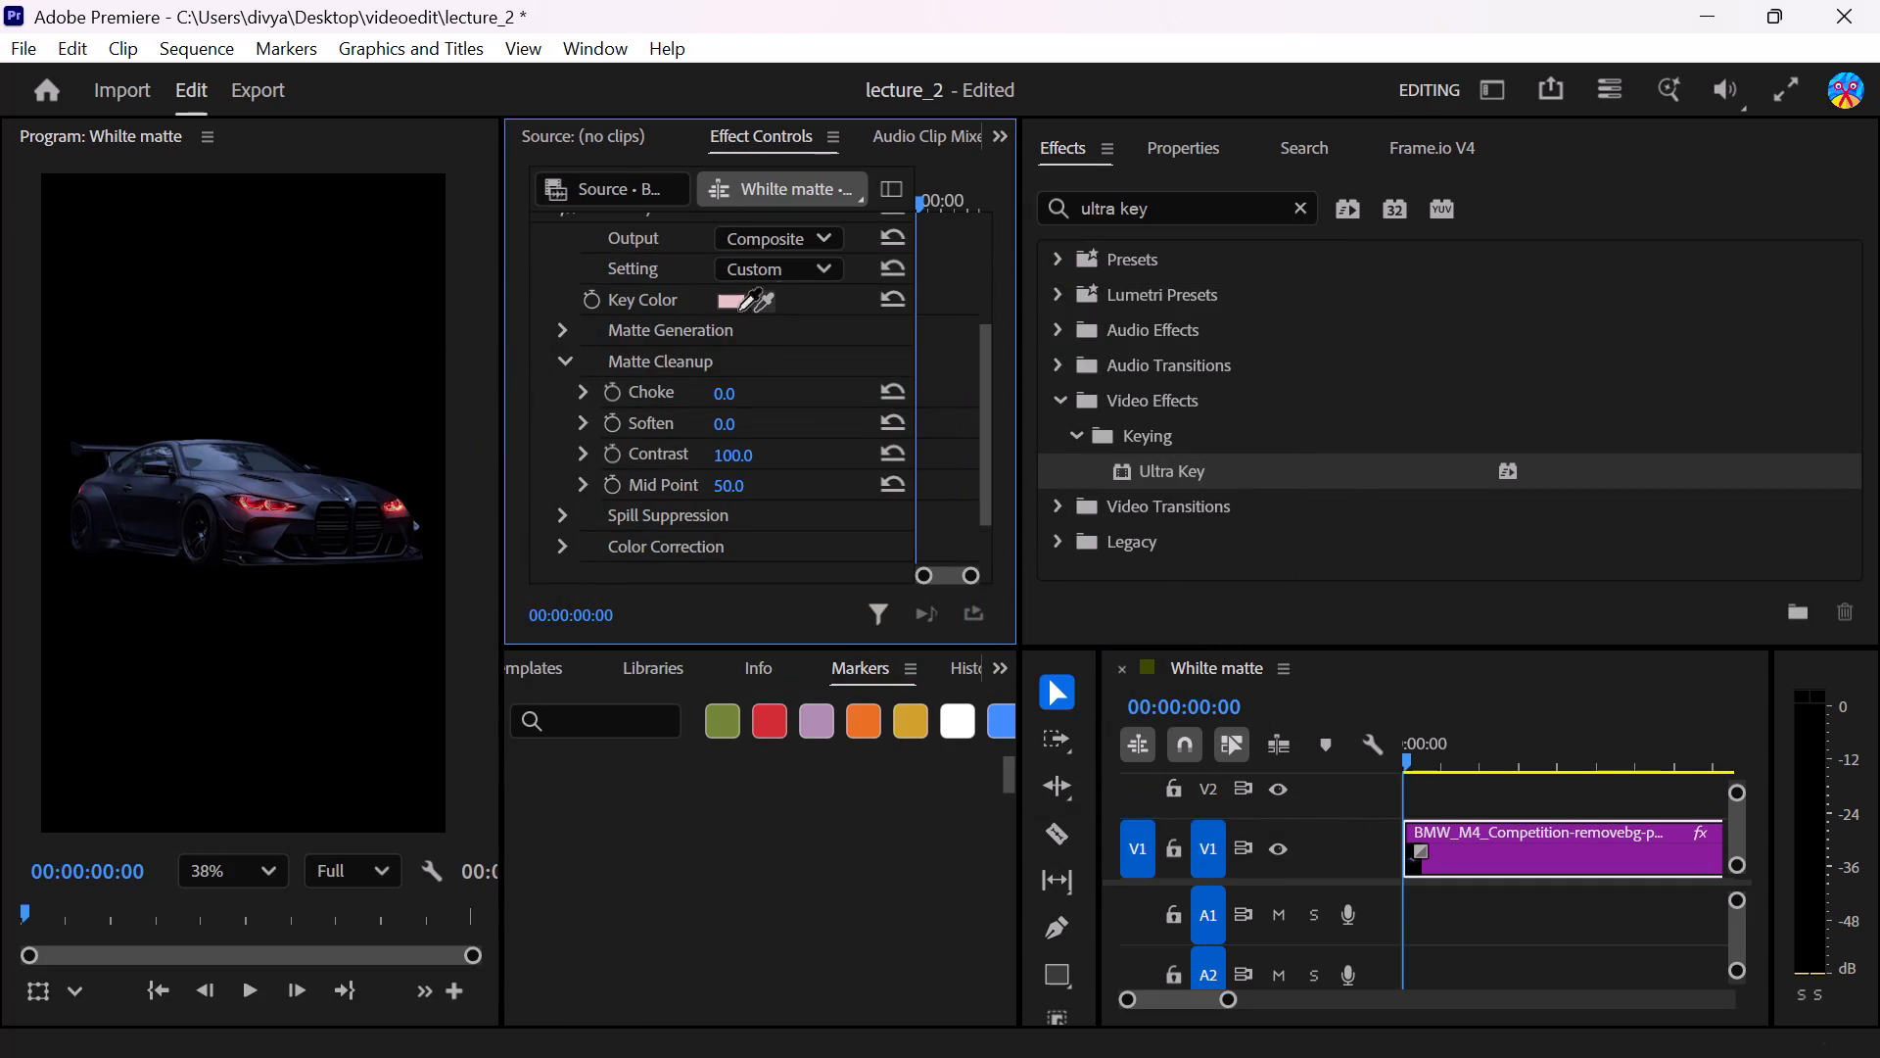
click(297, 327)
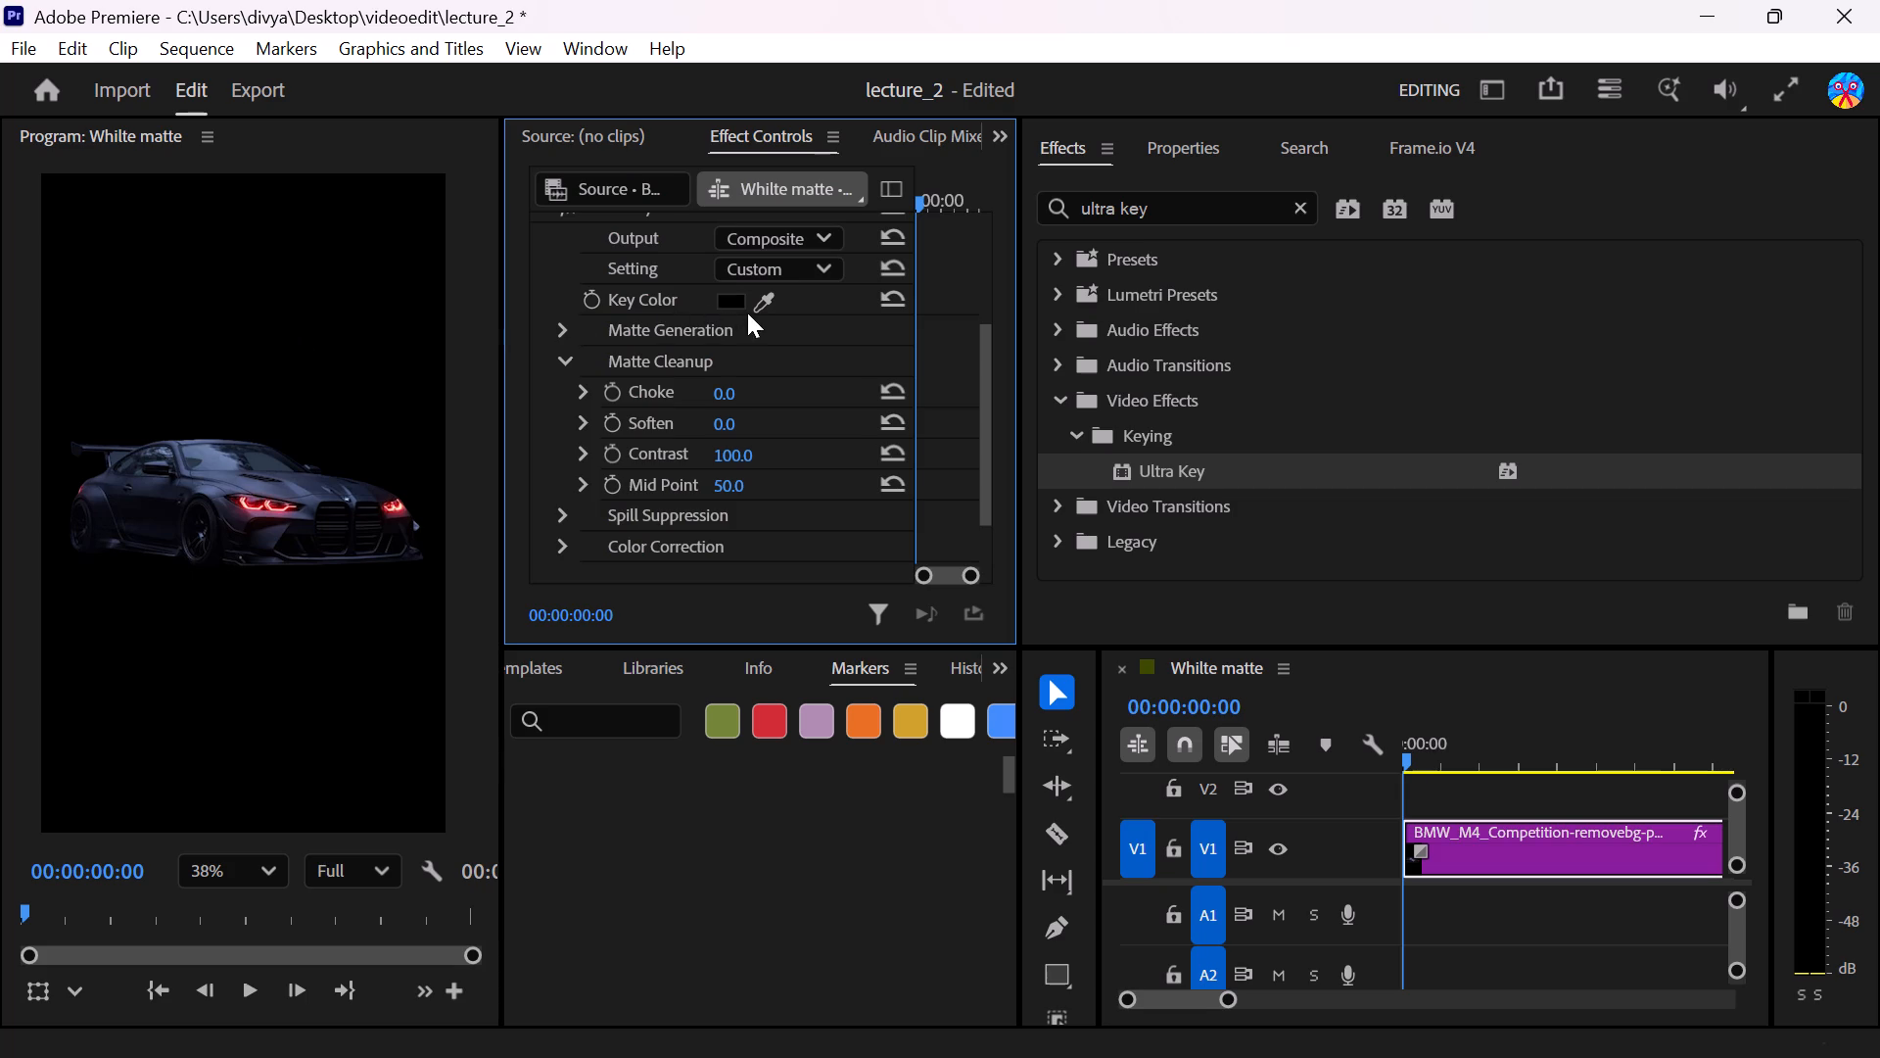
click(381, 316)
click(381, 316)
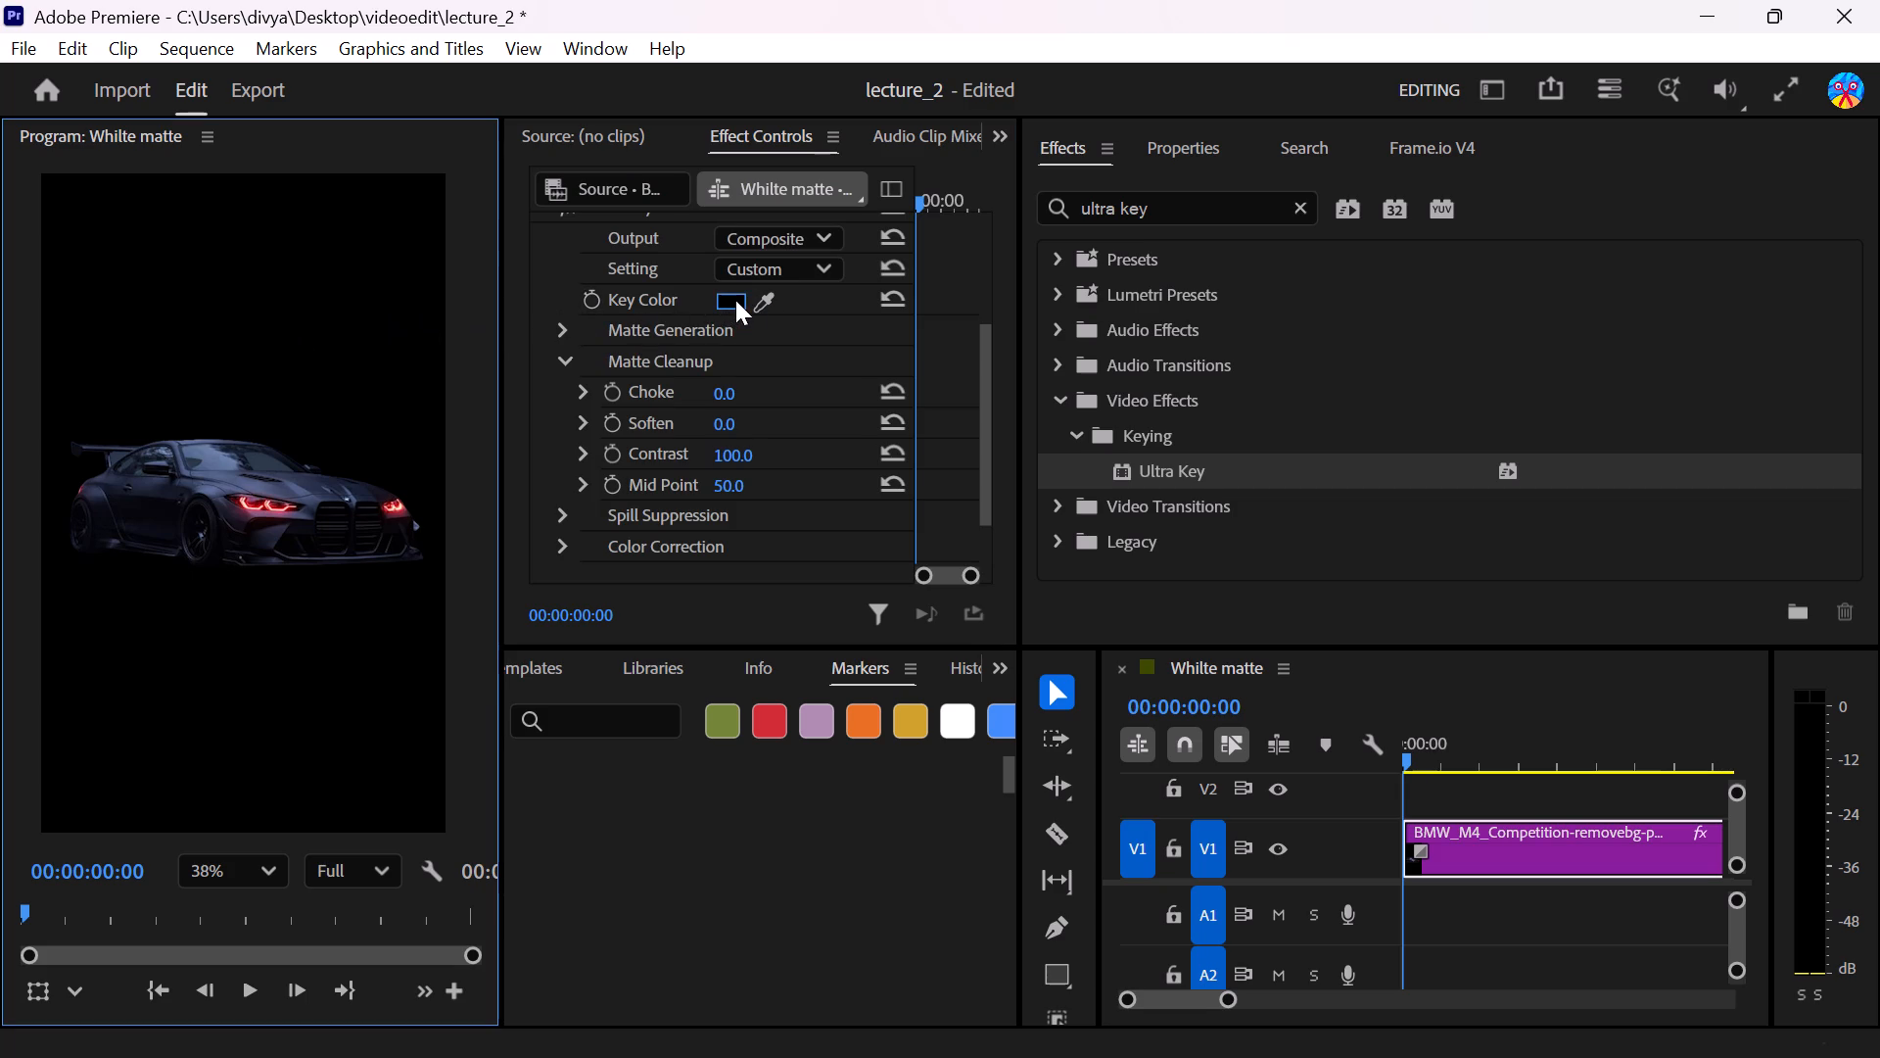
Set Ultra Key's Key Color to the light pink E9C5C5 using the Color Picker.
click(737, 299)
click(641, 662)
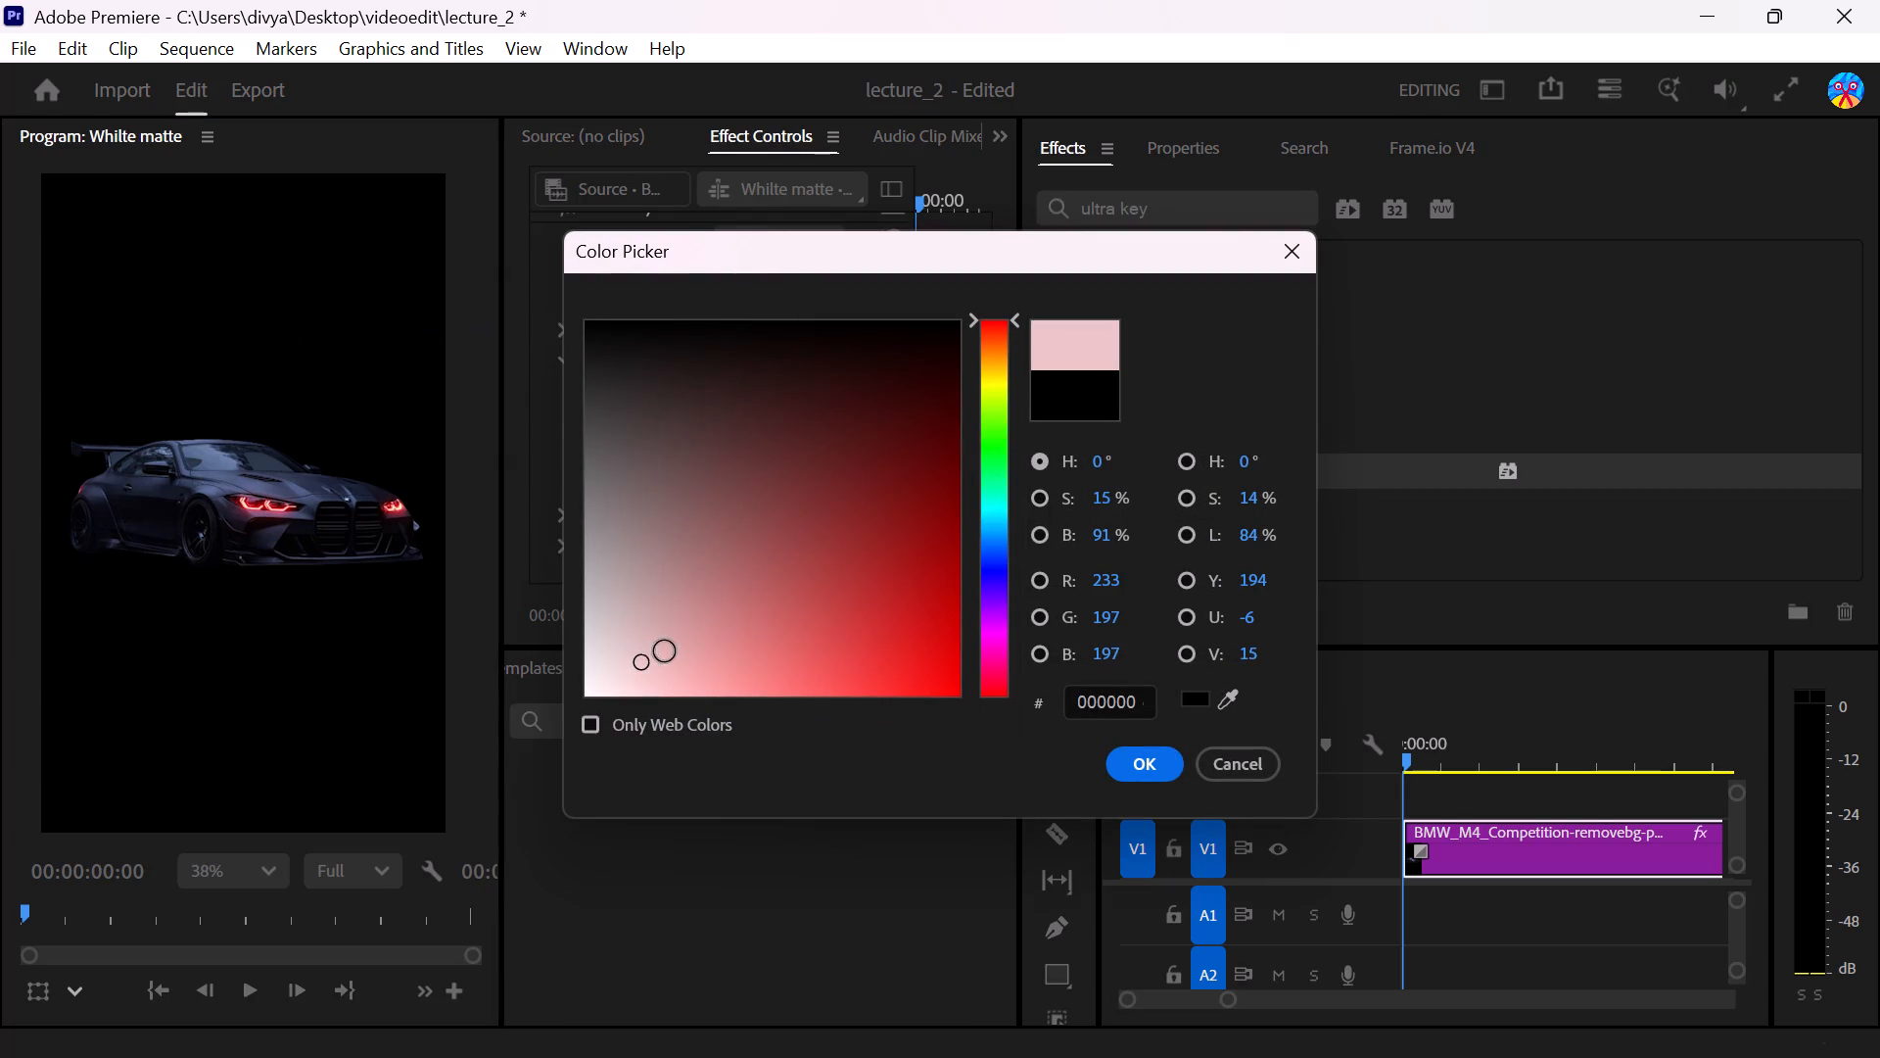
click(1142, 763)
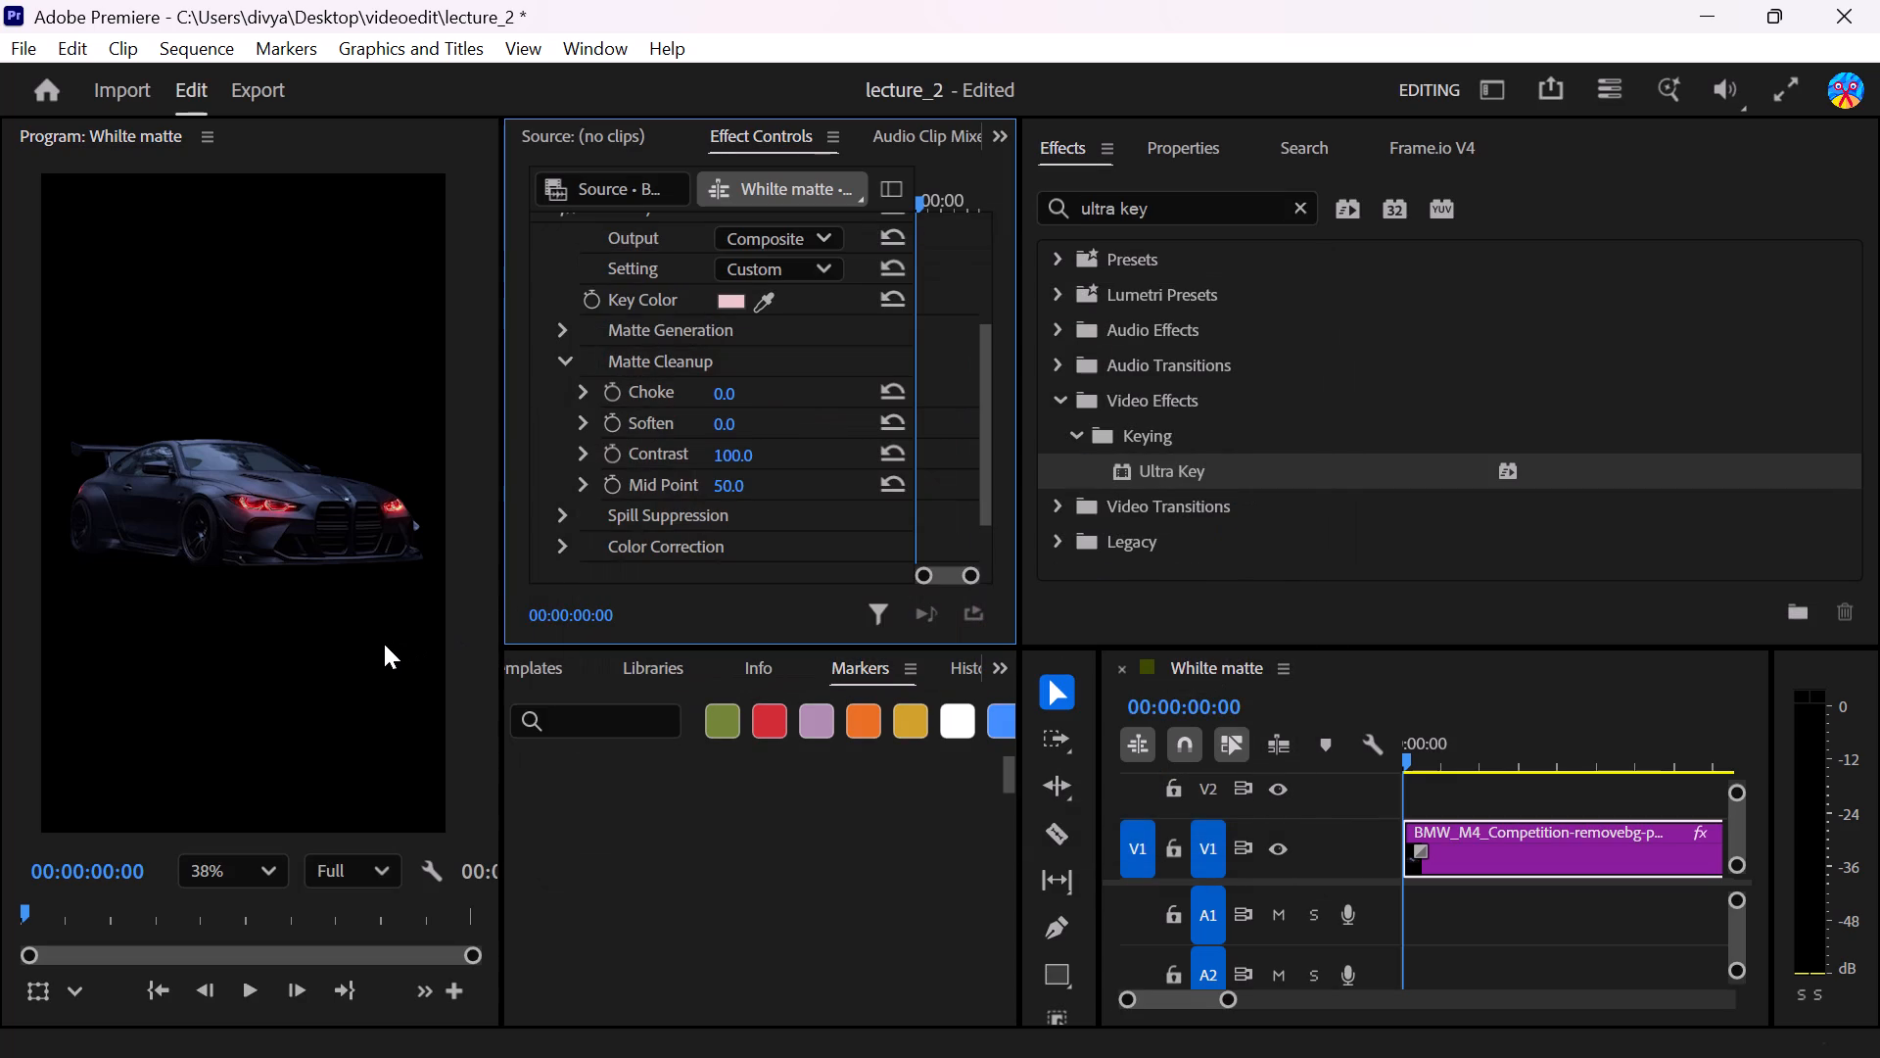
click(384, 644)
Set the program preview's playback resolution to 1/2 and its zoom level to Fit.
click(384, 860)
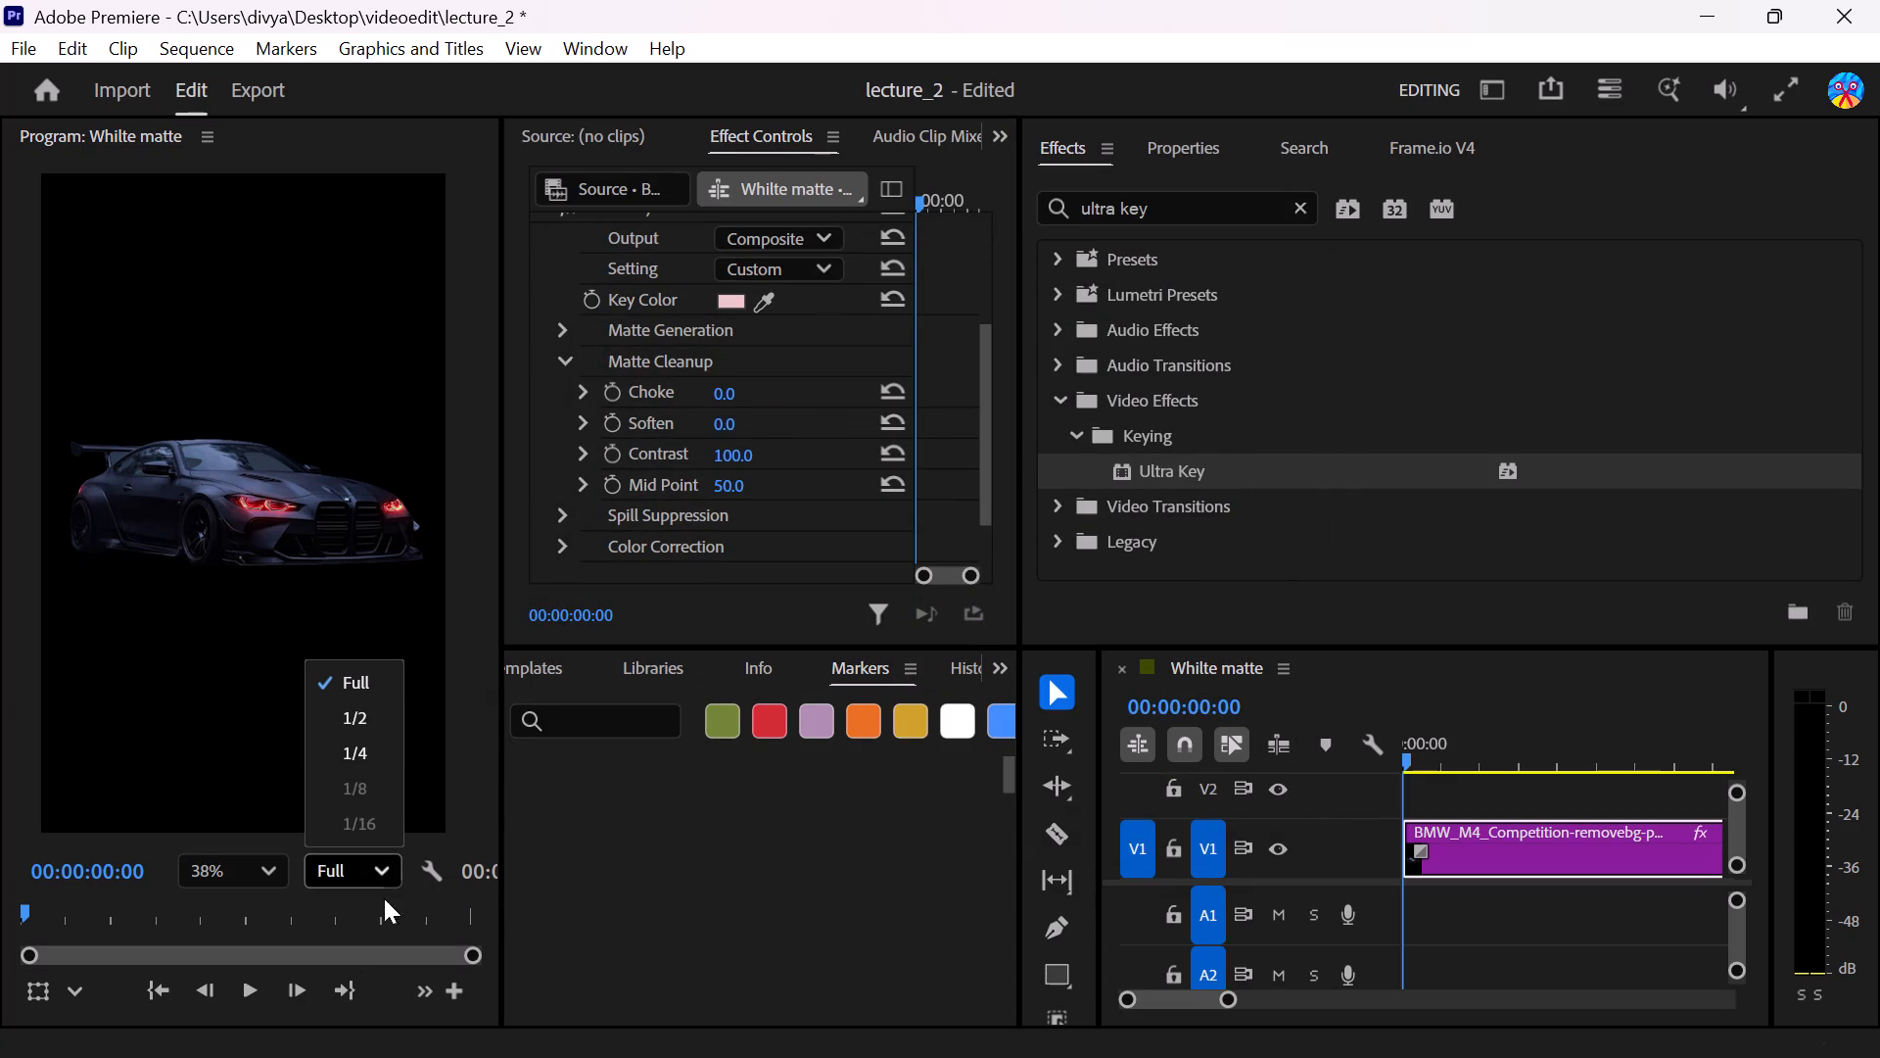
click(372, 718)
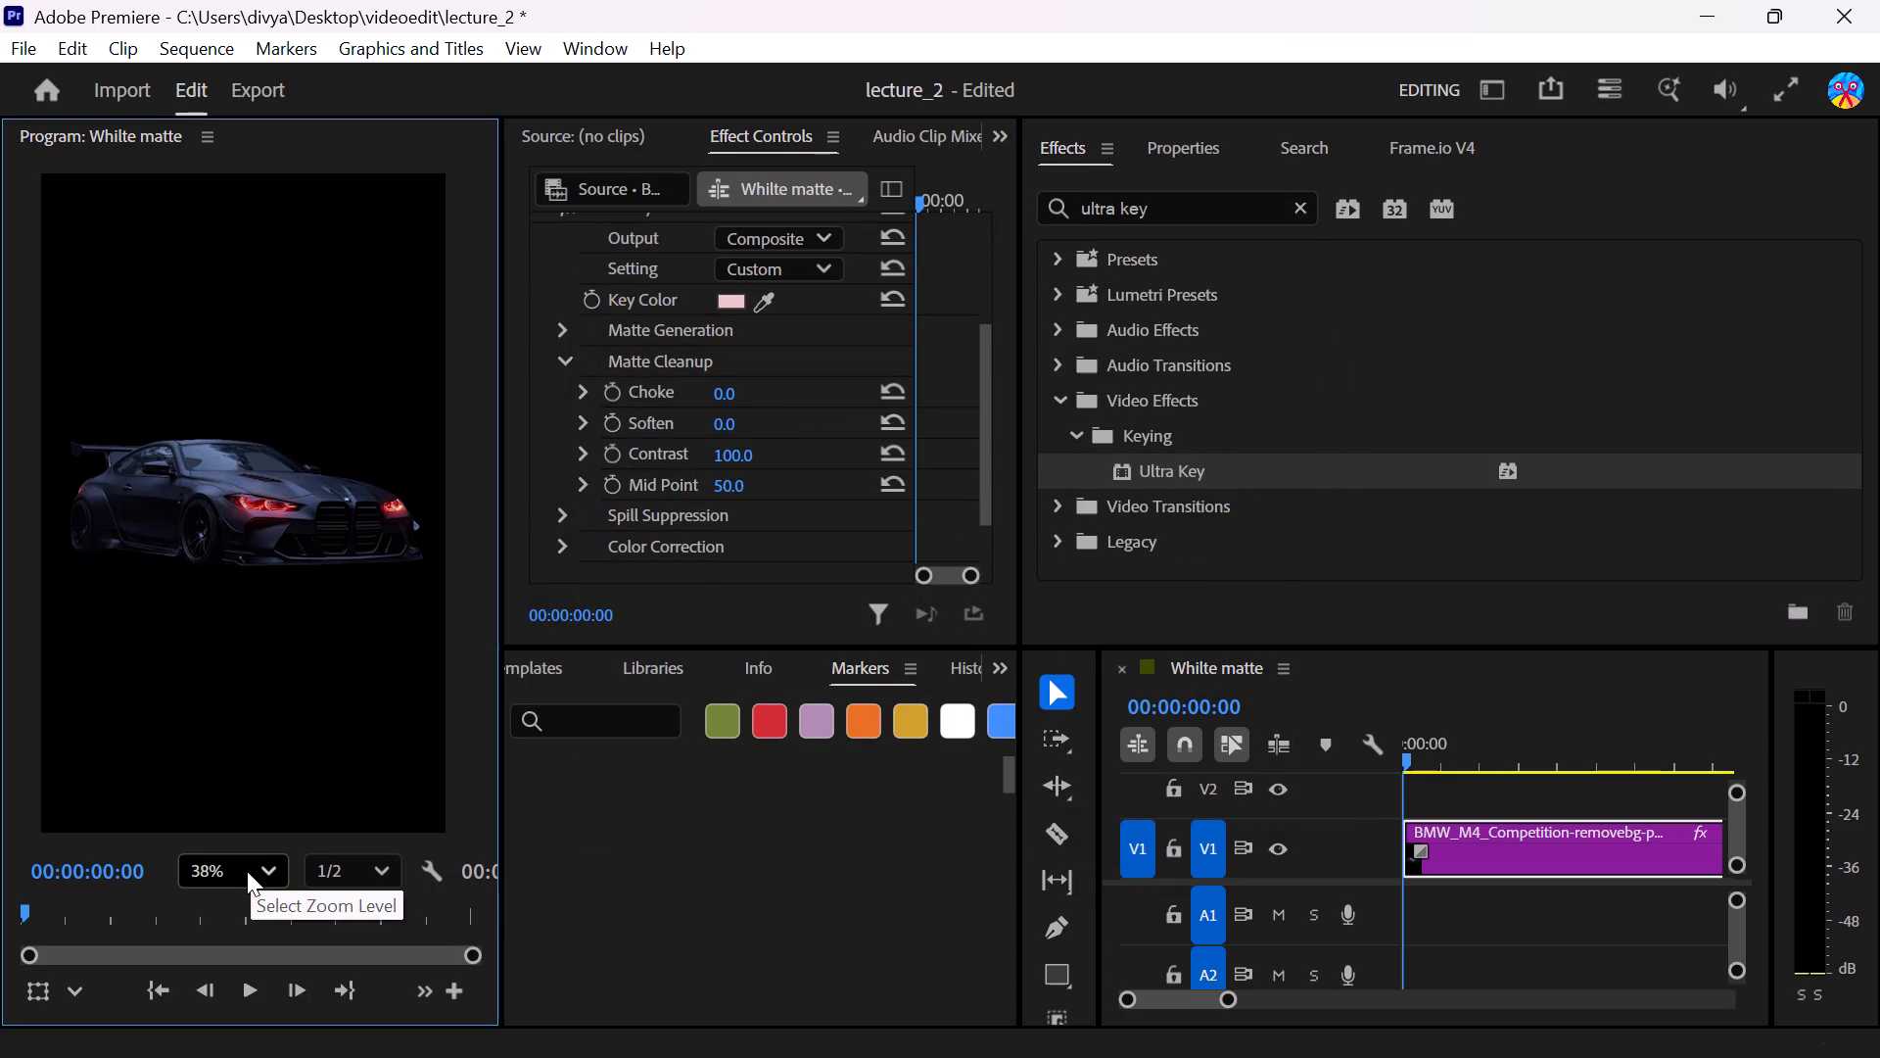
click(247, 871)
click(236, 451)
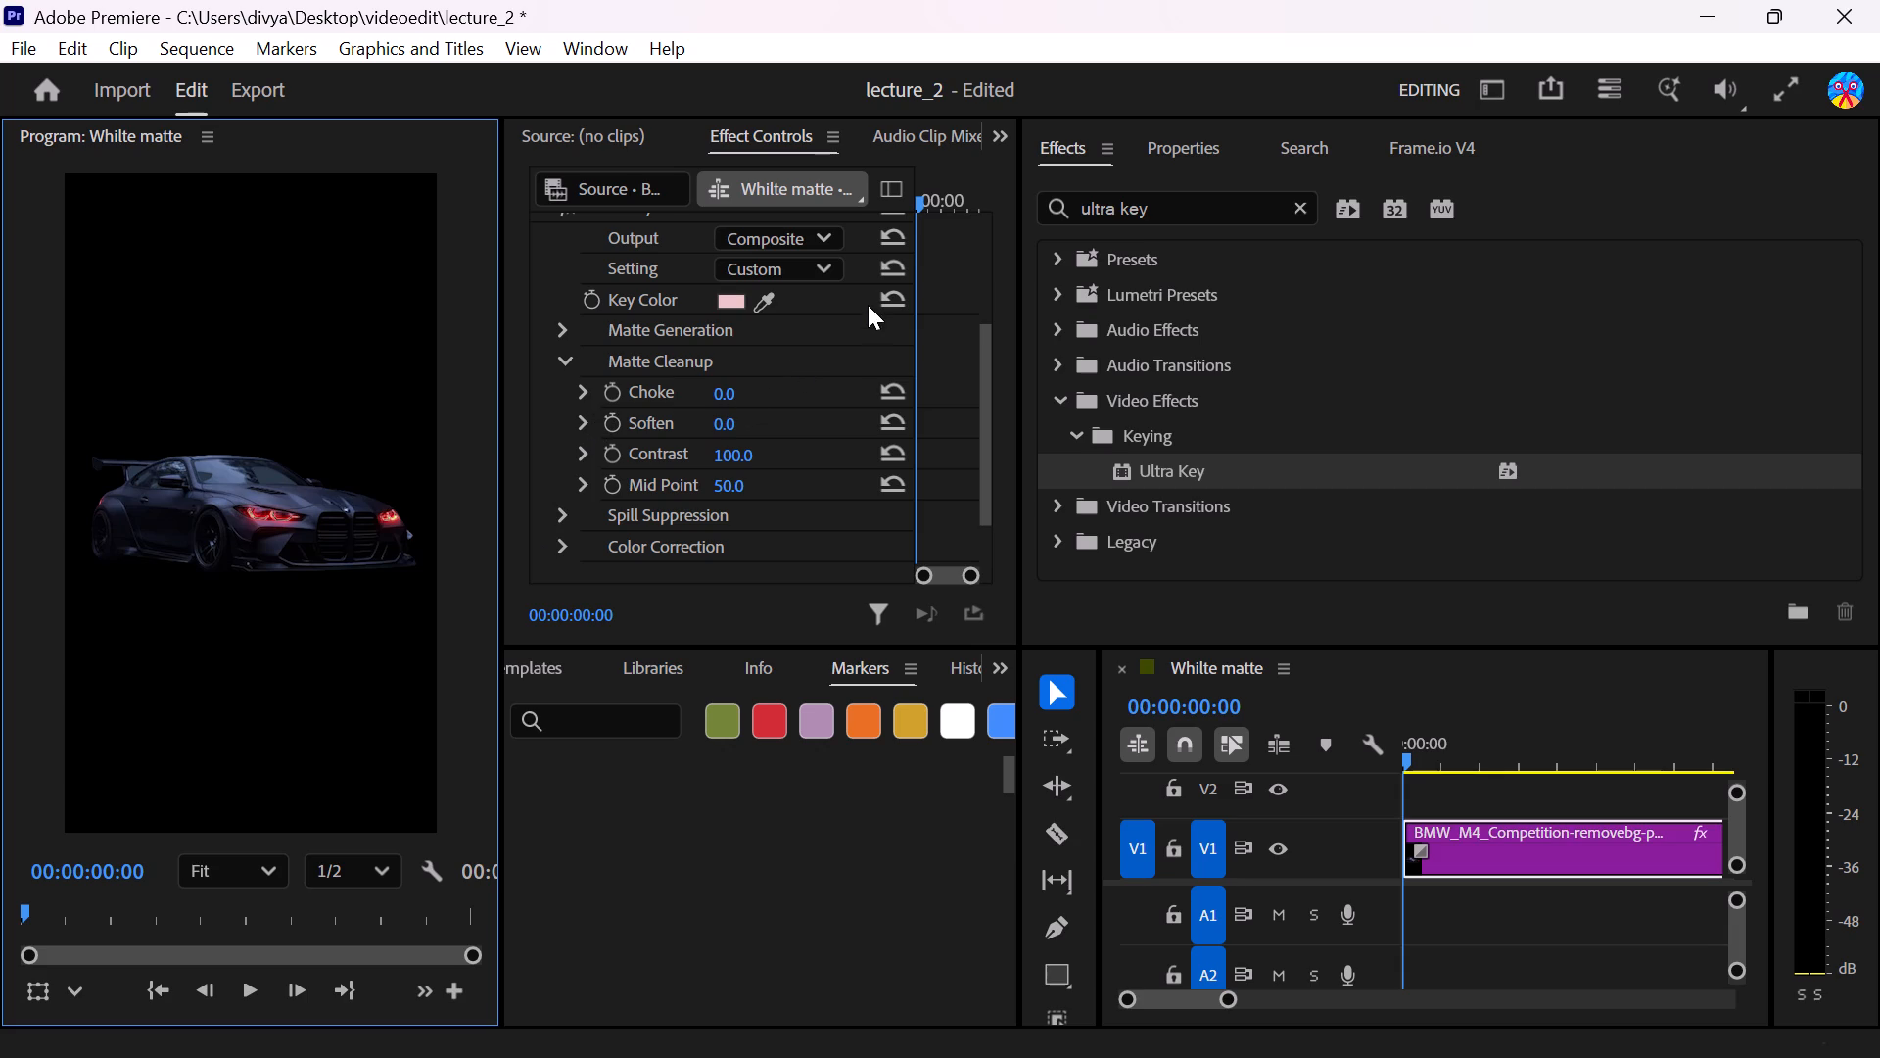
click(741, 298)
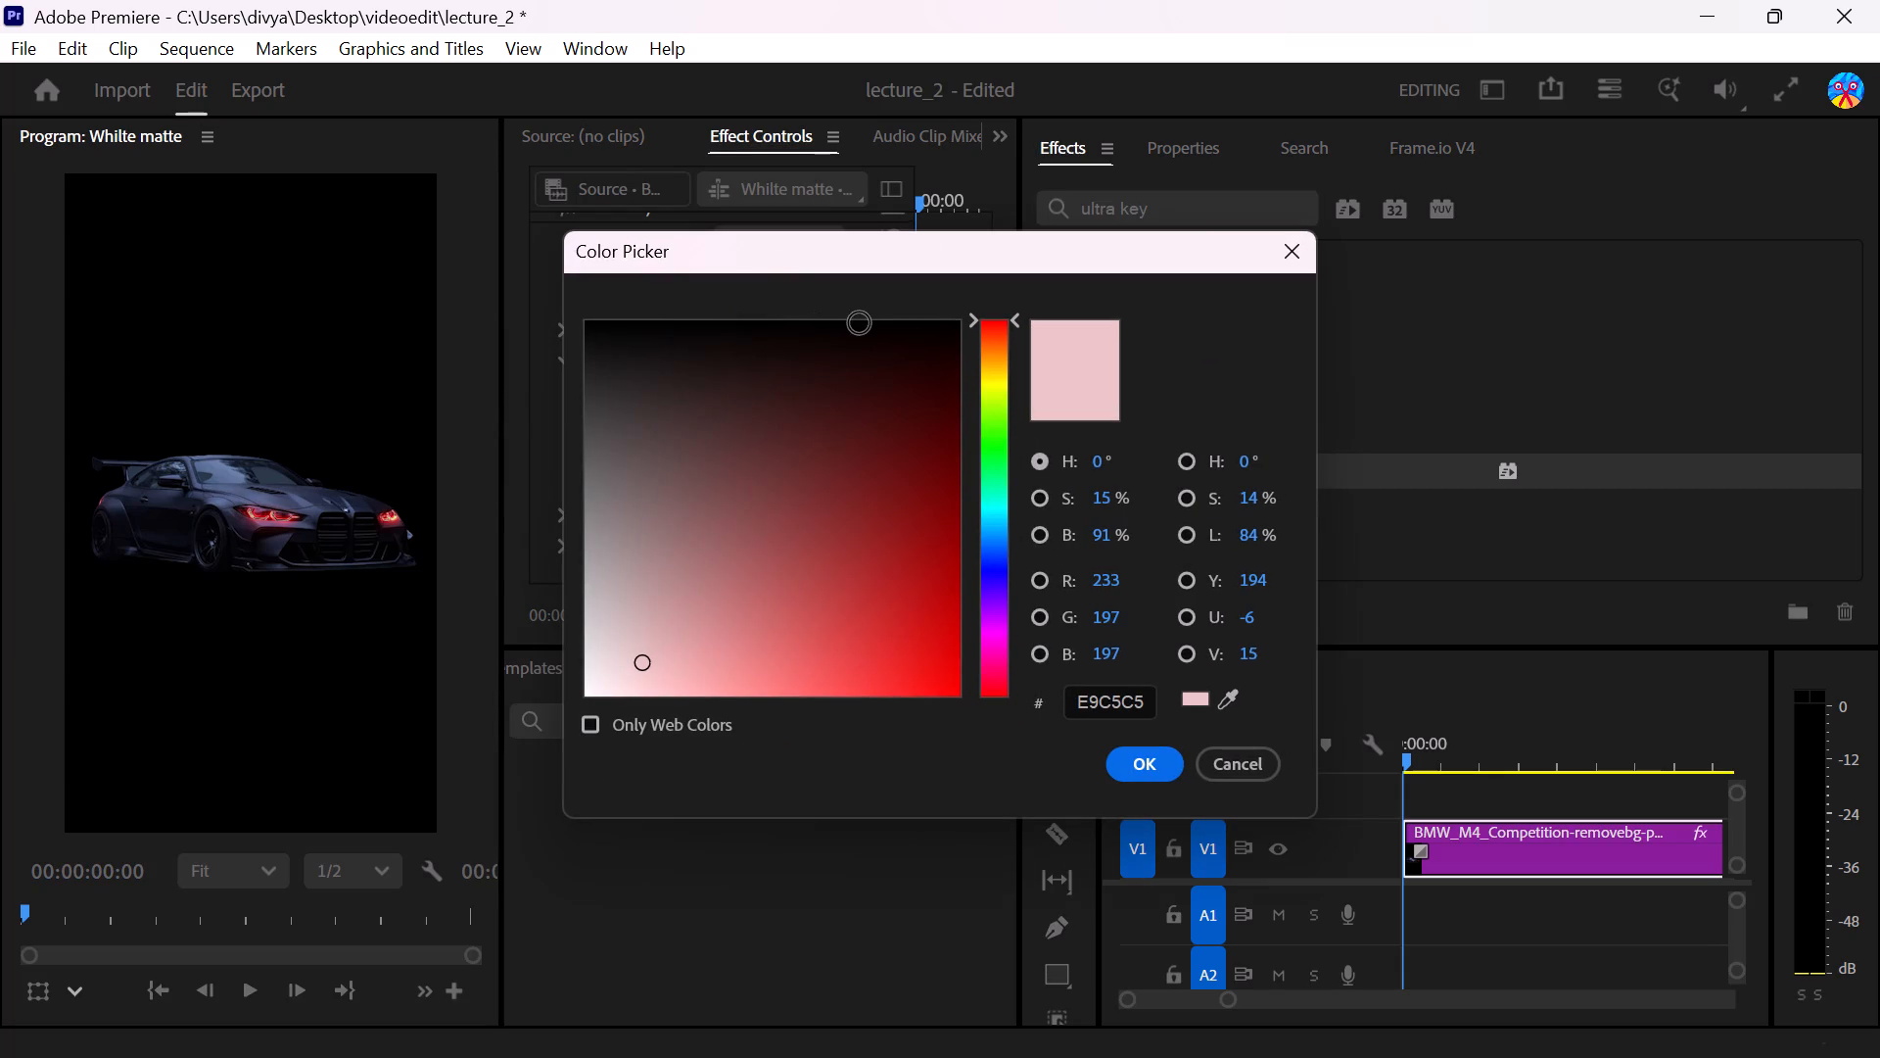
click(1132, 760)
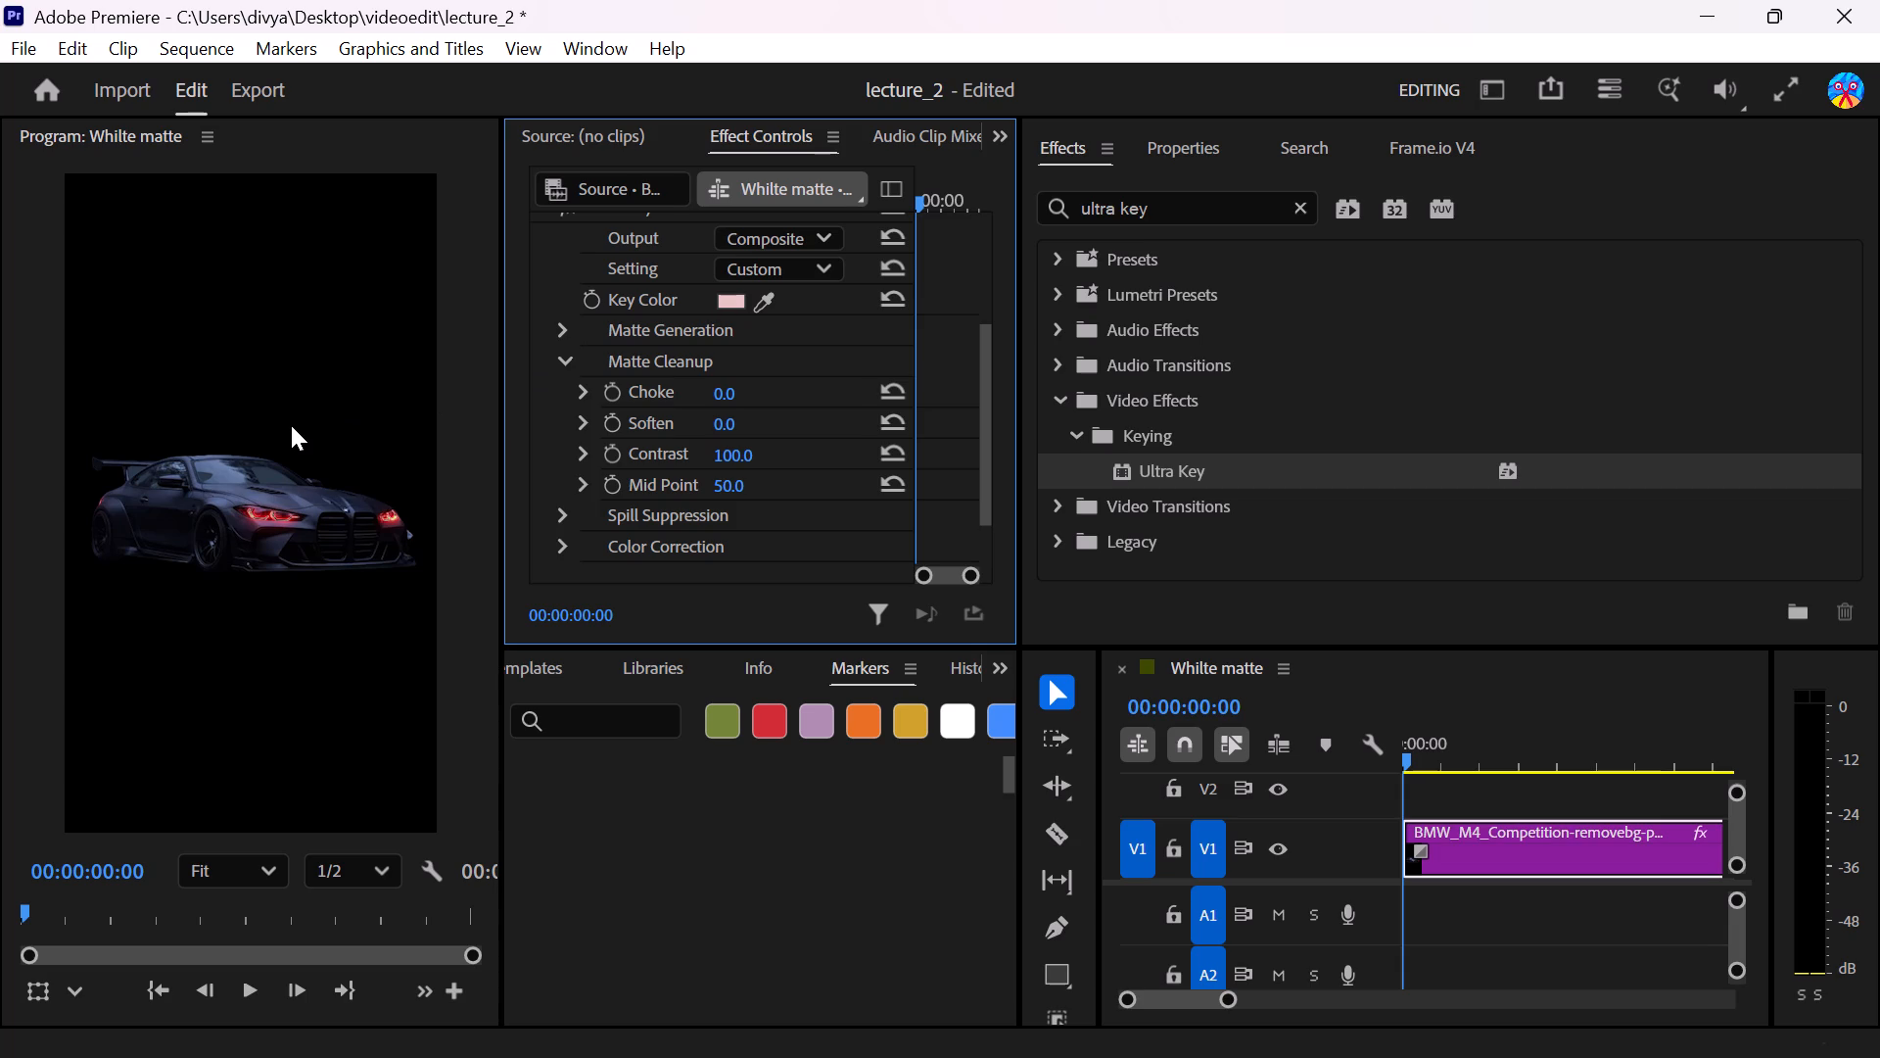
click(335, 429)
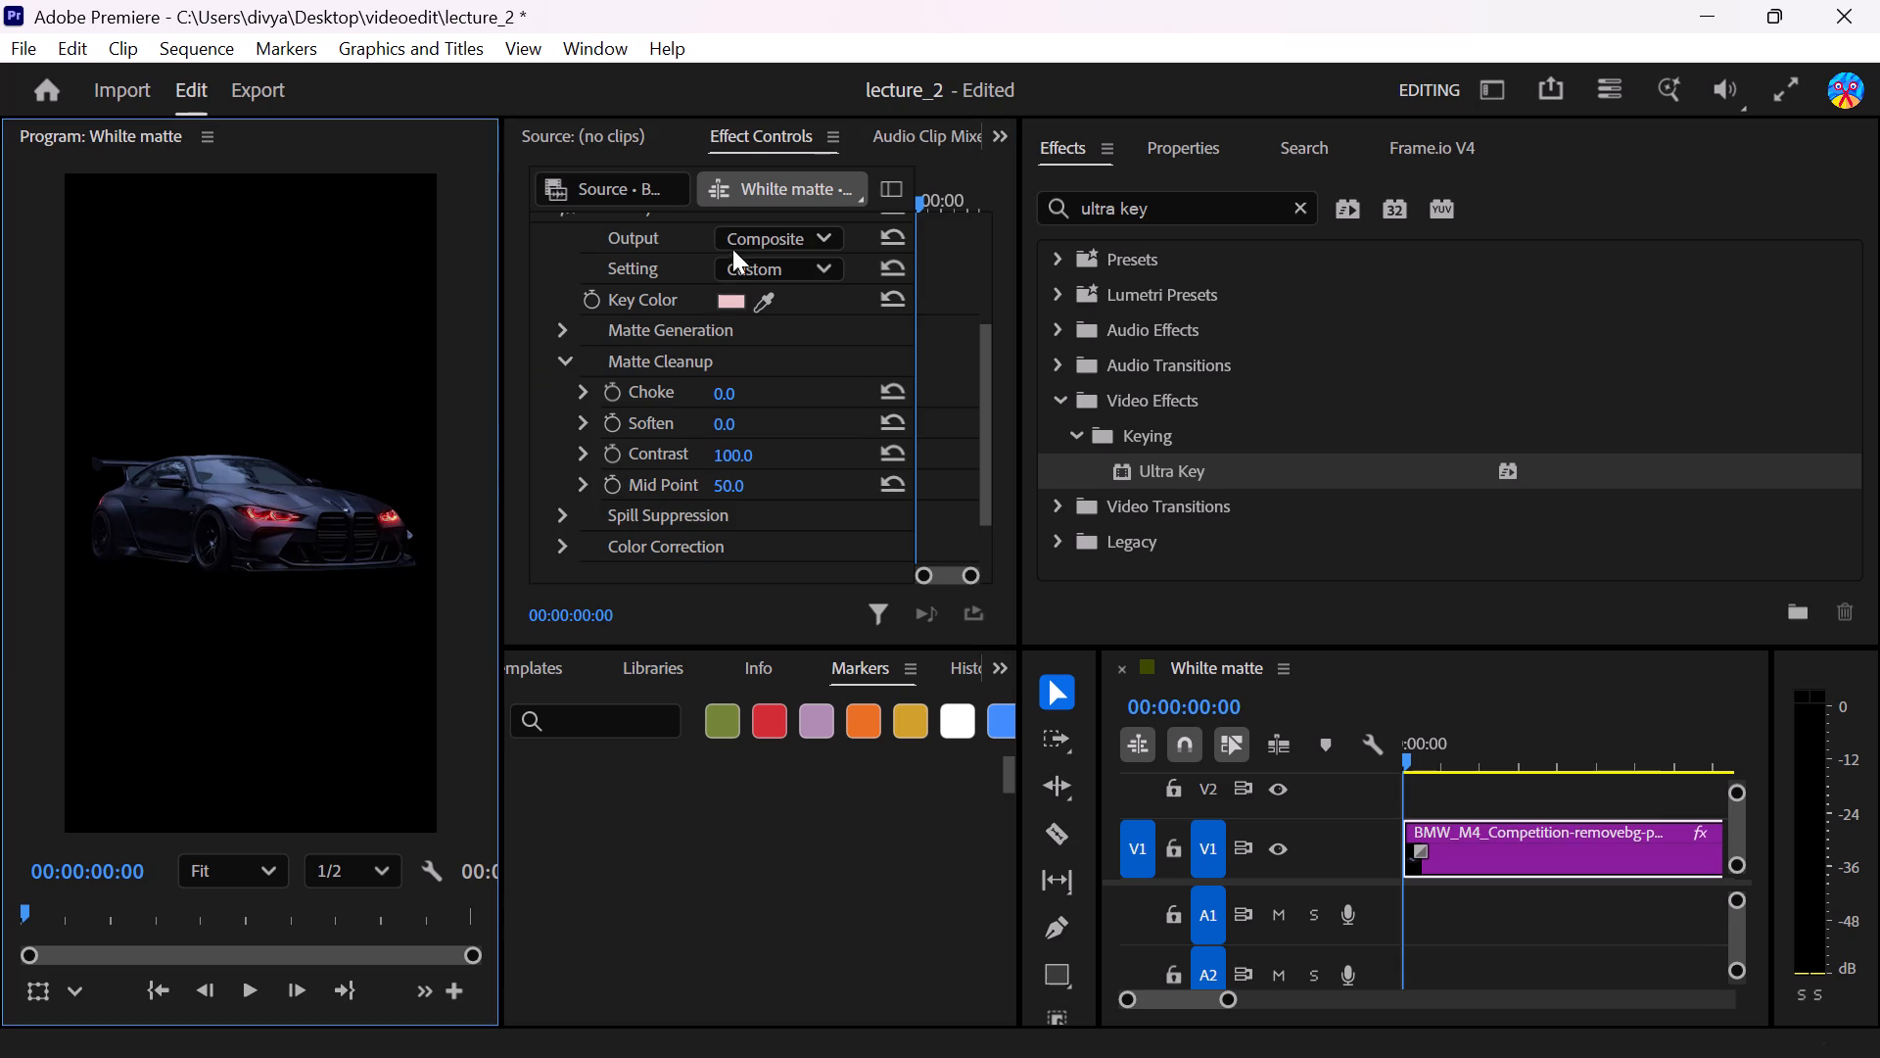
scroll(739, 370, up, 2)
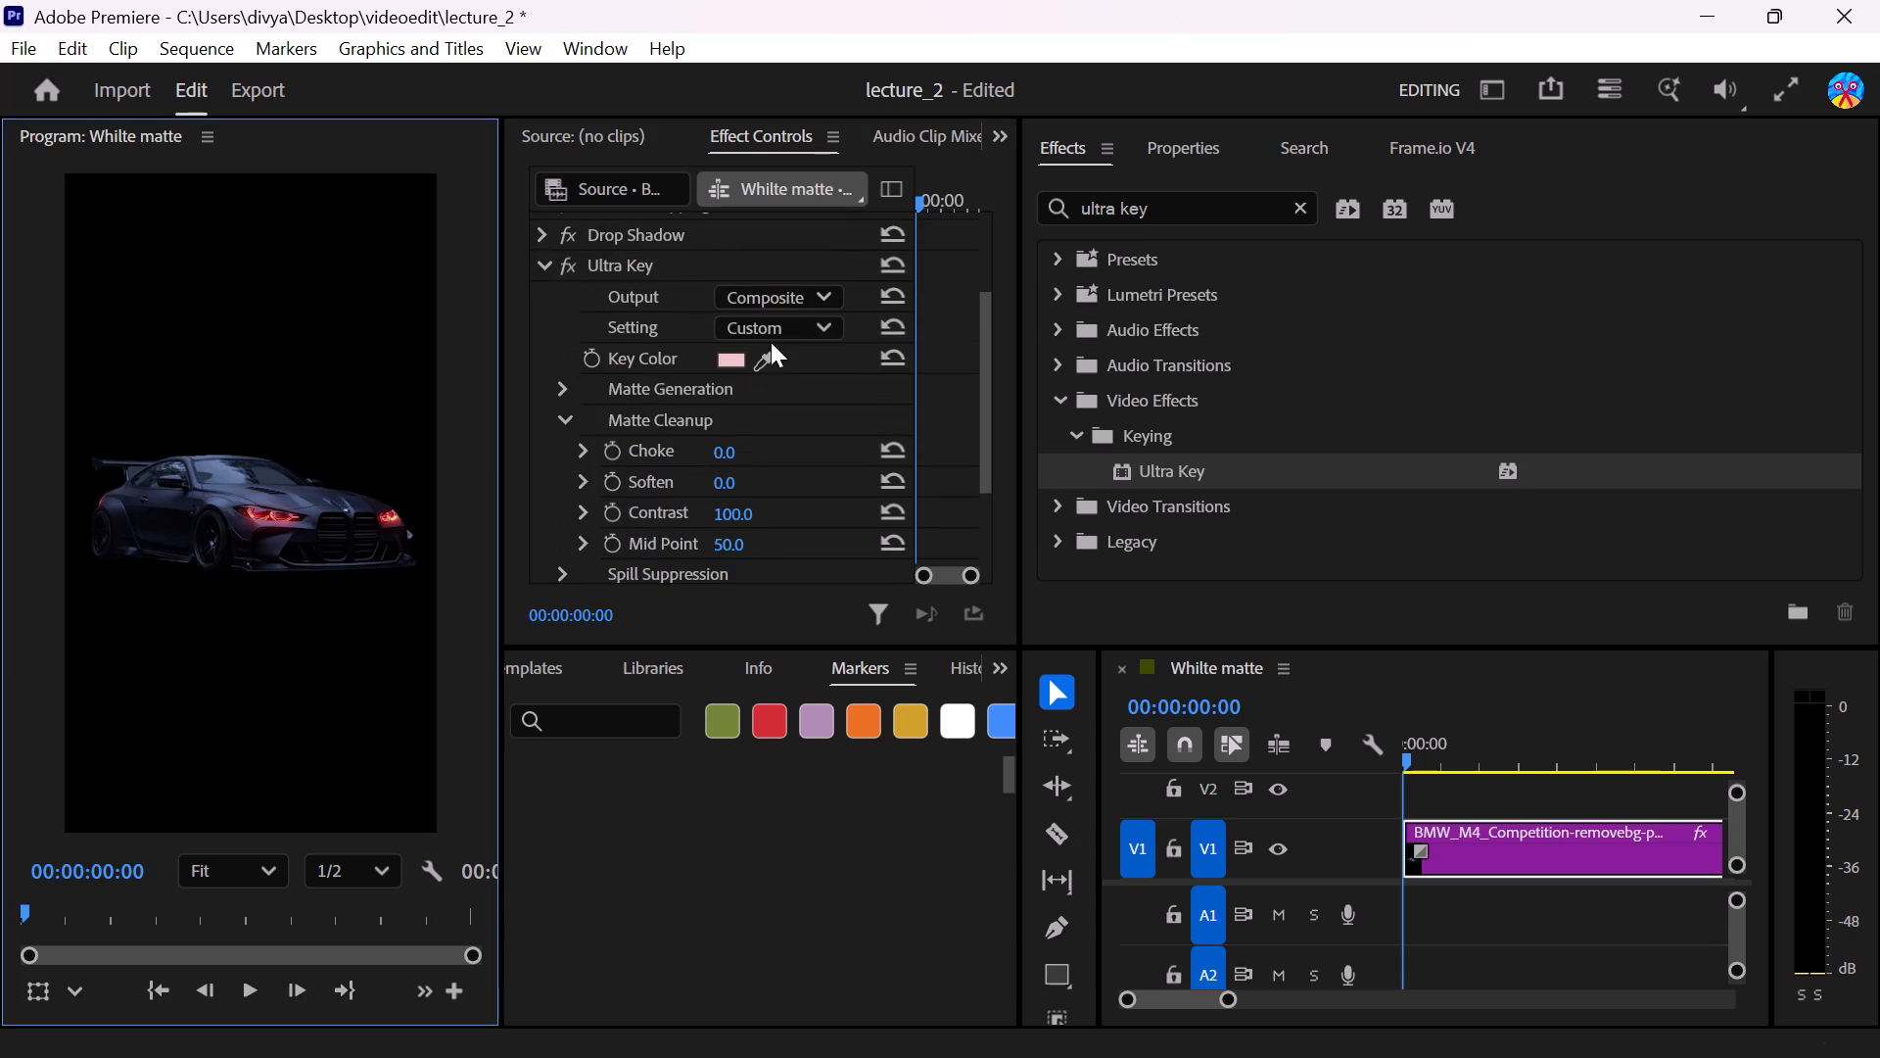
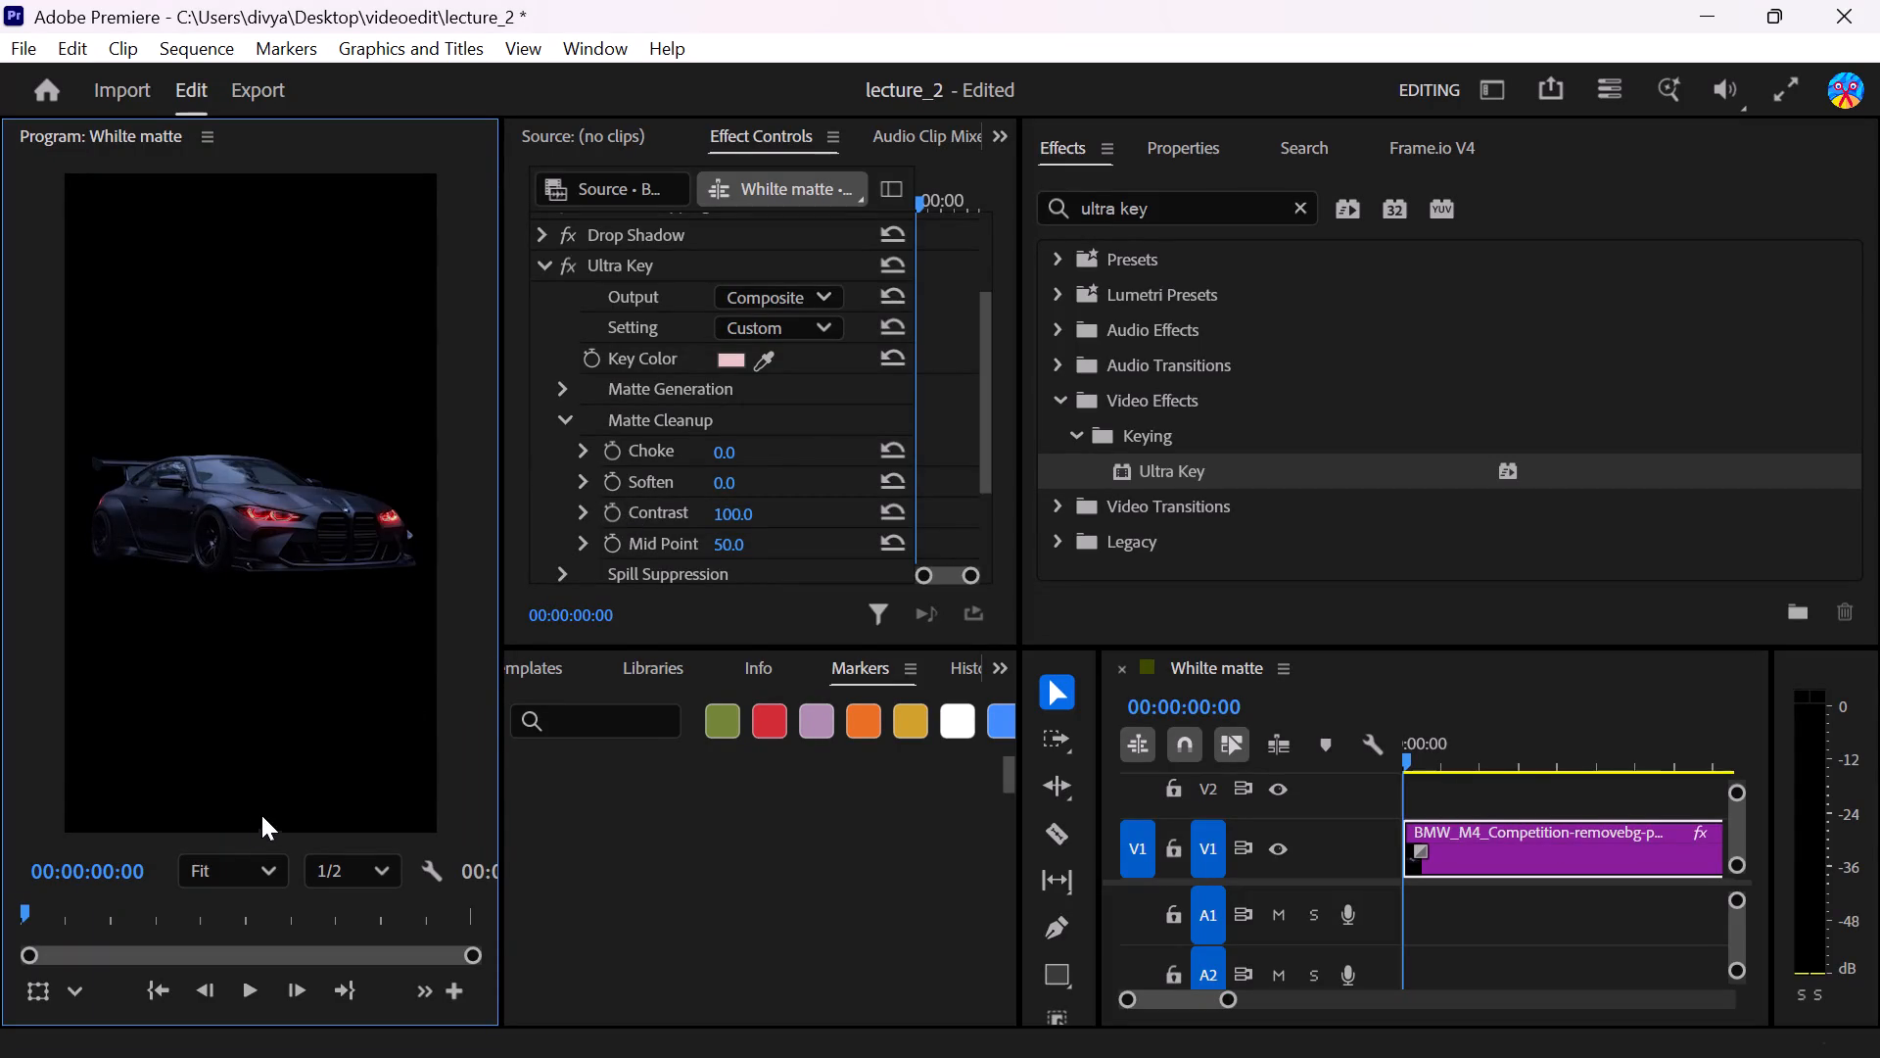
Sample Ultra Key's Key Color from the black background just above the car's front end in the program preview.
click(763, 356)
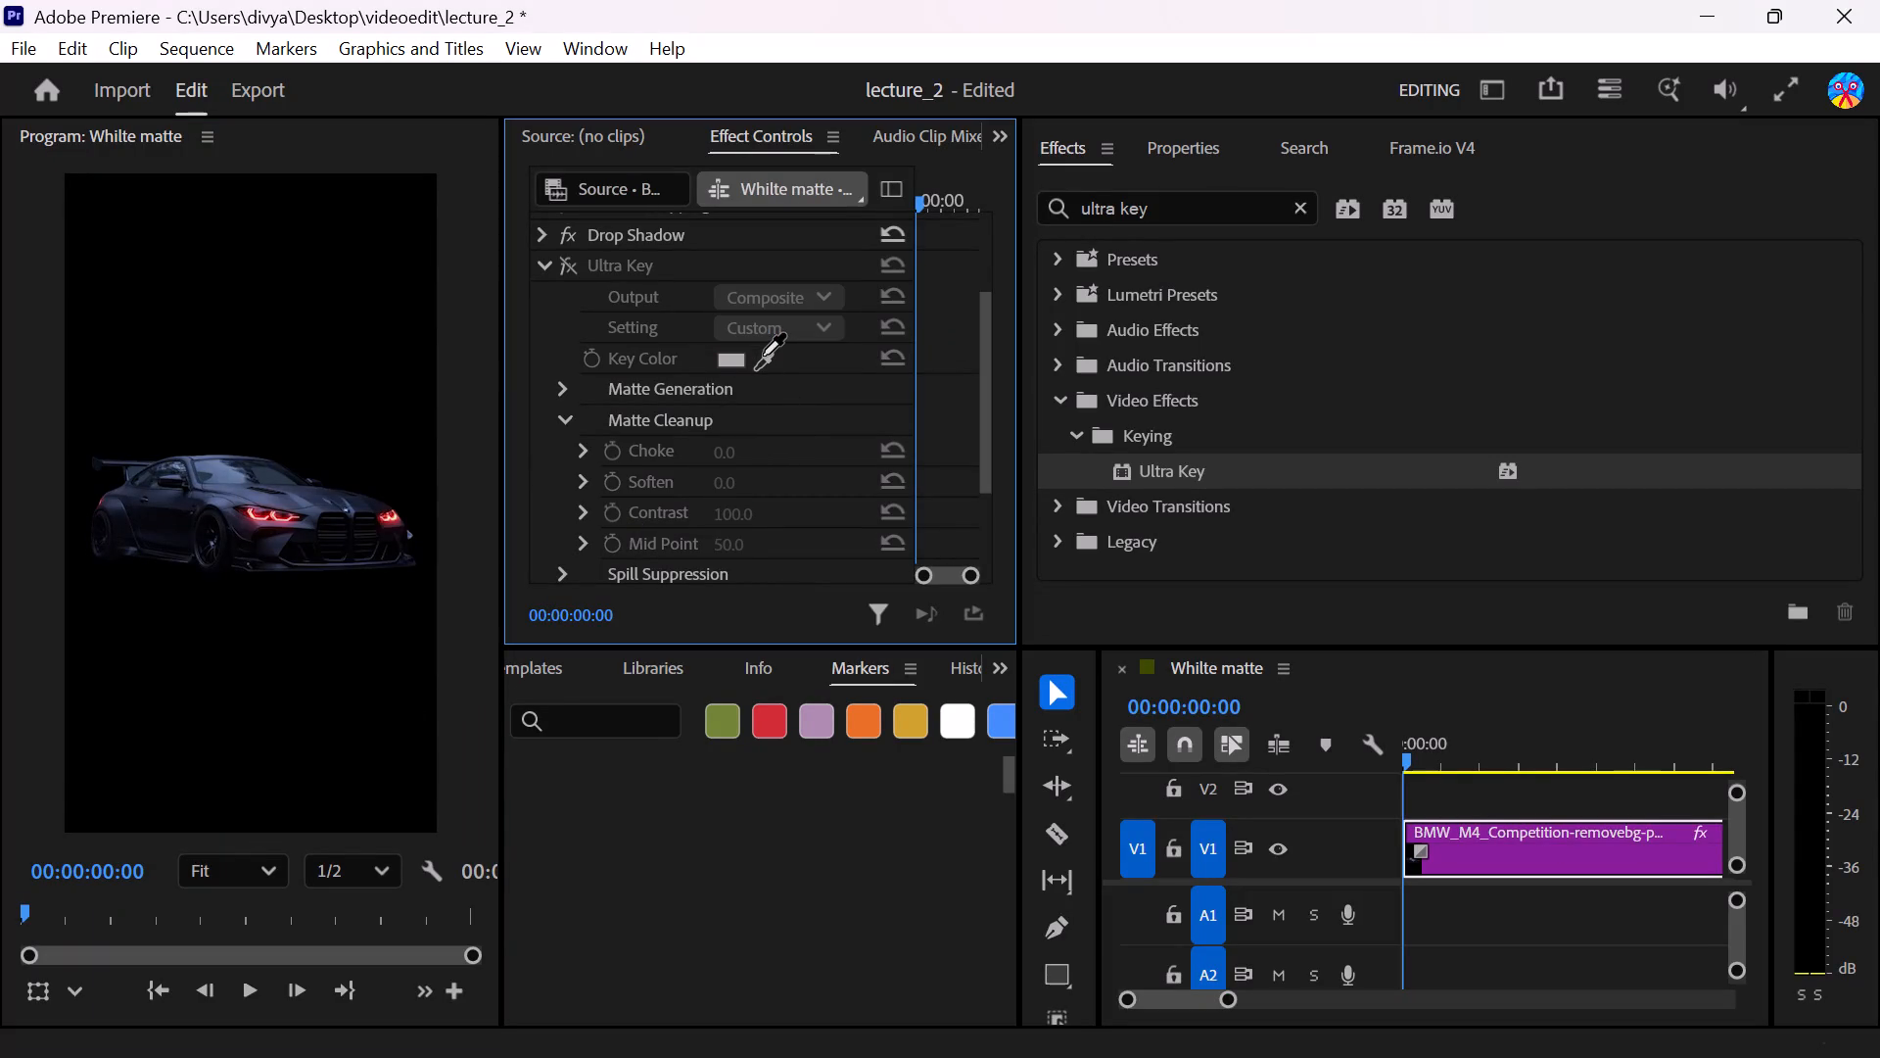
click(406, 437)
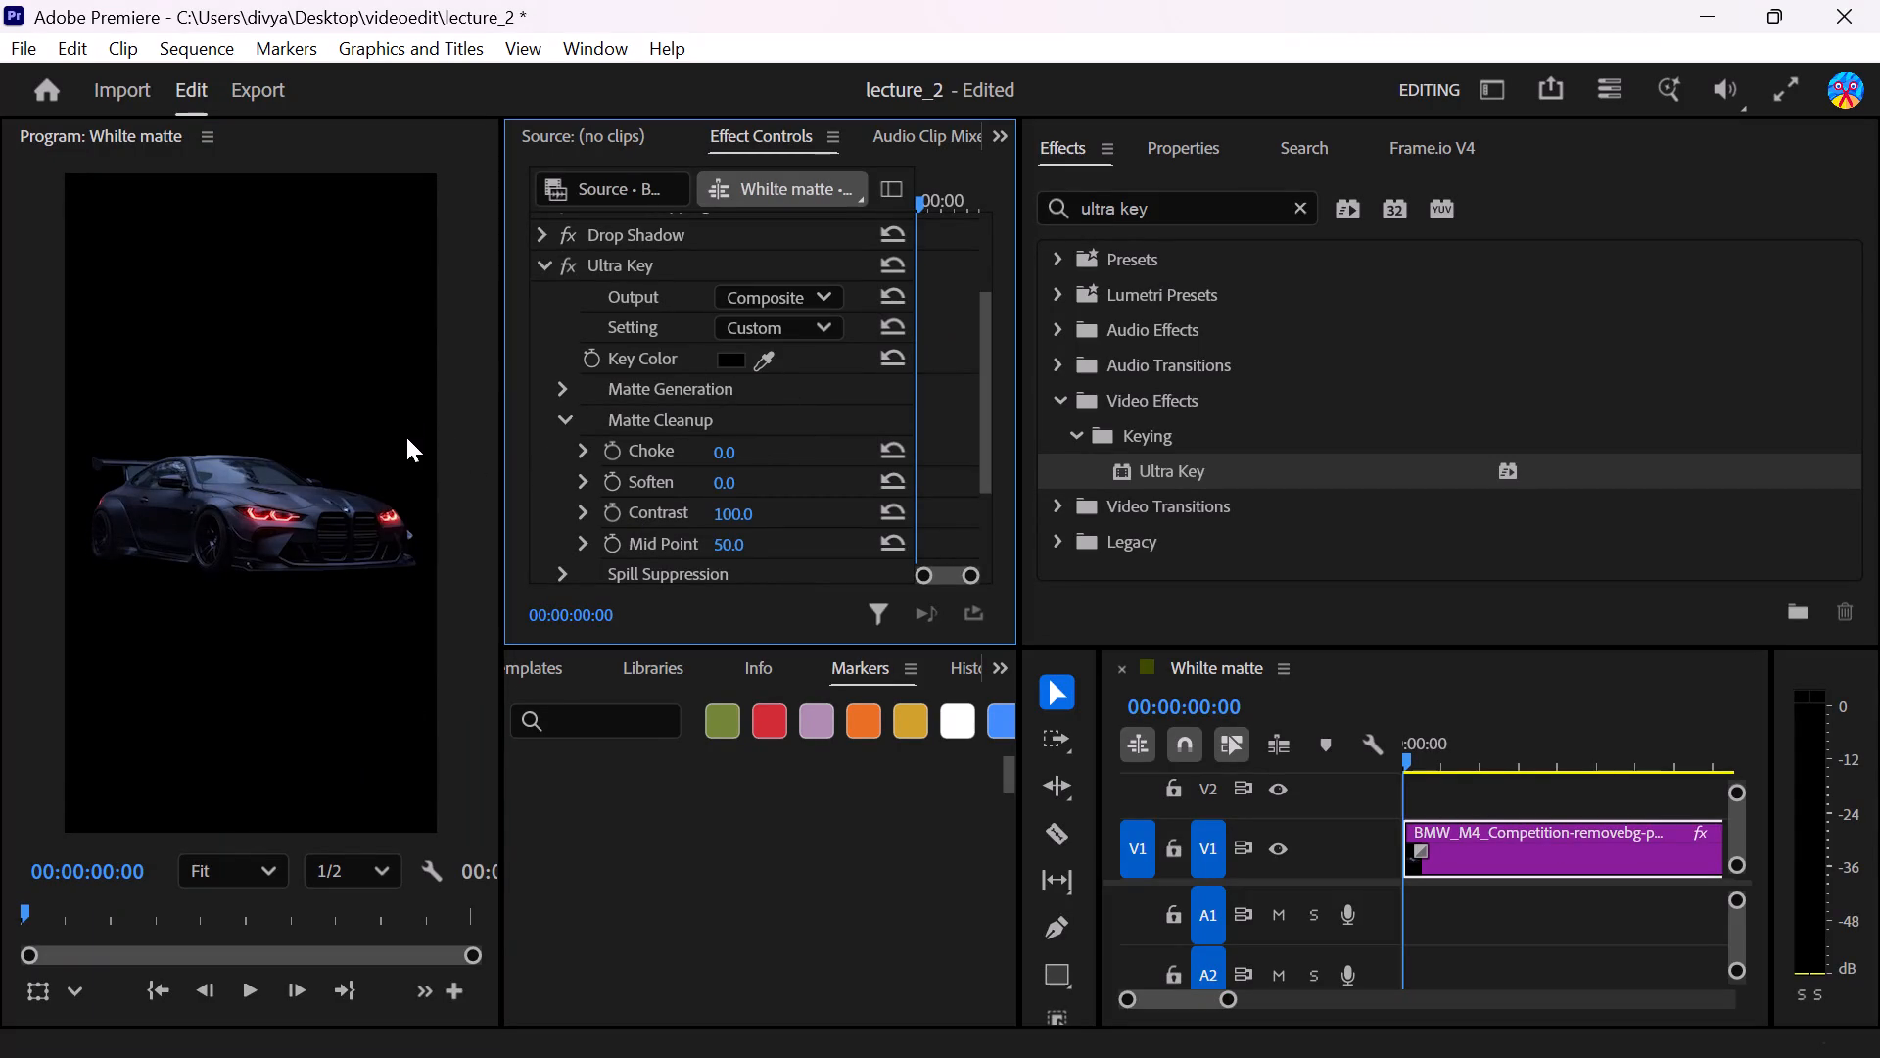
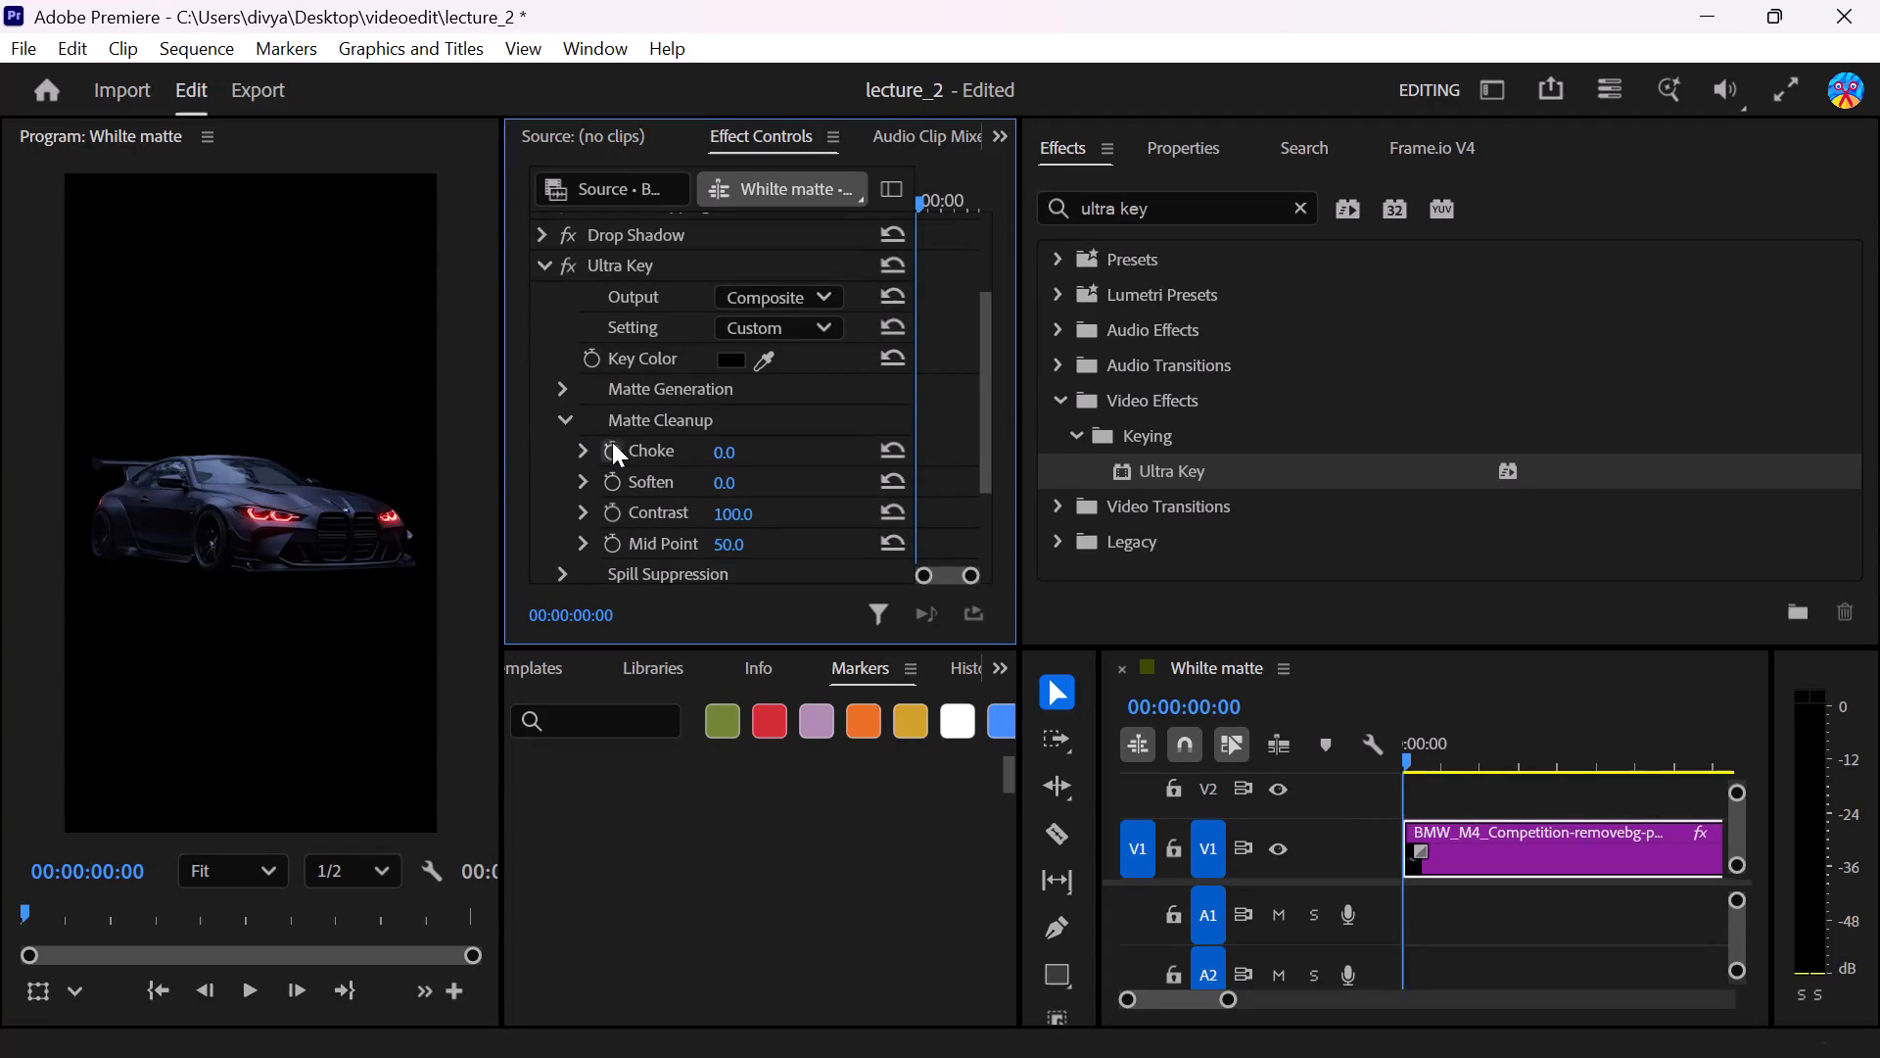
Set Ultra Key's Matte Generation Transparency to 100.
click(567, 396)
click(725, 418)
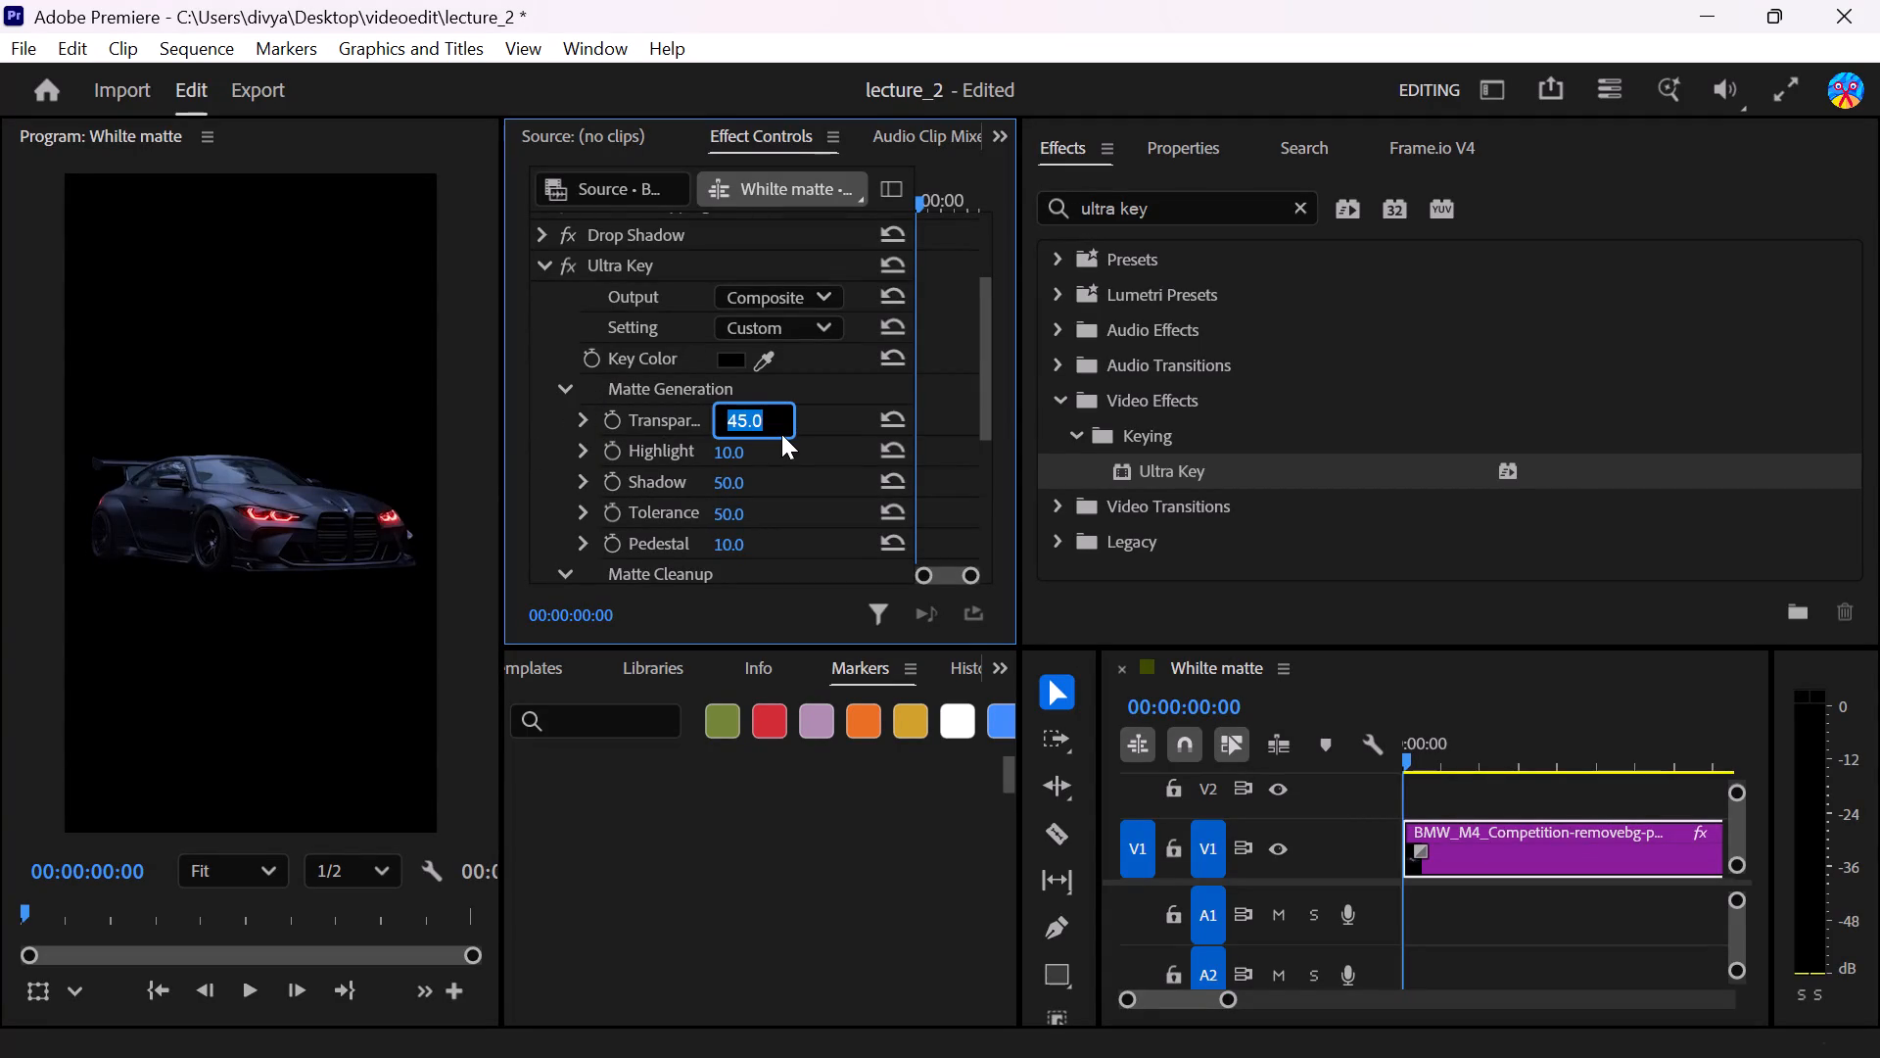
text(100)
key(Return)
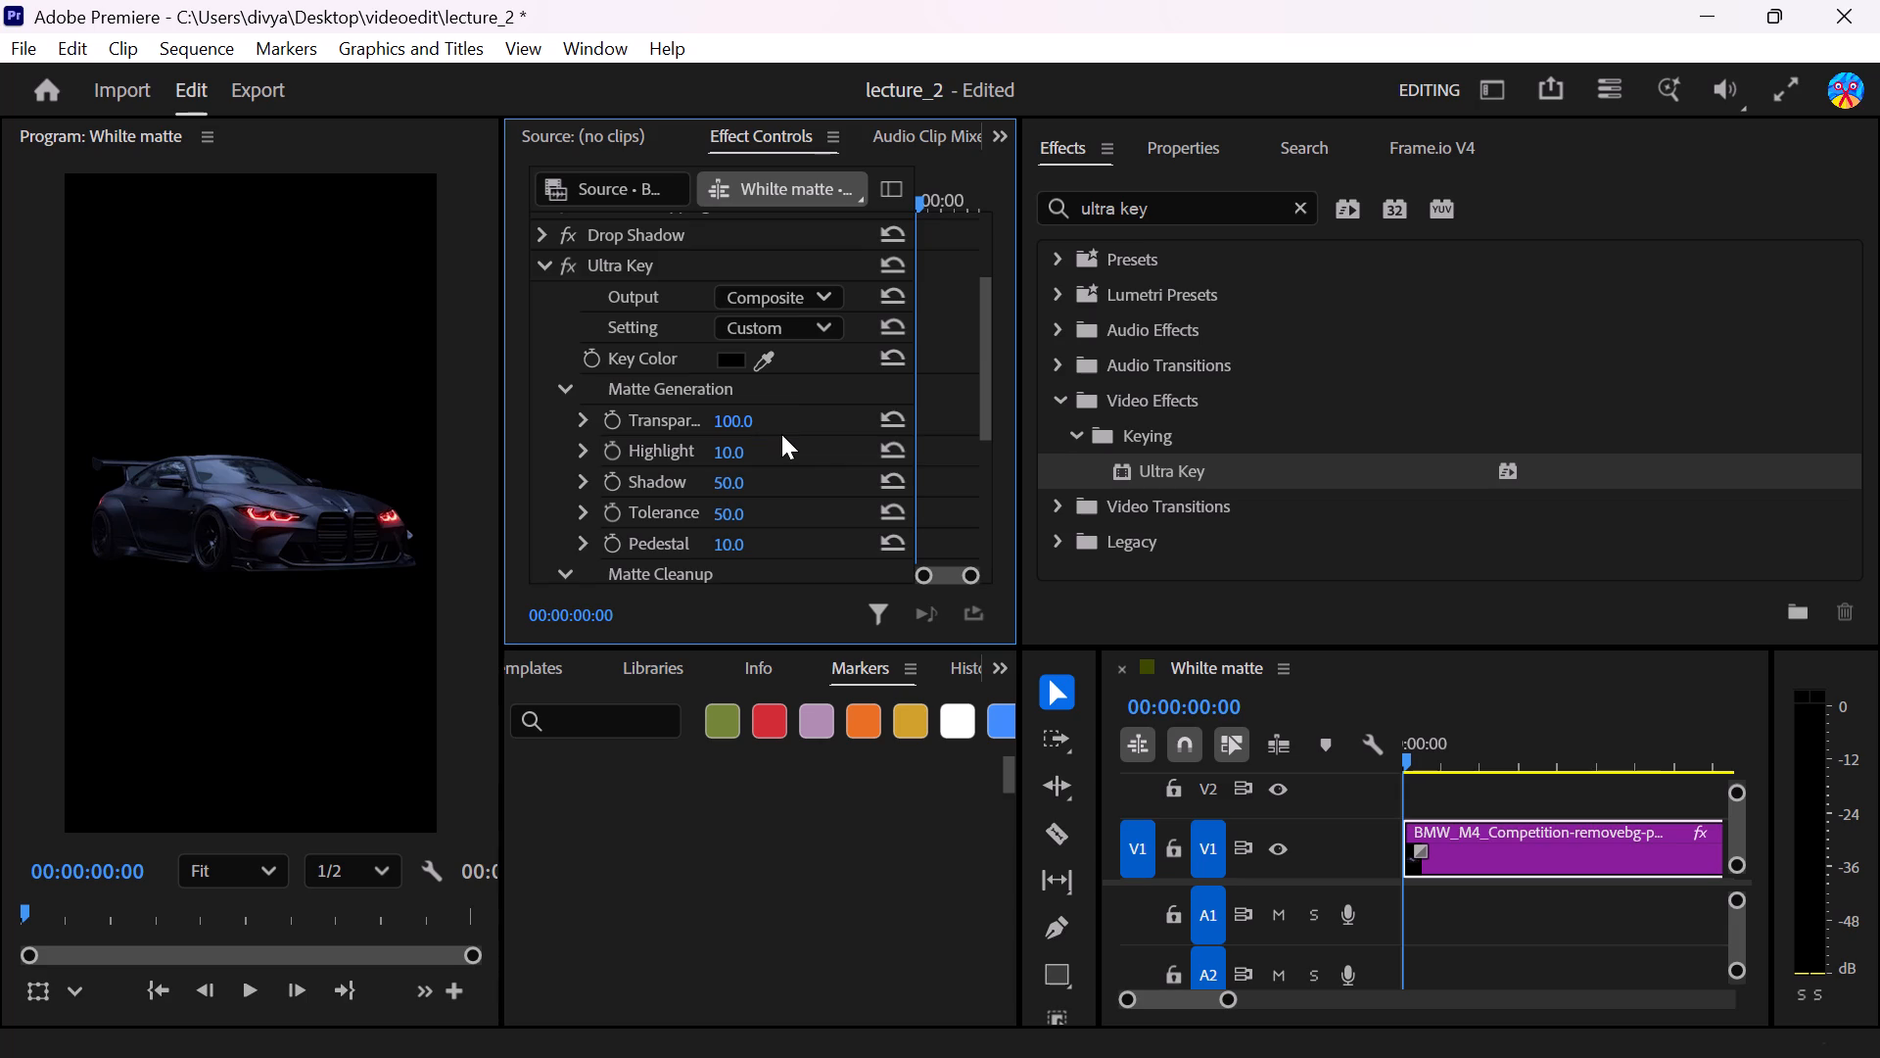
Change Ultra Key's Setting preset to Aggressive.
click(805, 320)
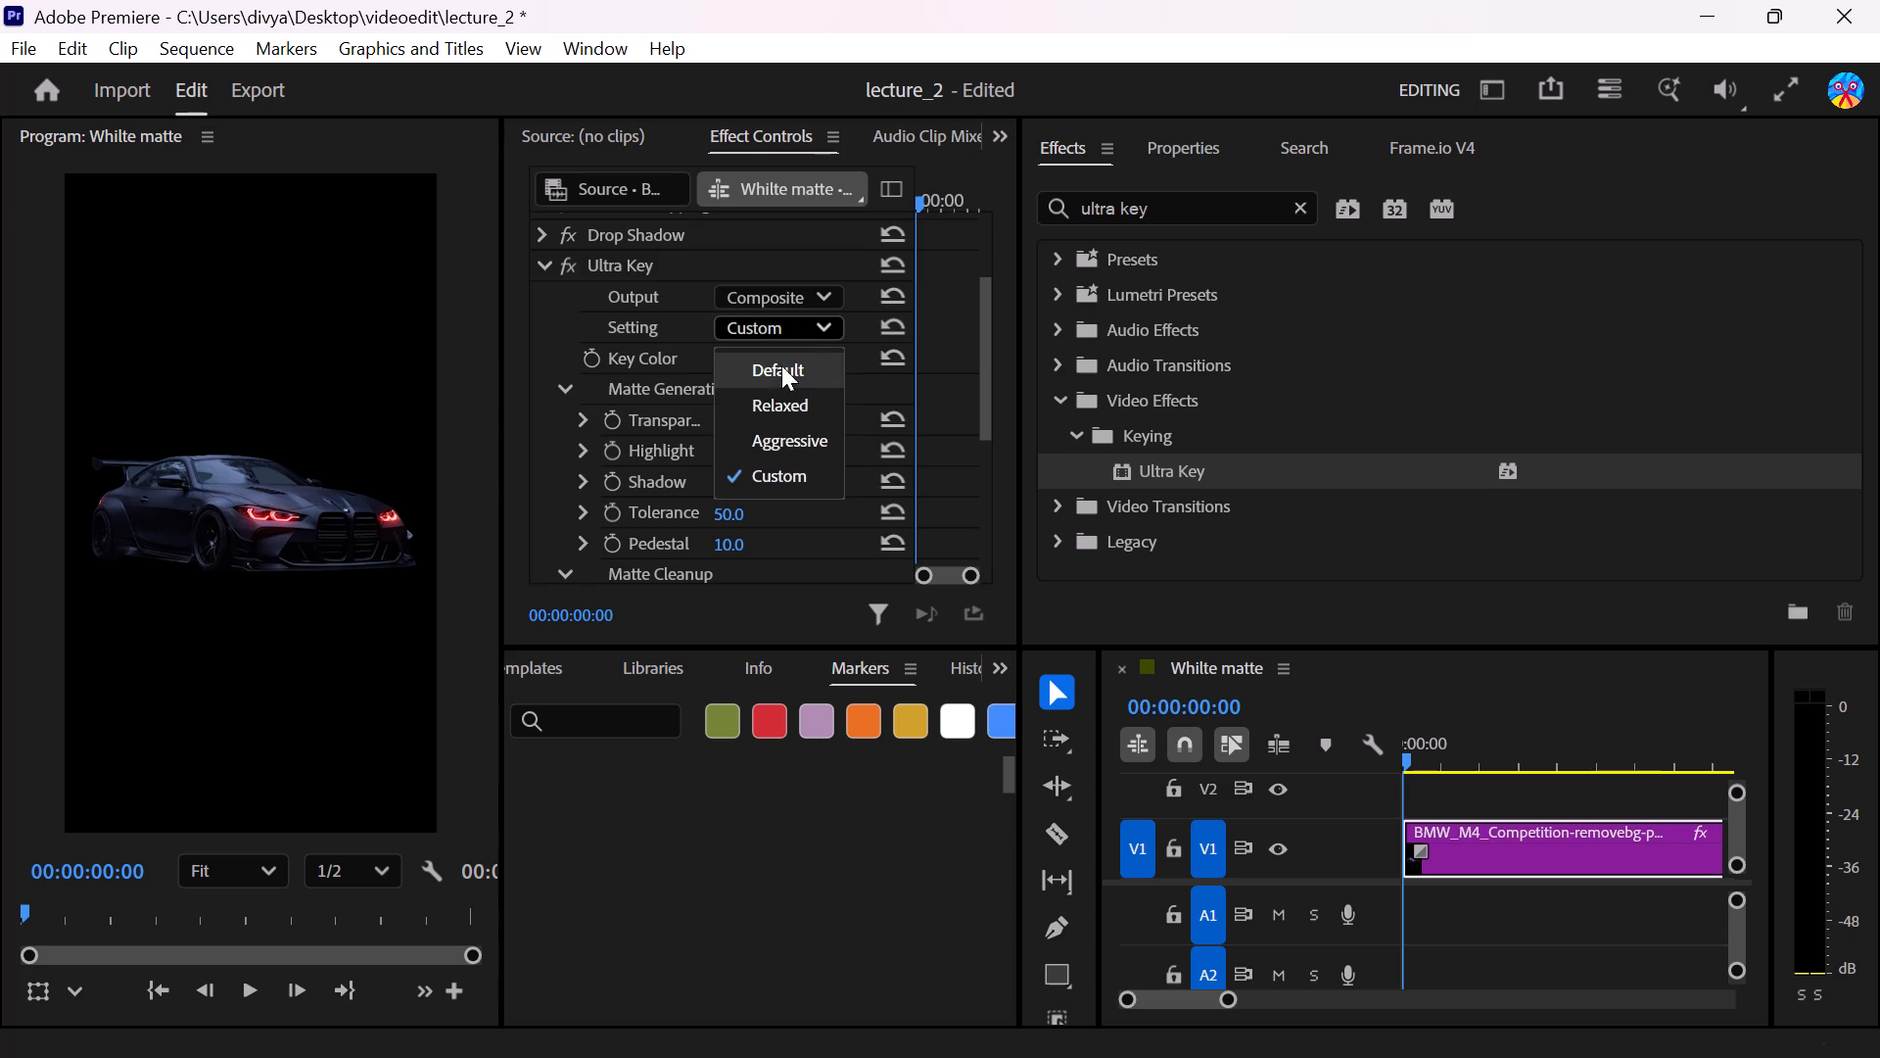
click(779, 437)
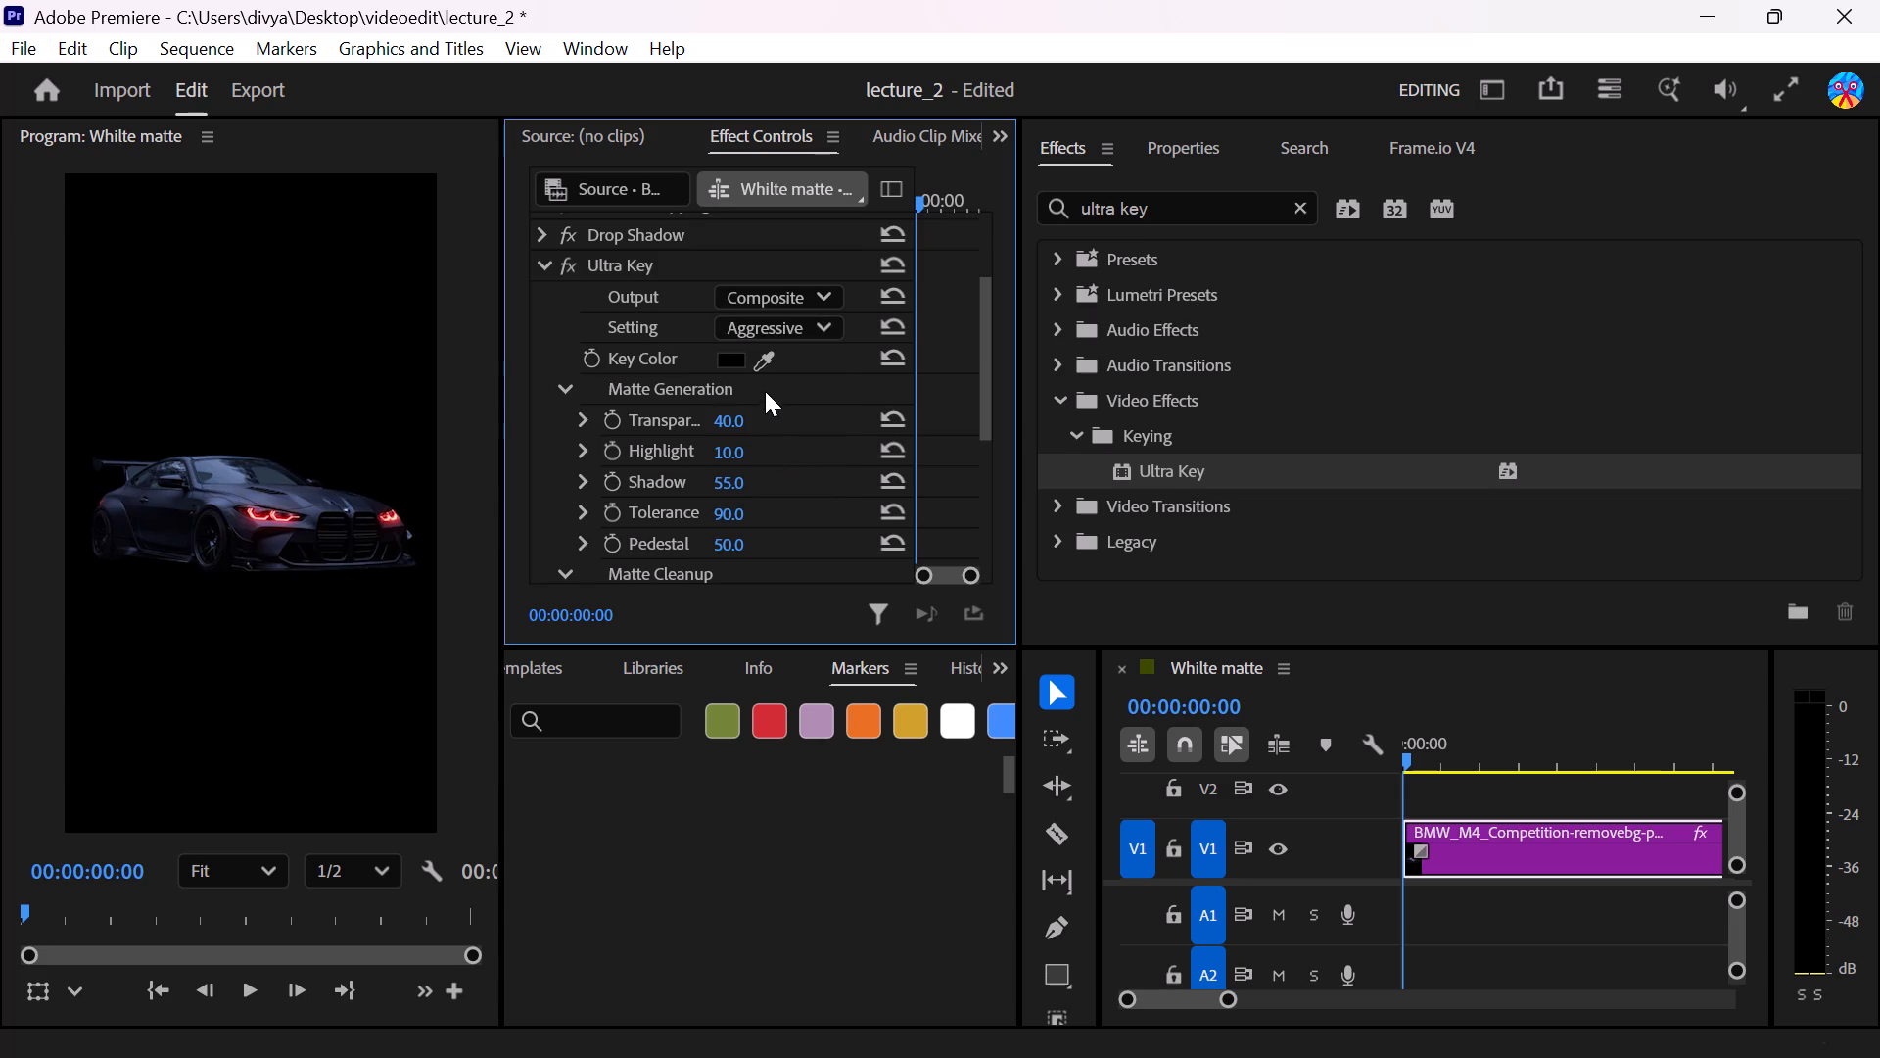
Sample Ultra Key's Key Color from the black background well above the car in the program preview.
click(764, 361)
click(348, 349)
Pick a pale pink (F4DCDC) as Ultra Key's Key Color in the color picker.
click(731, 363)
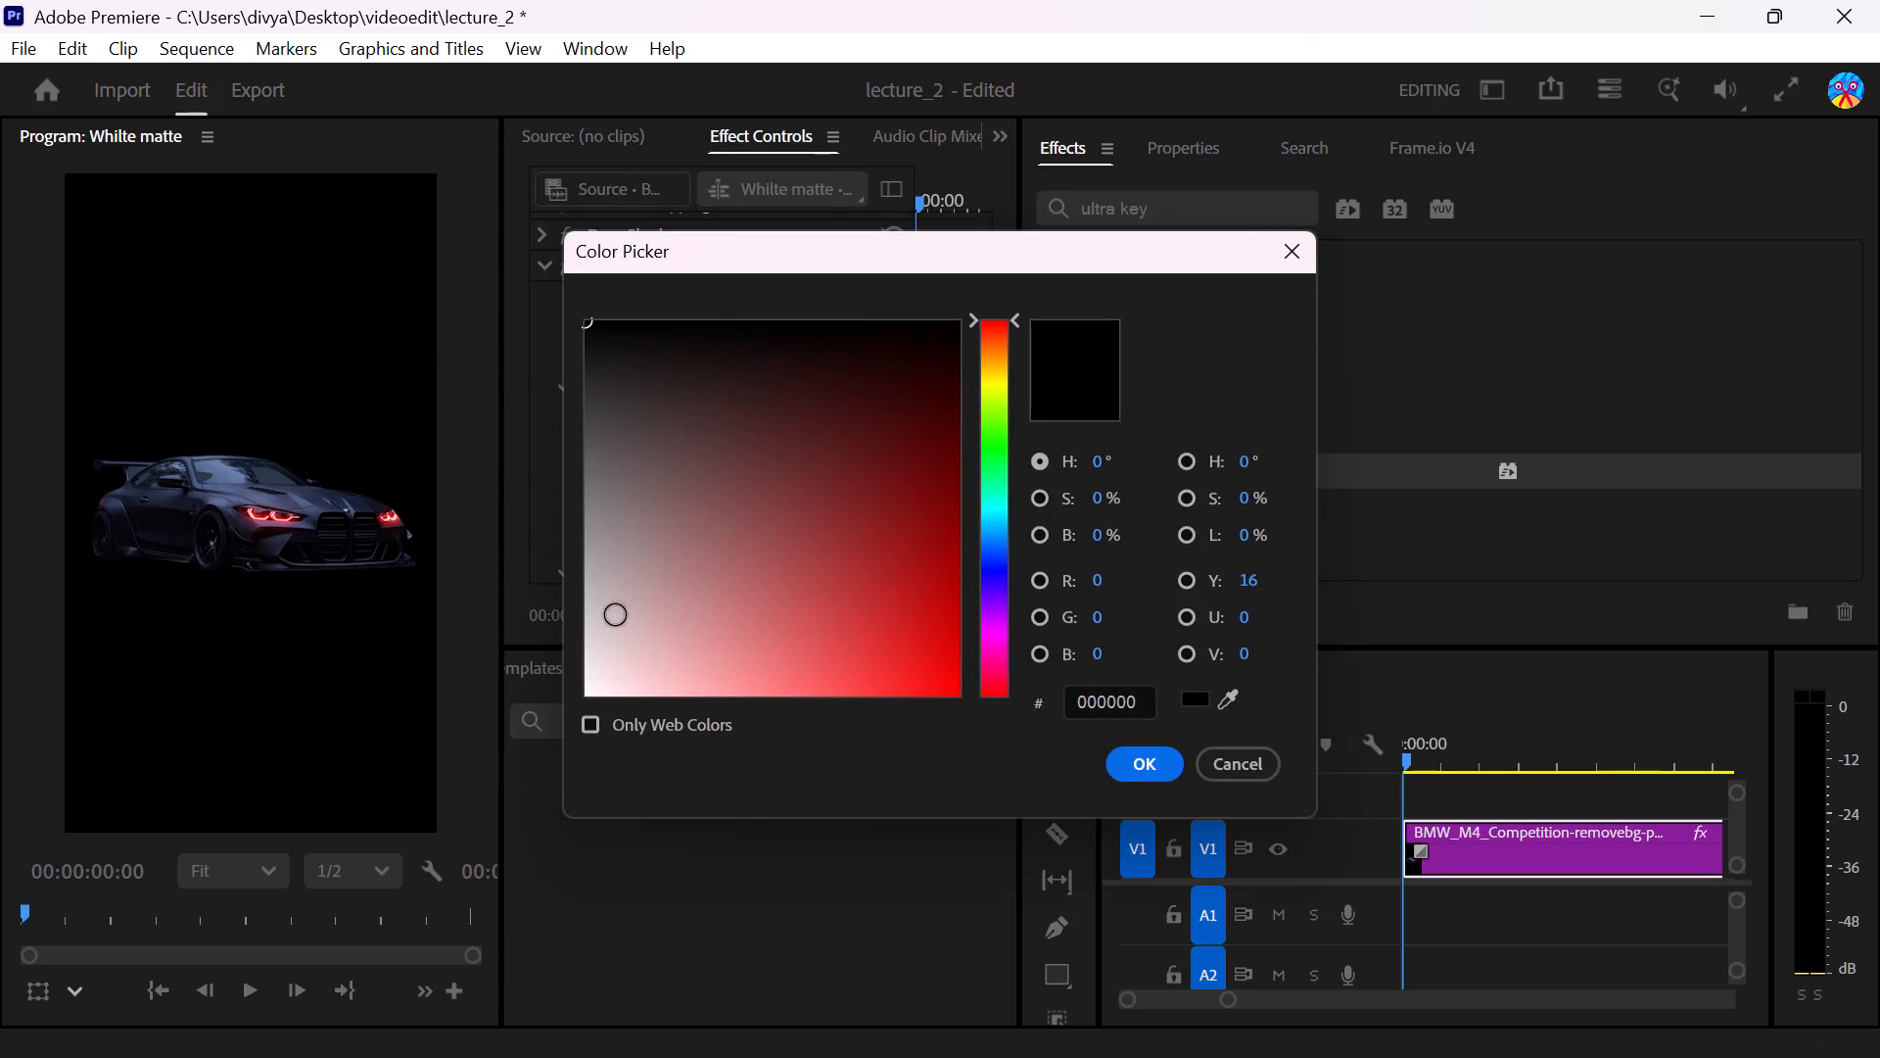
click(622, 679)
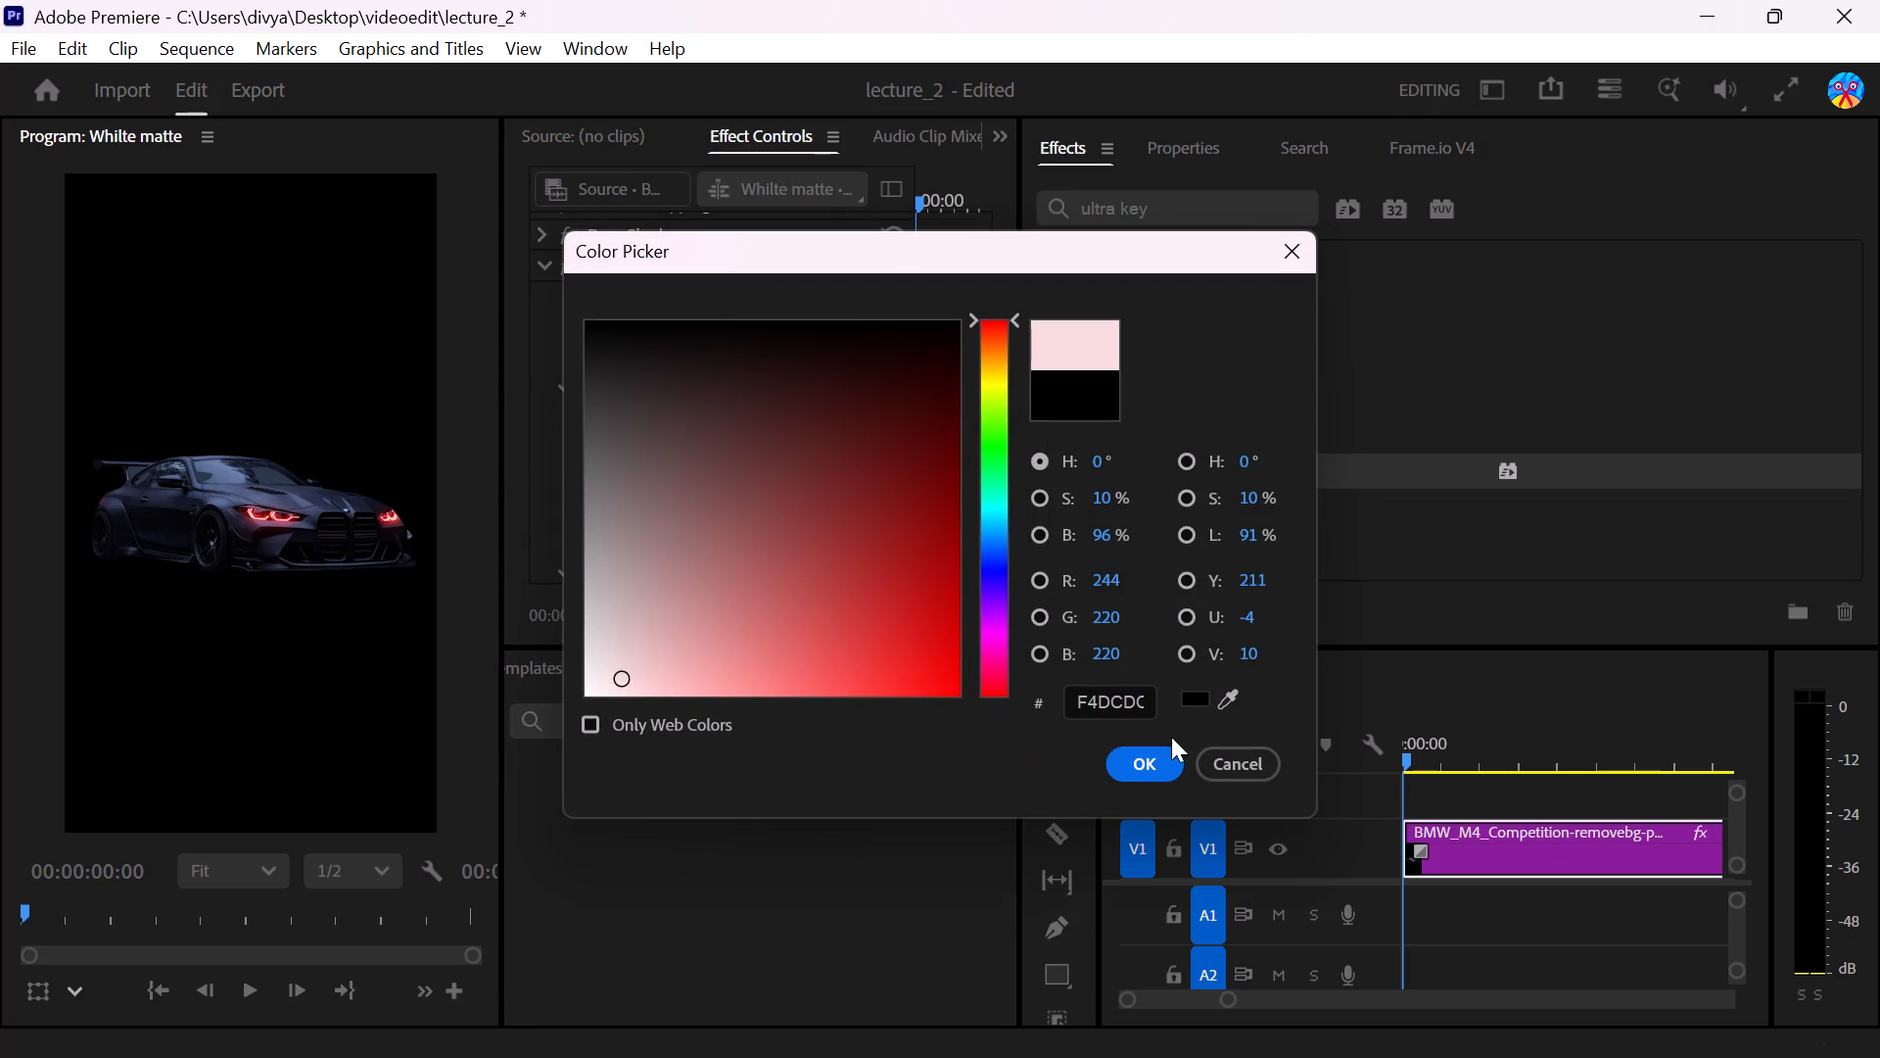
click(1160, 764)
click(354, 377)
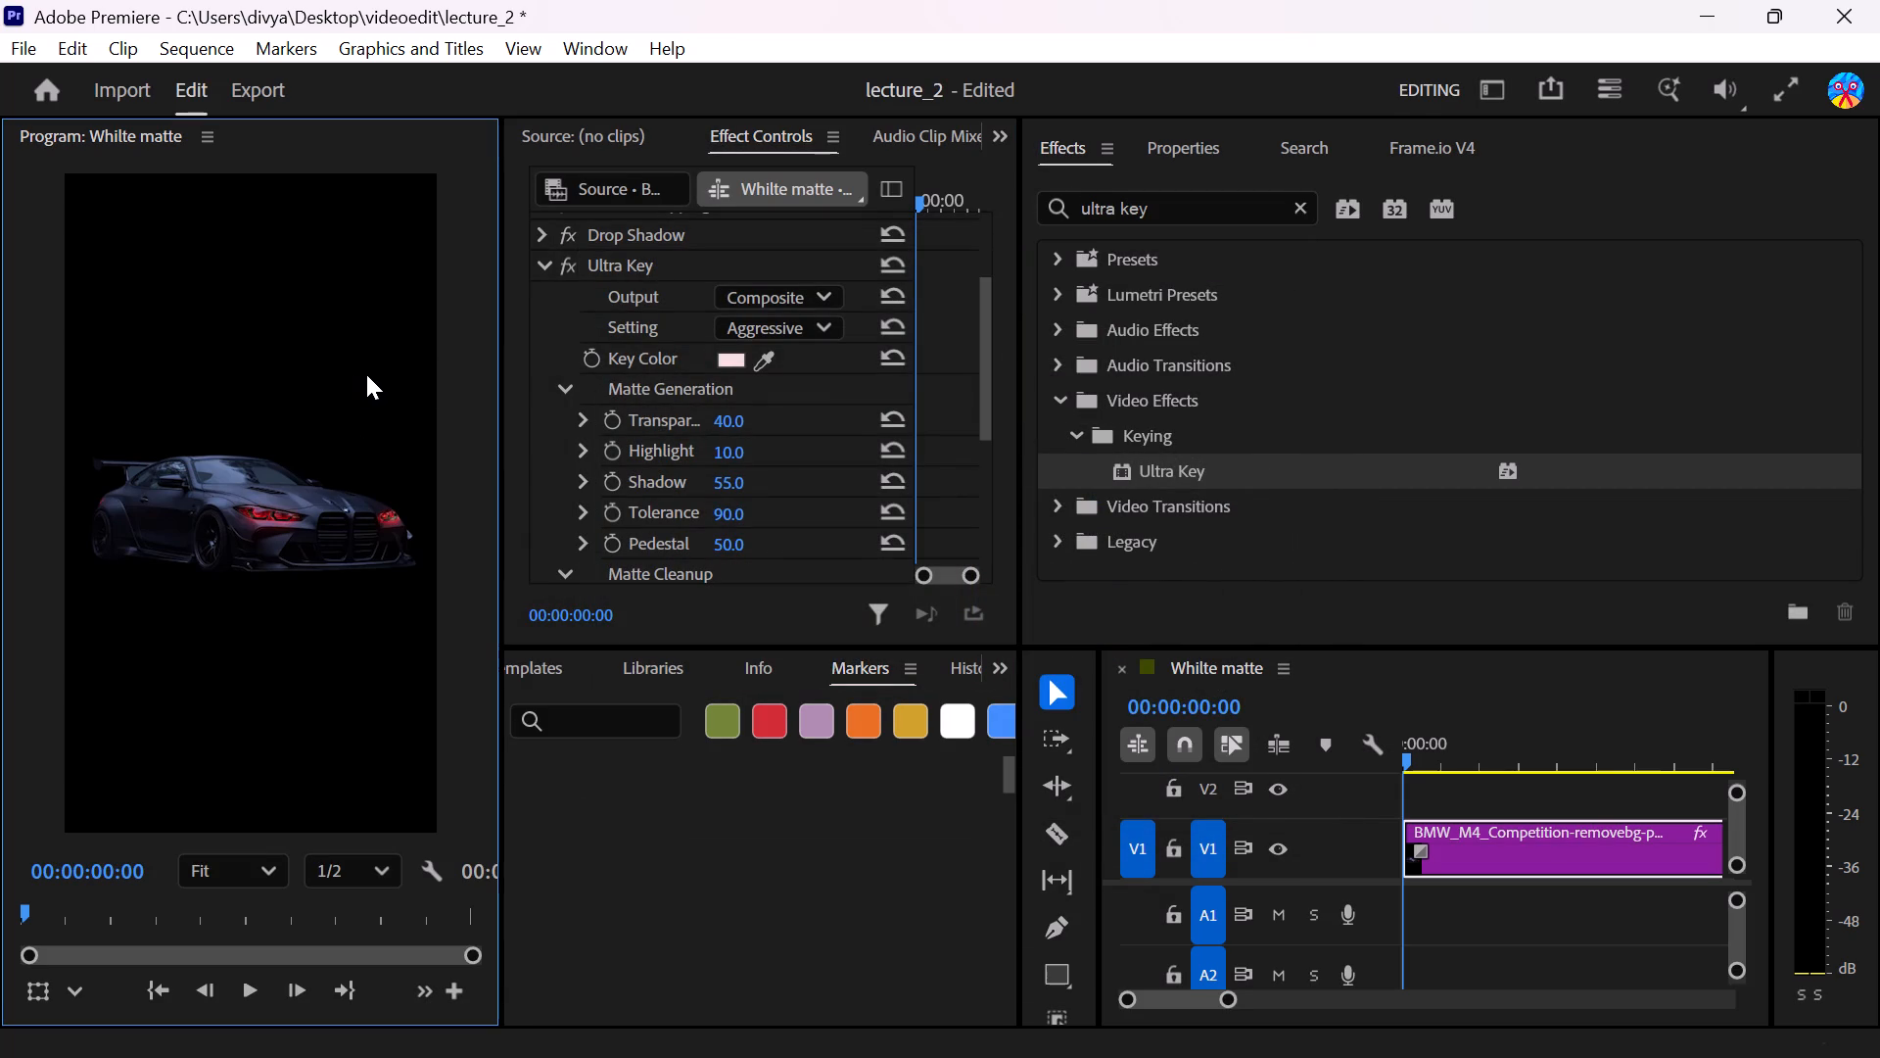
Compare Ultra Key's Setting presets on the car by applying Relaxed, Aggressive, Default and Aggressive again, finishing on Relaxed.
click(803, 317)
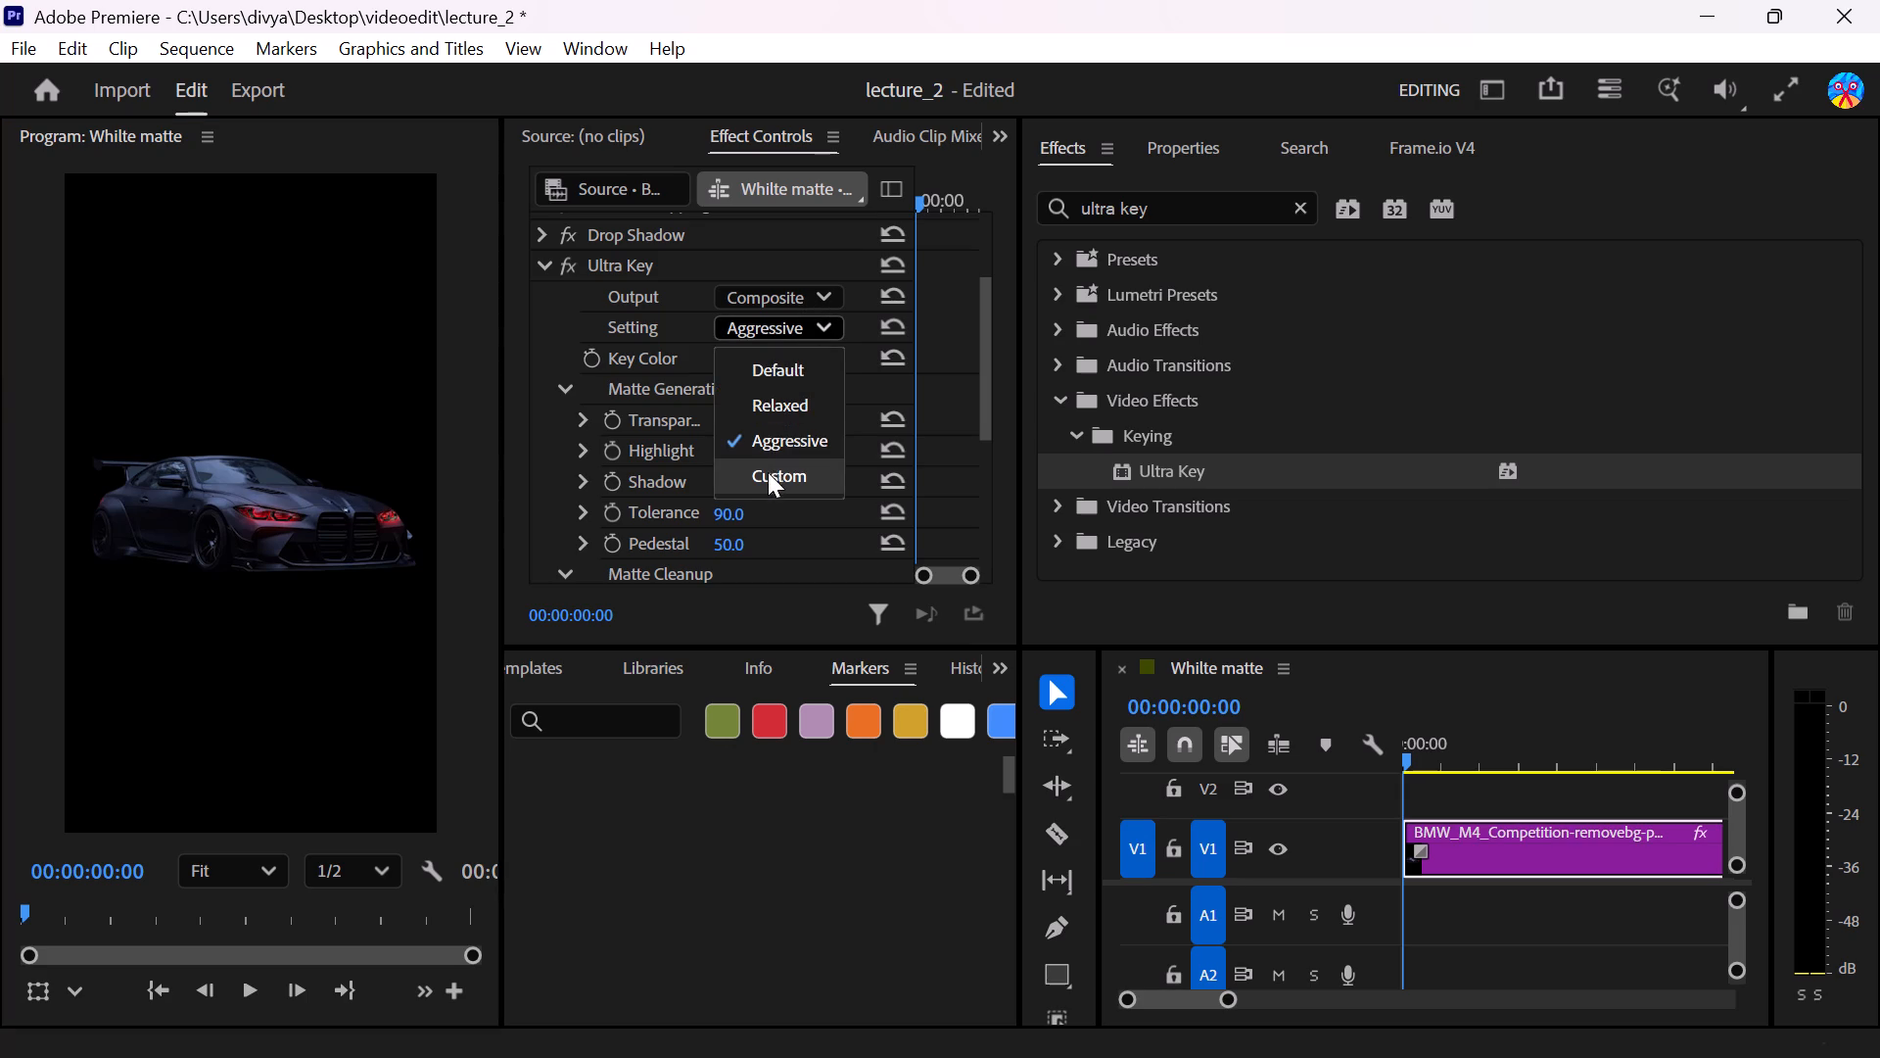
click(763, 408)
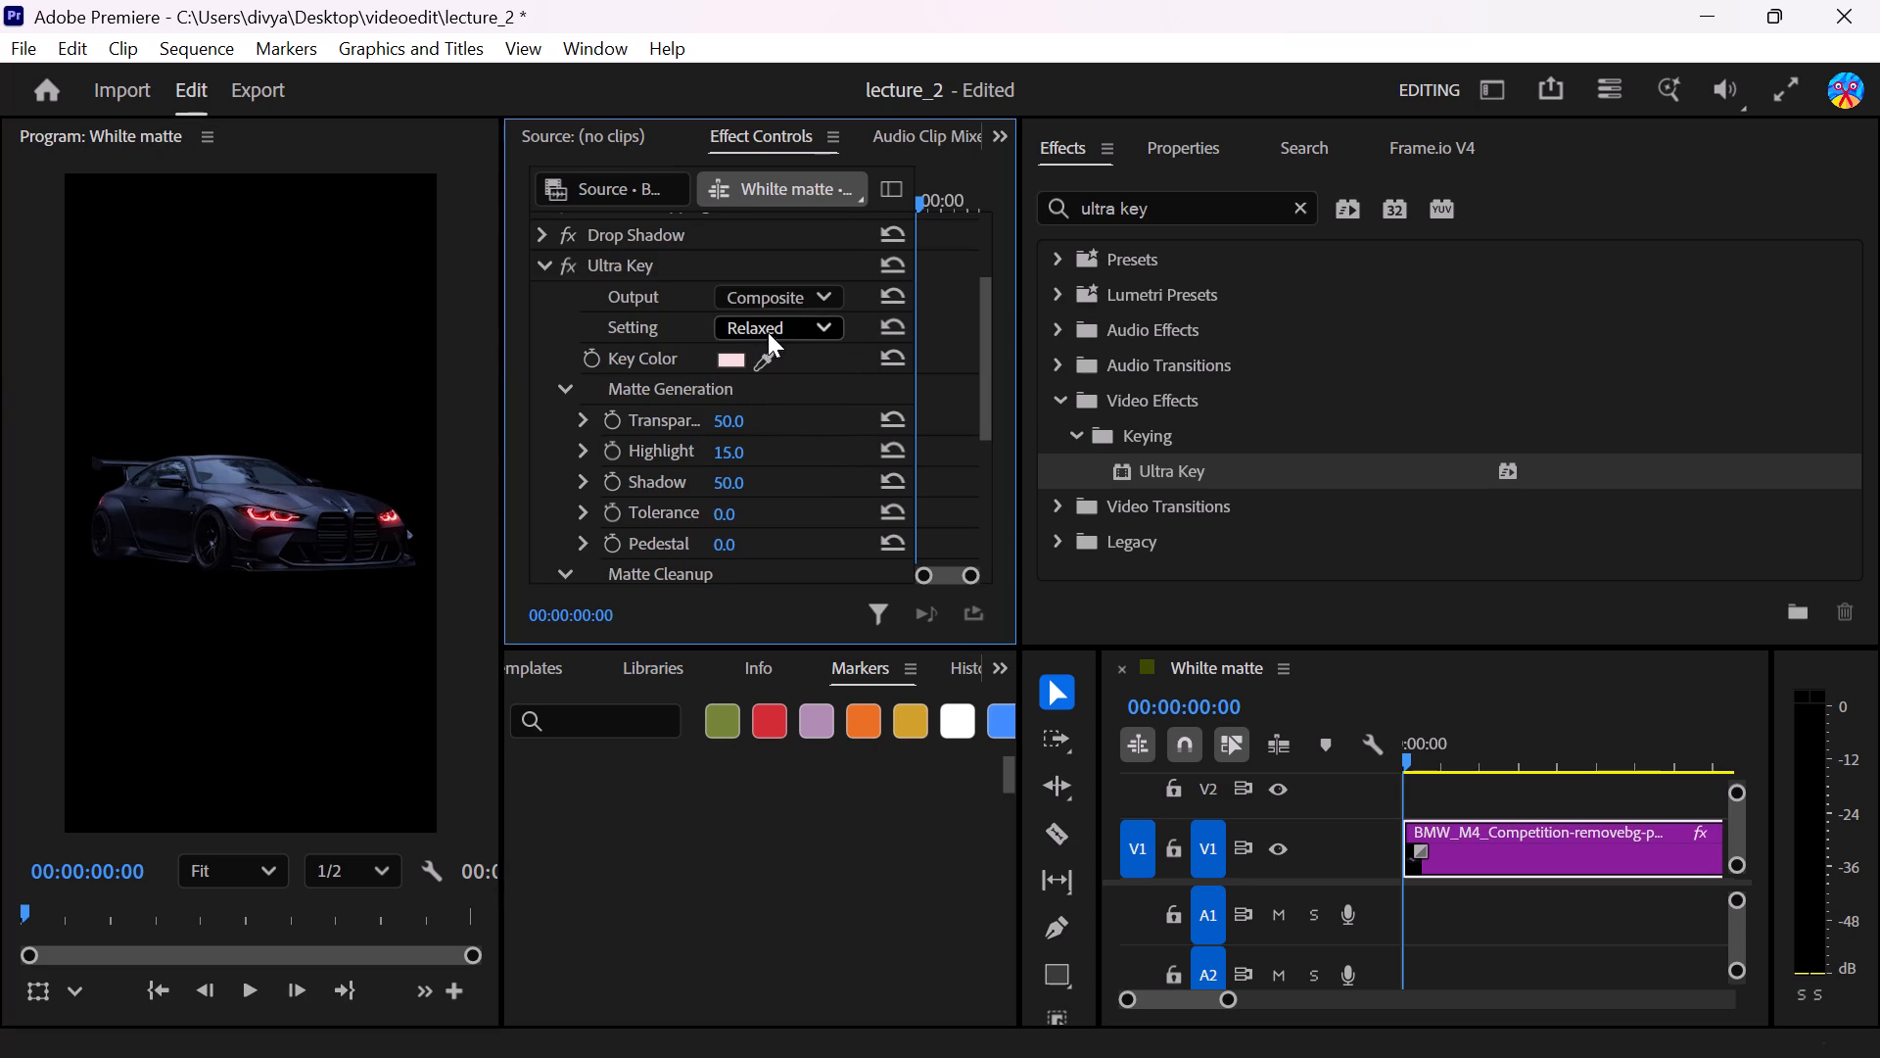
click(770, 326)
click(785, 438)
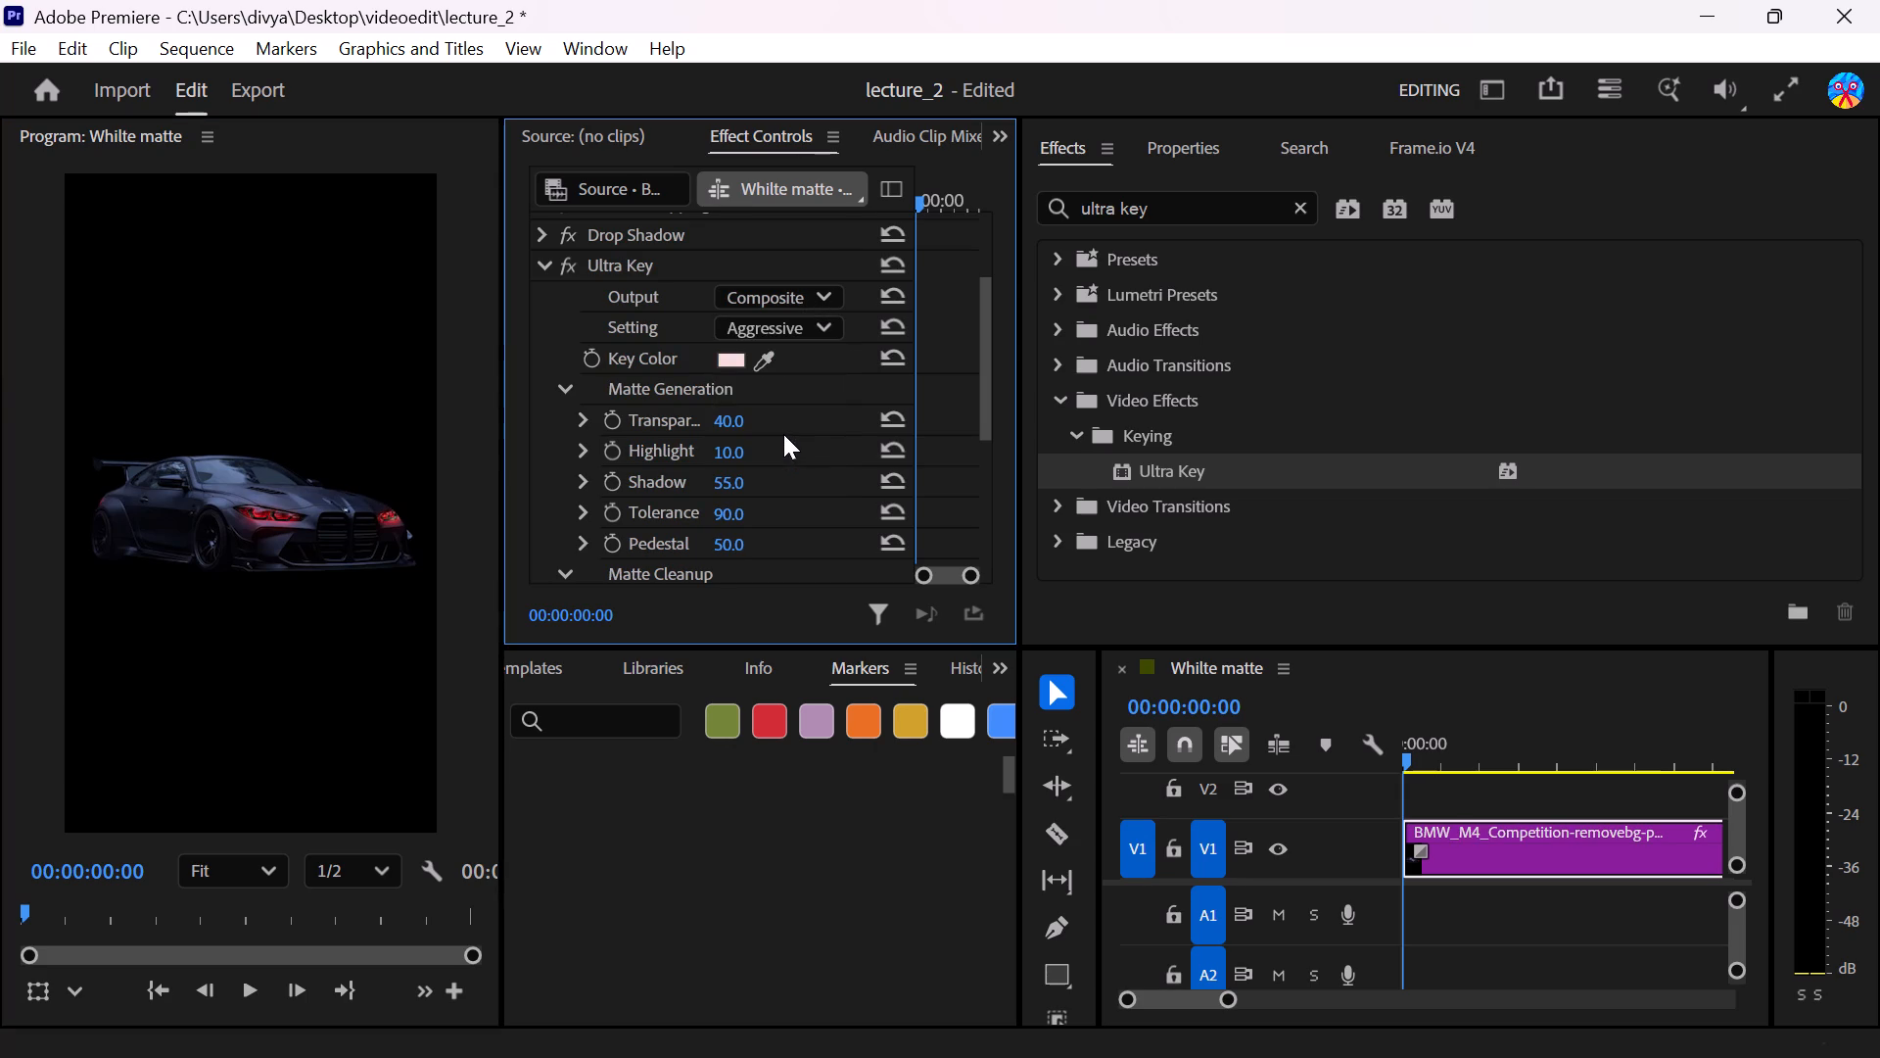
click(776, 332)
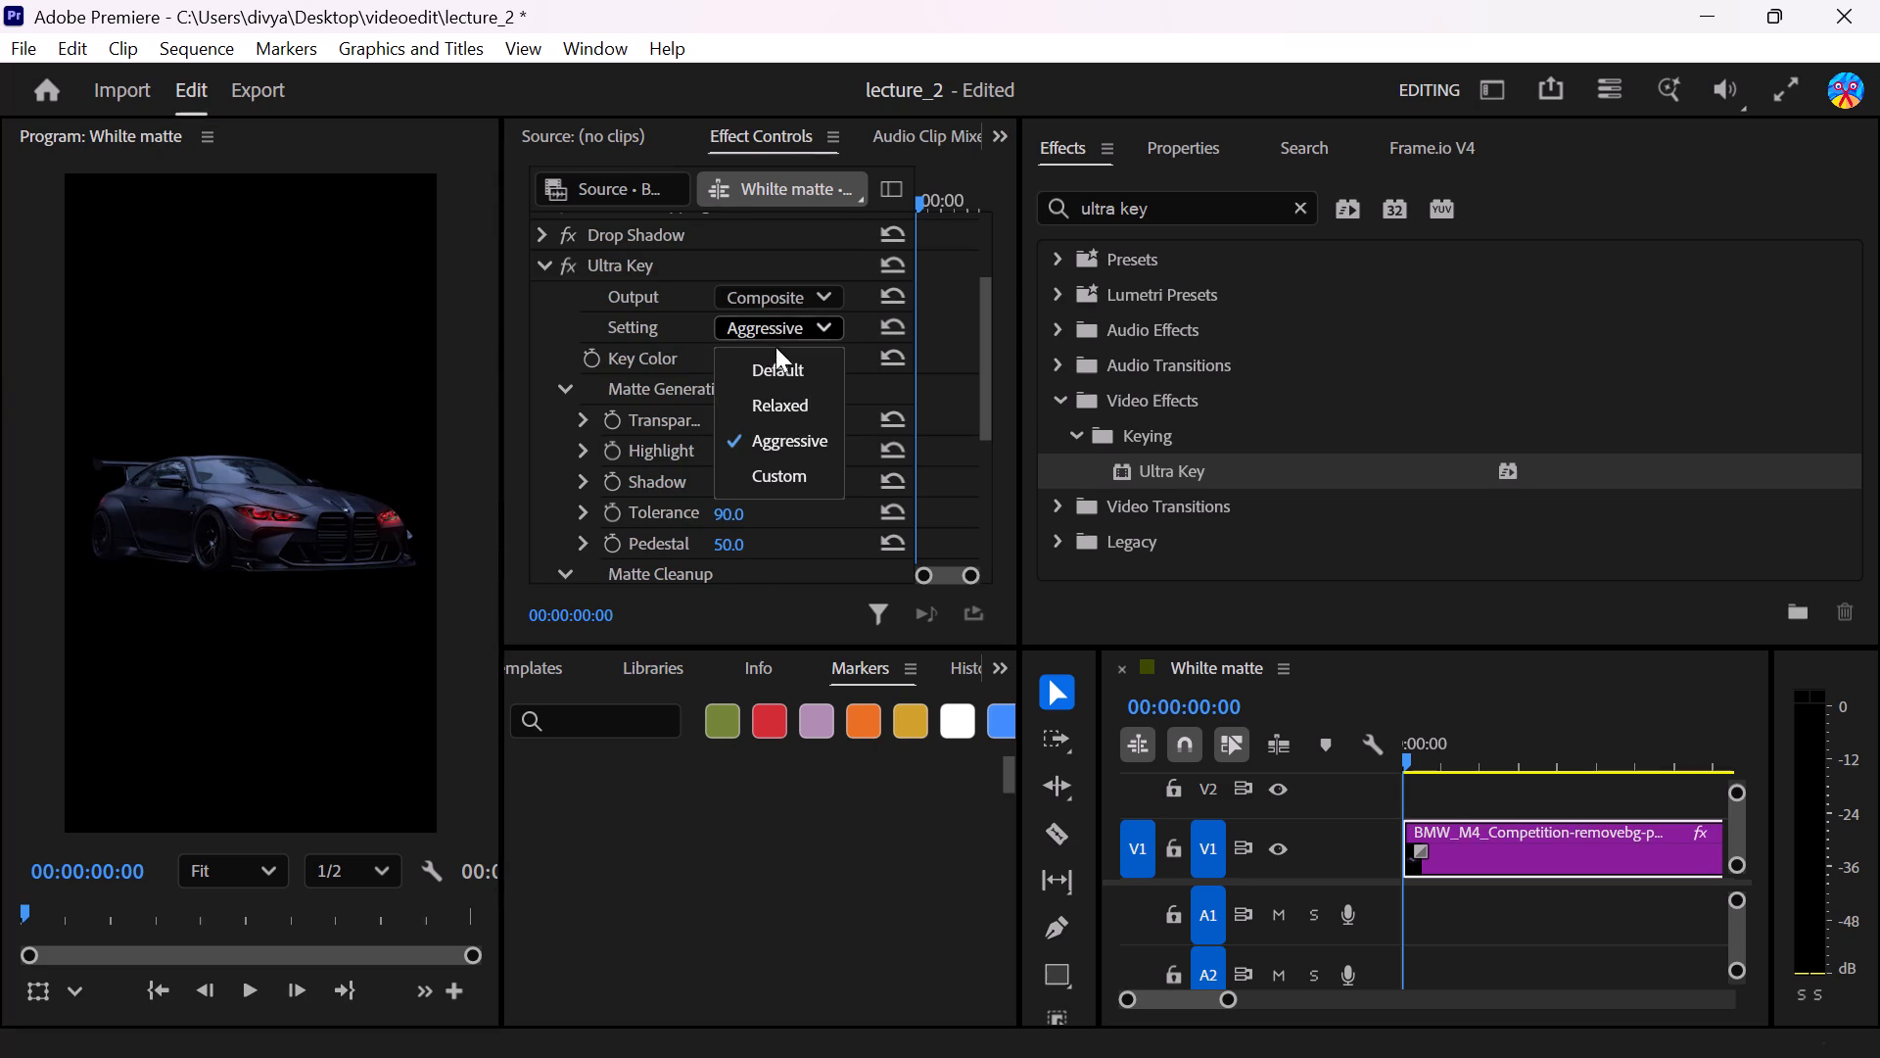
click(781, 365)
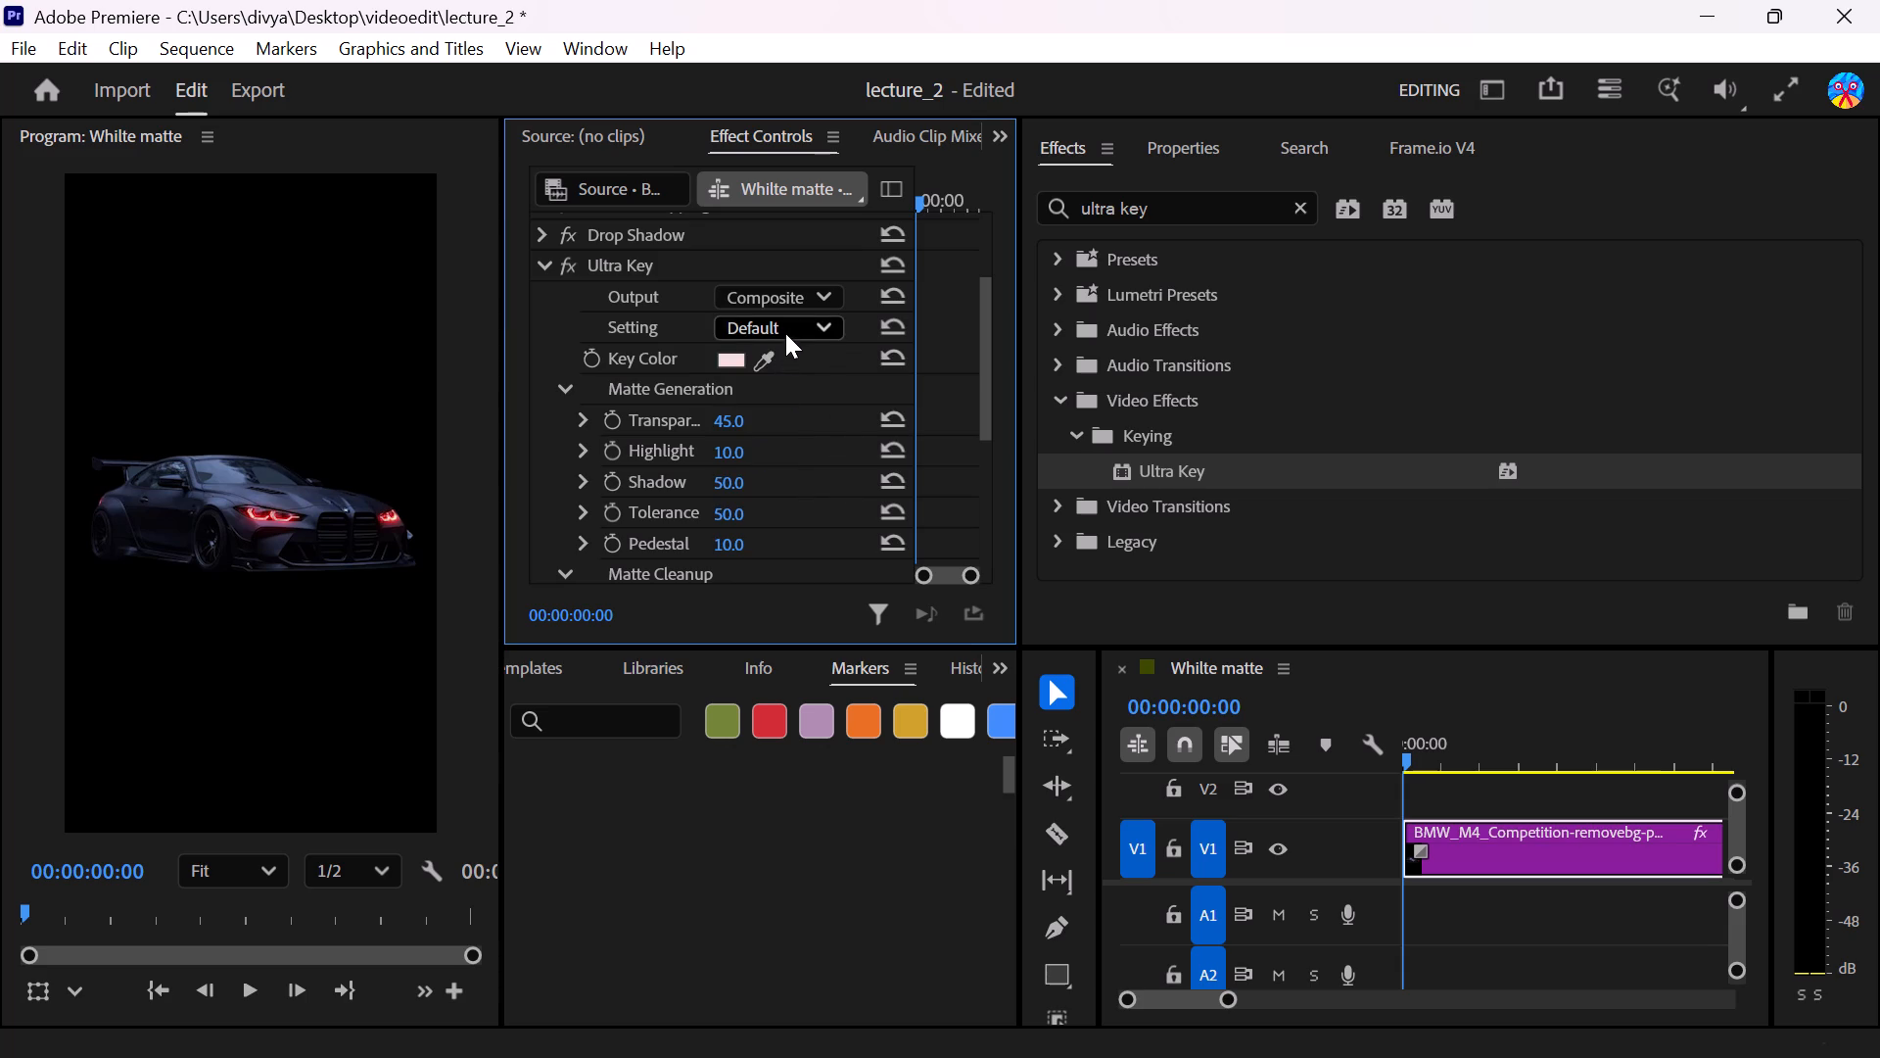
click(785, 331)
click(795, 437)
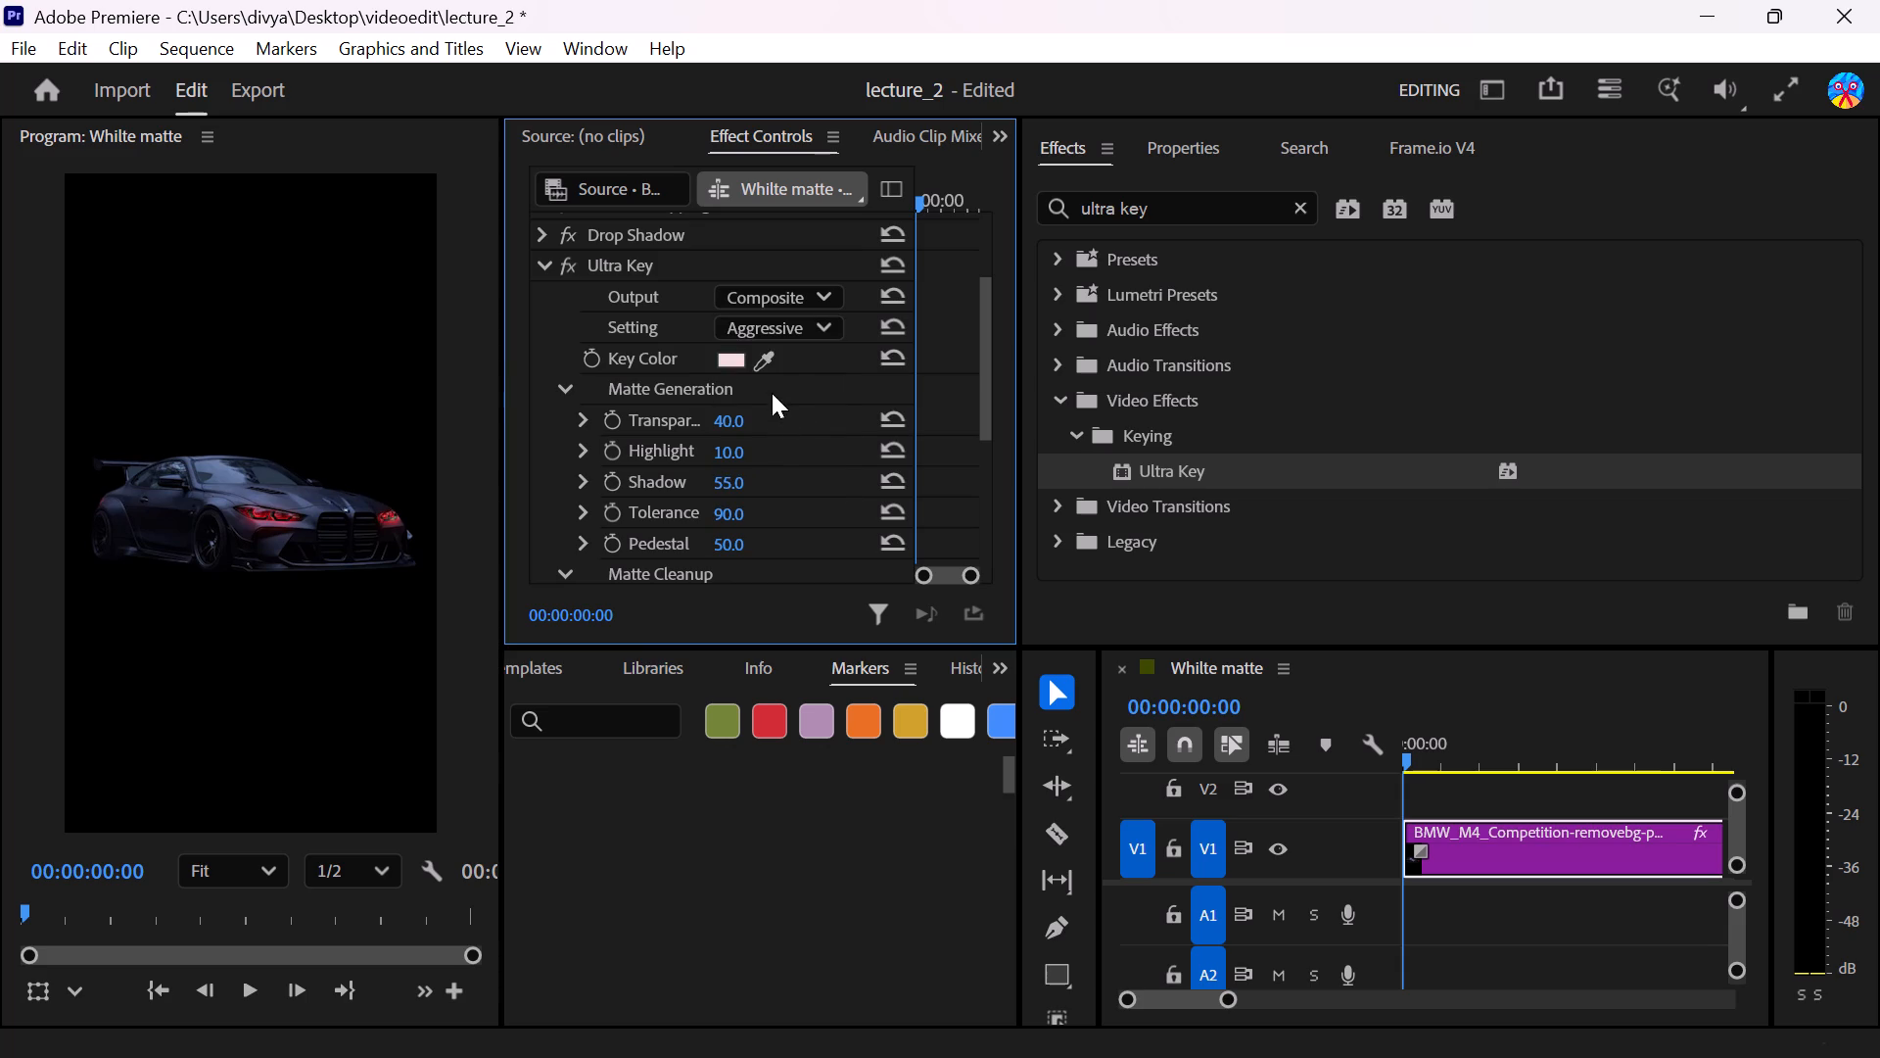
click(782, 331)
click(796, 401)
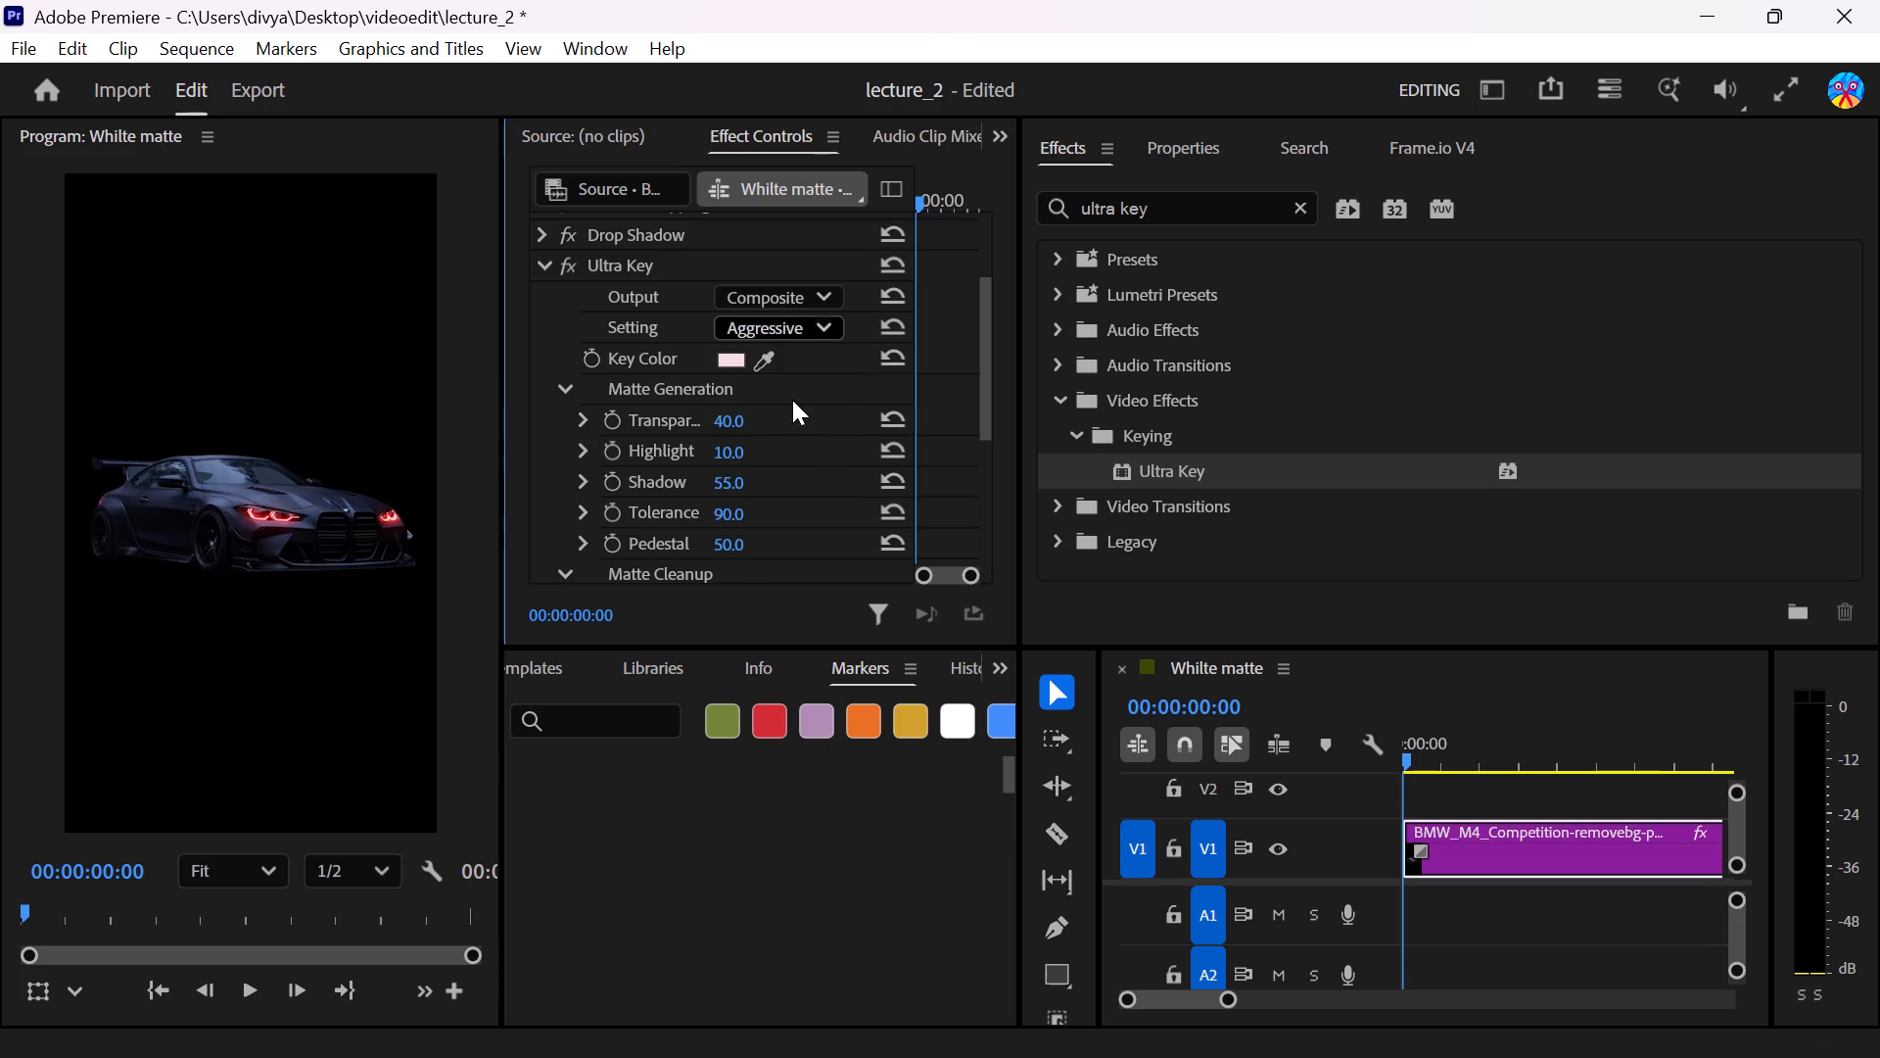
Change Ultra Key's Setting preset to Custom.
click(785, 338)
click(780, 470)
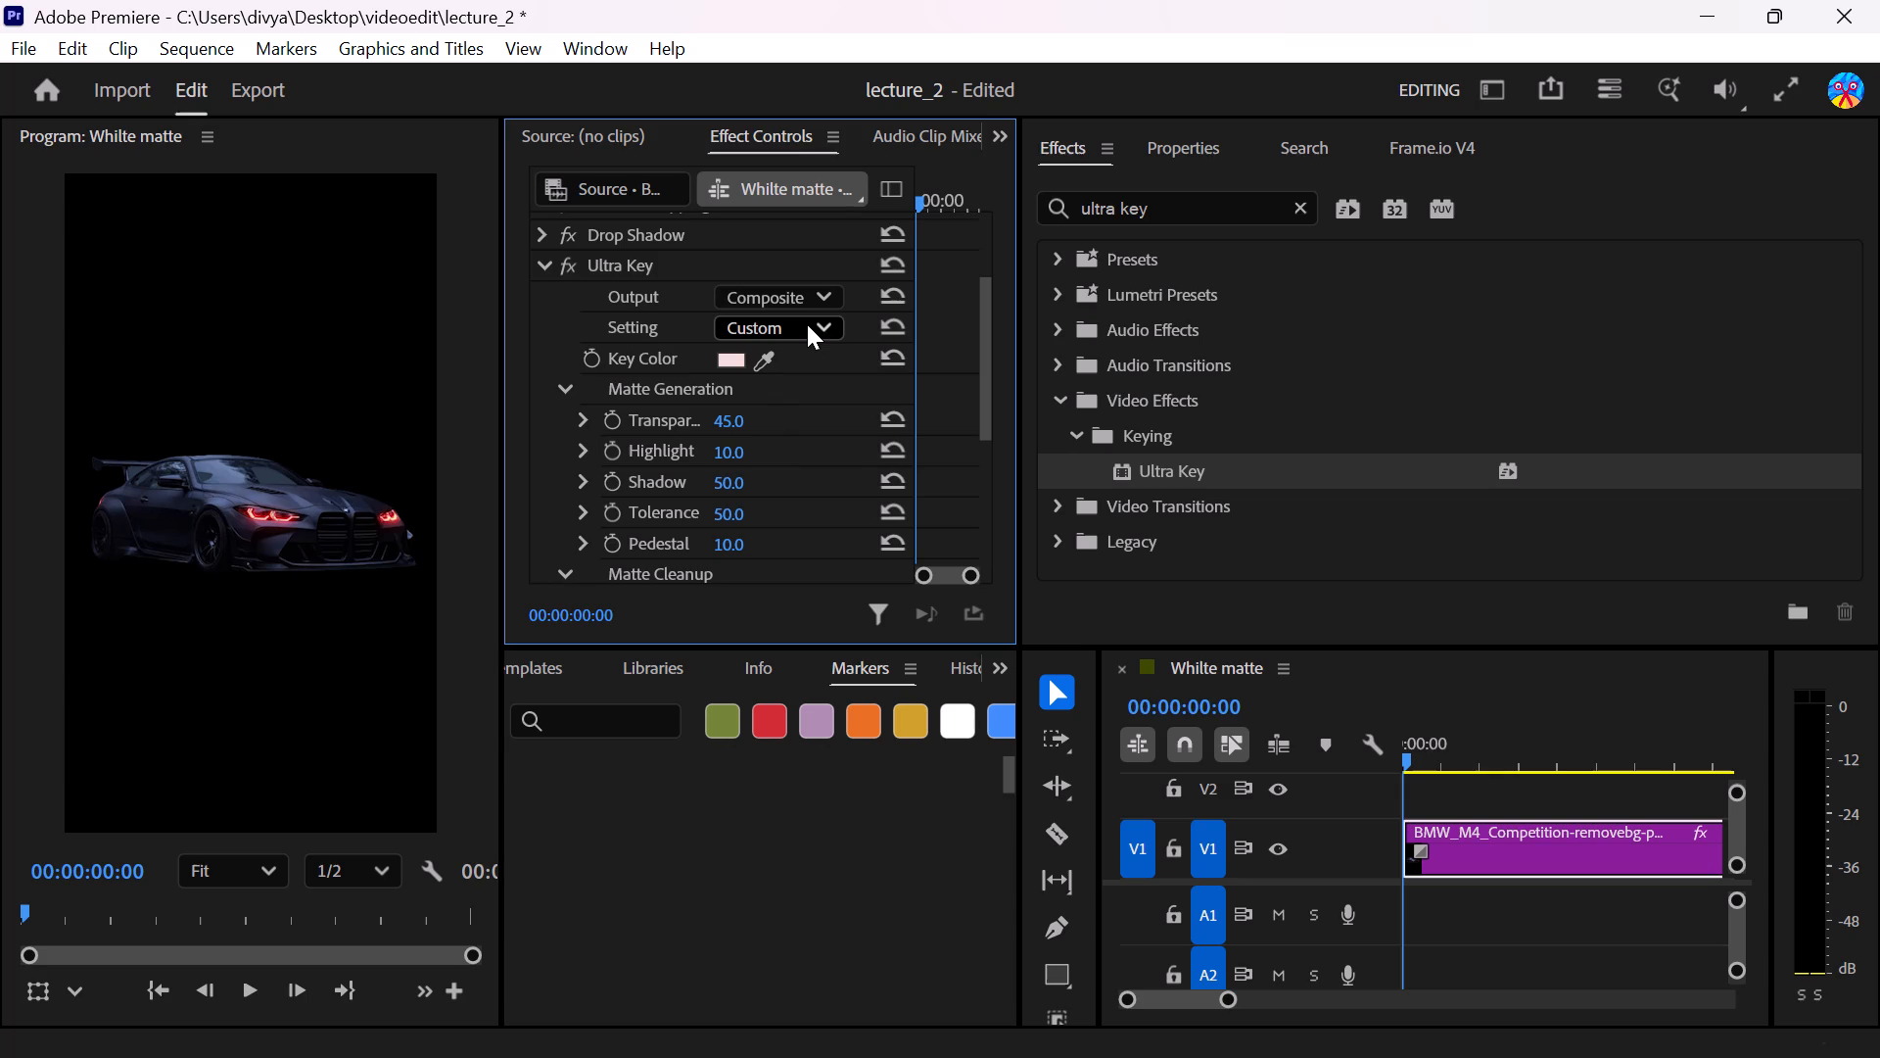
Switch Ultra Key's Output on the car clip to Alpha Channel and then to Color Channel to compare the views.
click(798, 290)
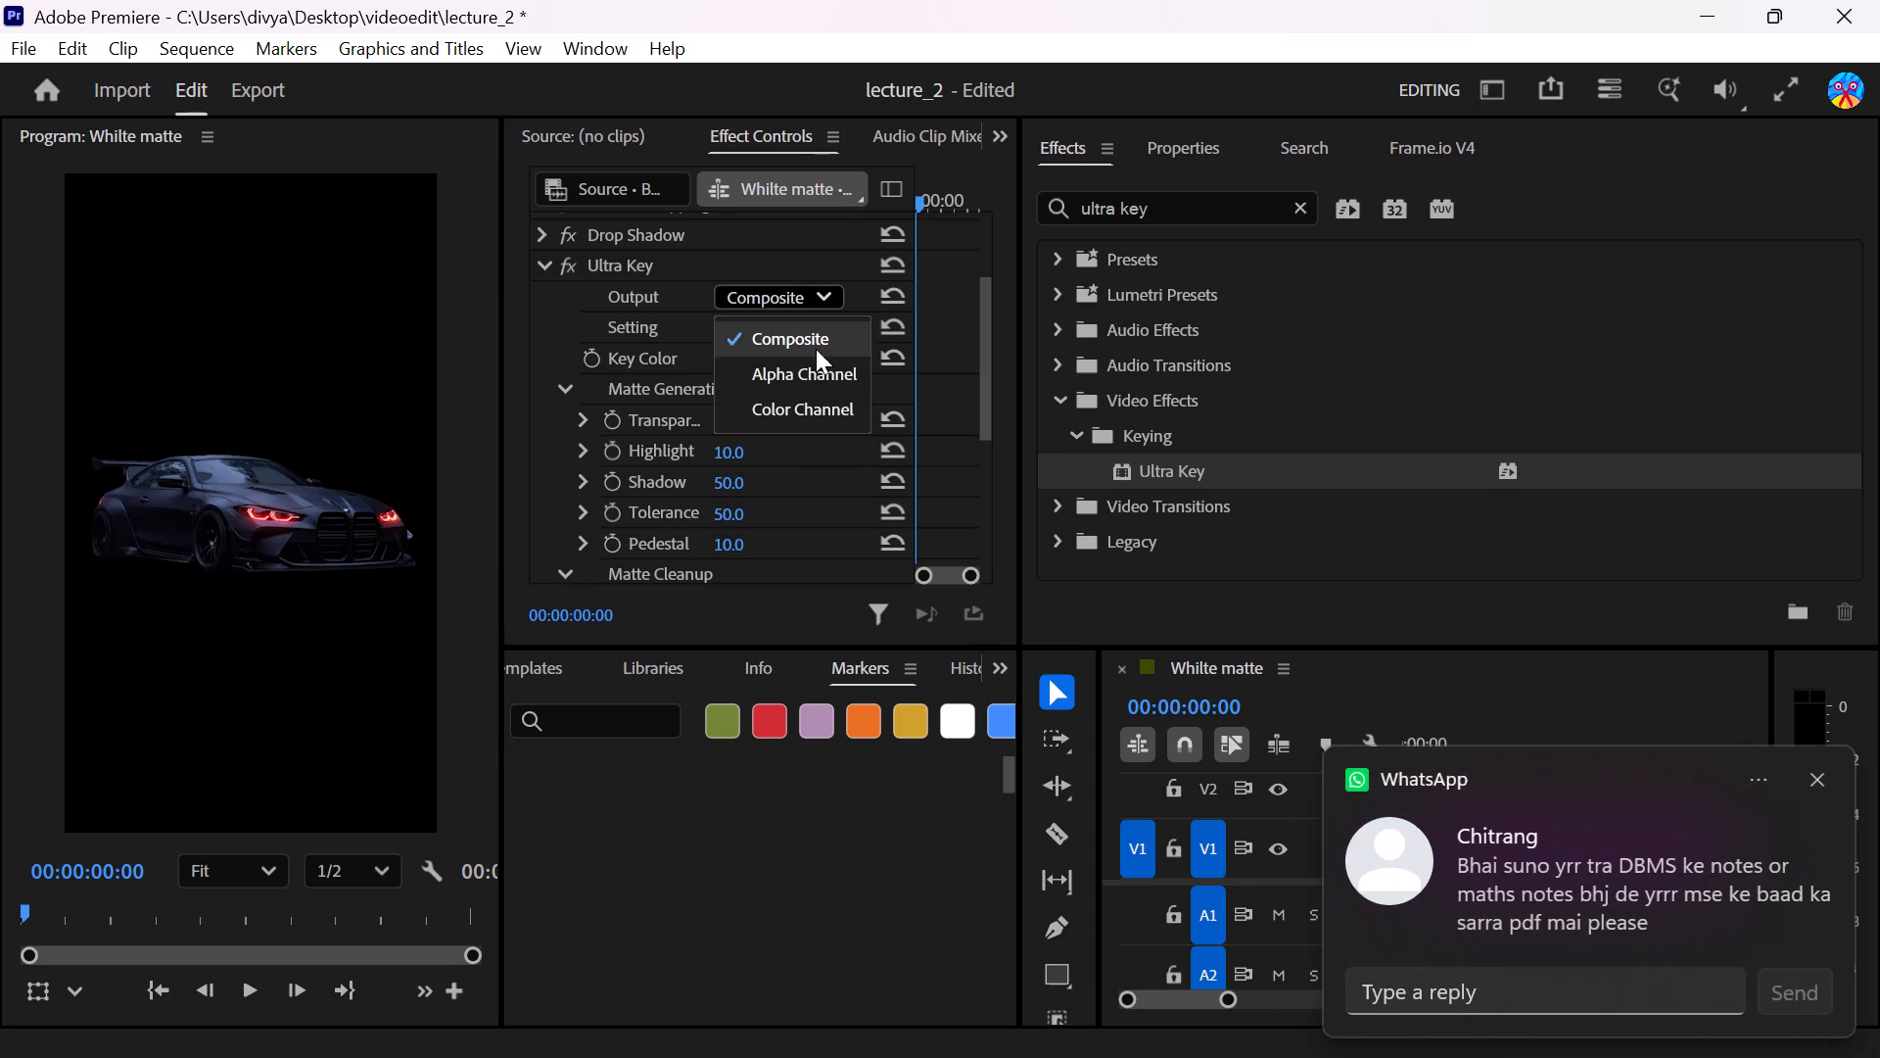
click(825, 377)
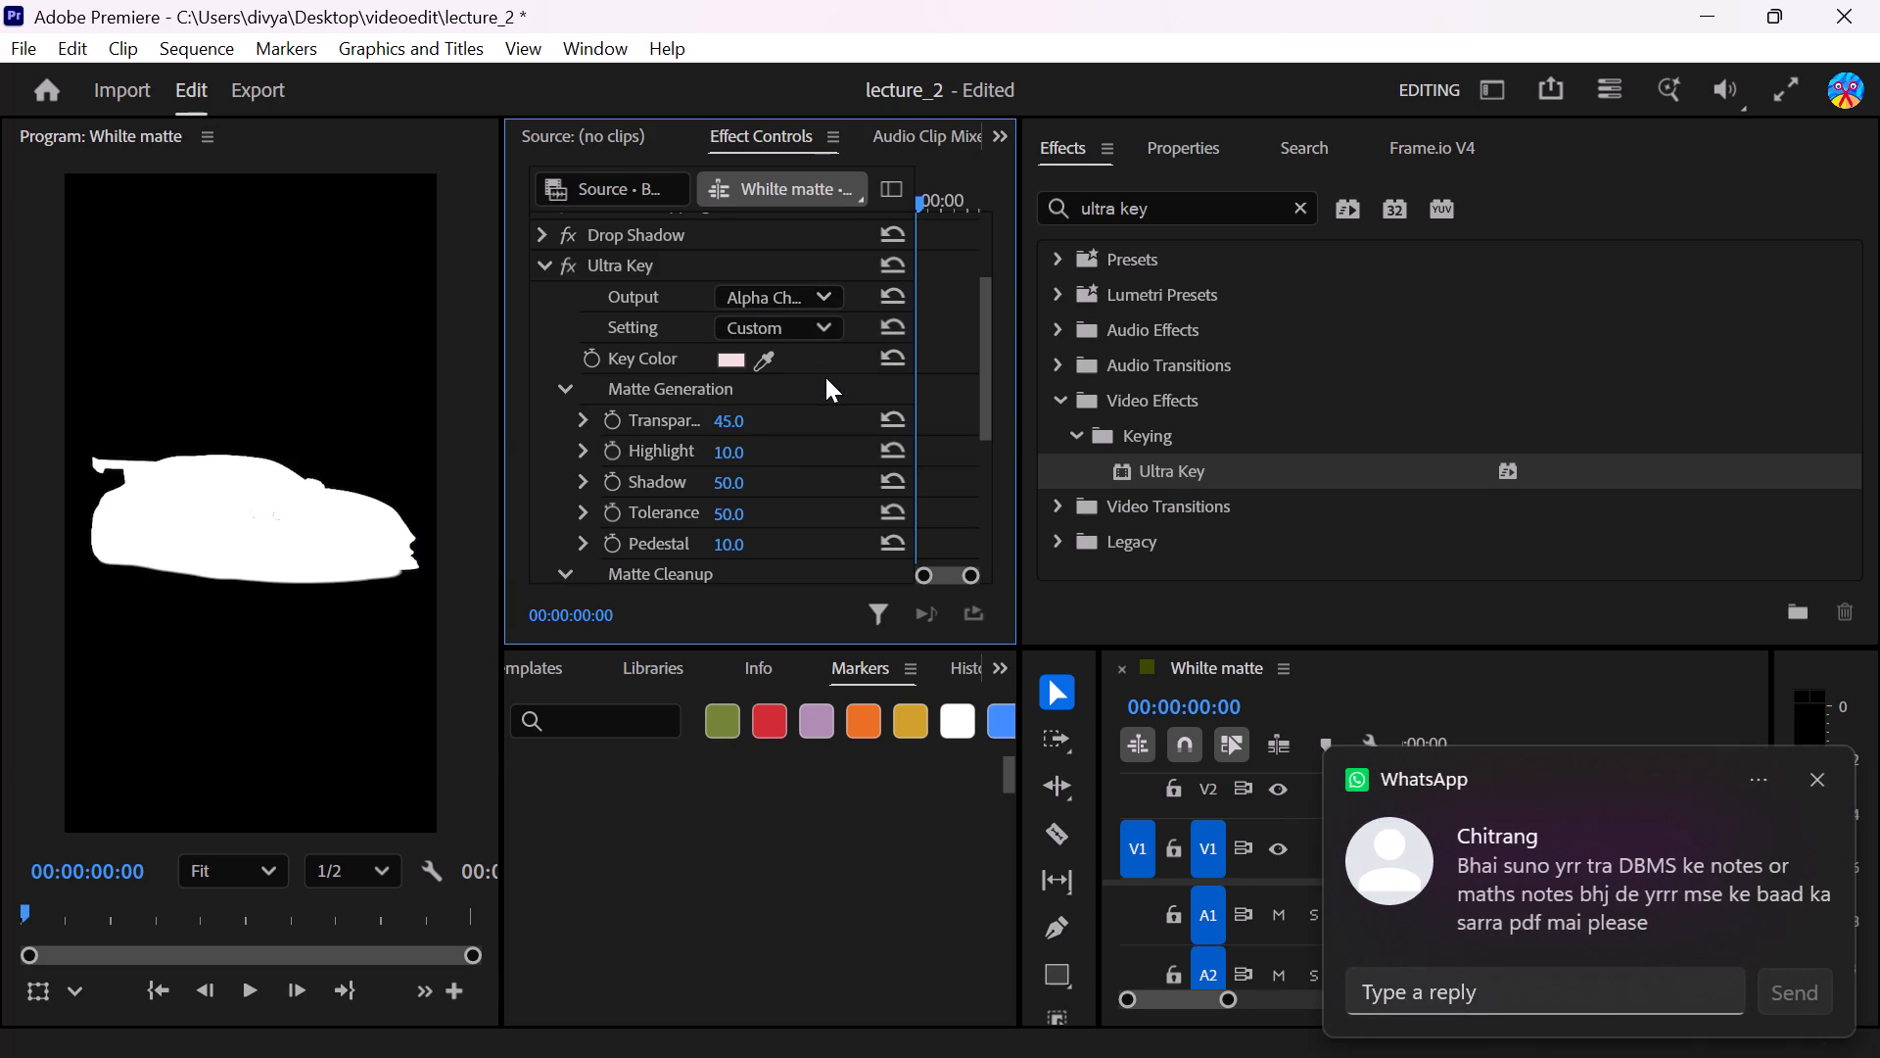
click(810, 289)
click(829, 405)
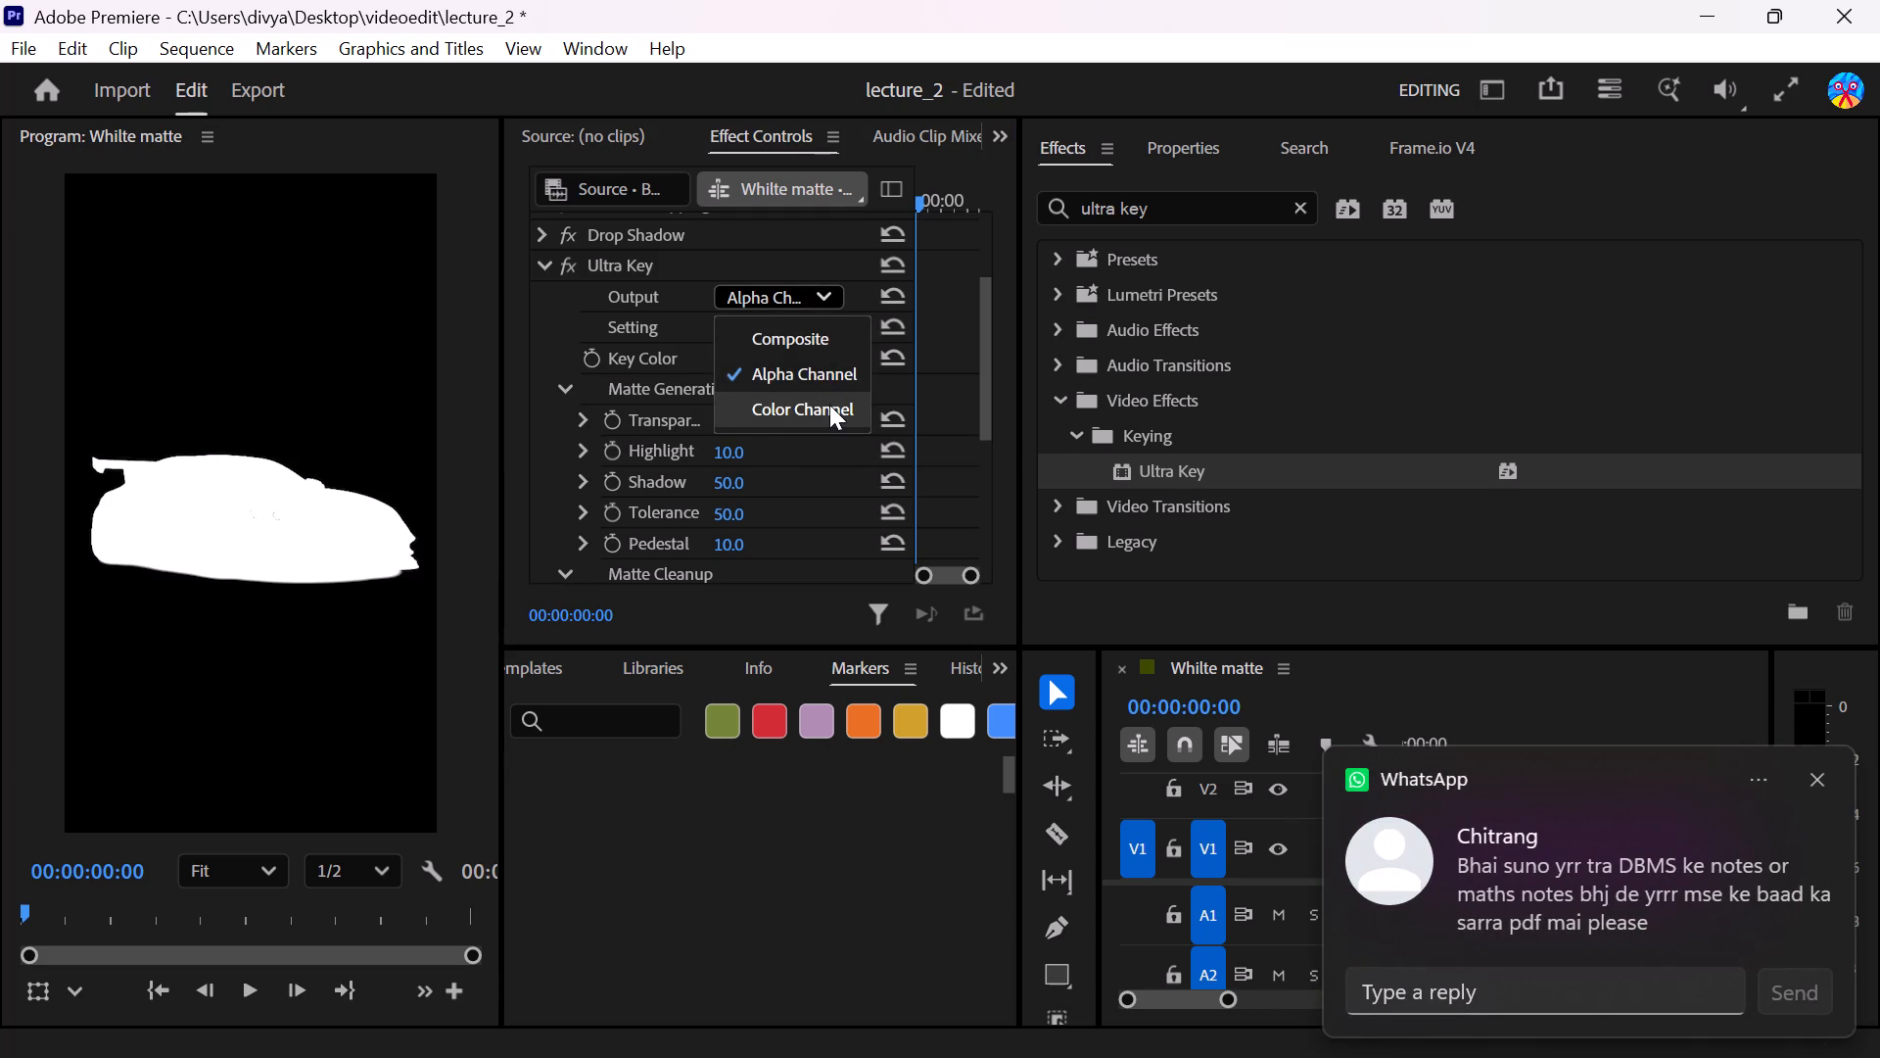
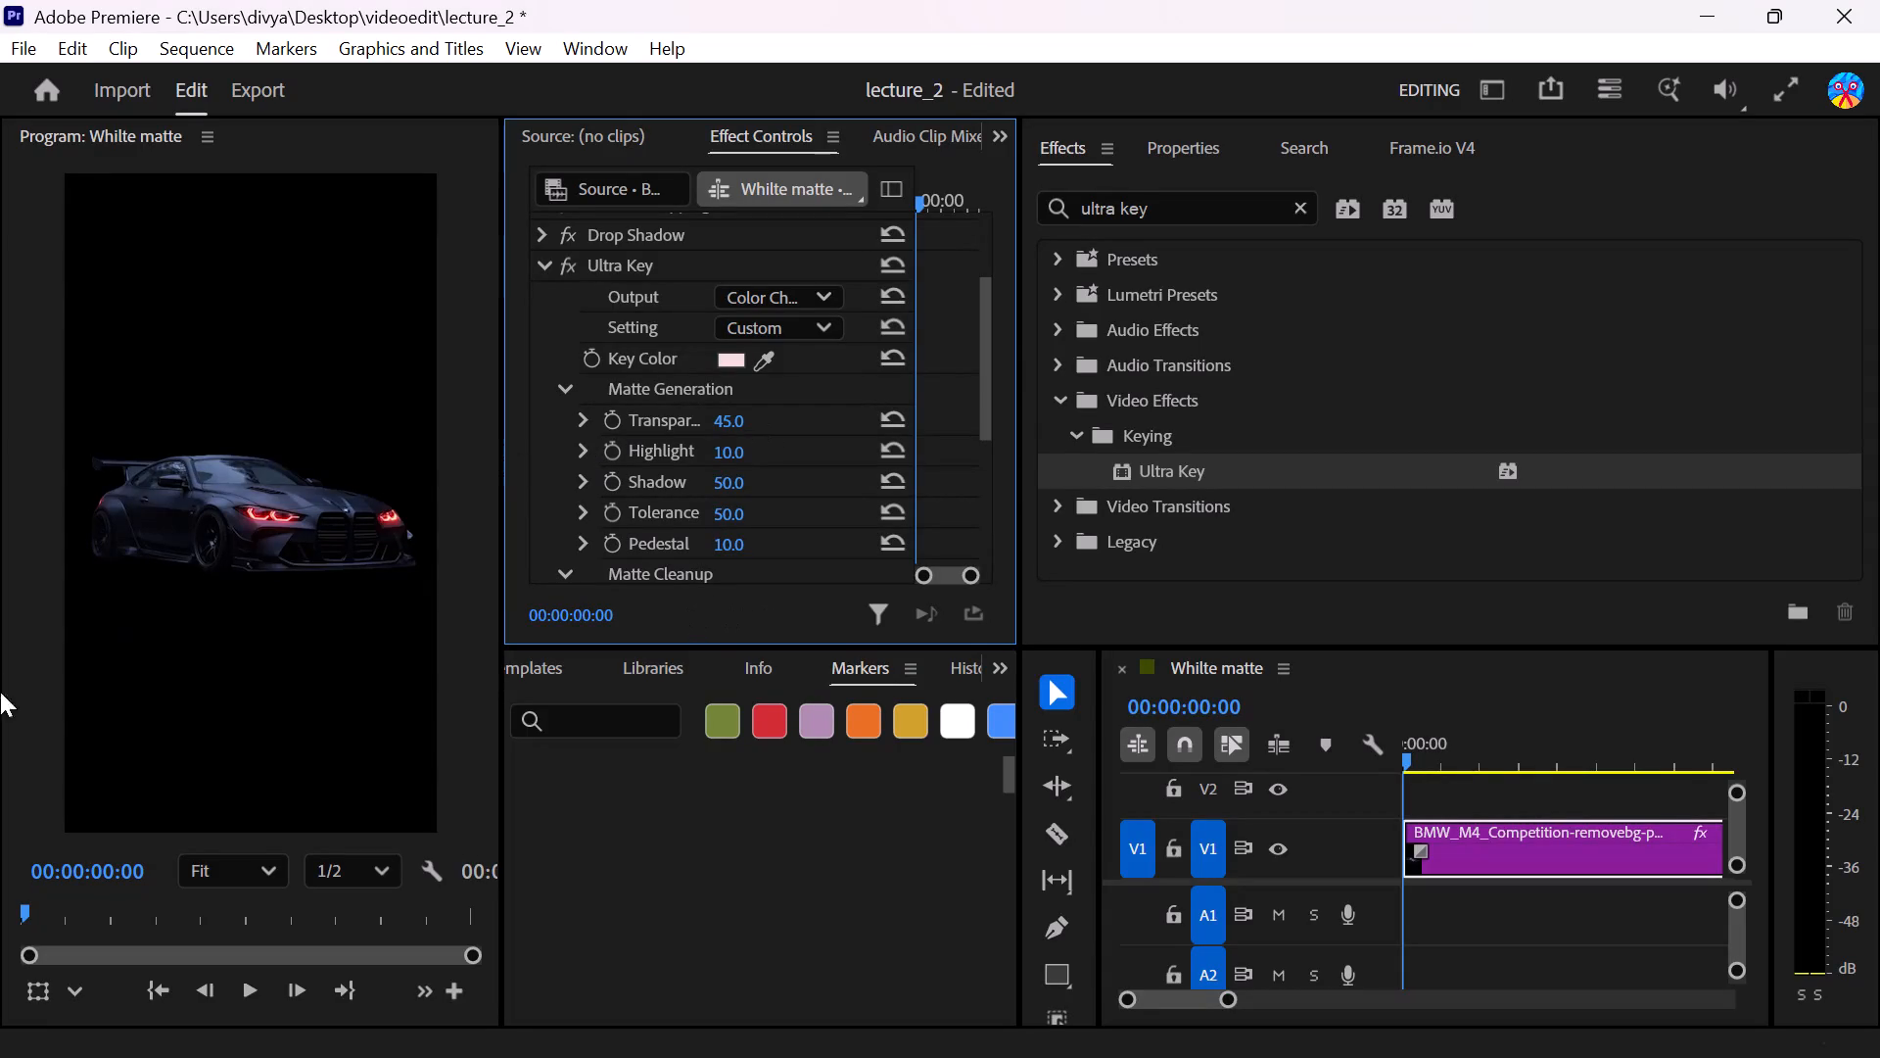
Create a 1080 × 1920 color matte at 23.976 fps in pale pink (RGB 244, 228, 228), keeping the name Color Matte.
click(297, 729)
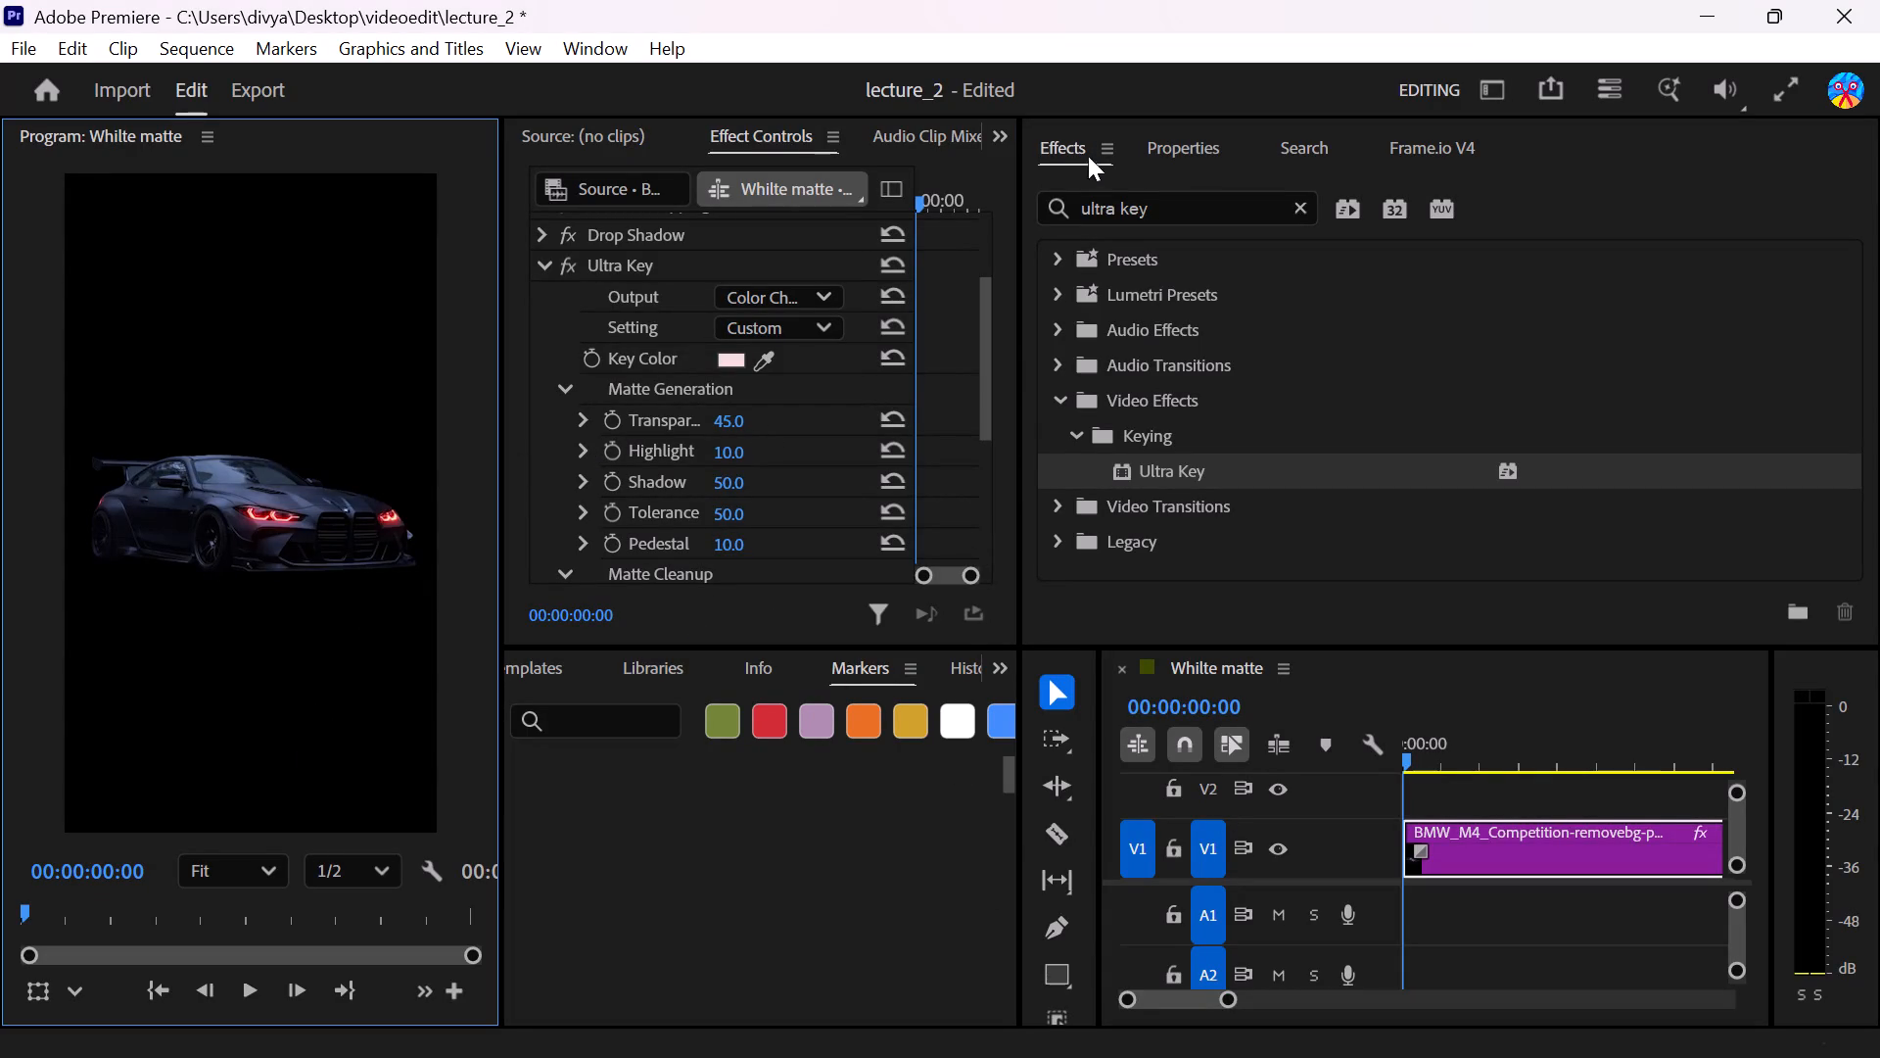
click(541, 665)
scroll(693, 866, down, 1)
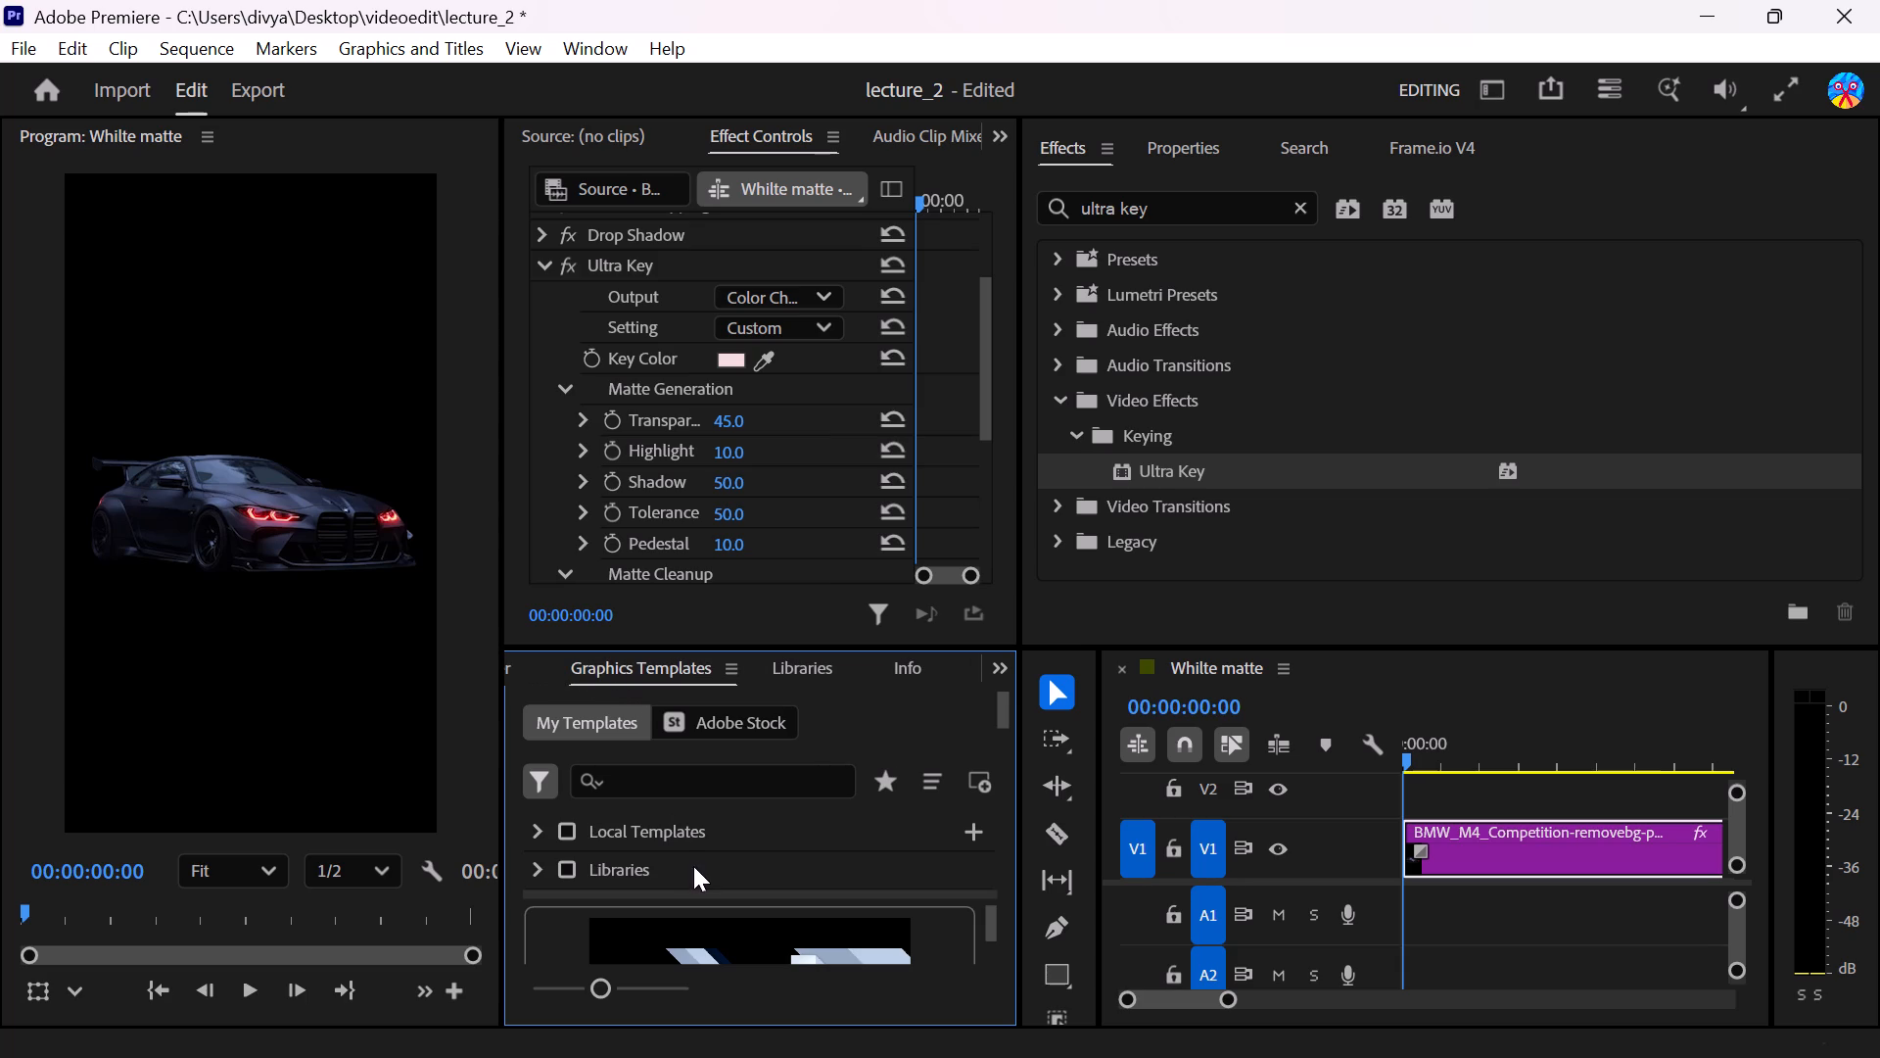
scroll(693, 866, down, 17)
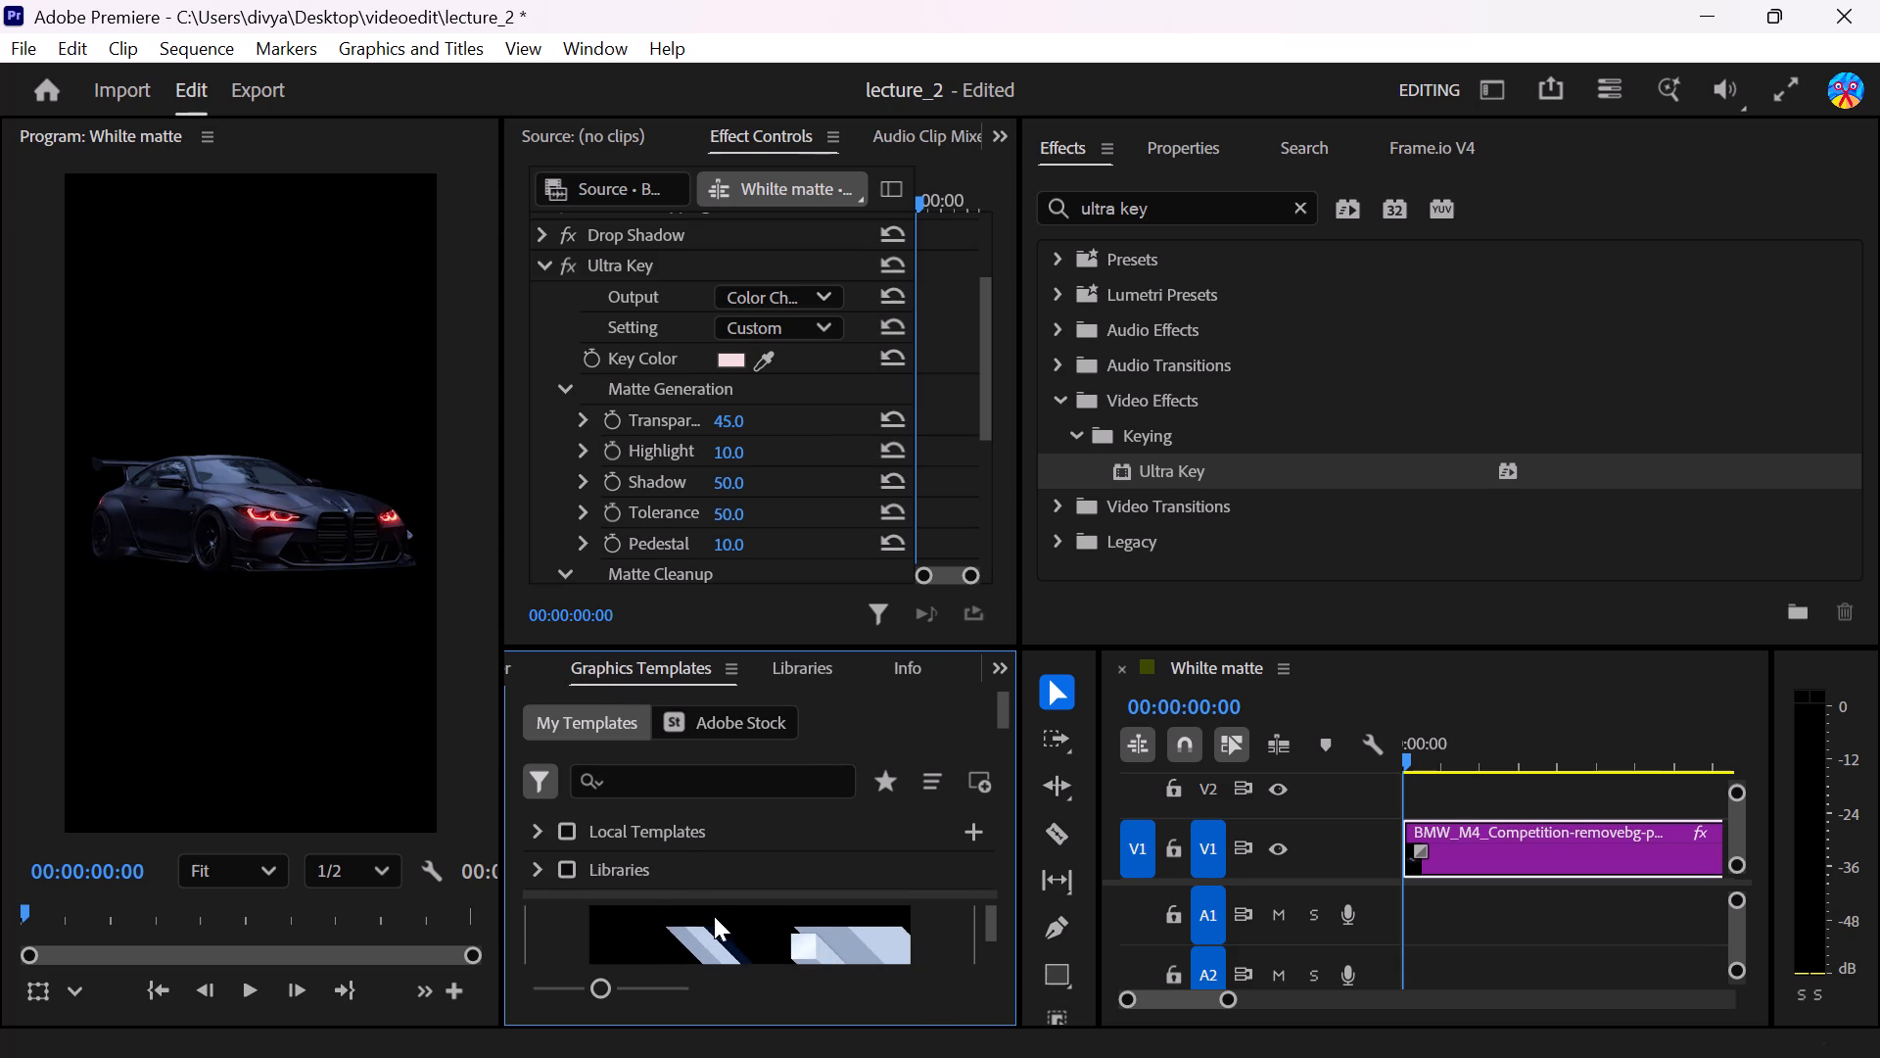
scroll(714, 916, down, 8)
click(507, 671)
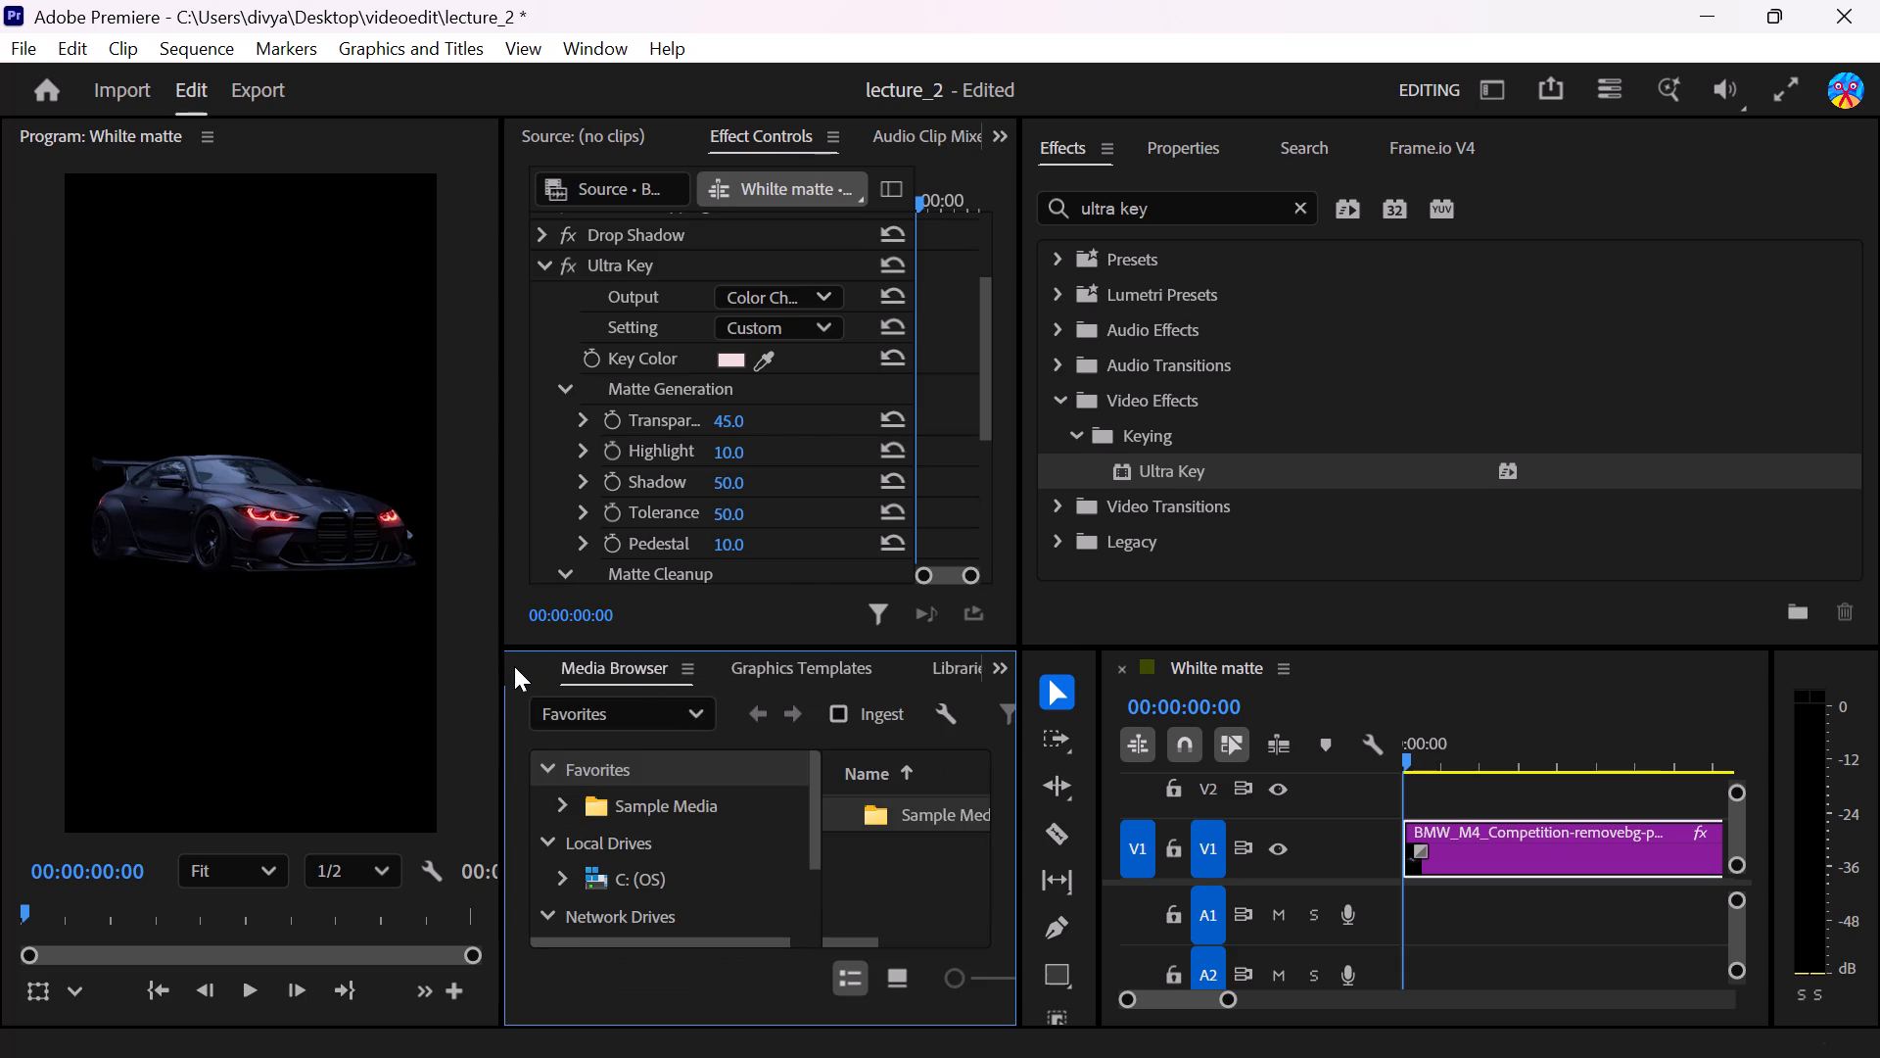
click(524, 664)
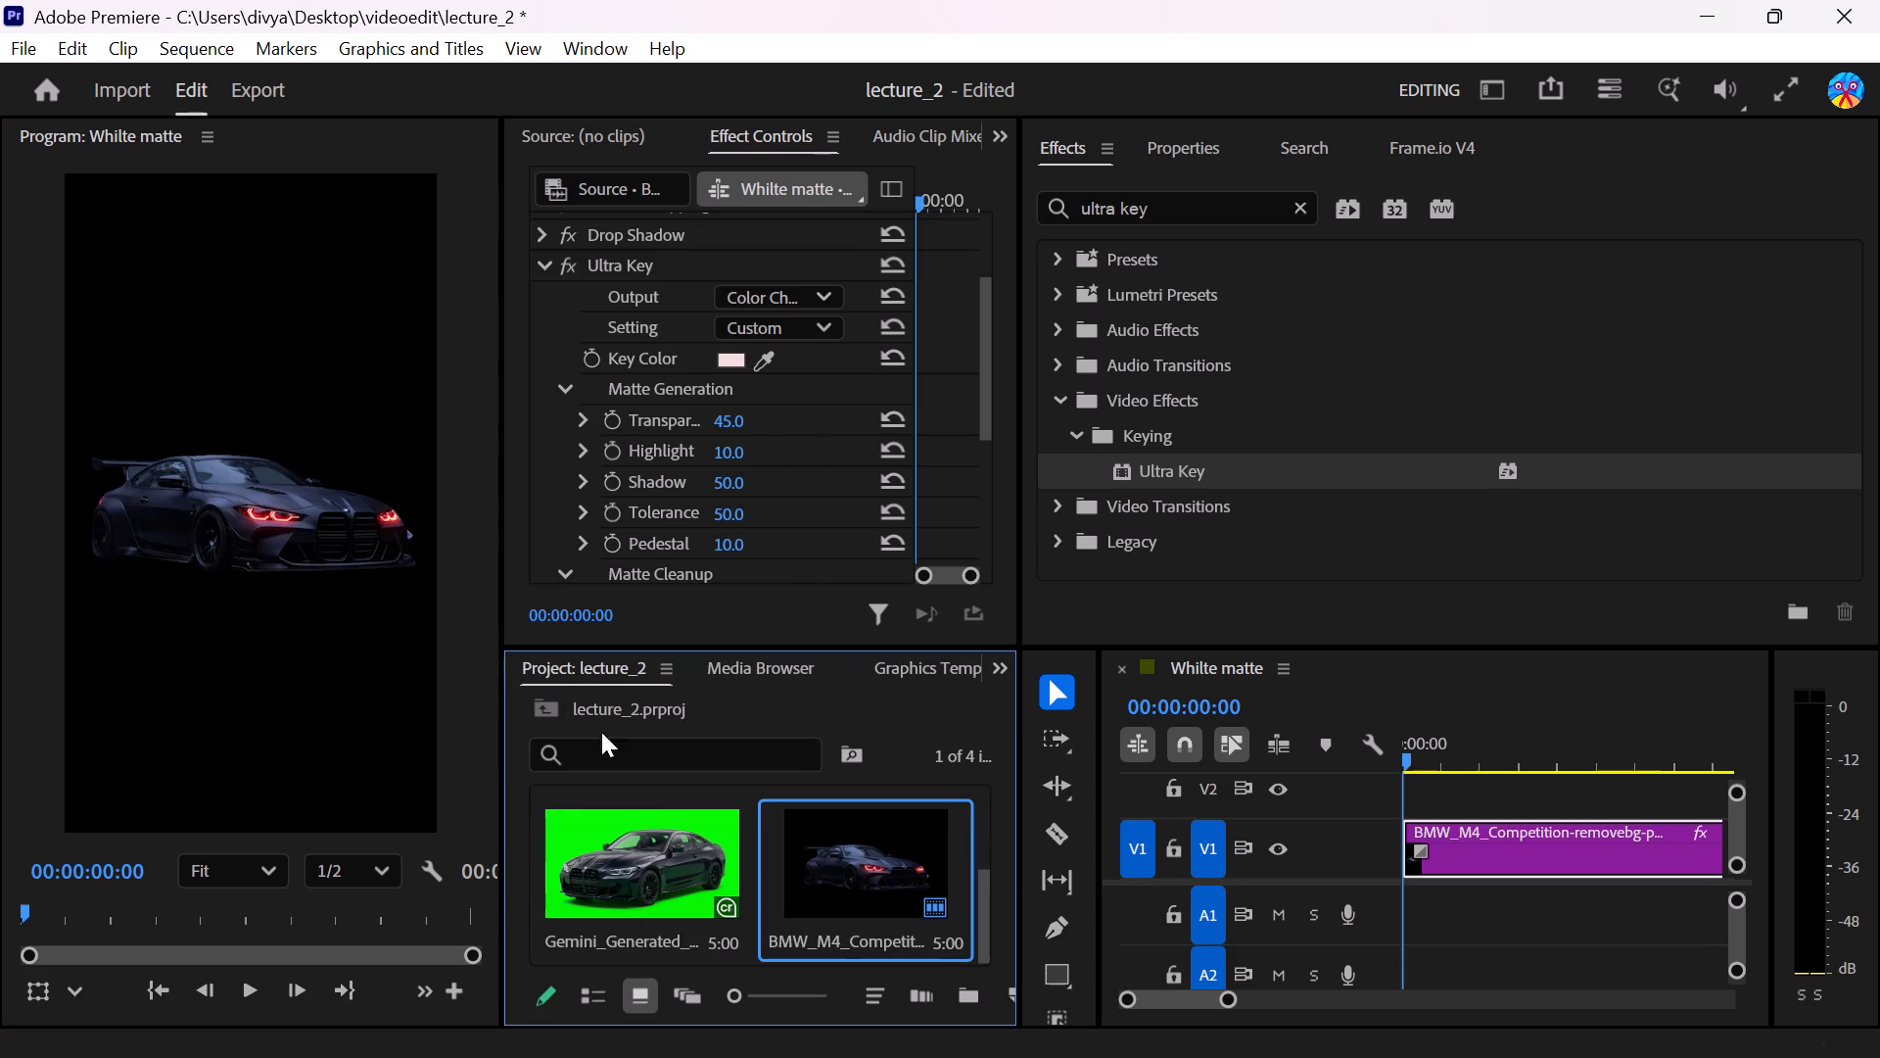
scroll(727, 855, down, 2)
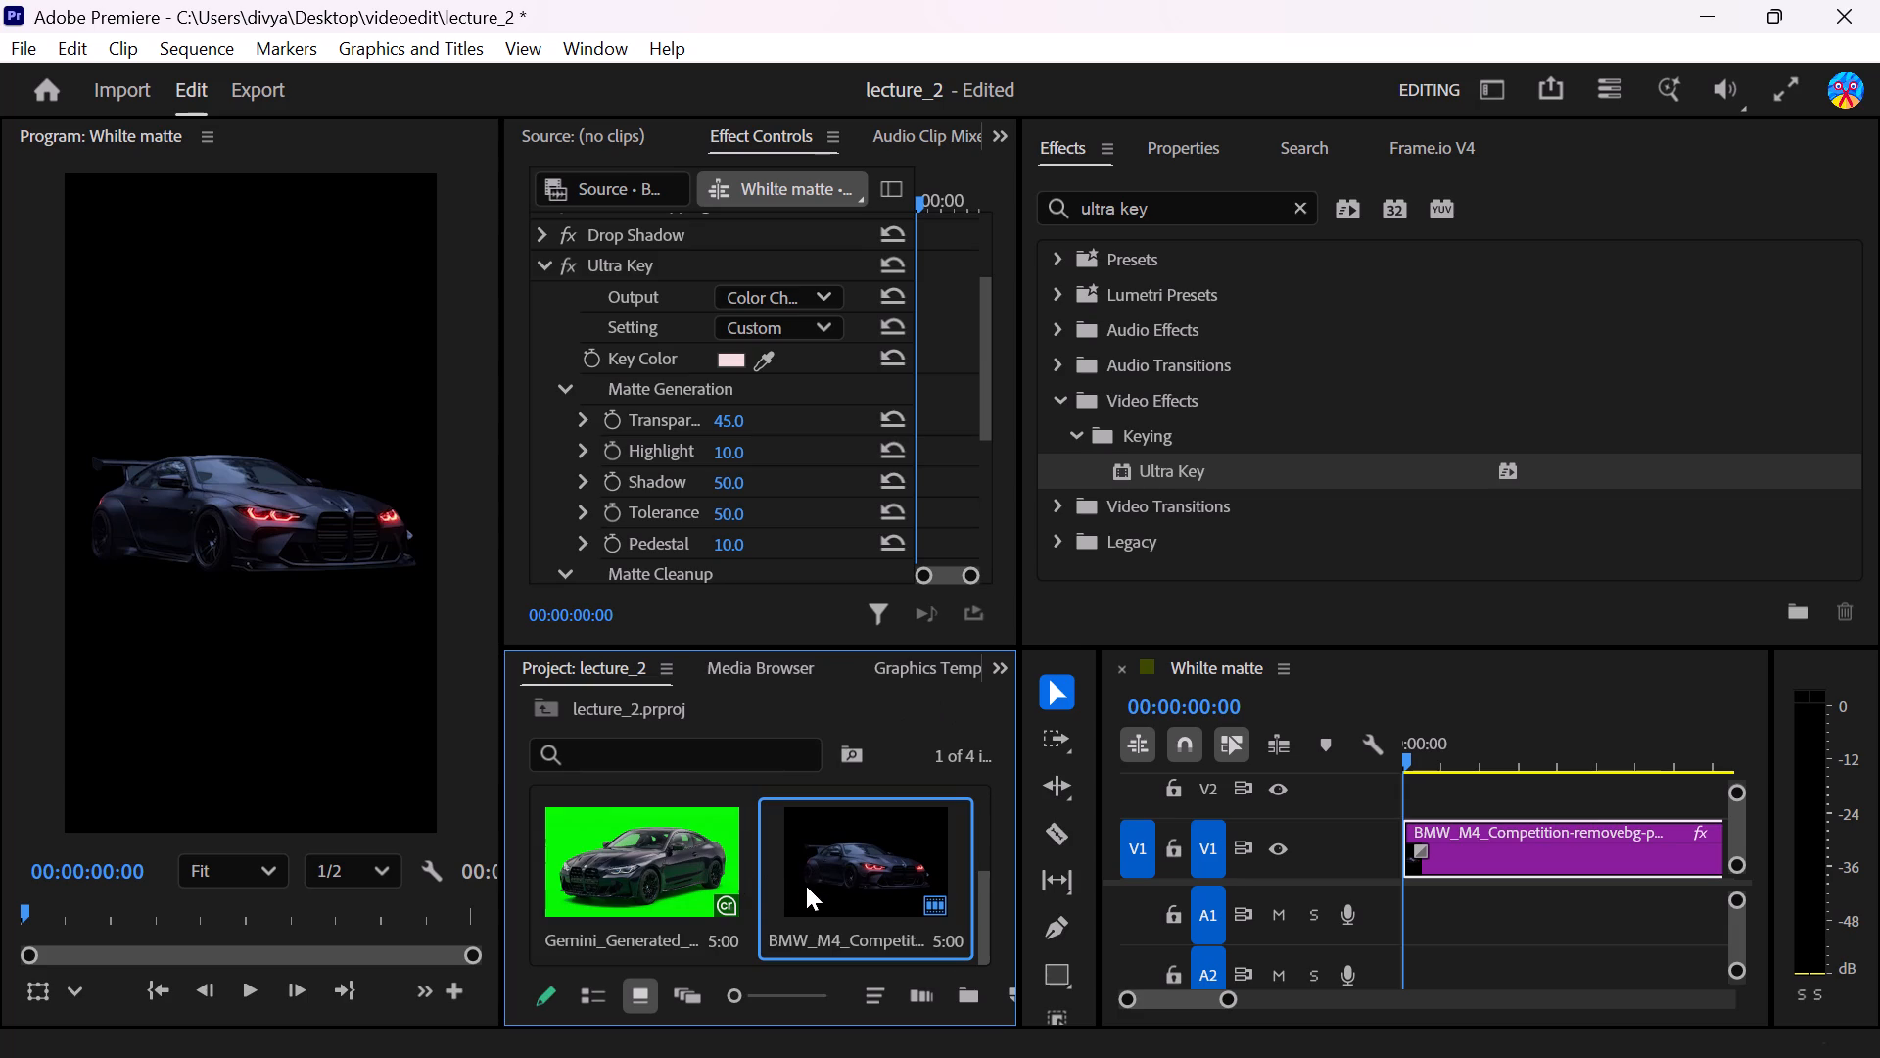
scroll(807, 886, down, 4)
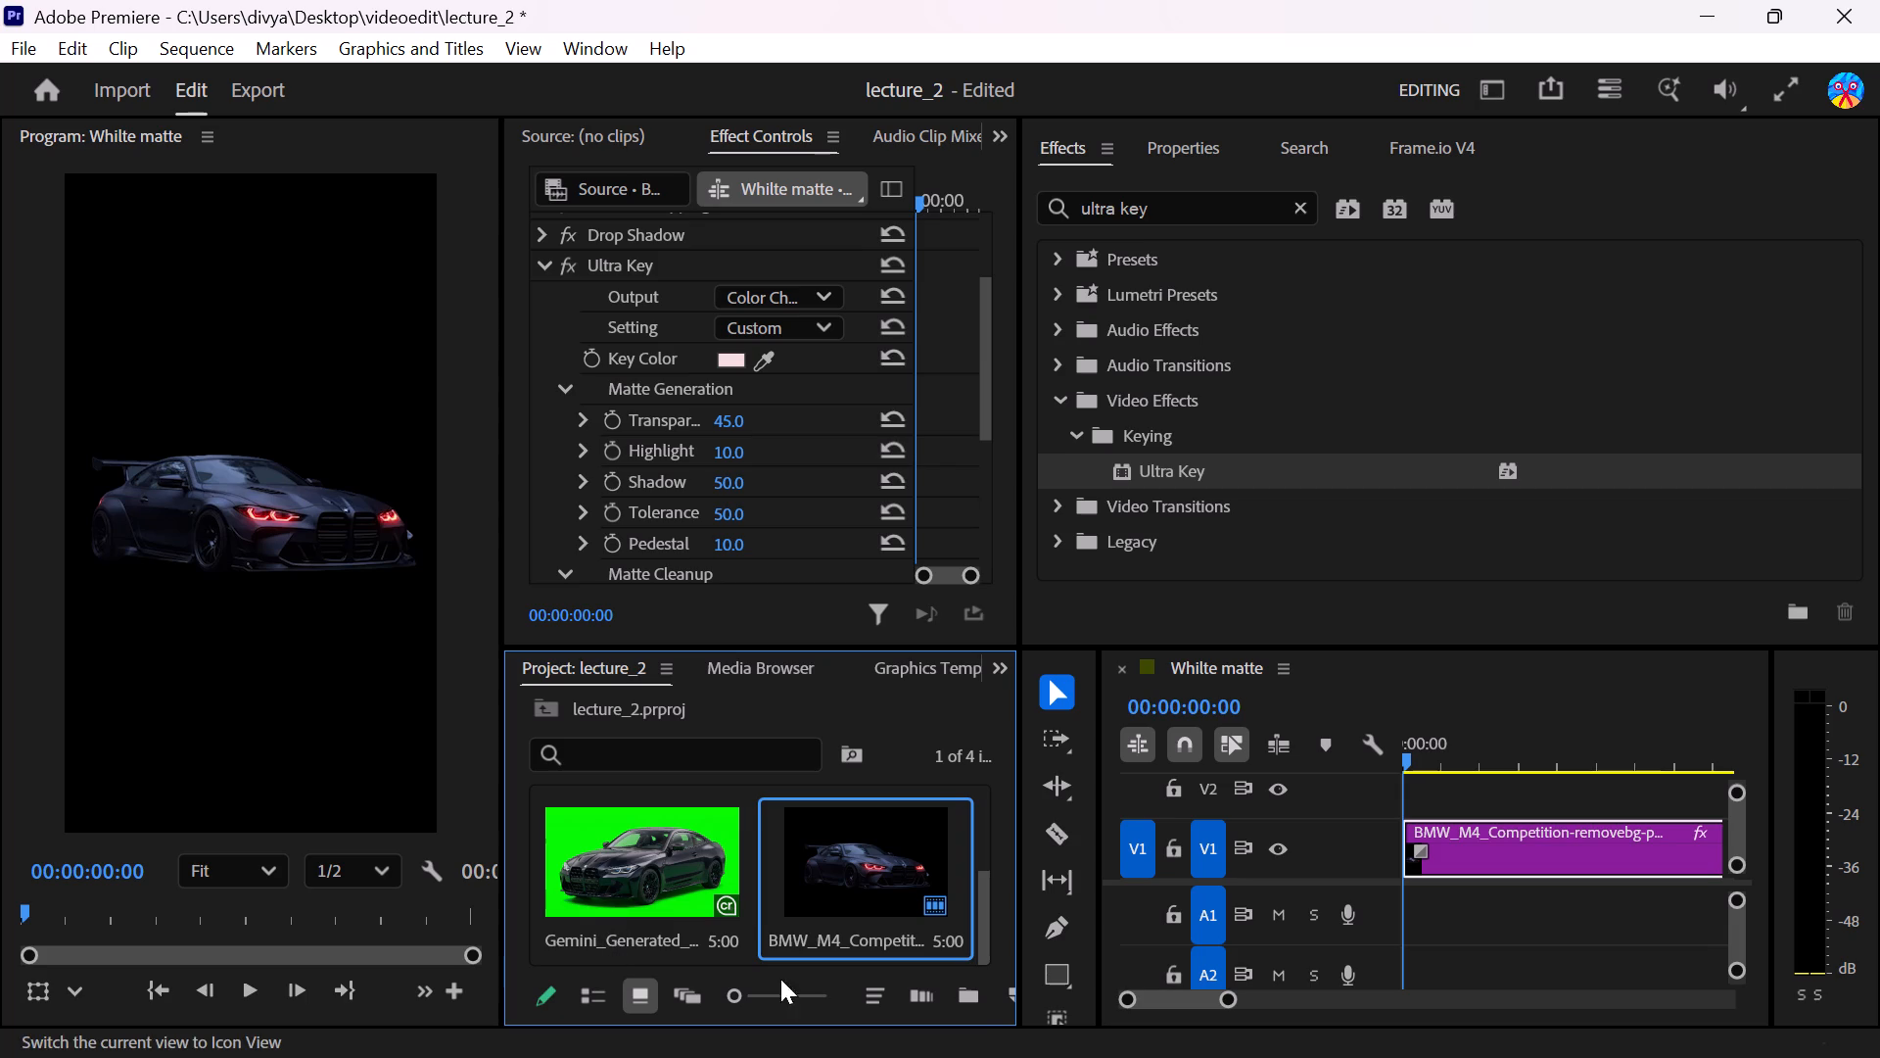
click(1002, 998)
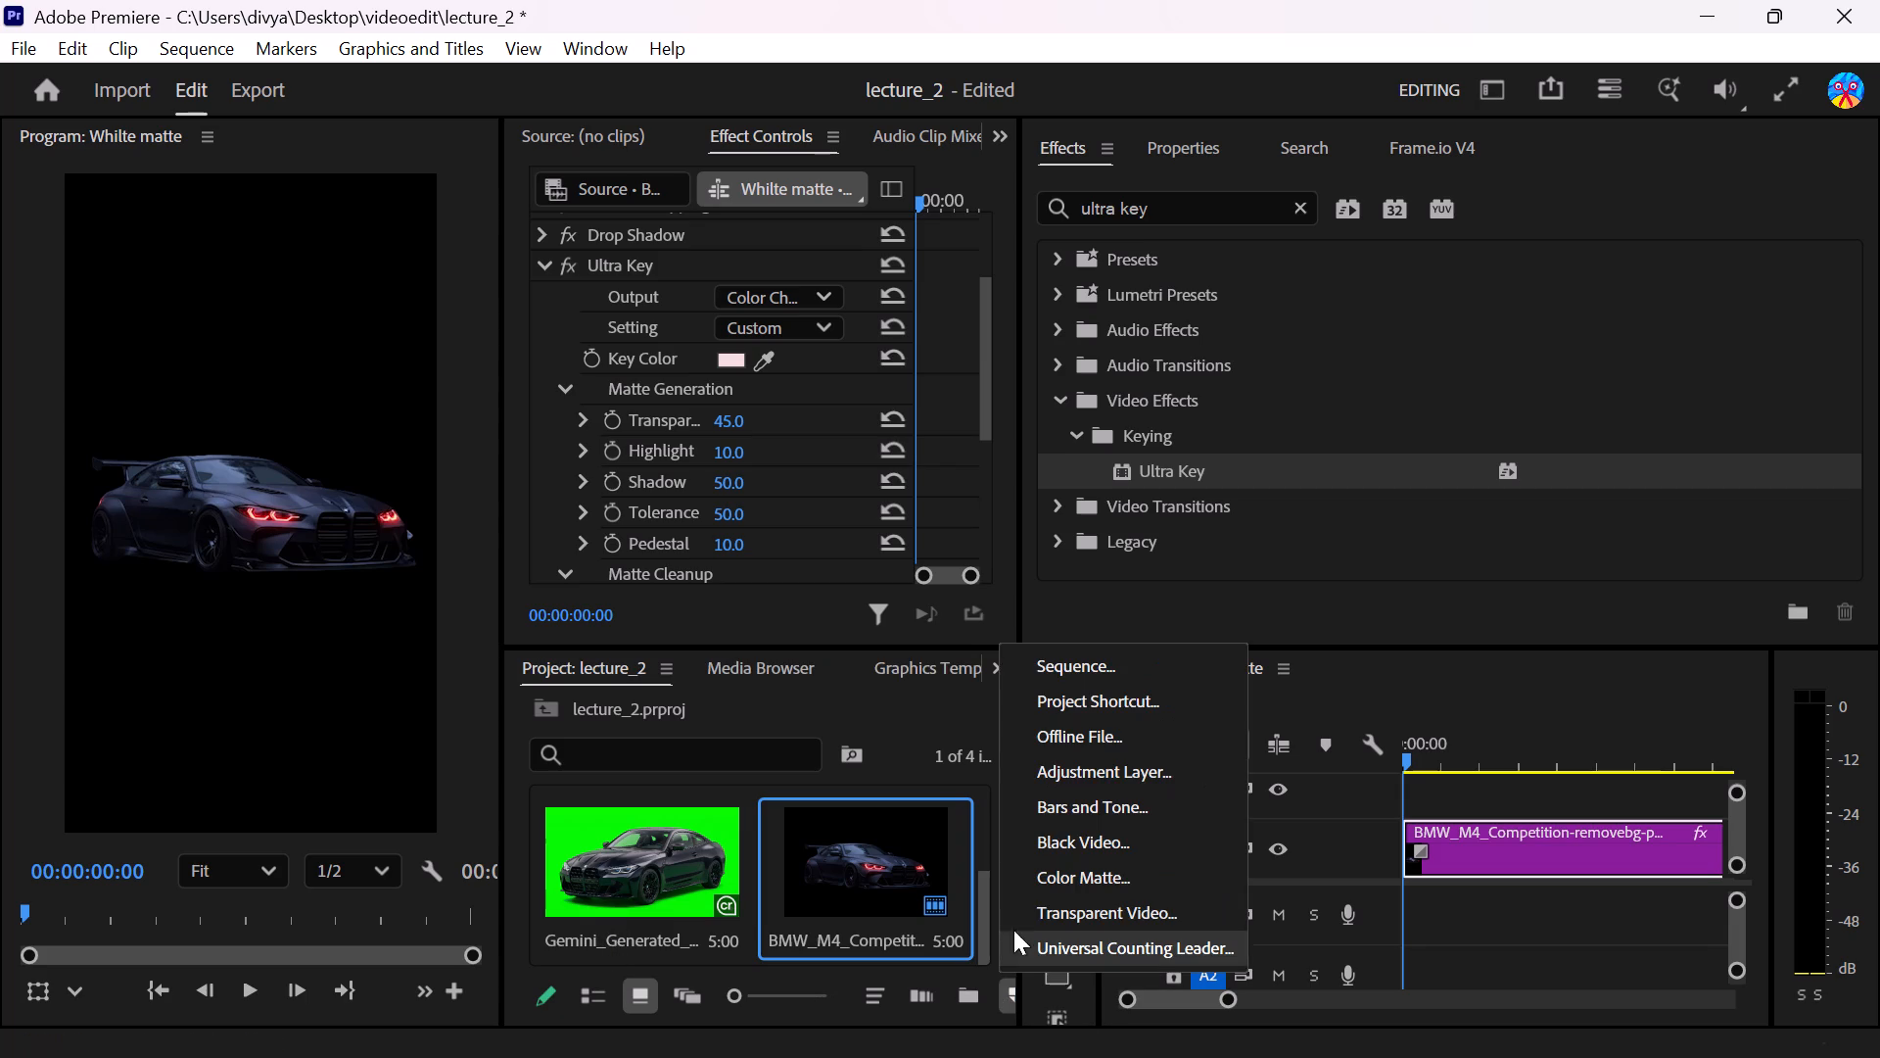
click(1060, 889)
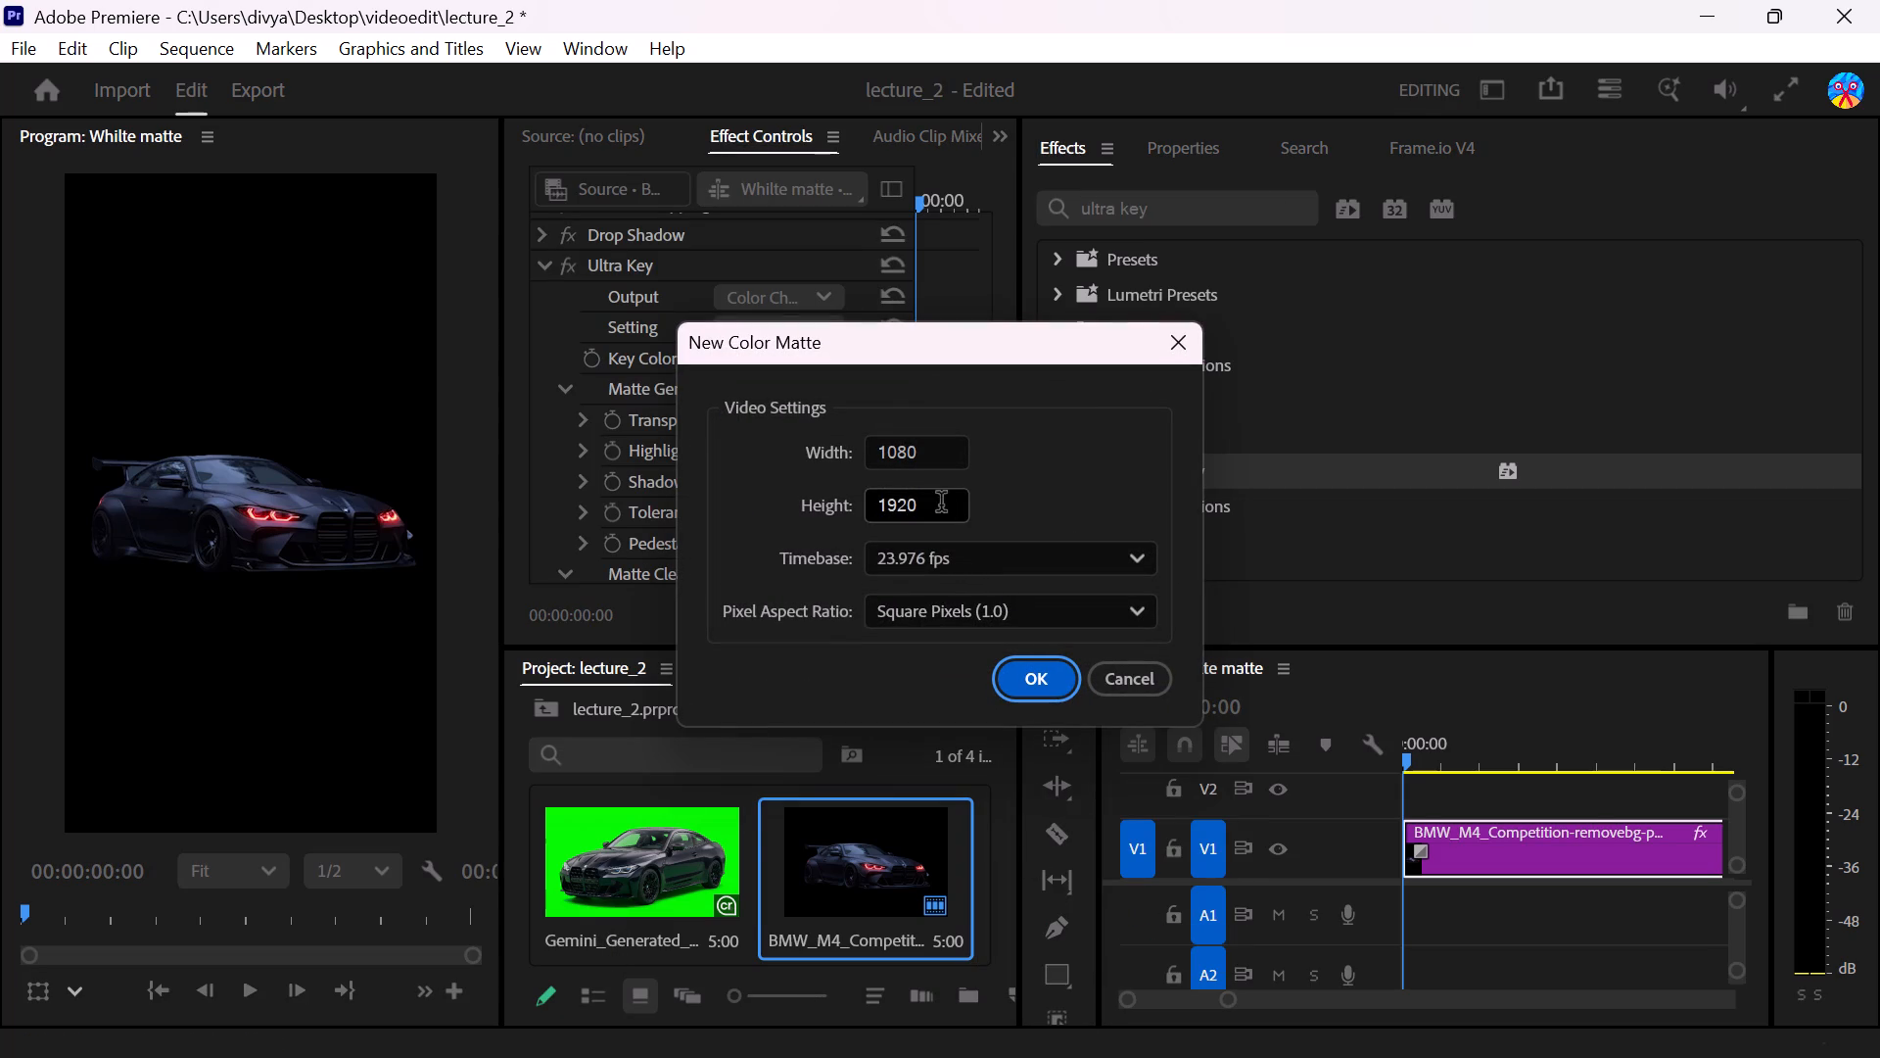
click(1035, 683)
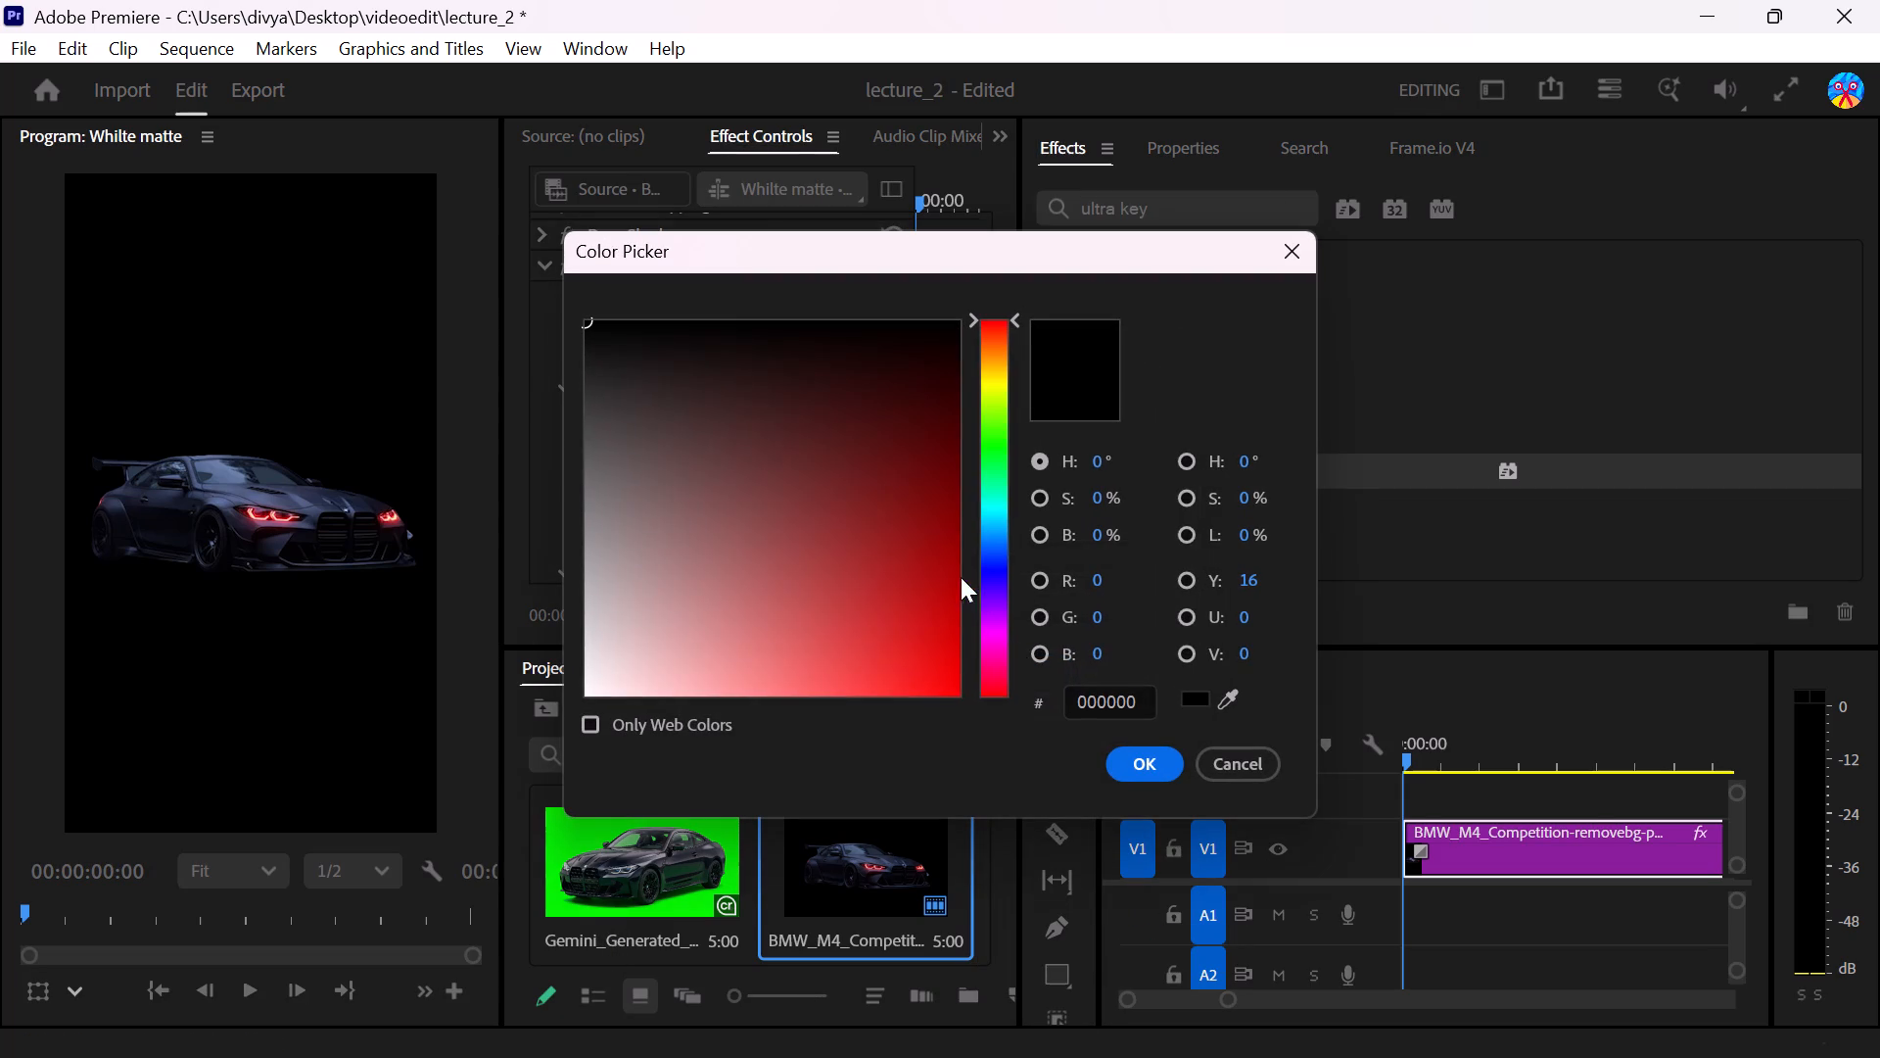
click(609, 679)
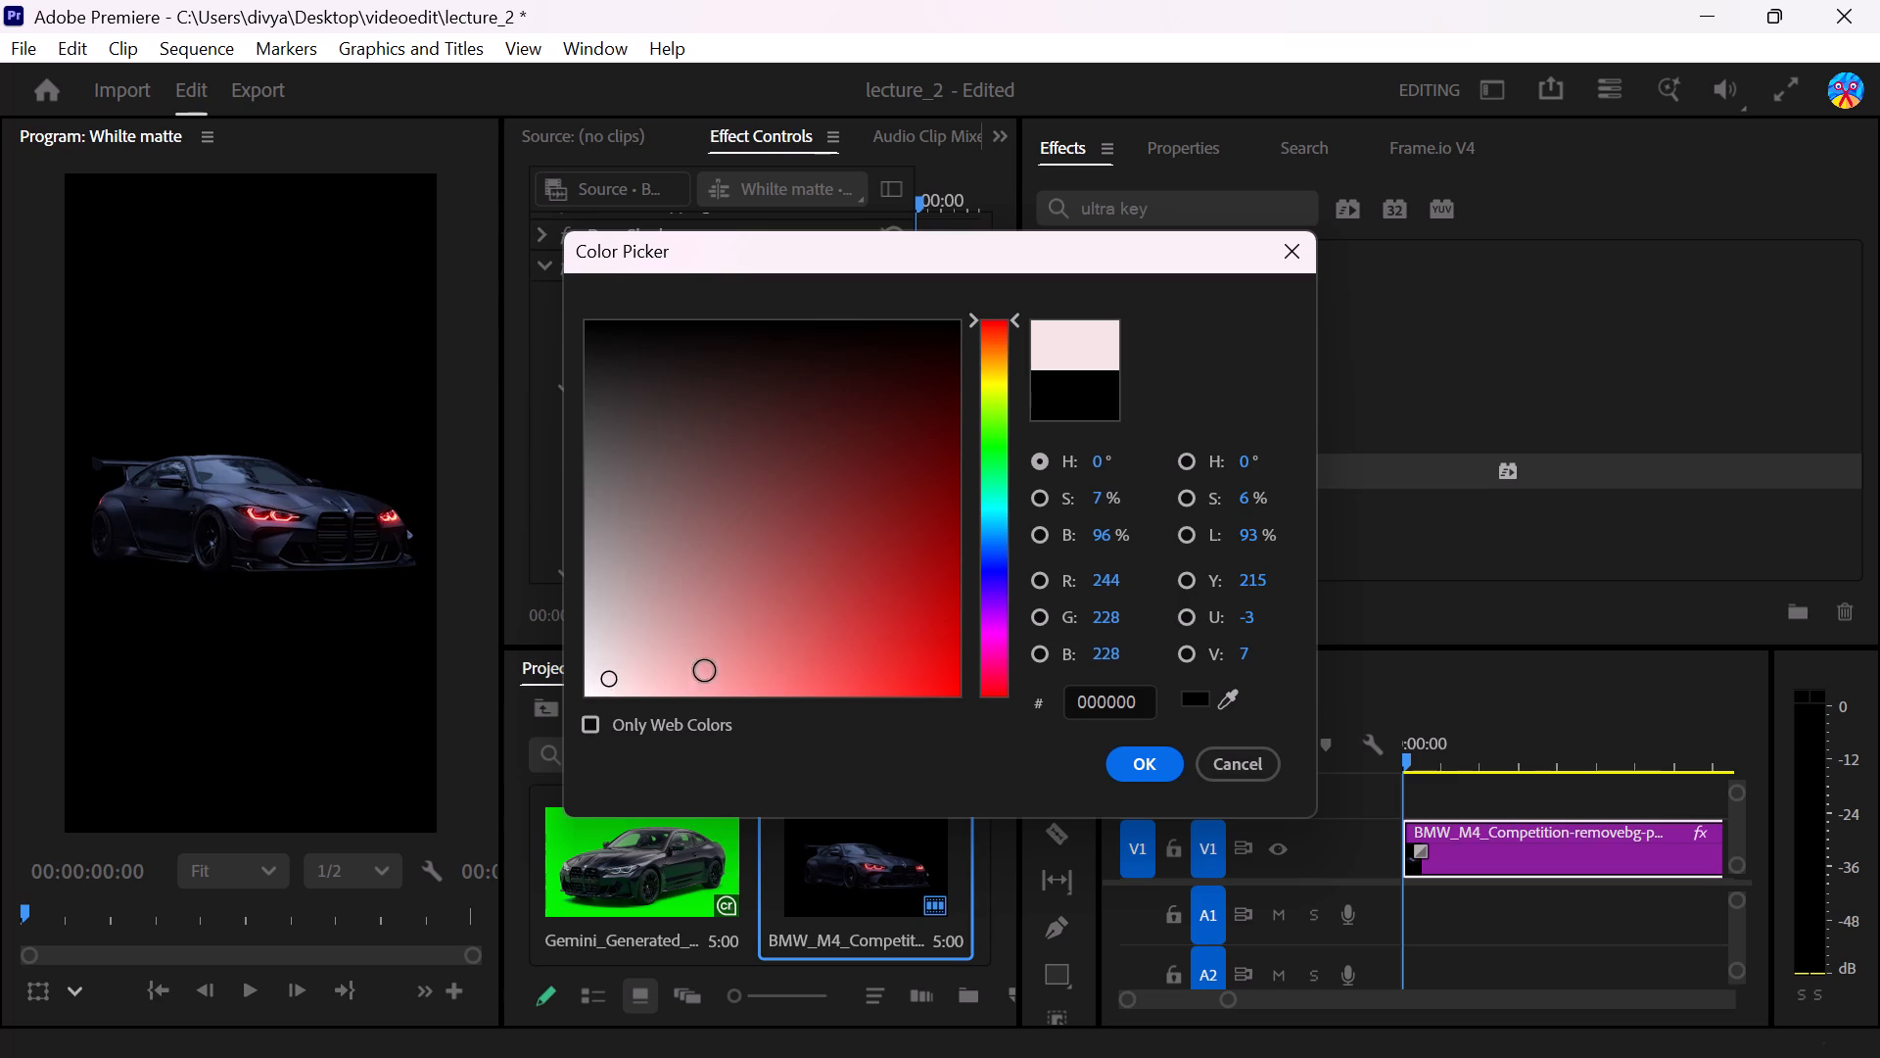
click(1123, 764)
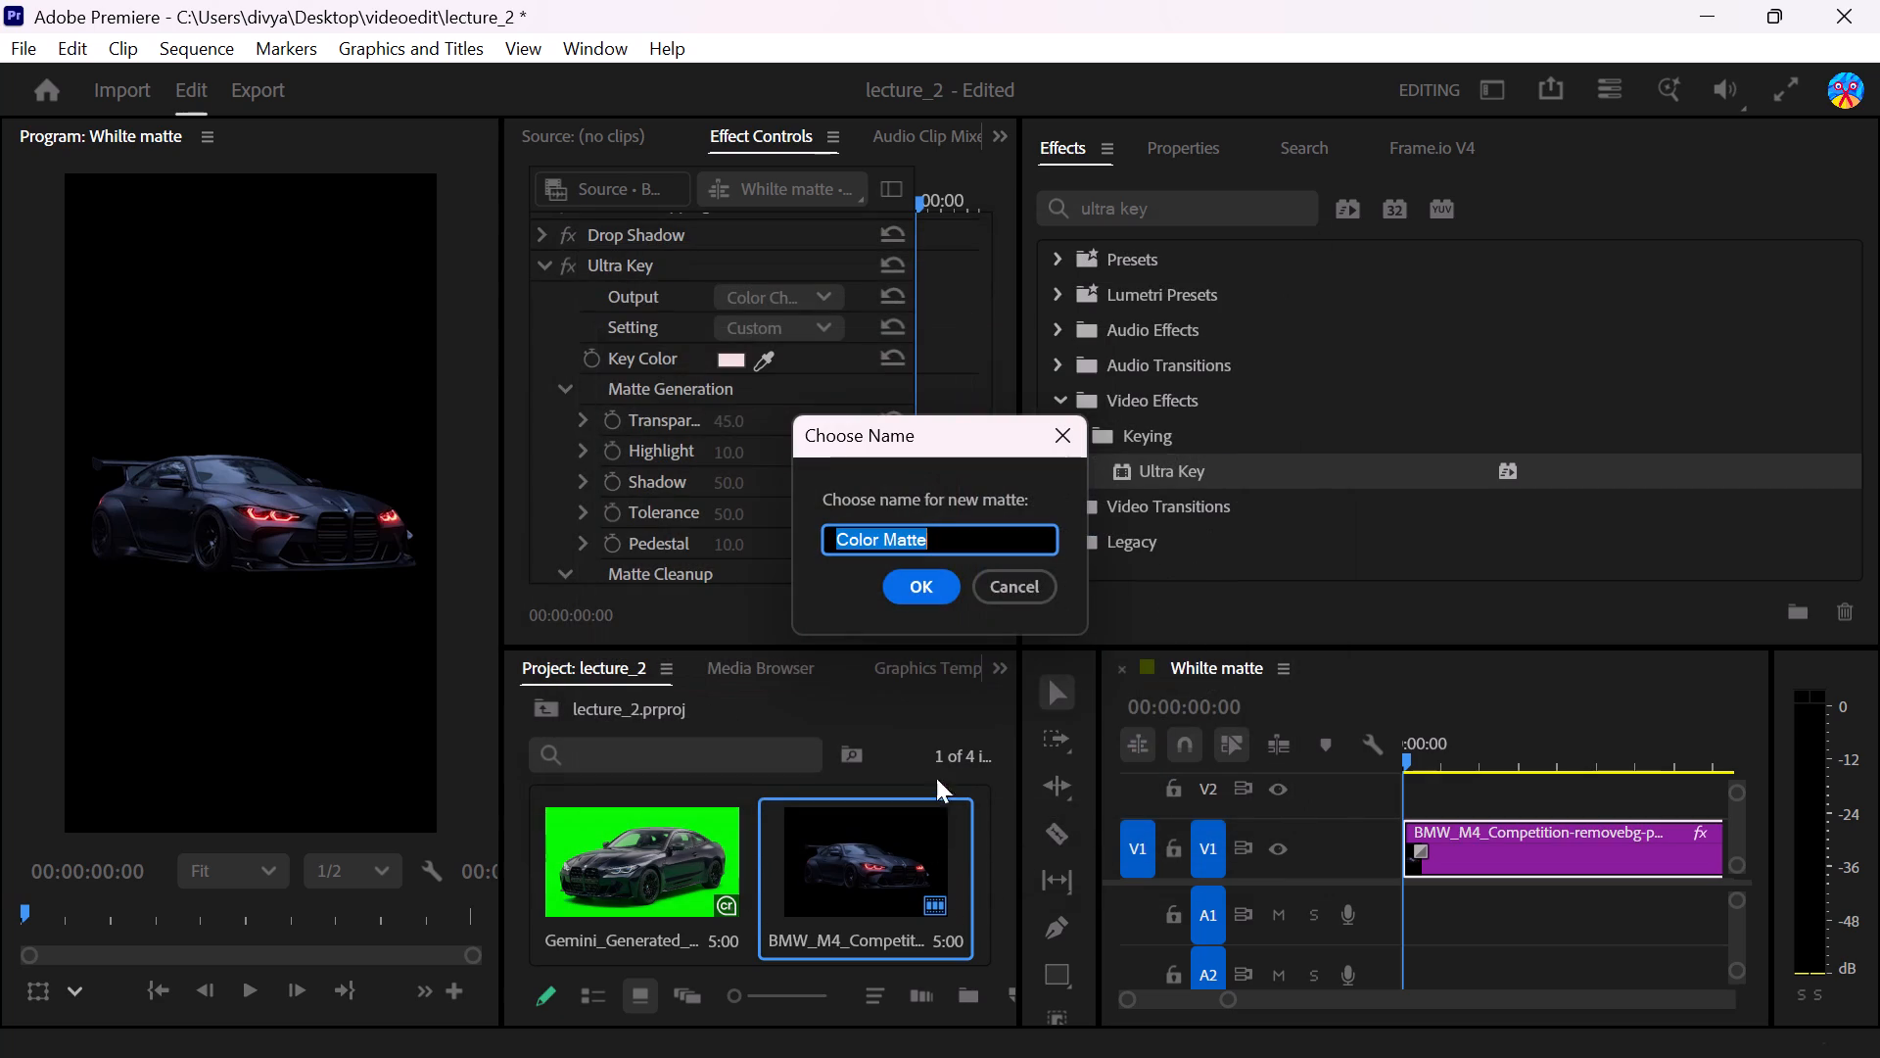
click(922, 588)
Place the new Color Matte on track V2 above the BMW M4 clip, aligned to the sequence start.
drag(645, 865, 1427, 789)
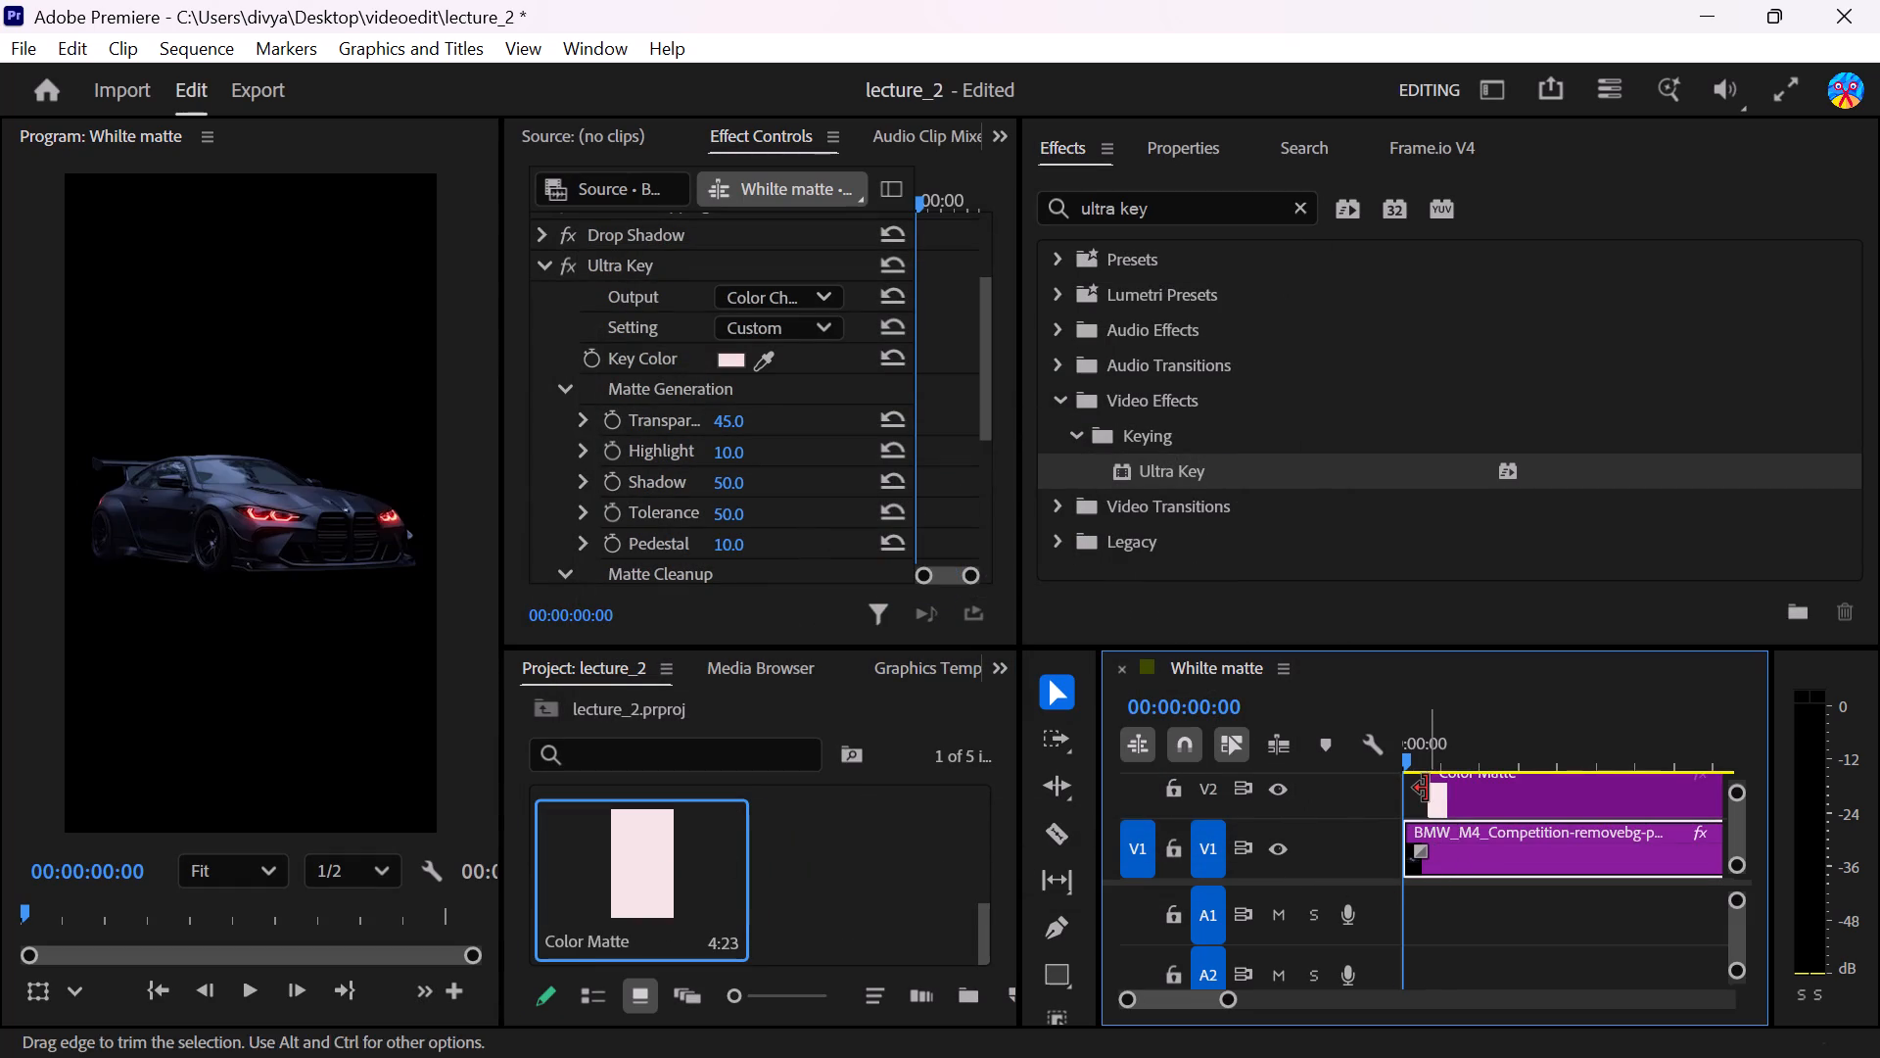
drag(1436, 806, 1408, 813)
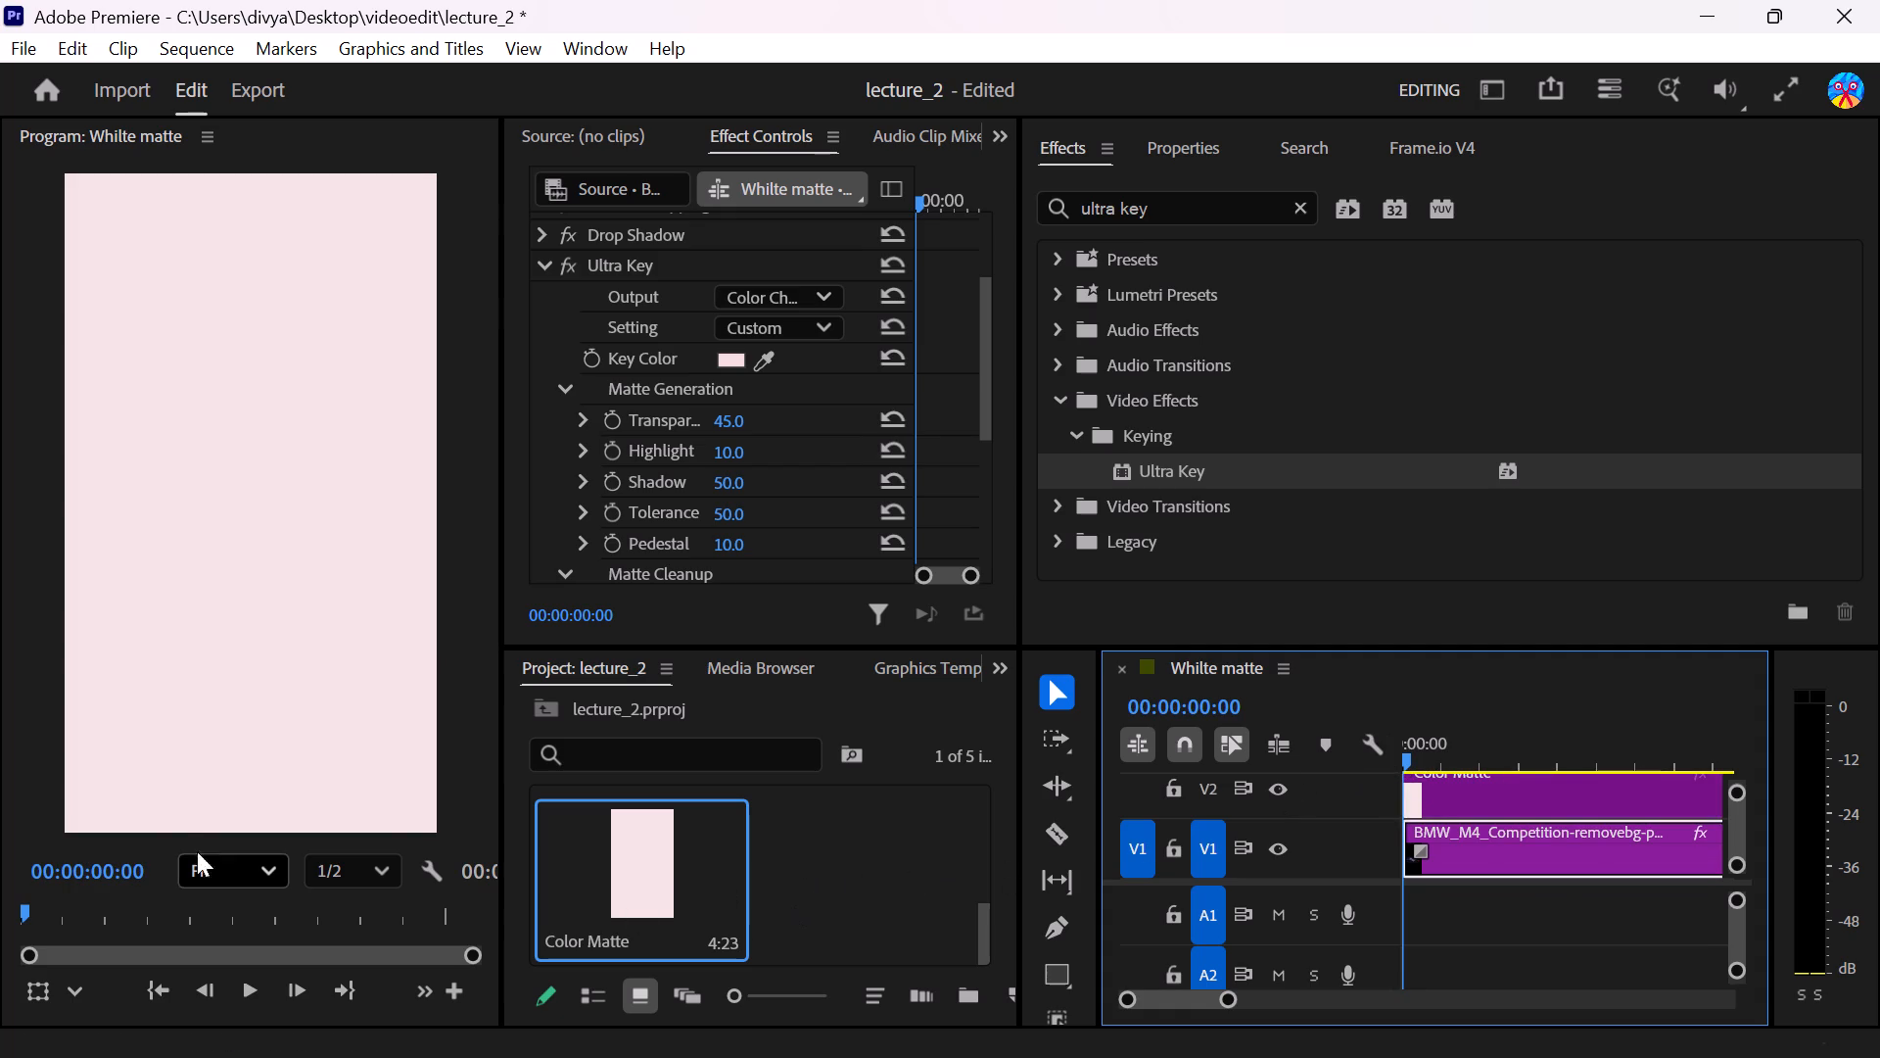
Examine the stacked V1 and V2 timeline clips and browse the project's mattes, sequence and car images.
click(1485, 861)
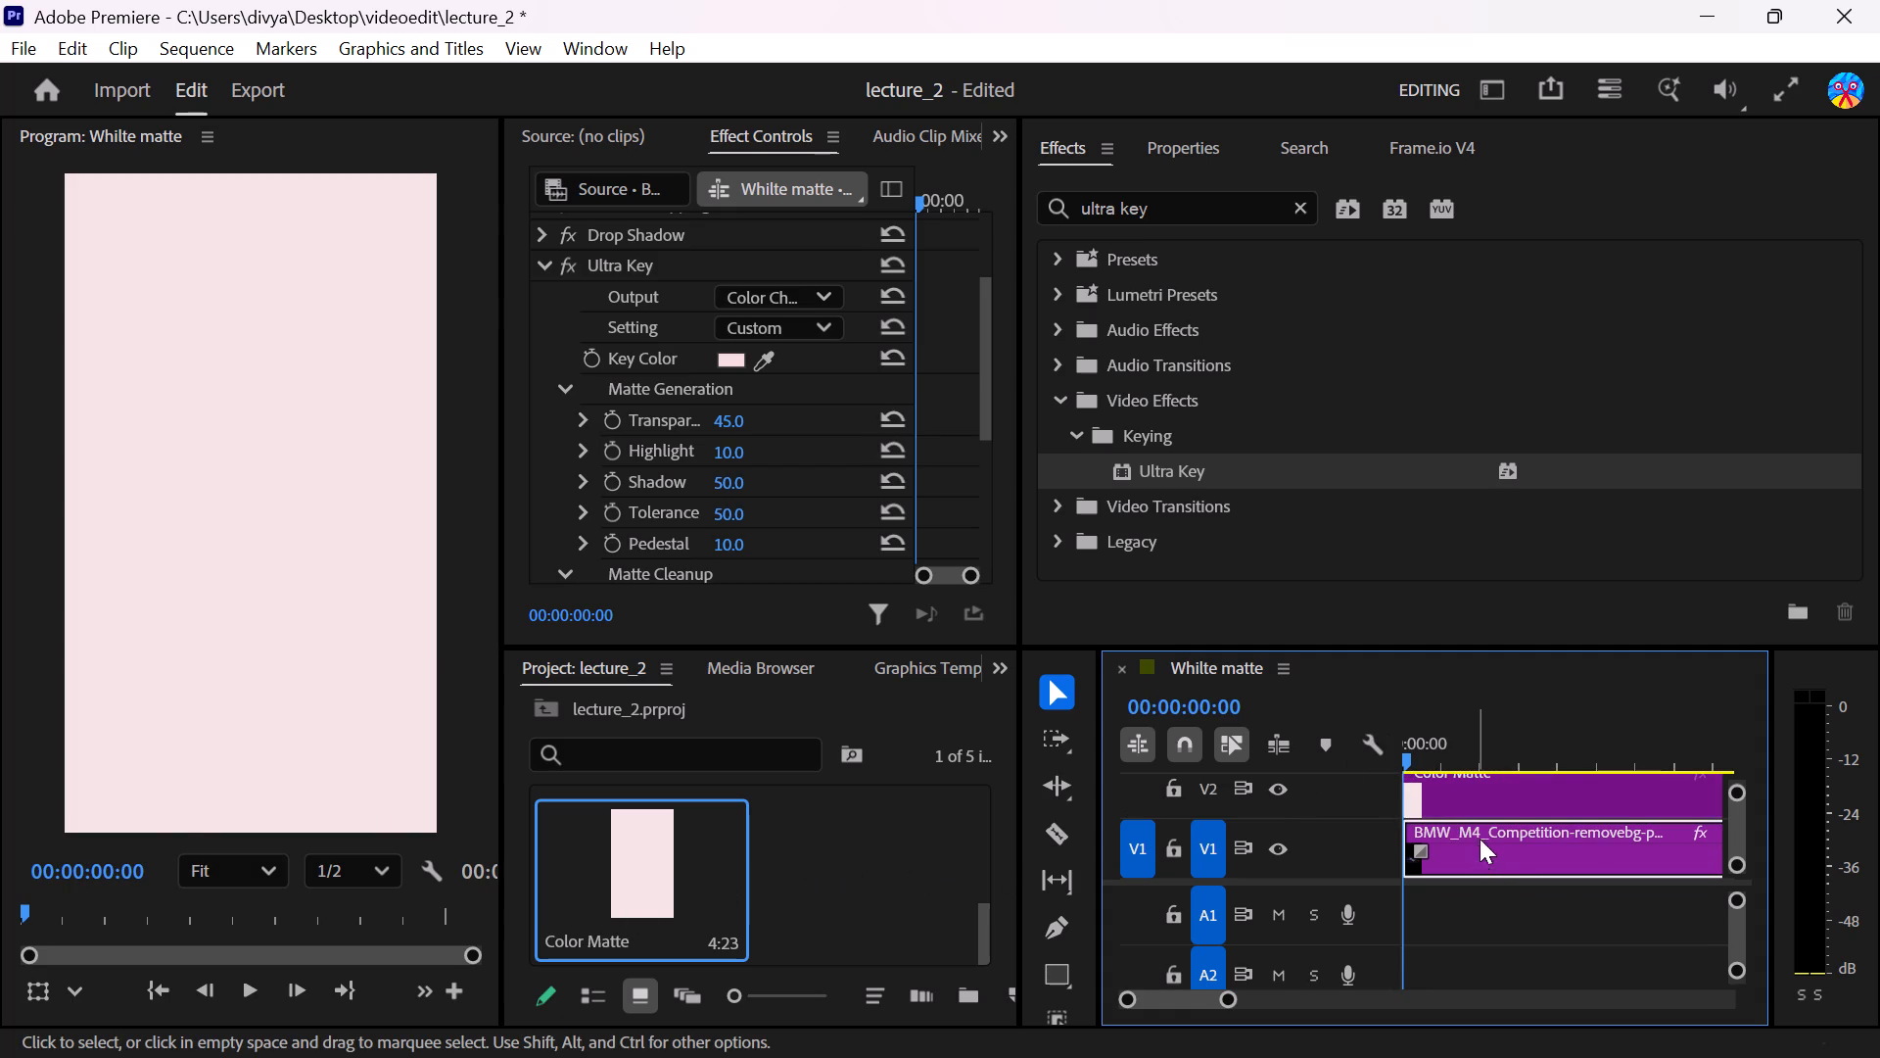
click(1493, 779)
click(1507, 842)
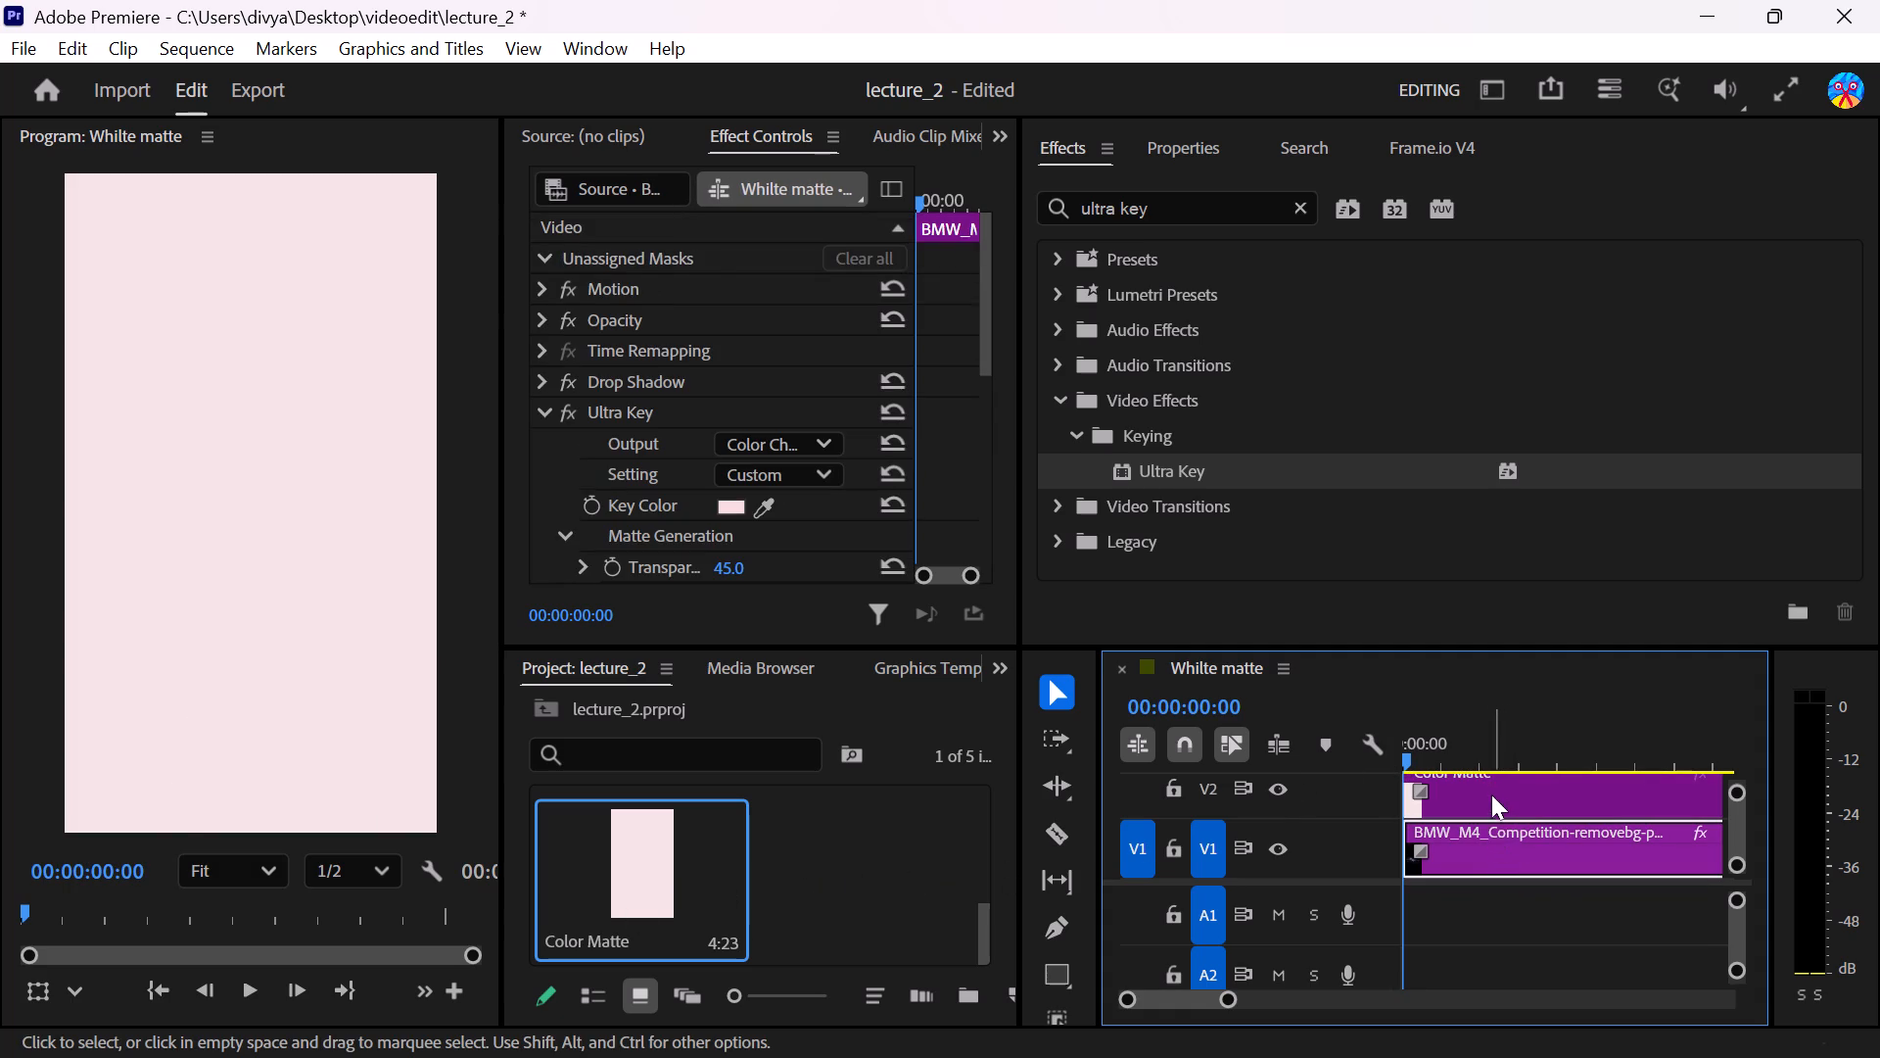
click(1491, 787)
scroll(696, 915, up, 4)
scroll(696, 915, down, 1)
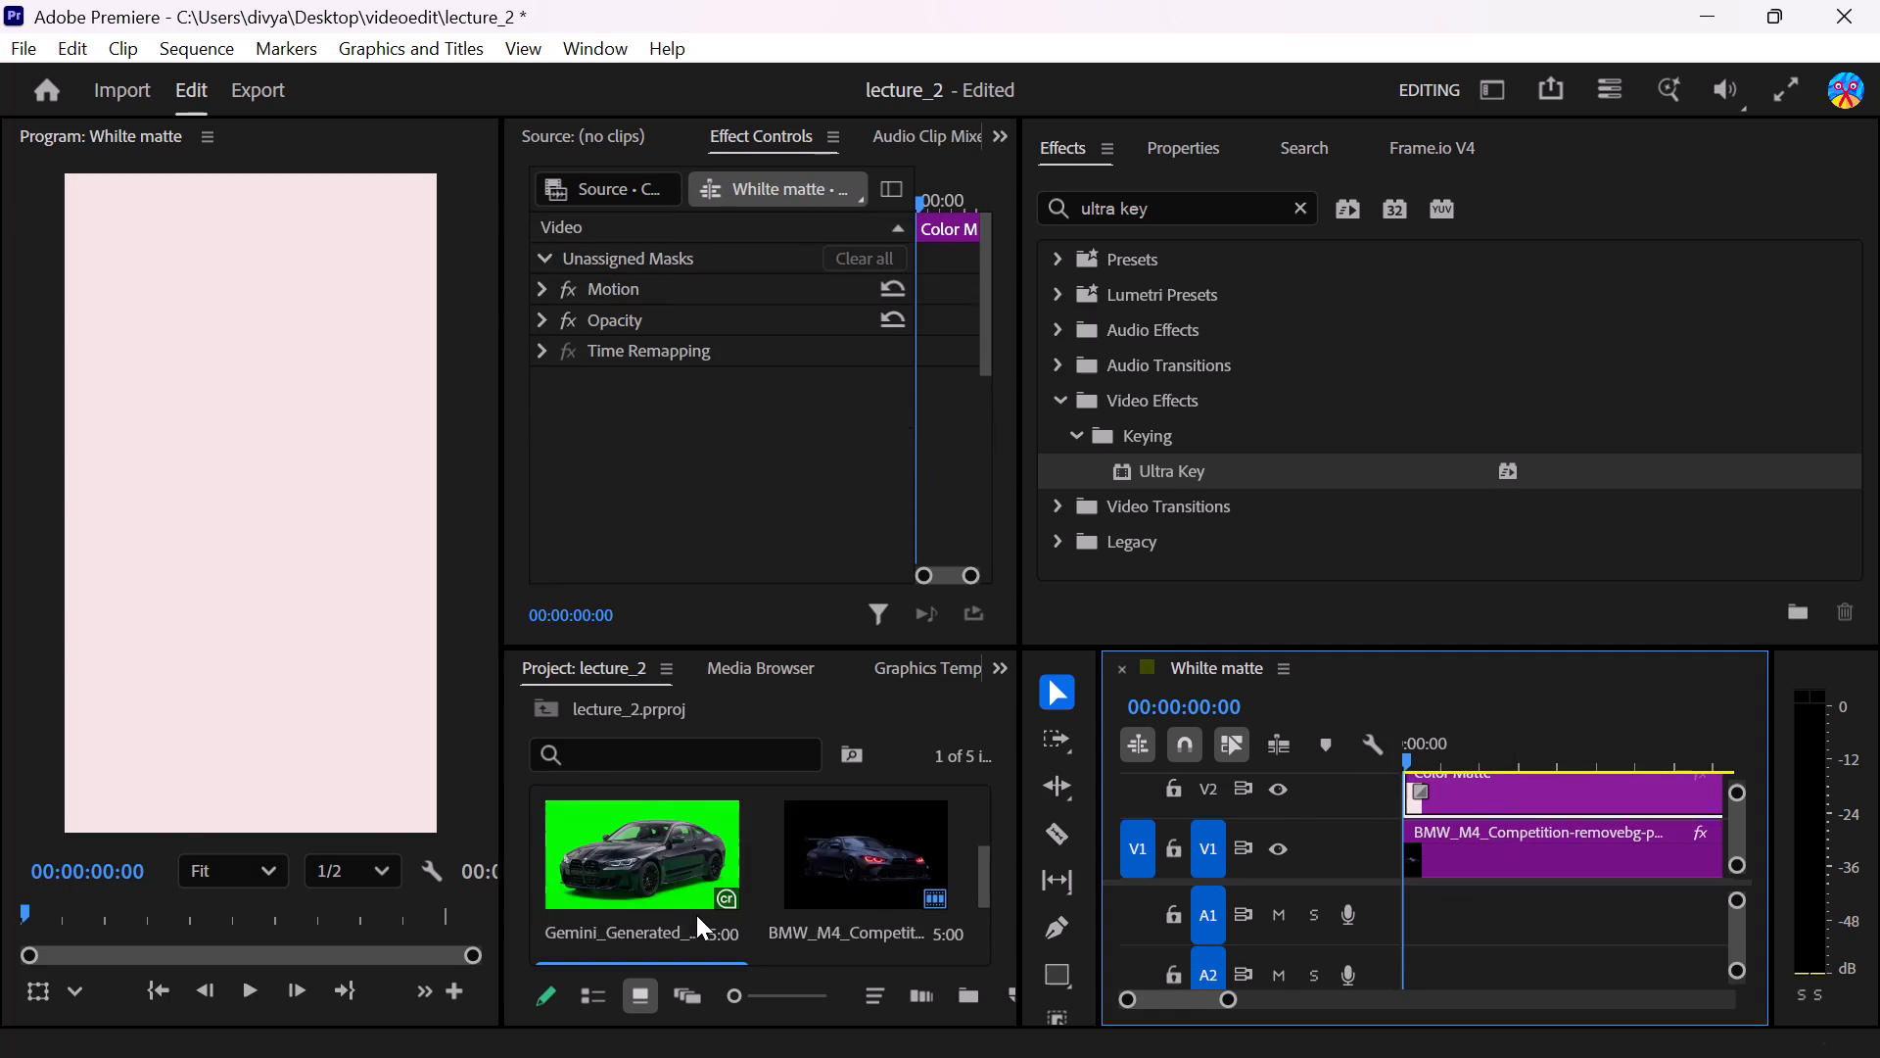
scroll(696, 915, up, 1)
scroll(697, 915, down, 1)
click(877, 860)
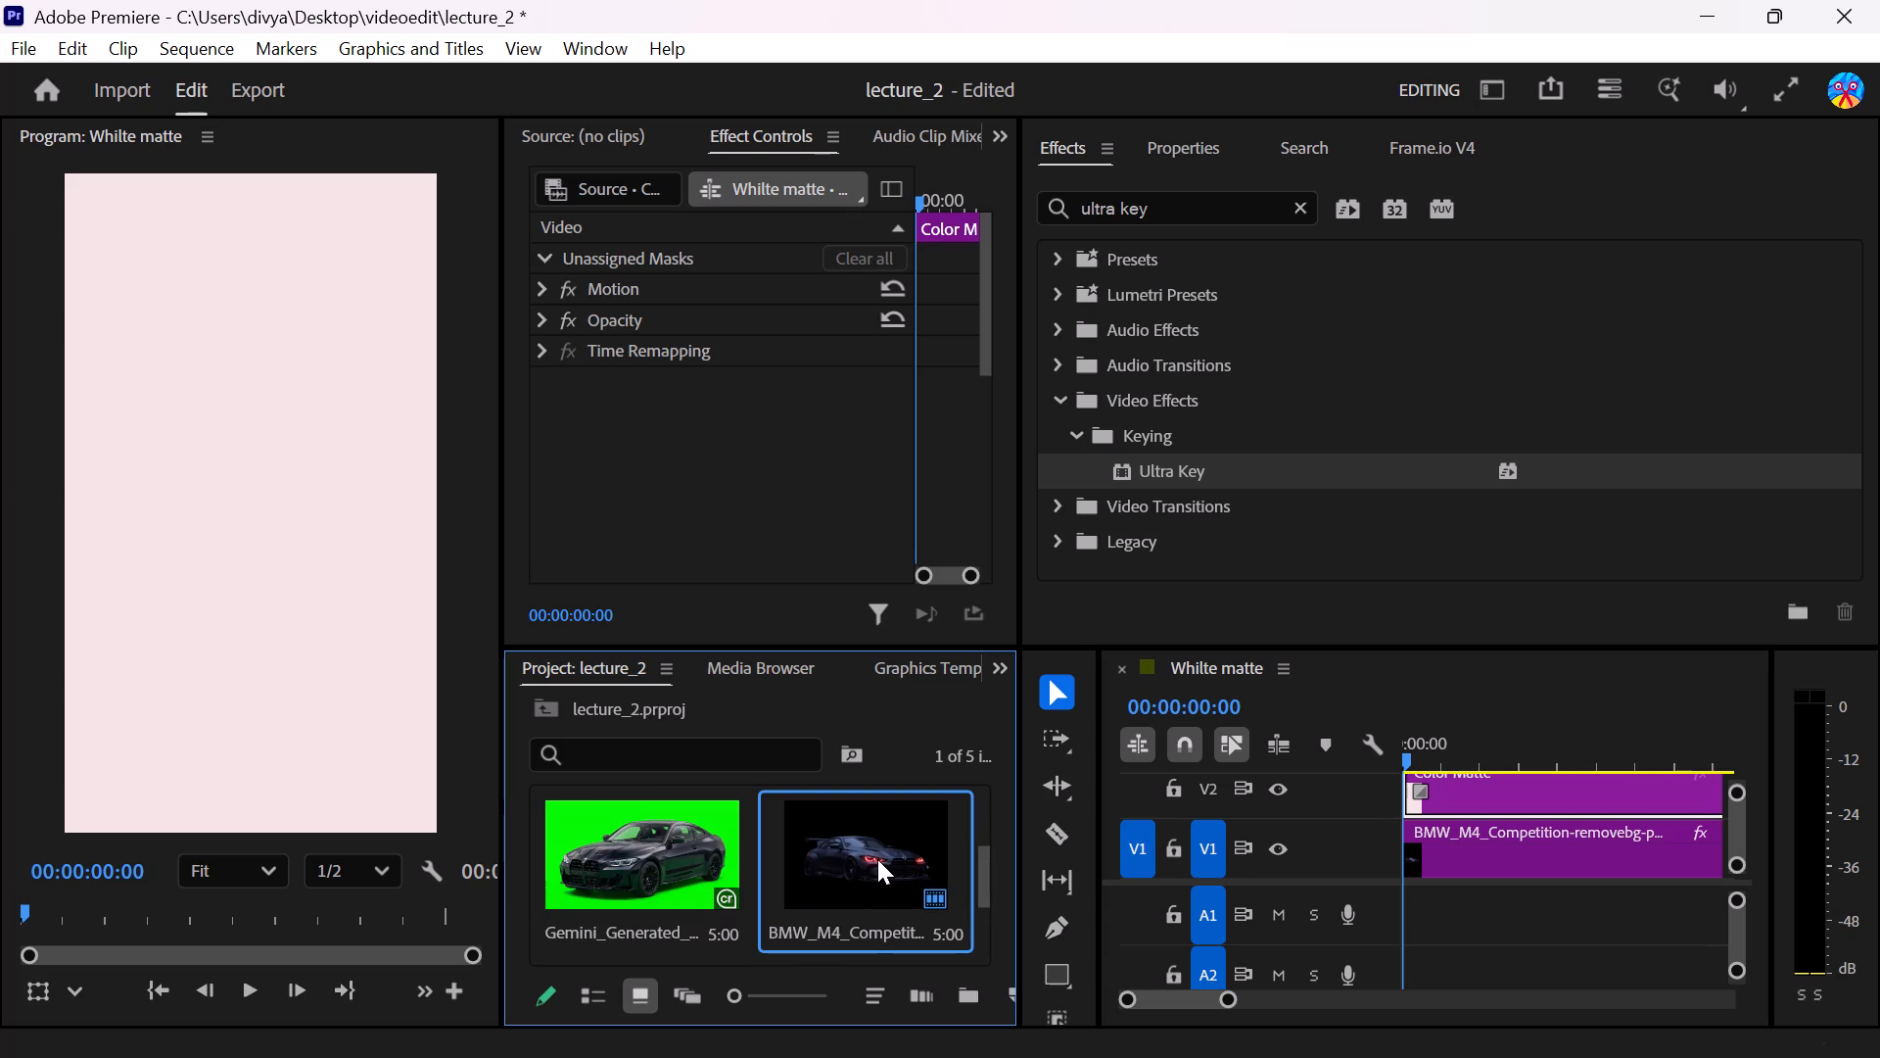
click(1505, 841)
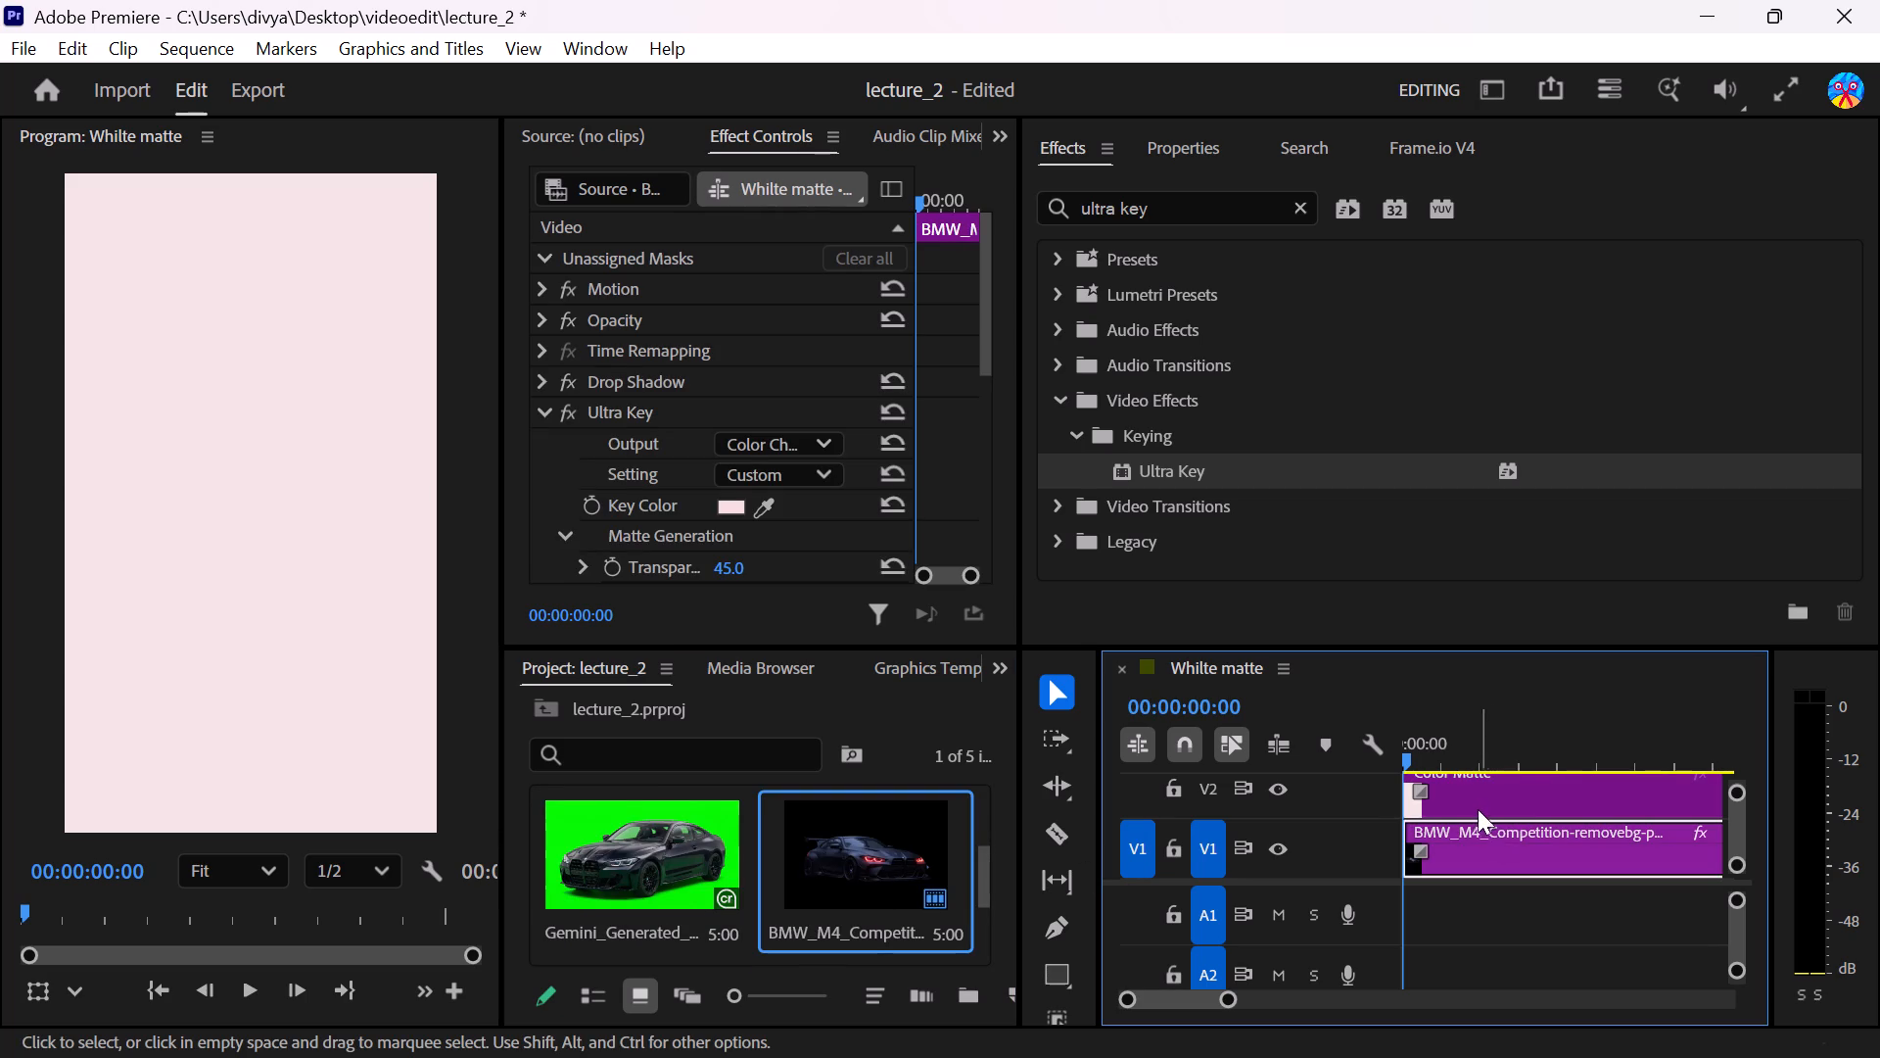
click(1475, 804)
scroll(696, 899, up, 2)
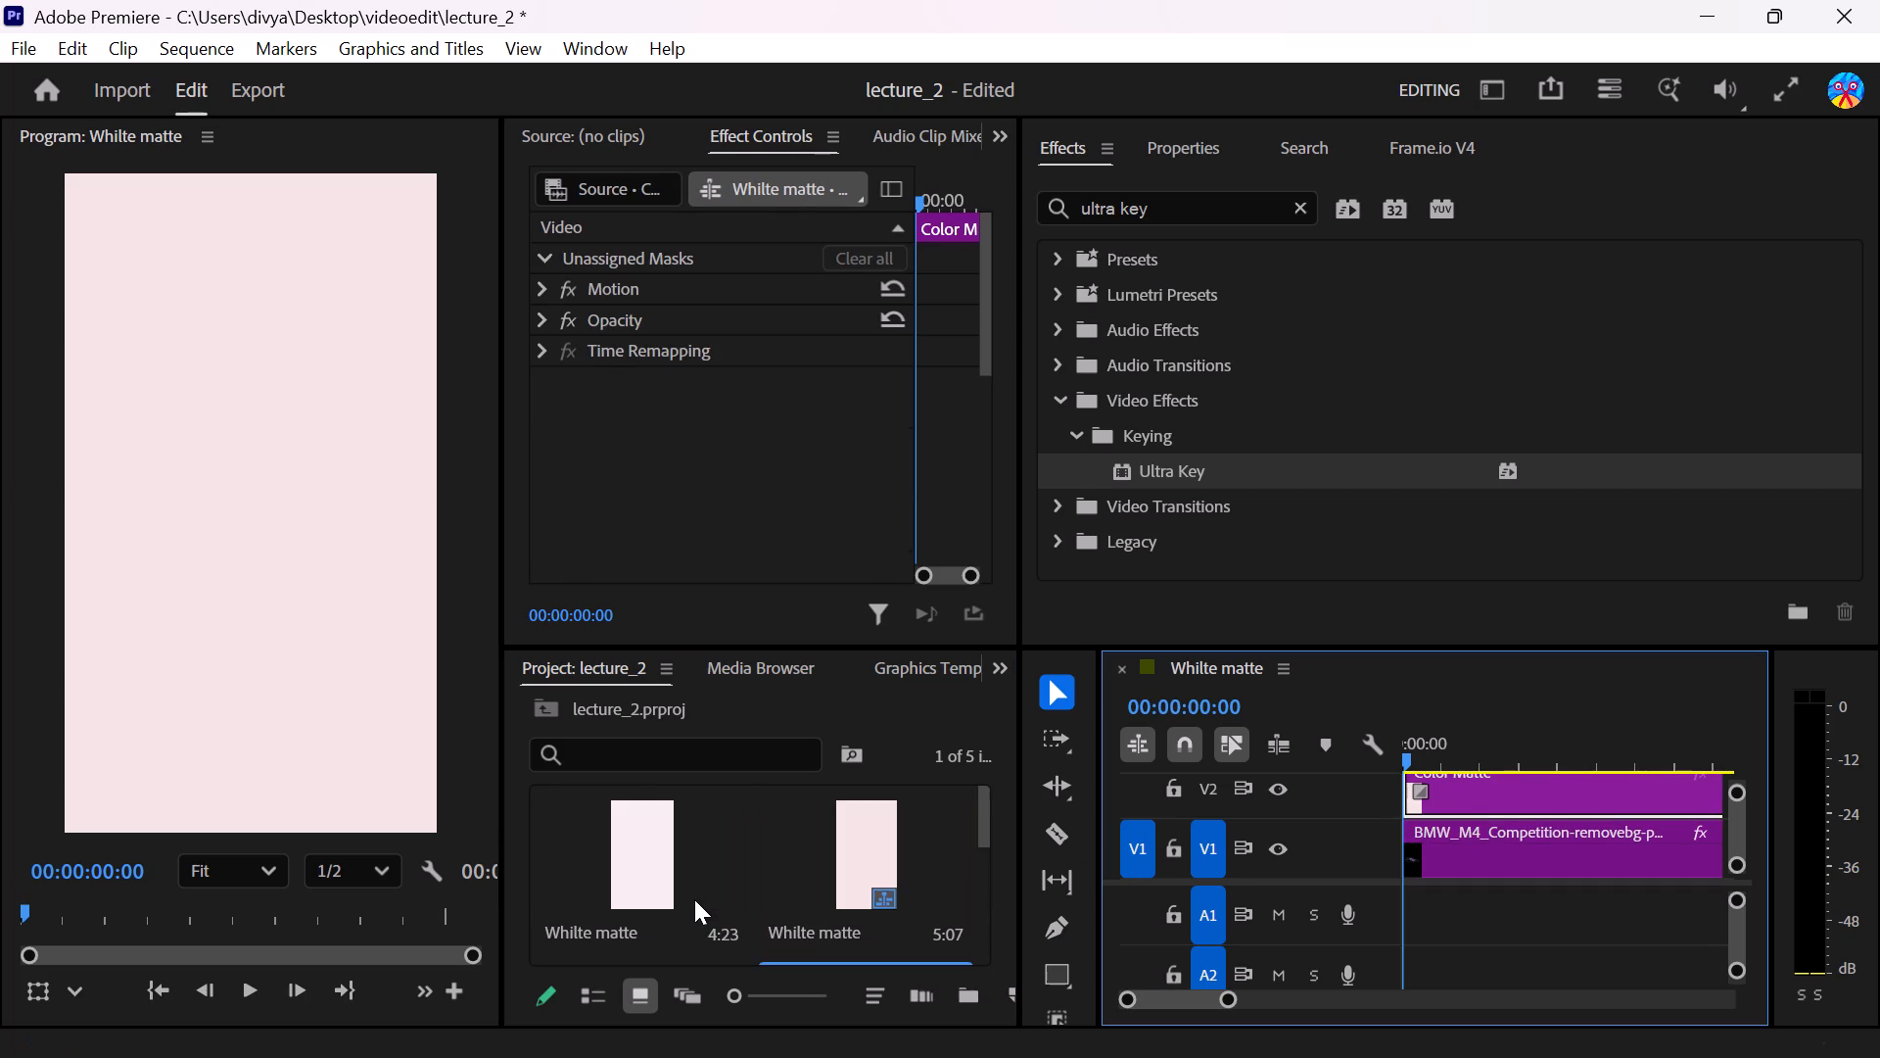
scroll(694, 899, down, 1)
scroll(694, 899, up, 2)
click(832, 855)
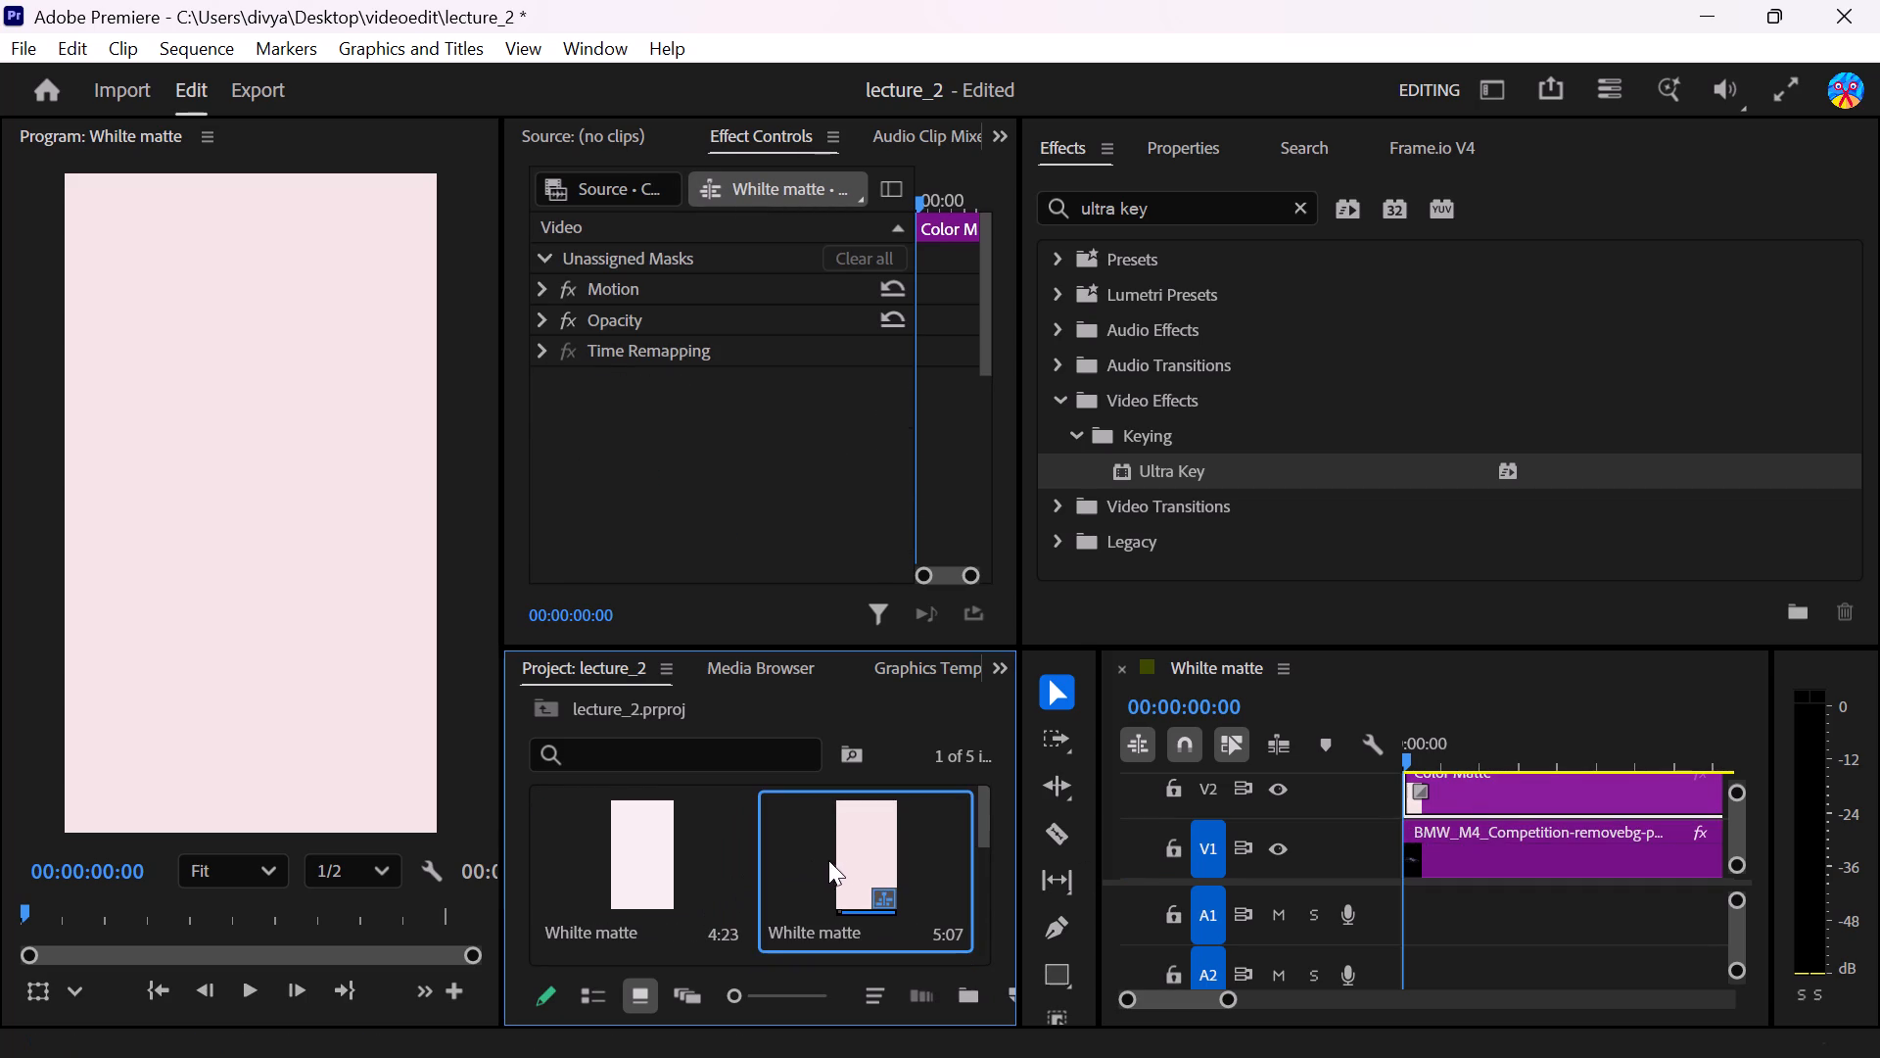
click(630, 877)
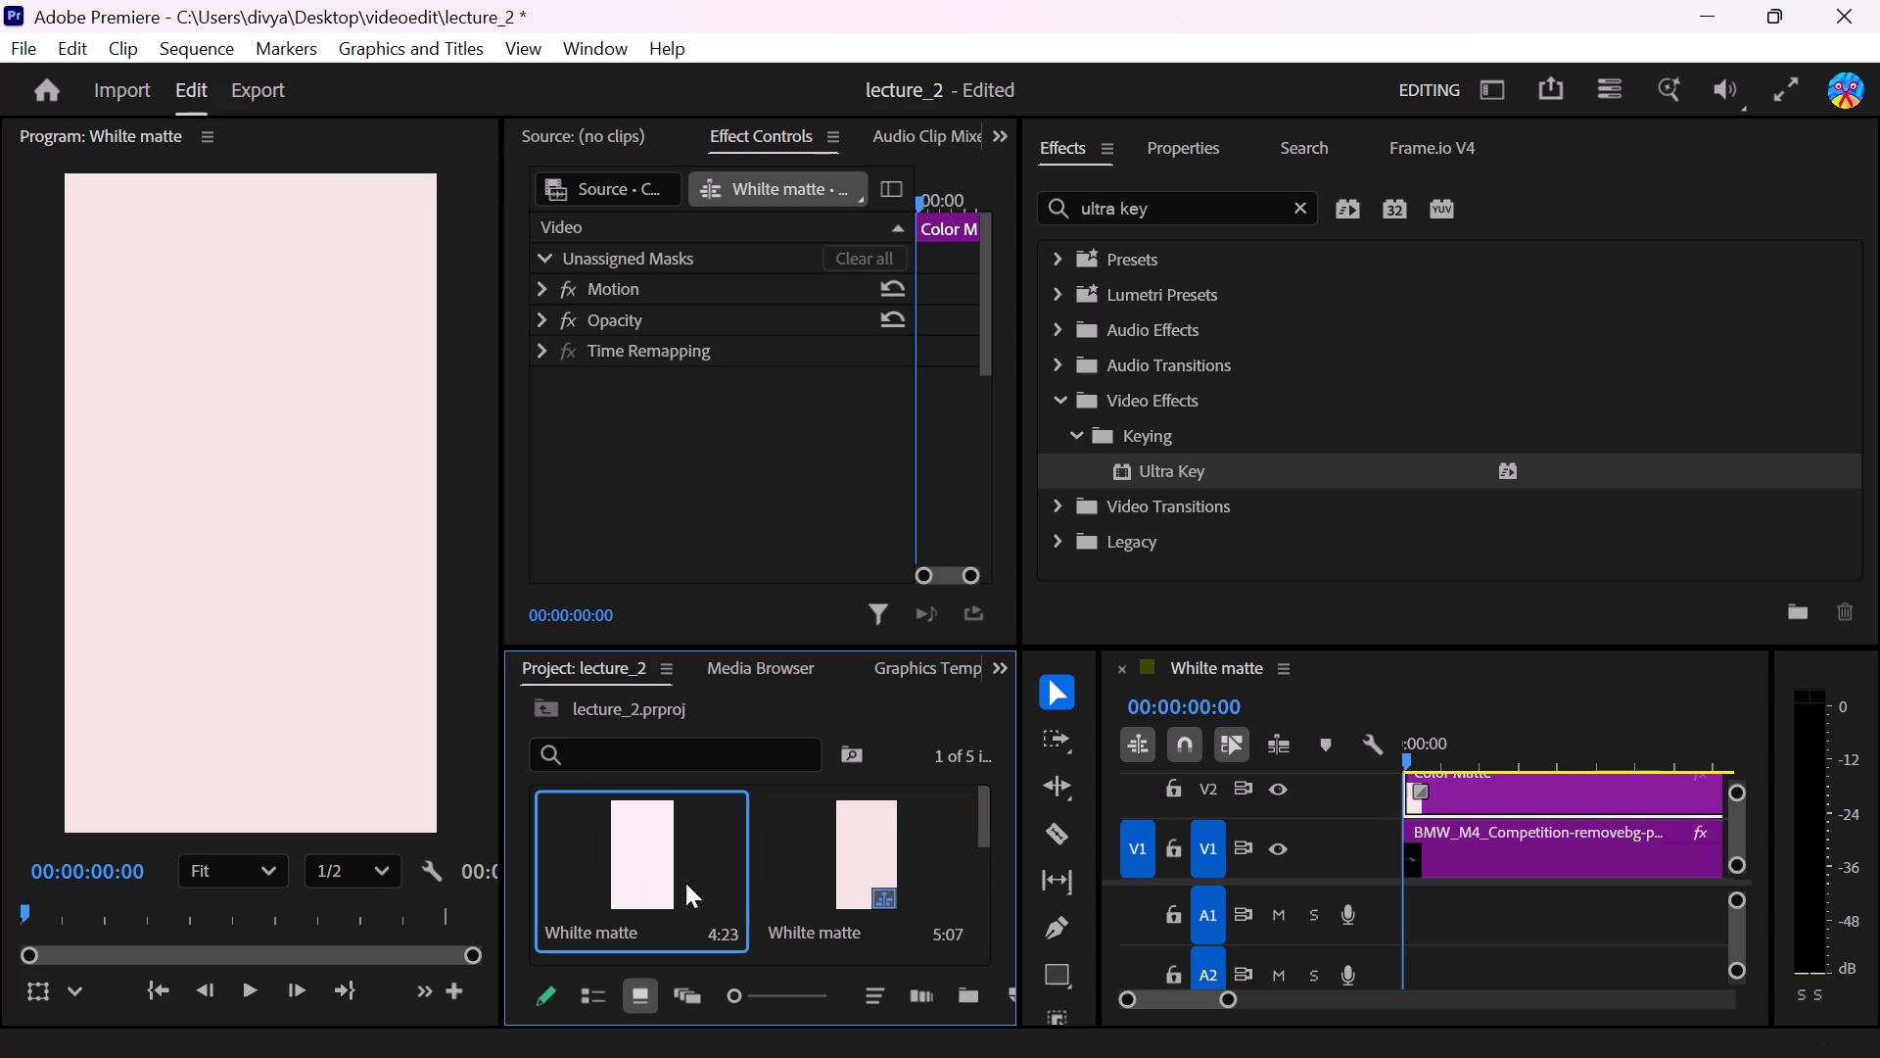
scroll(726, 893, down, 1)
scroll(726, 894, up, 1)
scroll(726, 894, down, 3)
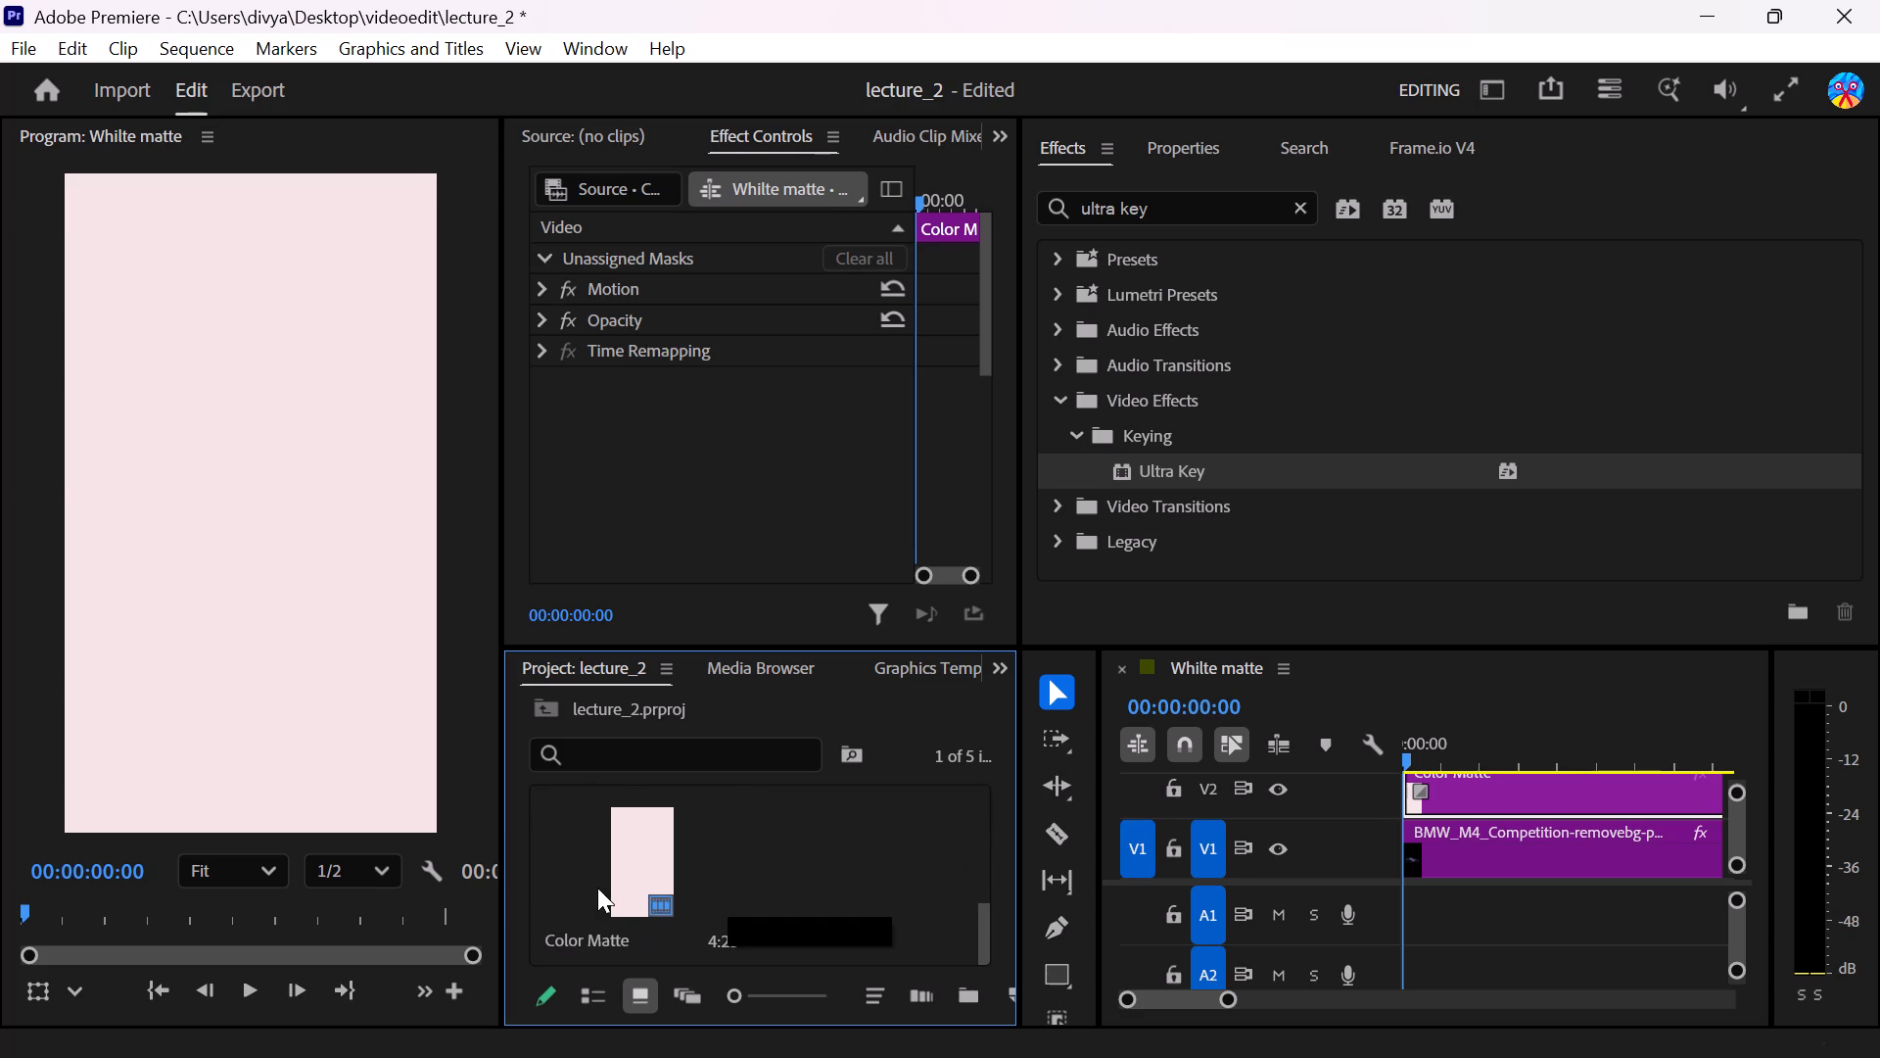
click(617, 873)
scroll(795, 883, up, 2)
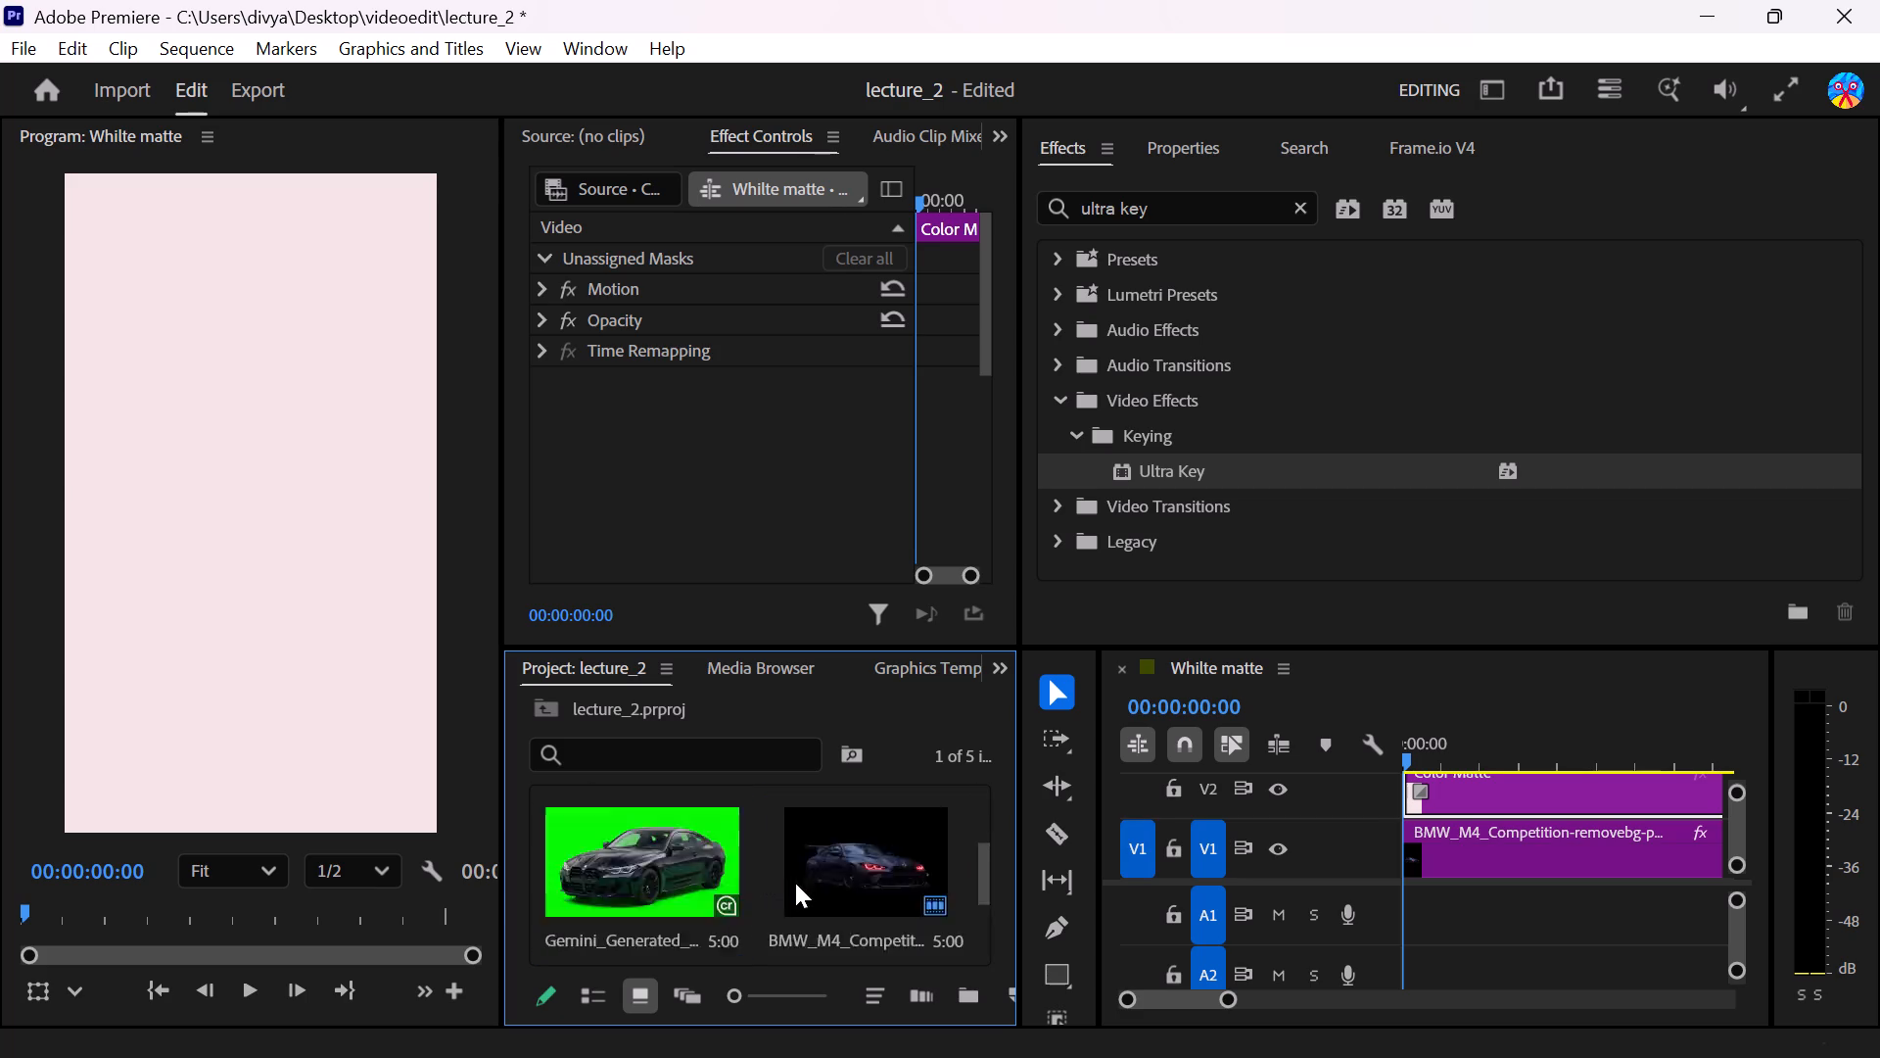
scroll(795, 883, up, 2)
scroll(795, 883, down, 1)
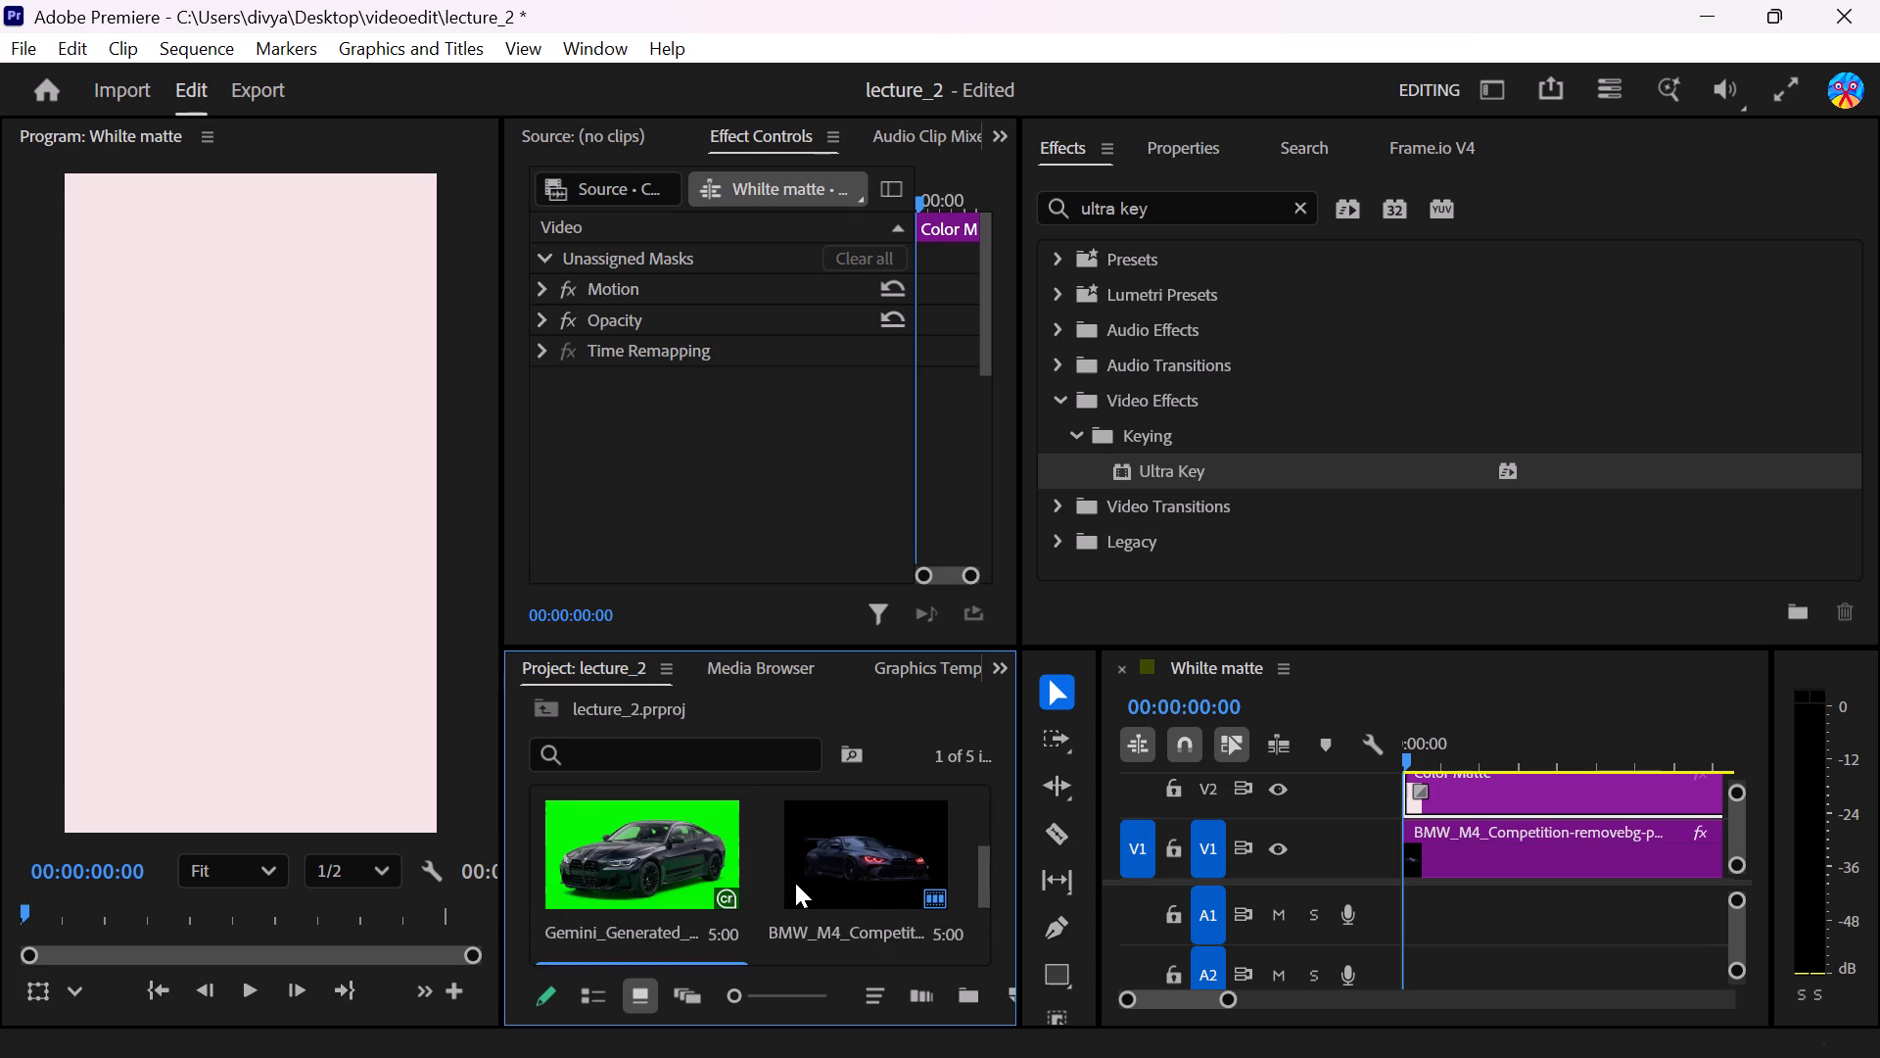
click(878, 862)
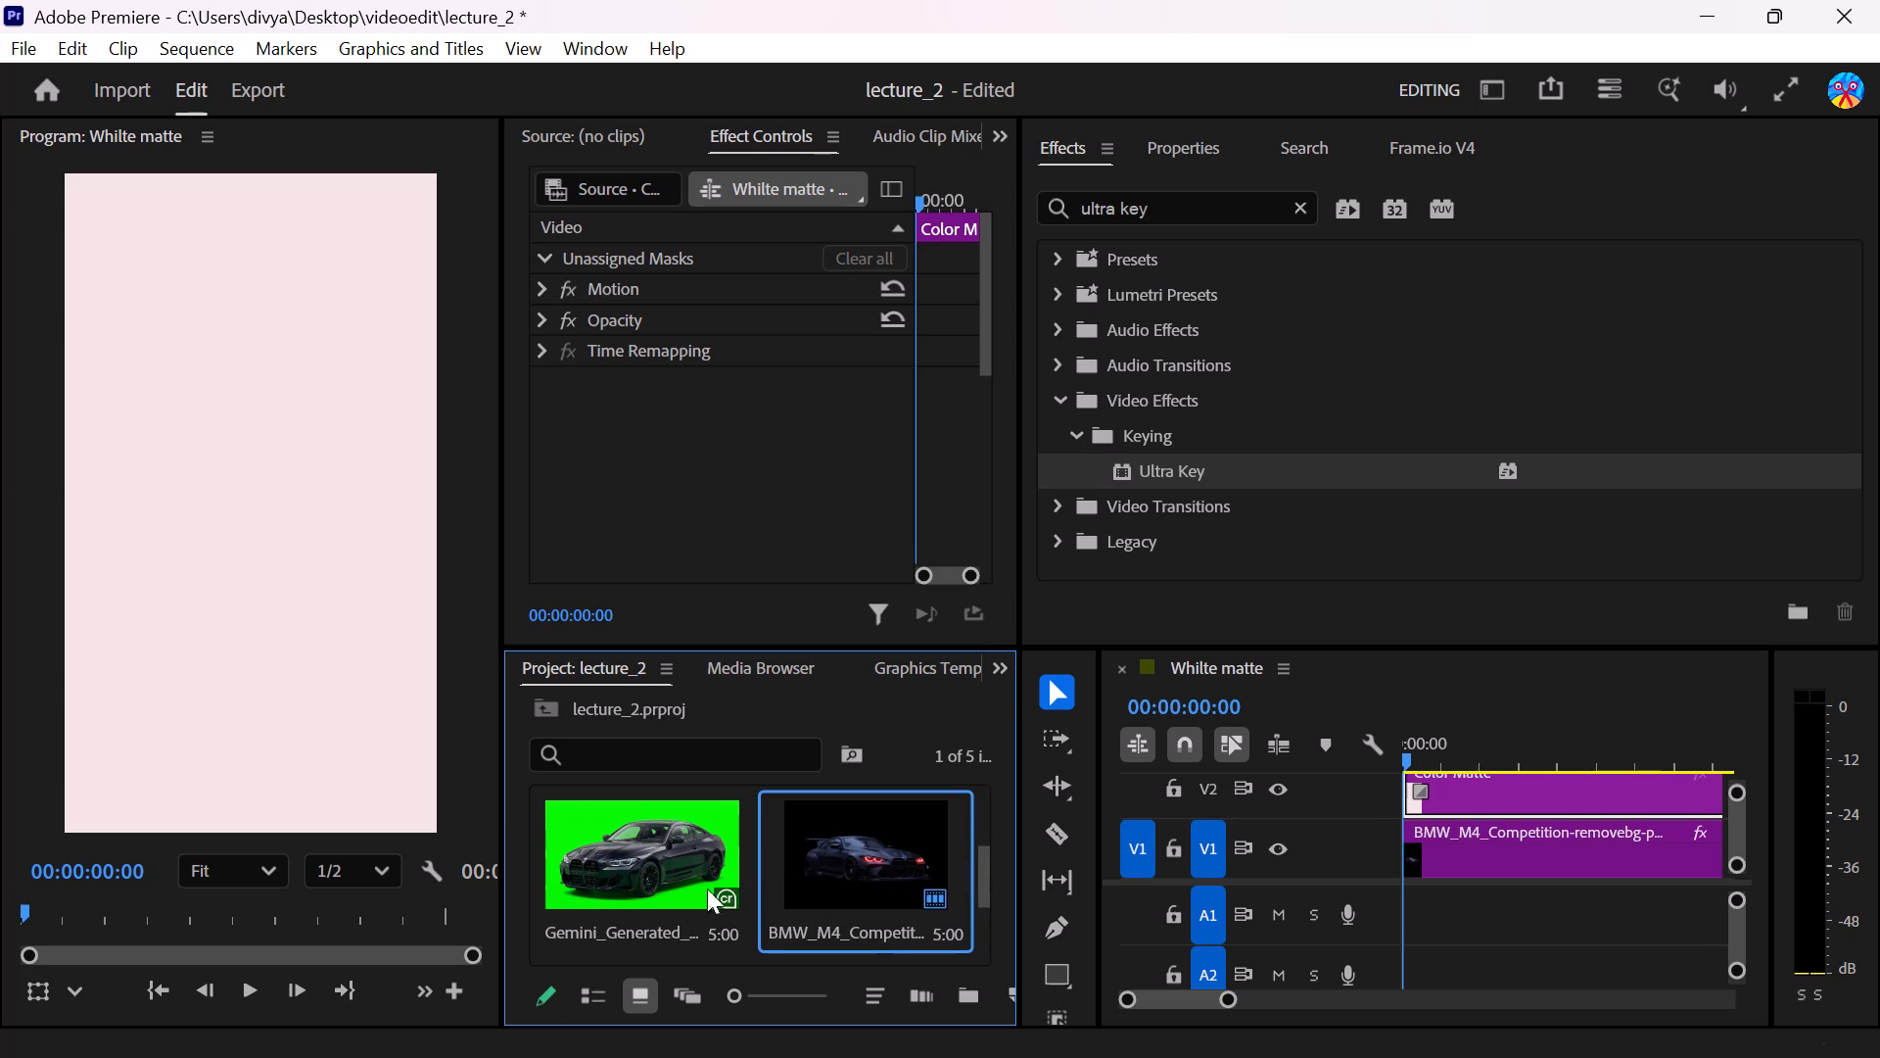
Place the green-screen Gemini_Generated car image at the start of track V2, above the BMW M4 clip.
click(656, 864)
drag(656, 864, 1459, 813)
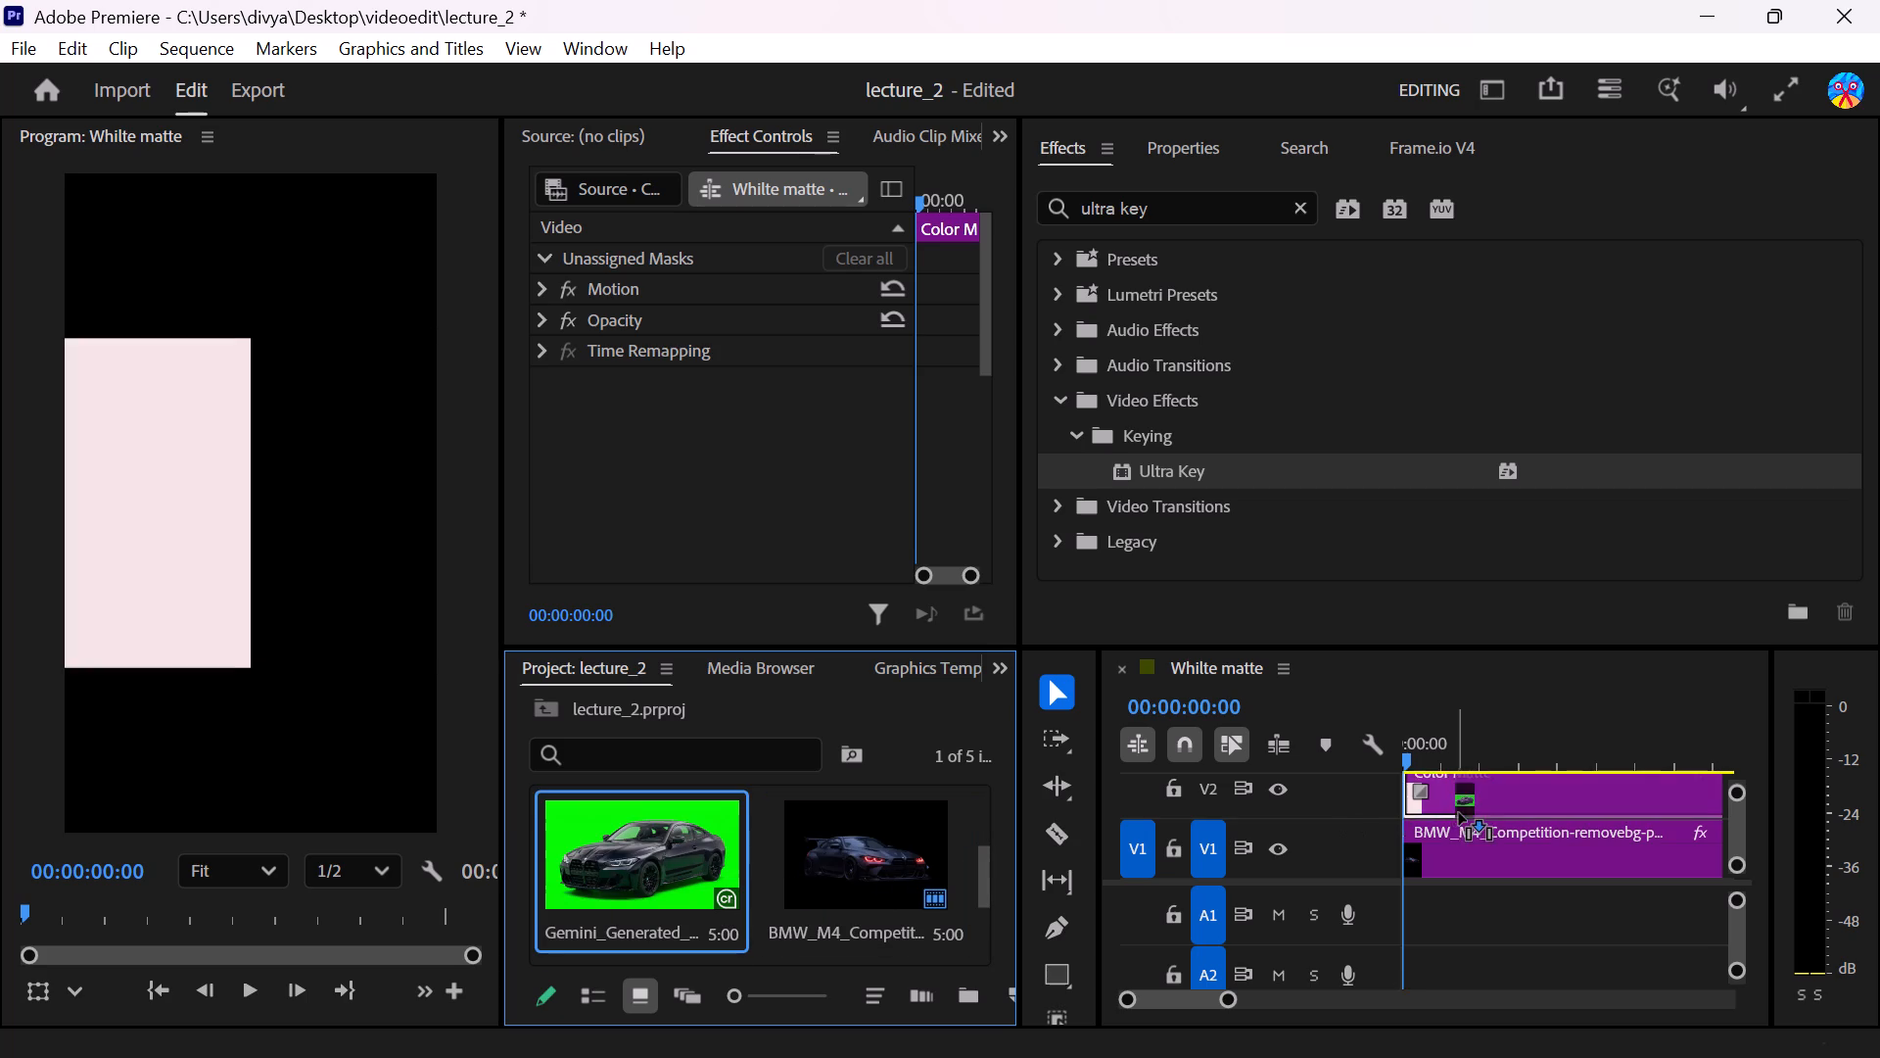
drag(1459, 813, 1470, 809)
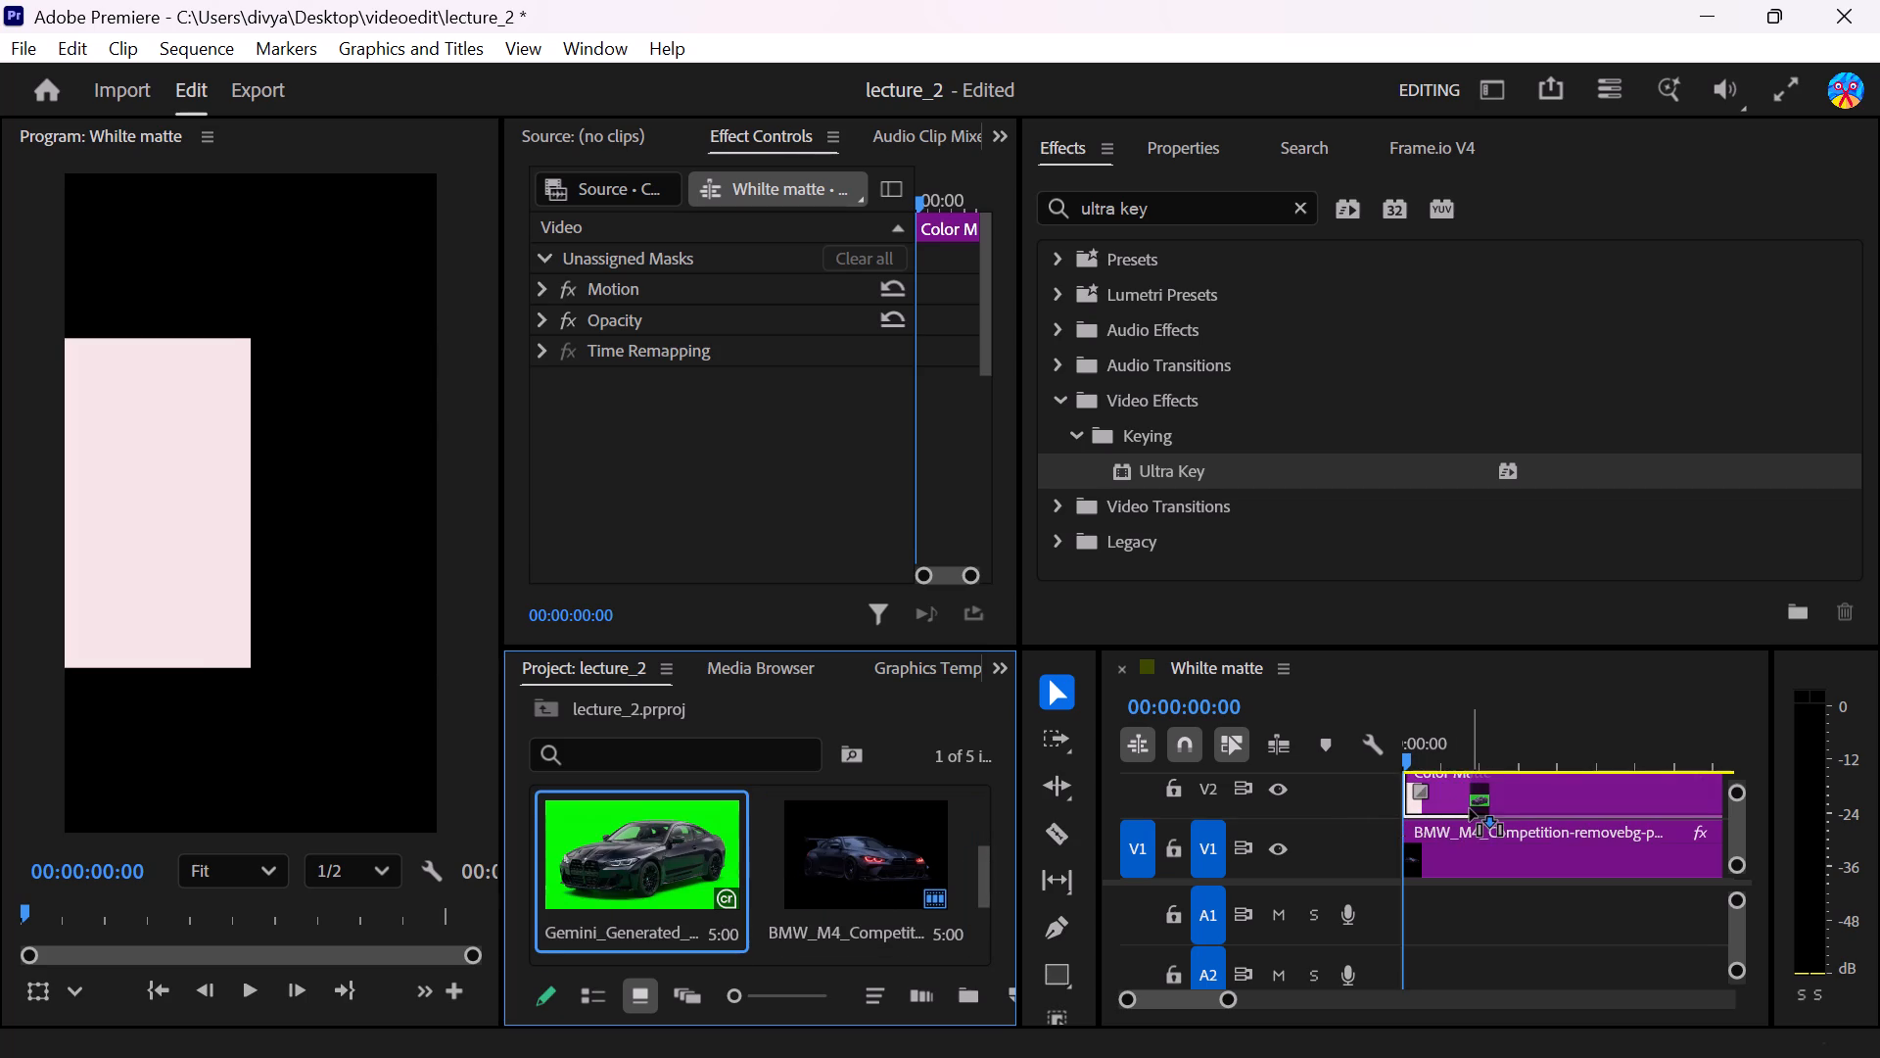
drag(1470, 809, 1399, 778)
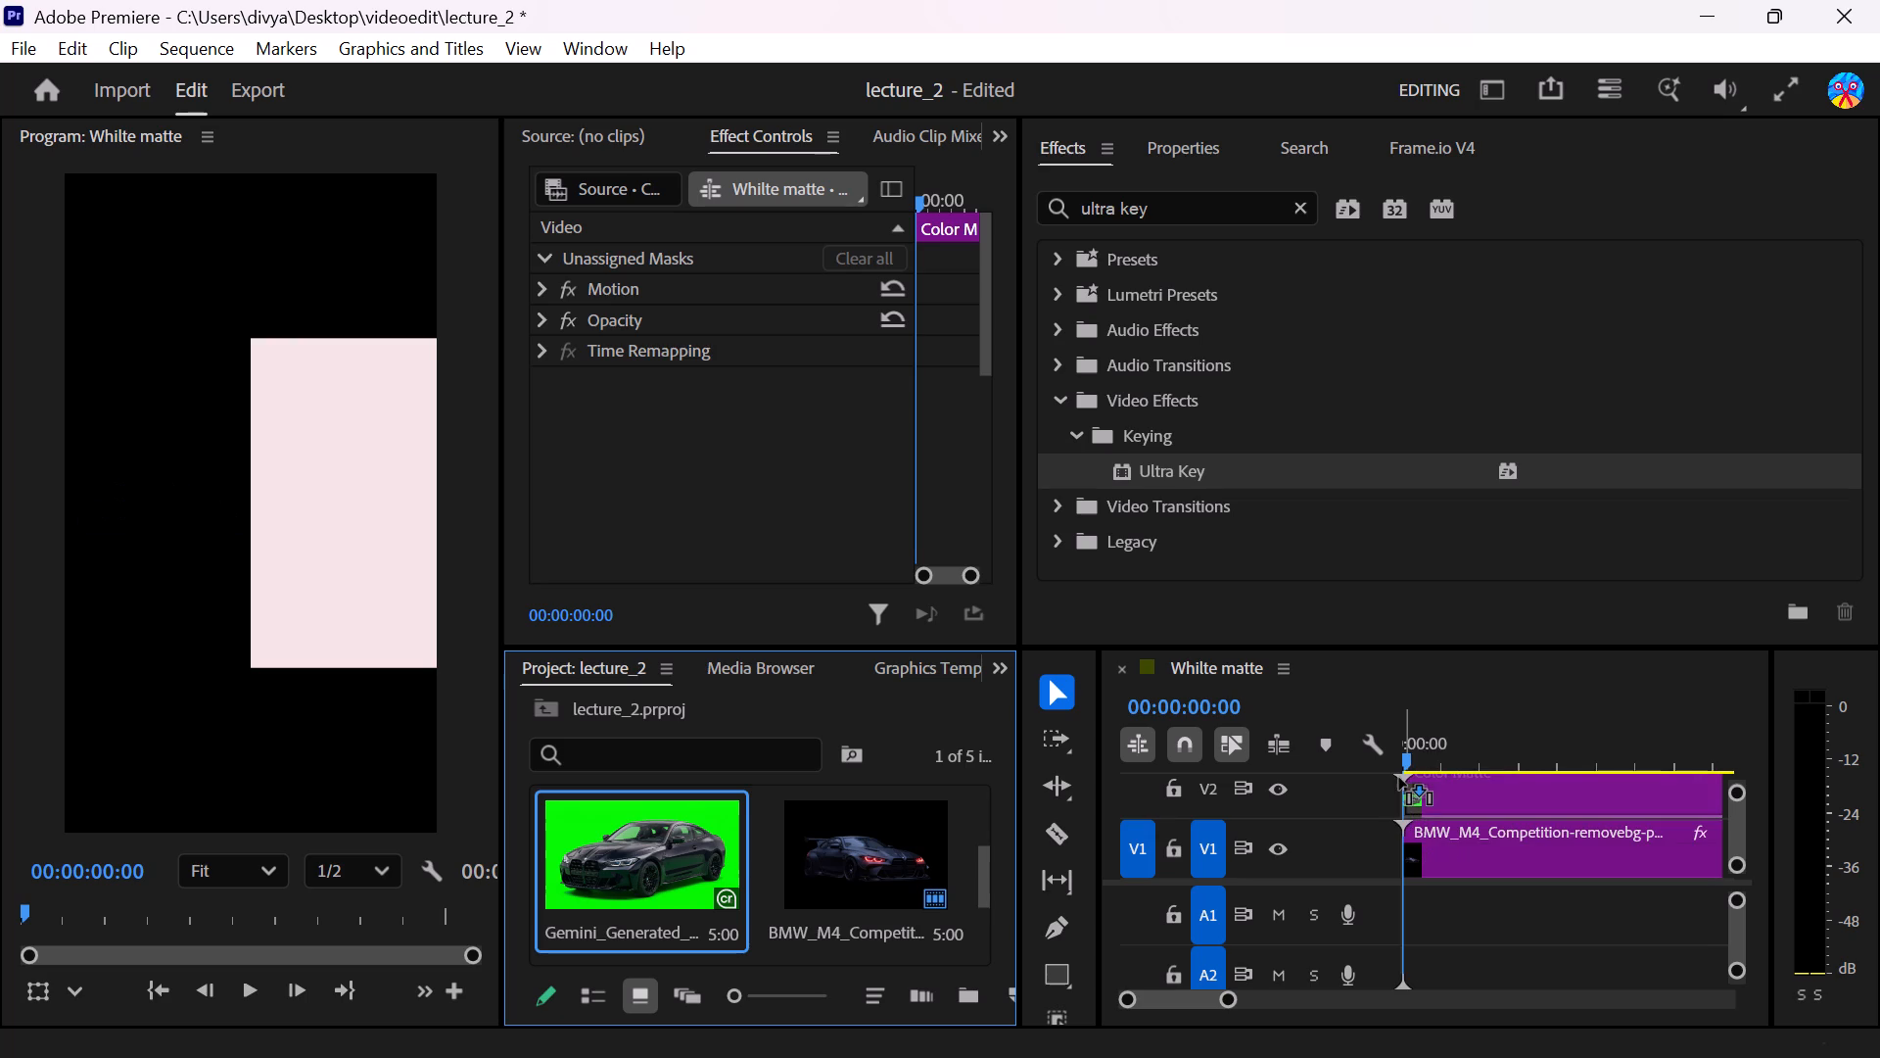
drag(1399, 778, 1388, 798)
click(1388, 798)
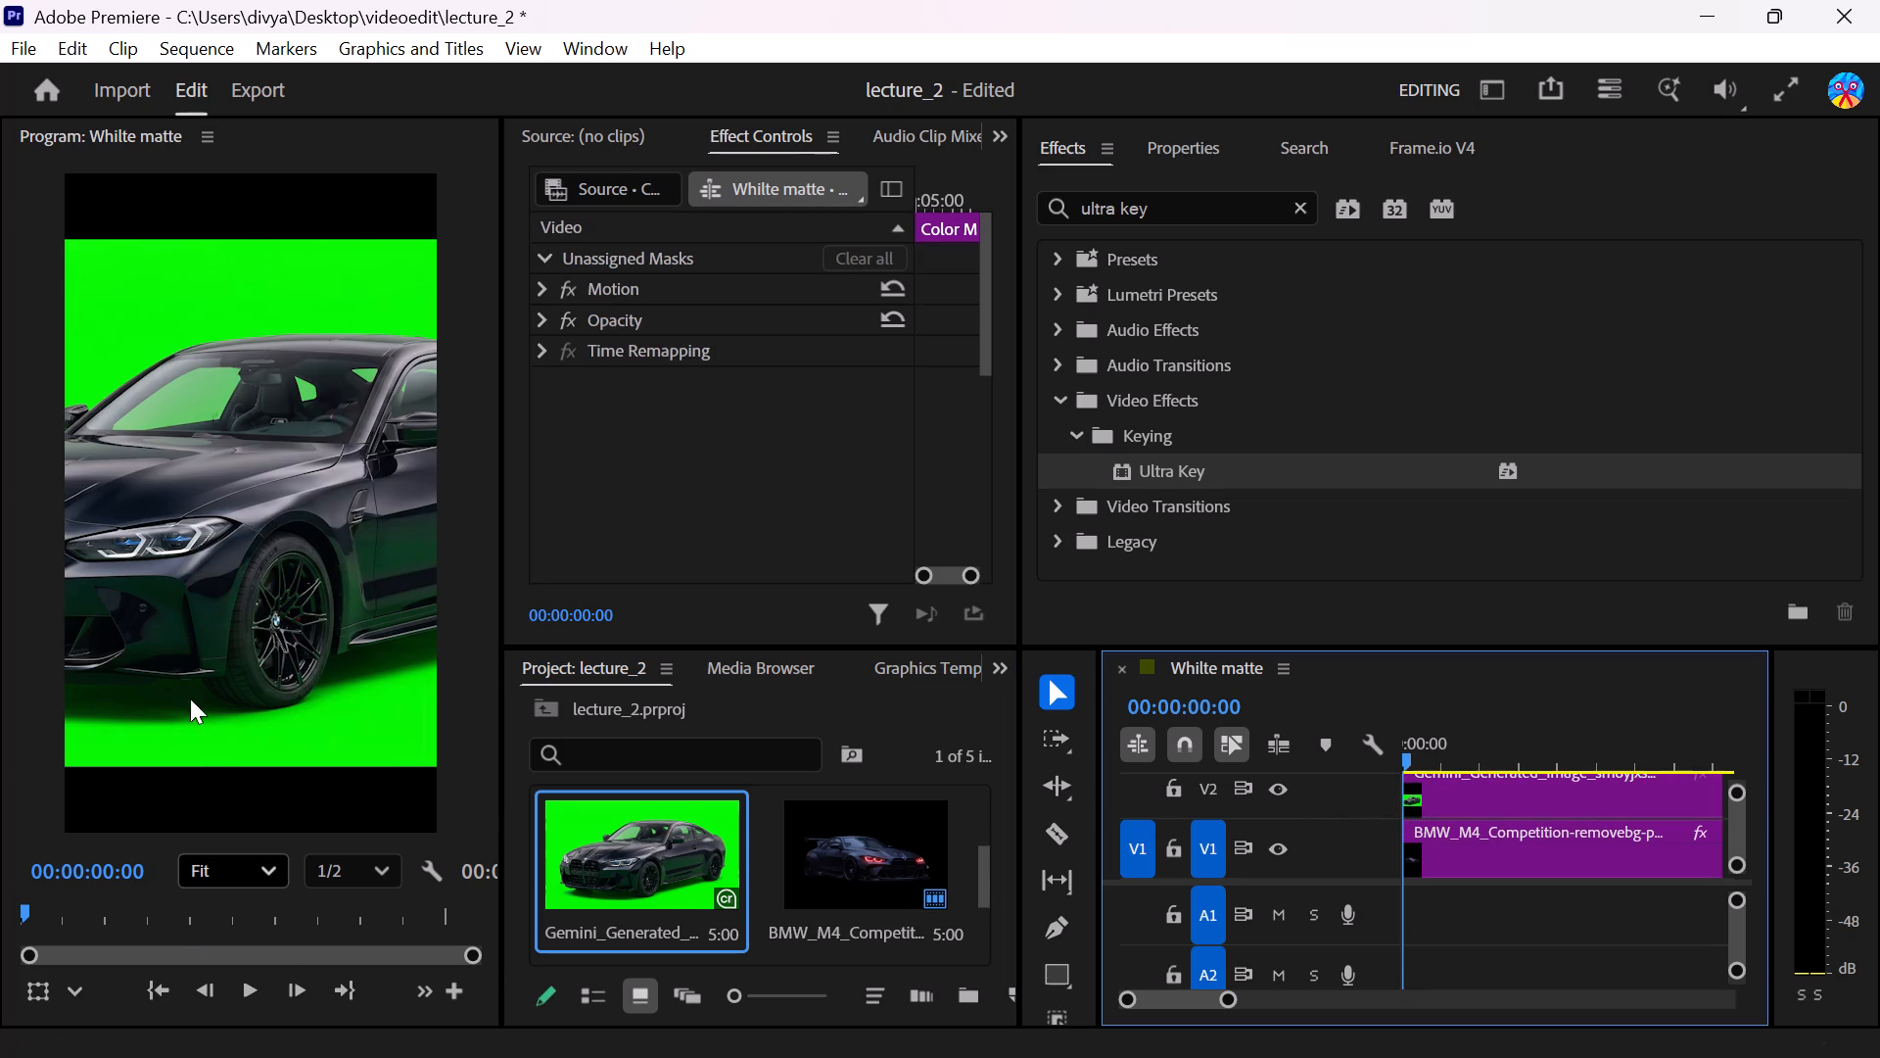
Set the Motion Scale of the selected Color Matte clip to 50.
click(278, 683)
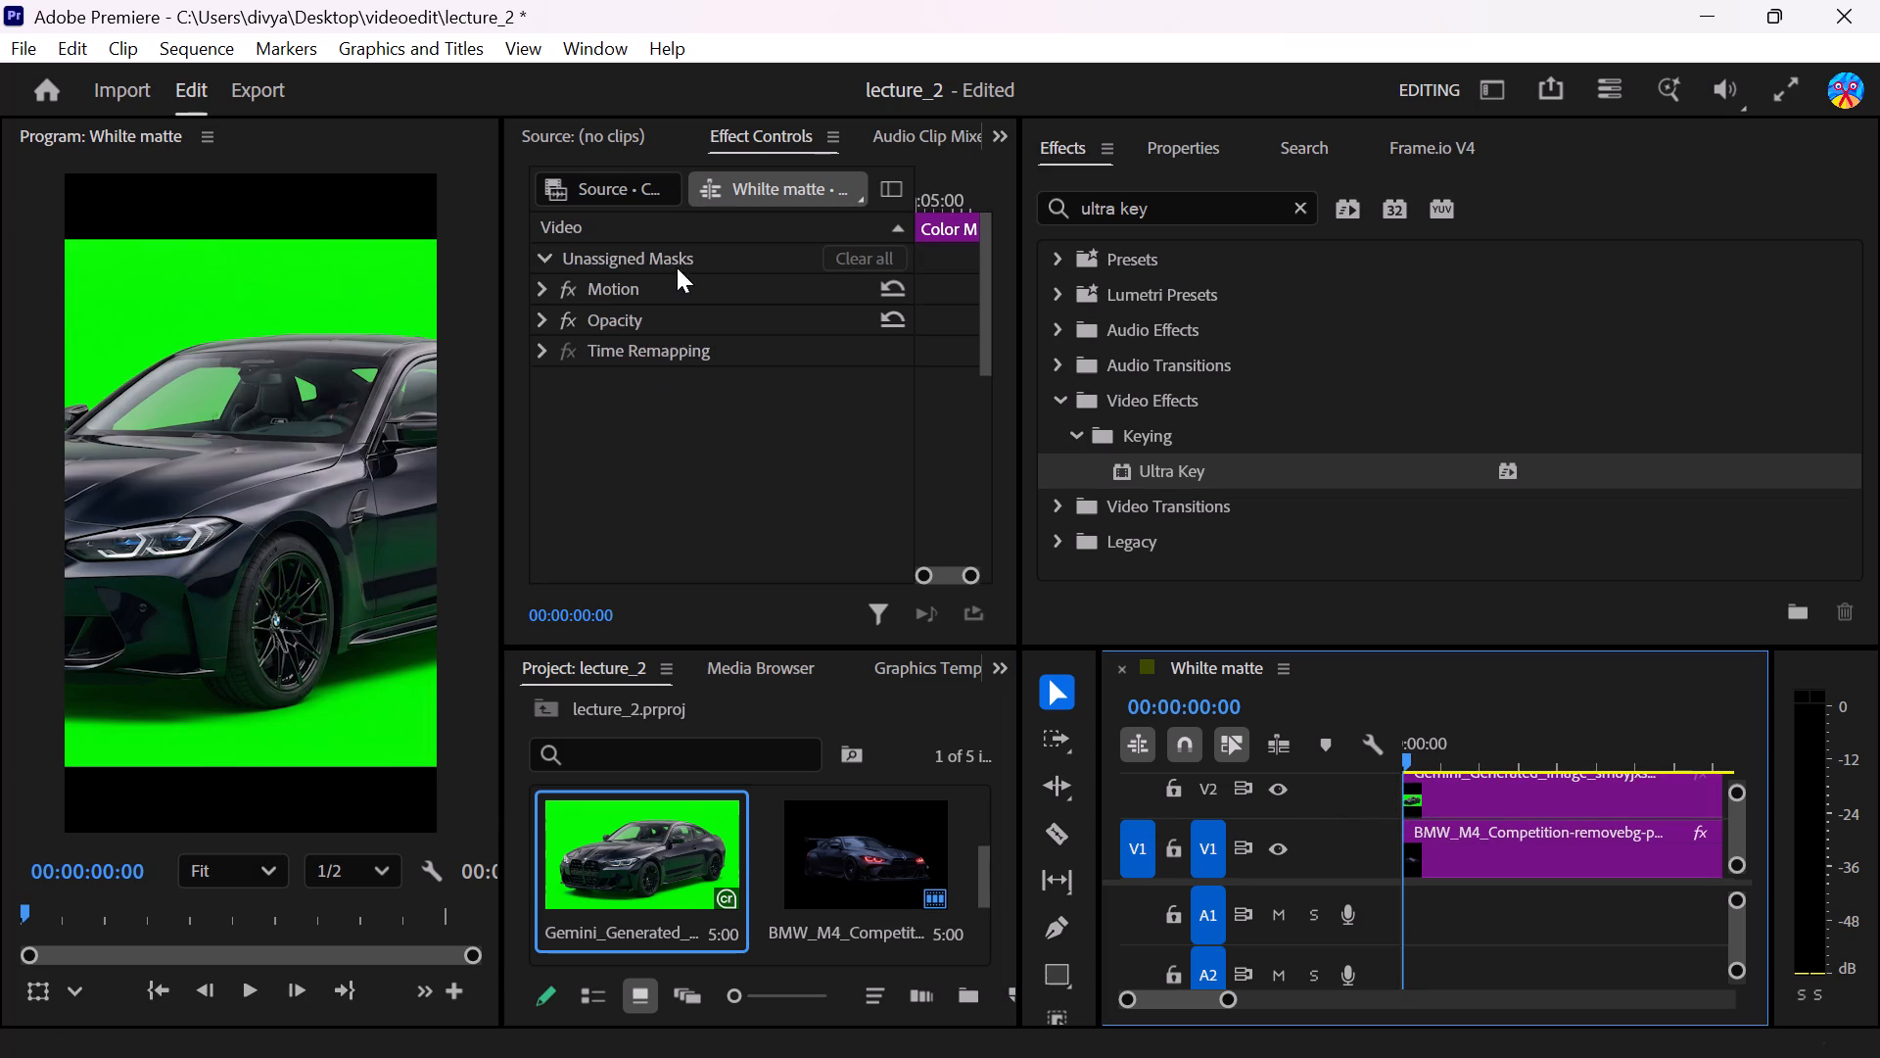
click(546, 287)
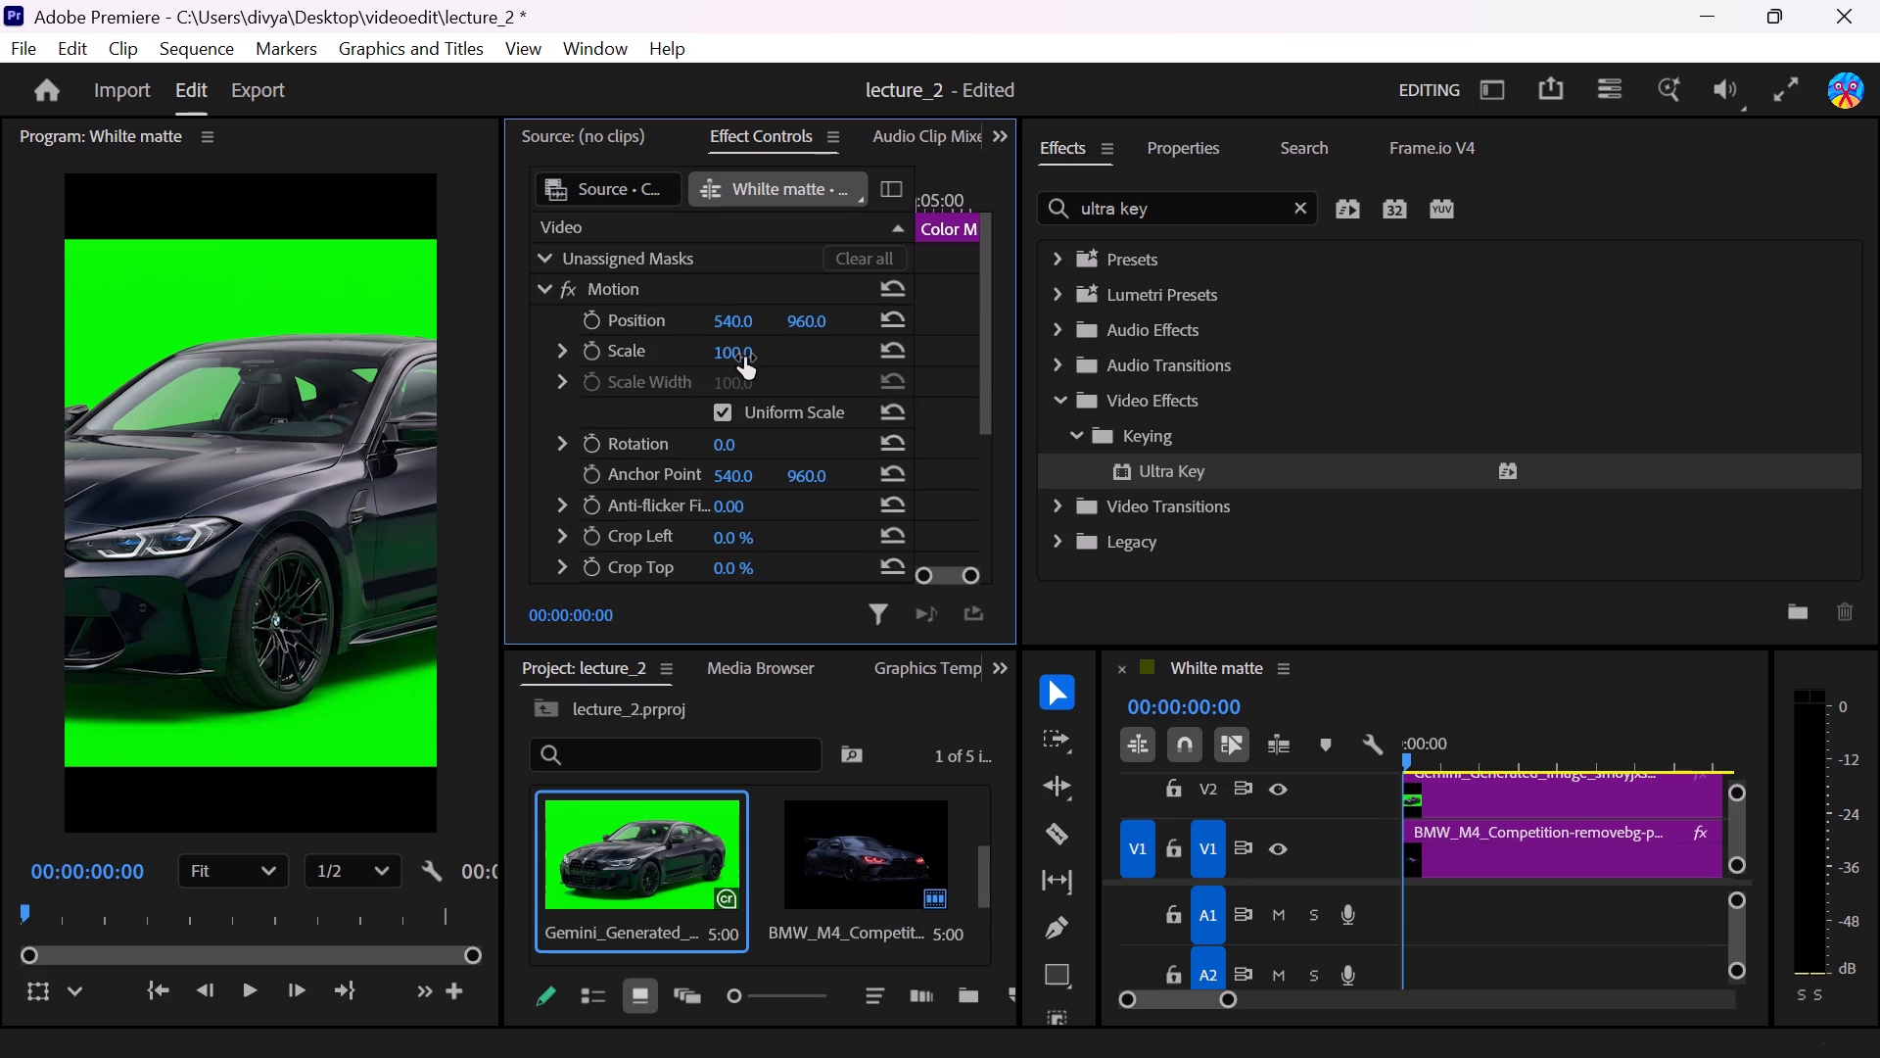
click(744, 358)
text(50)
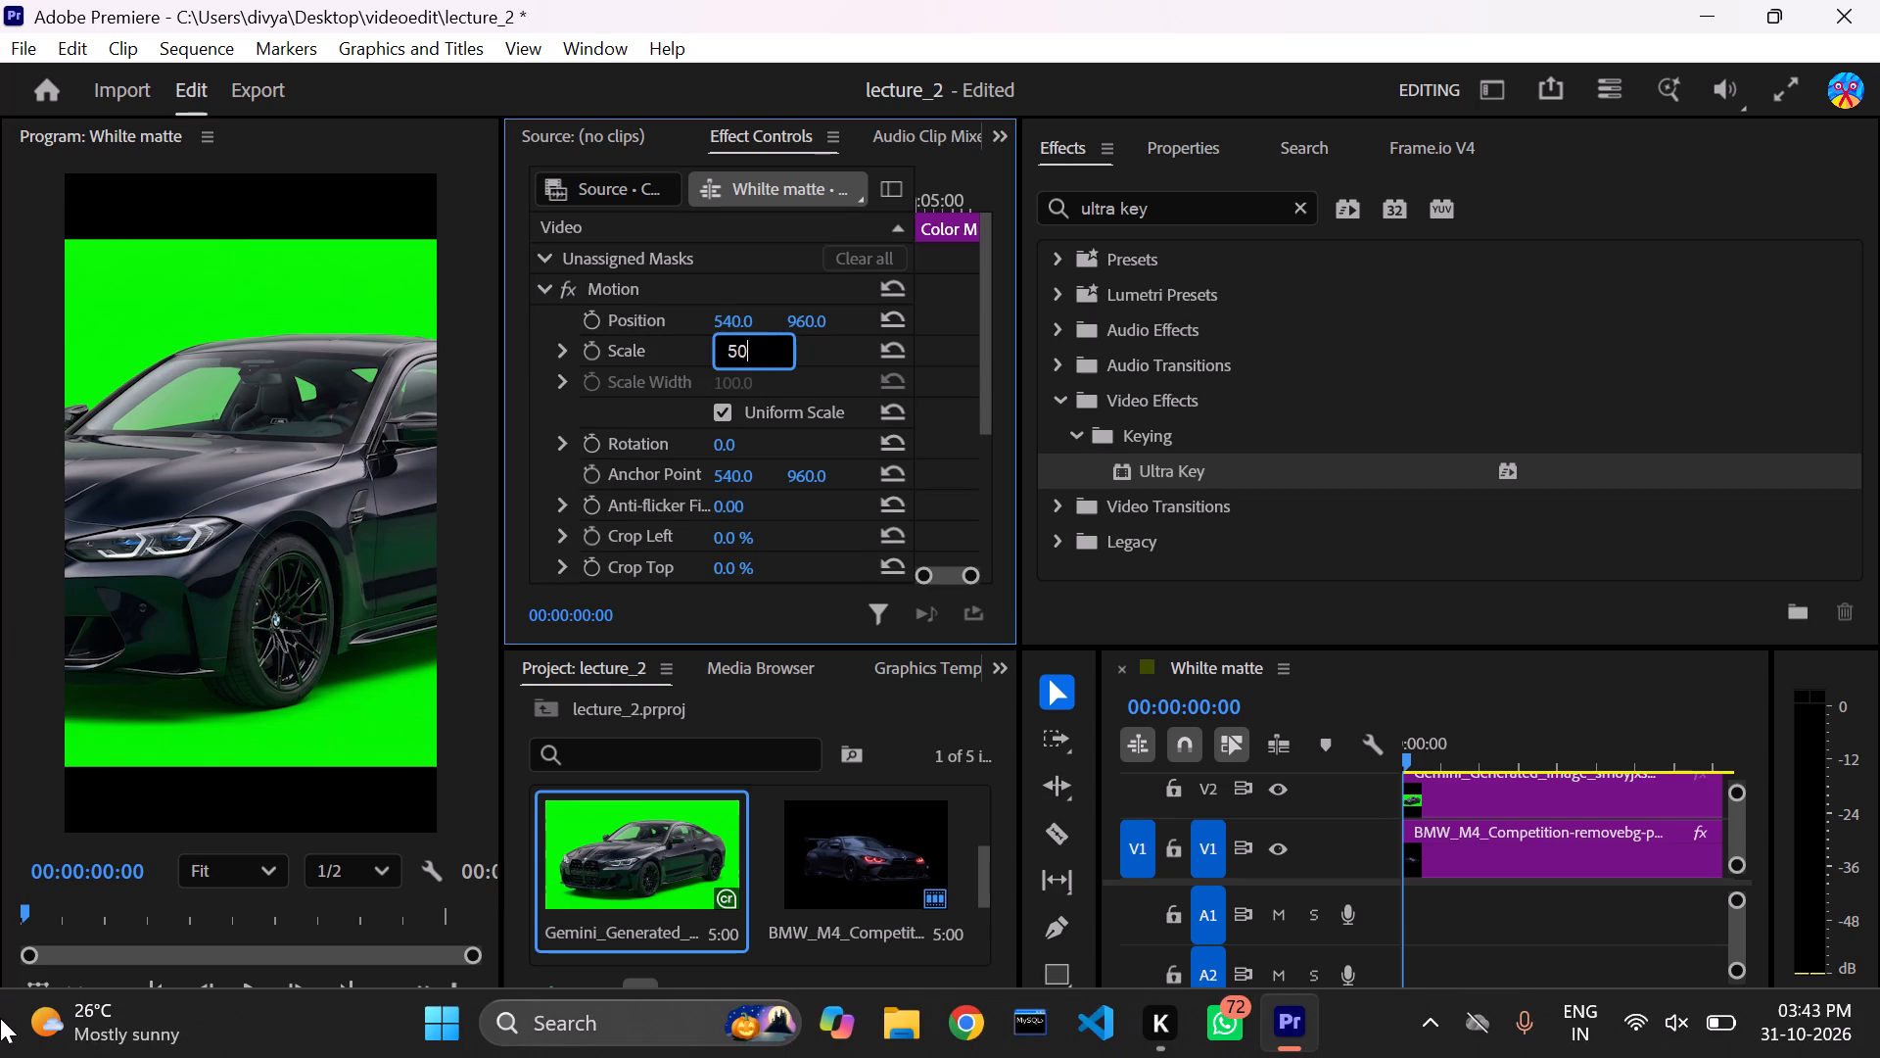
key(Return)
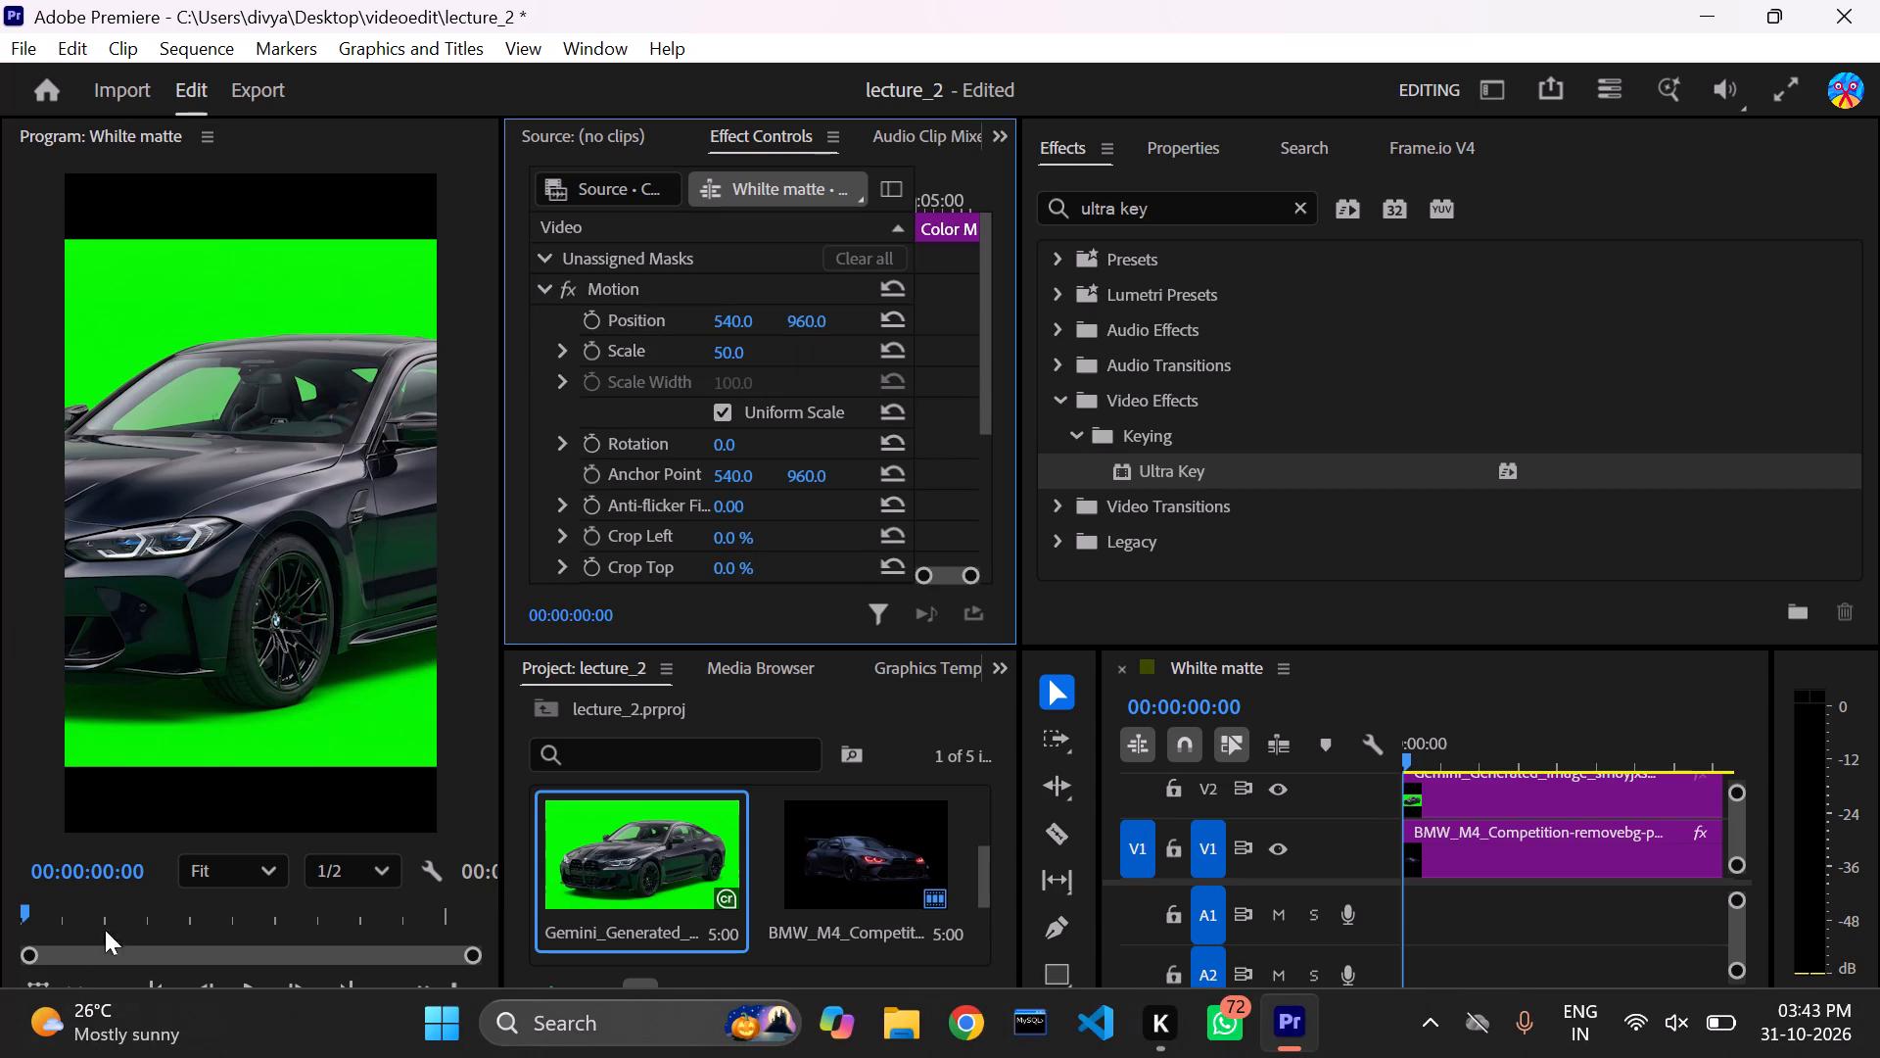
Reduce the Motion Scale of the green-screen Gemini_Generated car clip on track V2 to 35.
click(197, 553)
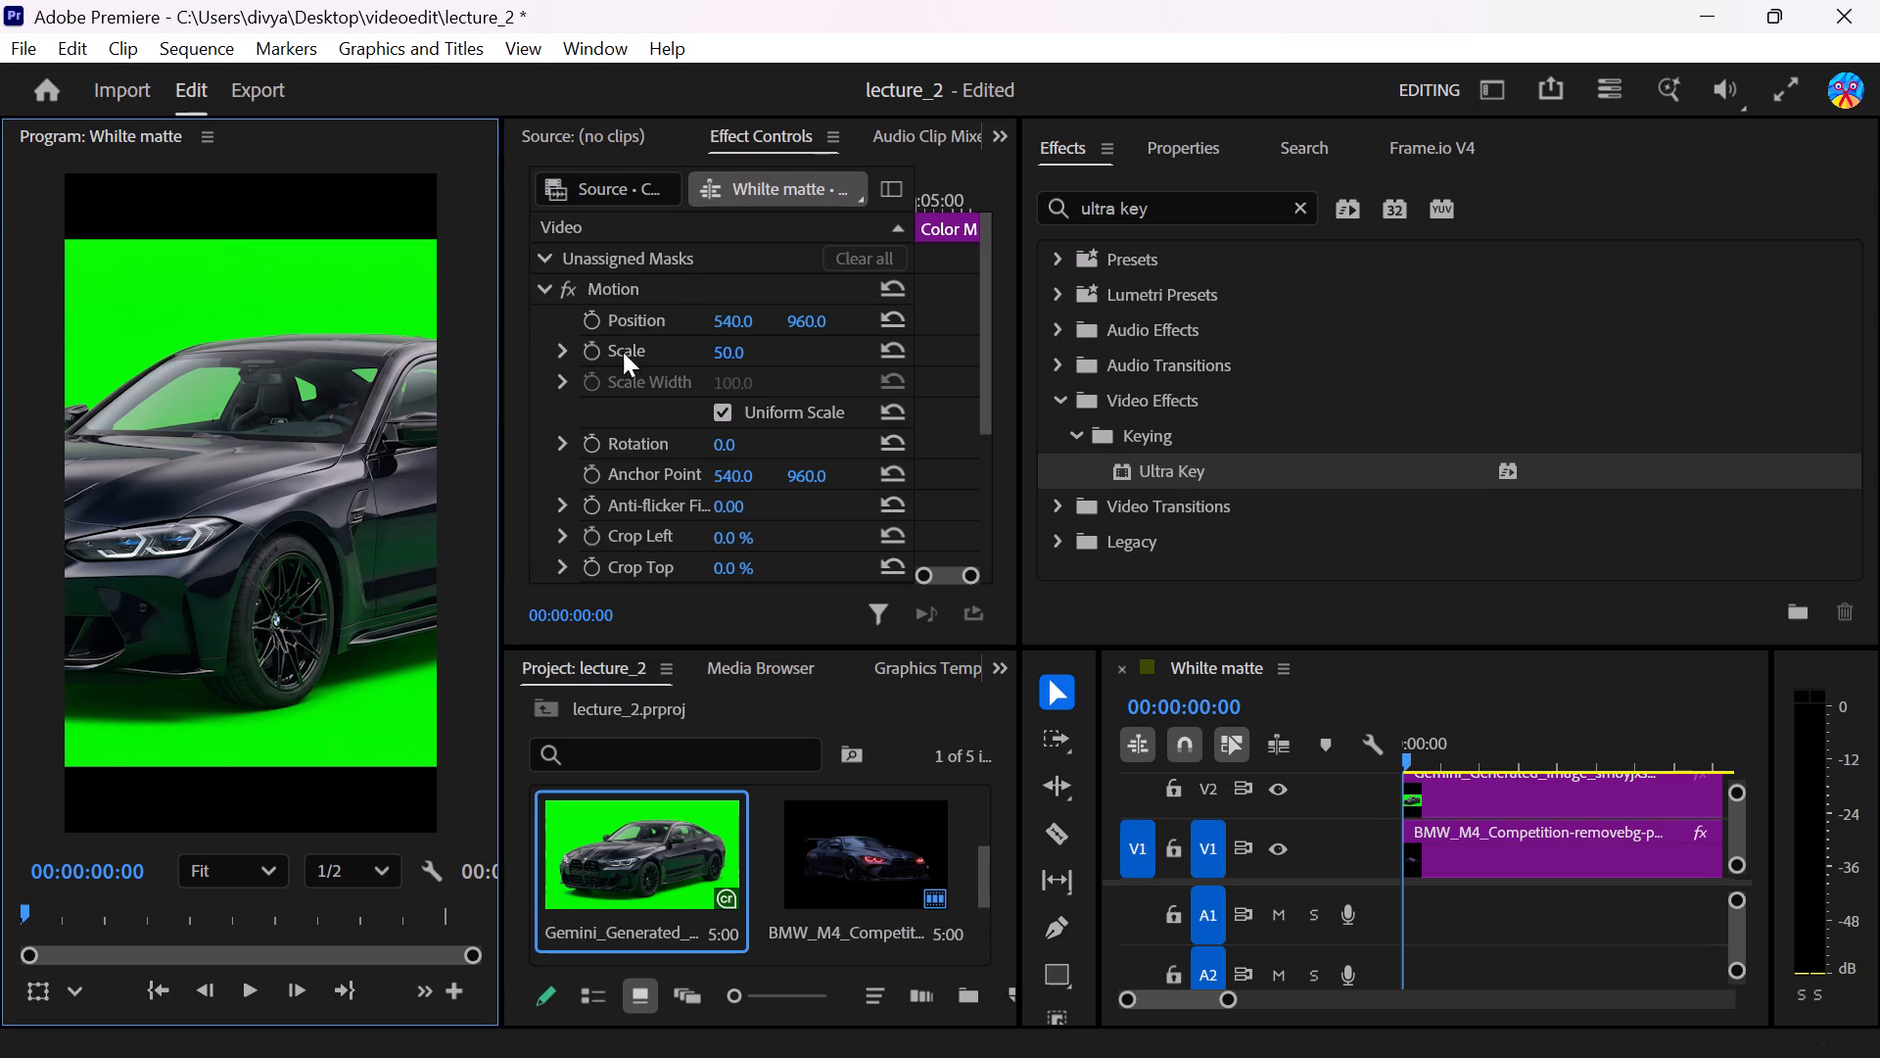
click(1512, 802)
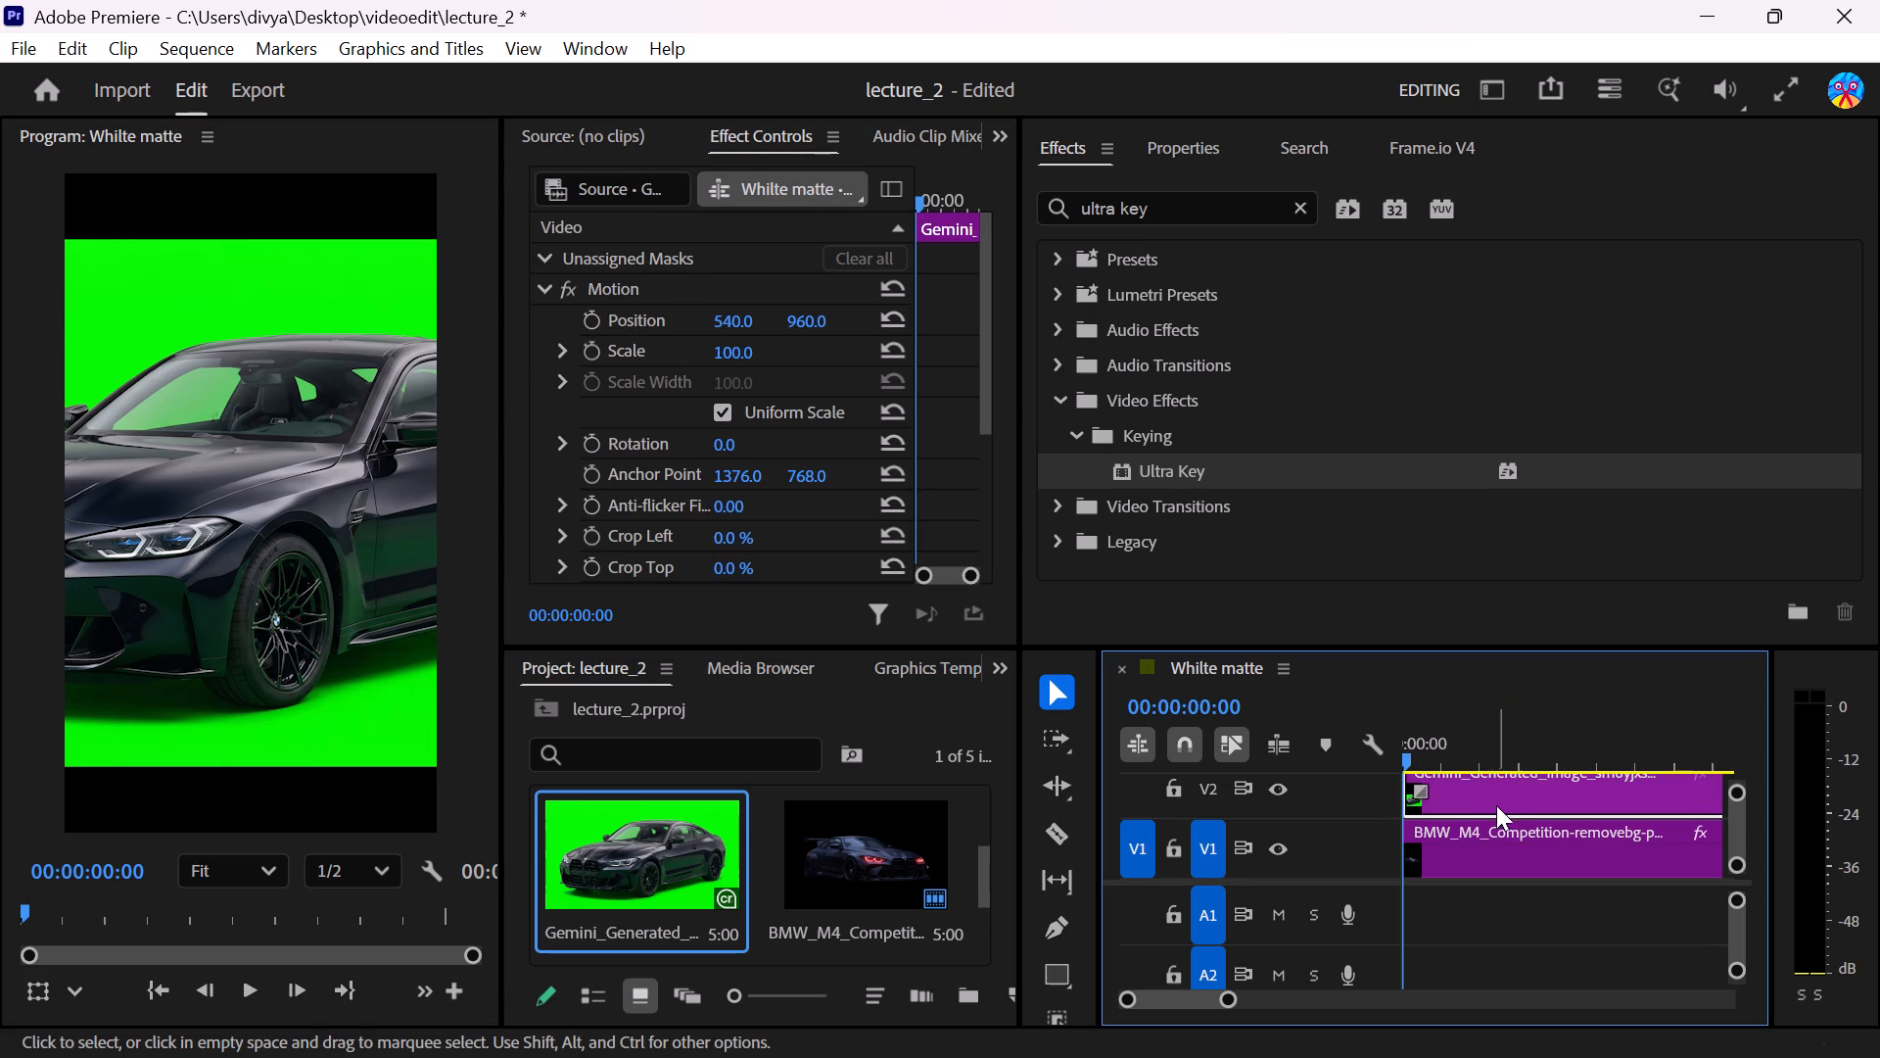
click(733, 348)
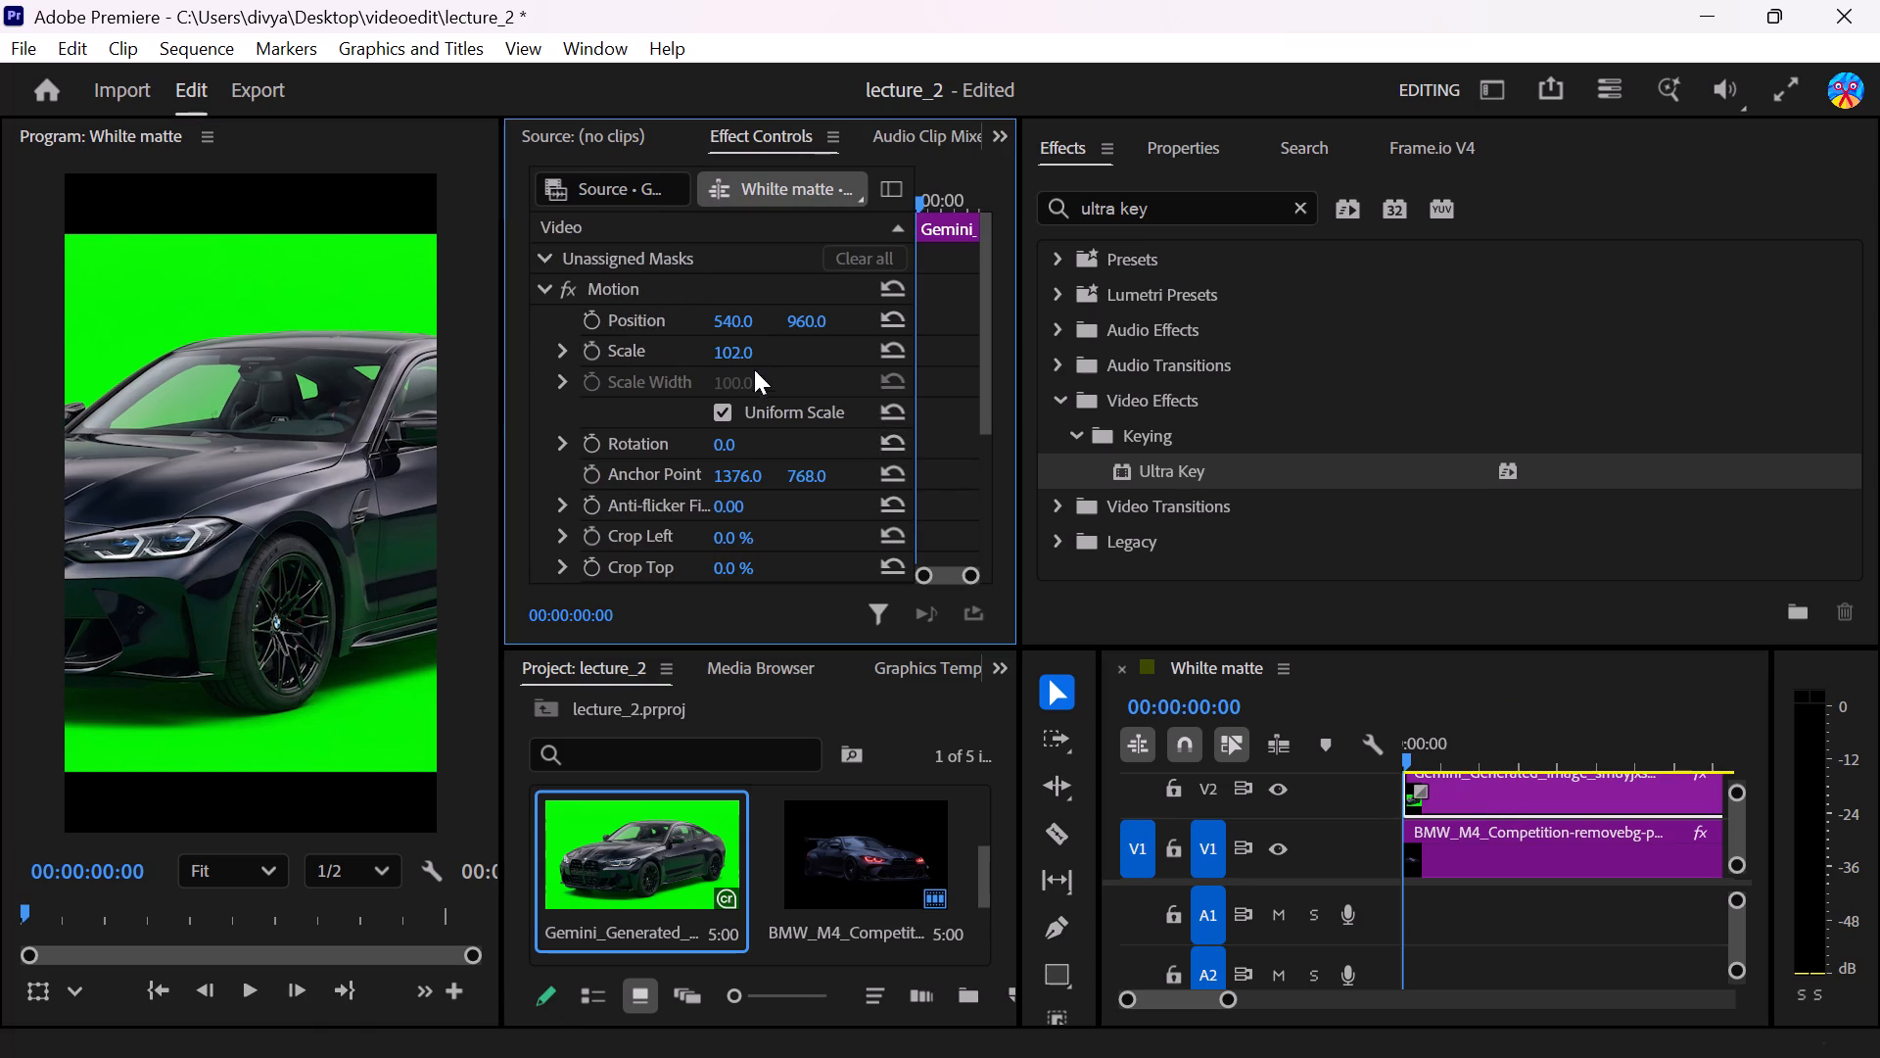
click(744, 354)
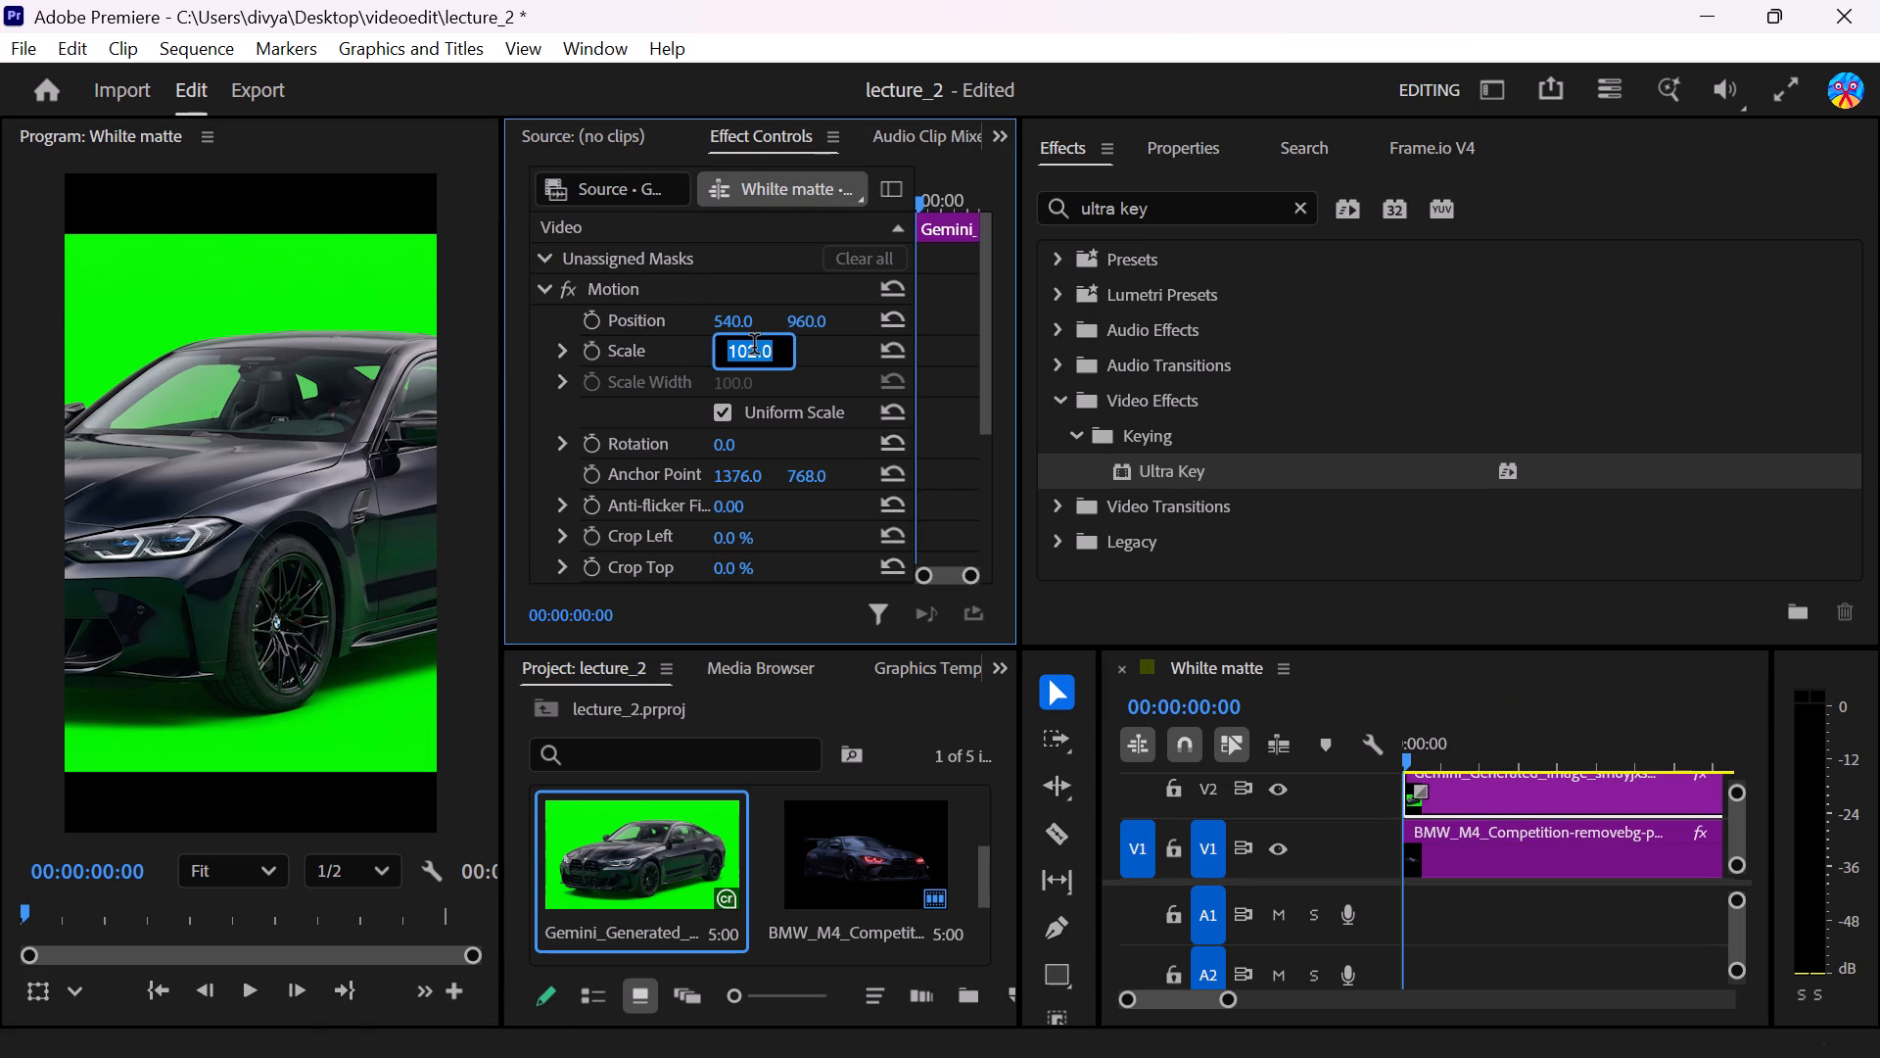
text(50)
key(Return)
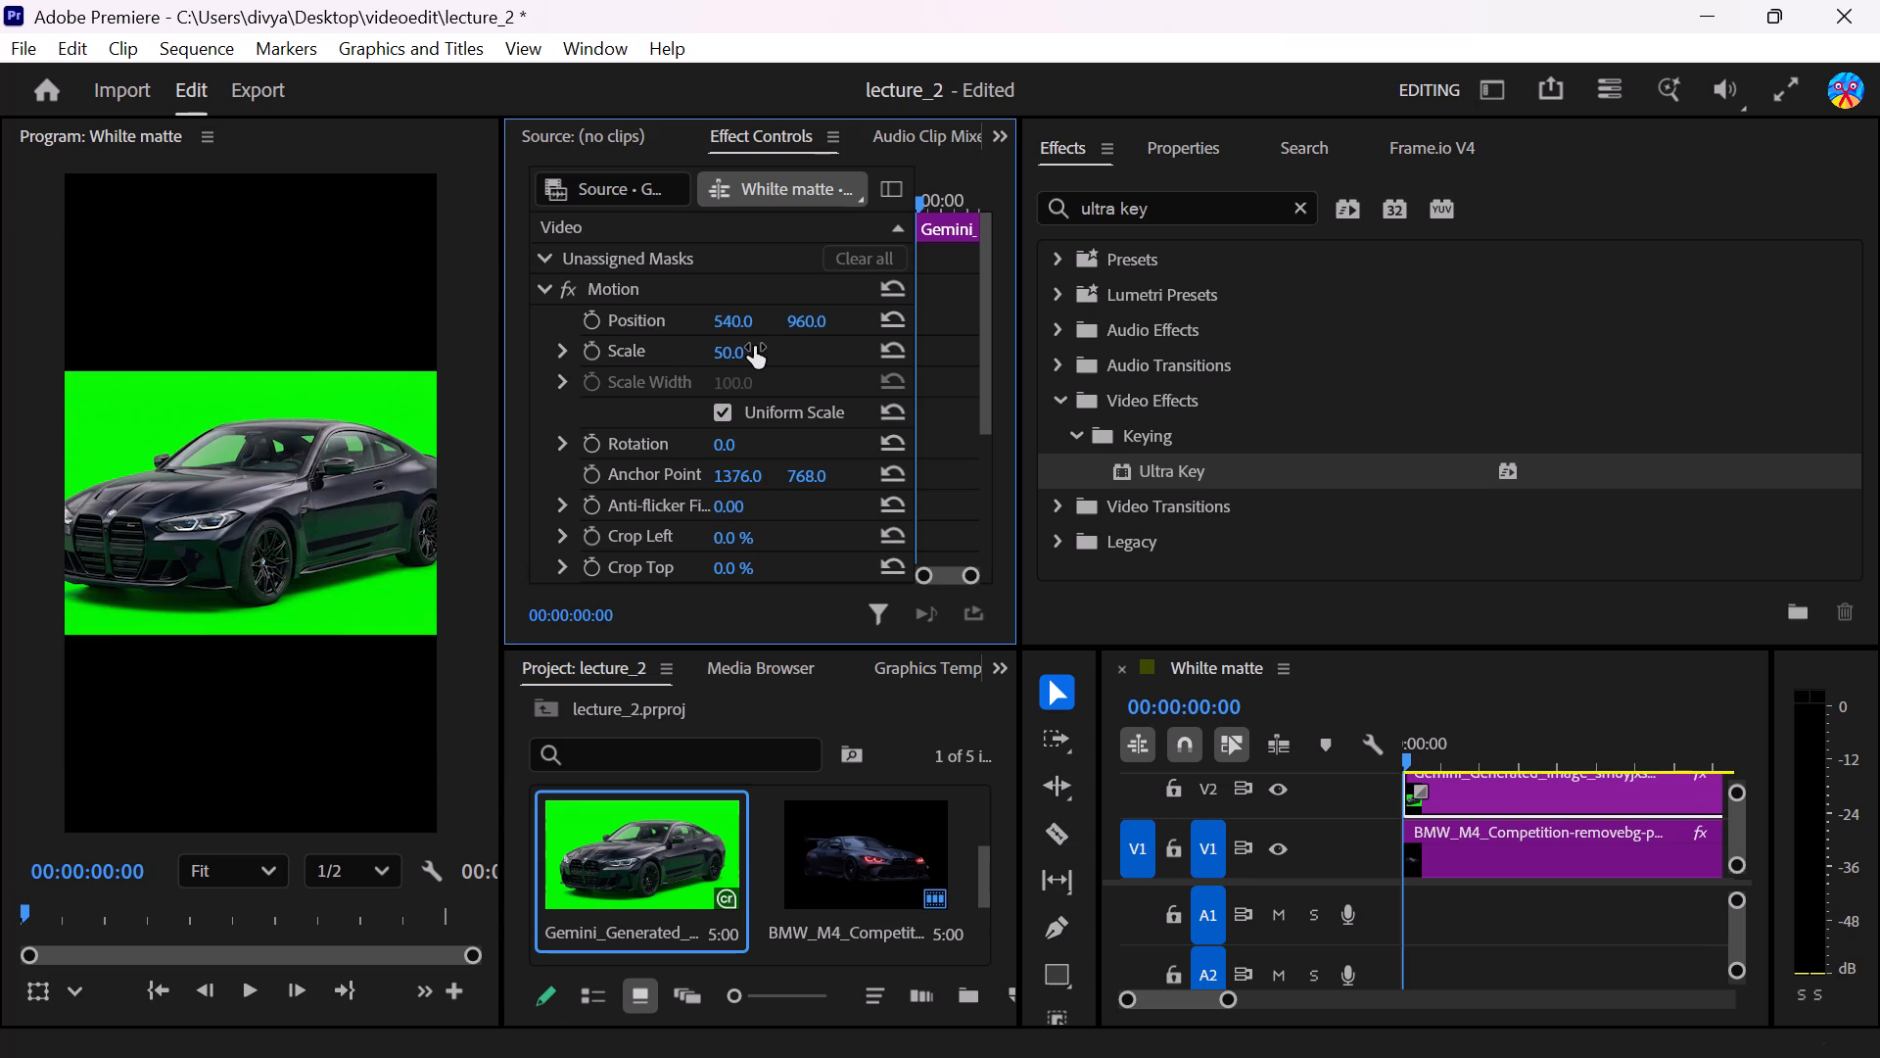
click(740, 355)
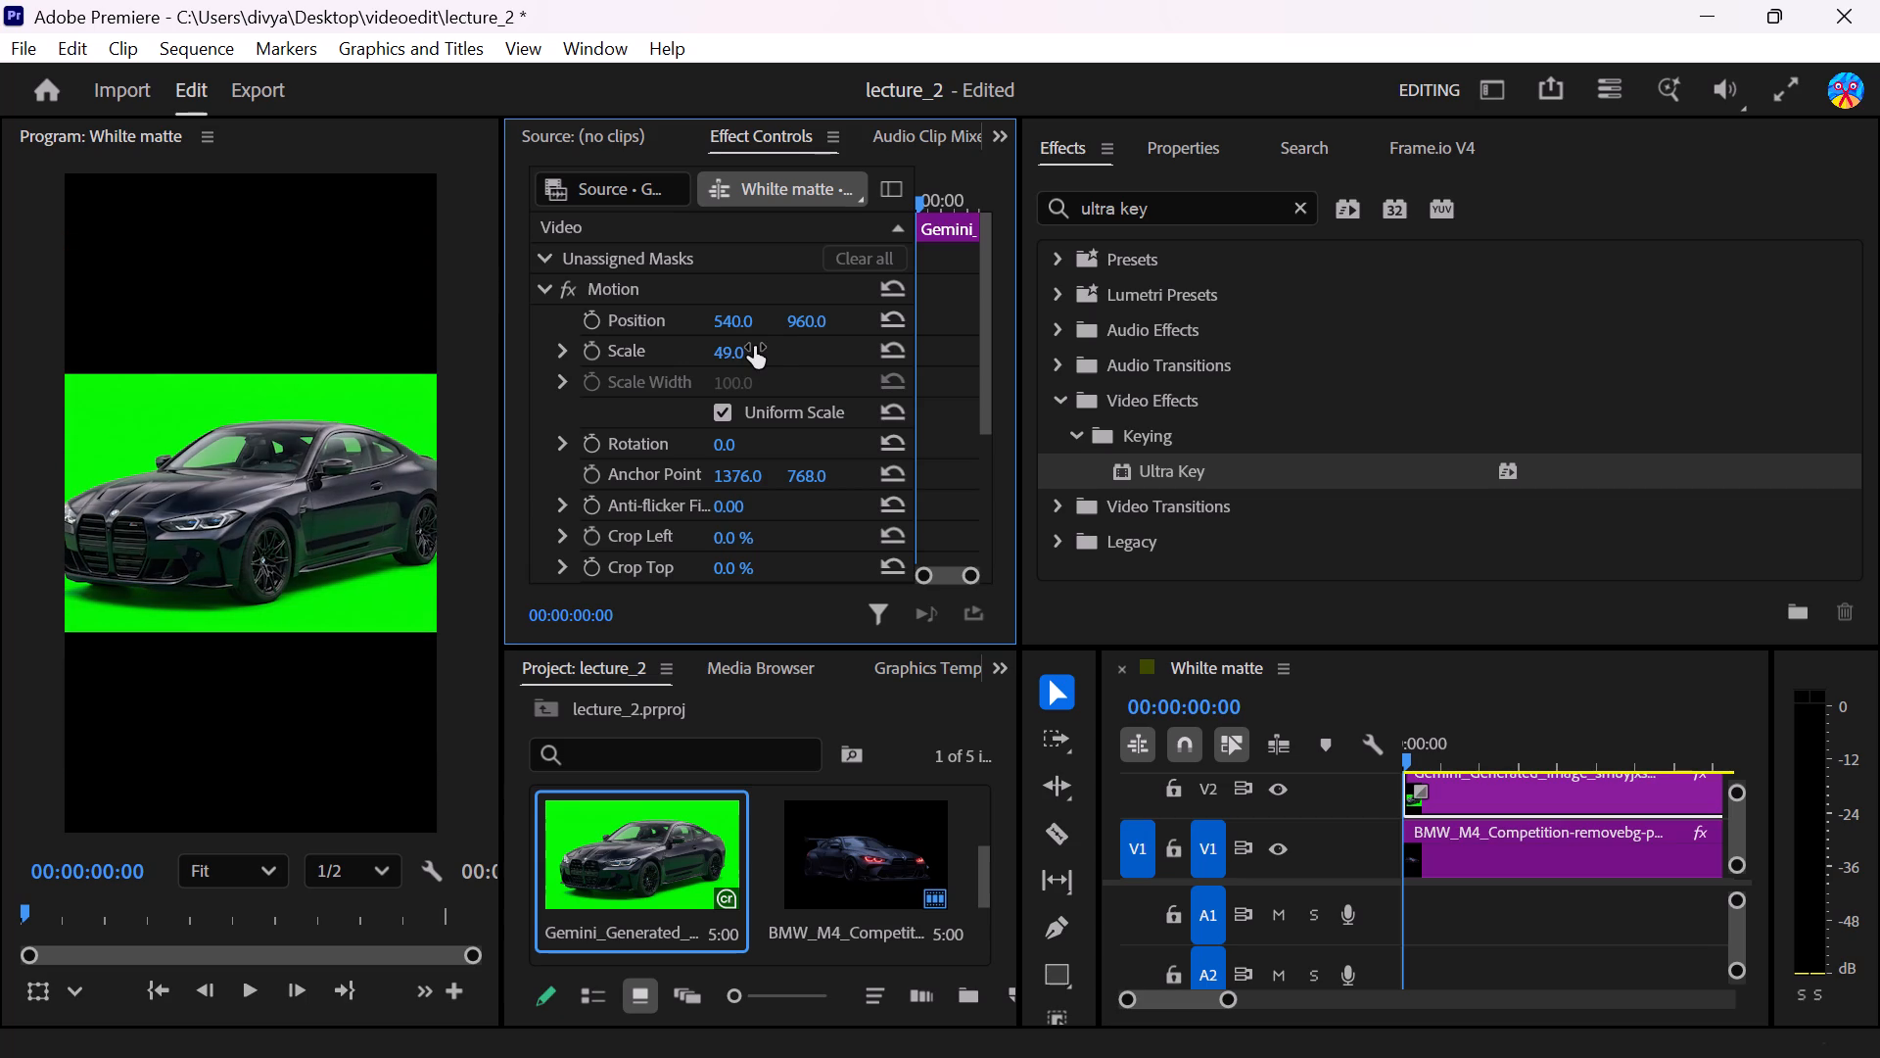
click(728, 352)
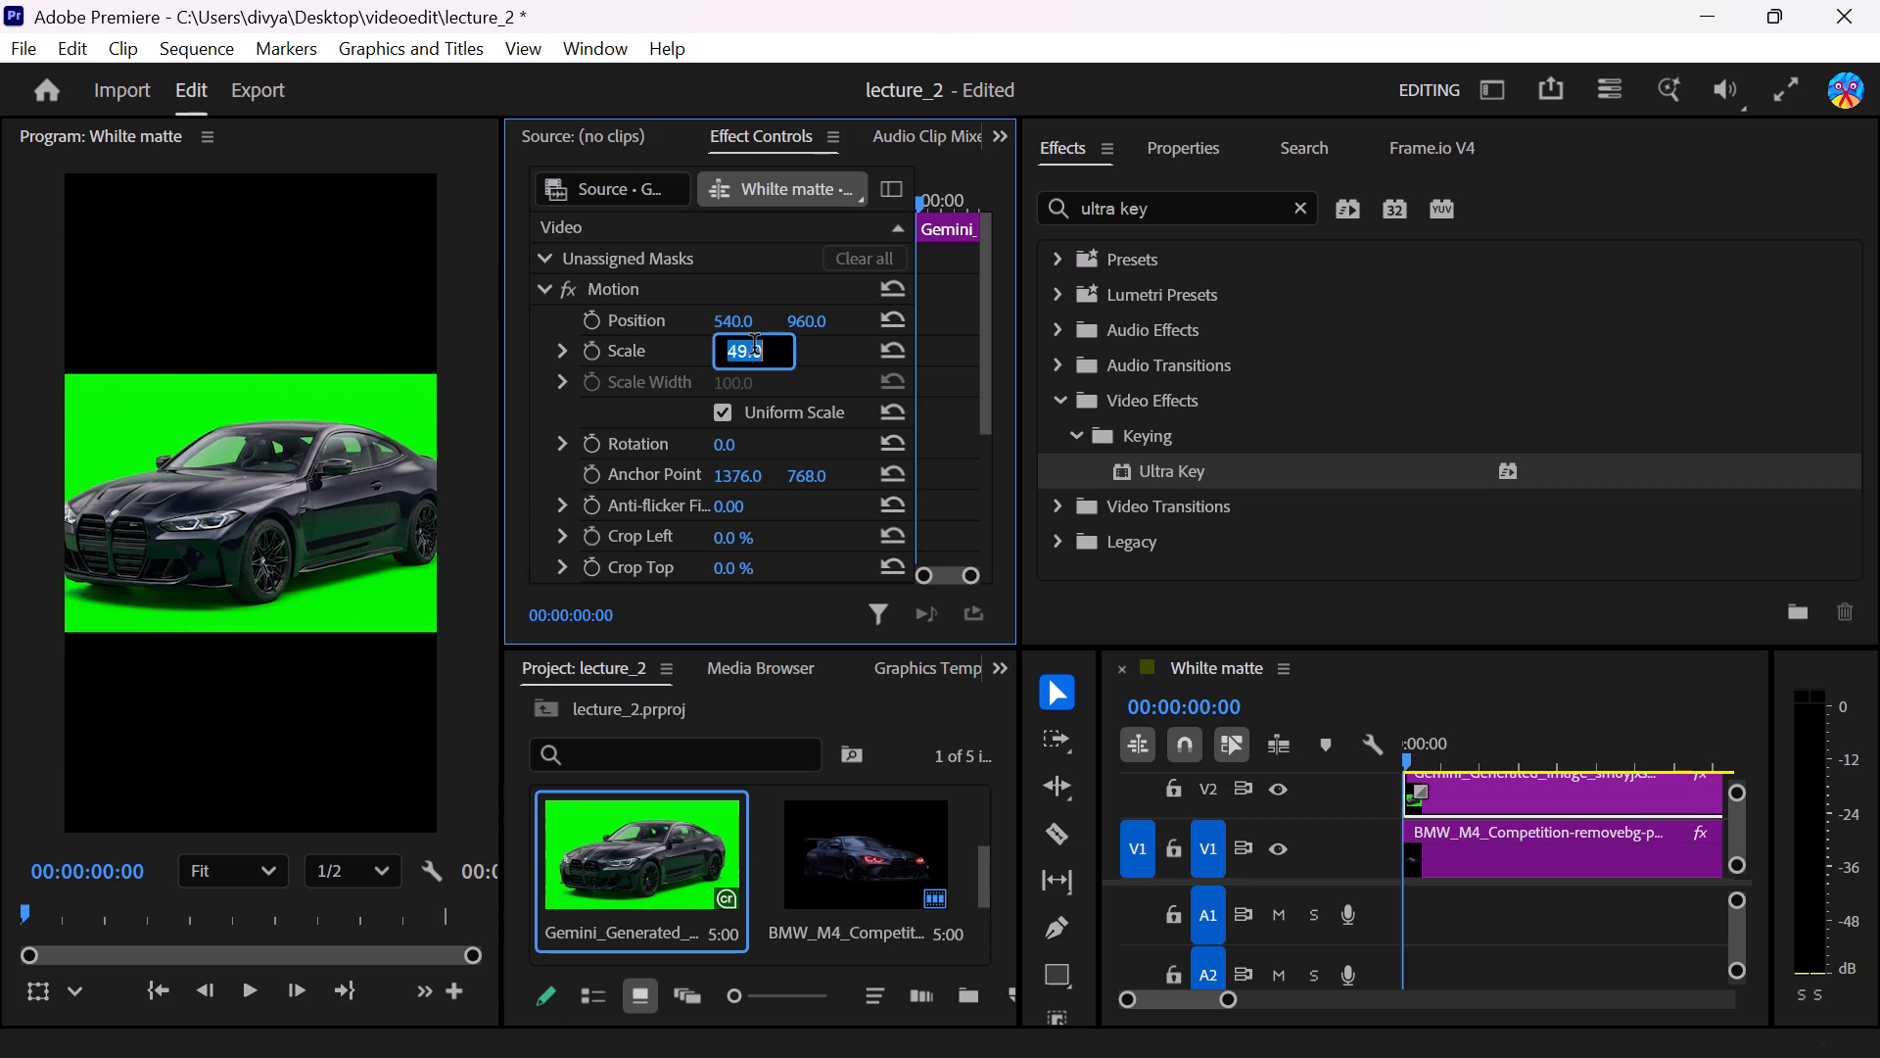
key(Down)
key(Down)
key(Down)
key(Down)
key(Down)
key(Down)
key(Down)
key(Down)
key(Down)
key(Down)
key(Down)
key(Down)
key(Down)
key(Down)
key(Down)
key(Down)
key(Down)
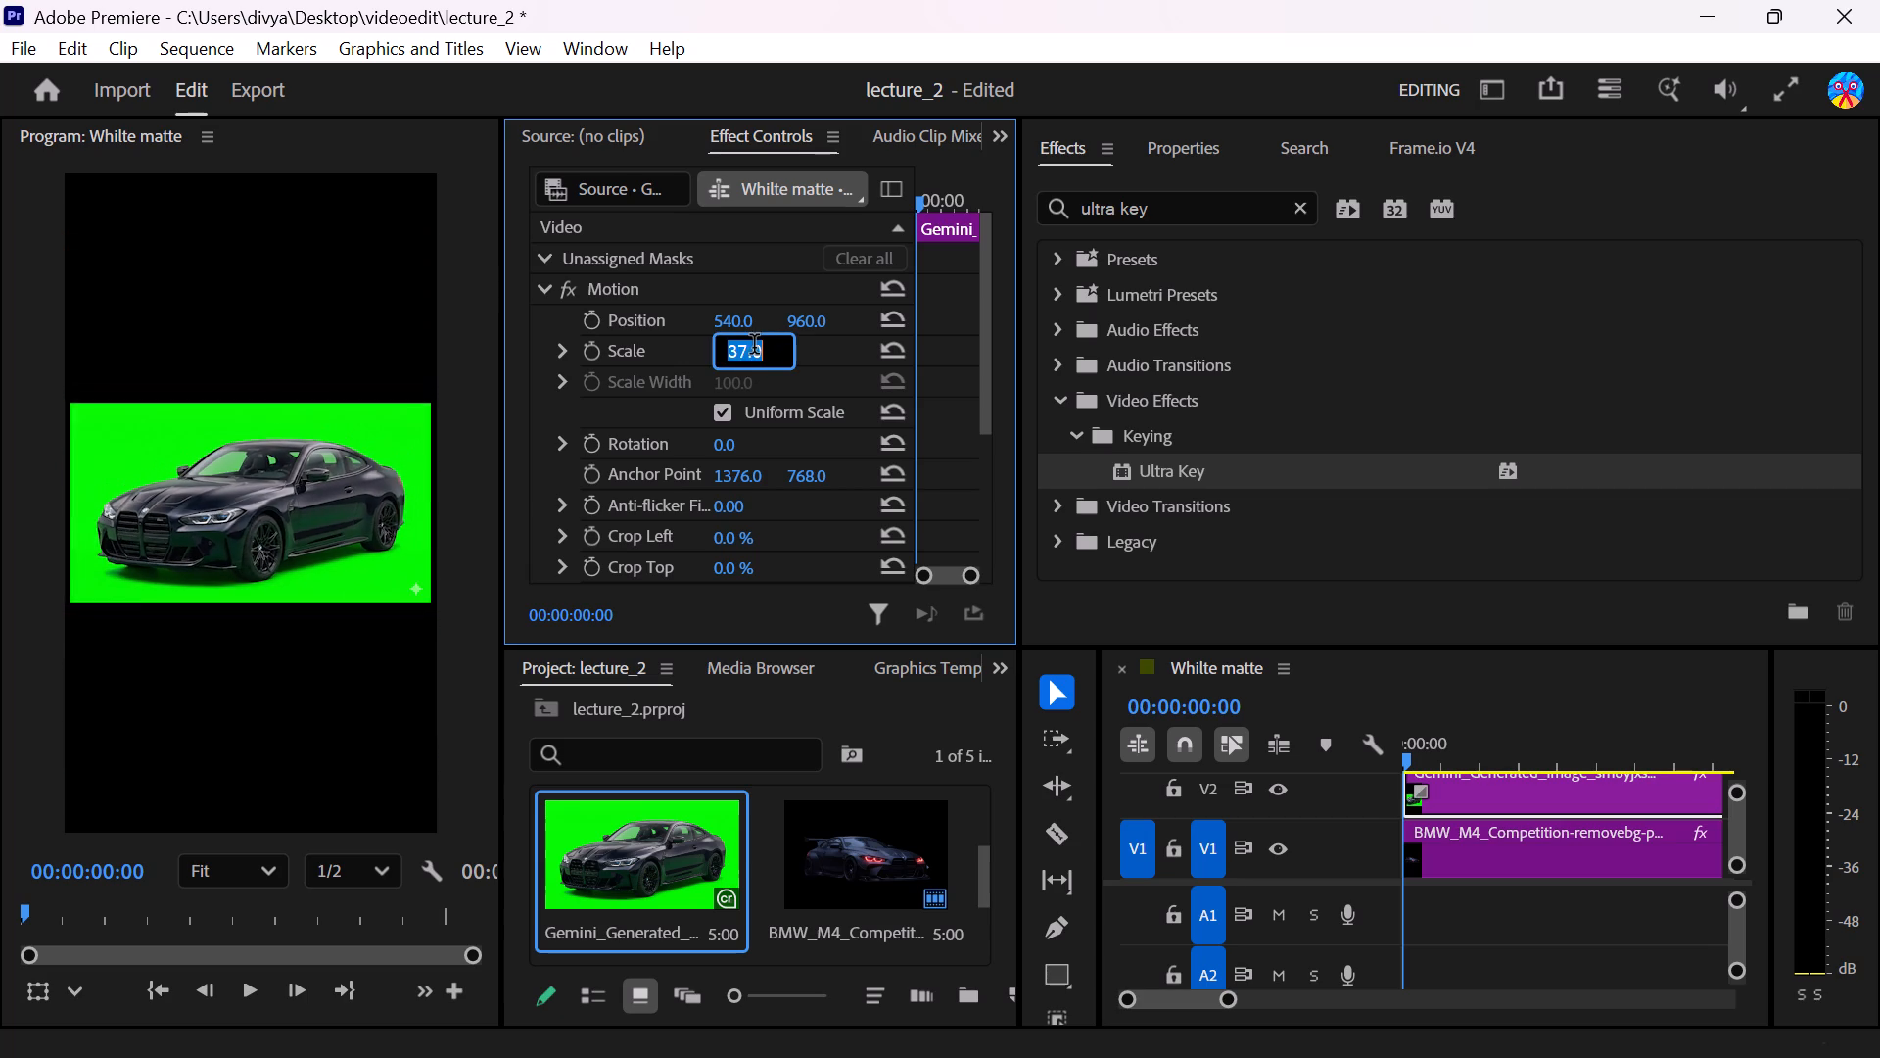
key(Down)
key(Down)
click(245, 335)
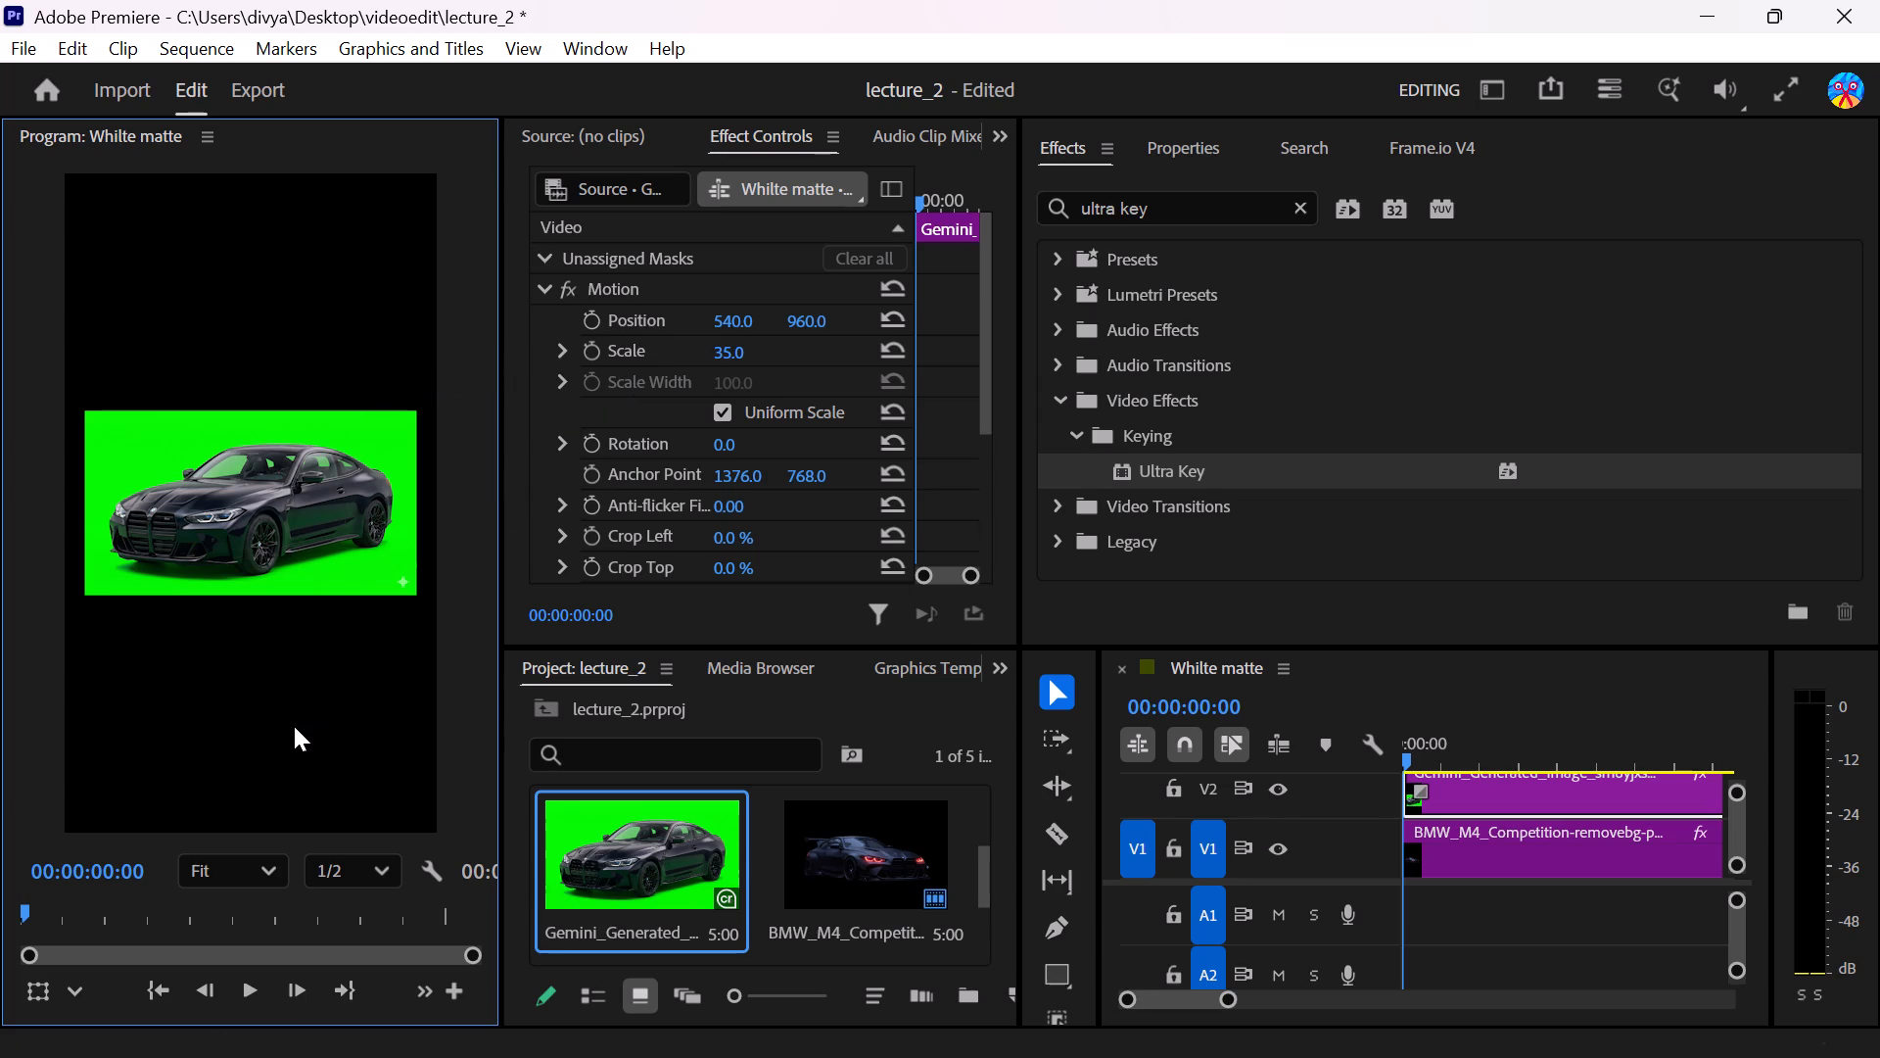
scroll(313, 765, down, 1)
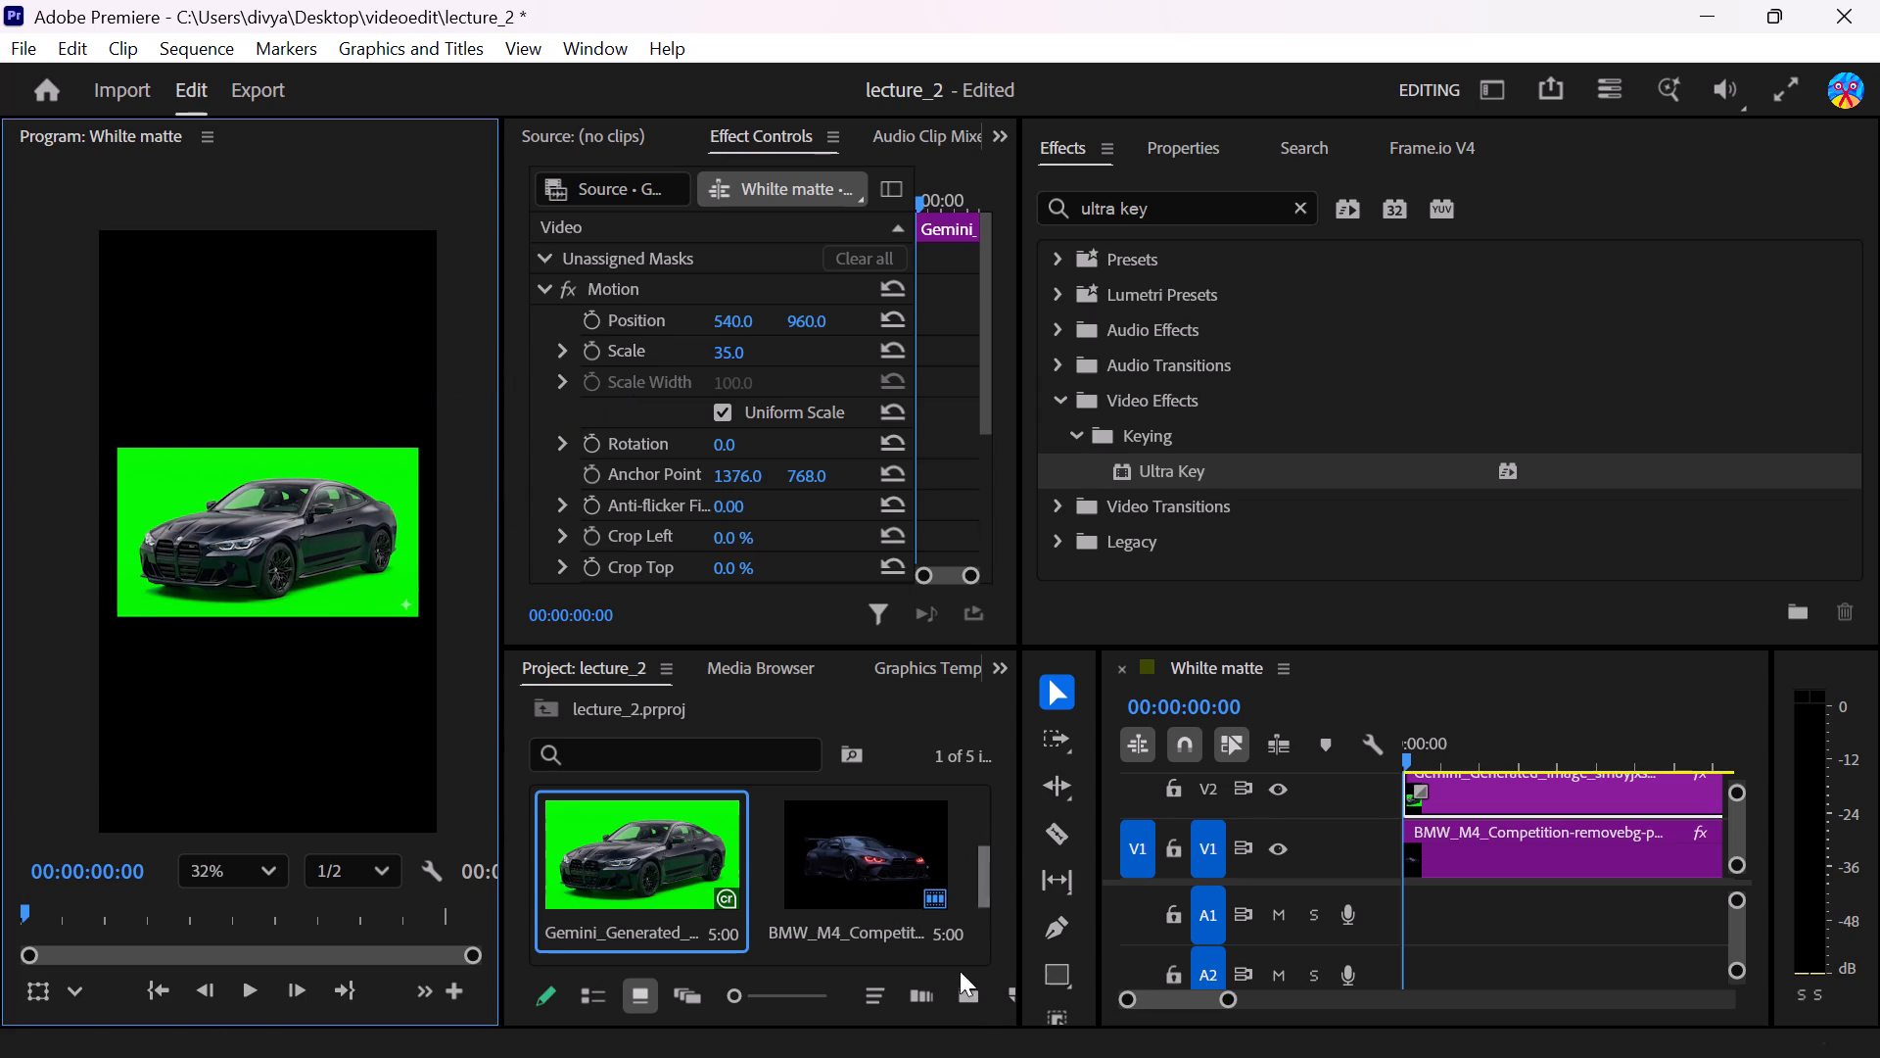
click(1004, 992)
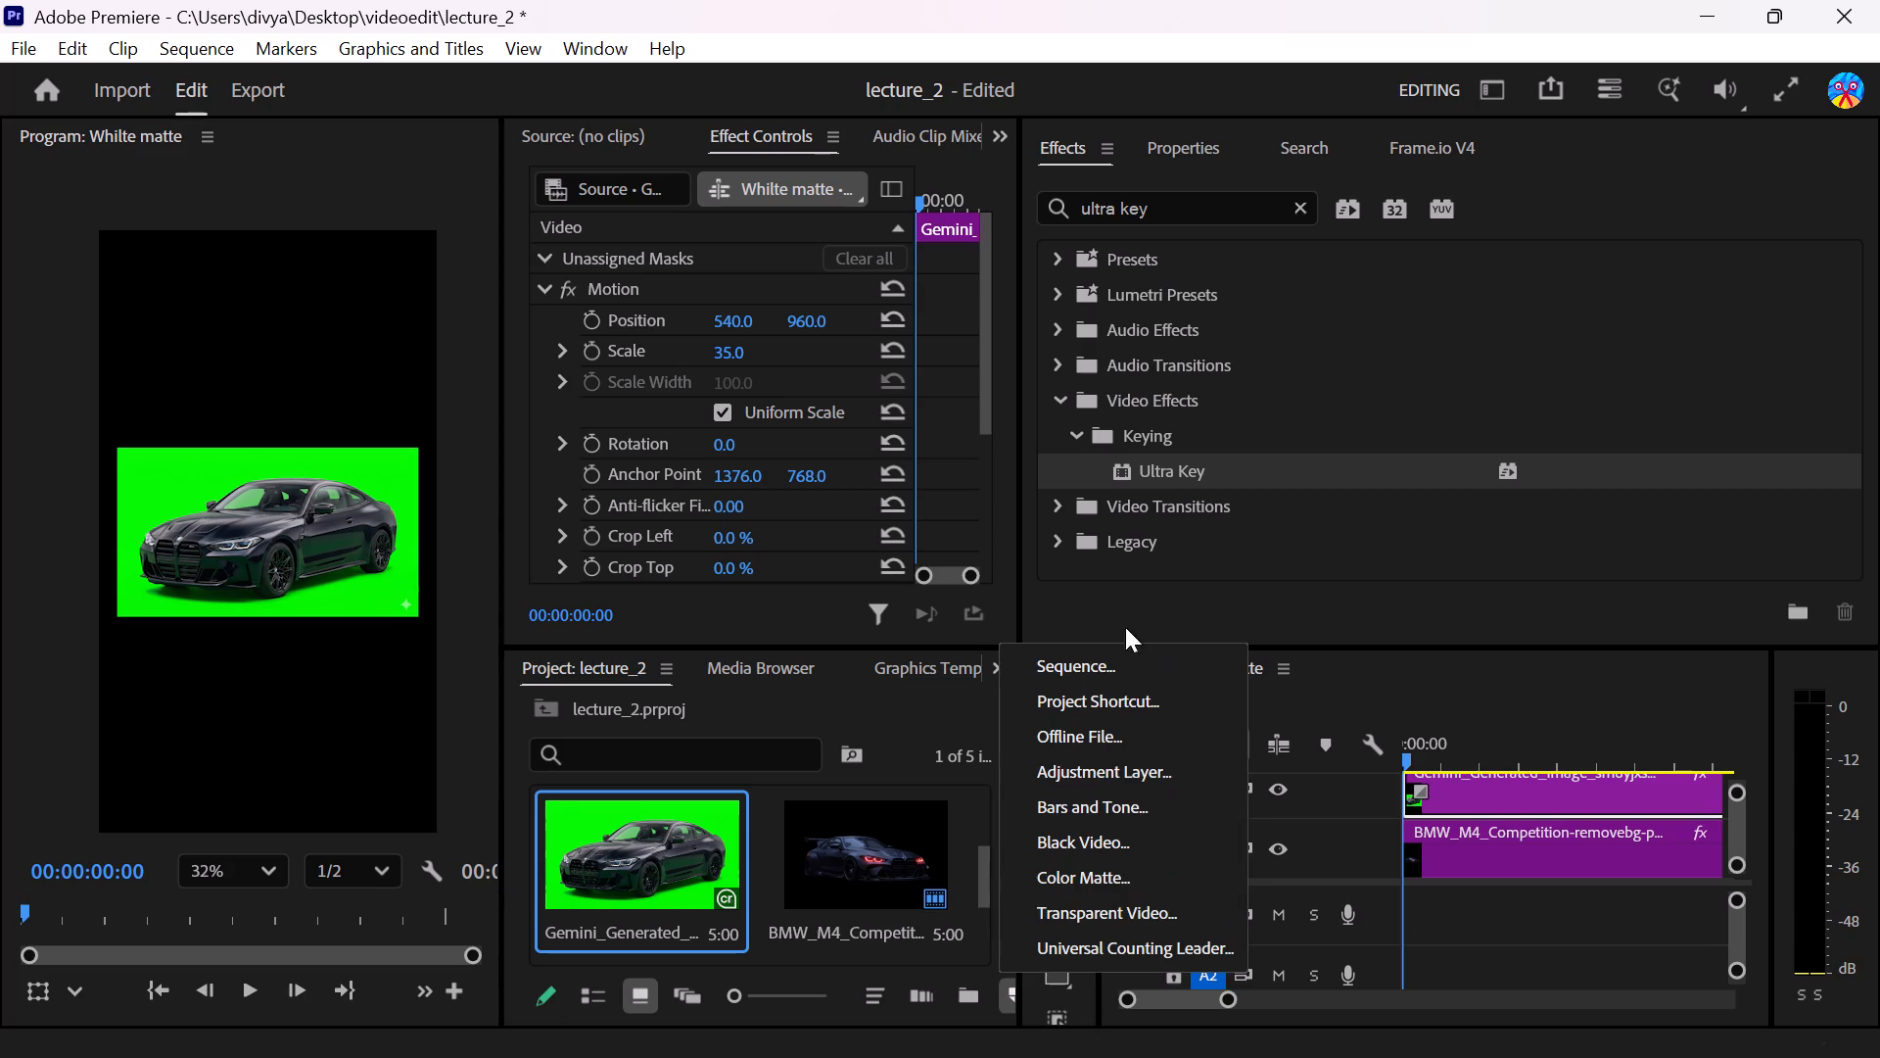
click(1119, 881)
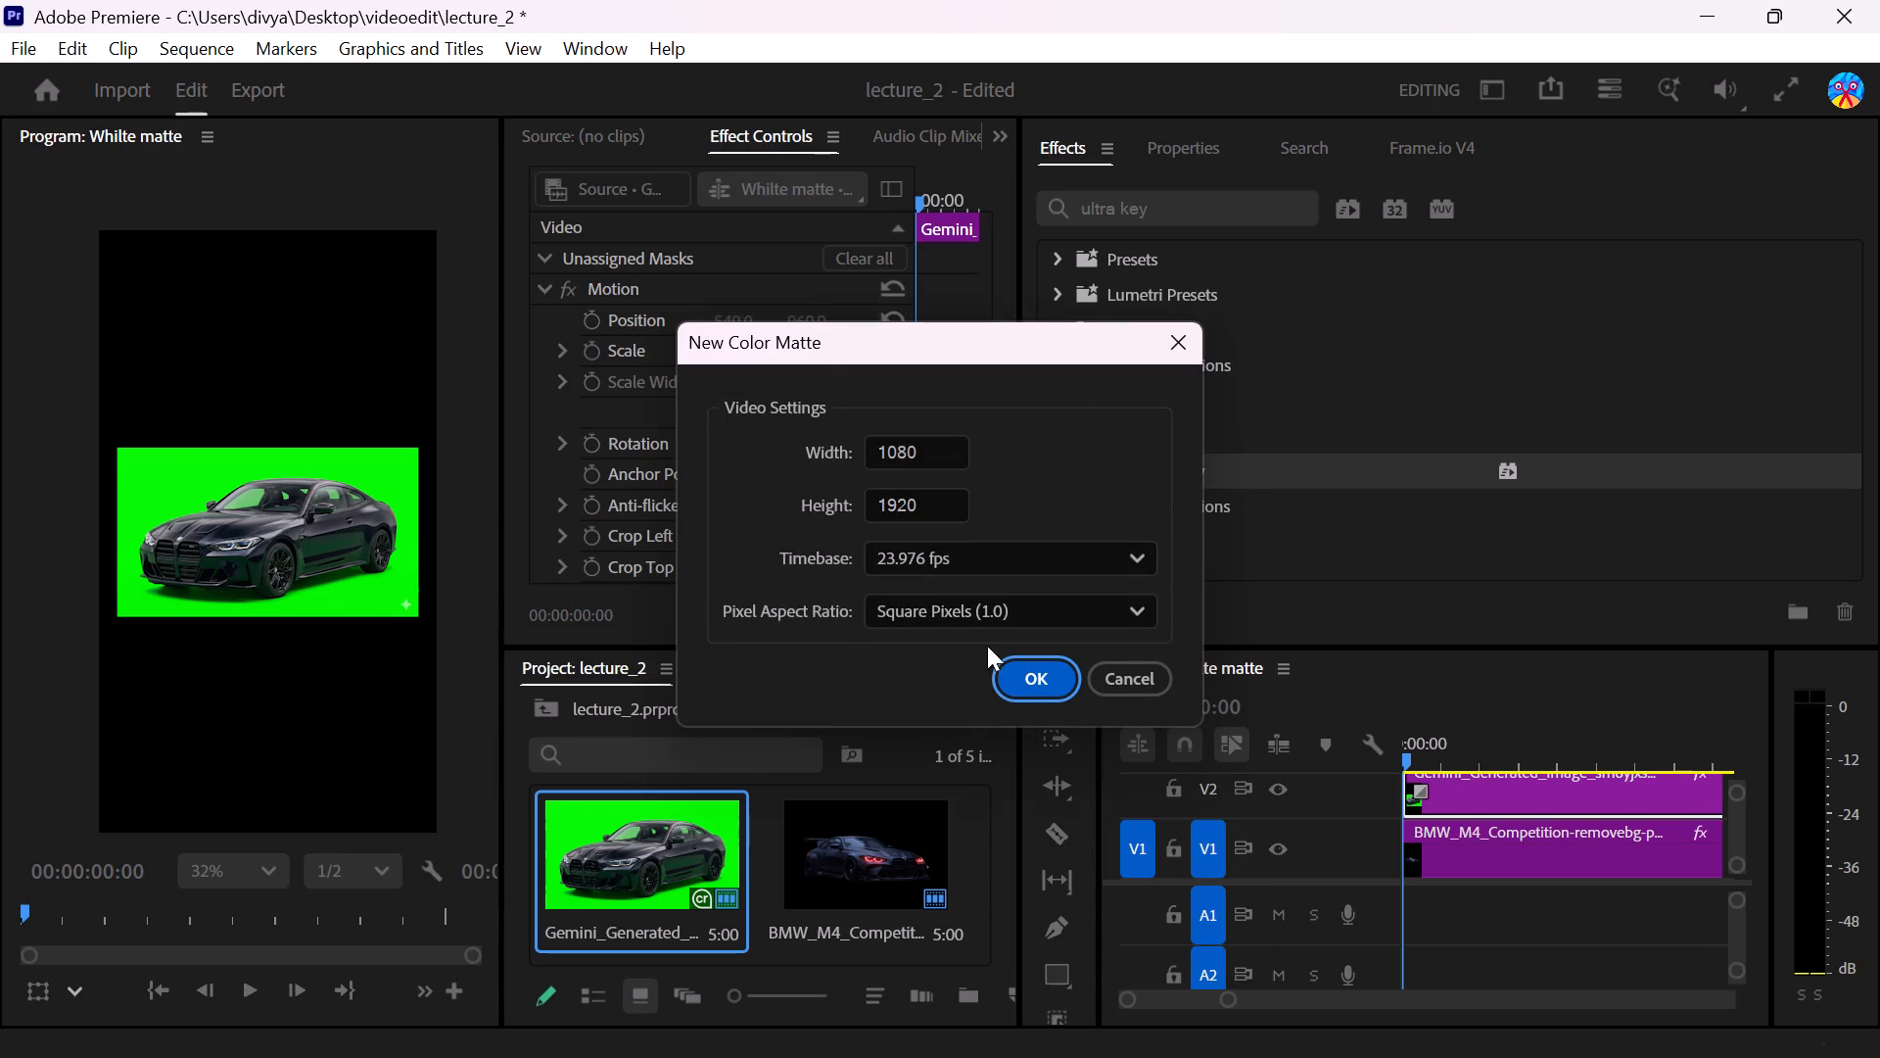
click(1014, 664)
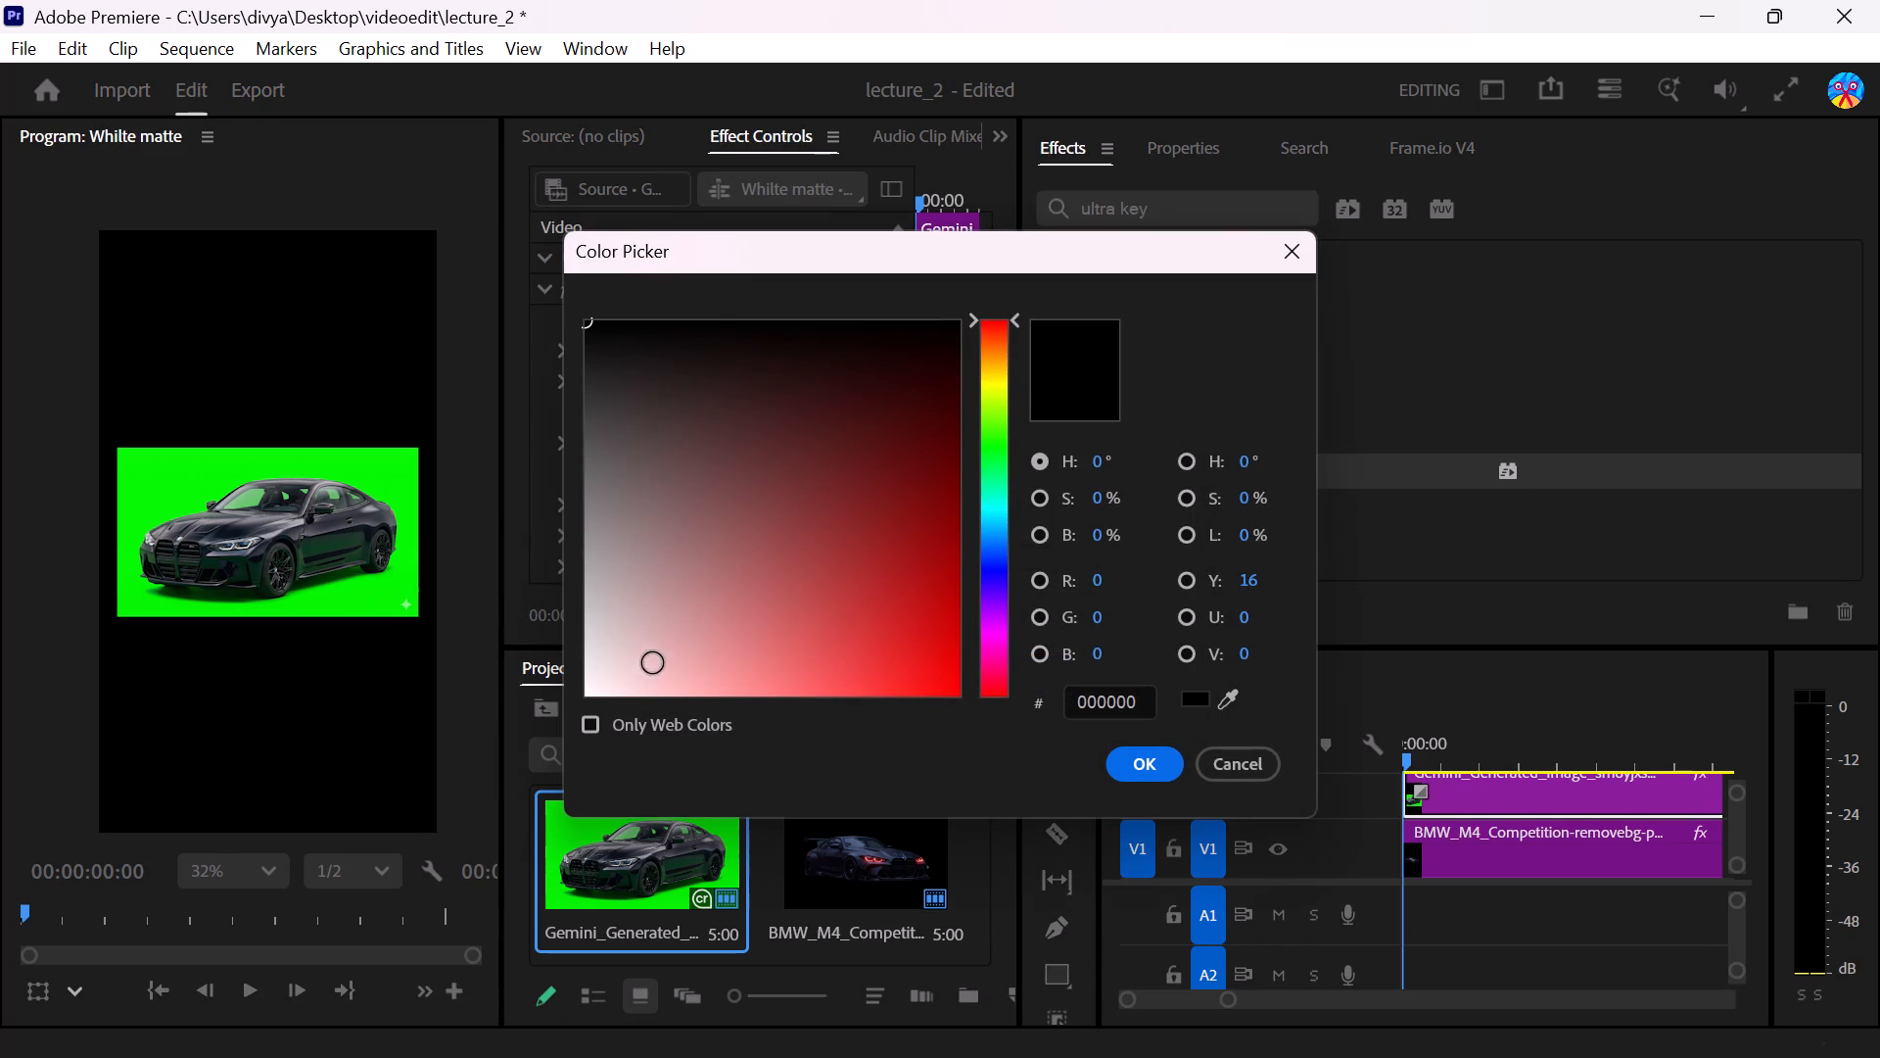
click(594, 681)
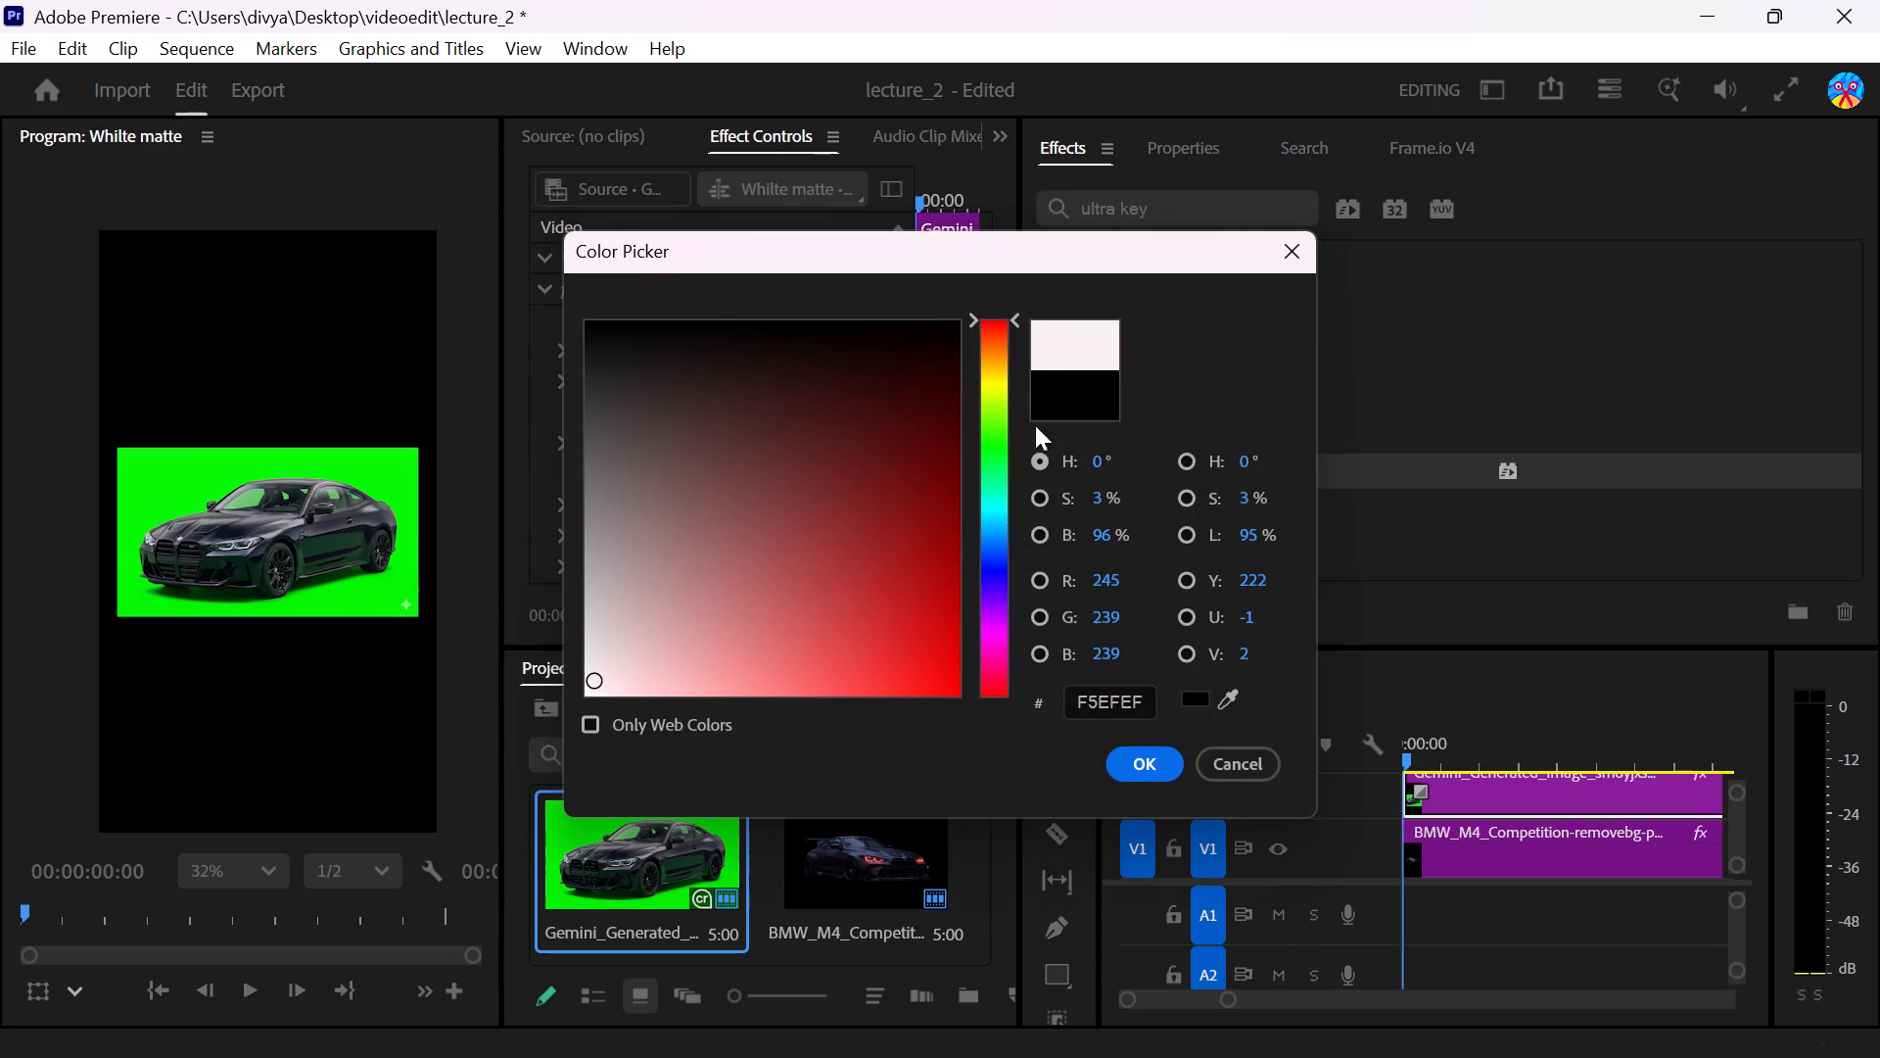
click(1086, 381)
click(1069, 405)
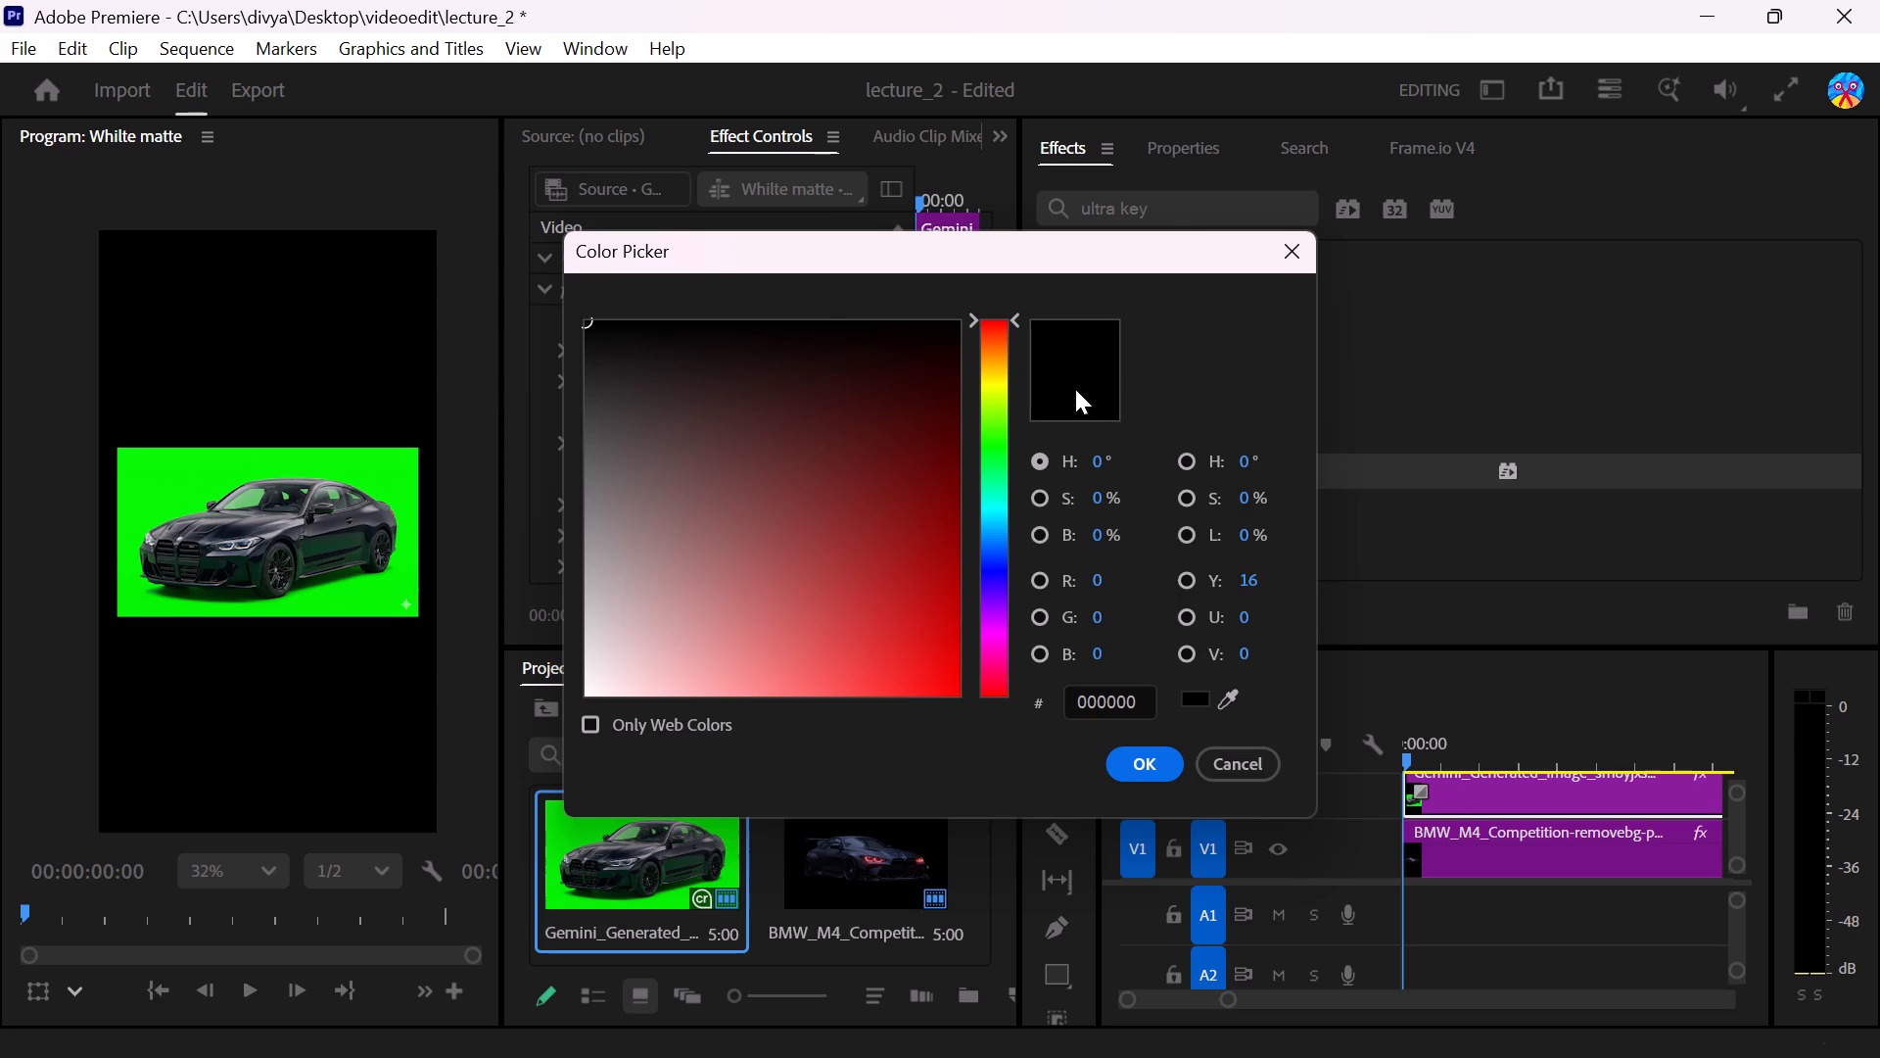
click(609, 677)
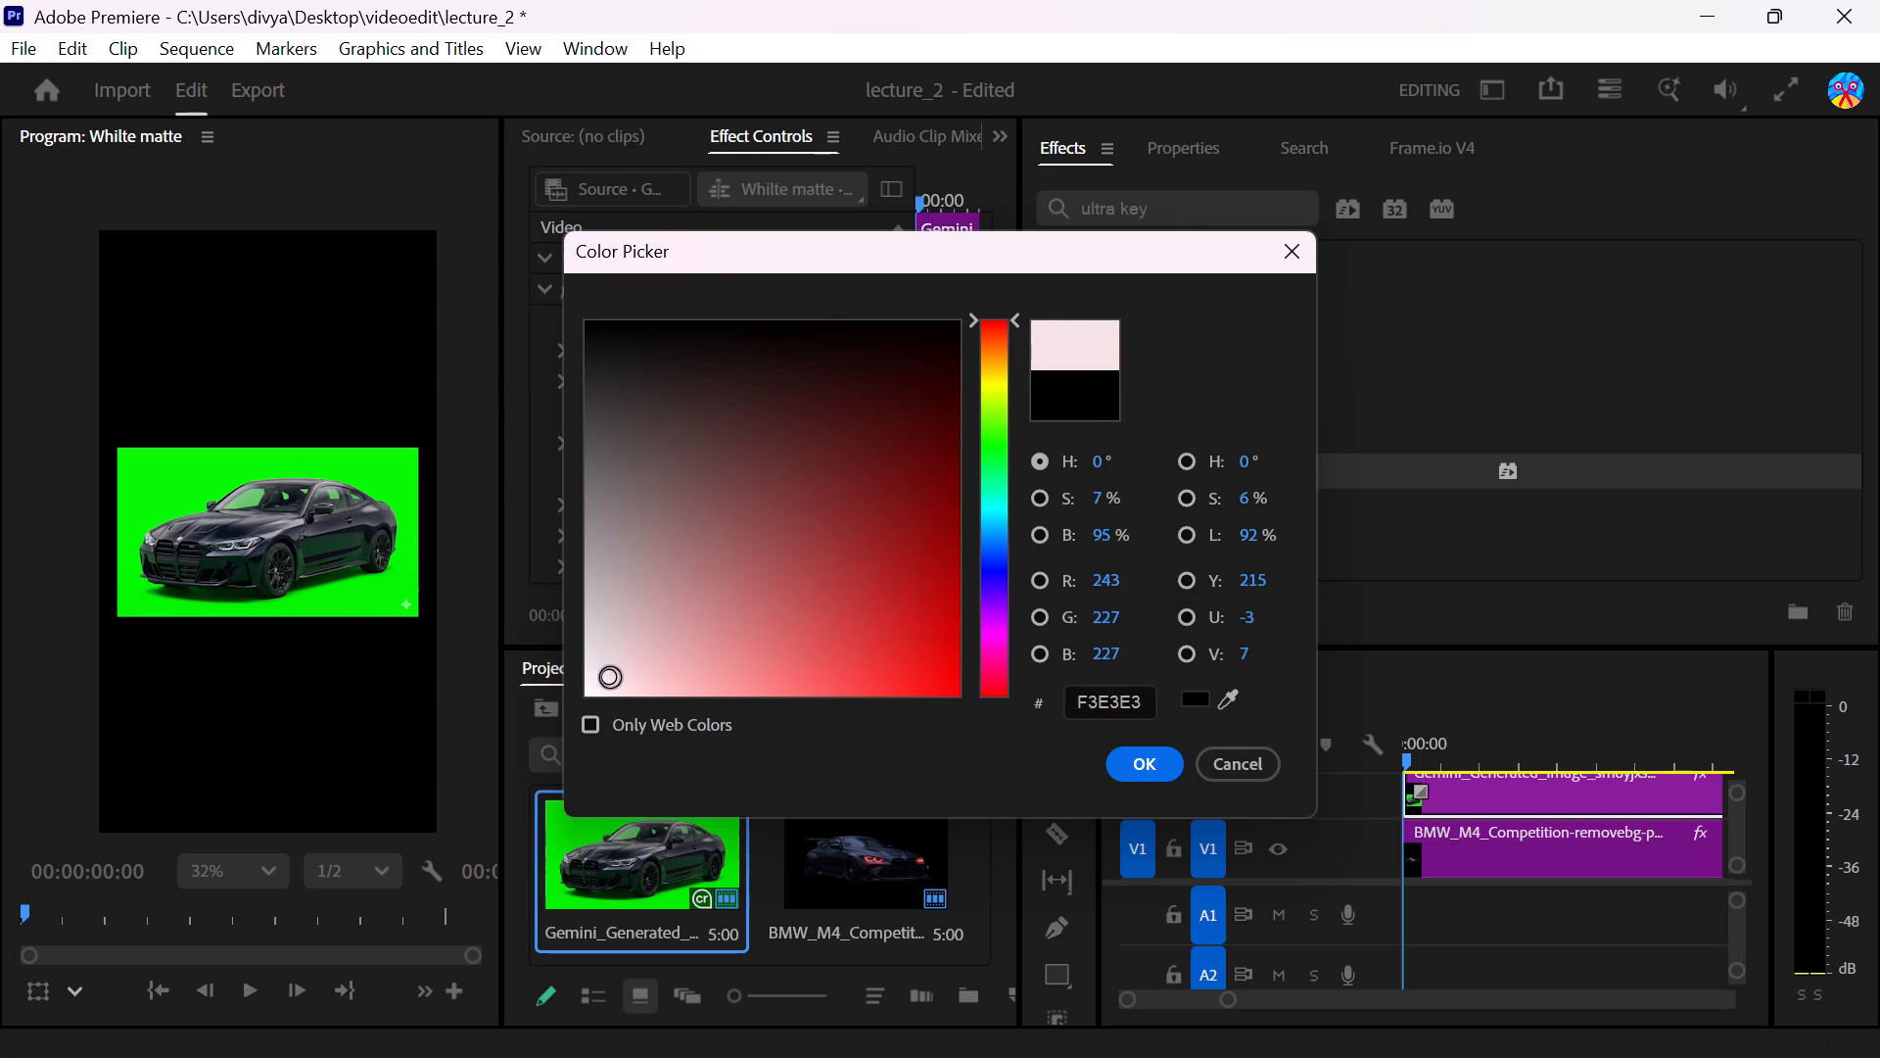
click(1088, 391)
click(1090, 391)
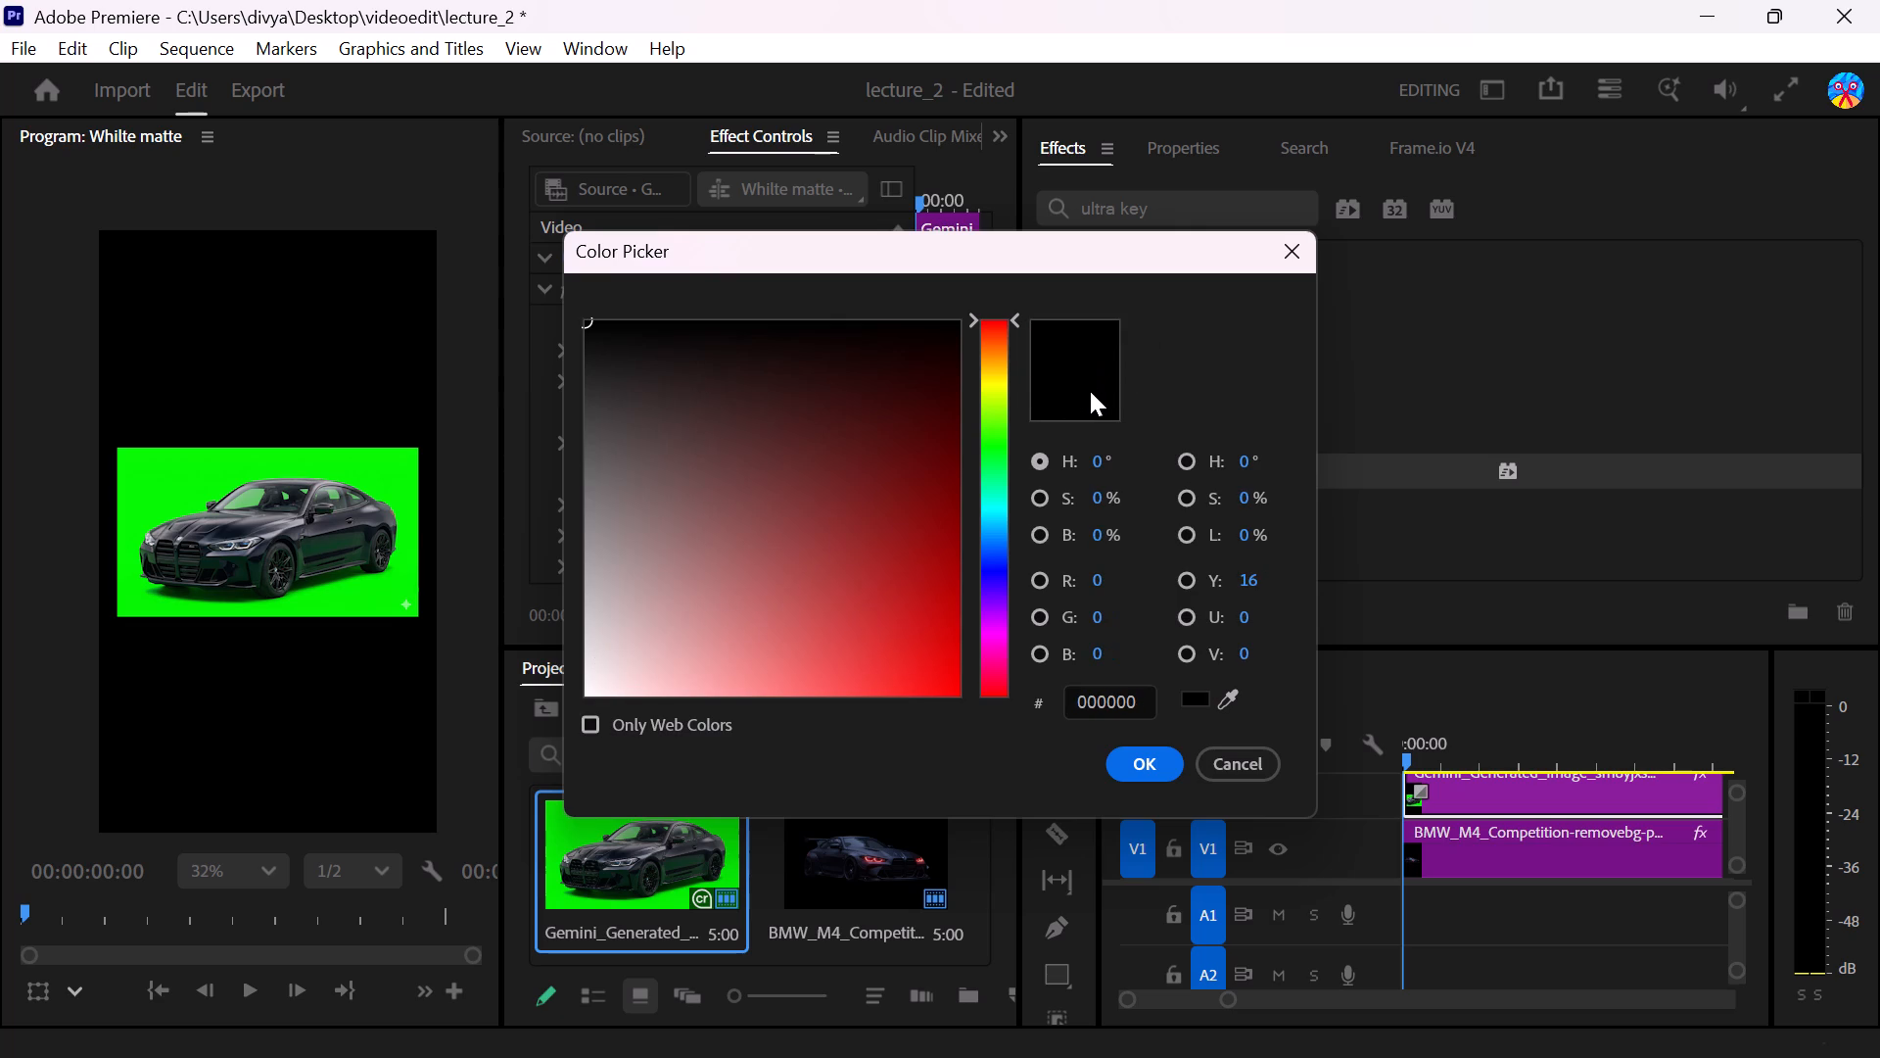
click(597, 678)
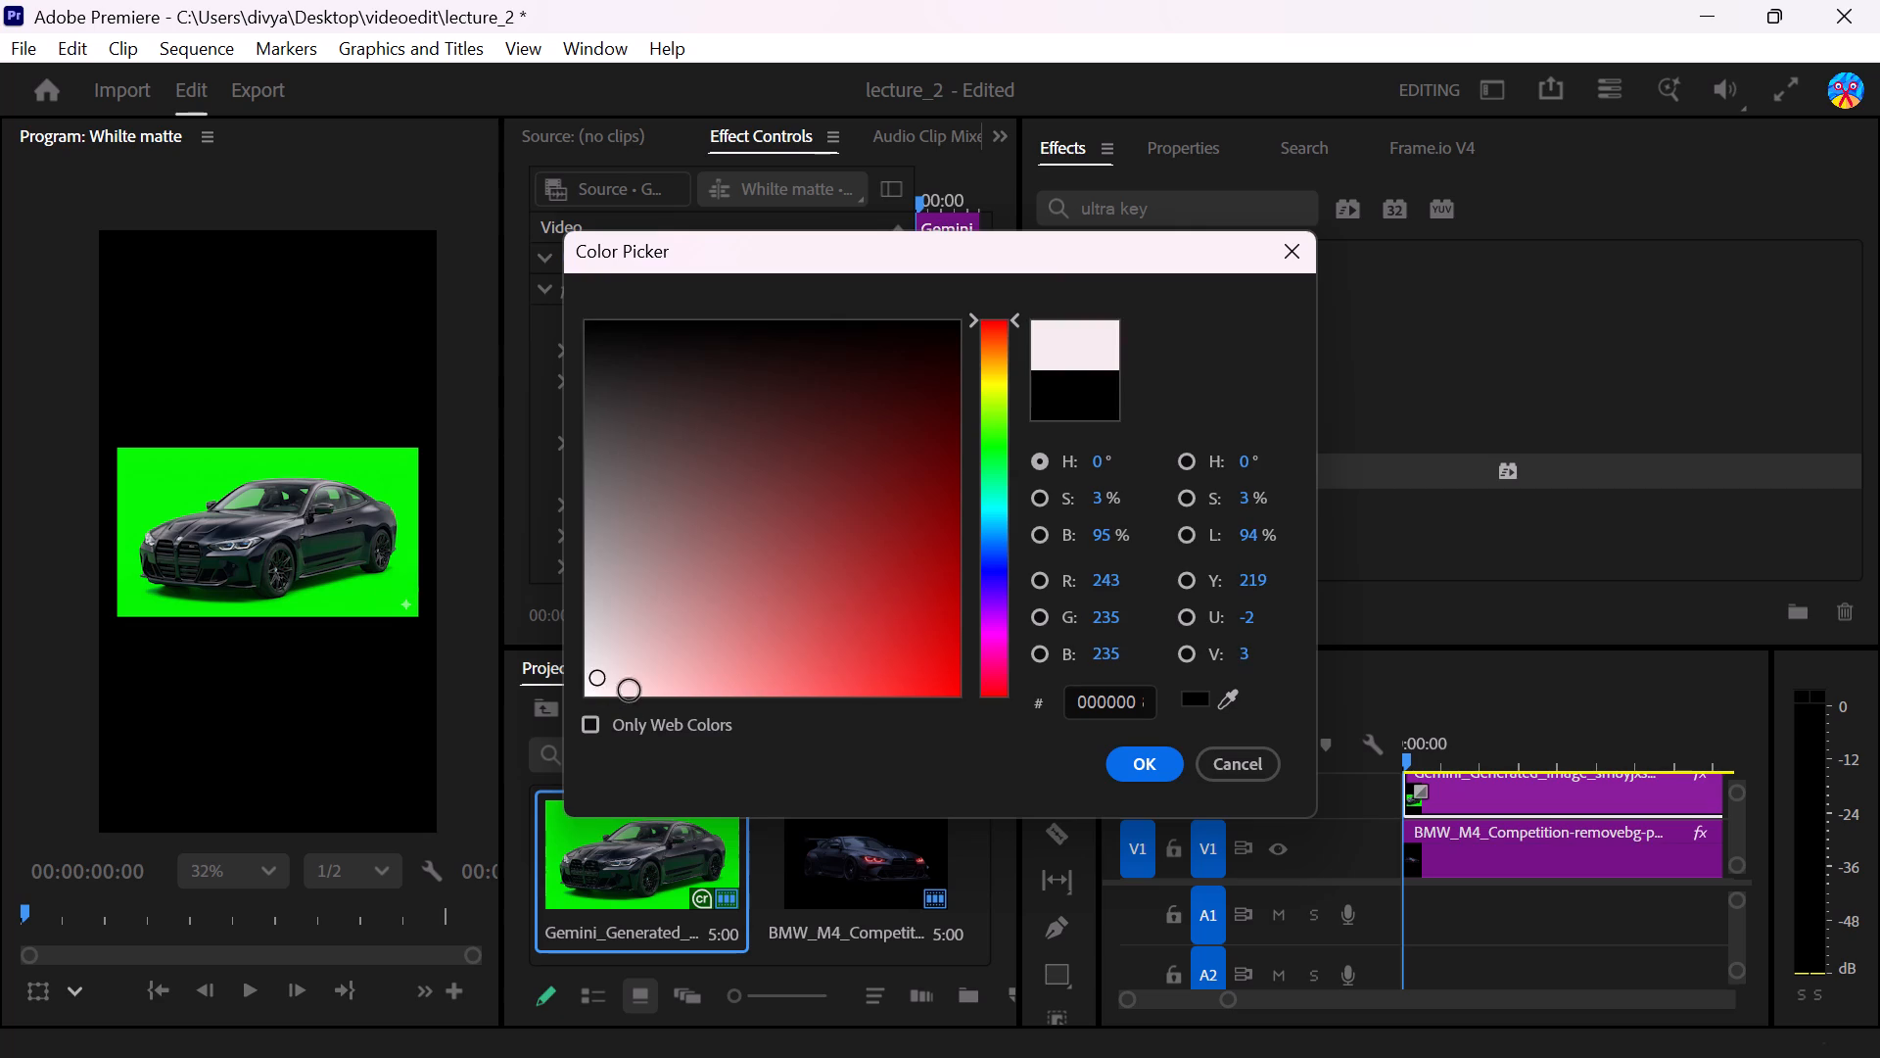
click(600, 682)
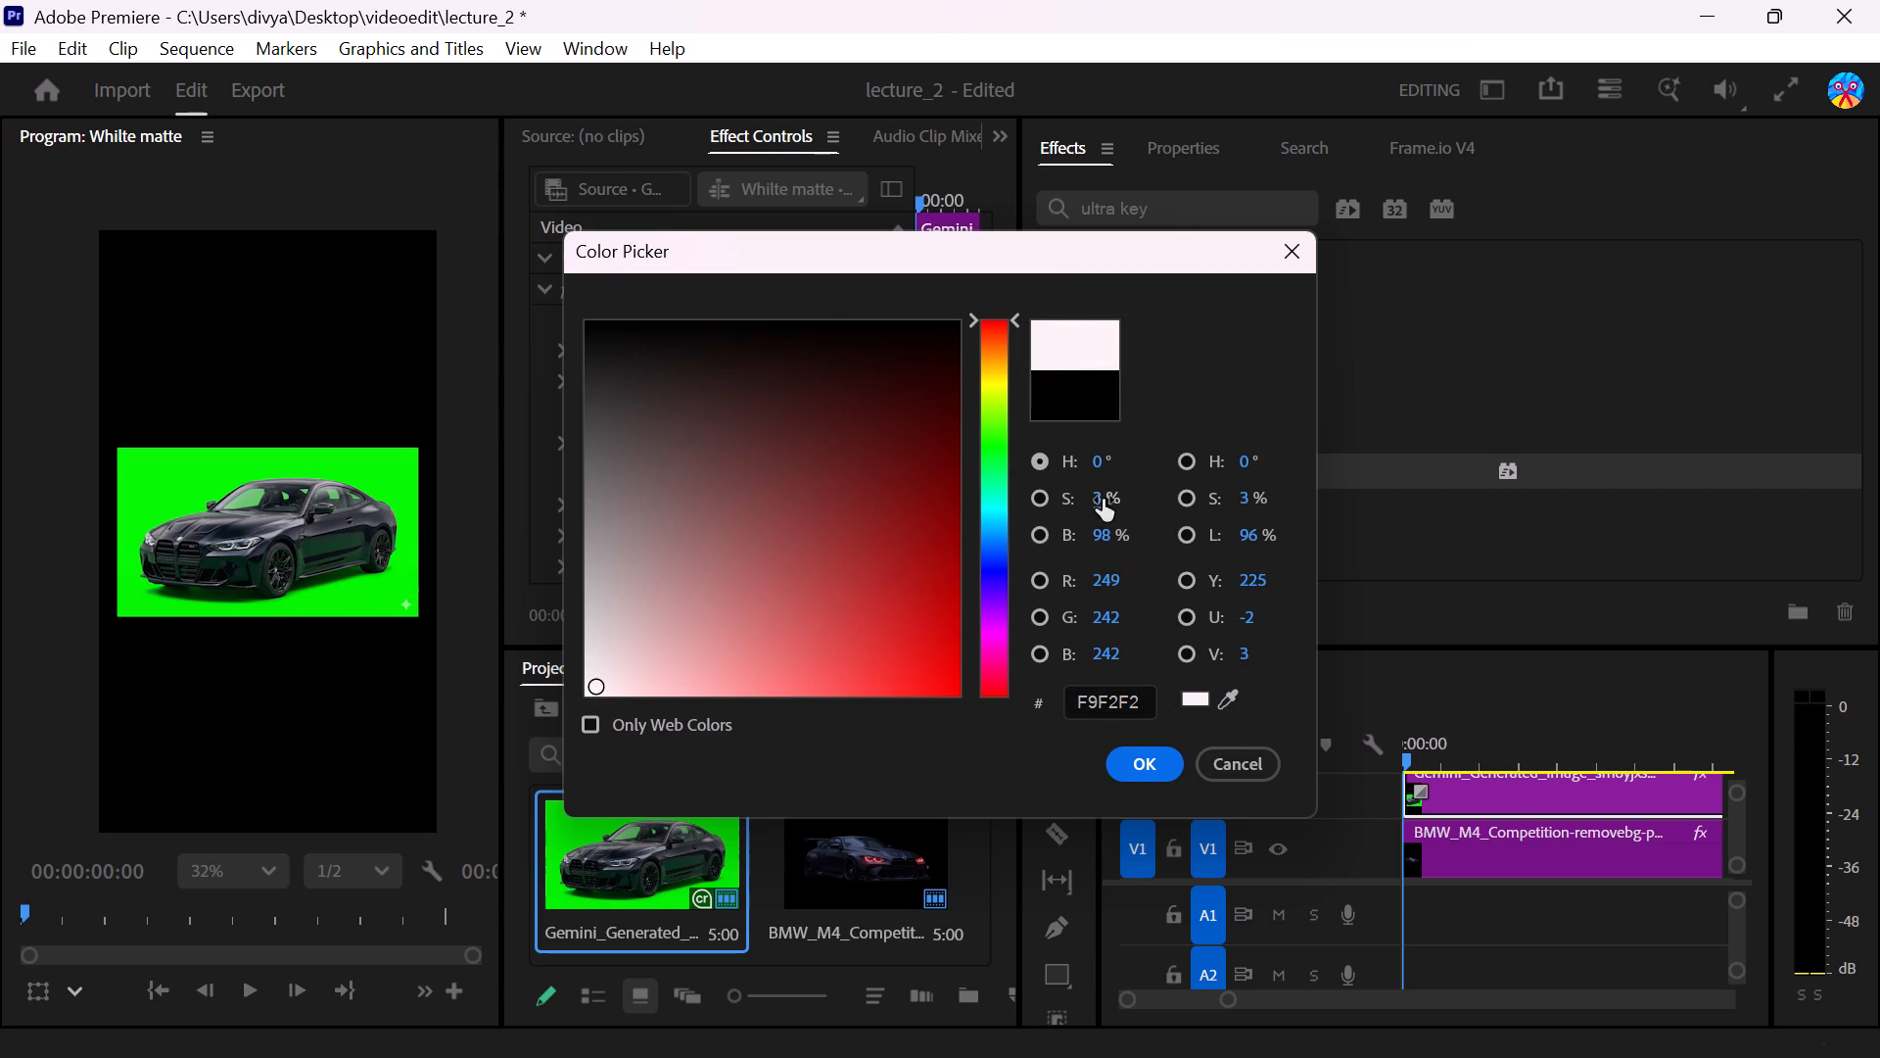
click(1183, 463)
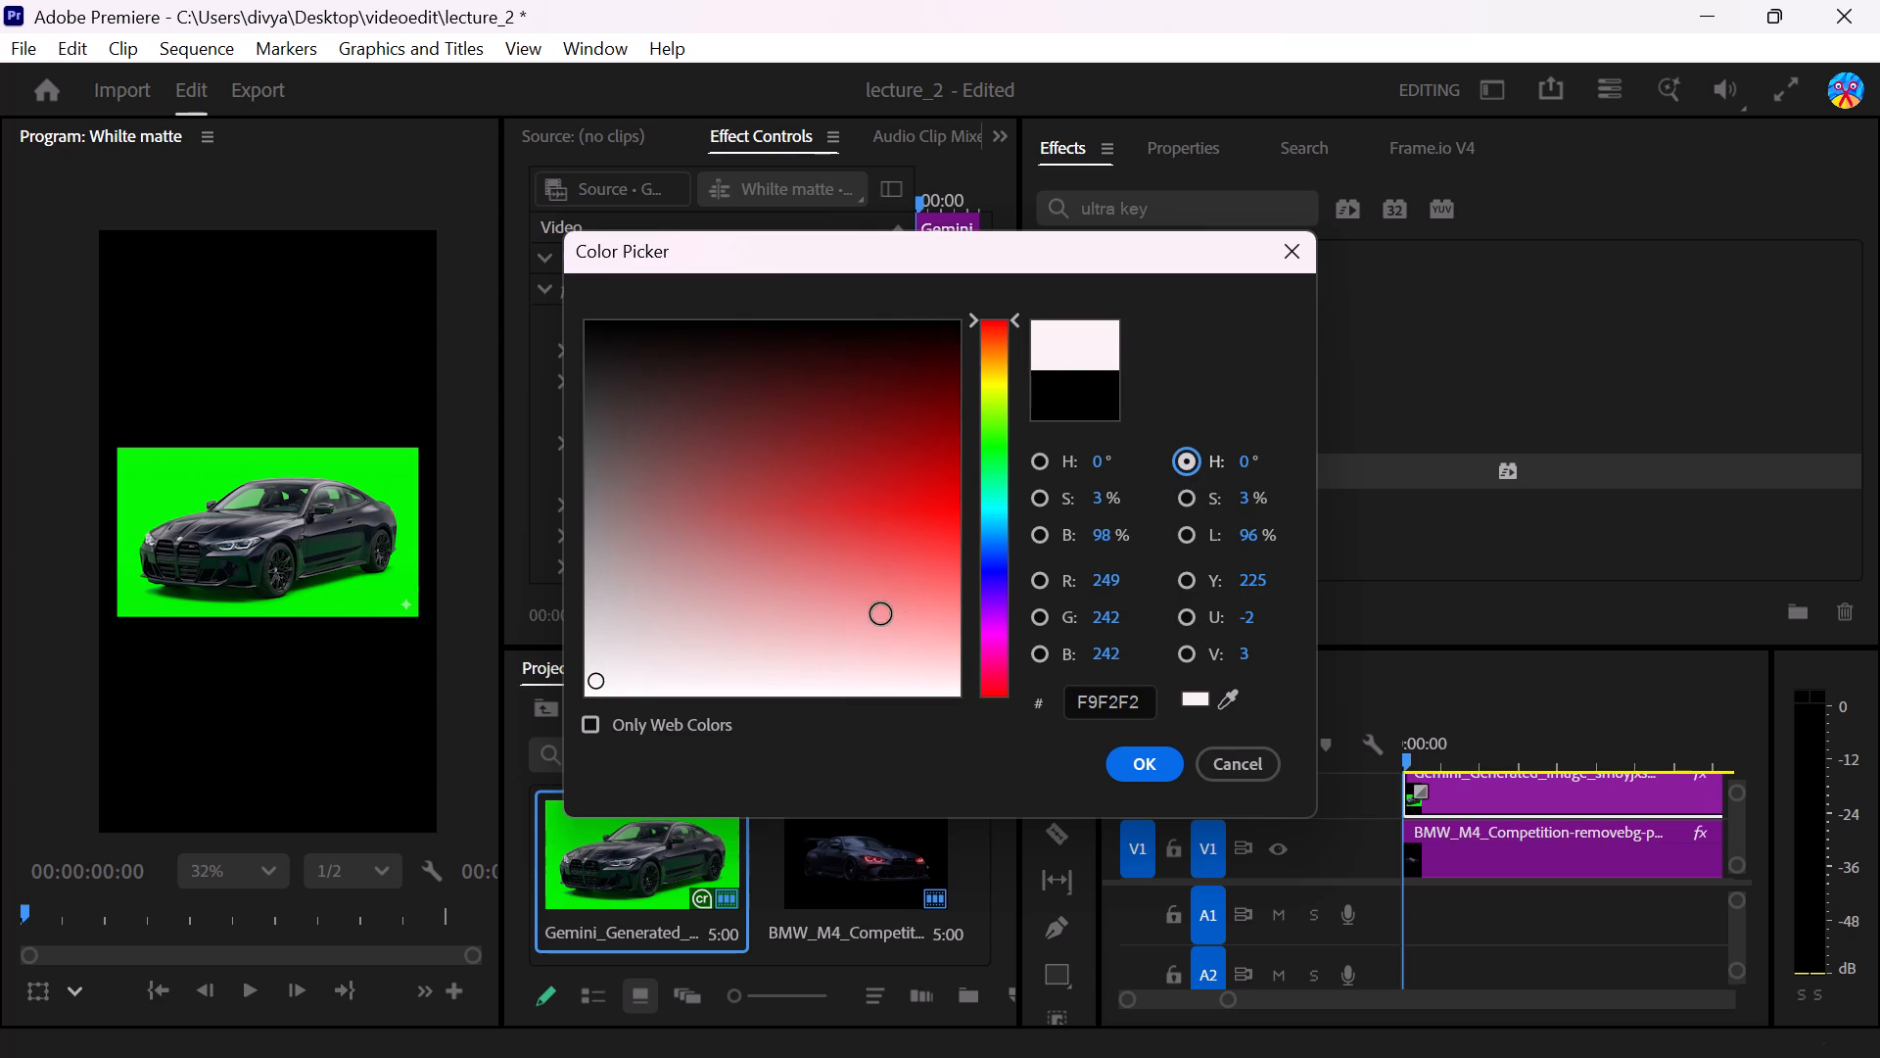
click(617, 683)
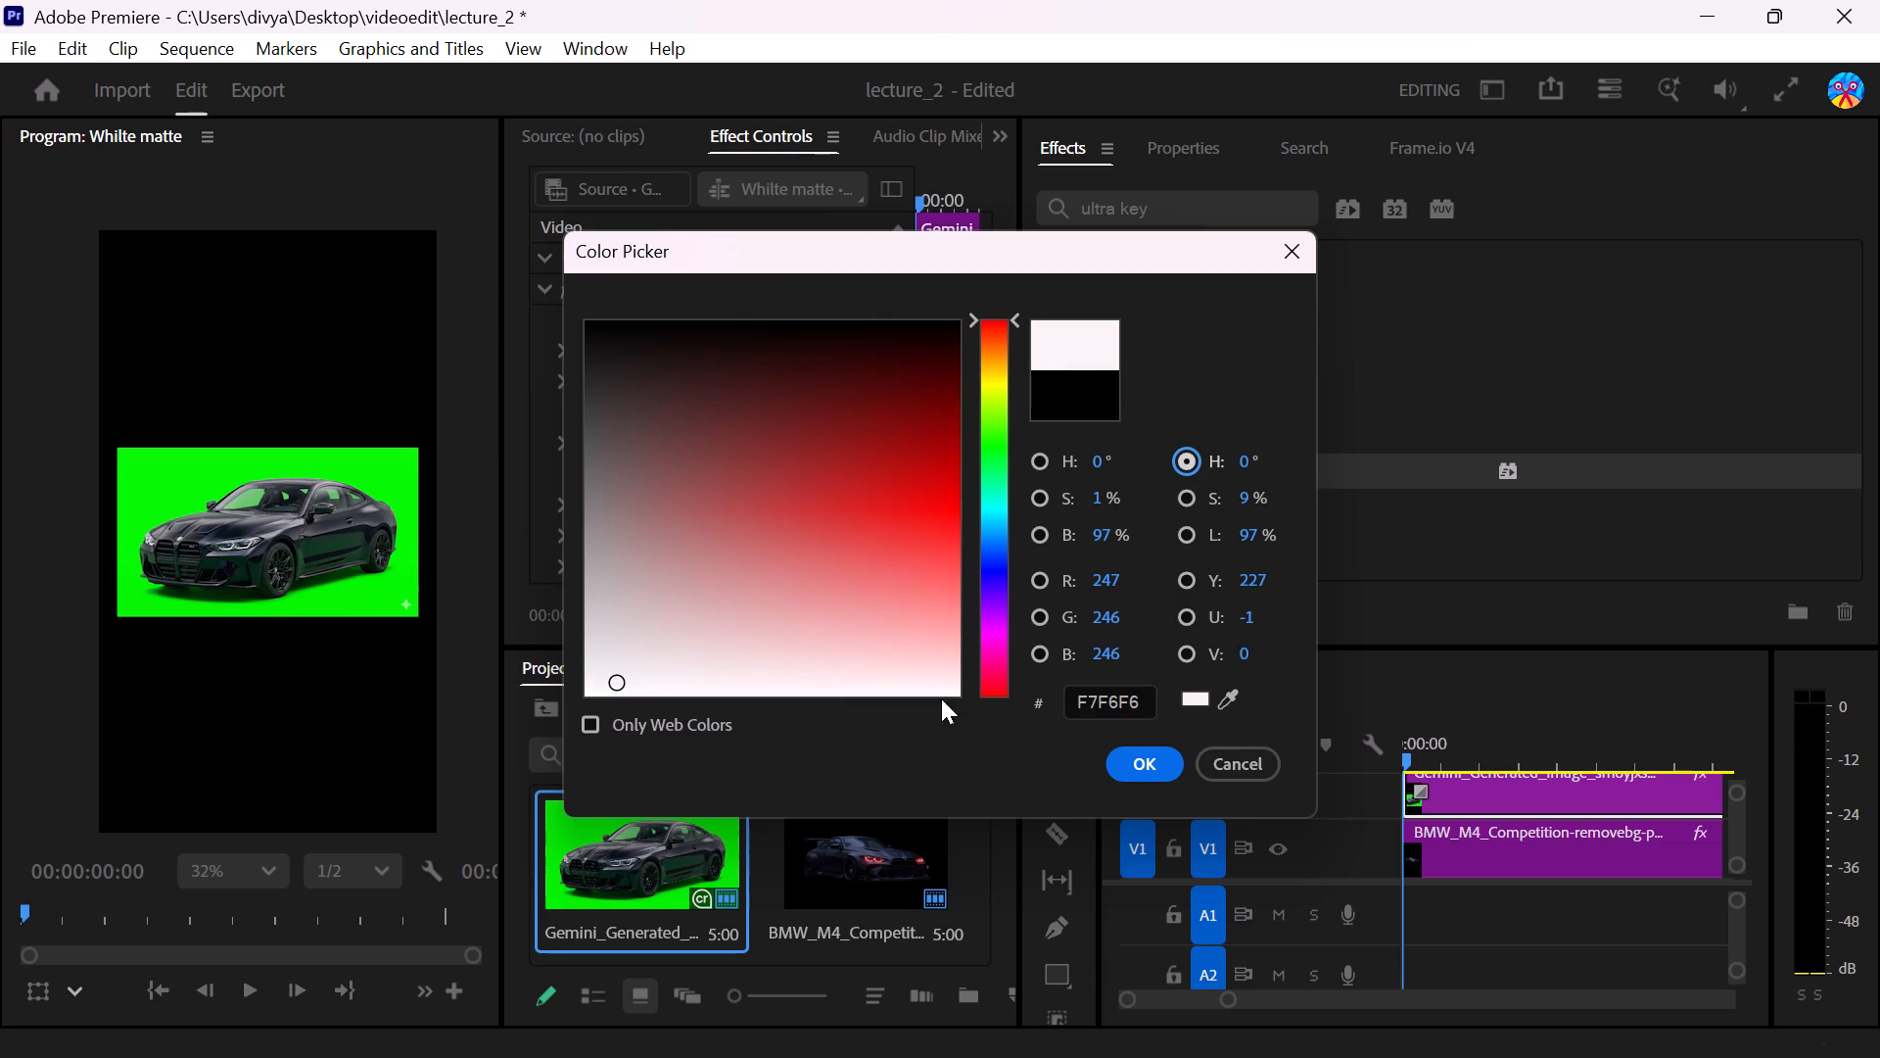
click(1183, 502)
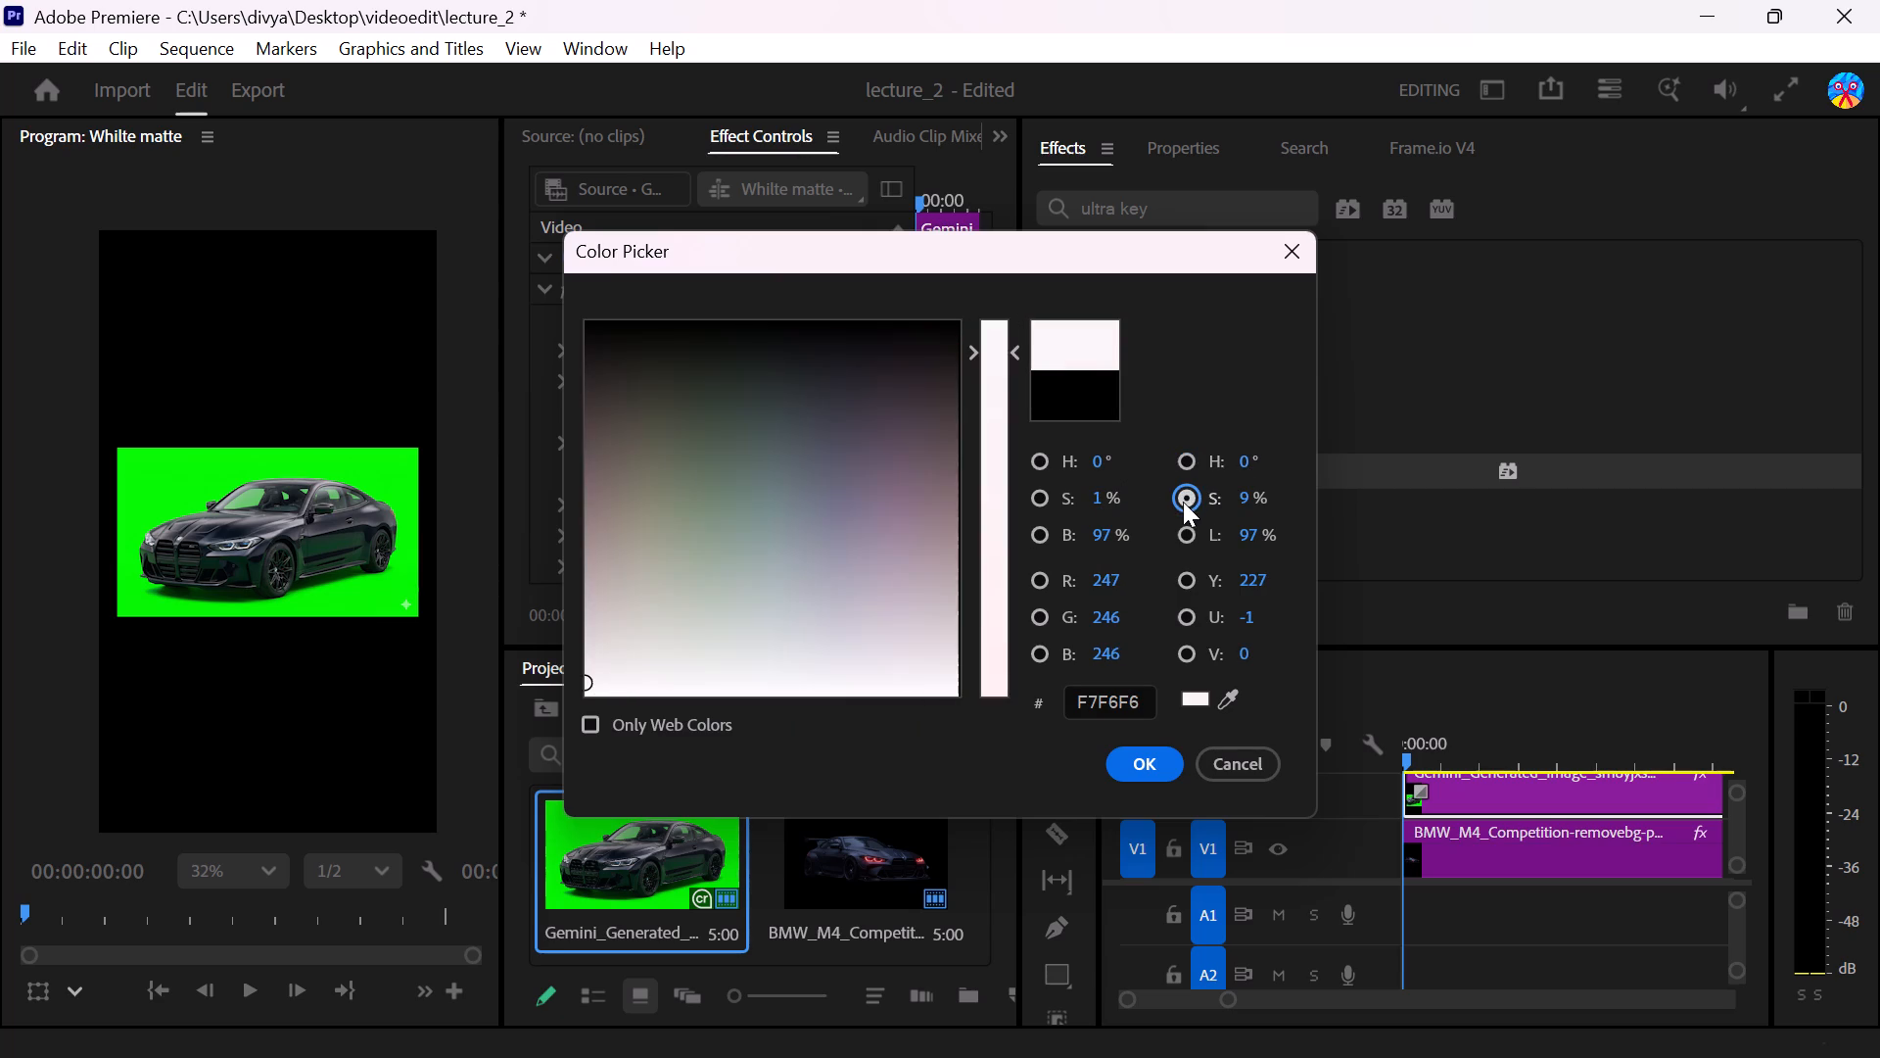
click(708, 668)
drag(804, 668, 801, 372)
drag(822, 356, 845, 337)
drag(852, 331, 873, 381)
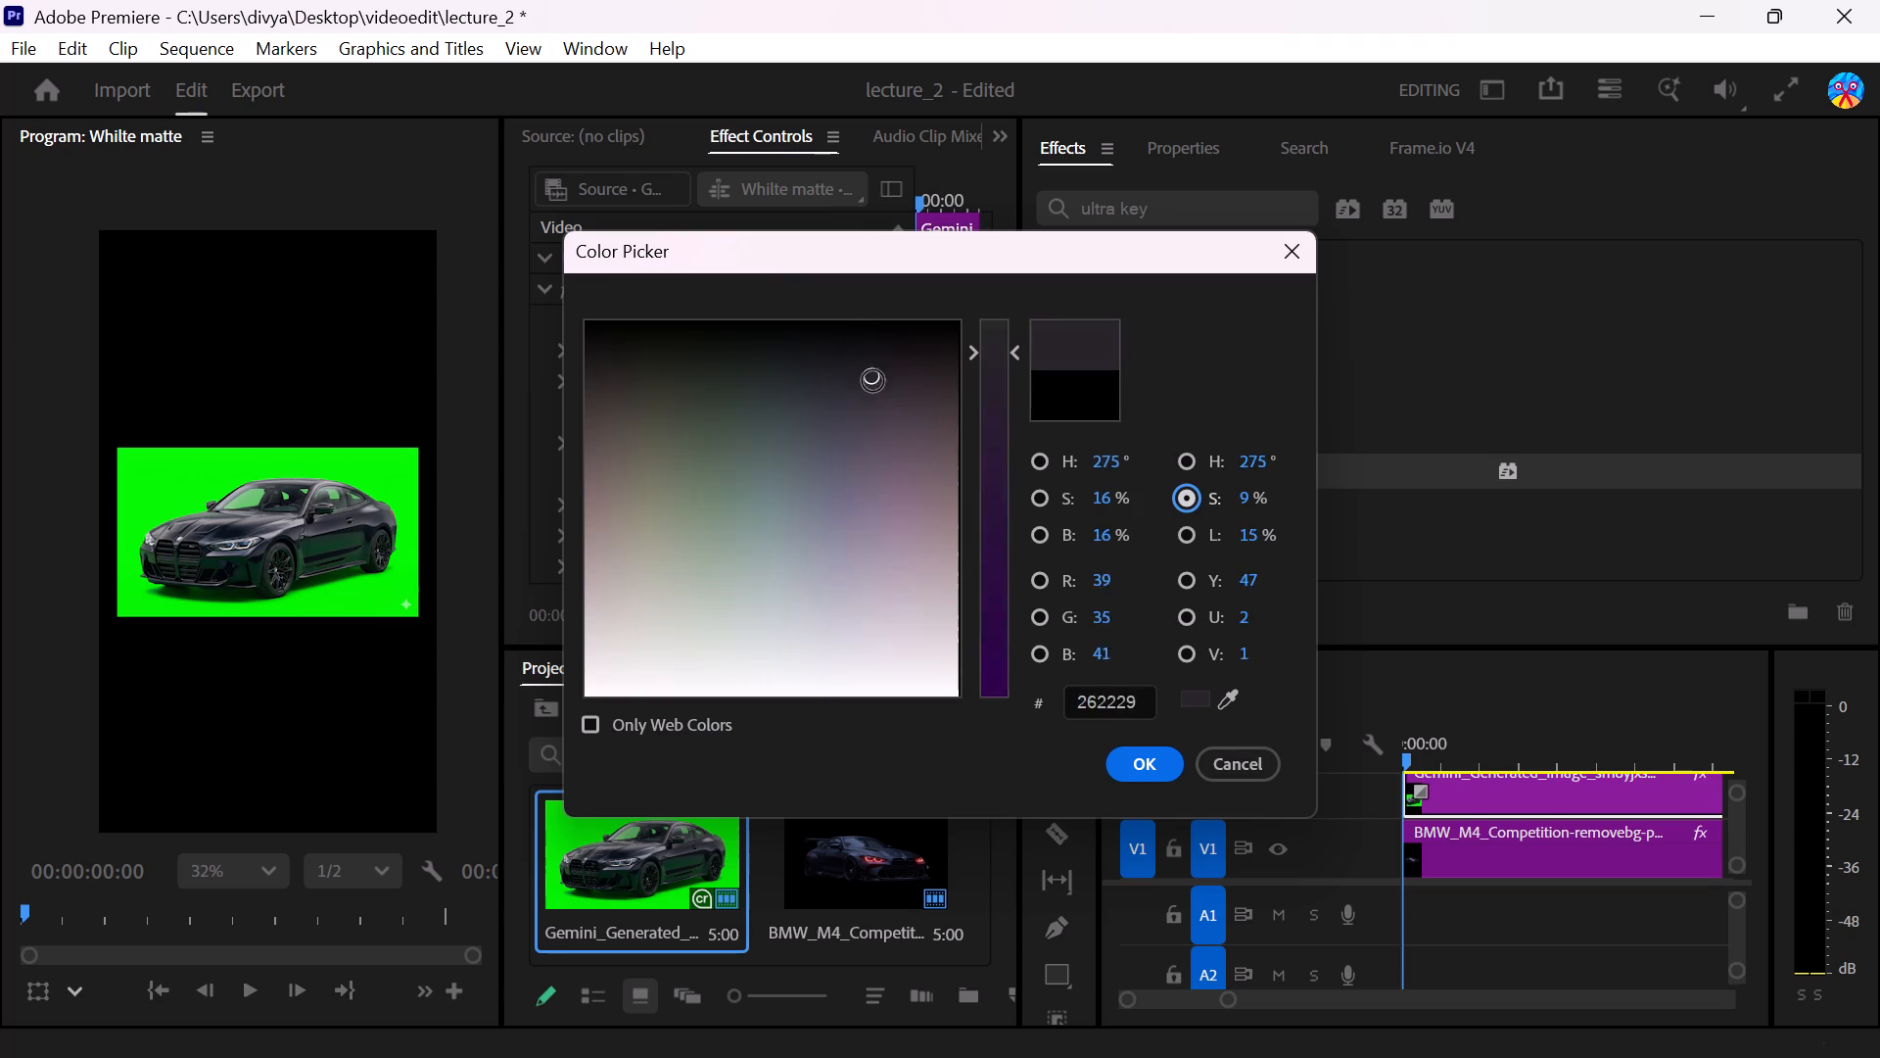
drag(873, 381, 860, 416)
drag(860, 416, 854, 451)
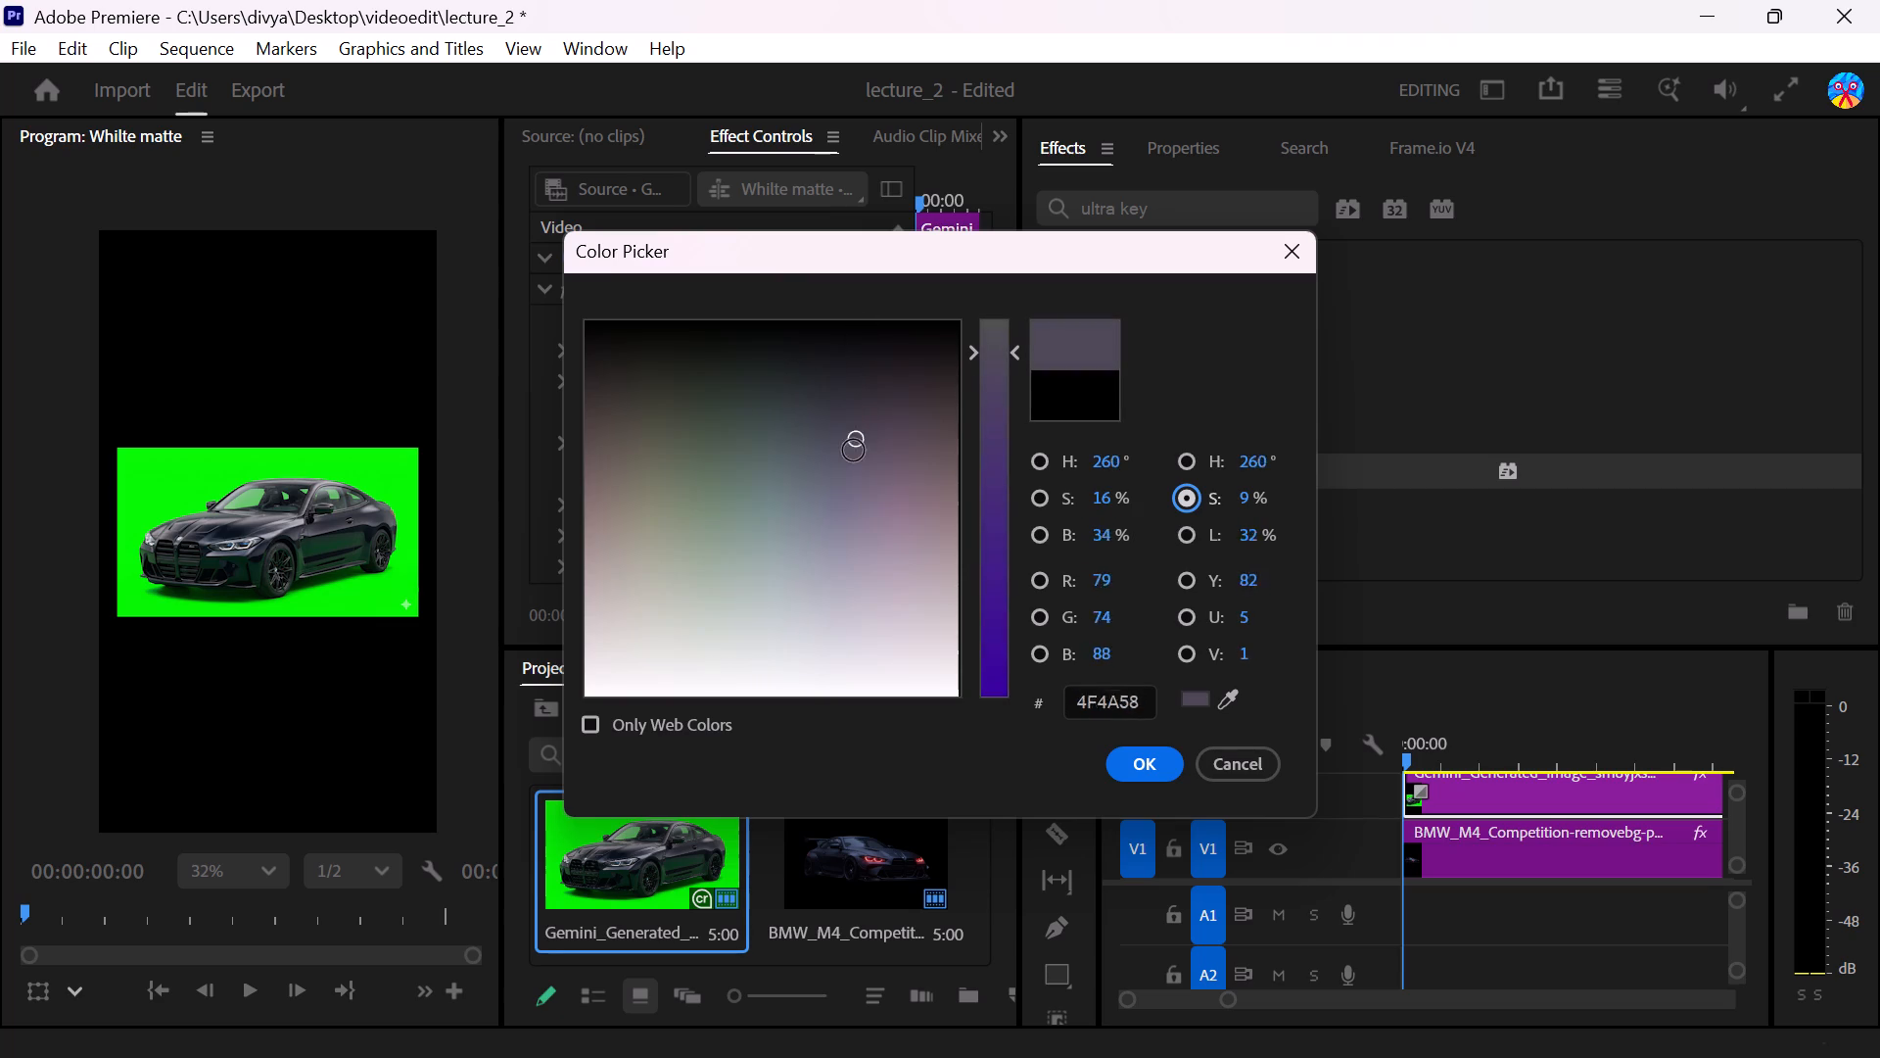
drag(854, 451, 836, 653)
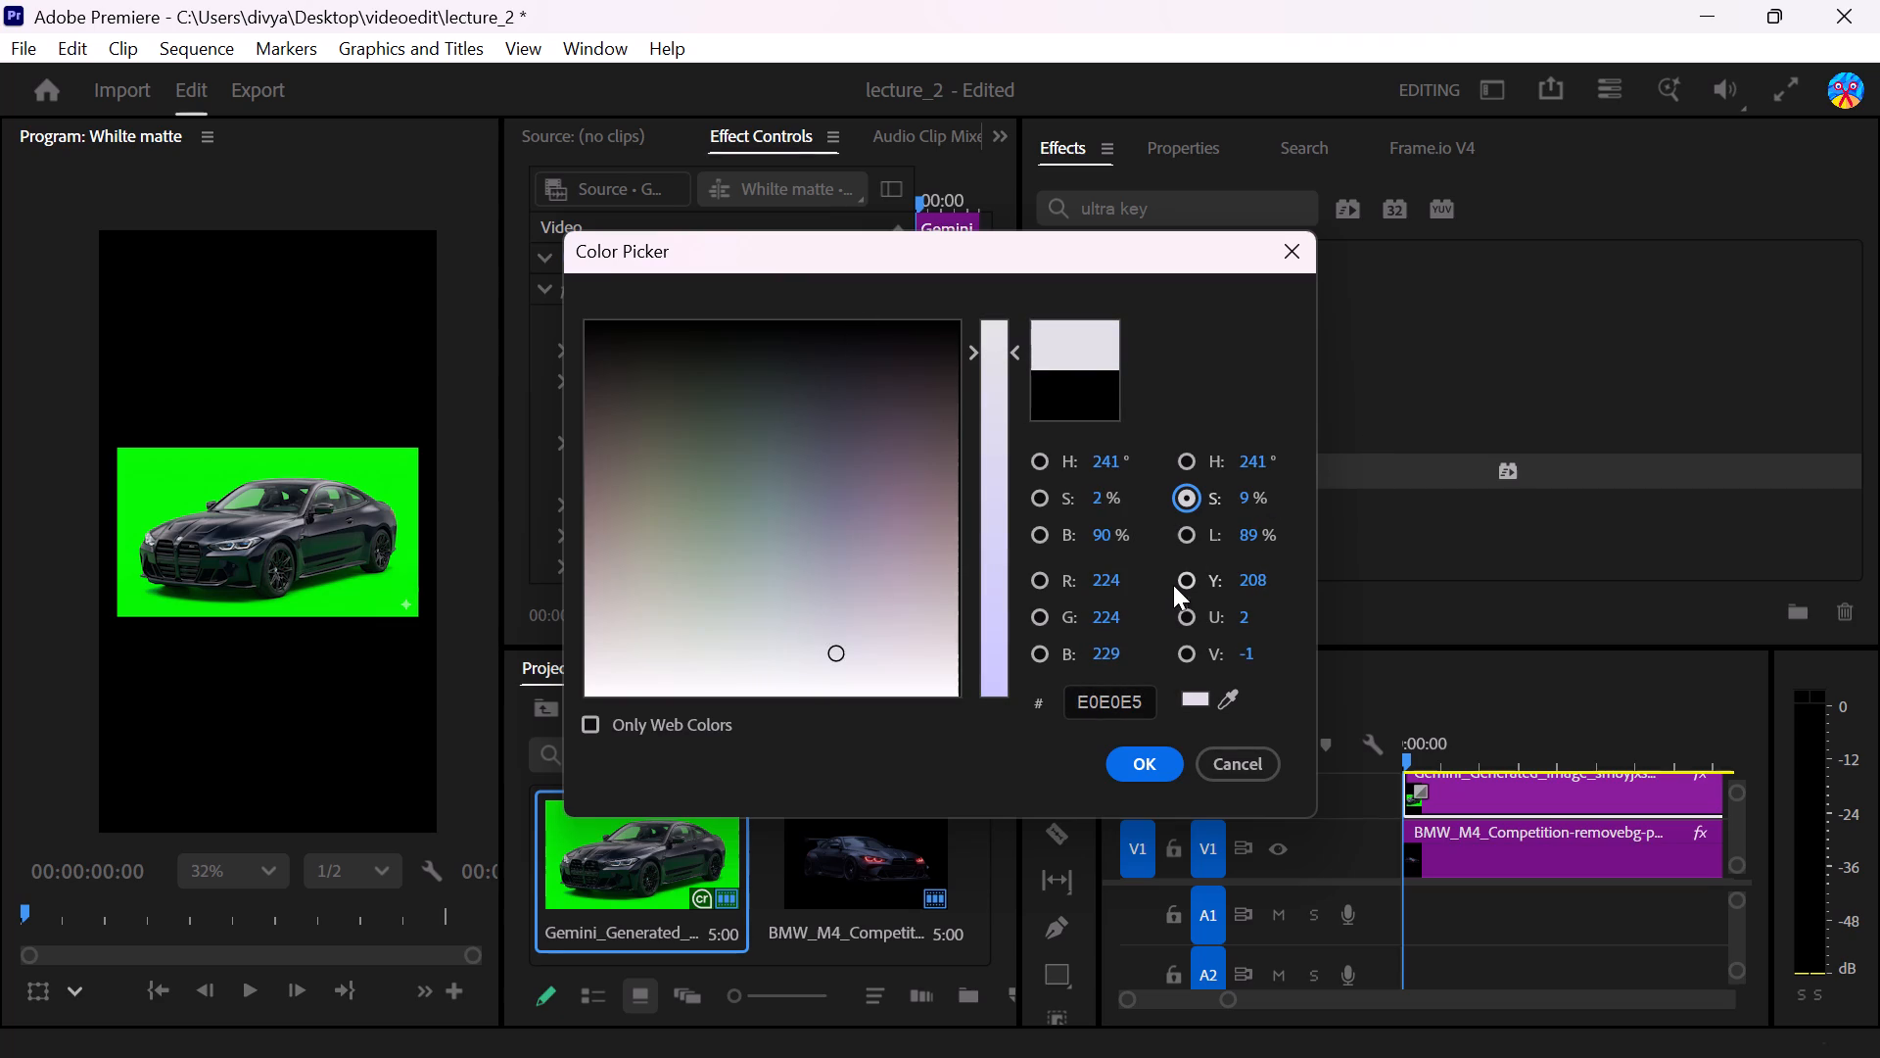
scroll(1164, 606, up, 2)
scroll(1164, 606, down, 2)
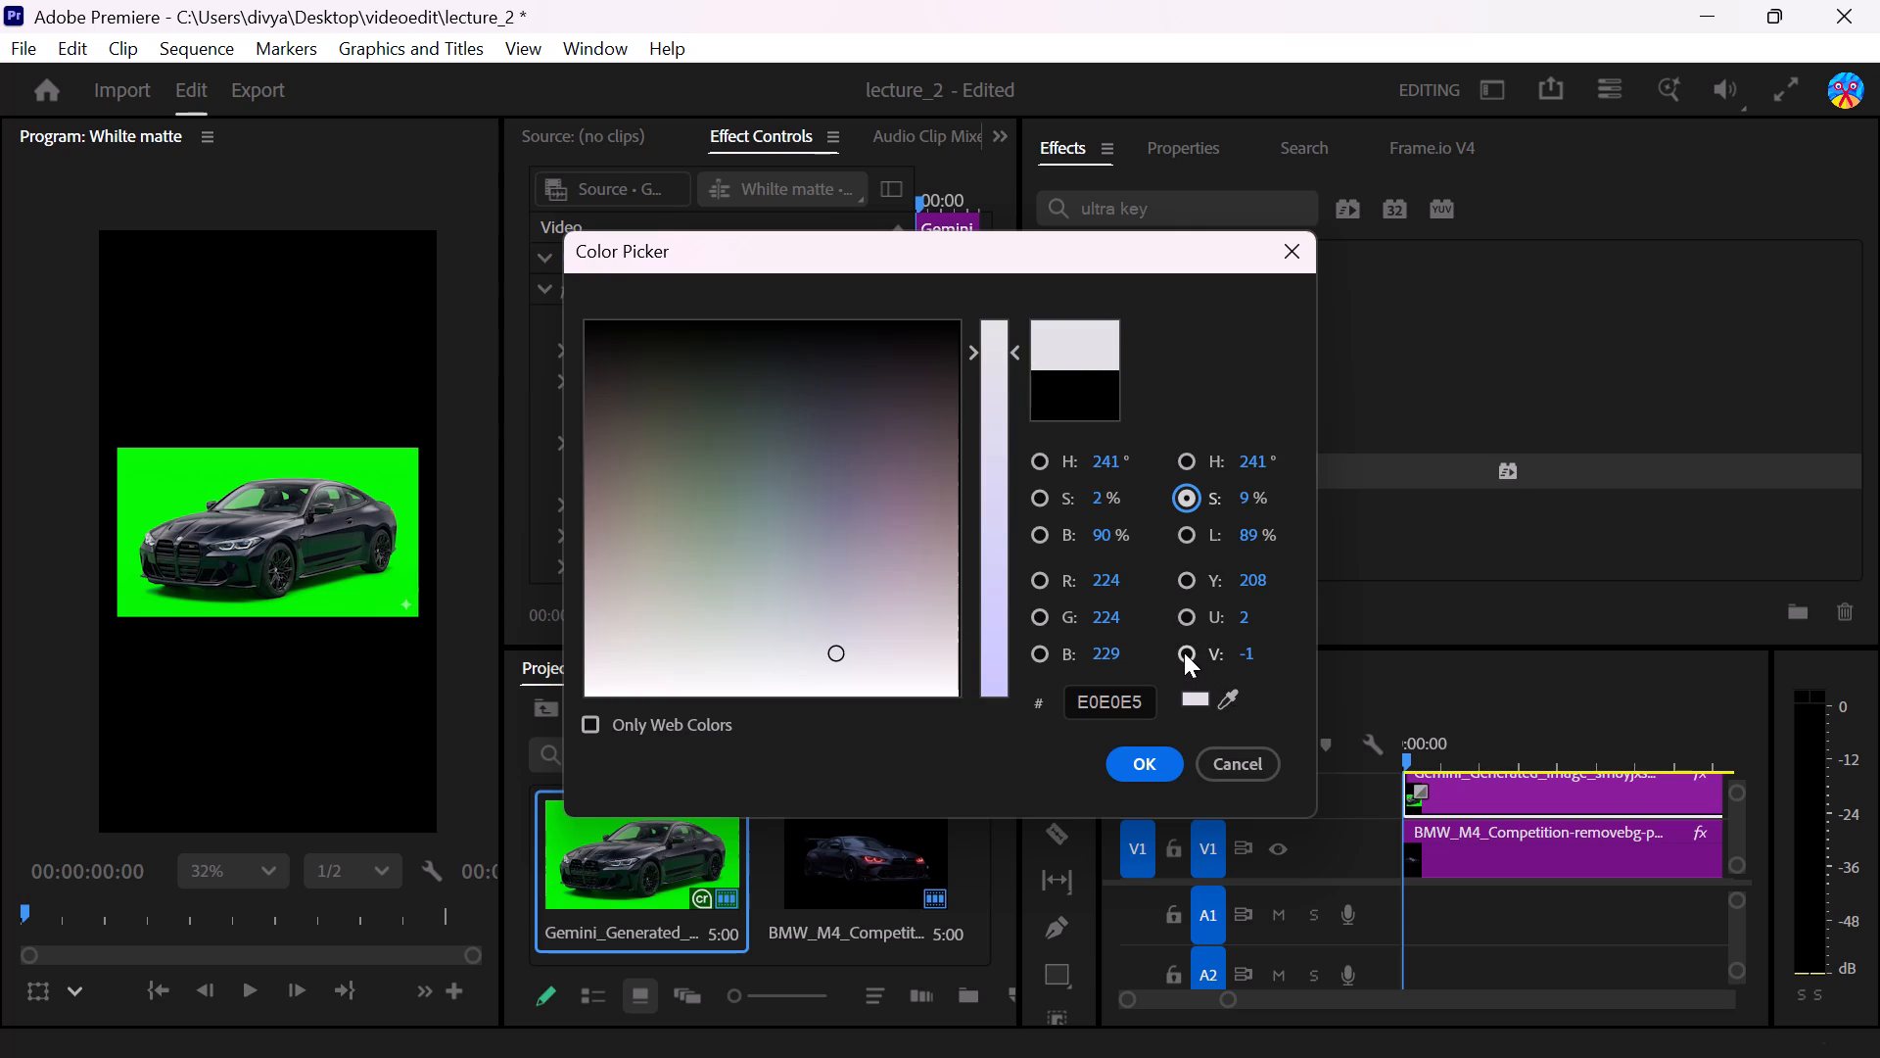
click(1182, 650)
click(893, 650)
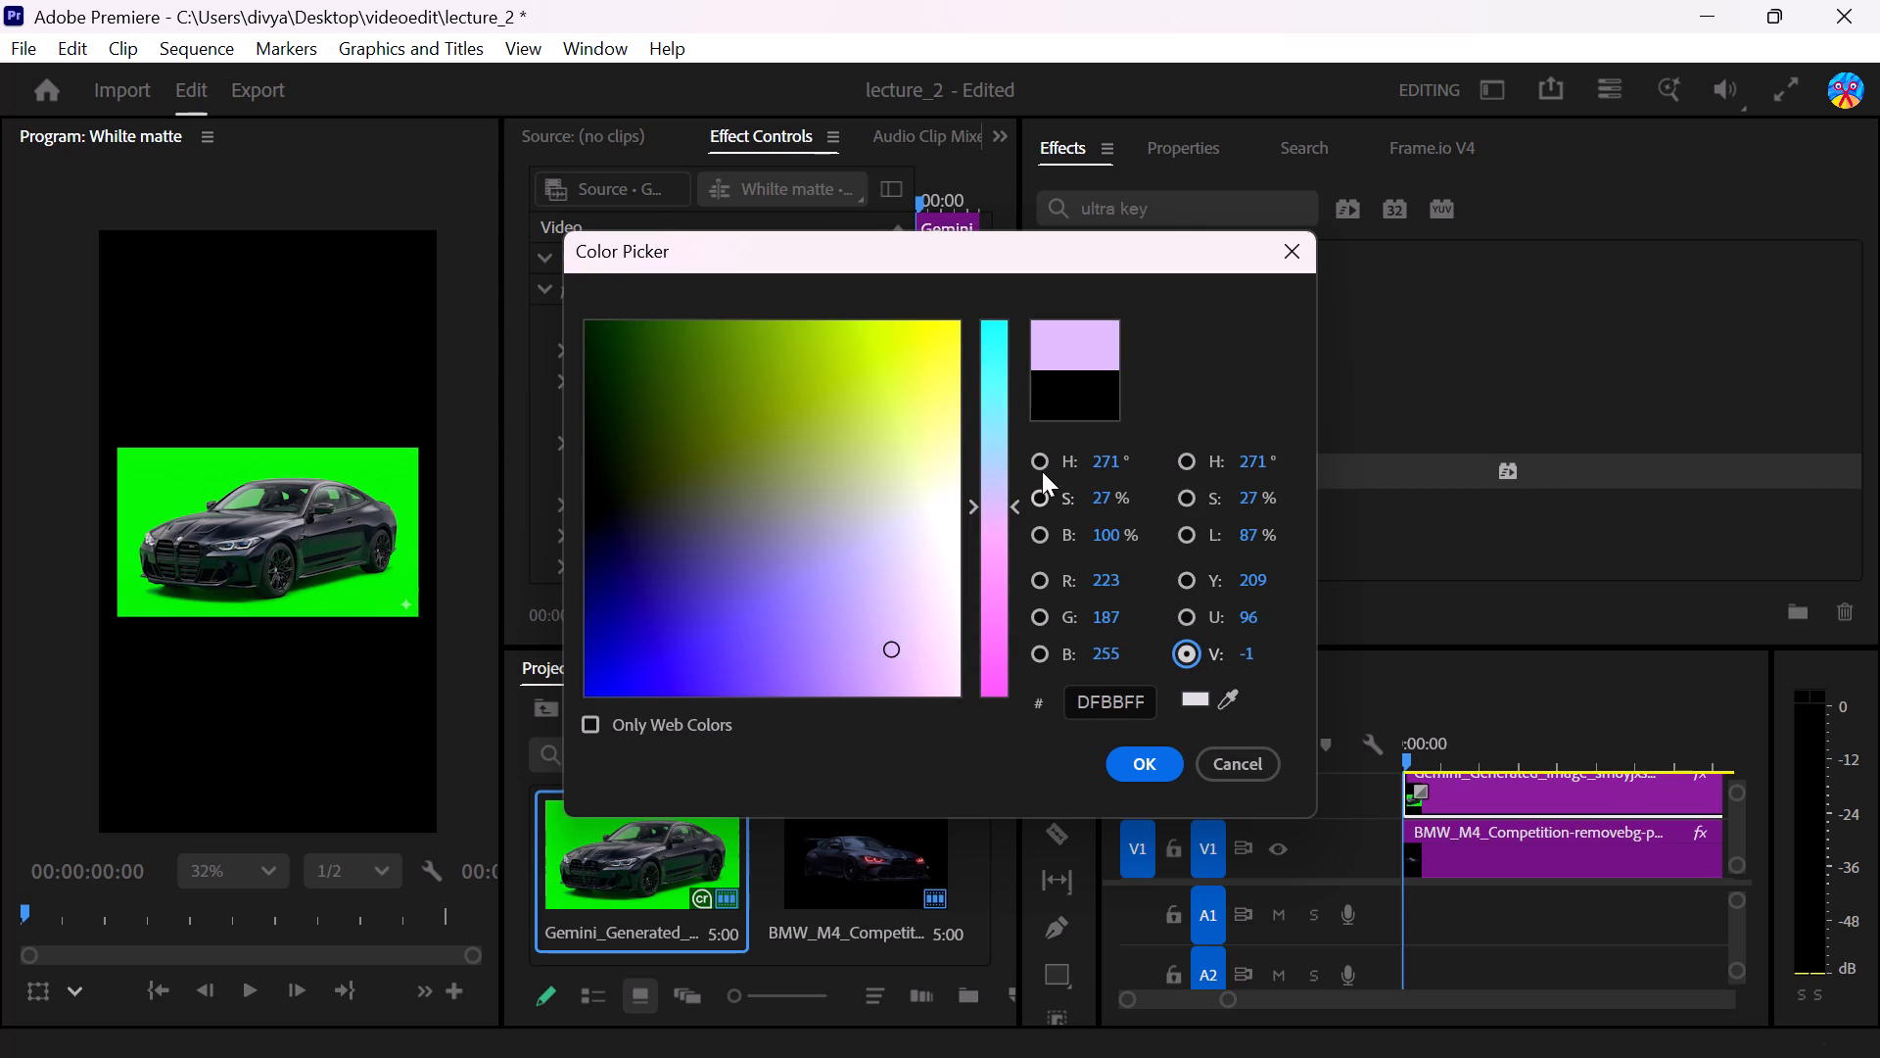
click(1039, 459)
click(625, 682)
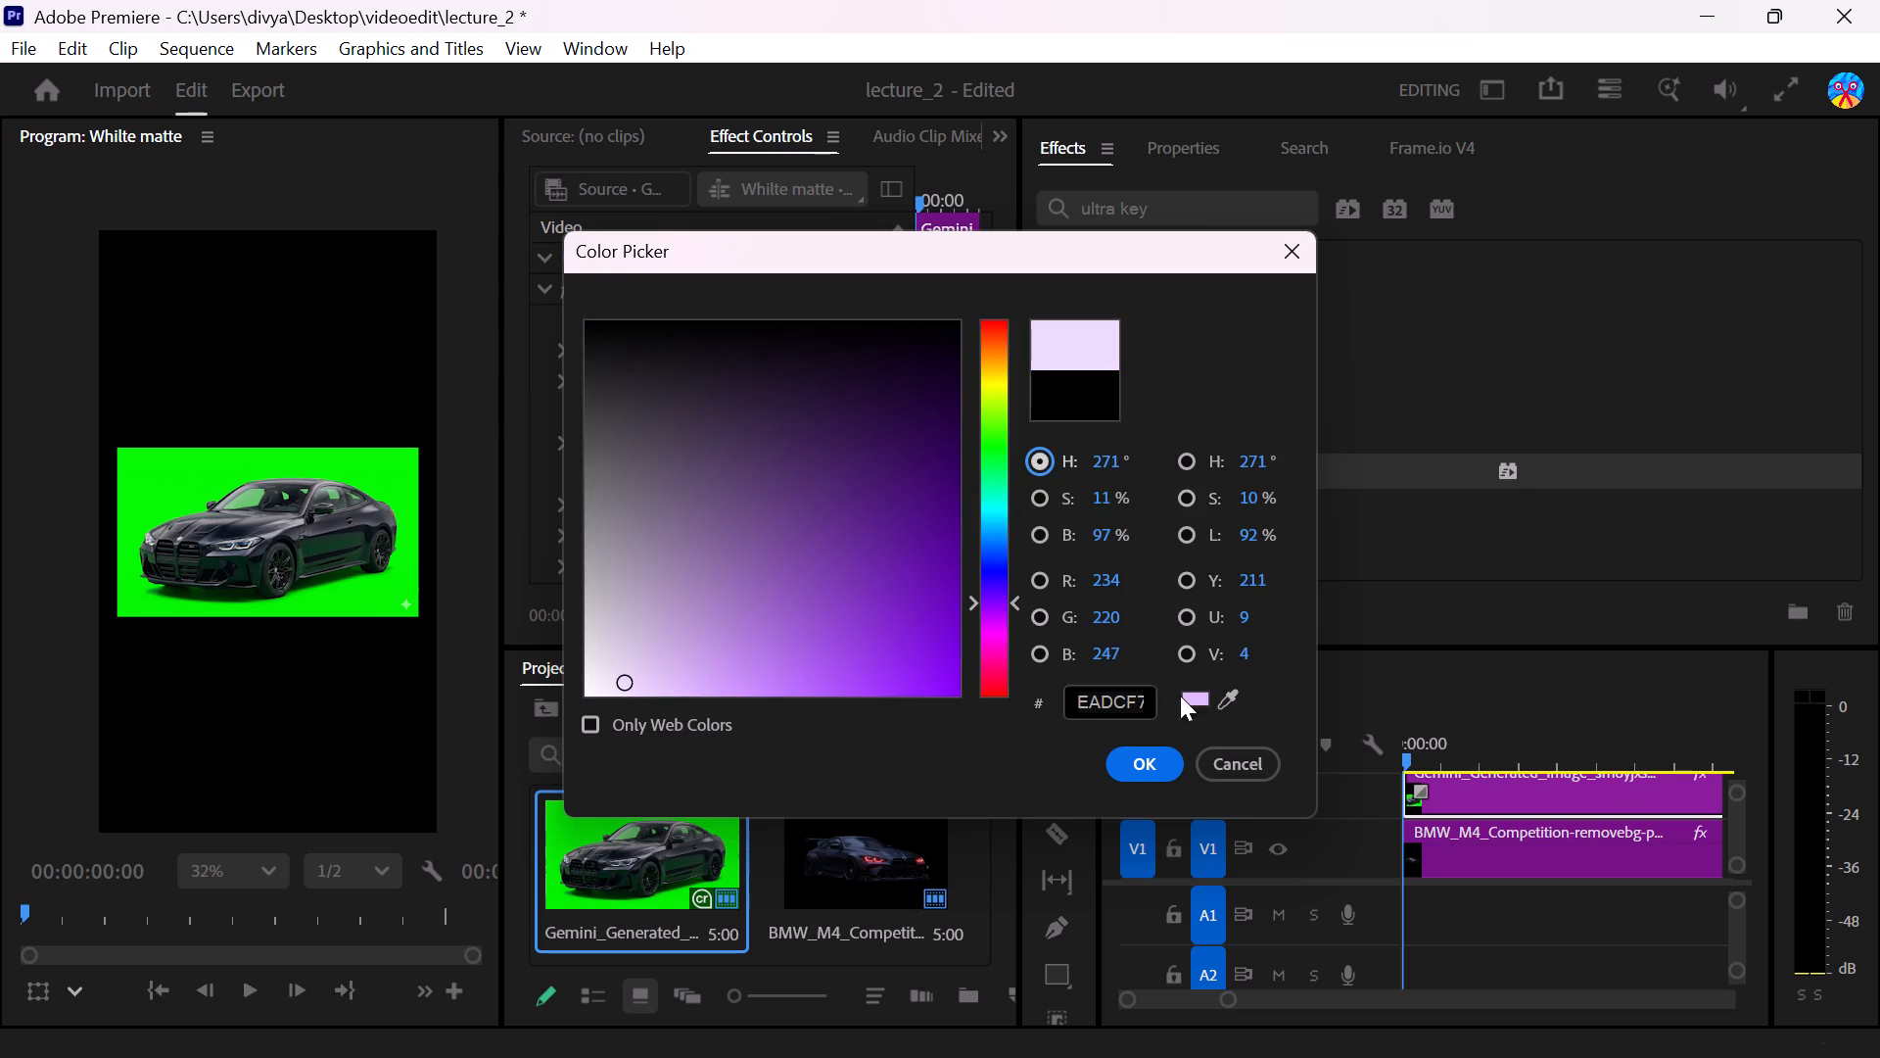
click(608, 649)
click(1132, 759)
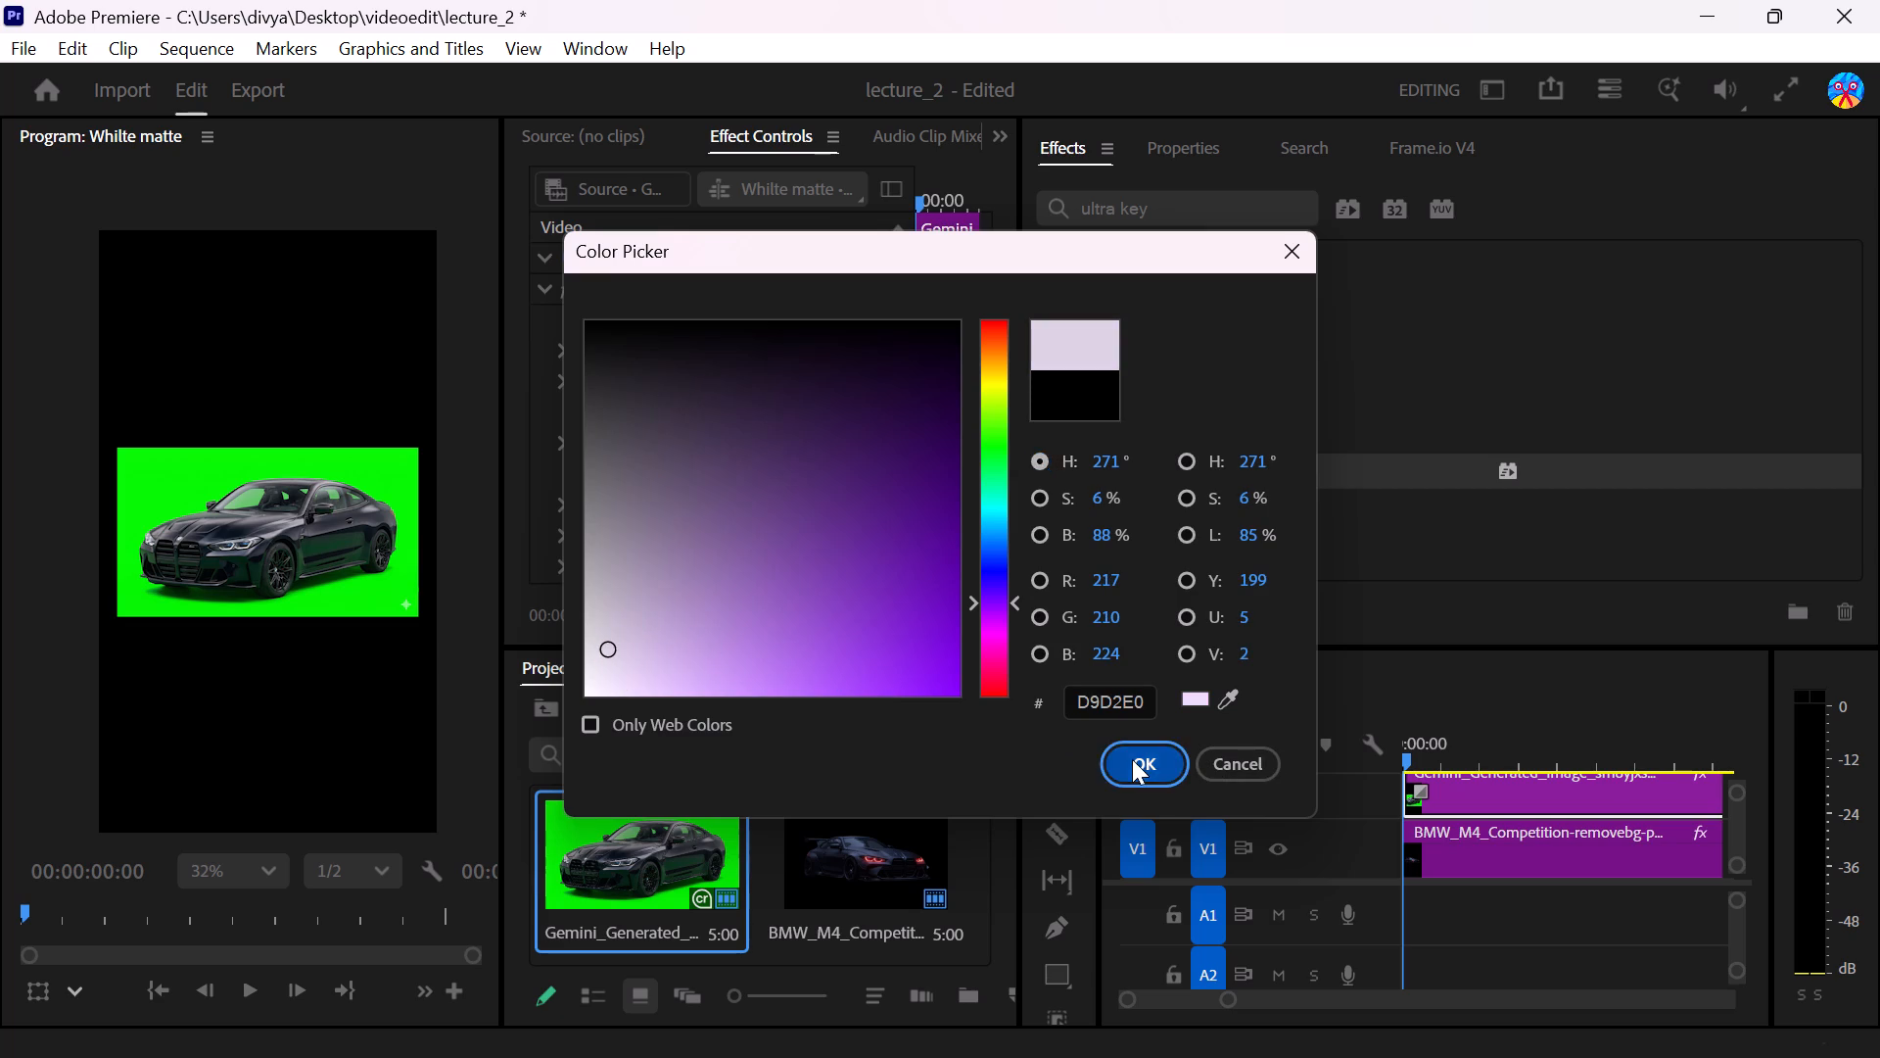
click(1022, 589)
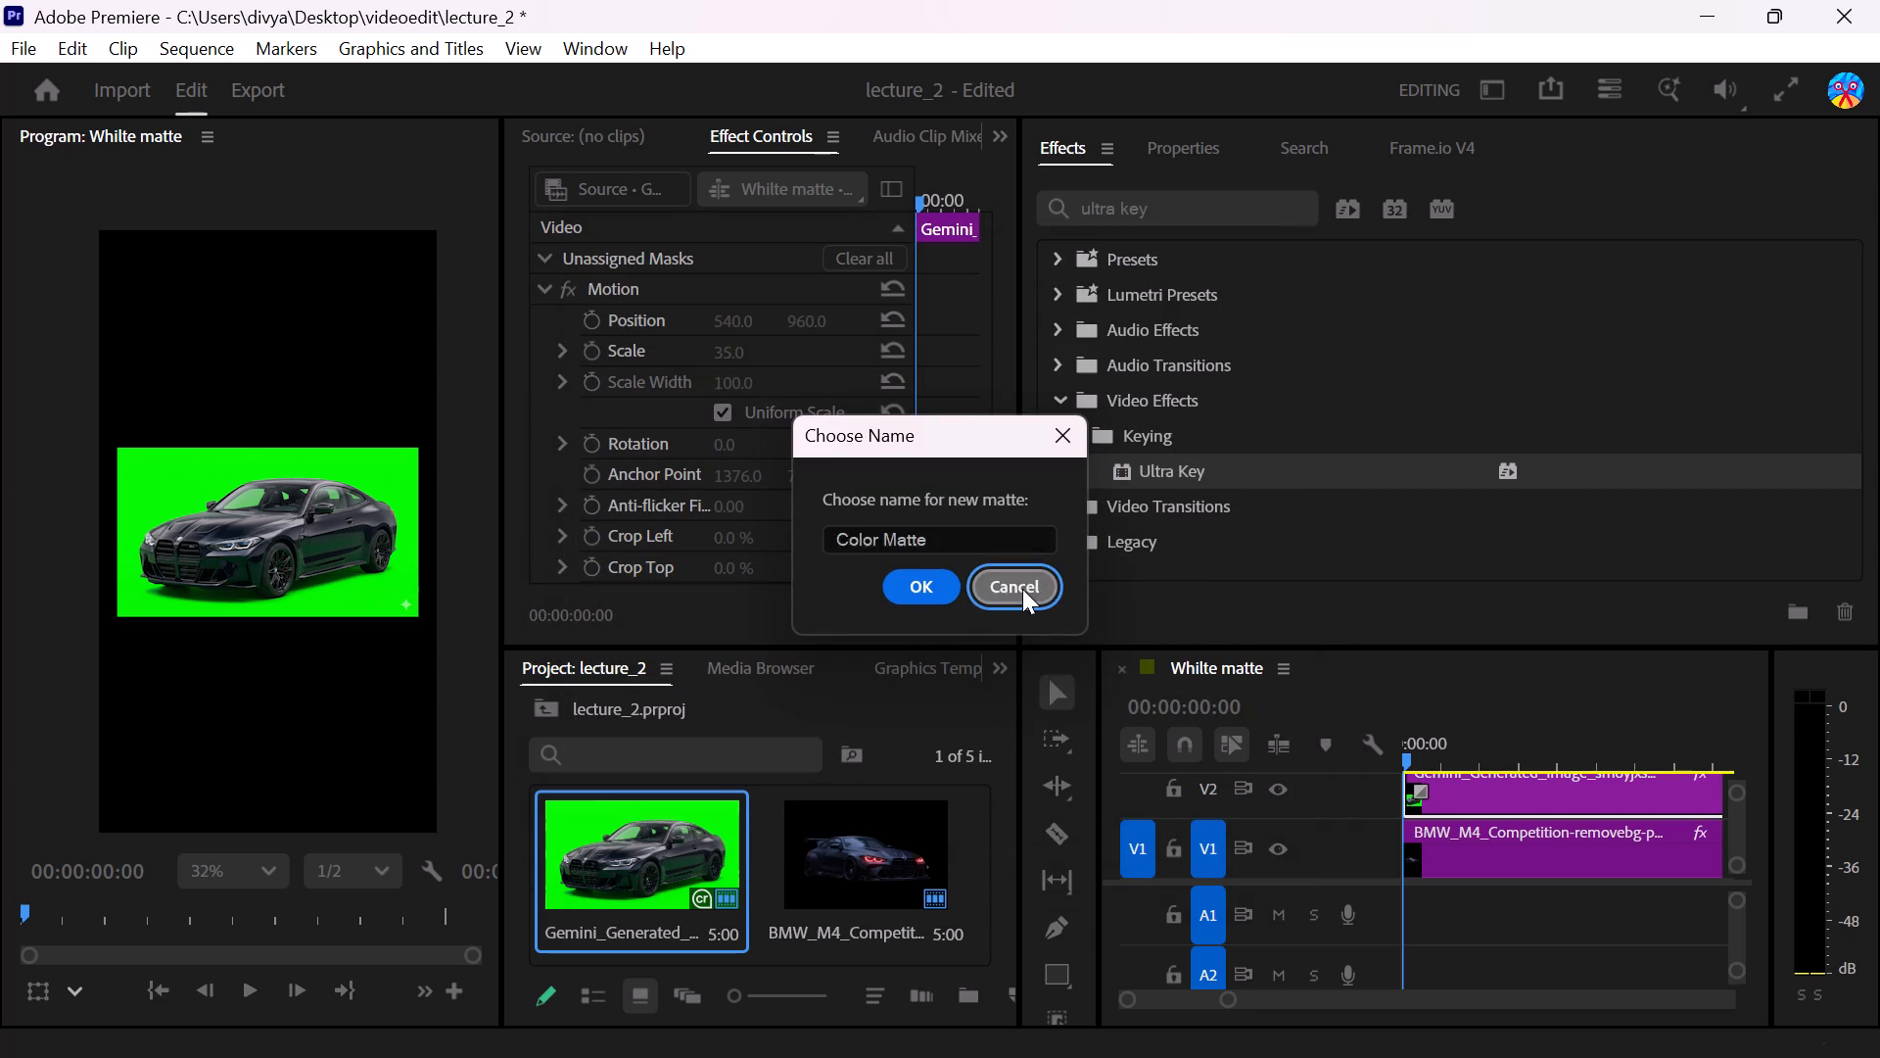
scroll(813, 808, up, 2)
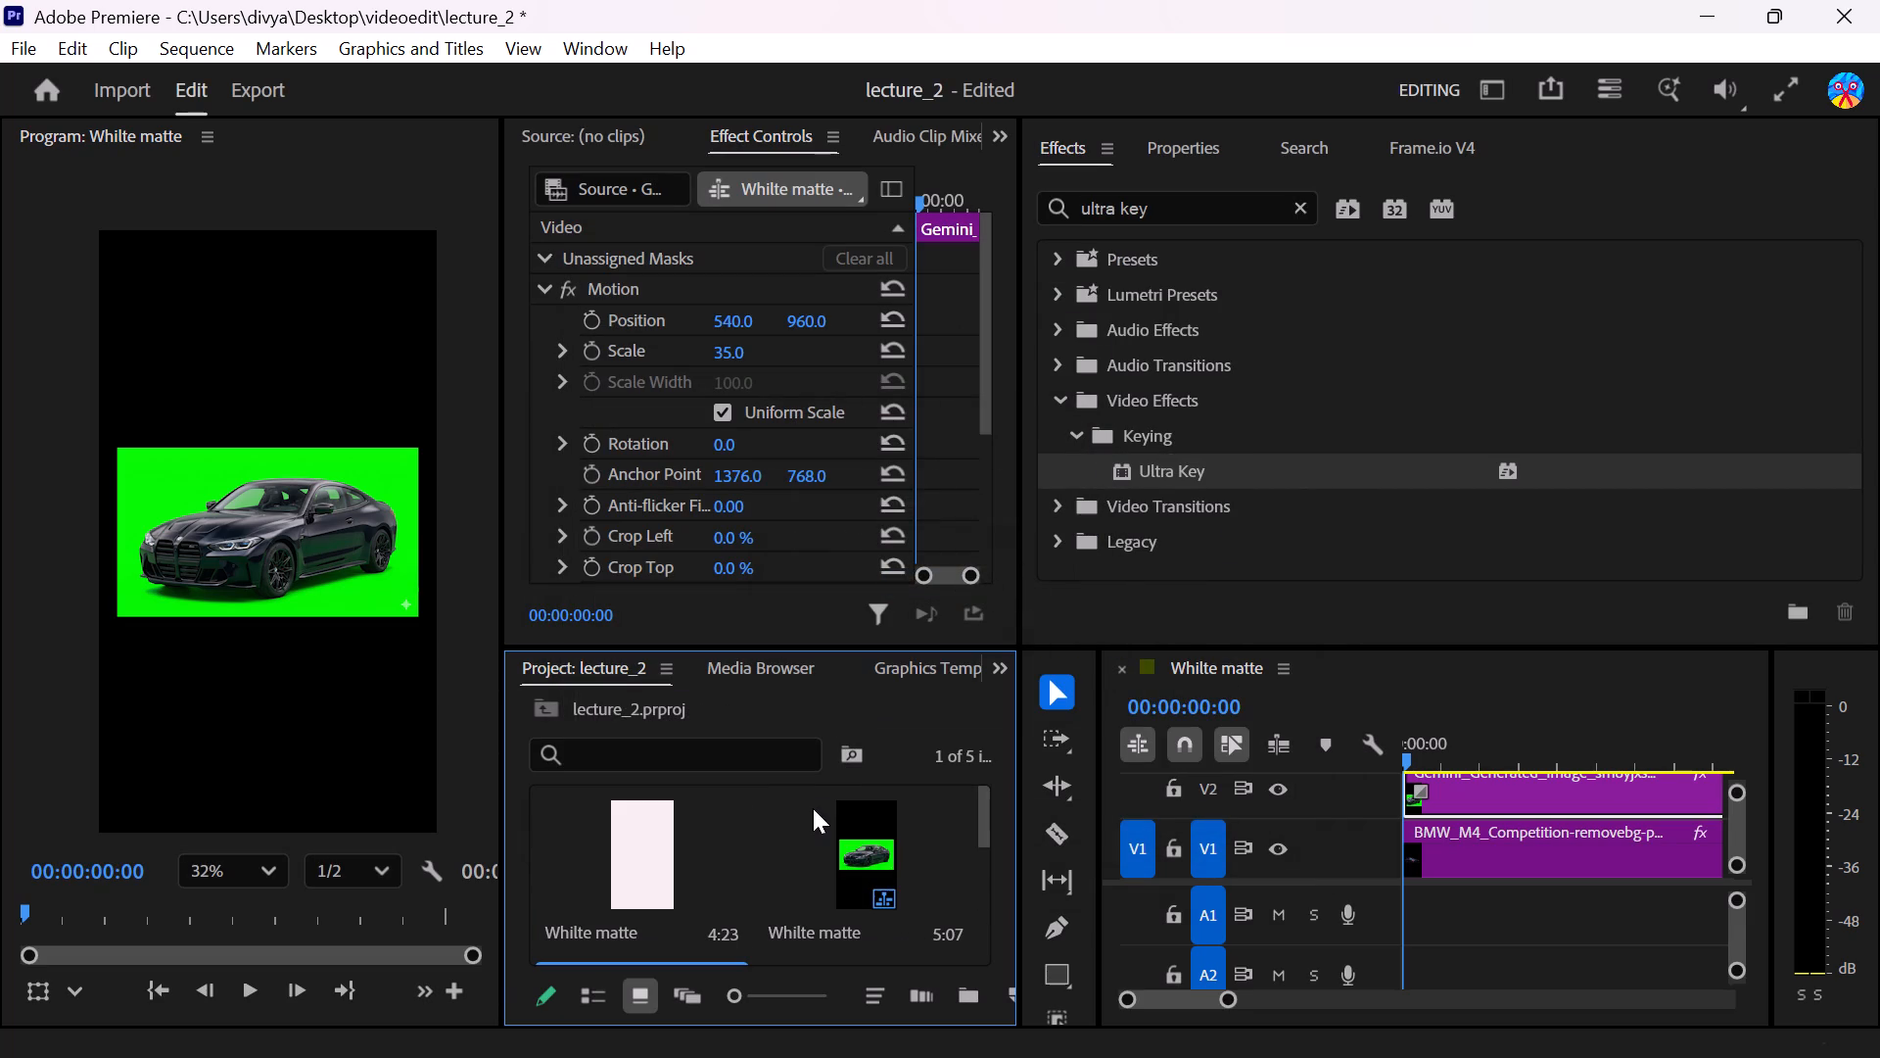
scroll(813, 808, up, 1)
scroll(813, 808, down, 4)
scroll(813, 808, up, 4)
Set the Program monitor's zoom level to Fit.
scroll(360, 592, down, 3)
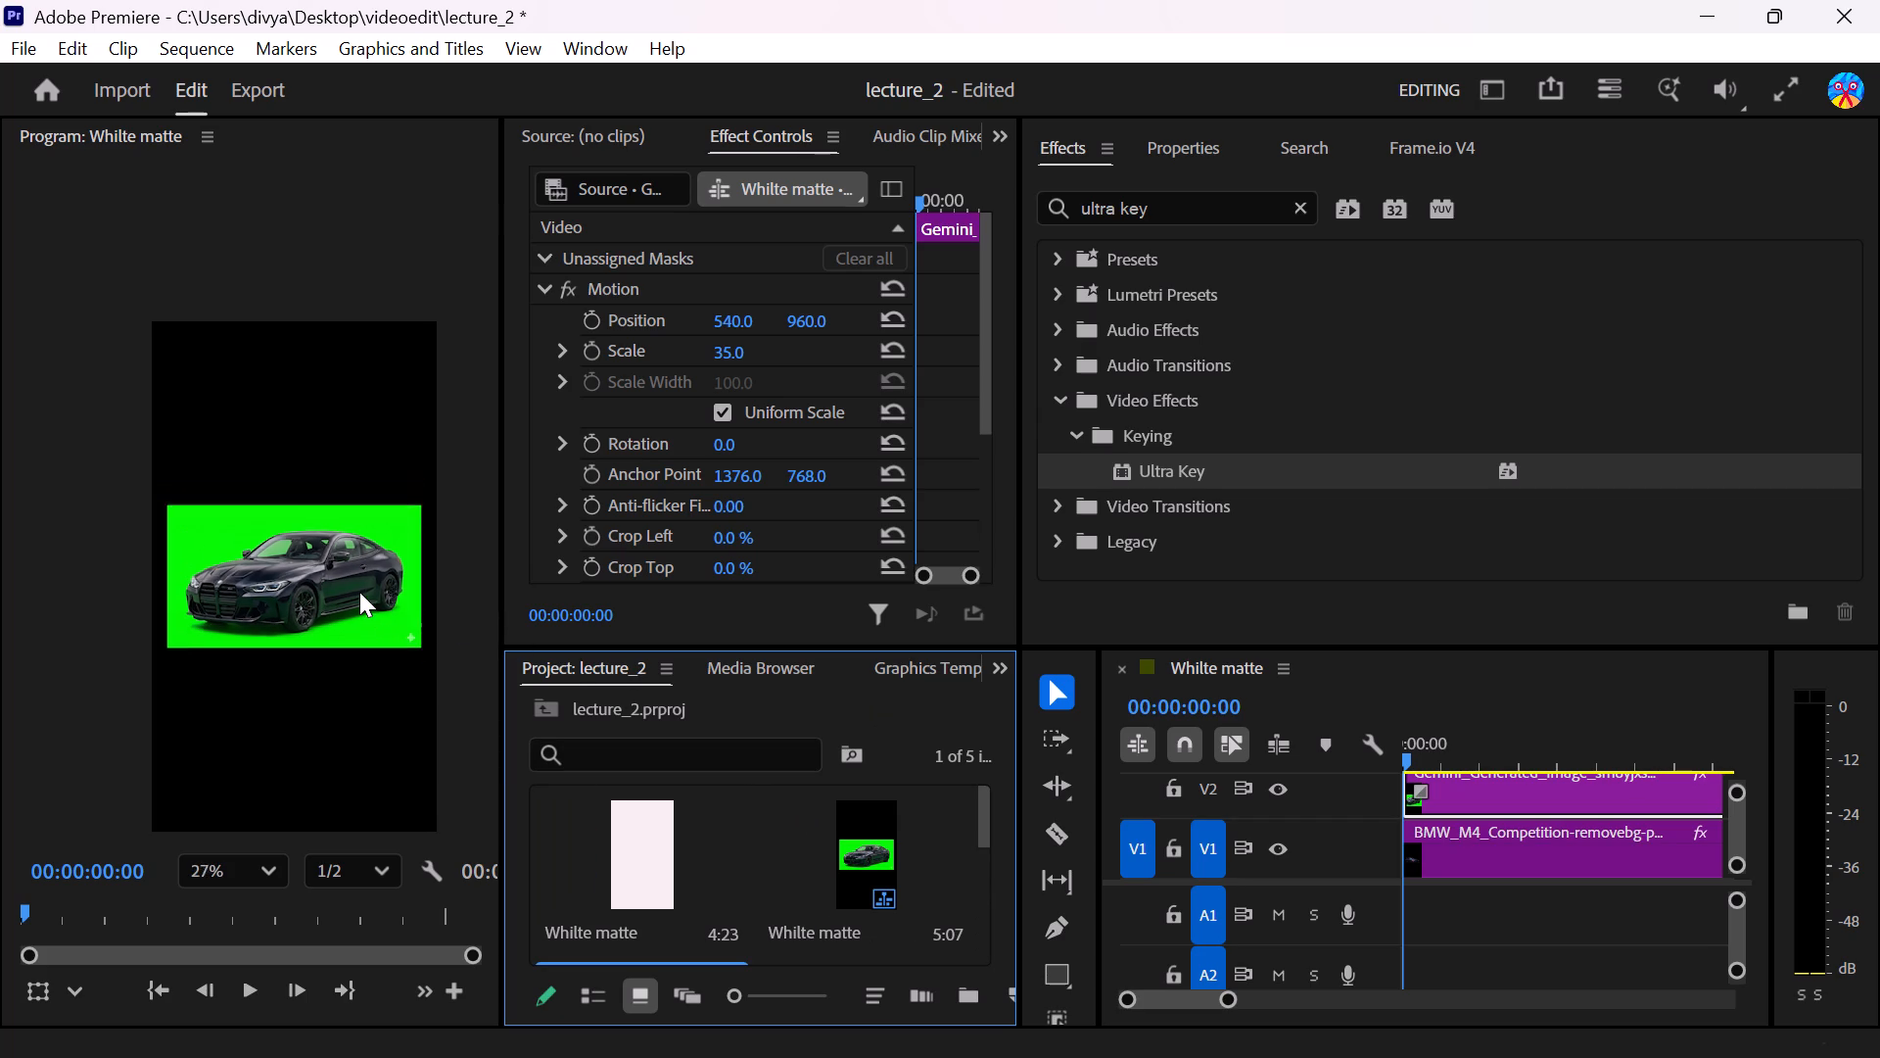
scroll(359, 592, down, 2)
scroll(359, 592, up, 7)
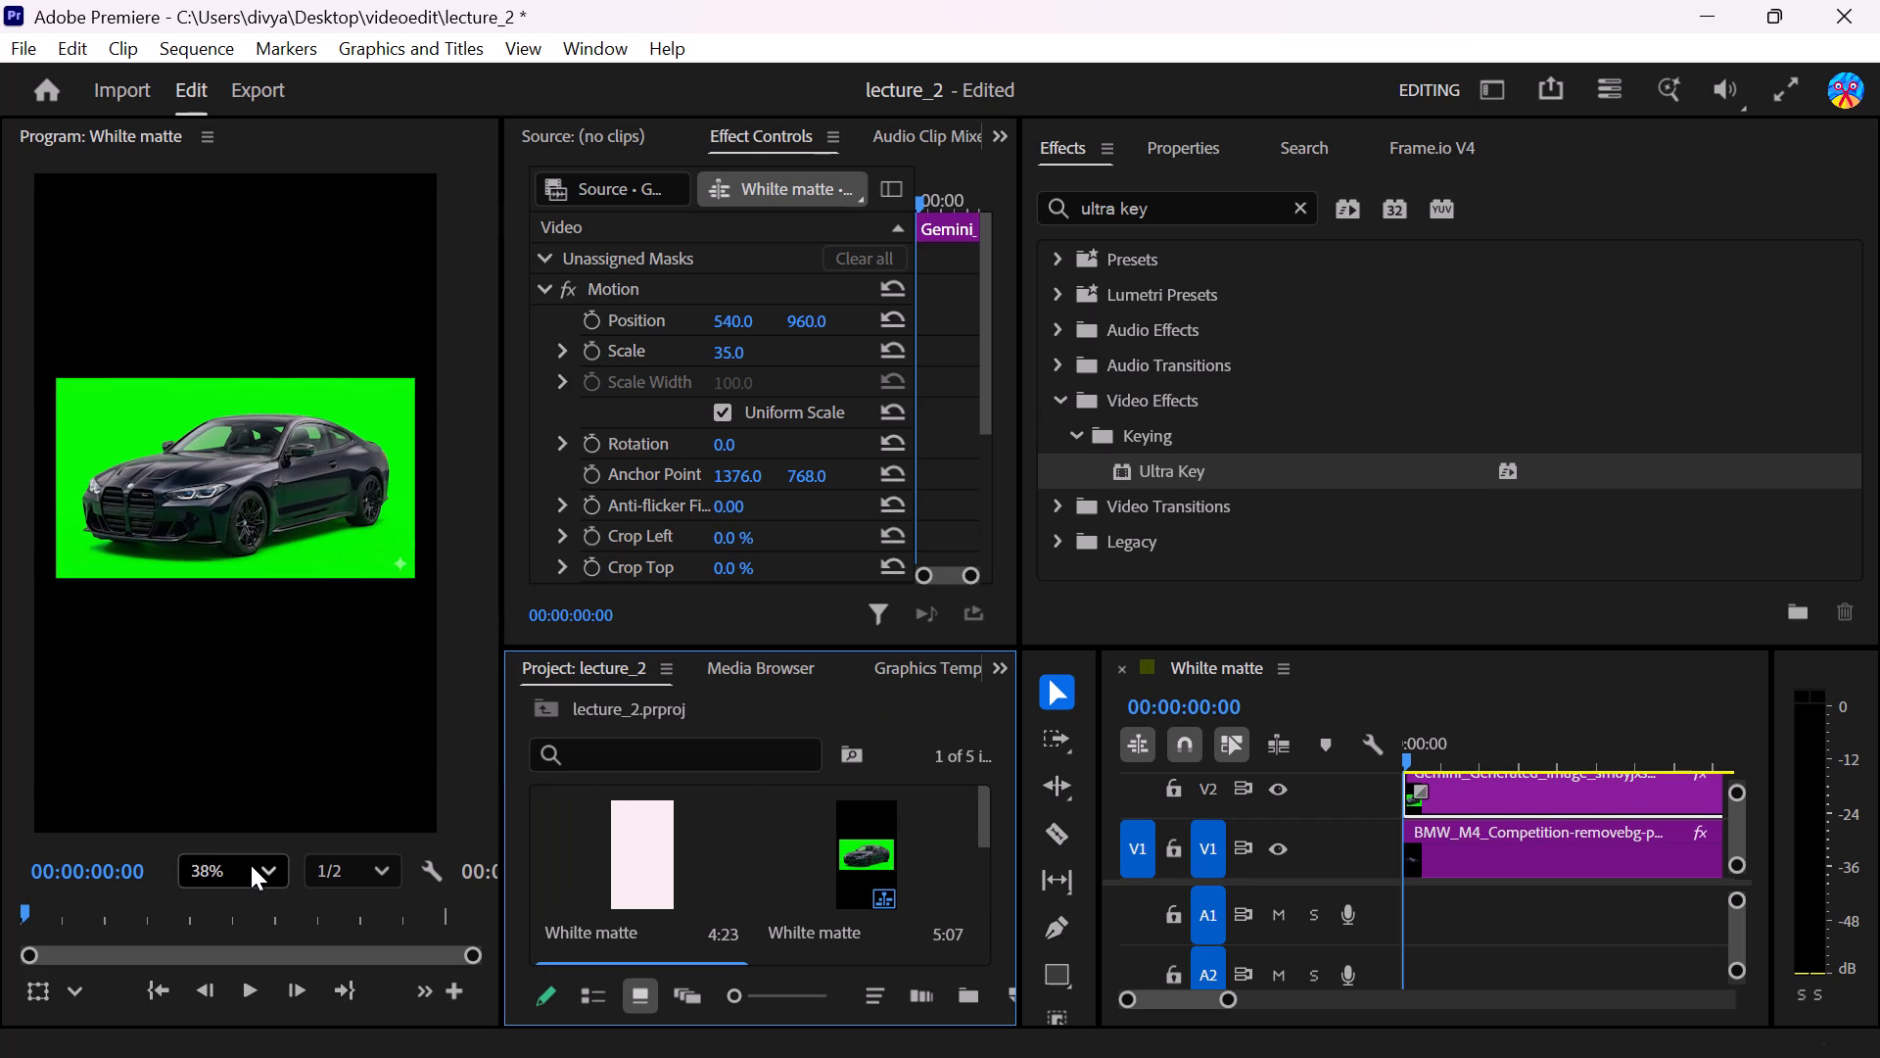
click(251, 865)
click(227, 457)
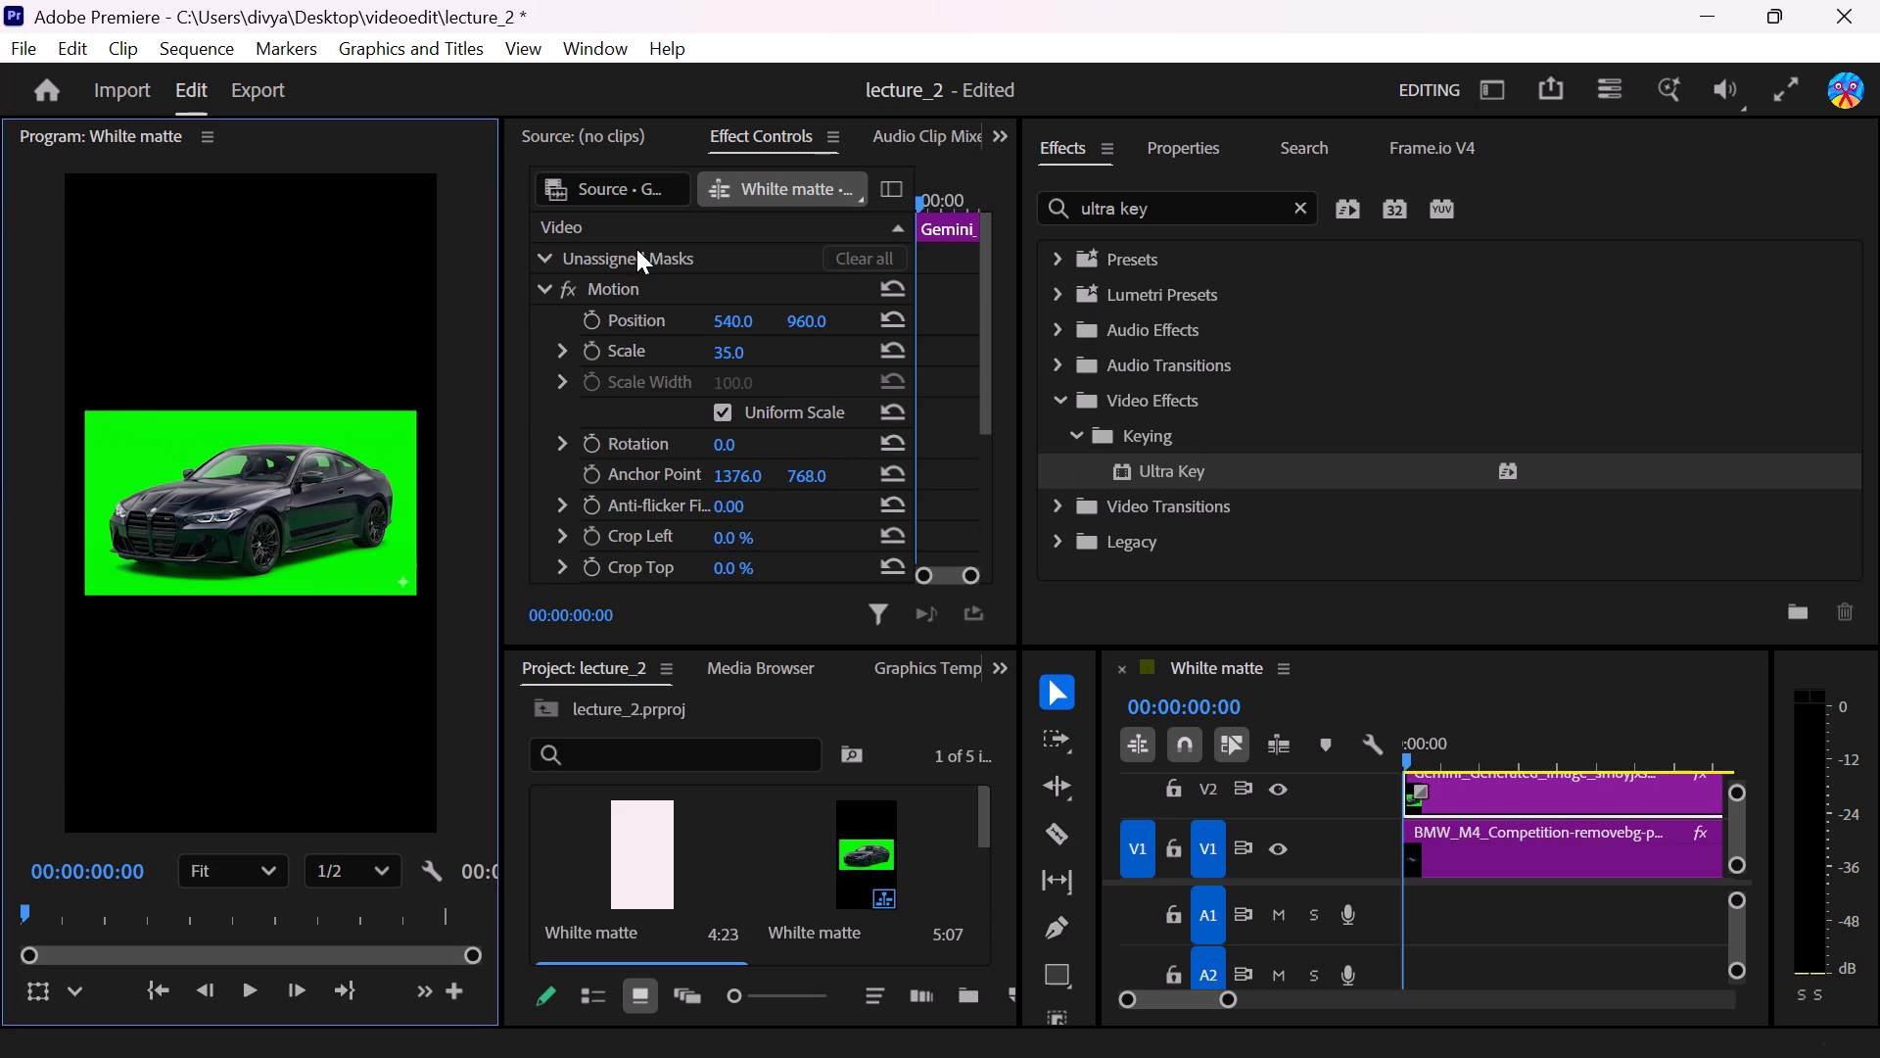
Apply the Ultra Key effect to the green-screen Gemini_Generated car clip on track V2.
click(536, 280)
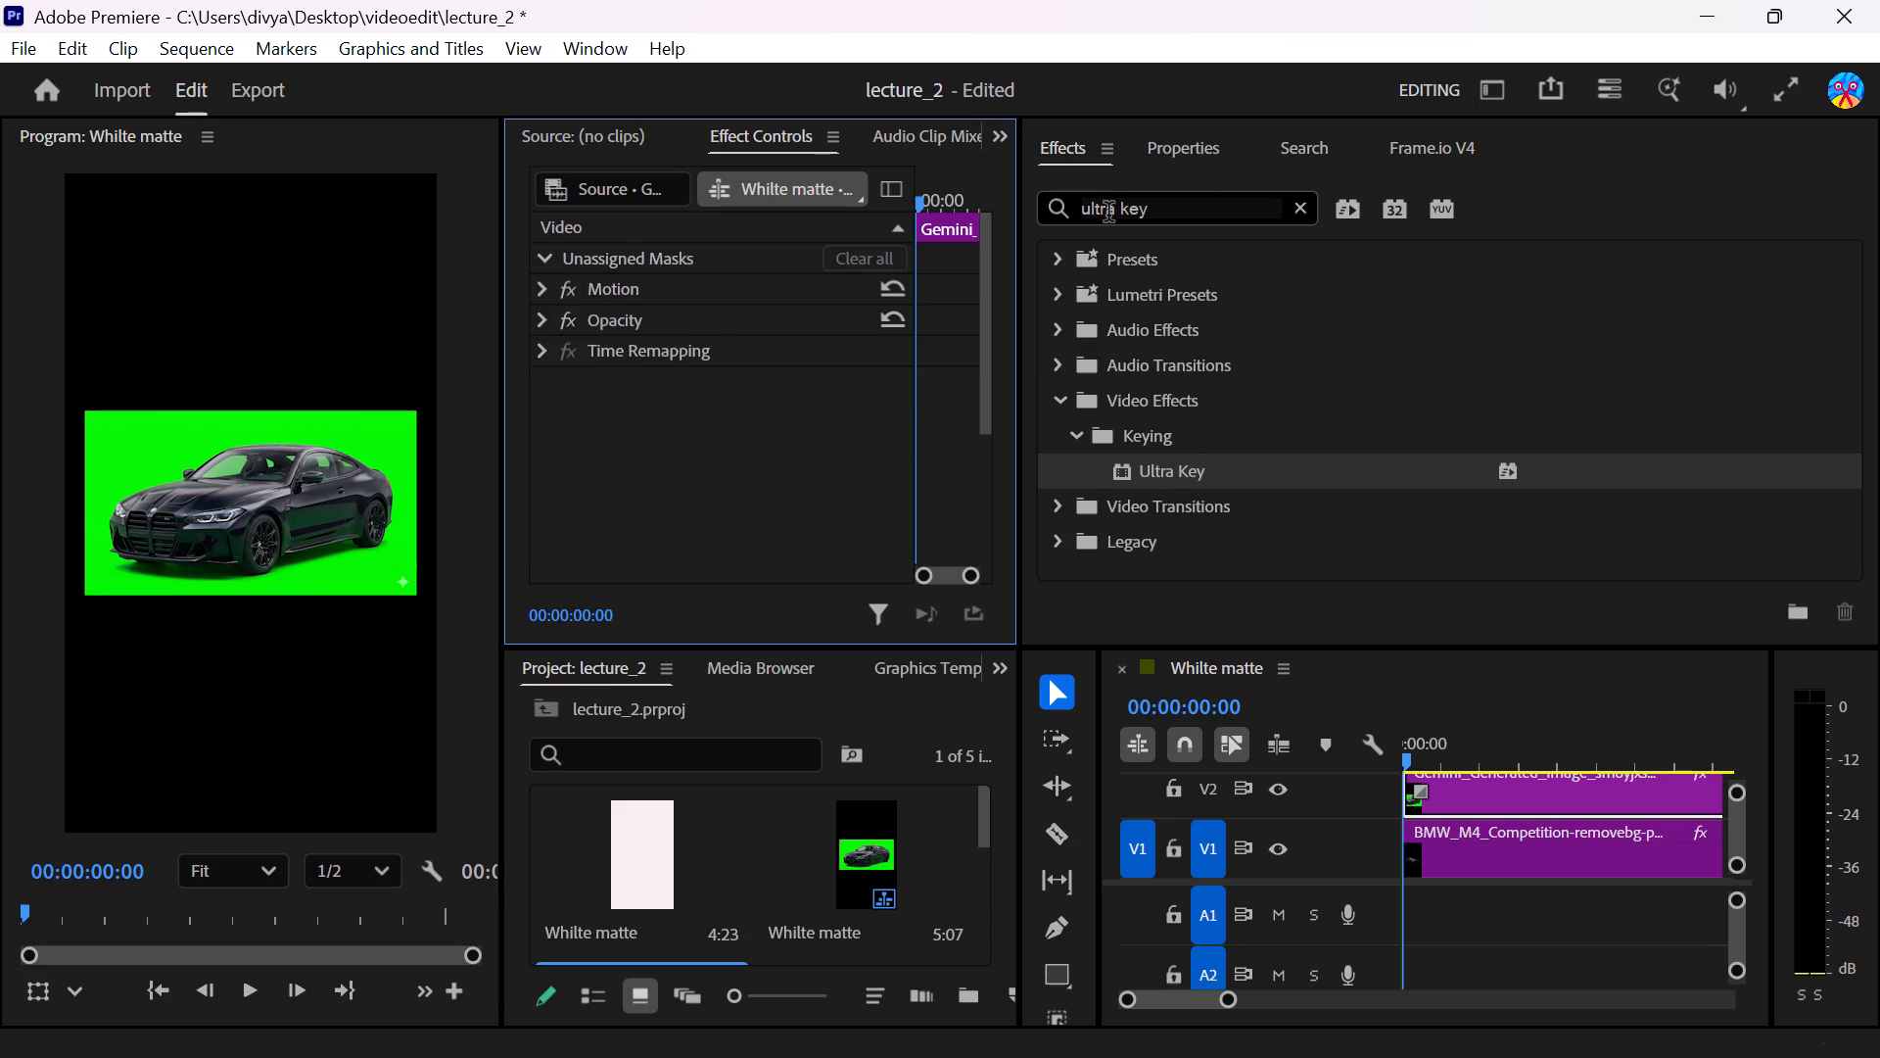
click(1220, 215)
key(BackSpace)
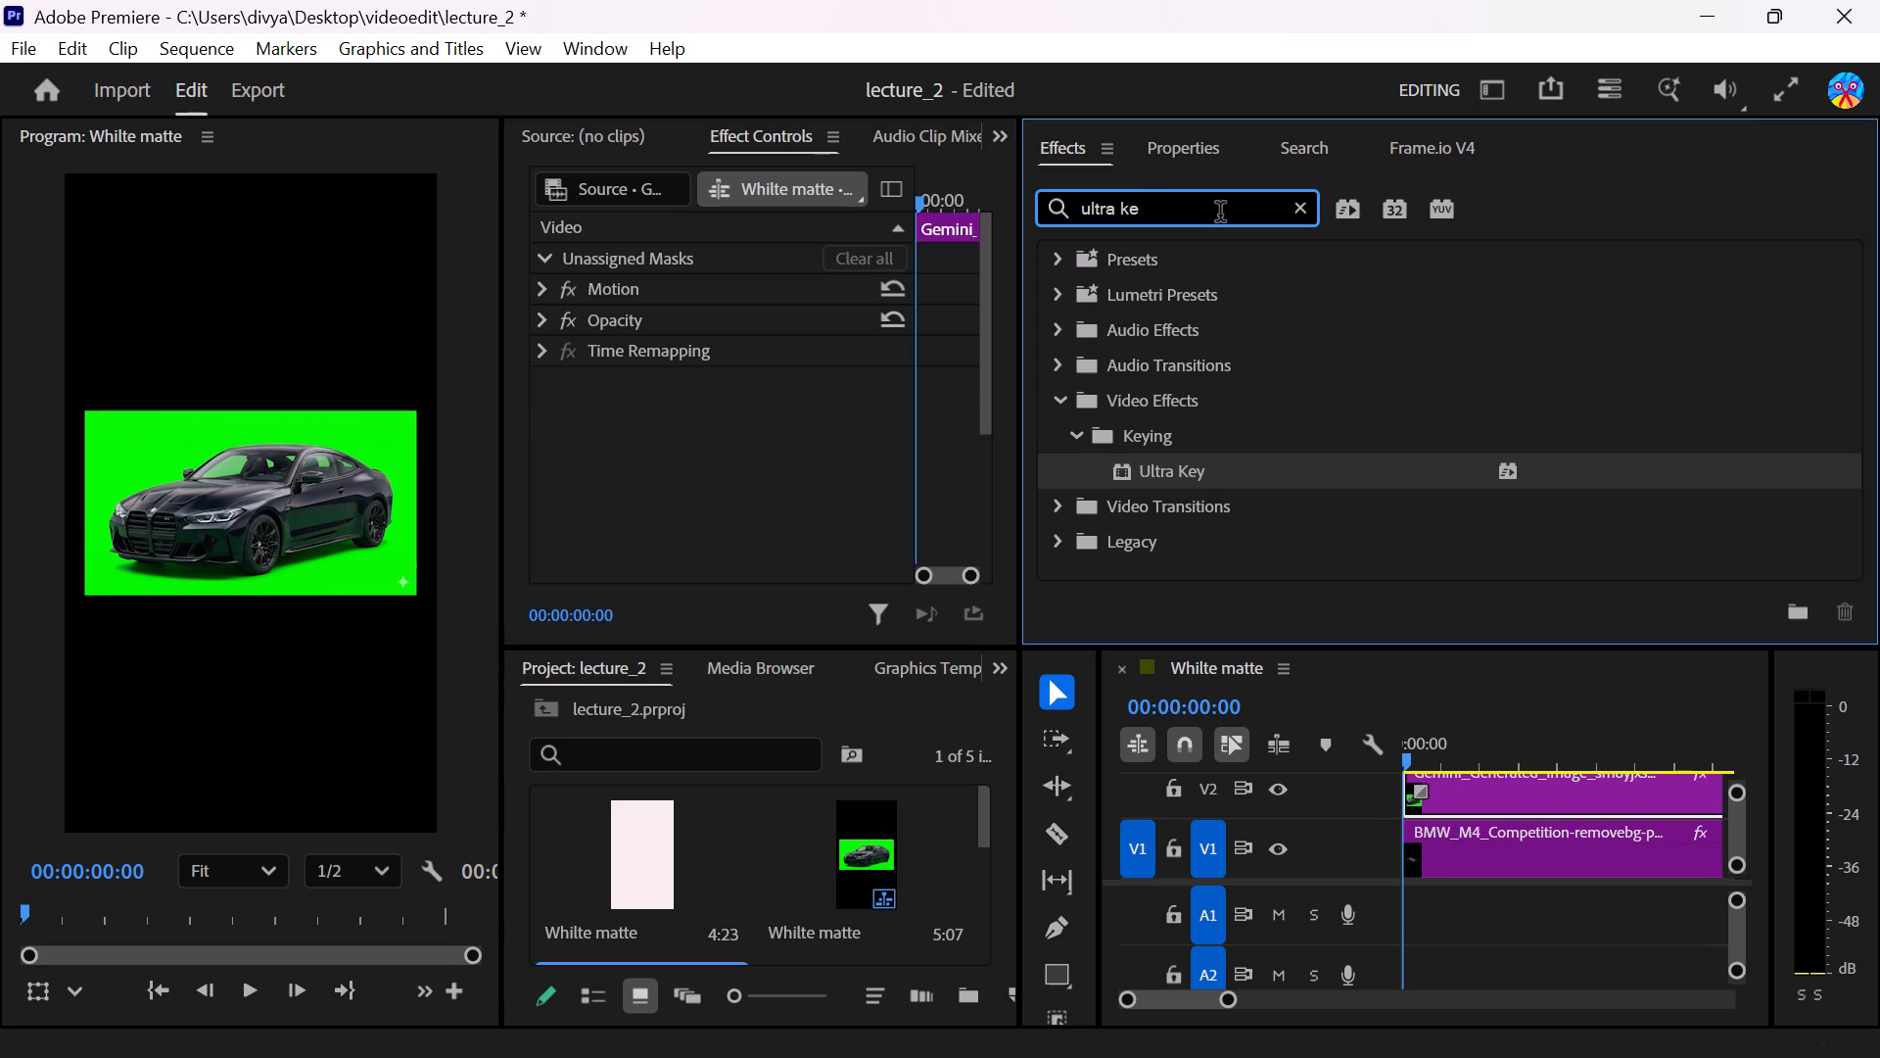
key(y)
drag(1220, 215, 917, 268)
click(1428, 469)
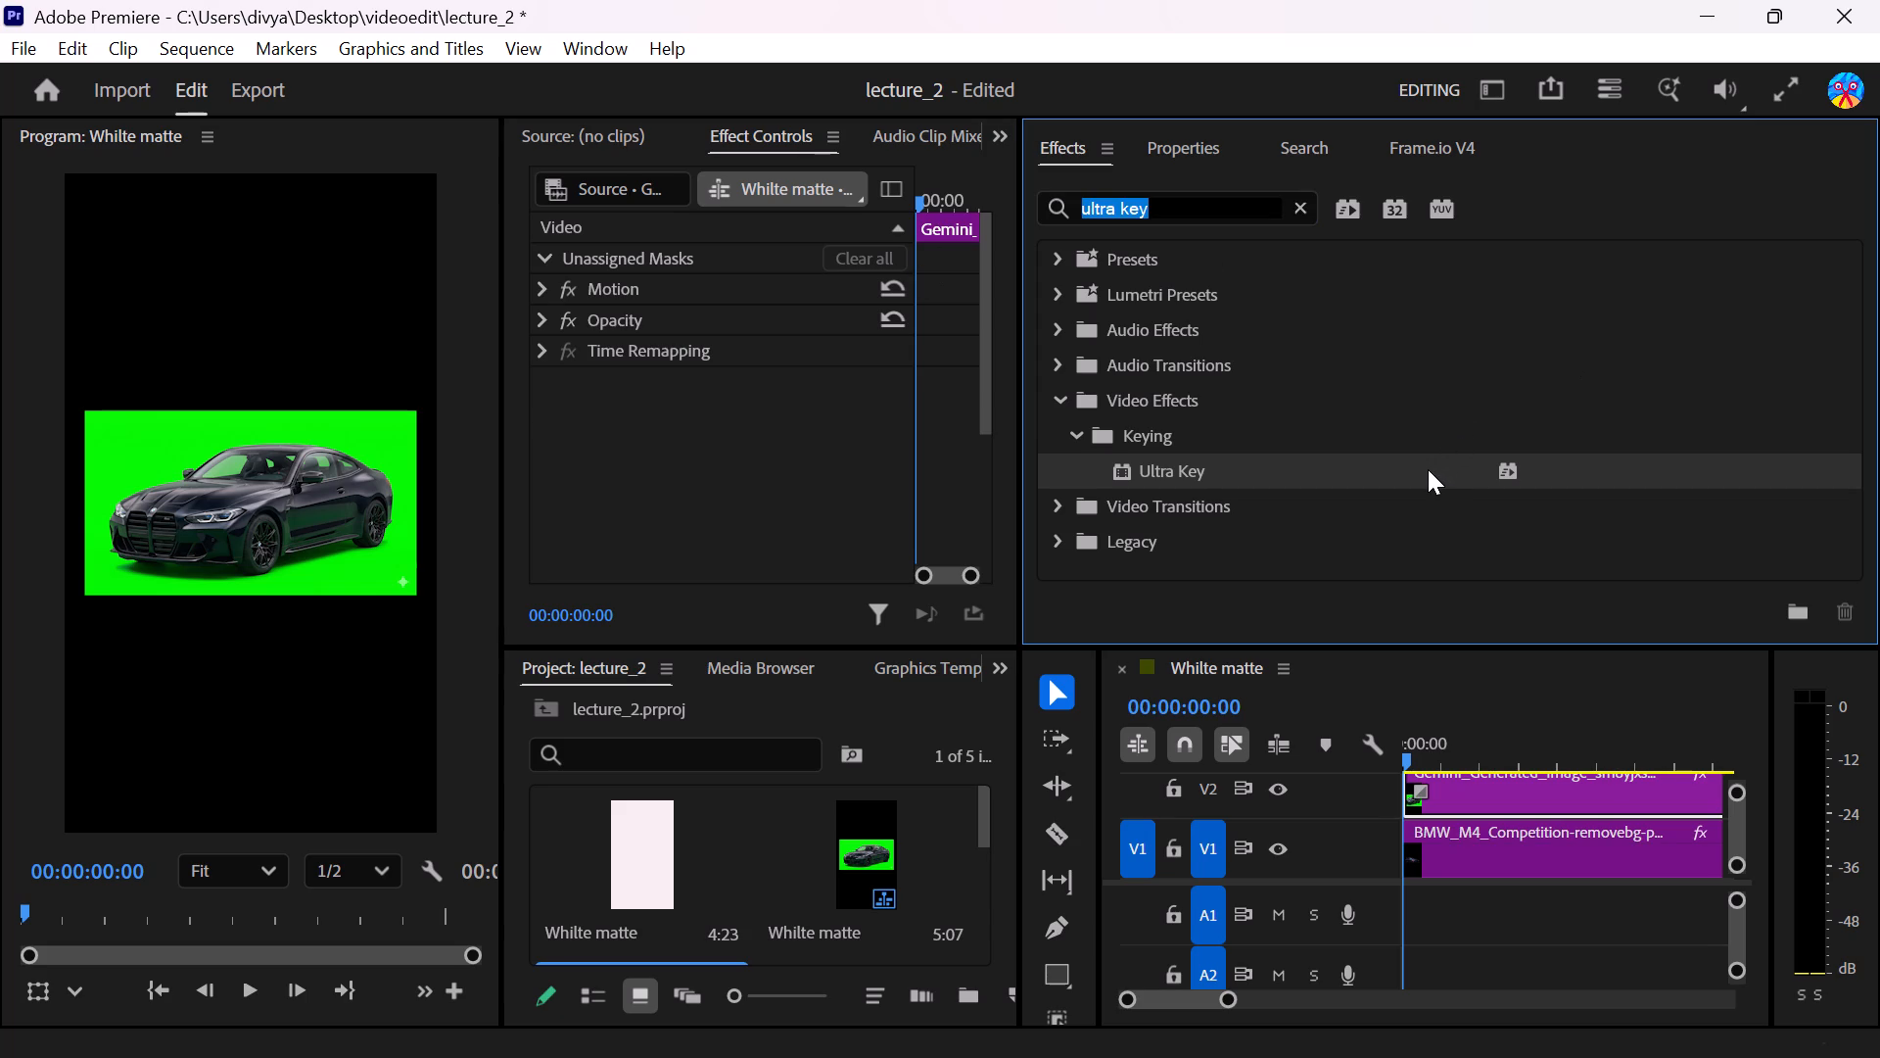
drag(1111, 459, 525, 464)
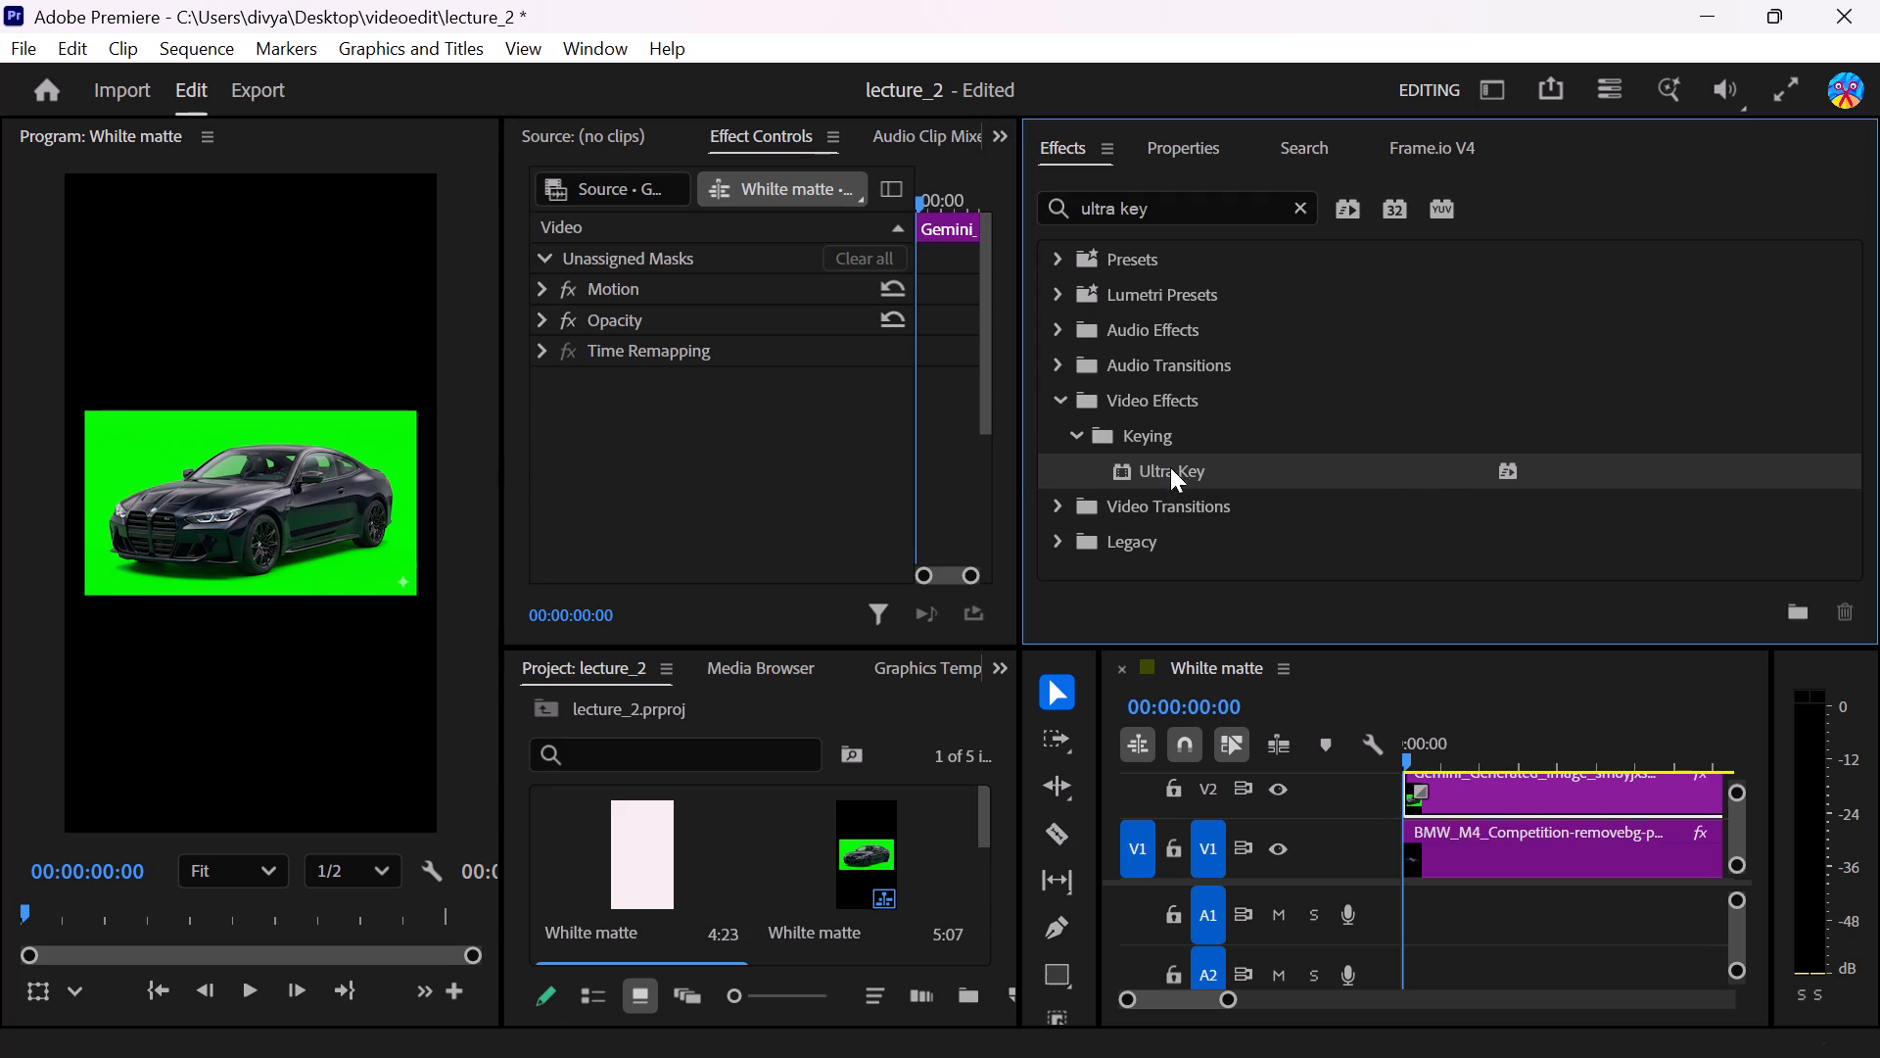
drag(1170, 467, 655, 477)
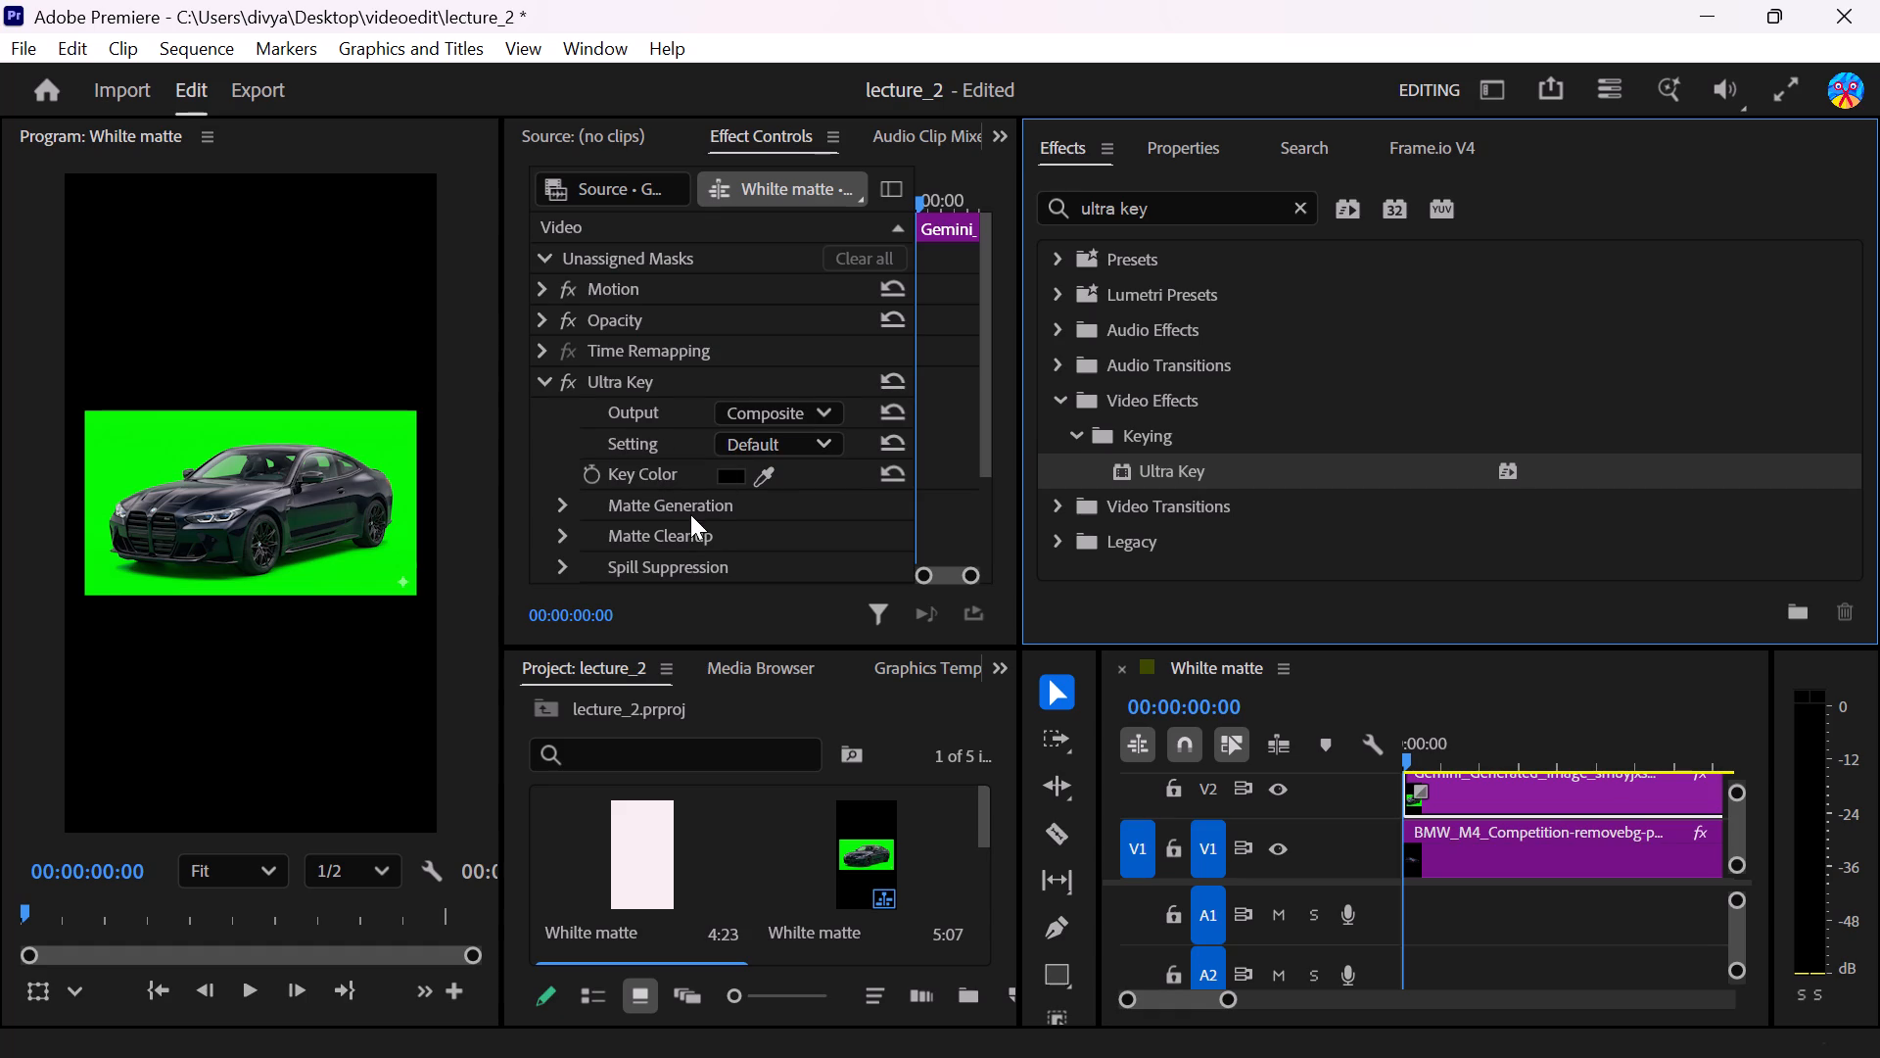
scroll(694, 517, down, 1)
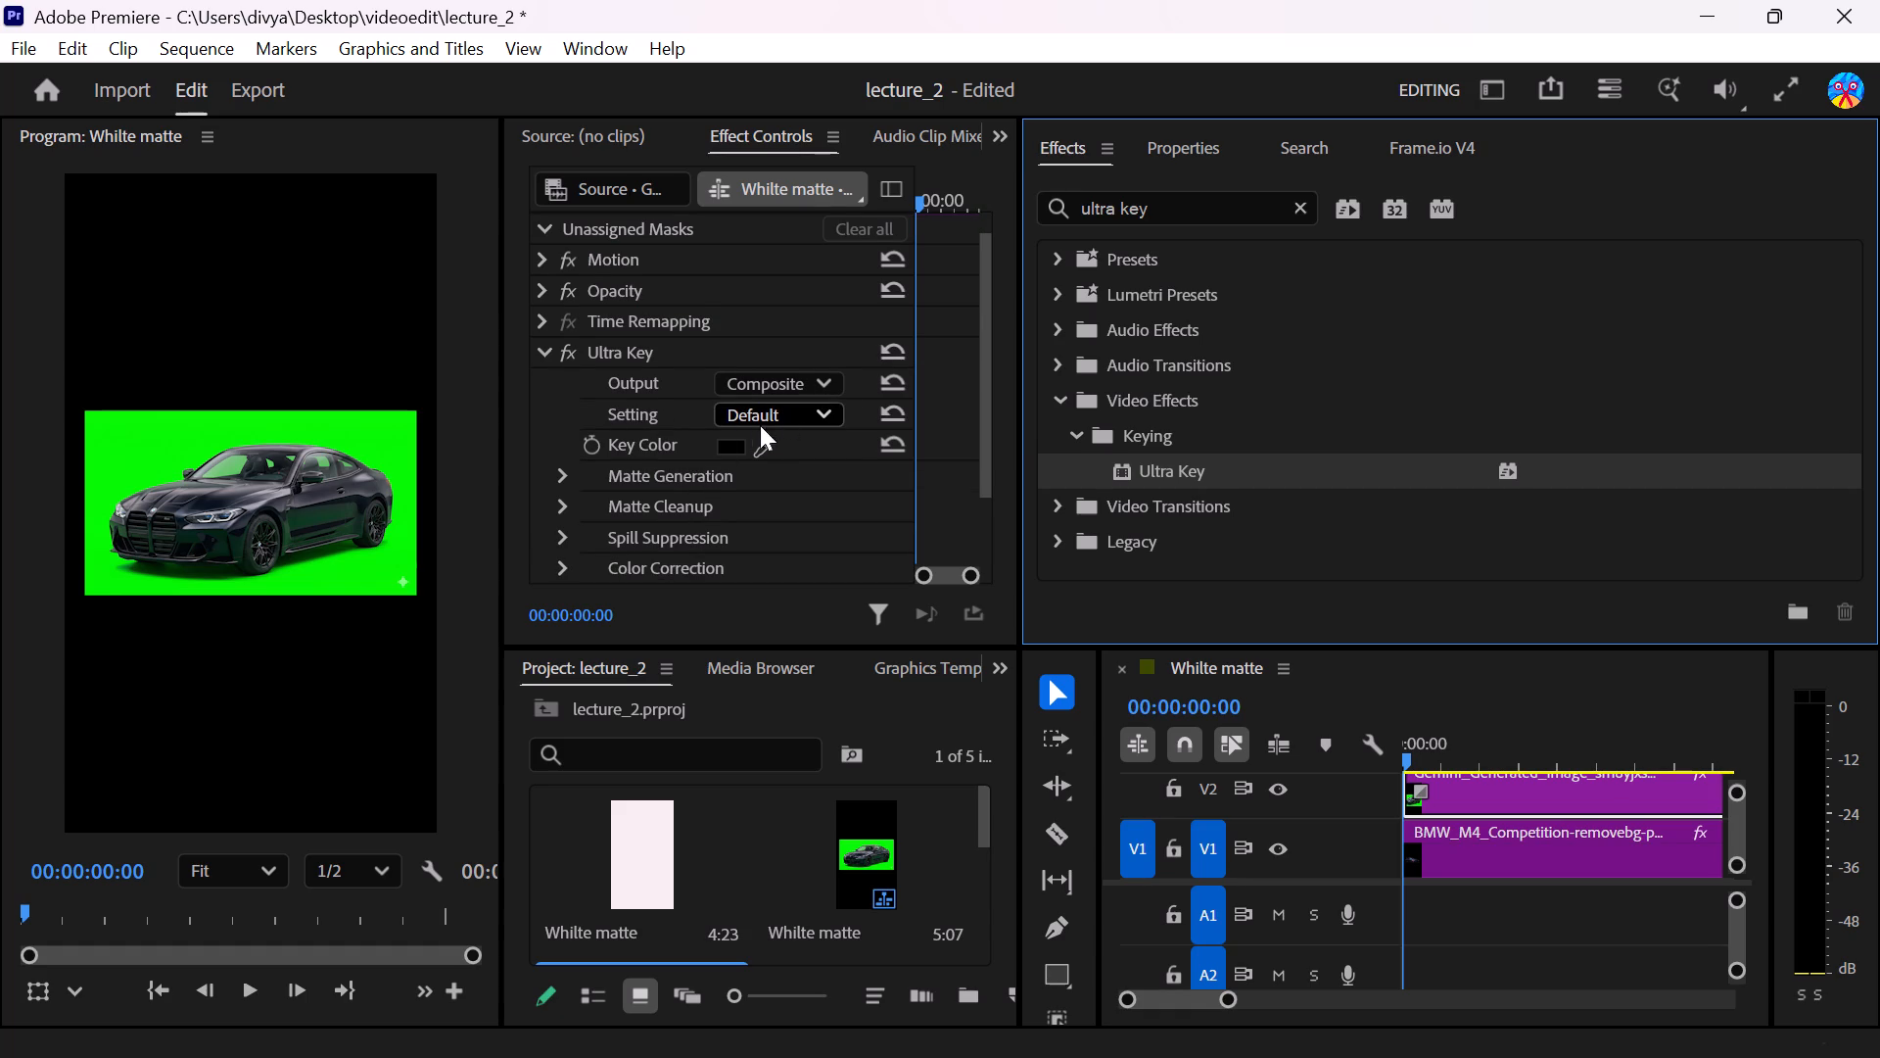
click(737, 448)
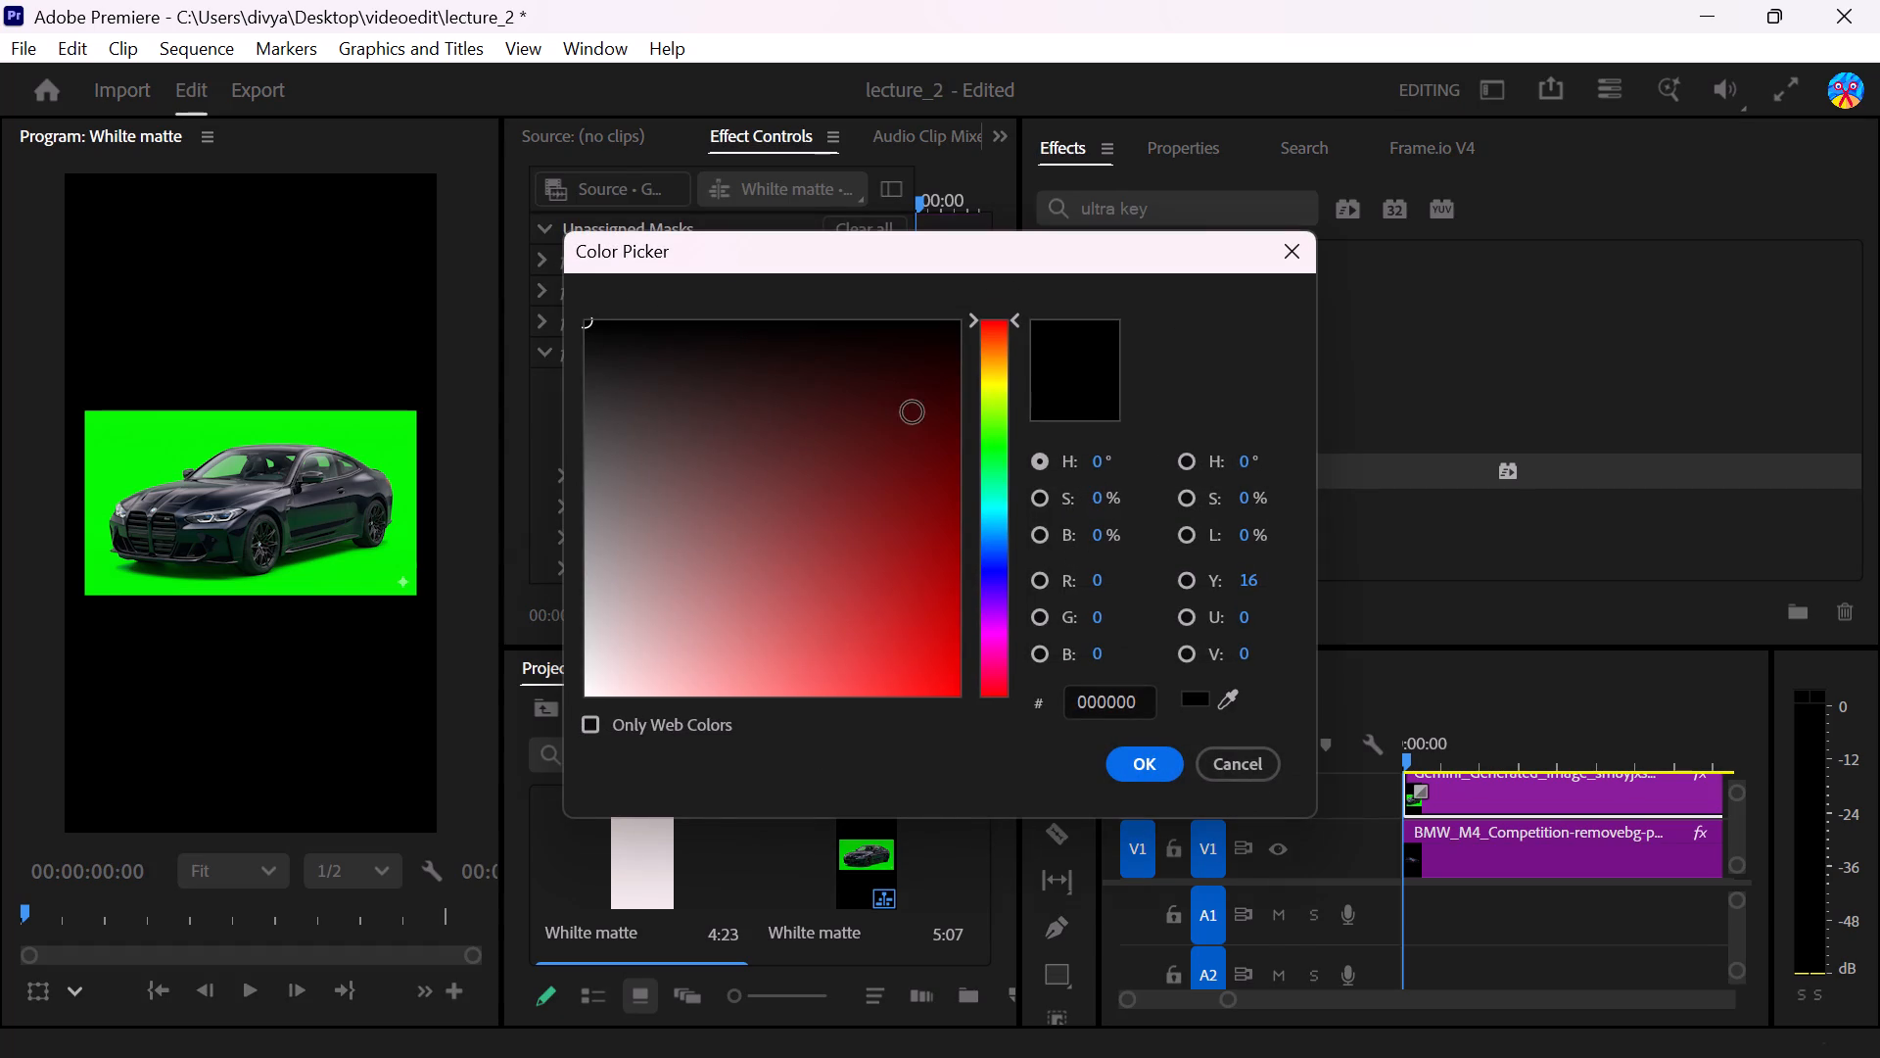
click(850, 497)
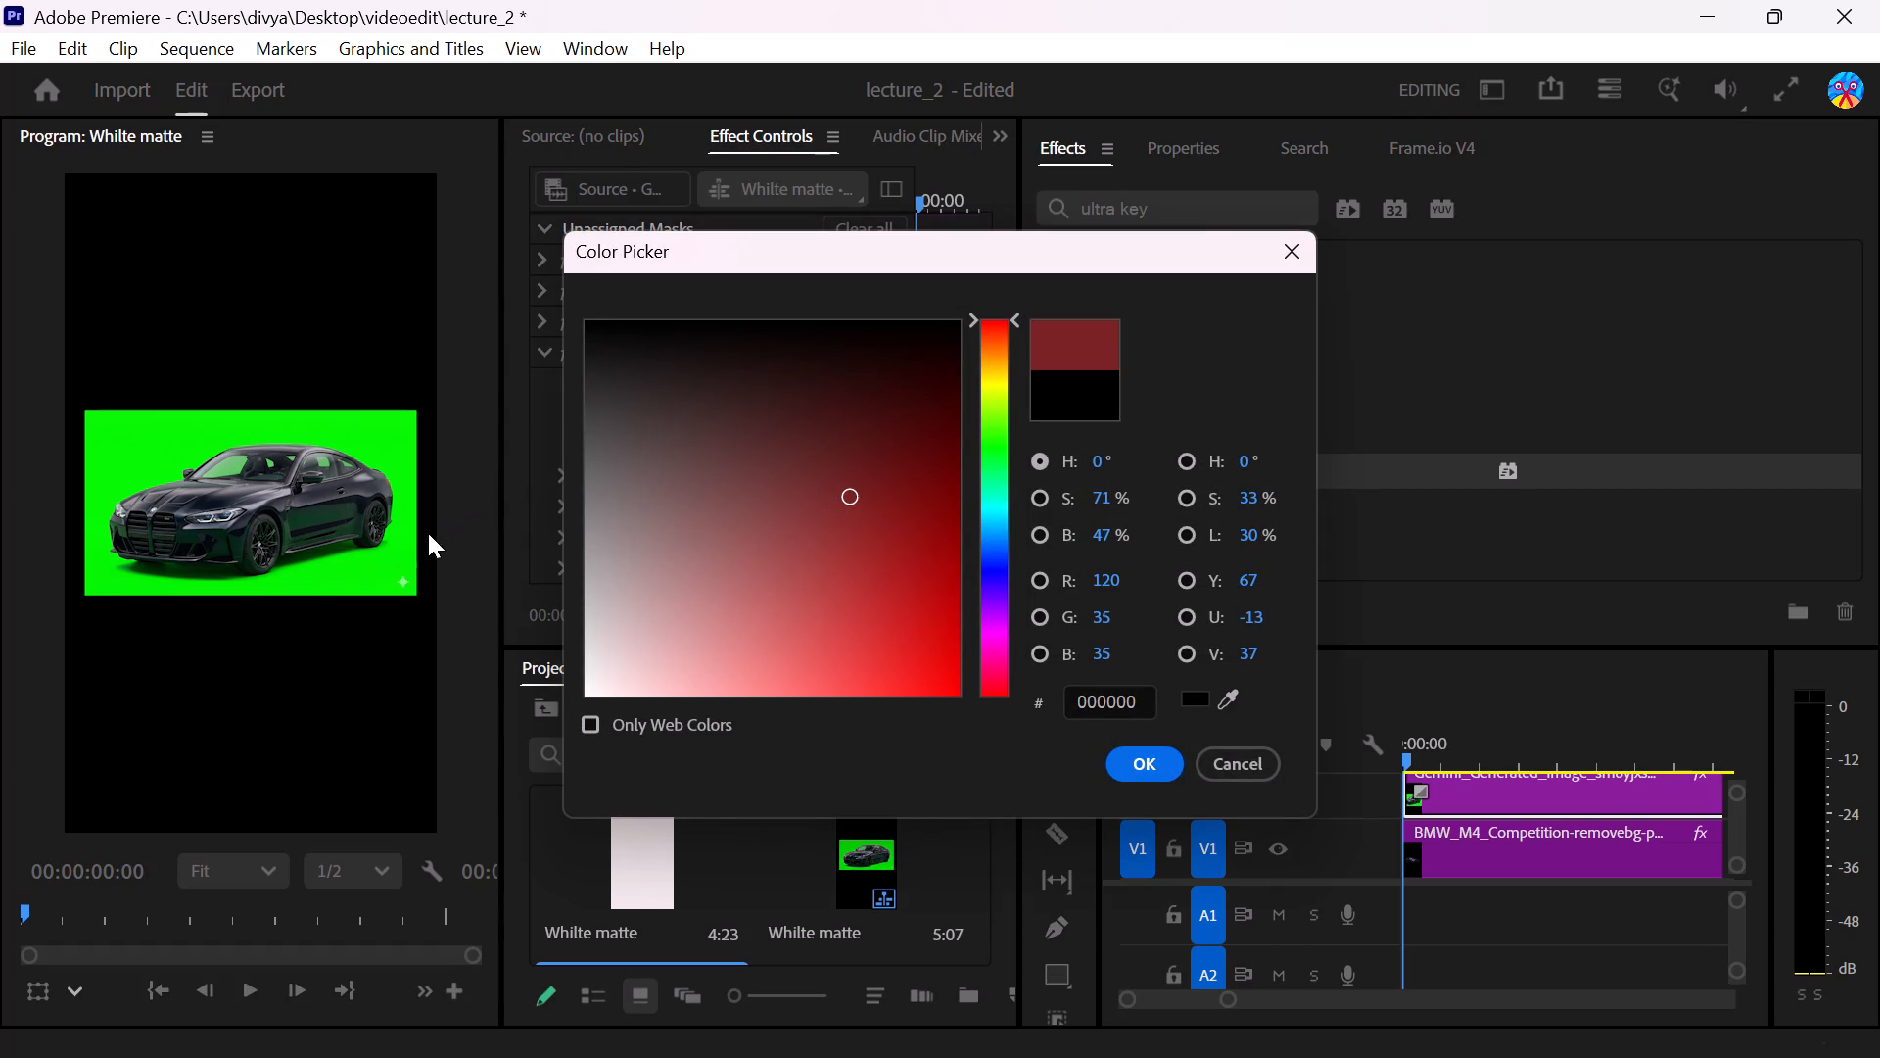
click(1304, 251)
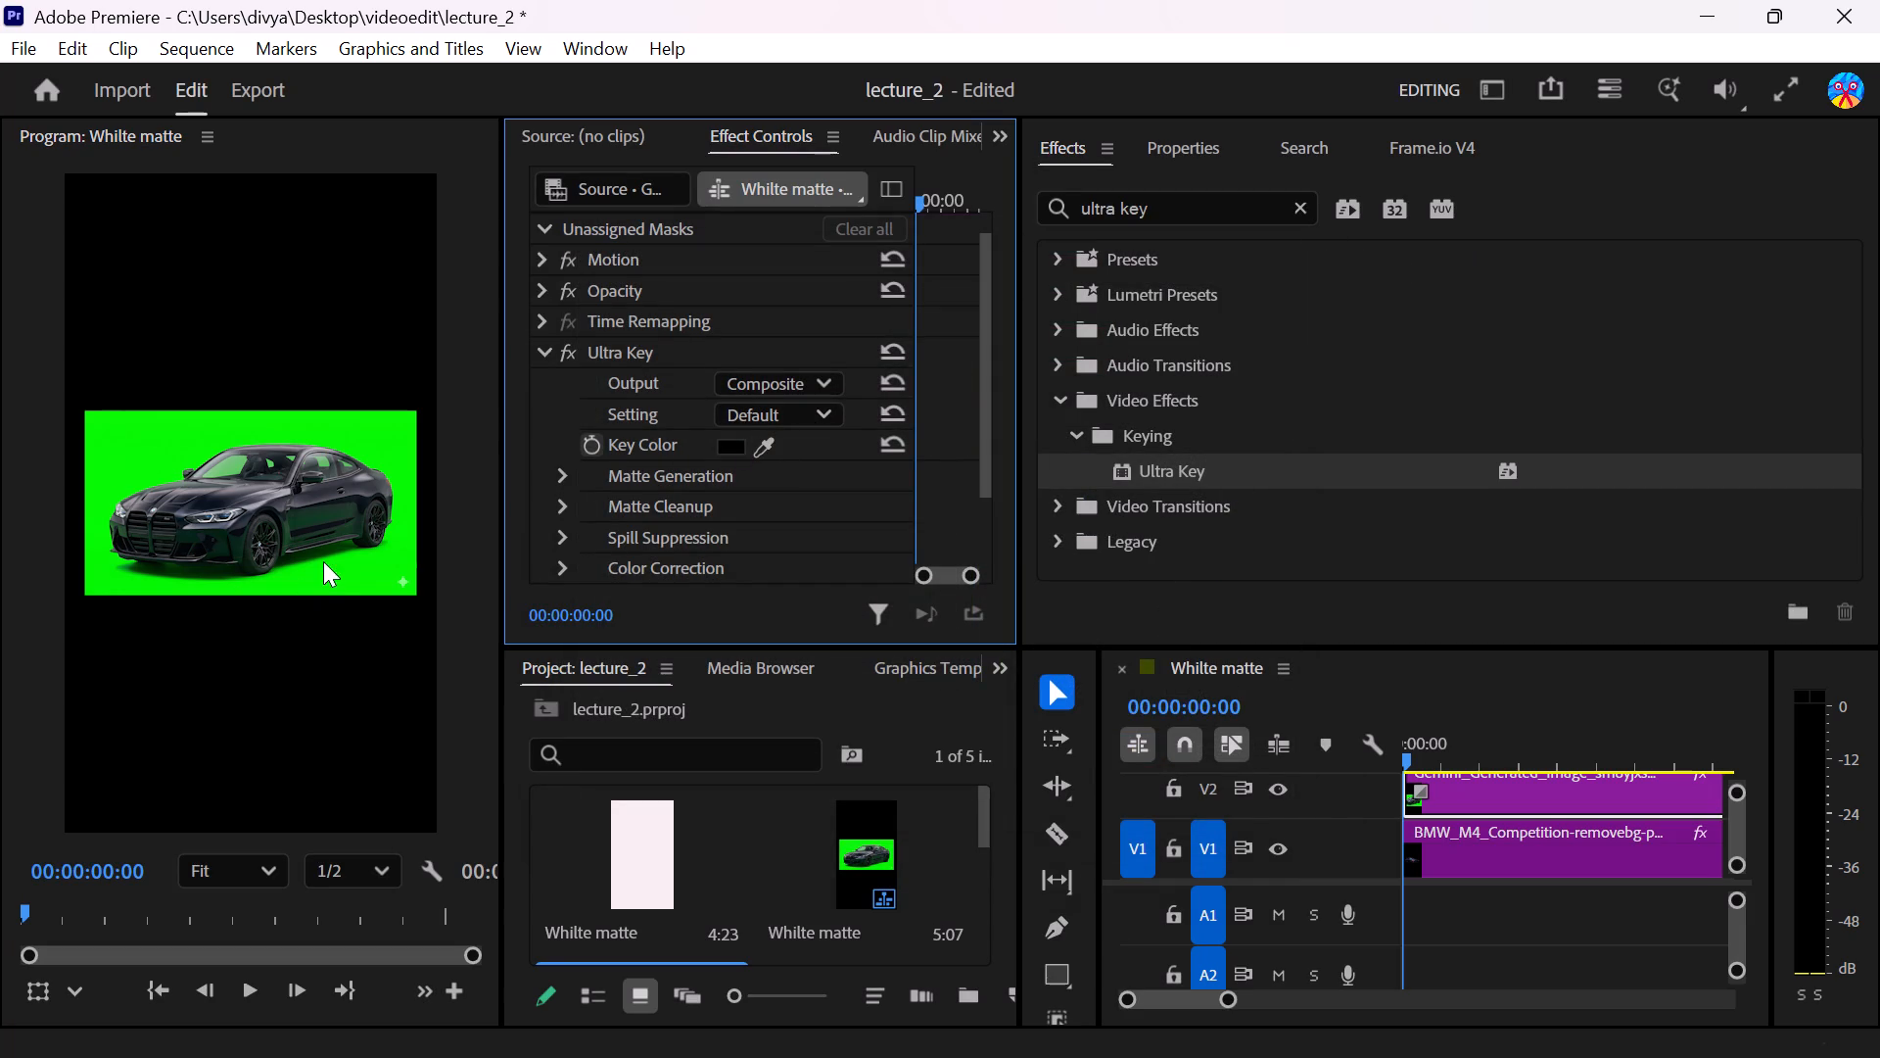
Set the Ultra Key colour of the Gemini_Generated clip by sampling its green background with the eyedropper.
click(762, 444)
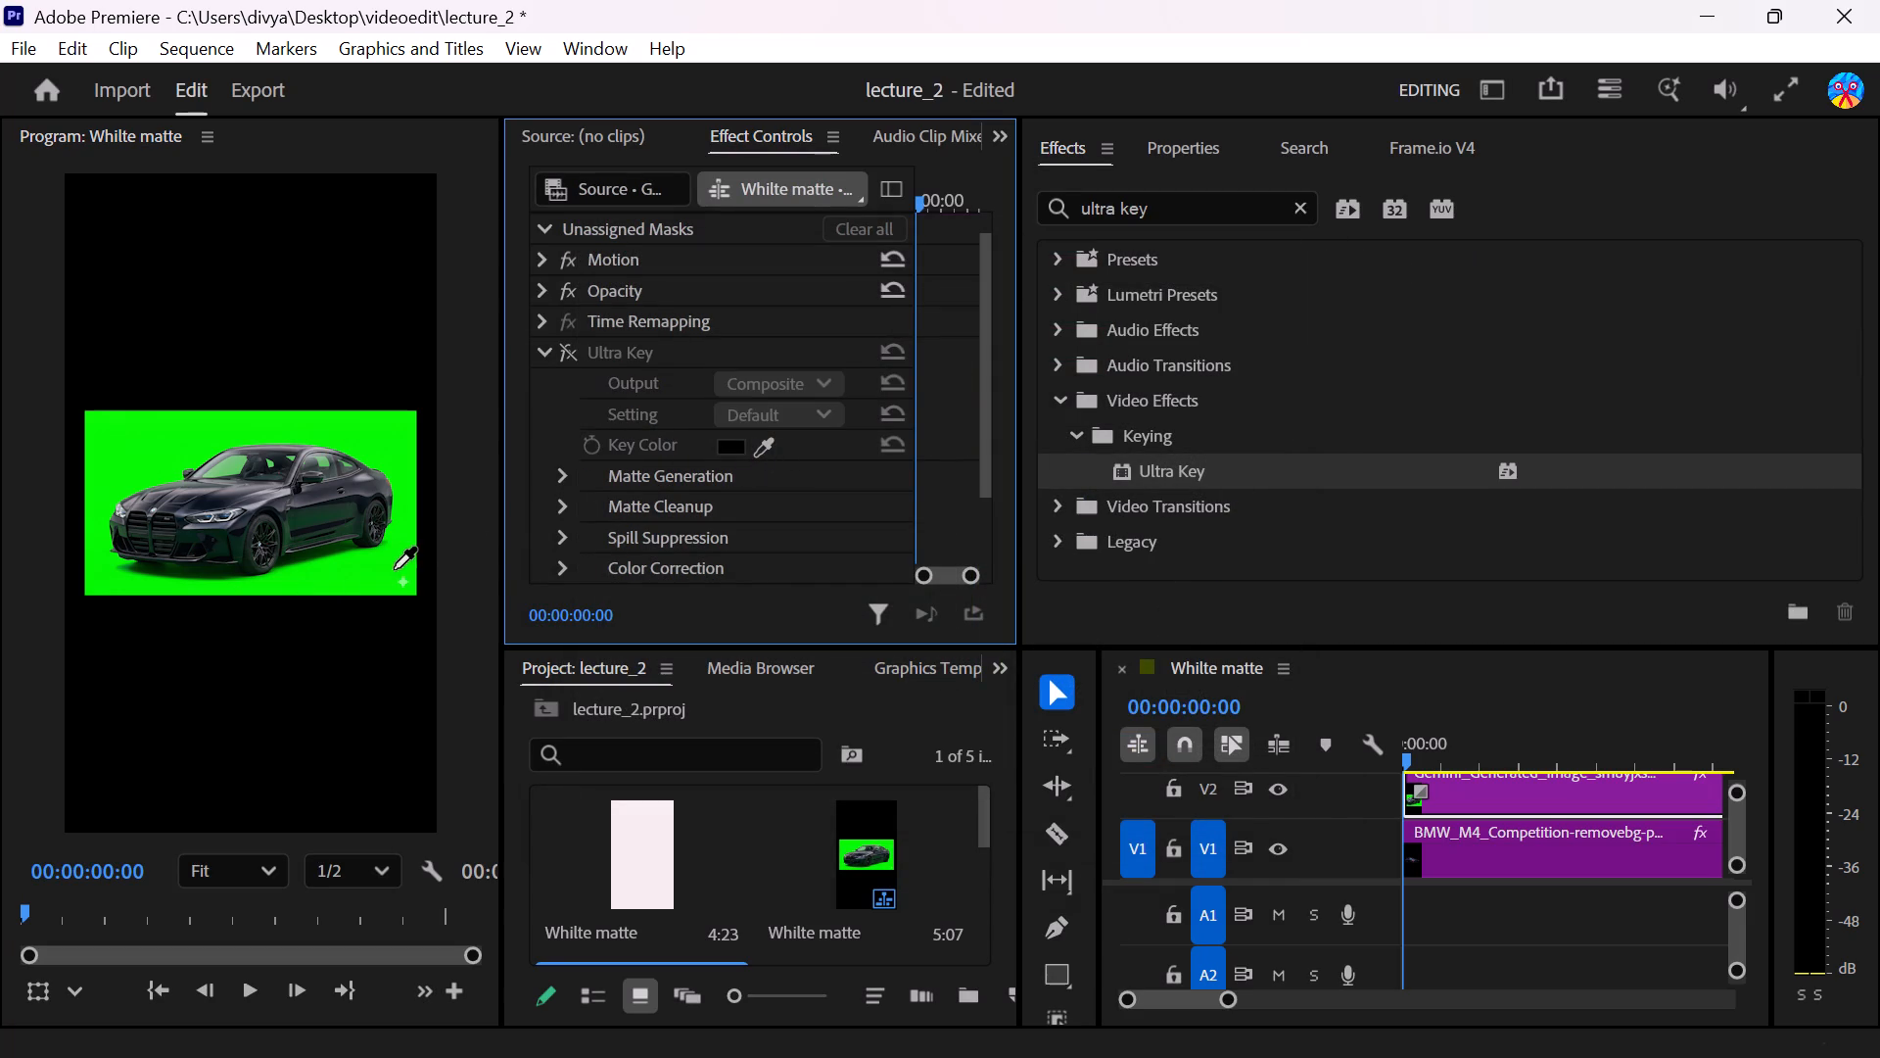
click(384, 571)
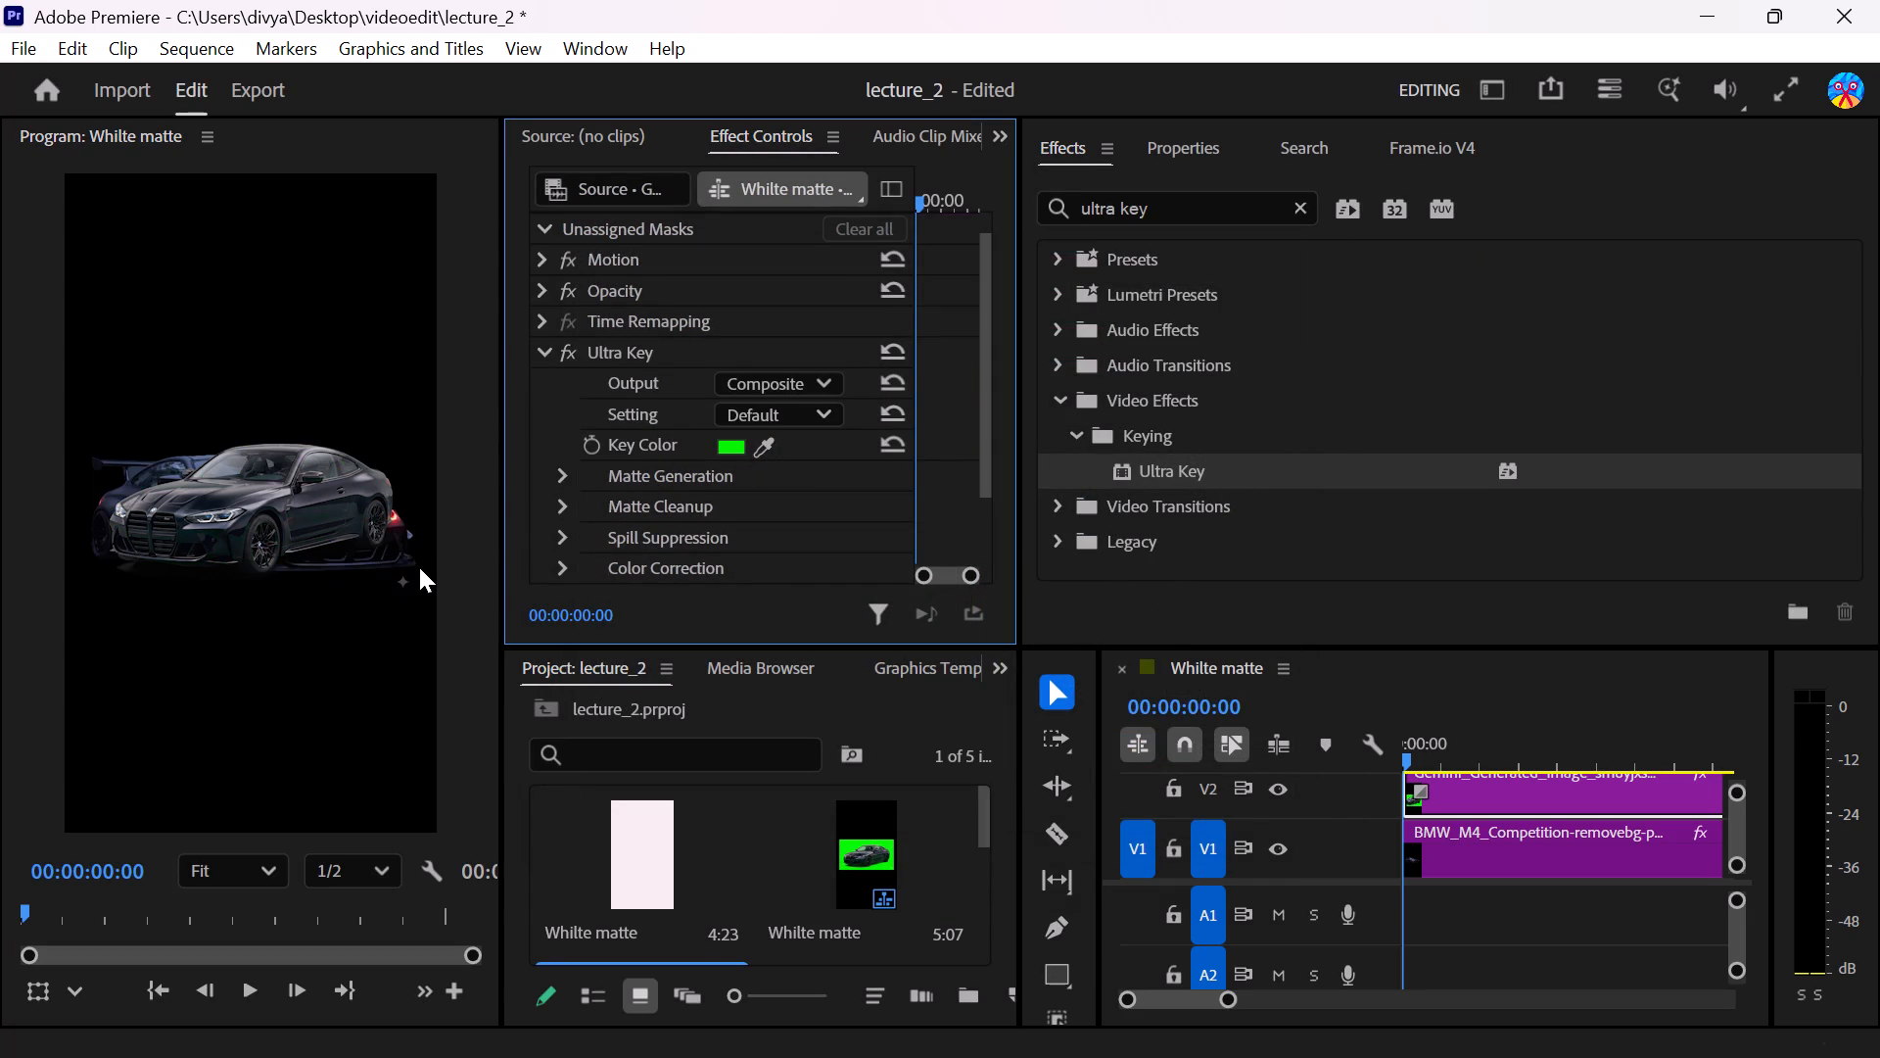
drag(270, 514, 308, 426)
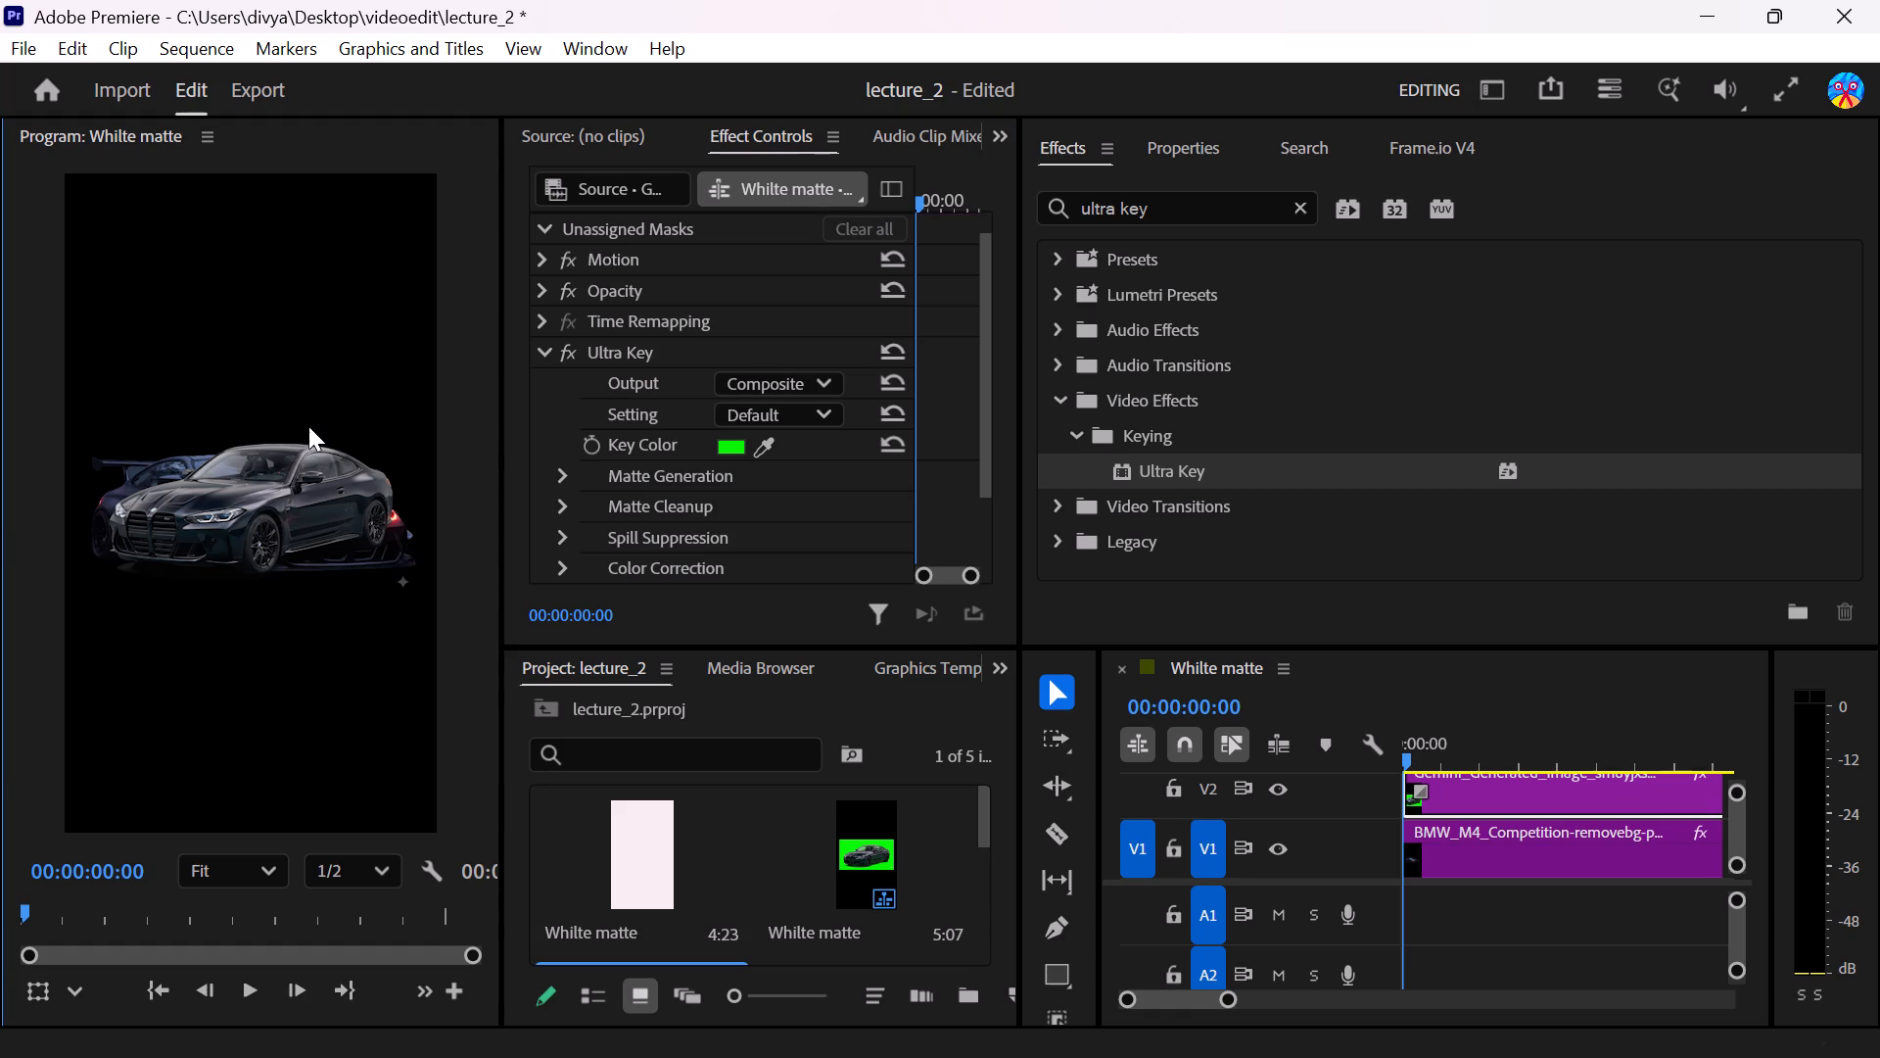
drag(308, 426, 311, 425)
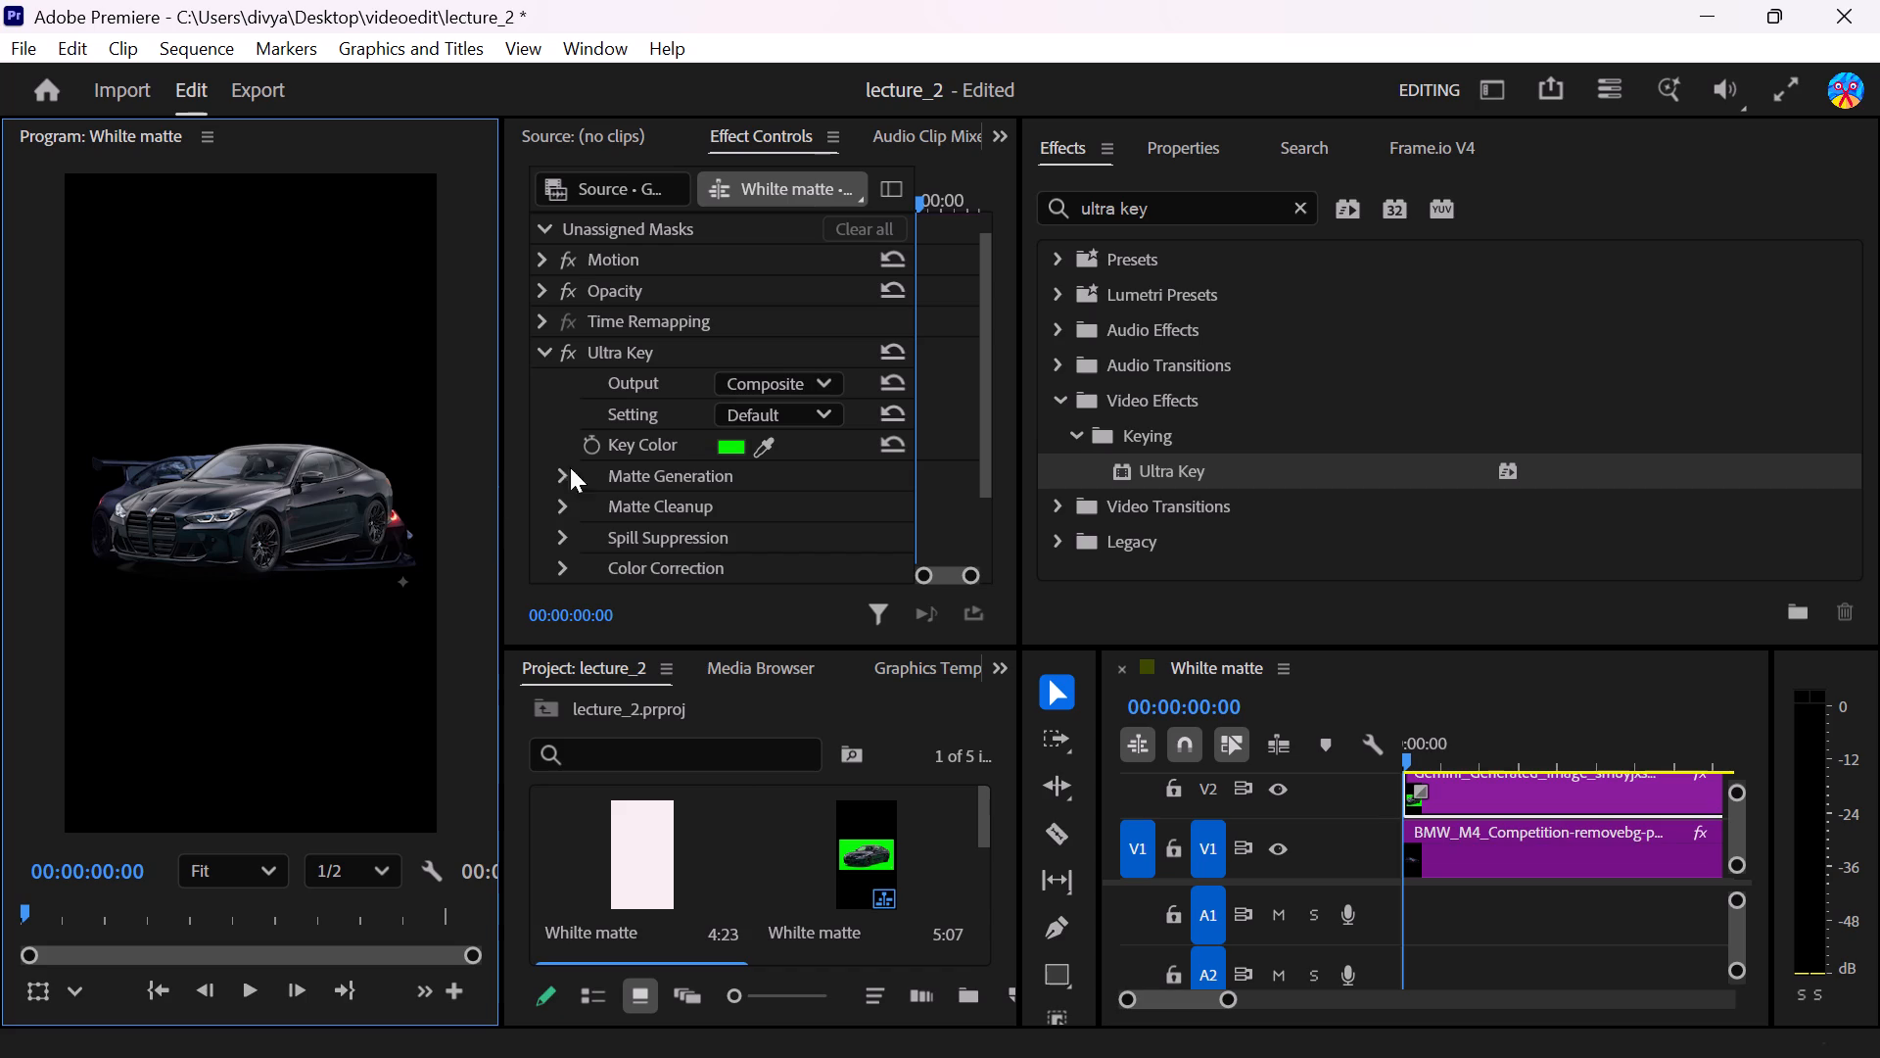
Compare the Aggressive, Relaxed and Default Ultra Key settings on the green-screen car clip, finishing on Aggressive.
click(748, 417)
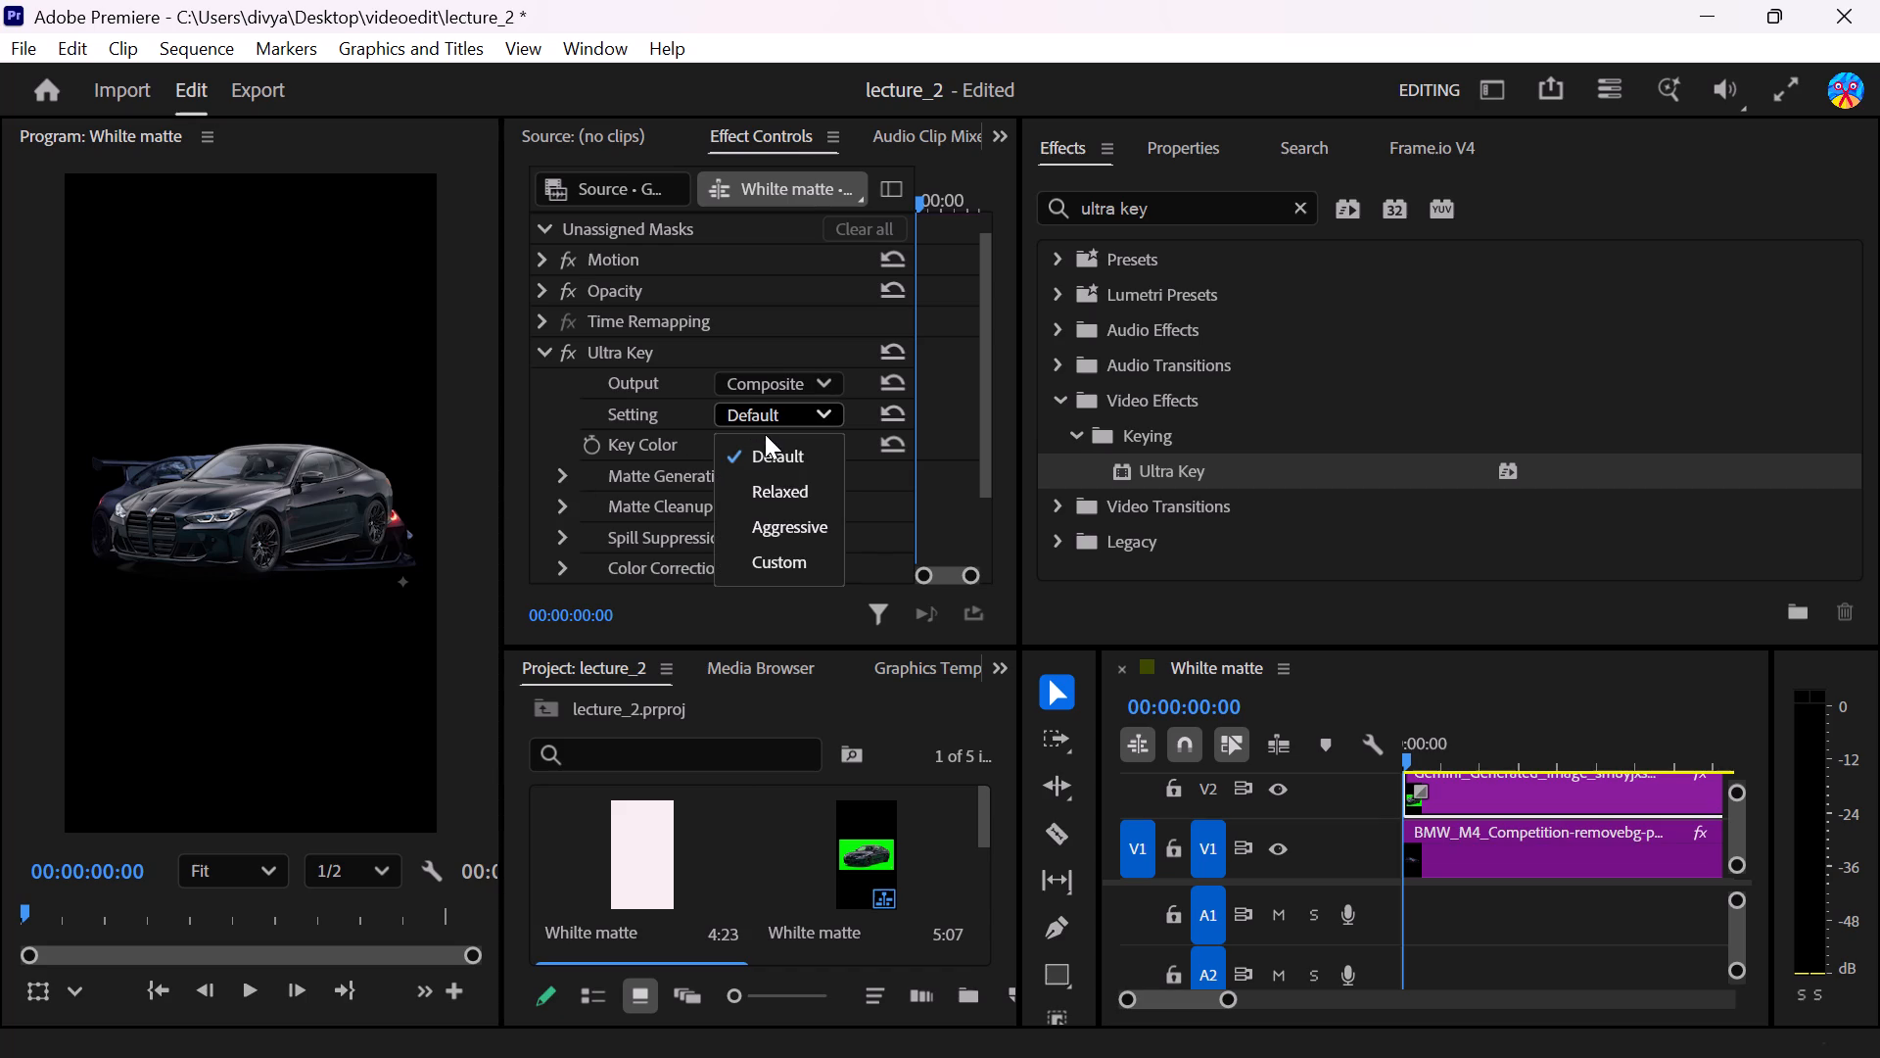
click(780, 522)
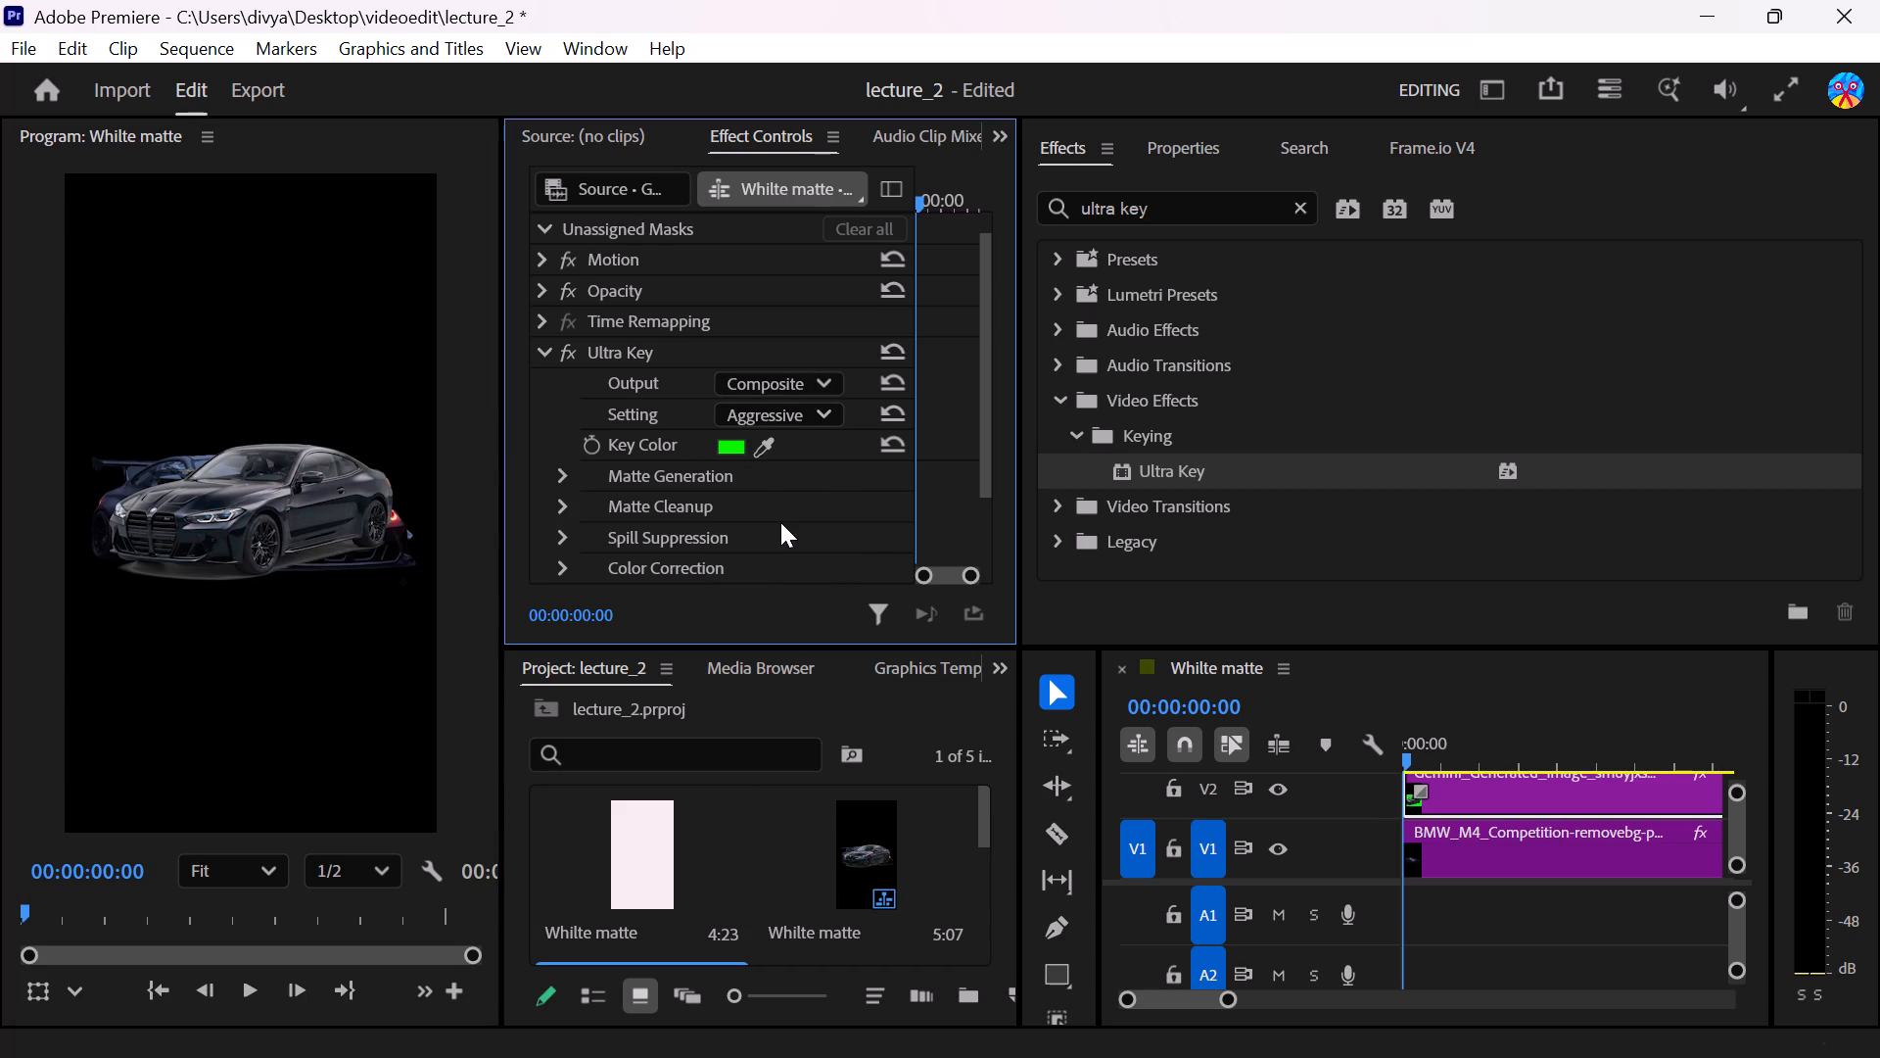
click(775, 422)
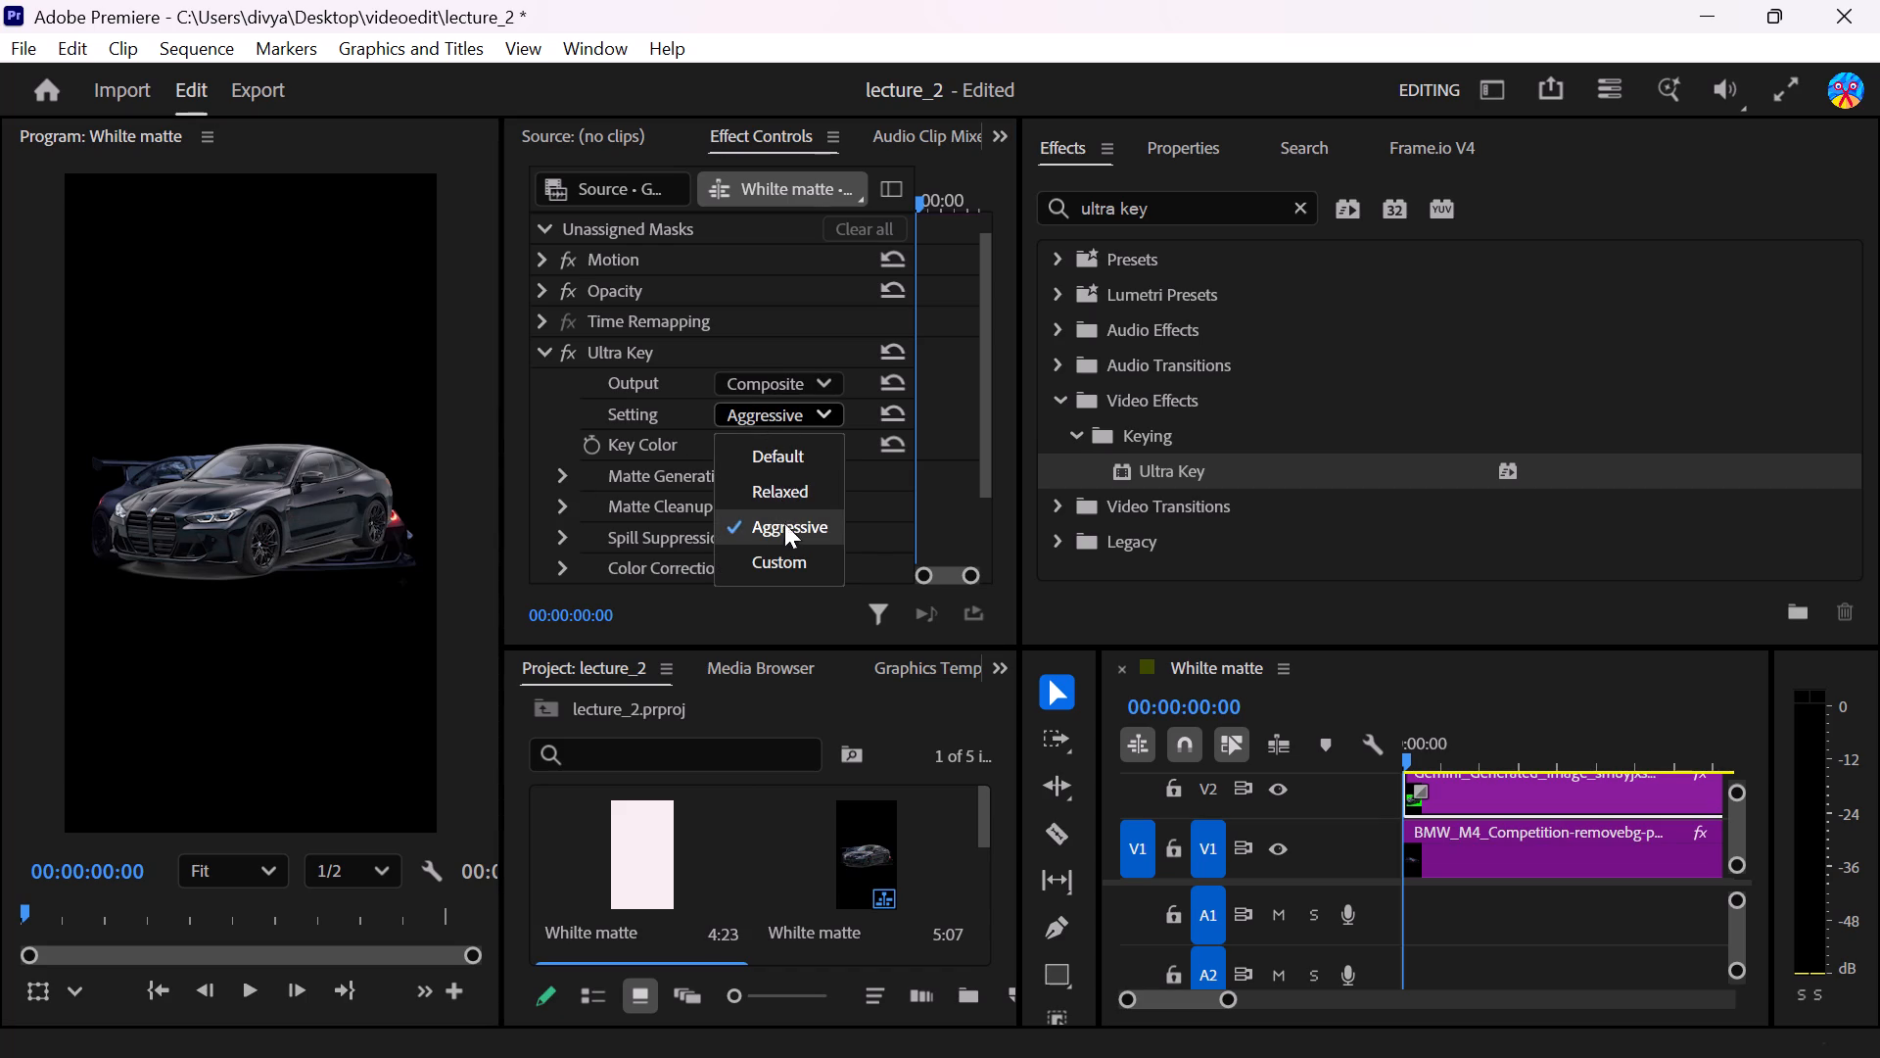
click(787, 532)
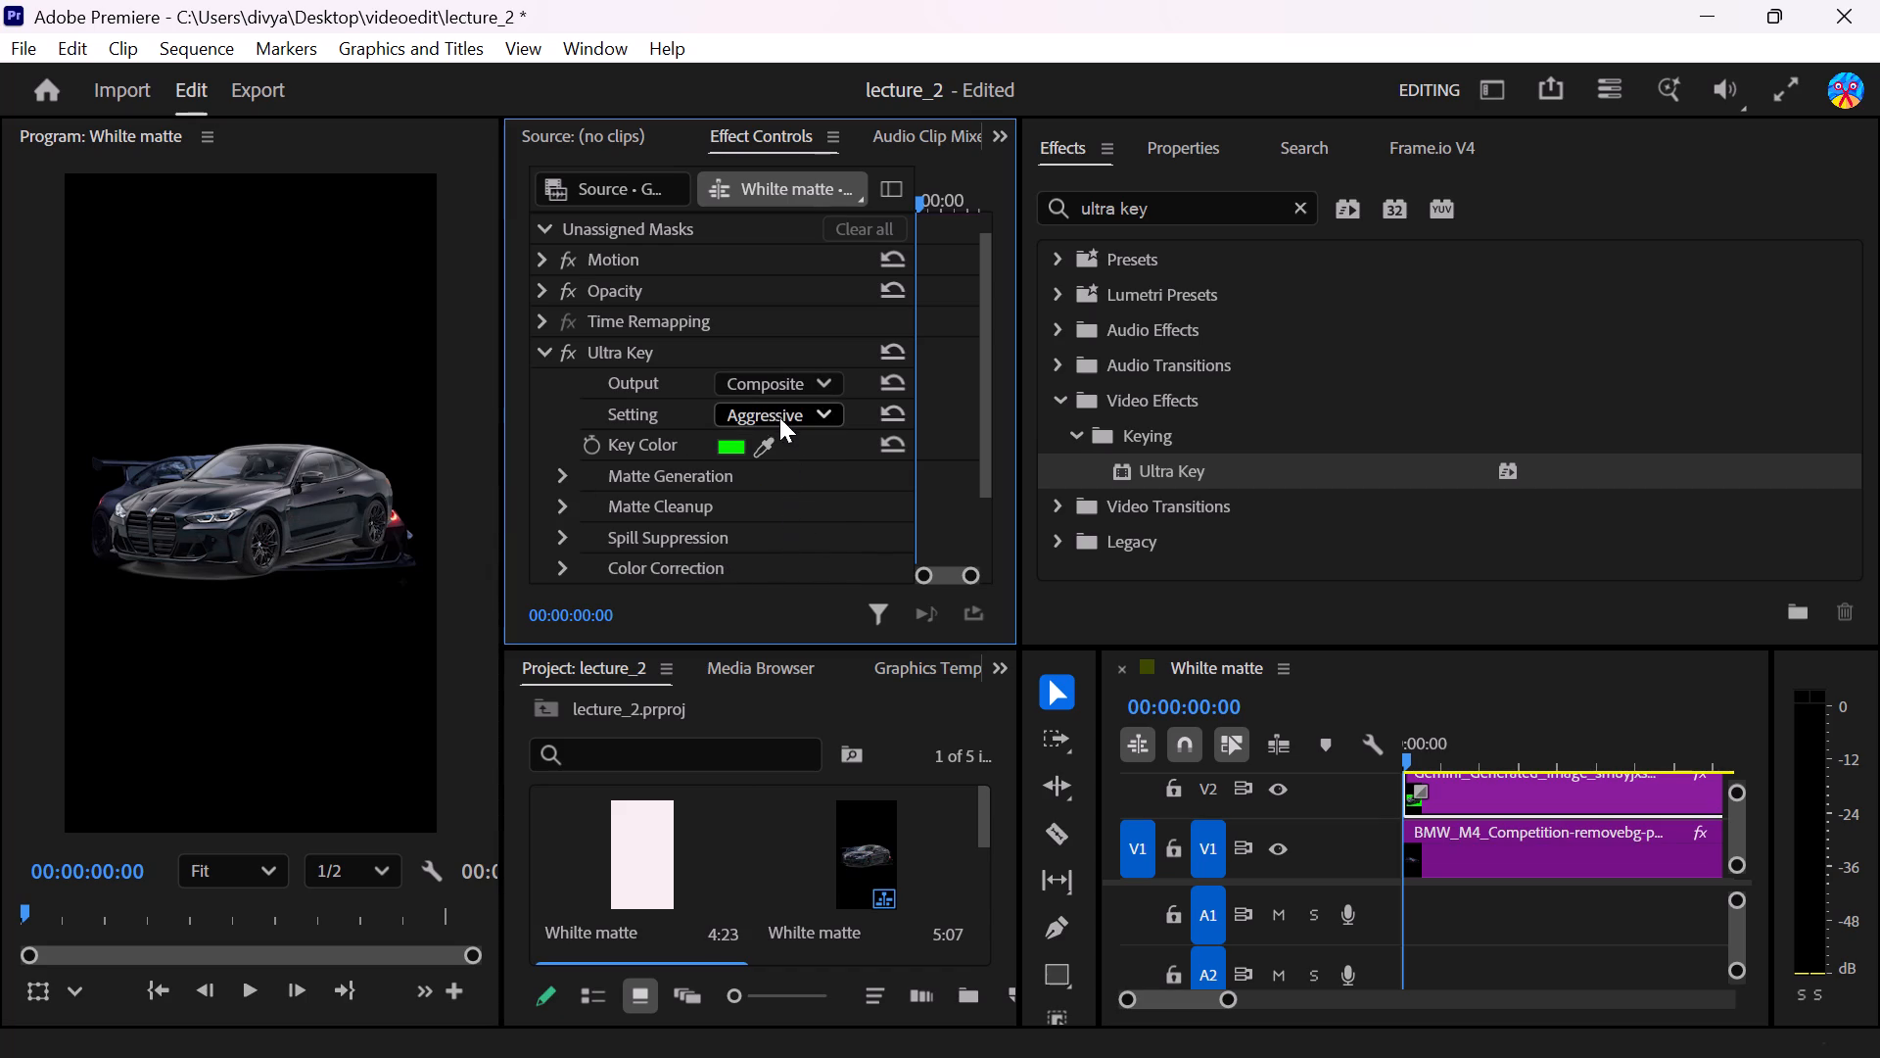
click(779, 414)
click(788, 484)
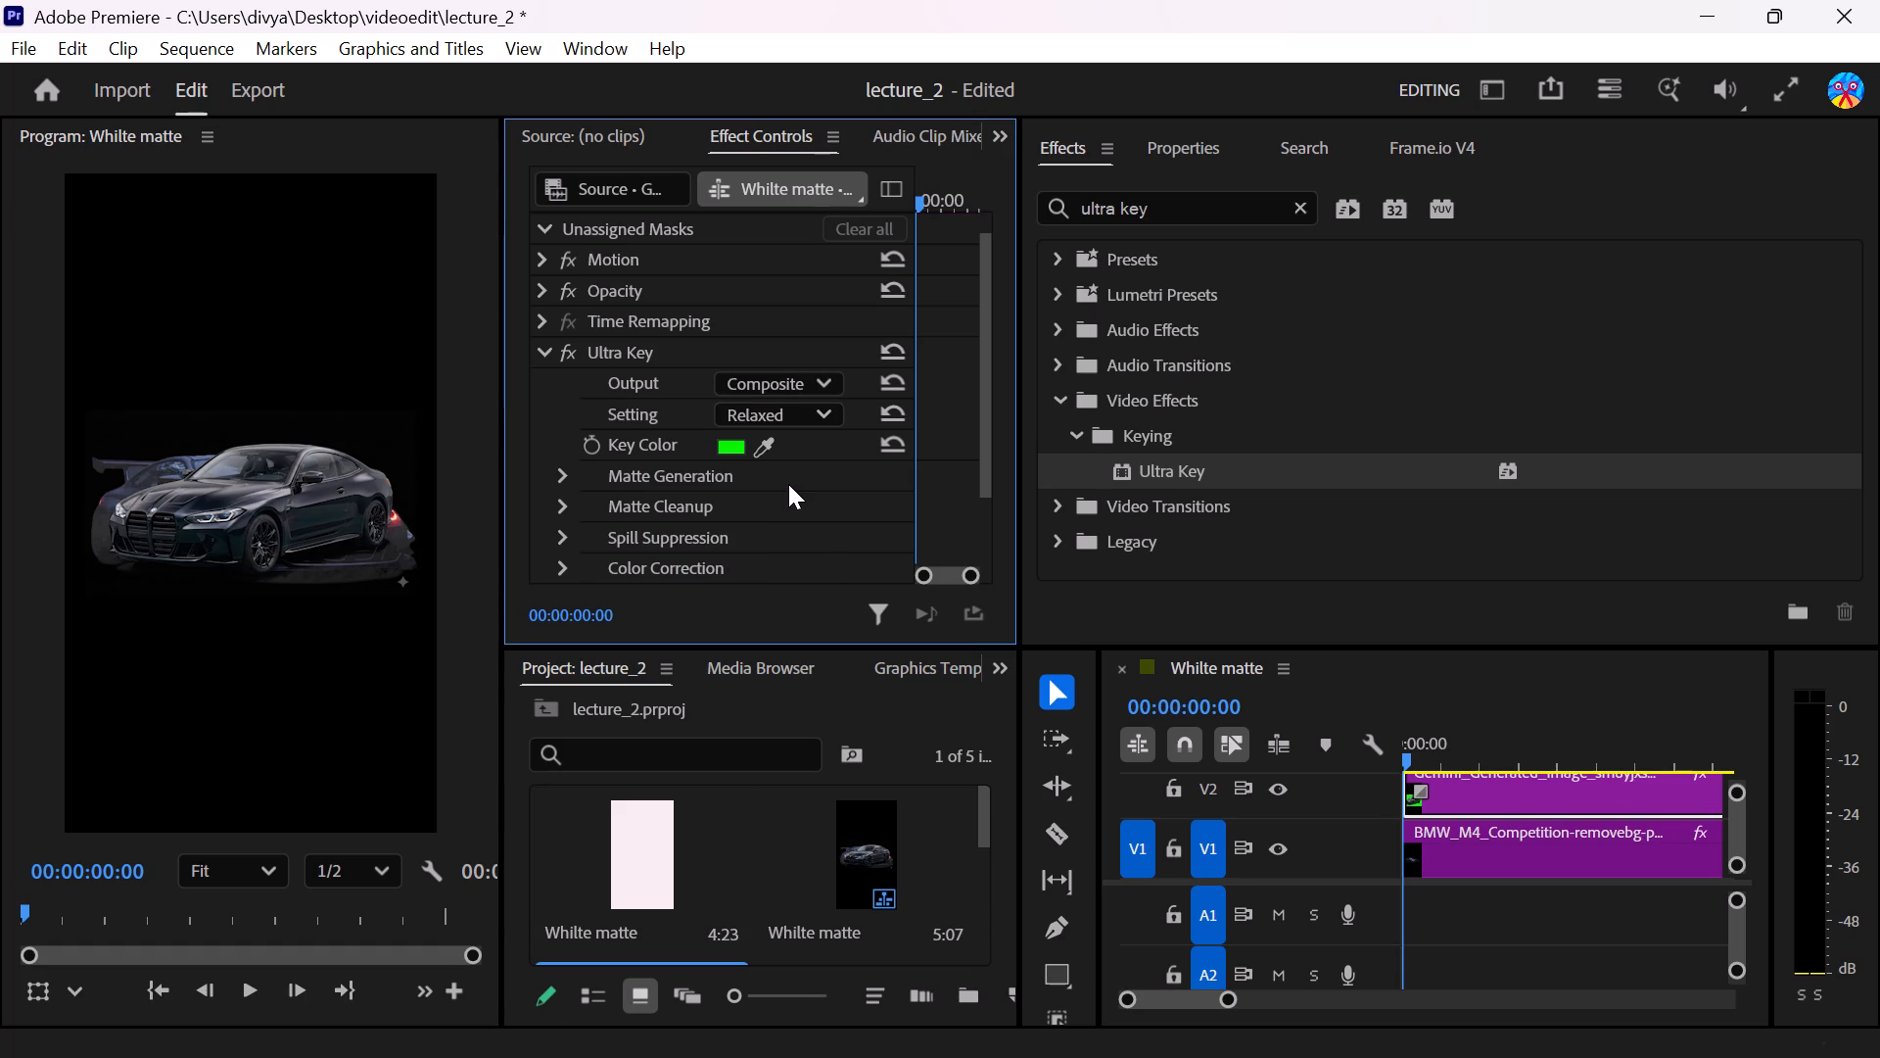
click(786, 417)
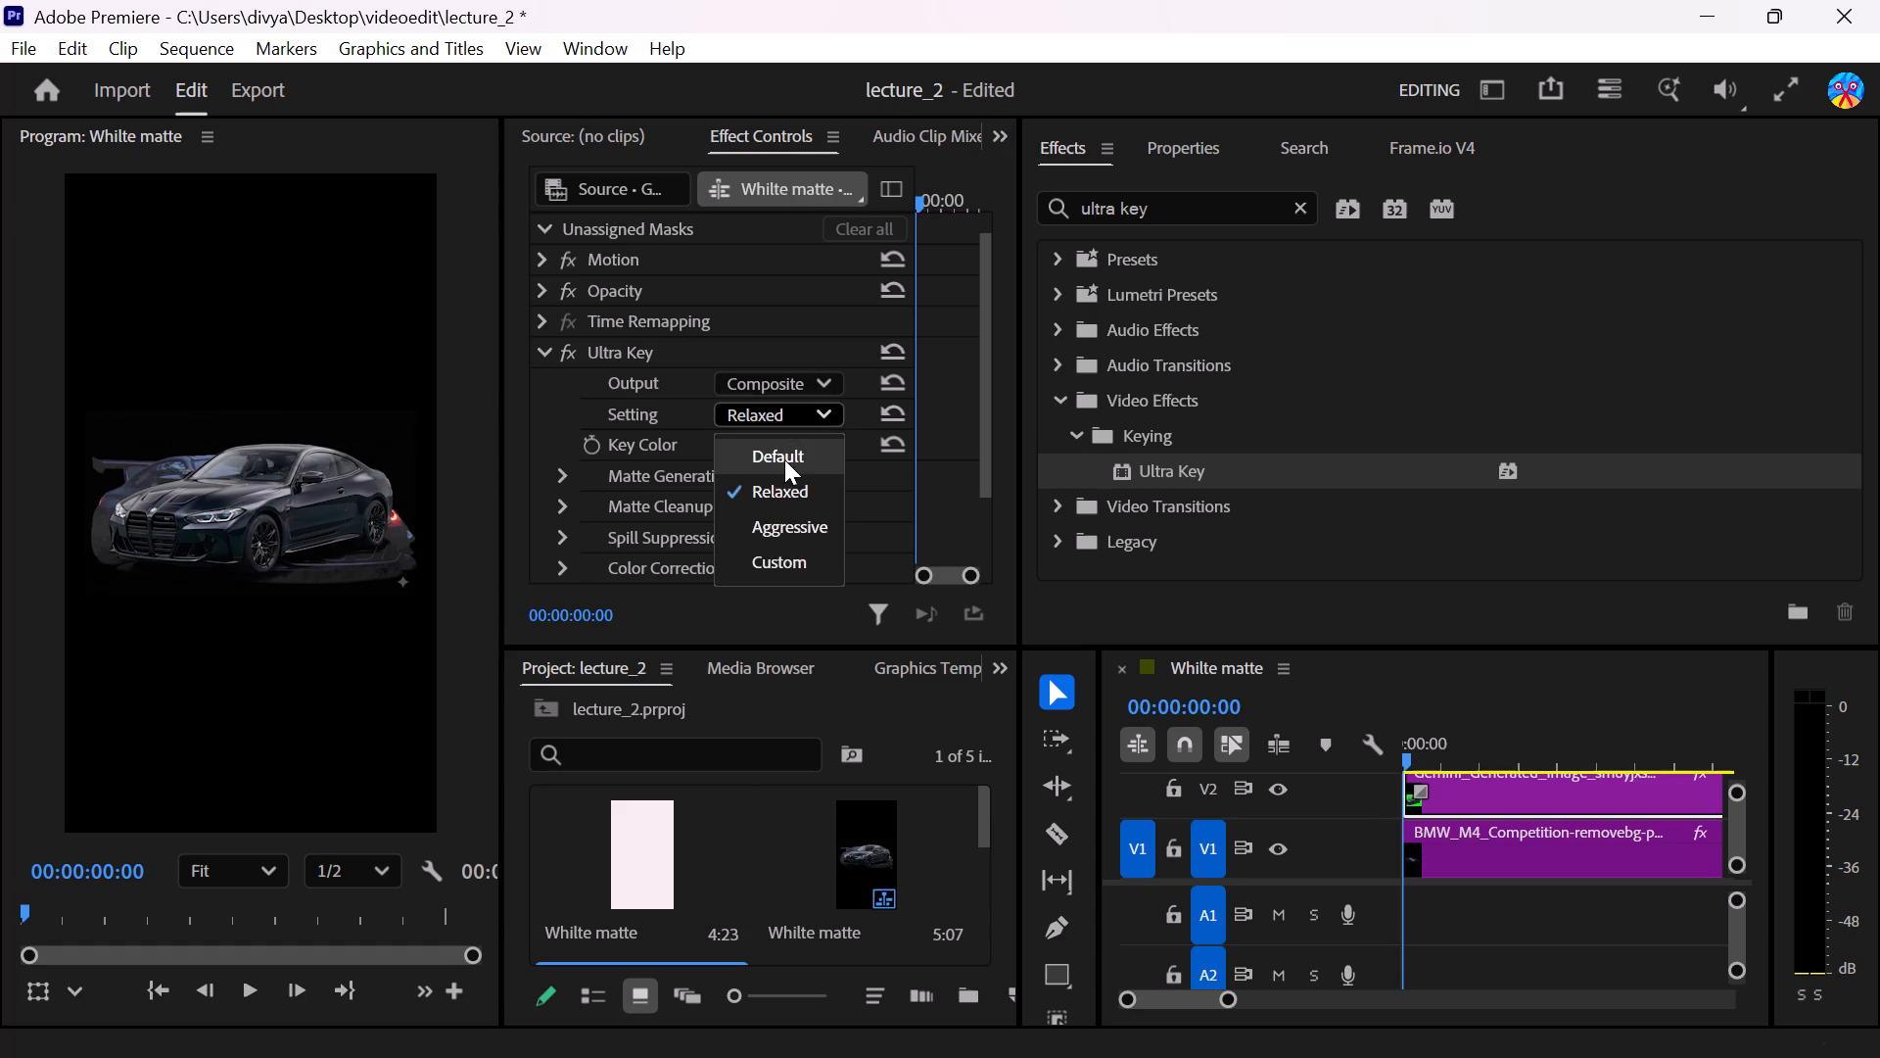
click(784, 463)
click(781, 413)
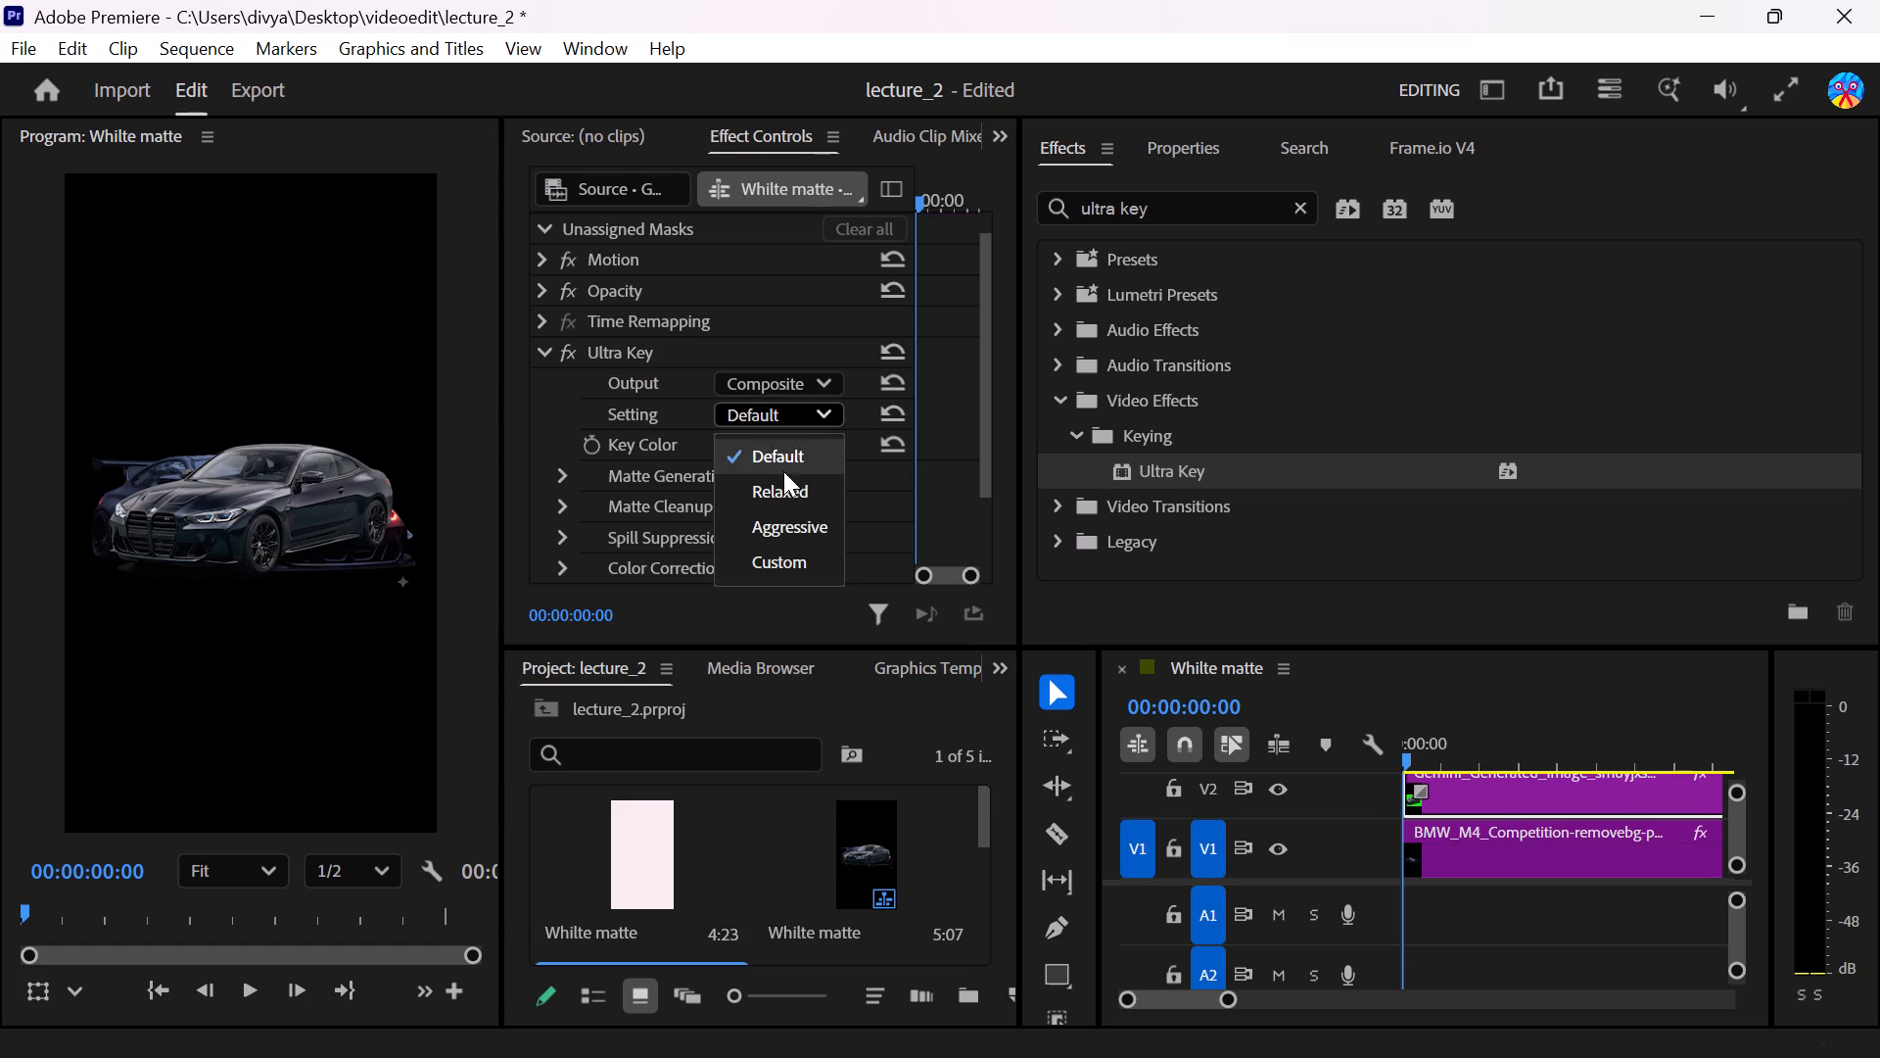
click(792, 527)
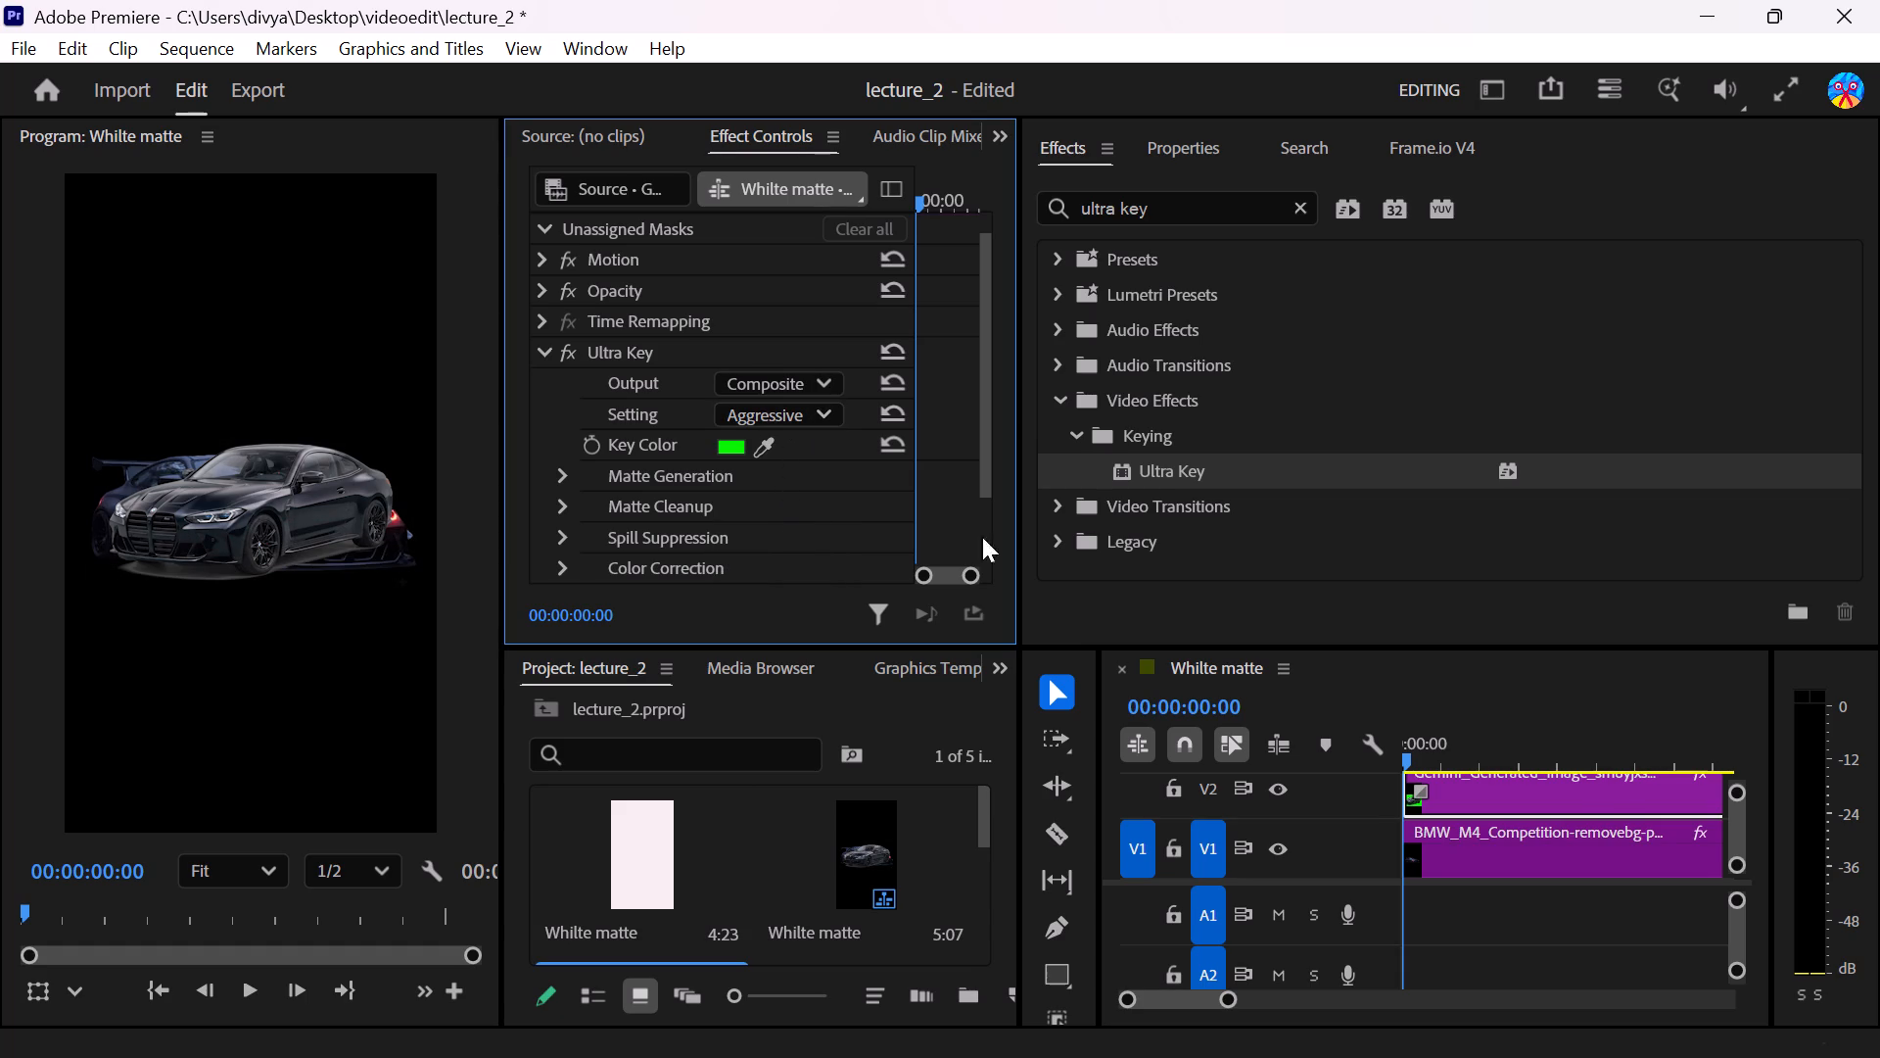
Delete the keyed Gemini_Generated car clip from track V2.
click(1606, 786)
right_click(1606, 786)
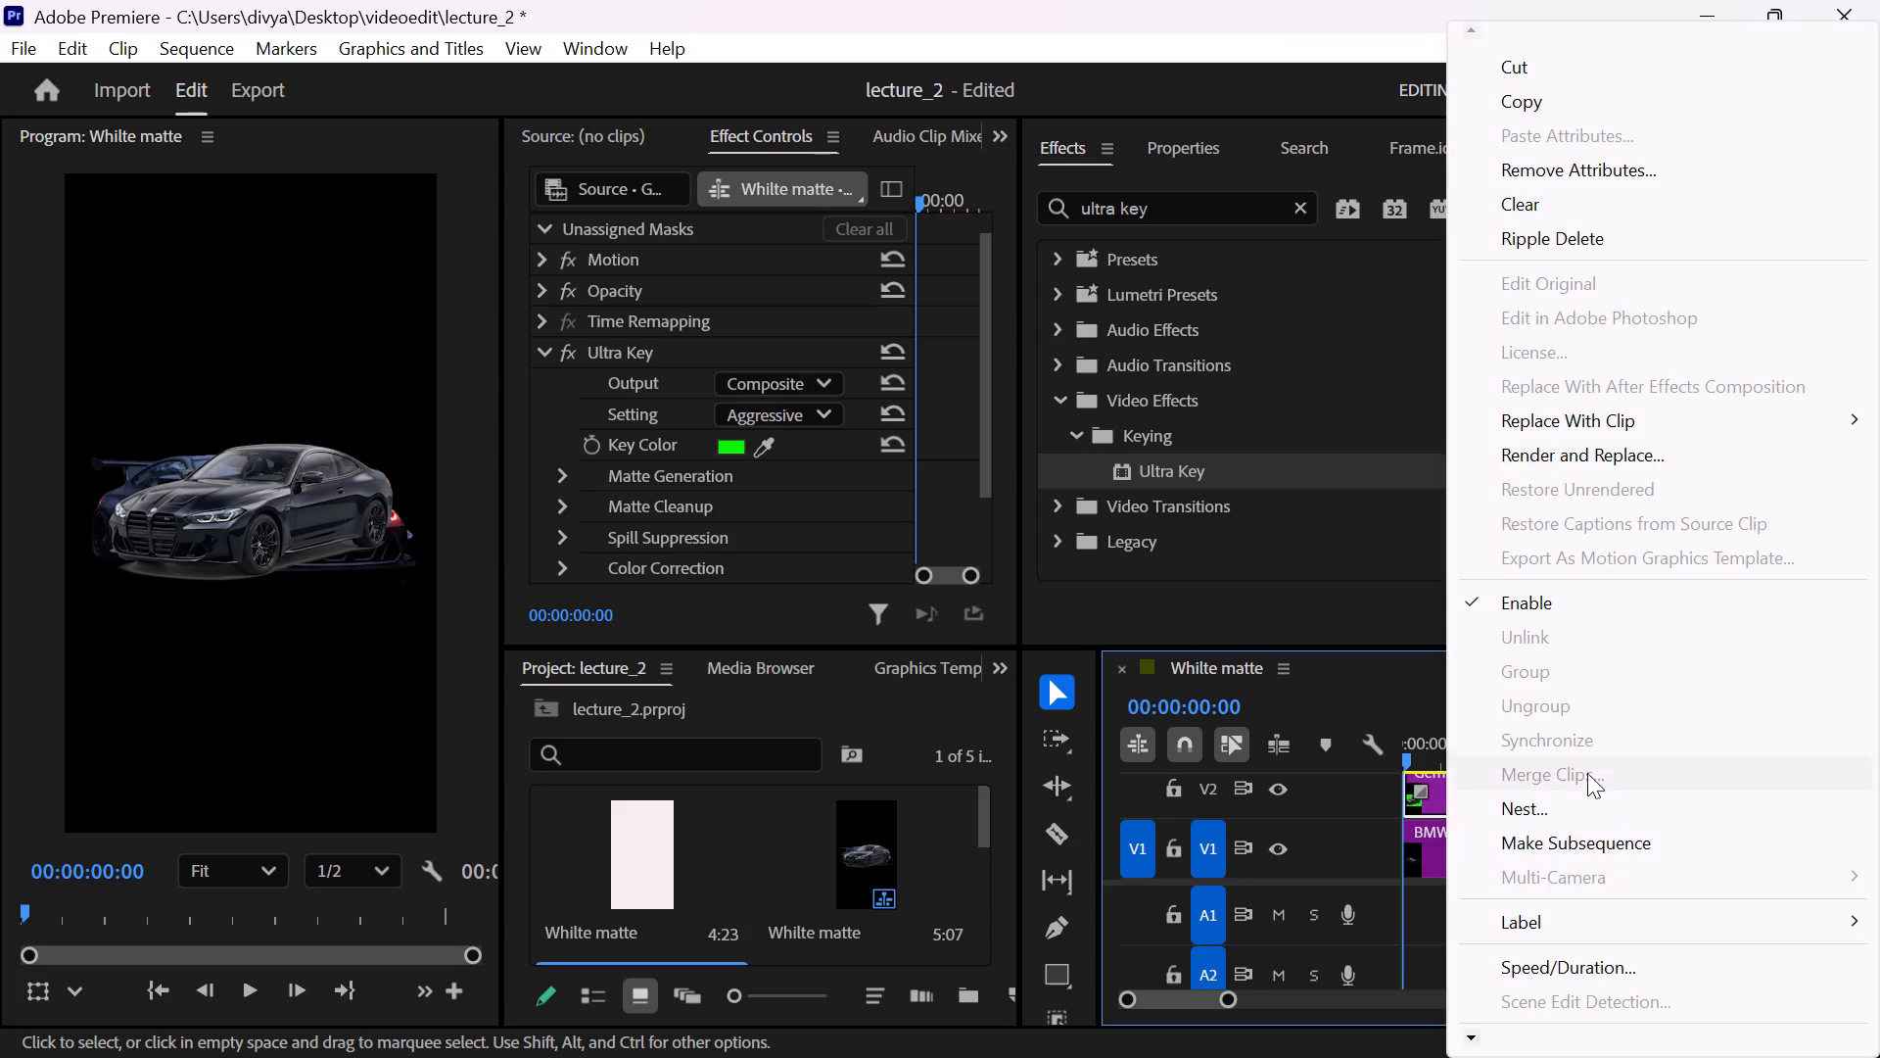
click(1425, 789)
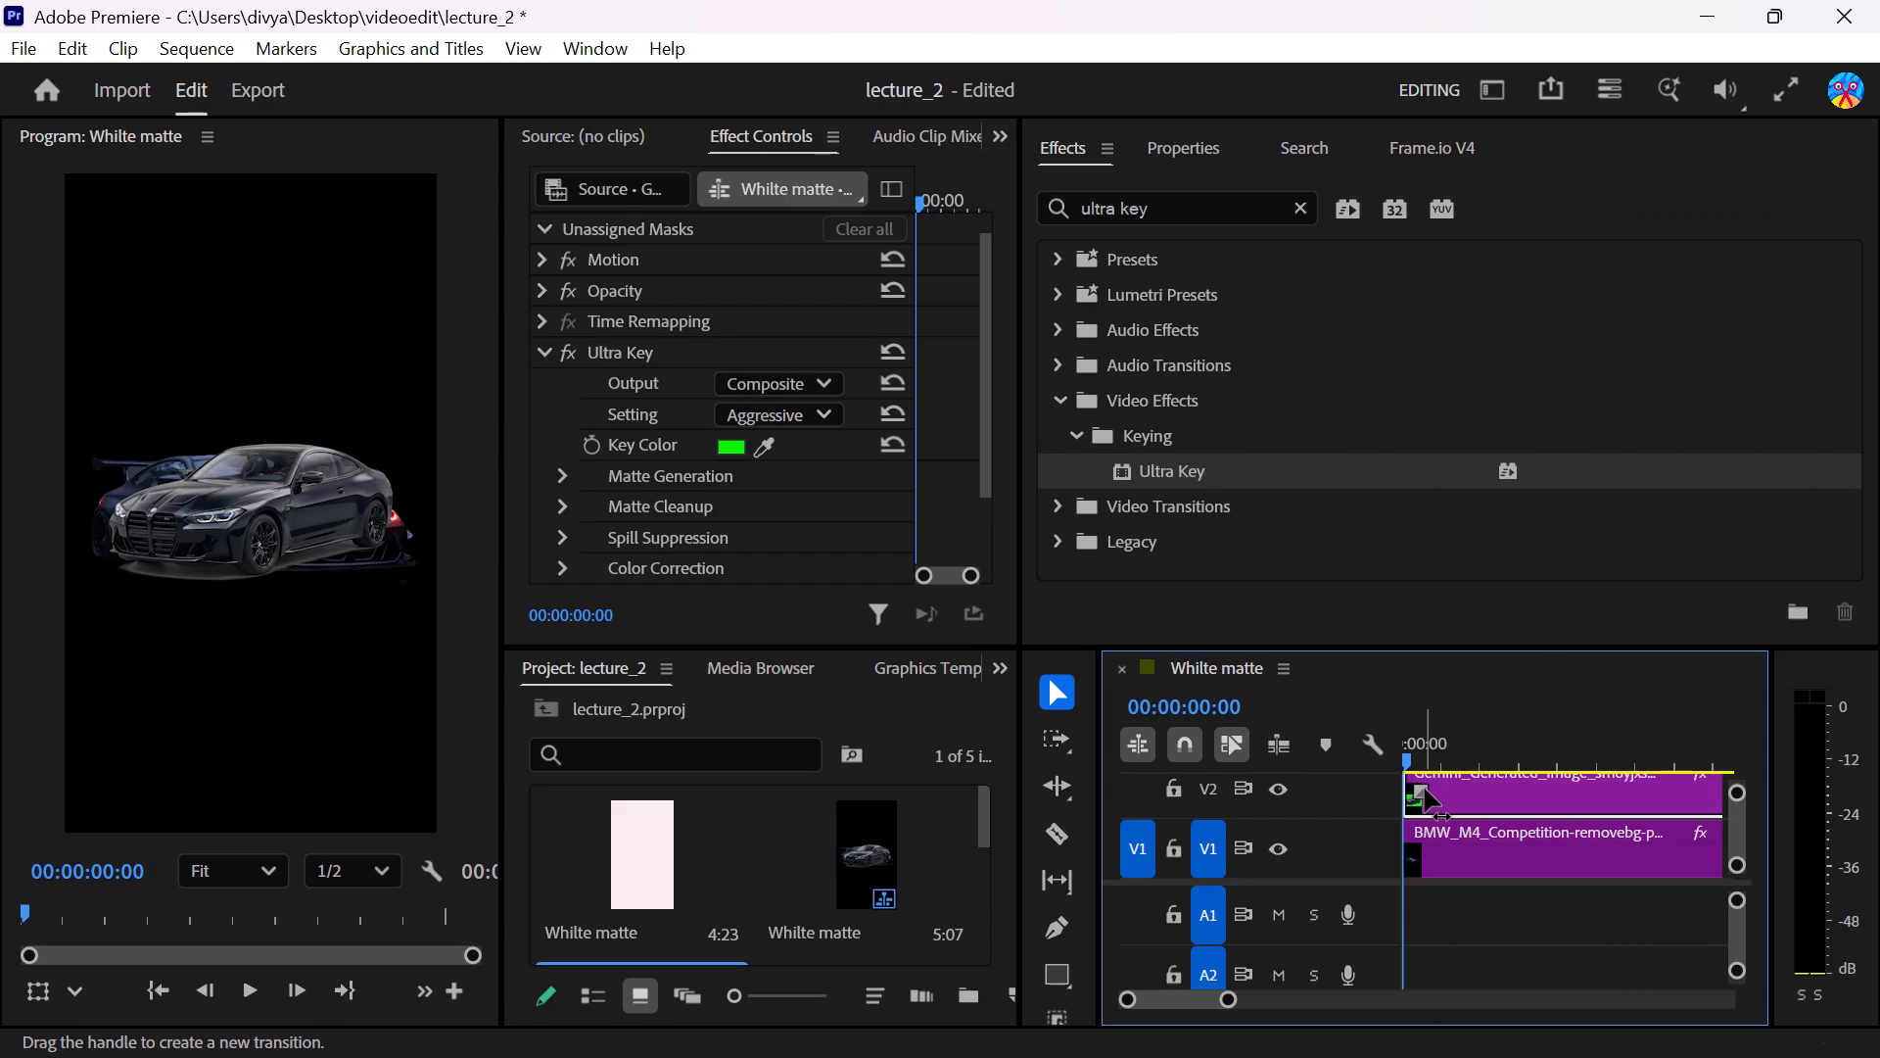
key(Delete)
Set the Ultra Key colour of the BMW_M4_Competition clip on V1 by sampling the black background above the car.
click(278, 522)
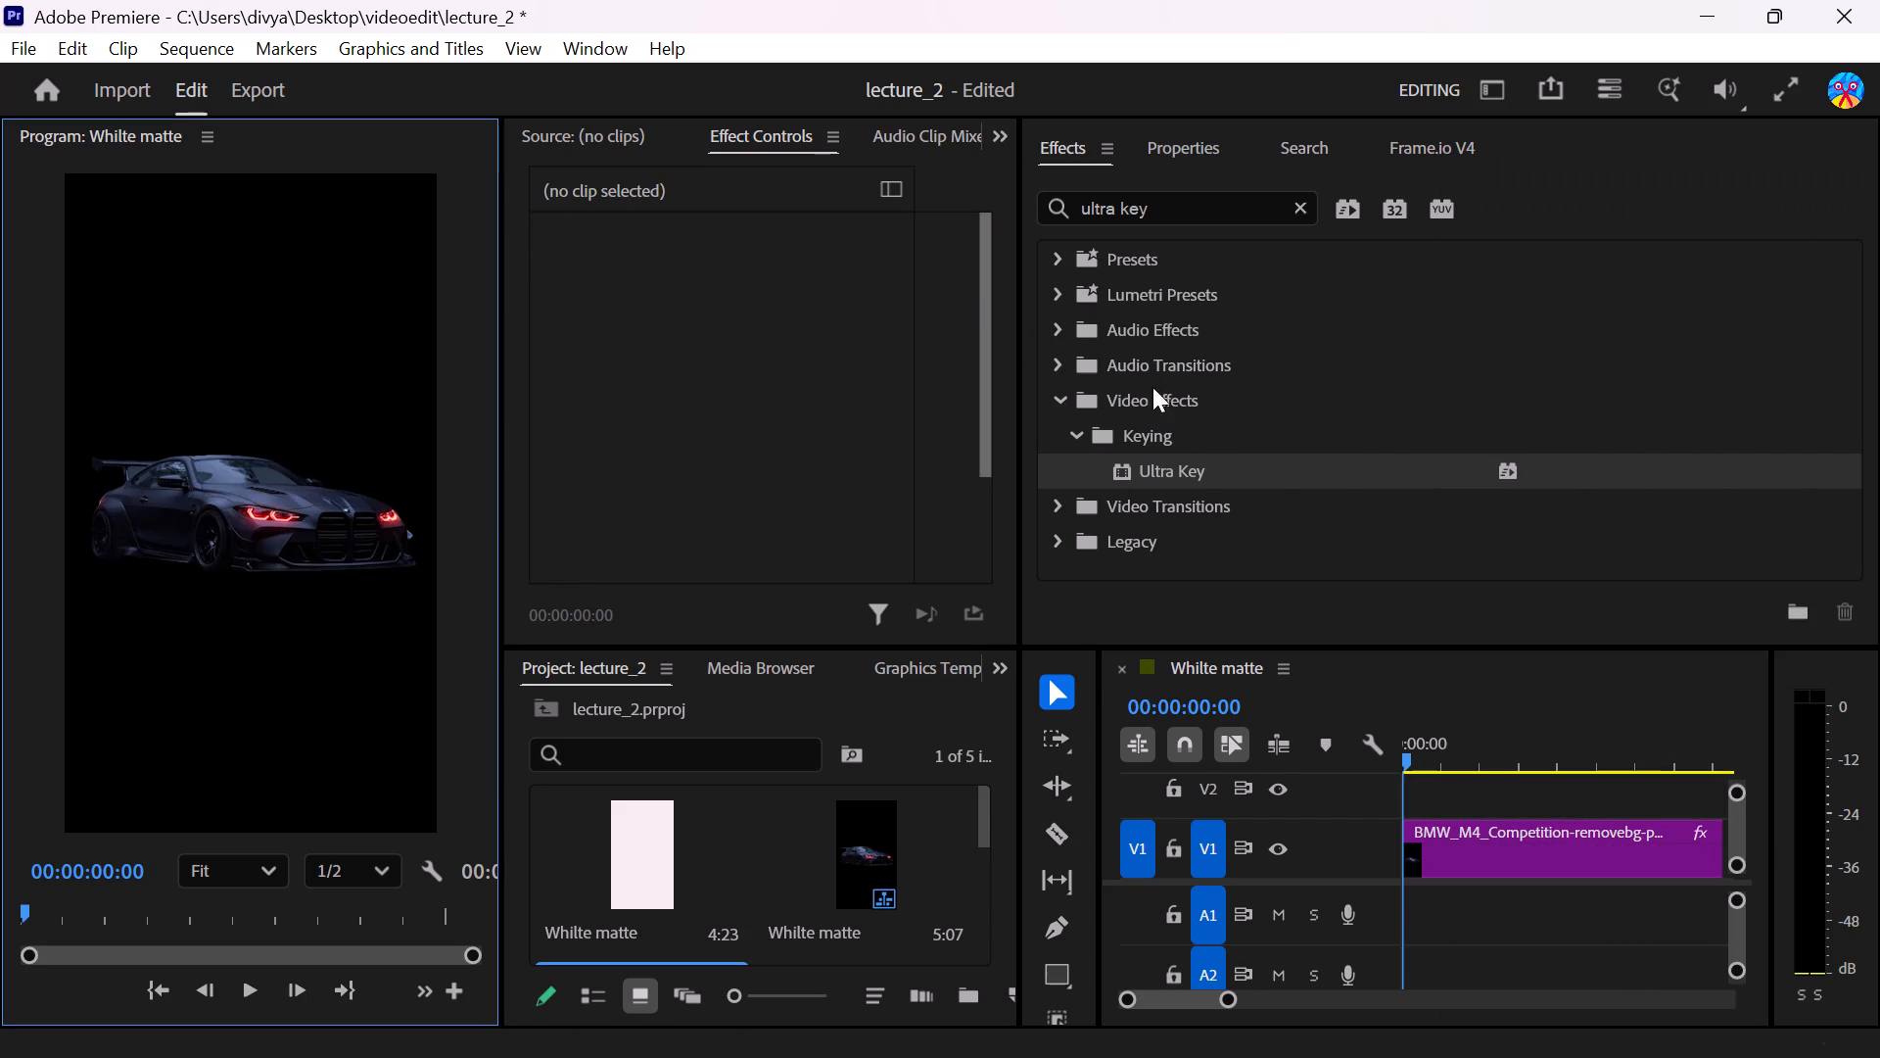
drag(1180, 464, 823, 462)
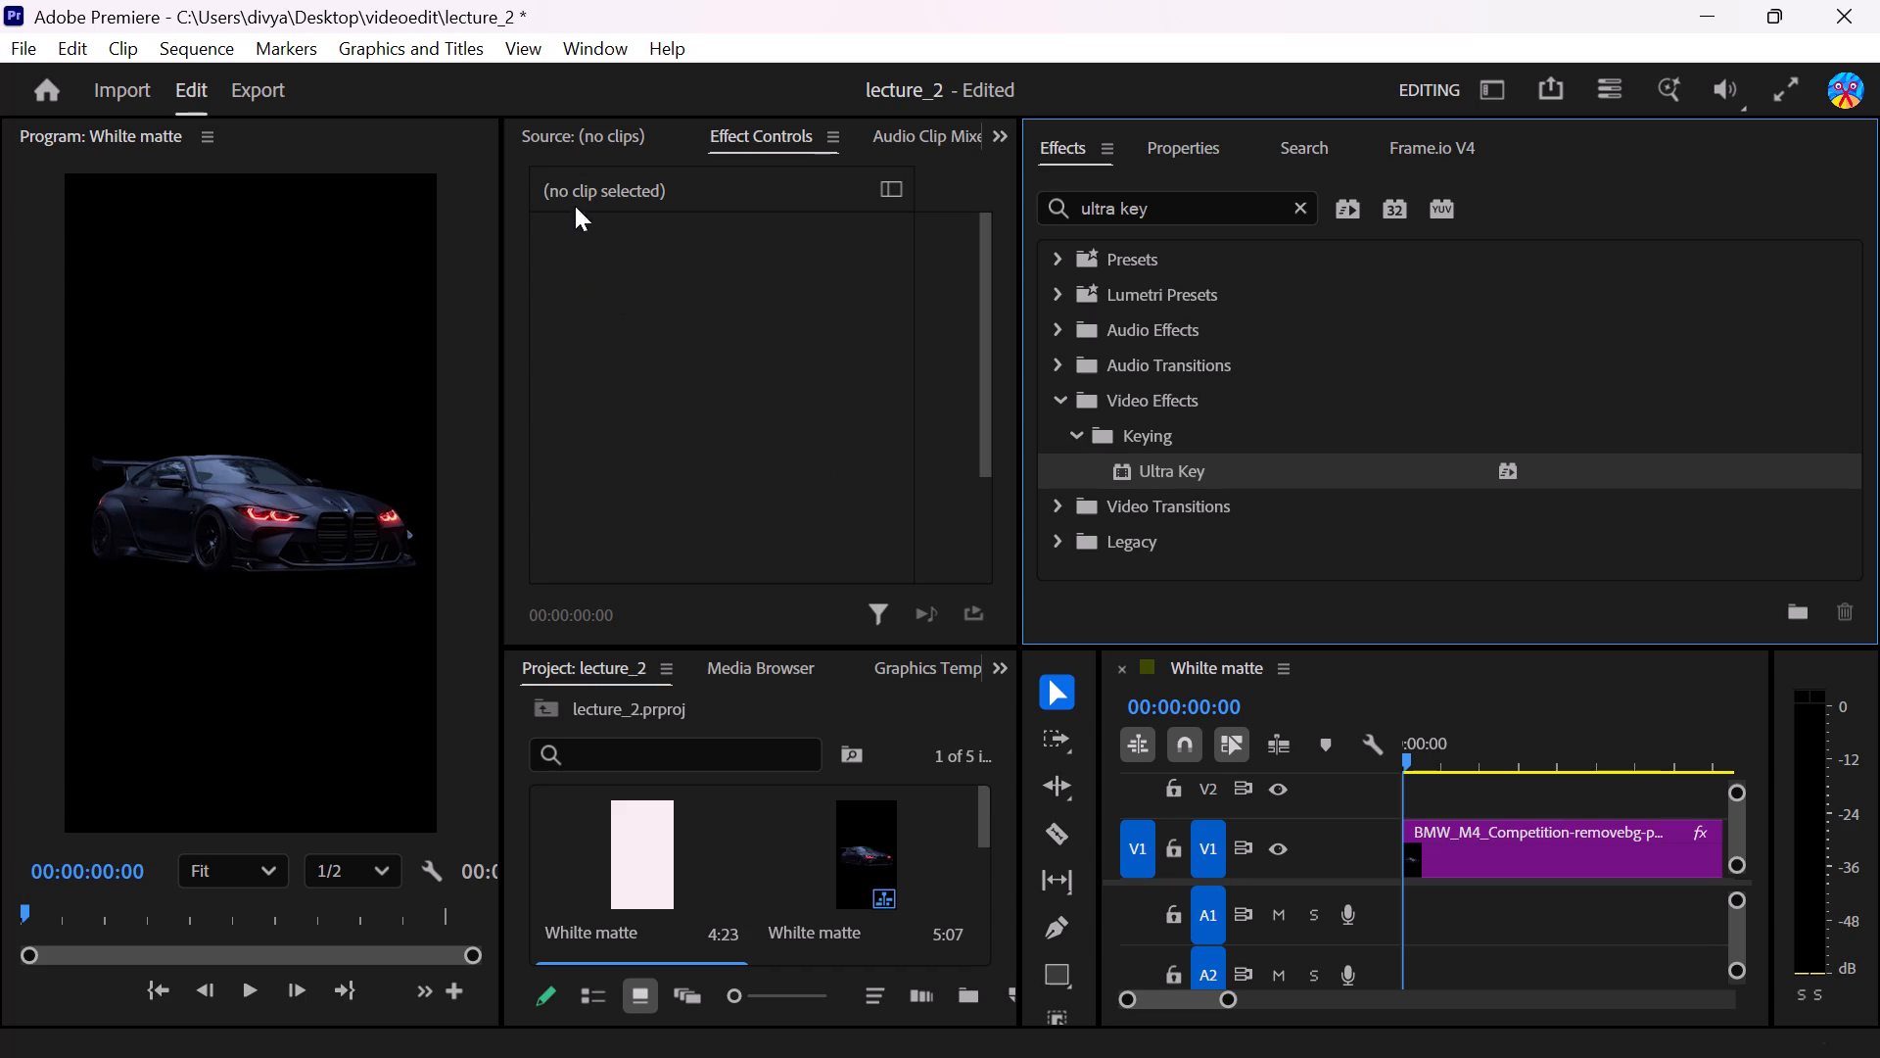
click(1536, 839)
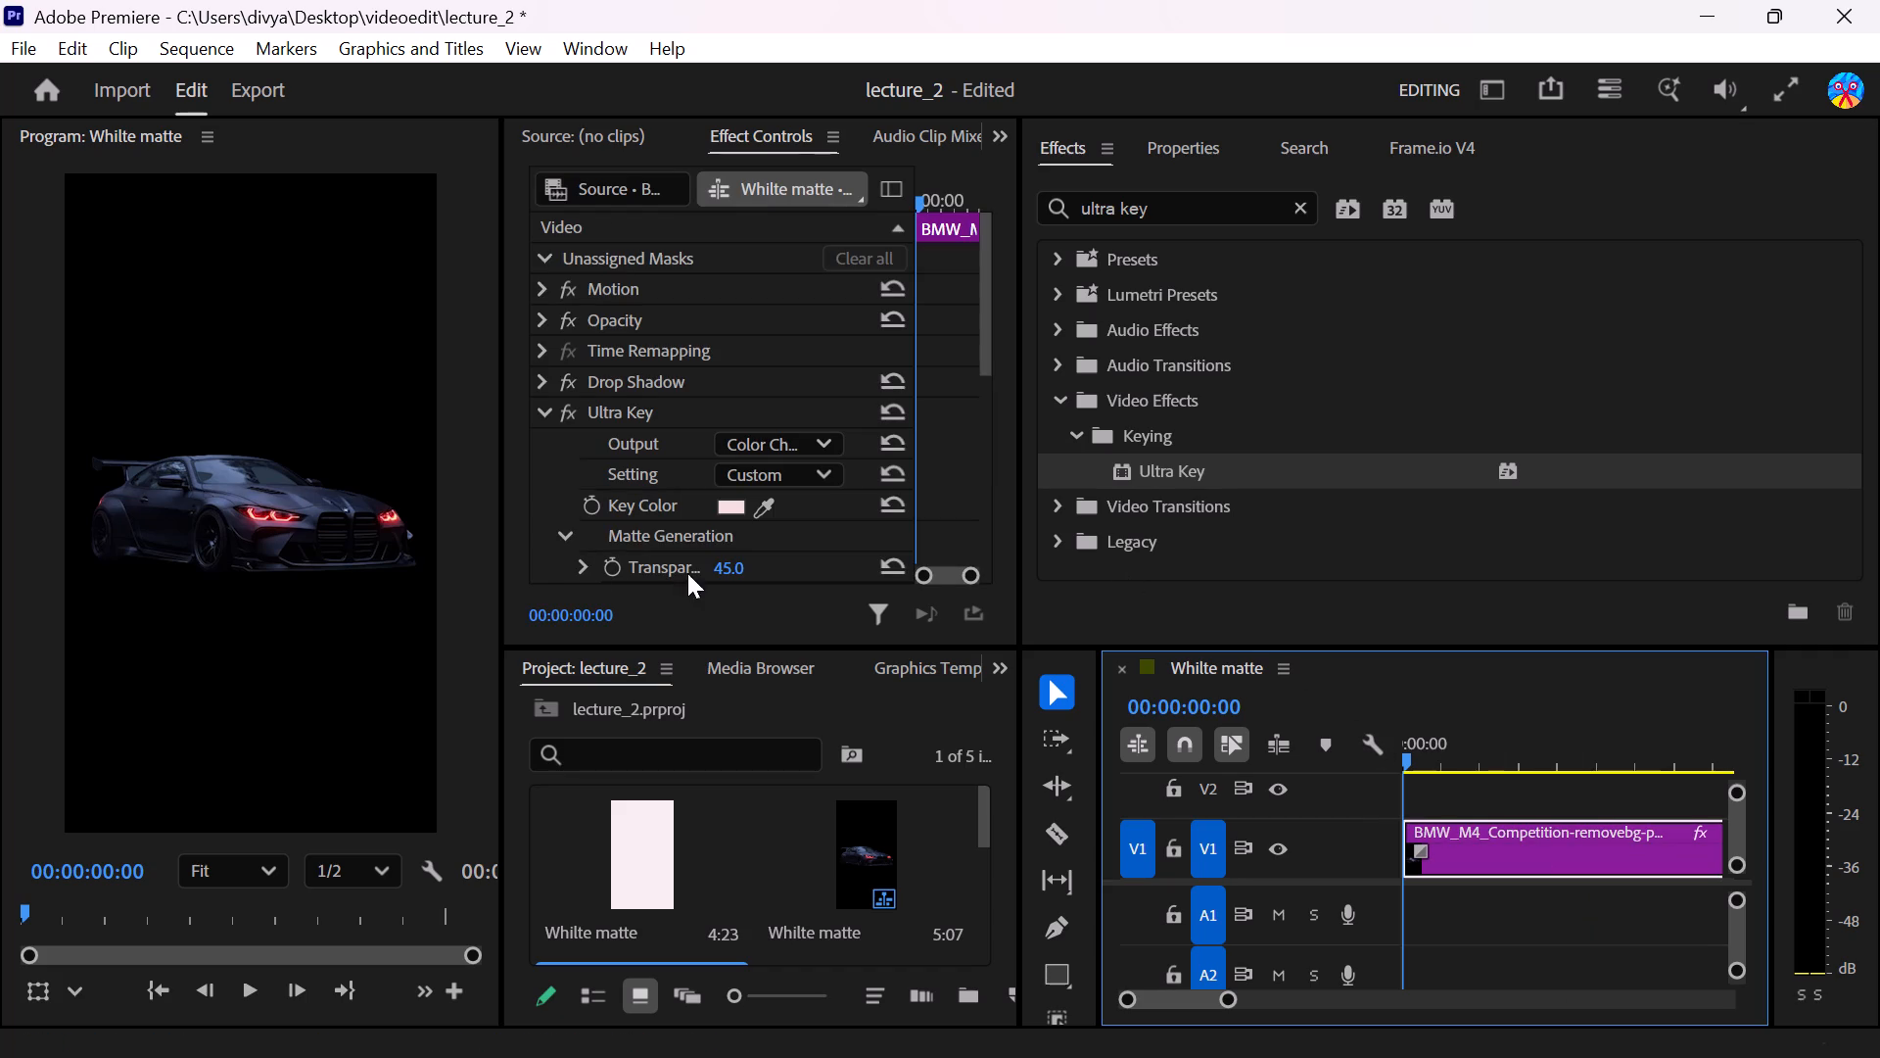
click(758, 506)
click(293, 419)
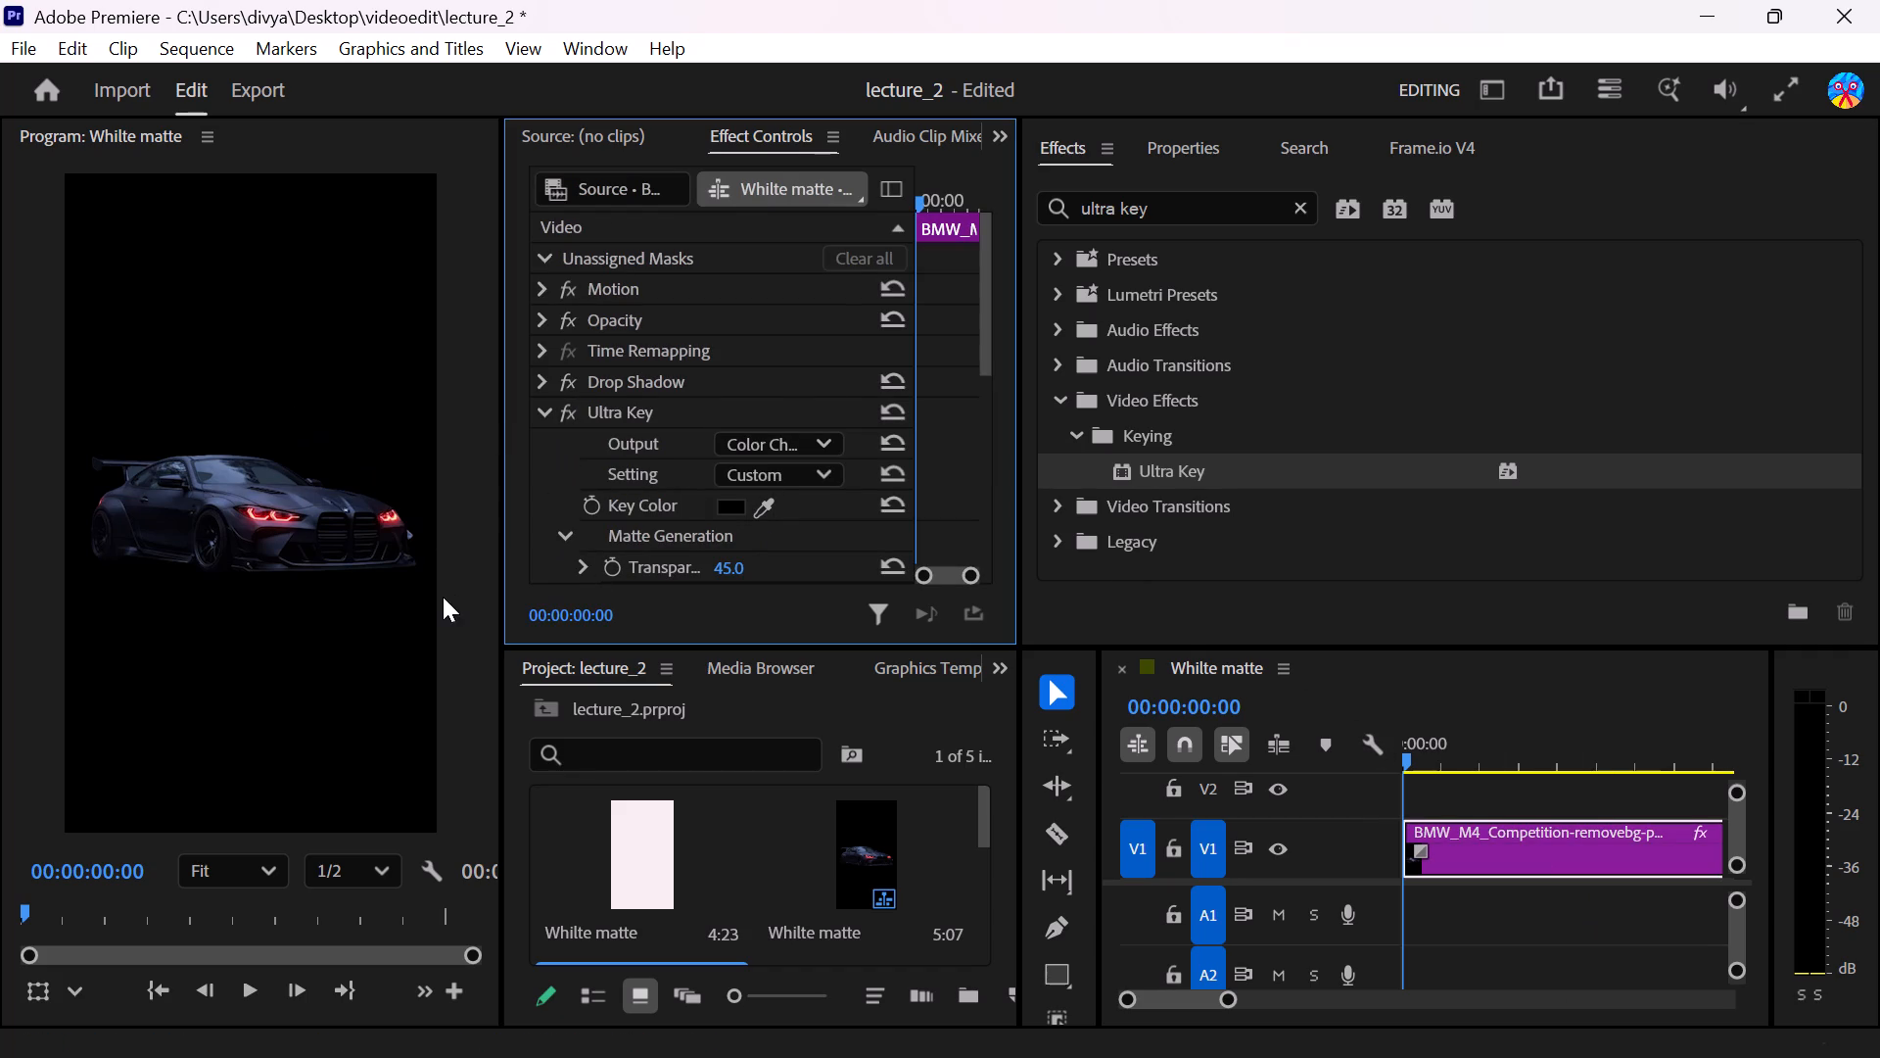
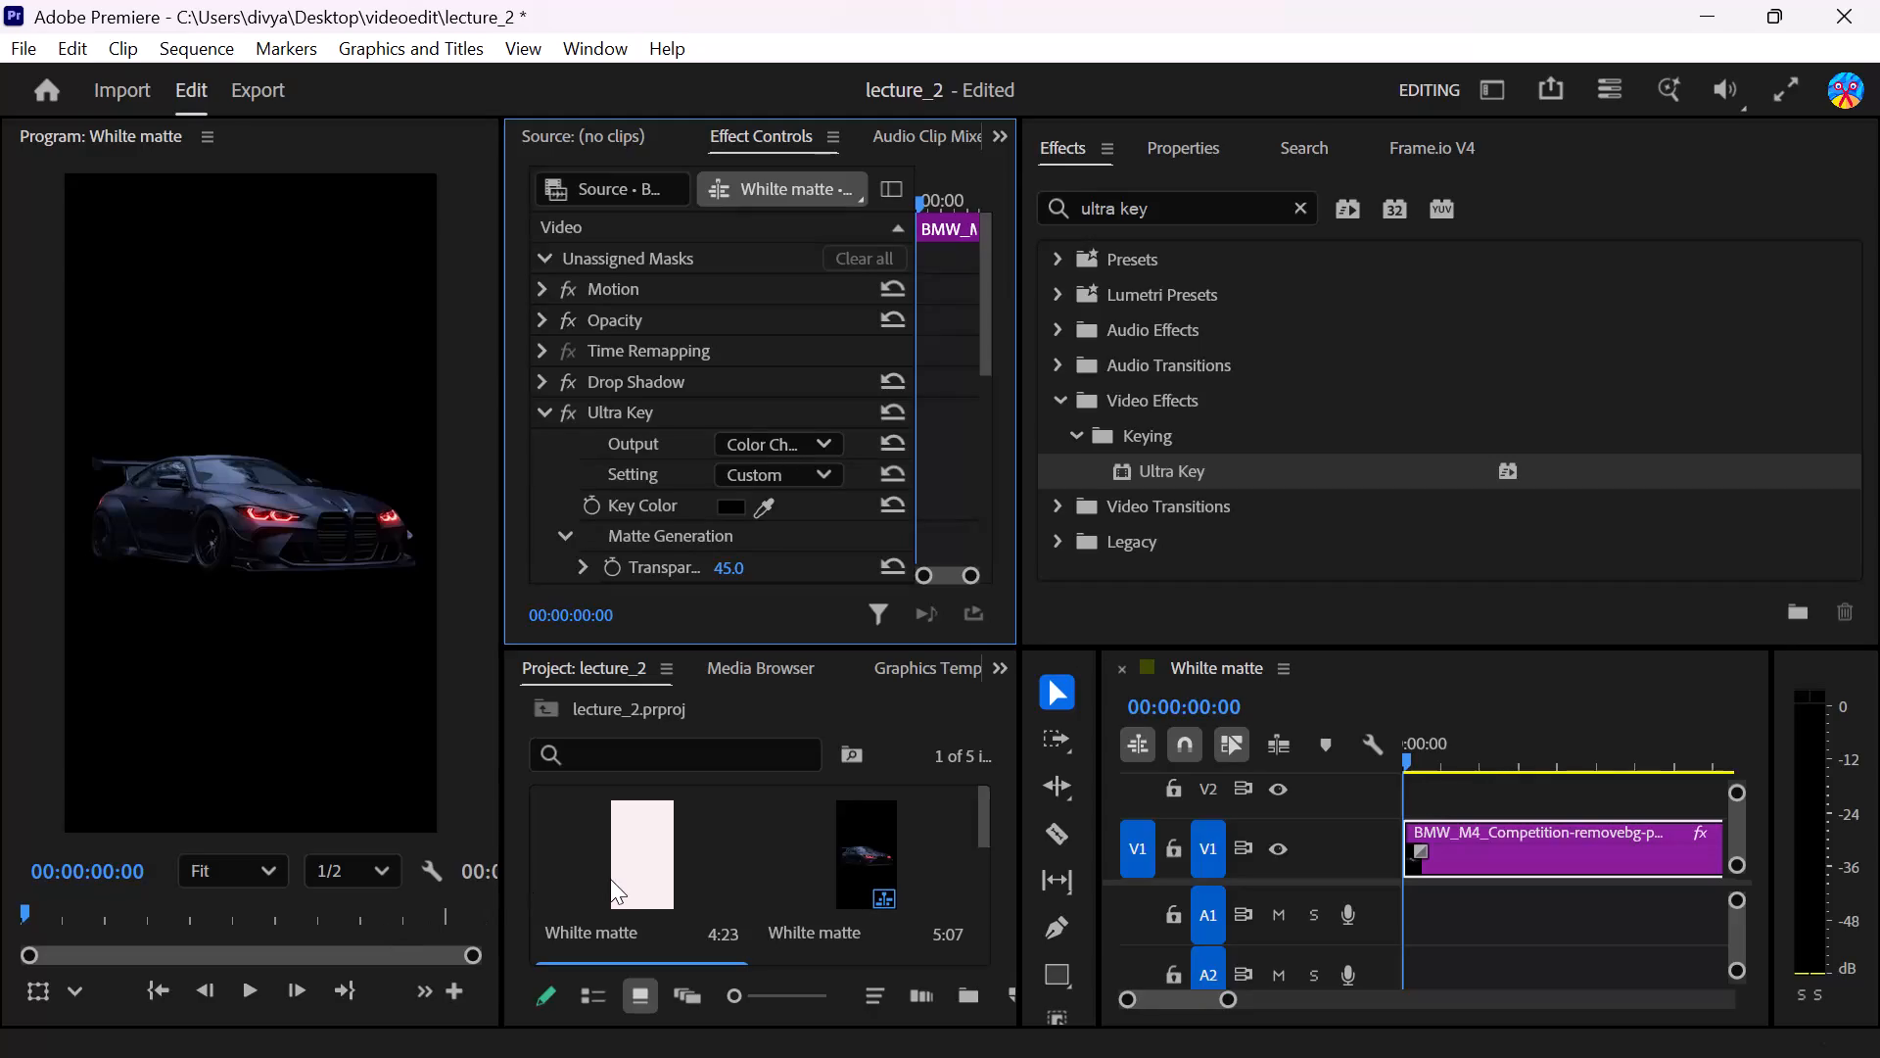
Start creating a new item in the lecture_2 project, bringing up the available item types.
click(1008, 994)
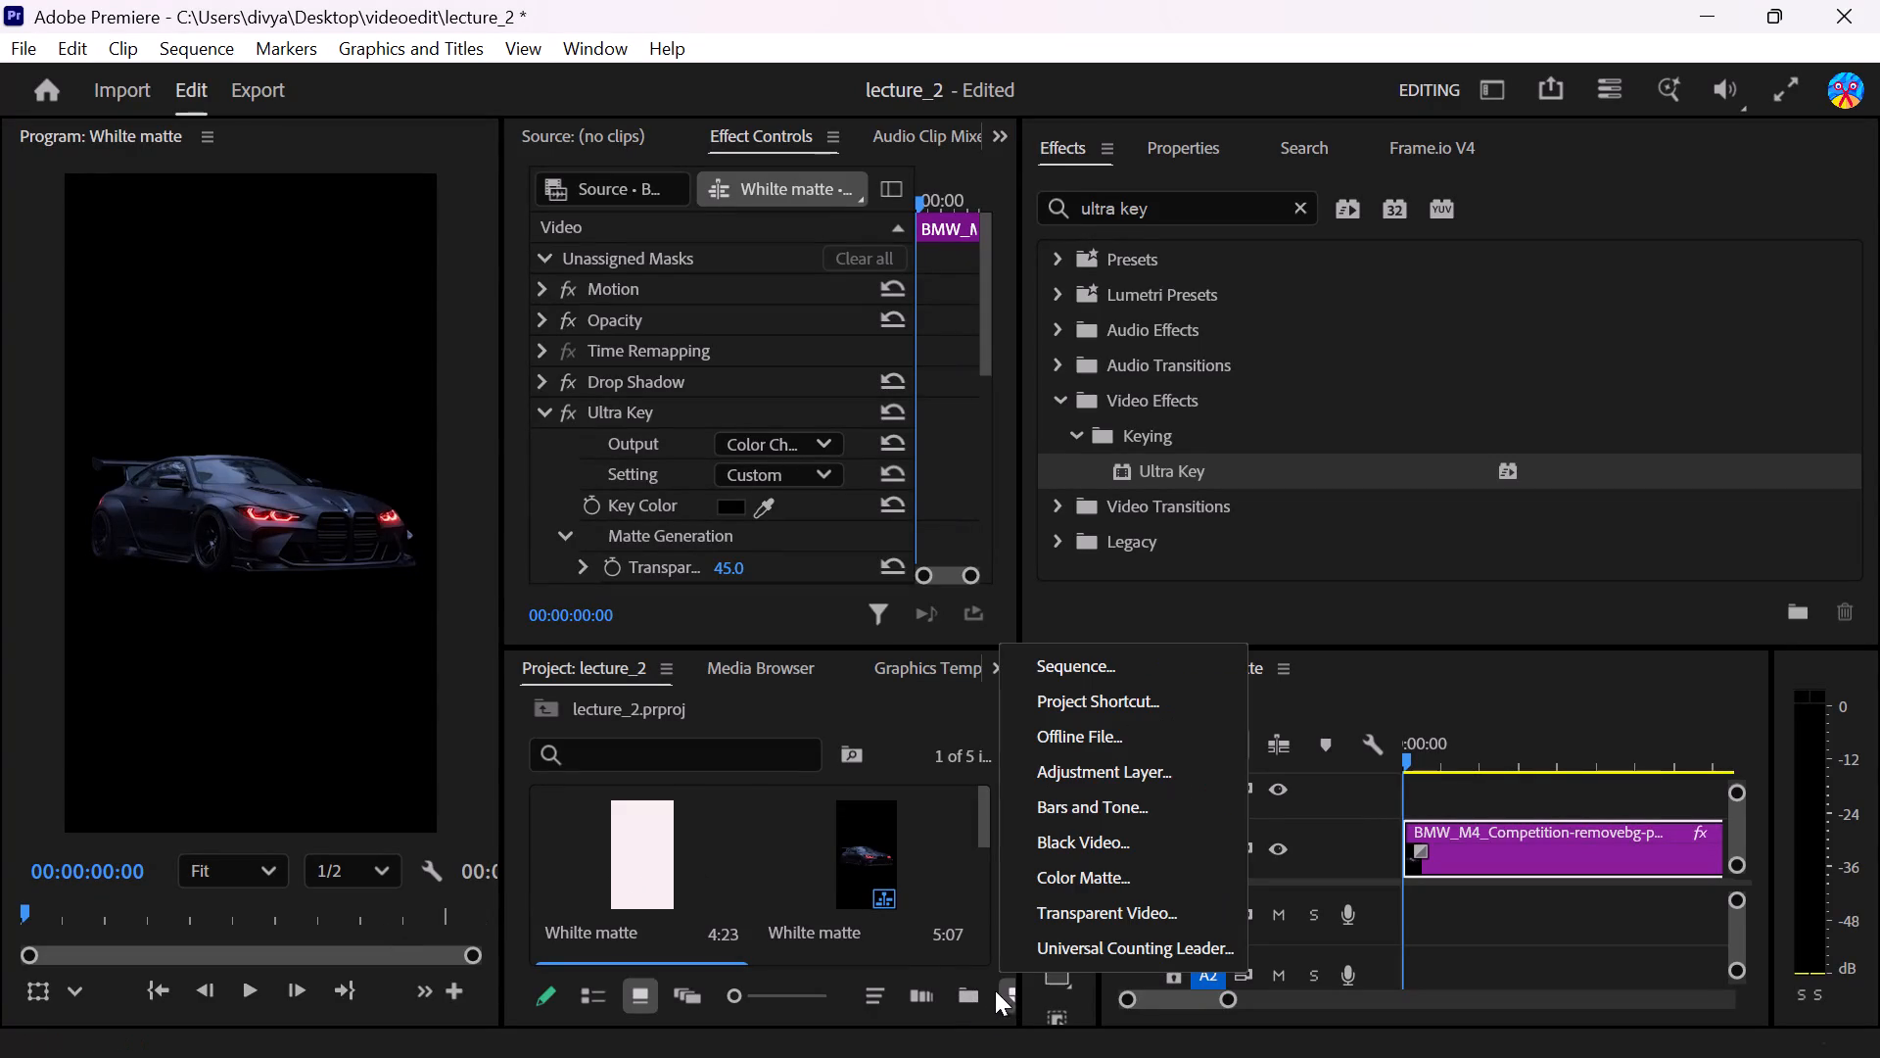
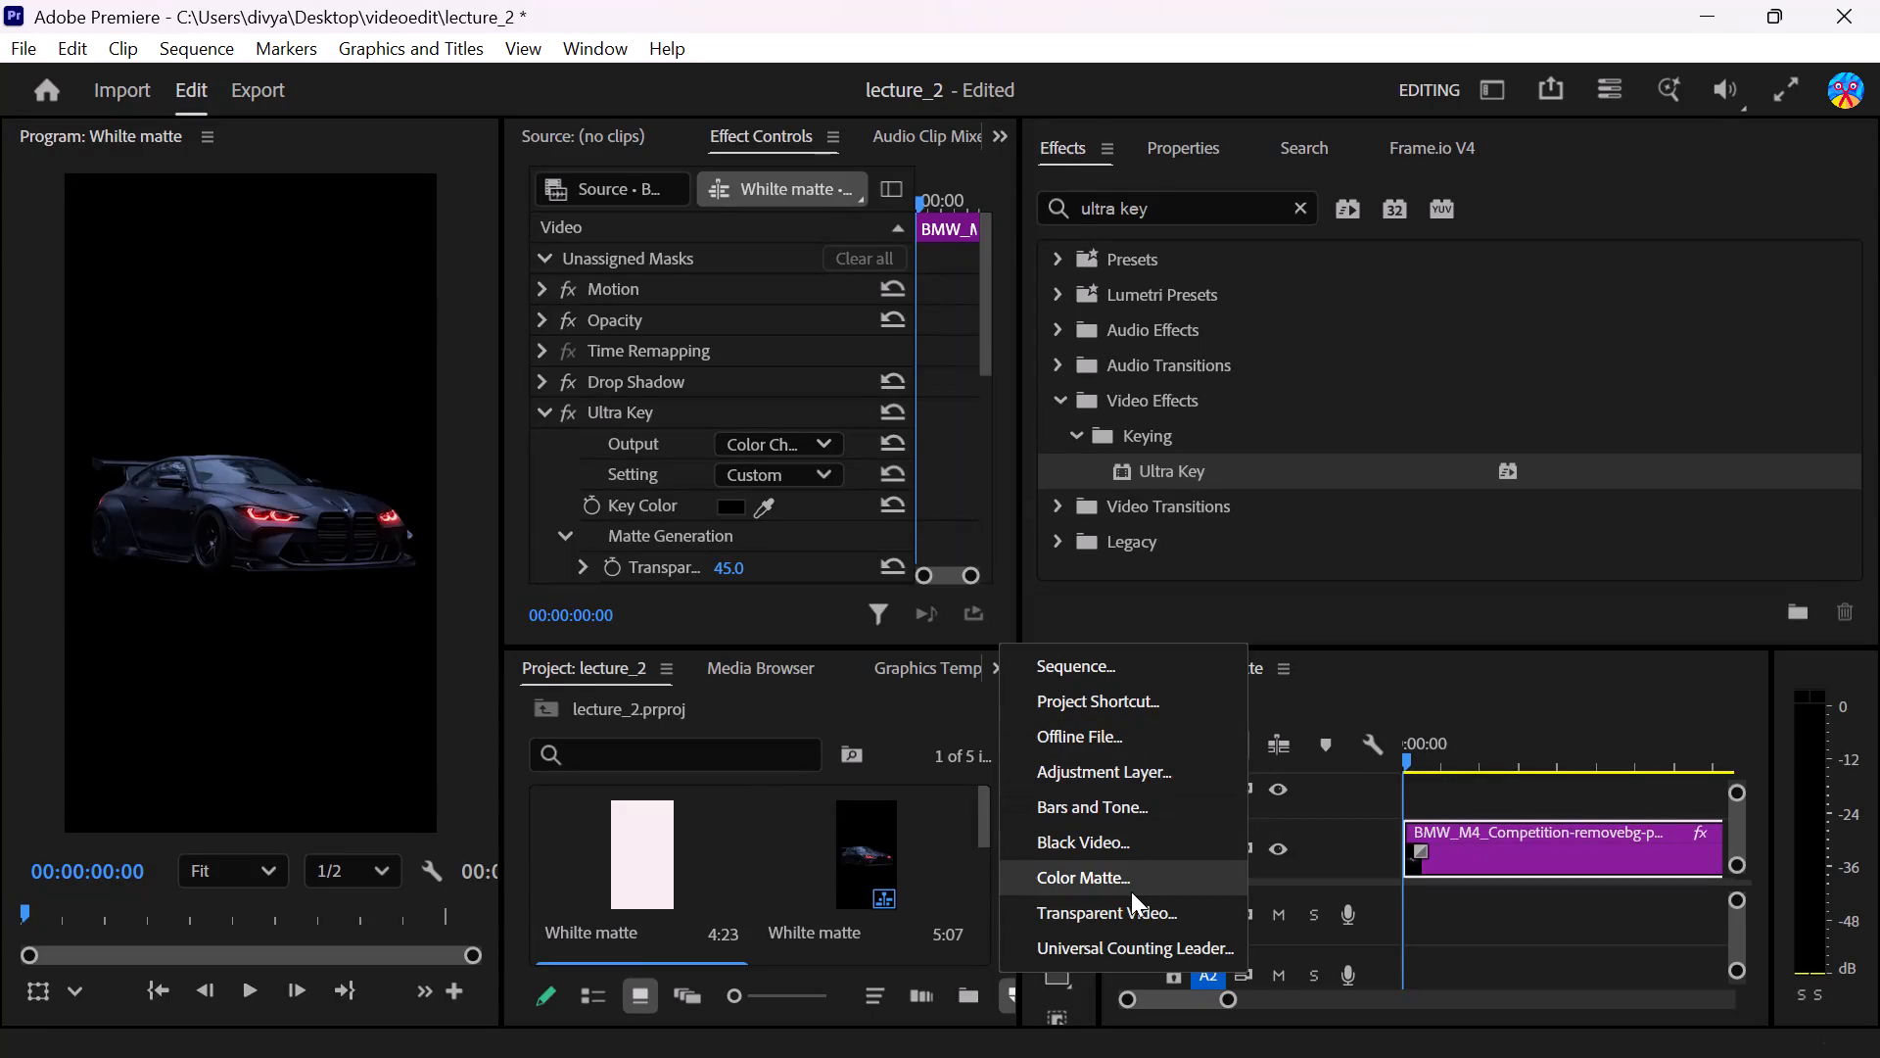
Create a new color matte with width 1920, height 1080 and a 30.00 fps timebase.
click(1131, 891)
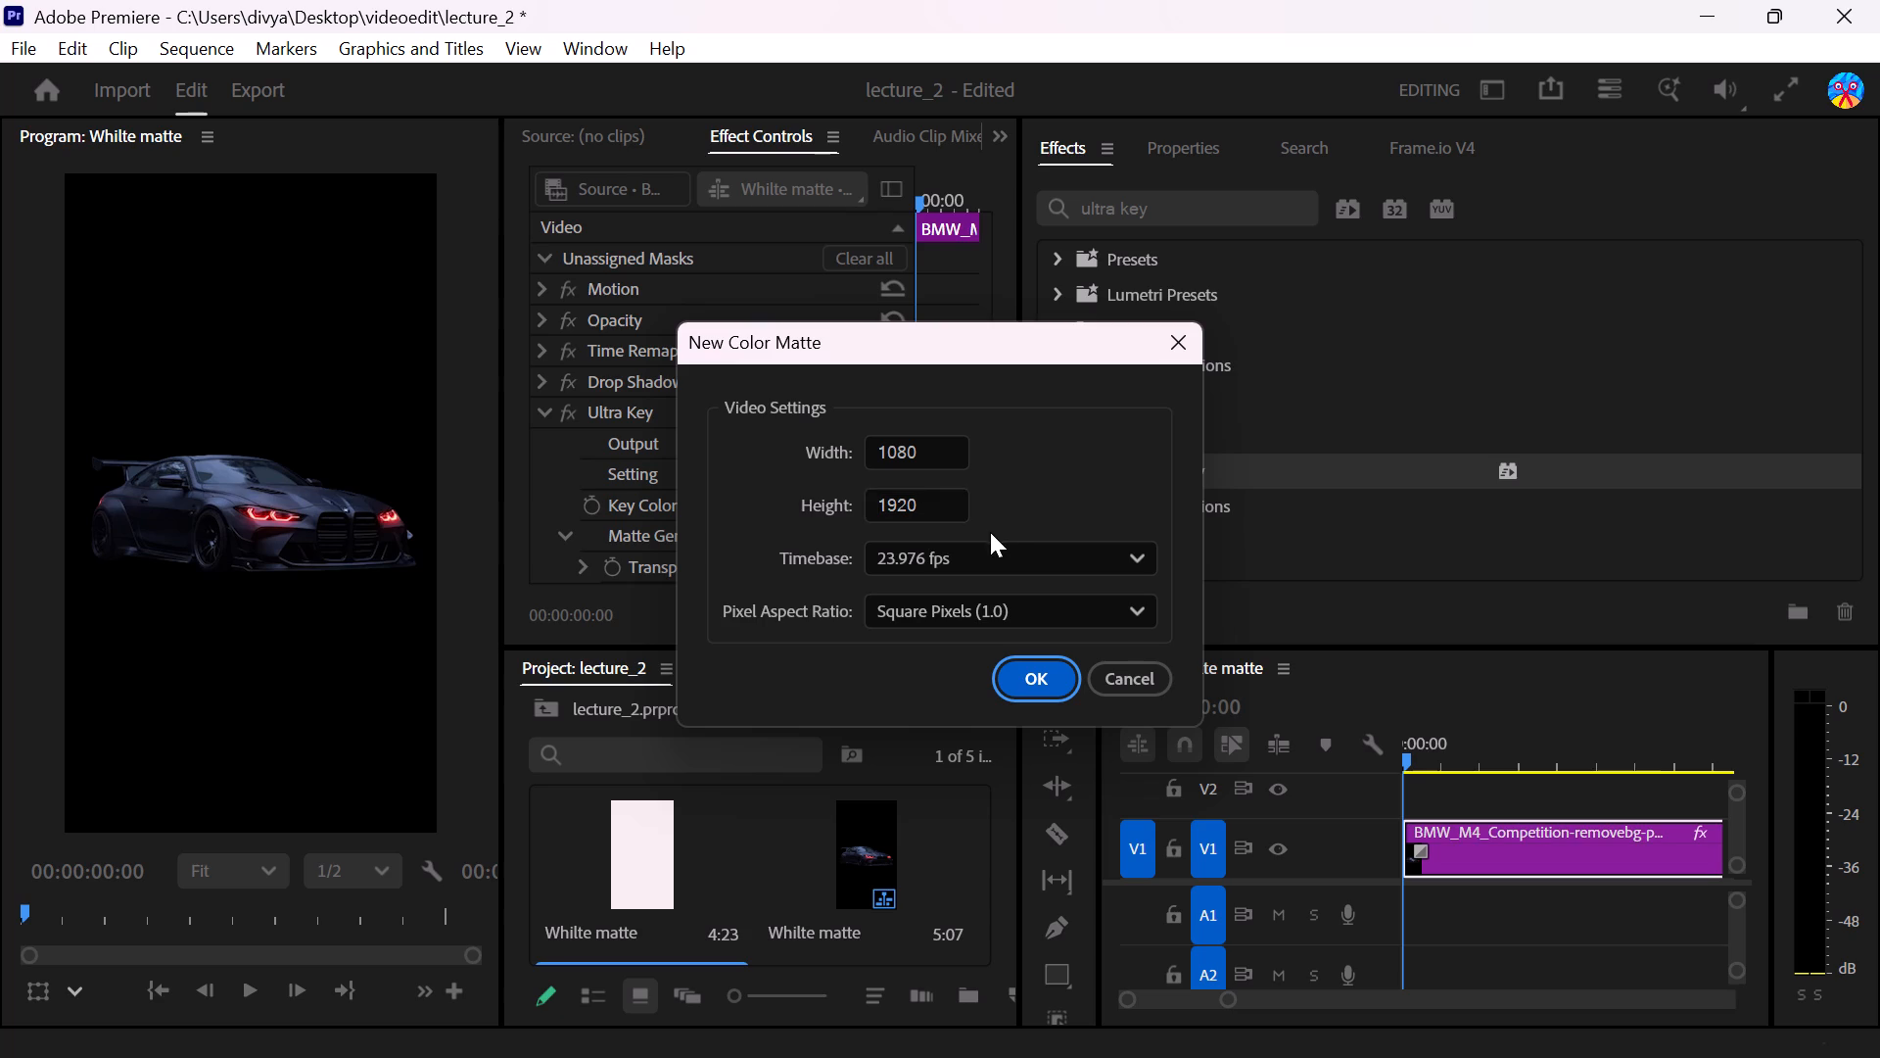
click(945, 461)
key(BackSpace)
key(BackSpace)
key(BackSpace)
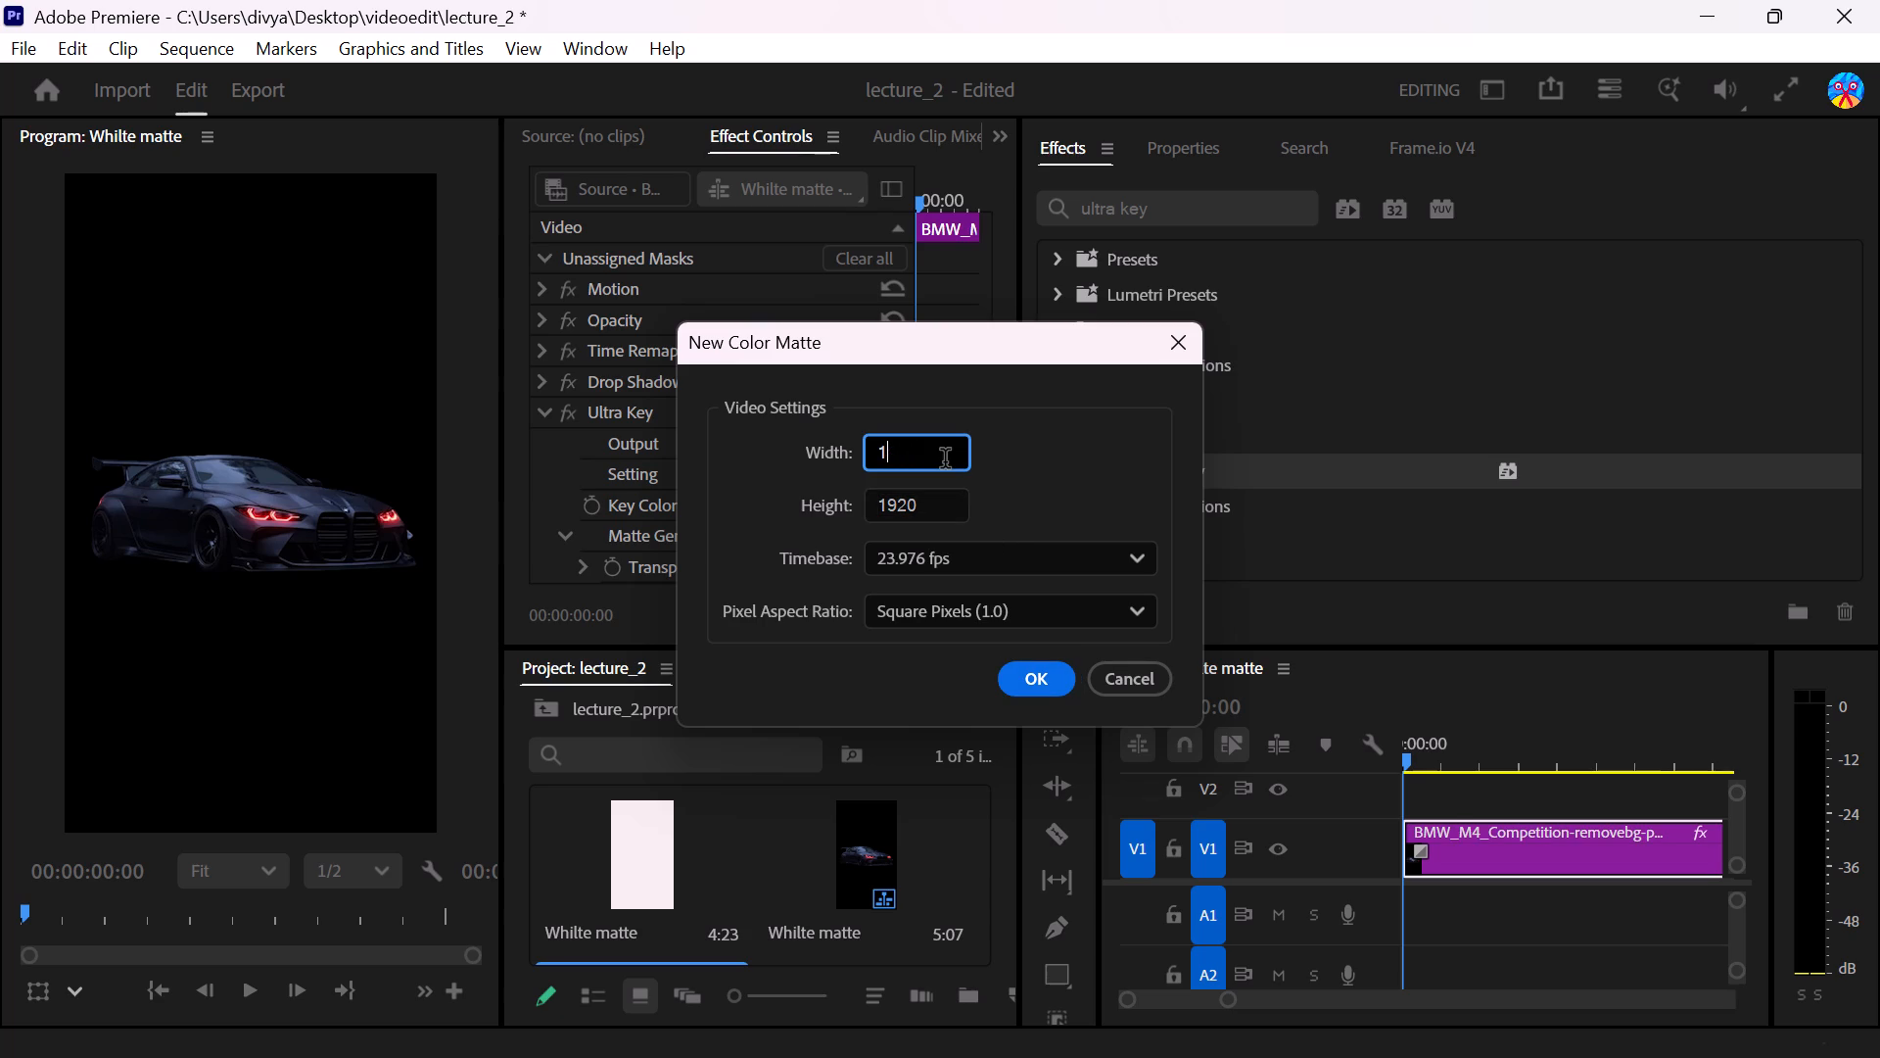
text(90)
key(BackSpace)
text(20)
click(949, 495)
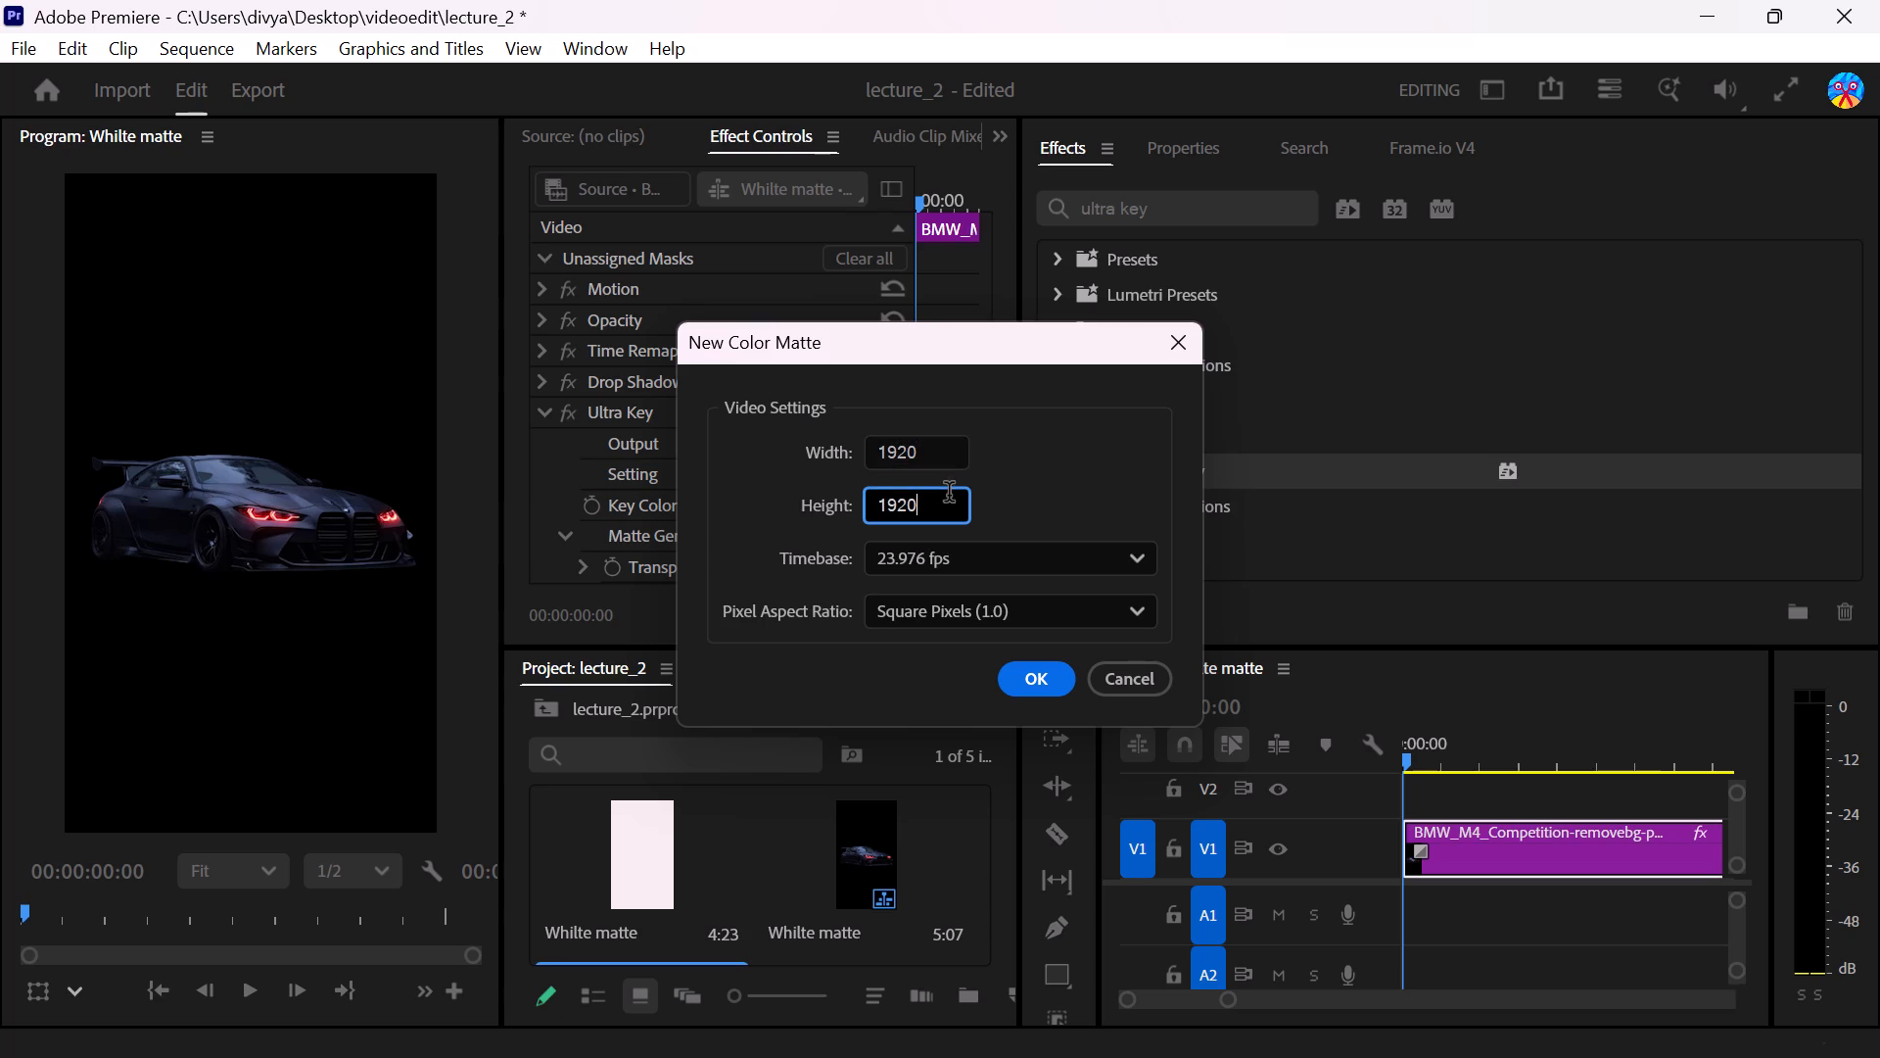
key(BackSpace)
key(BackSpace)
key(BackSpace)
key(0)
text(80)
click(951, 555)
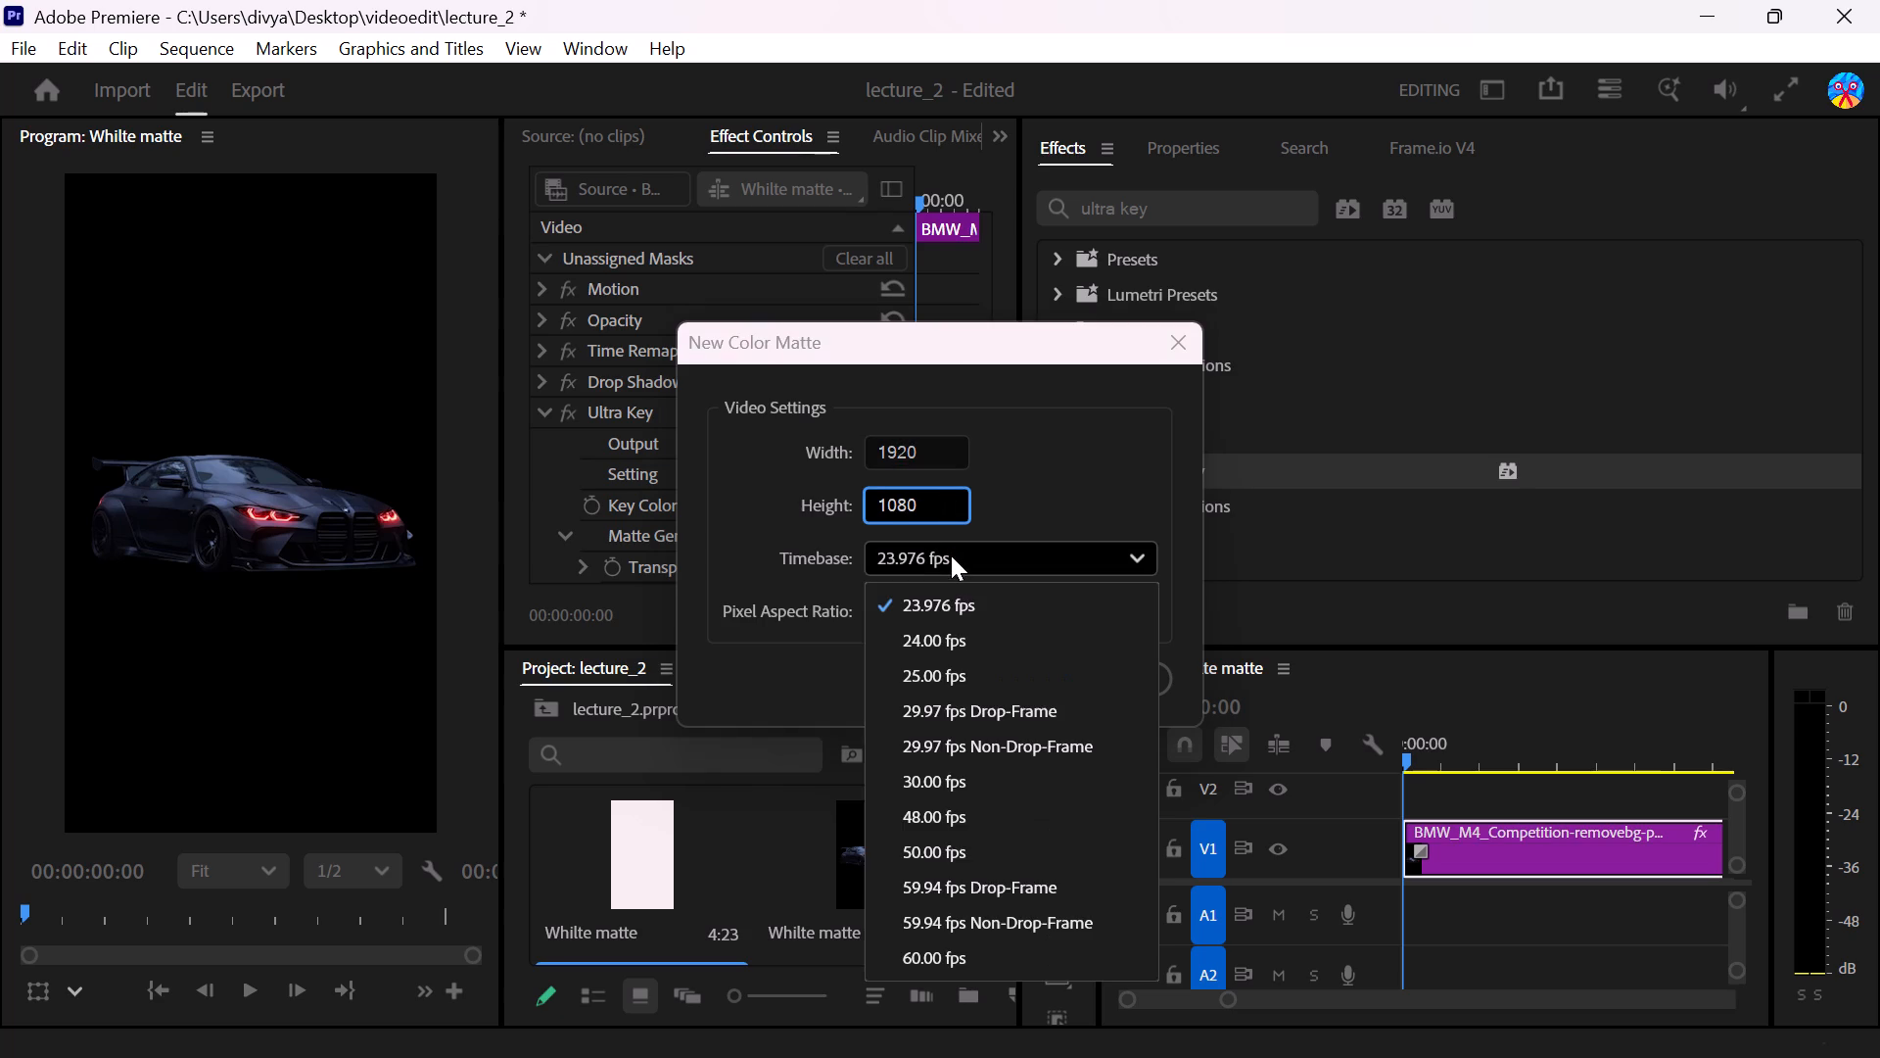
click(951, 778)
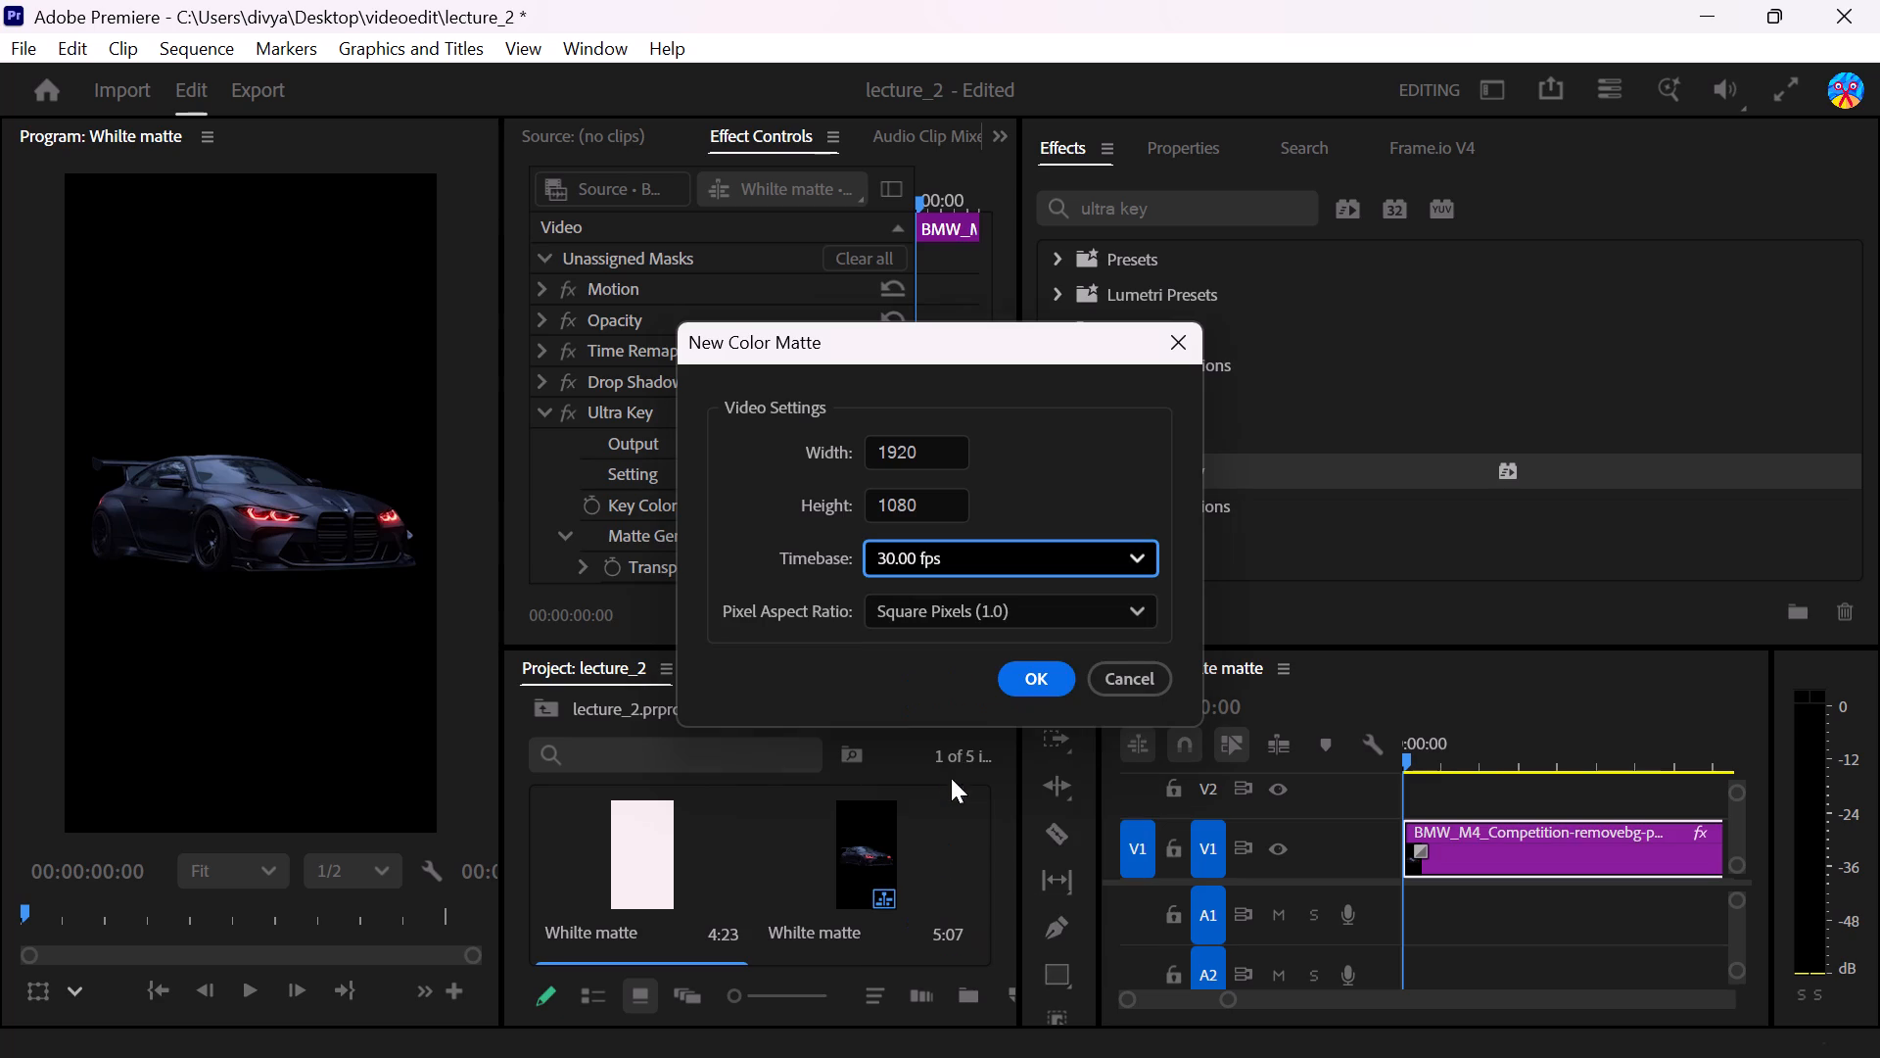
click(1025, 668)
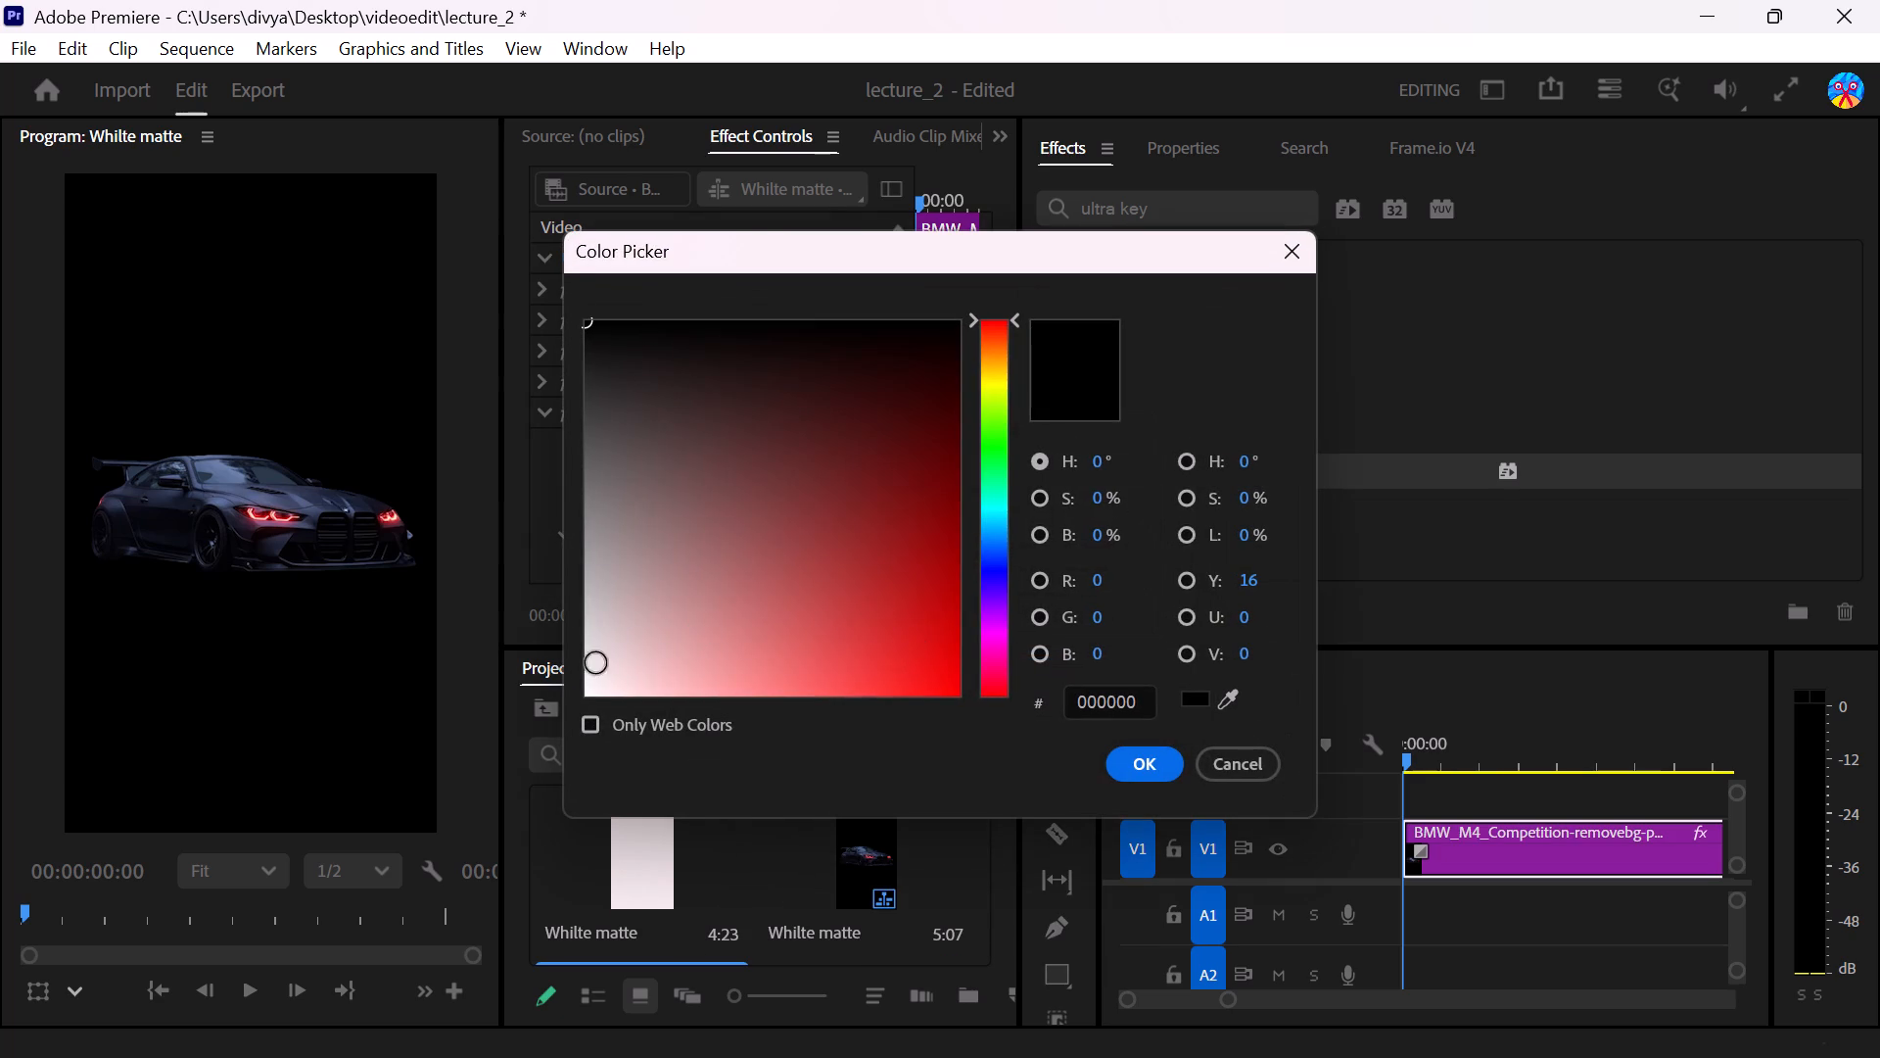
Set the new matte's color to pure white, FFFFFF.
click(602, 676)
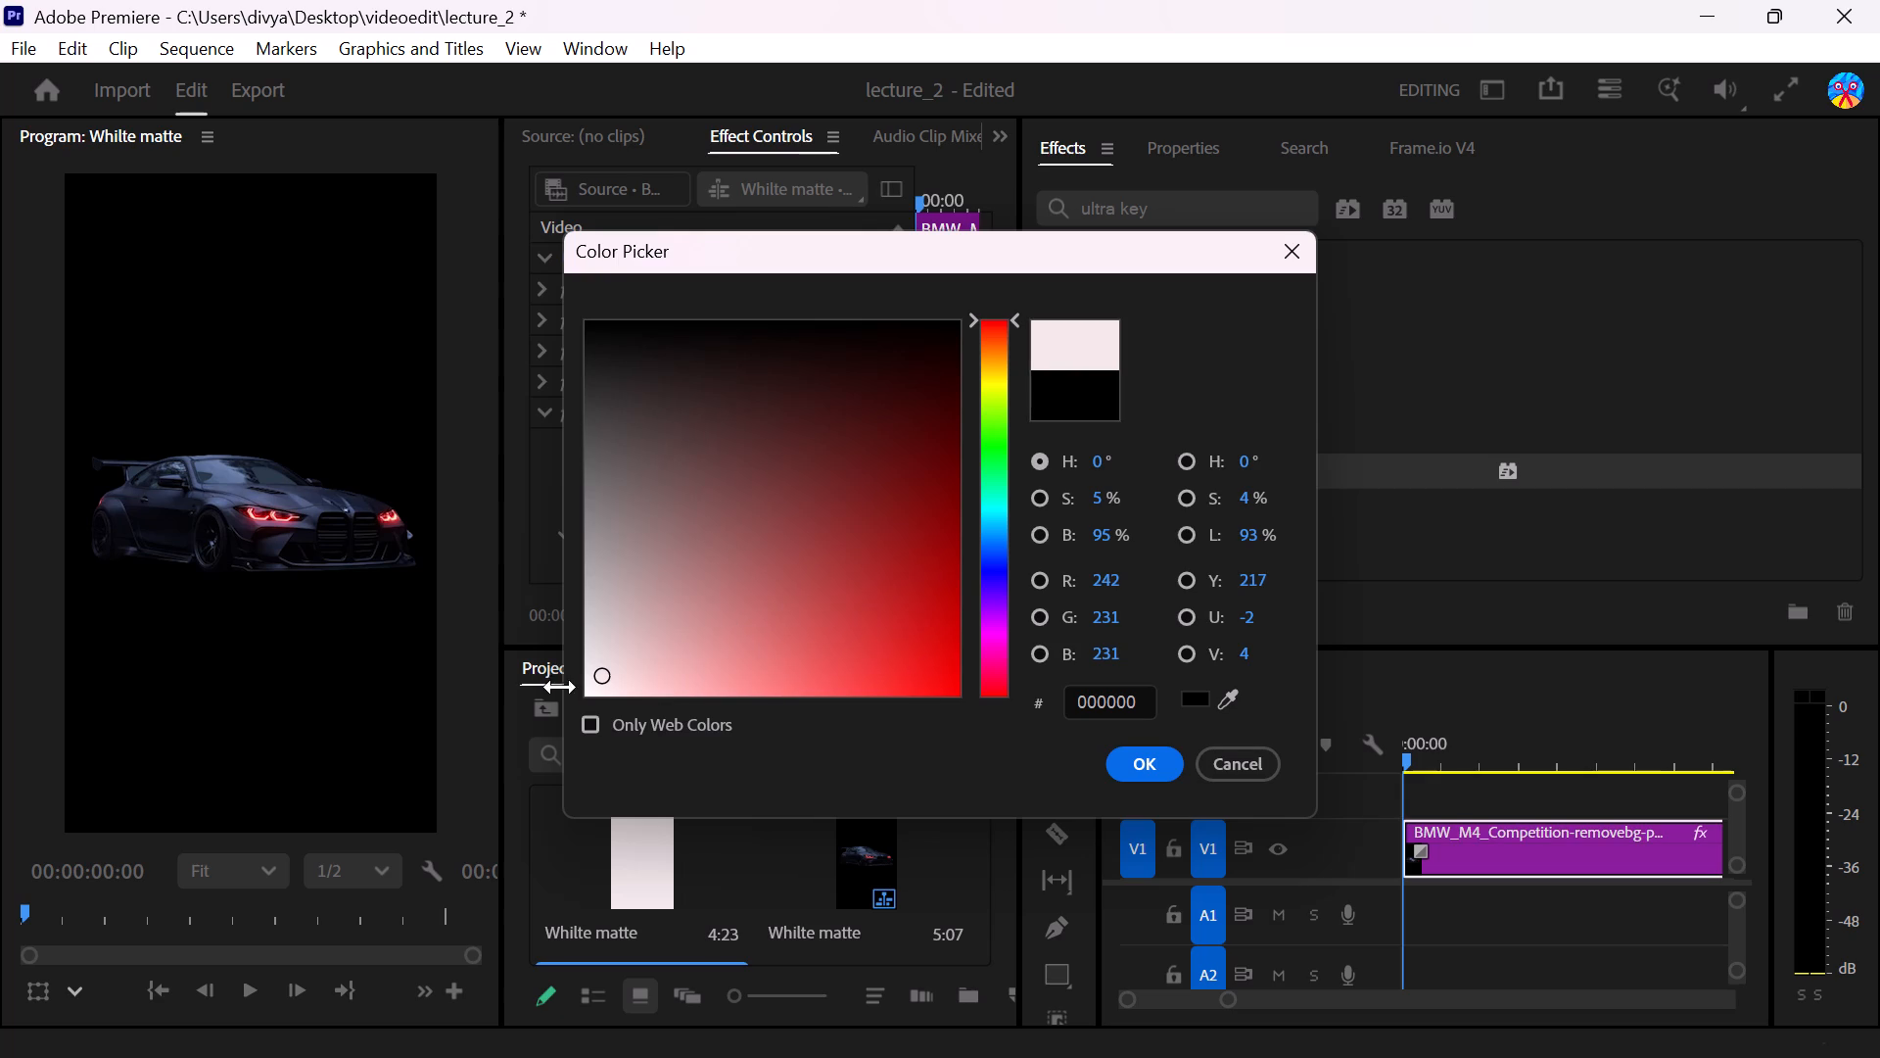
drag(593, 686, 578, 699)
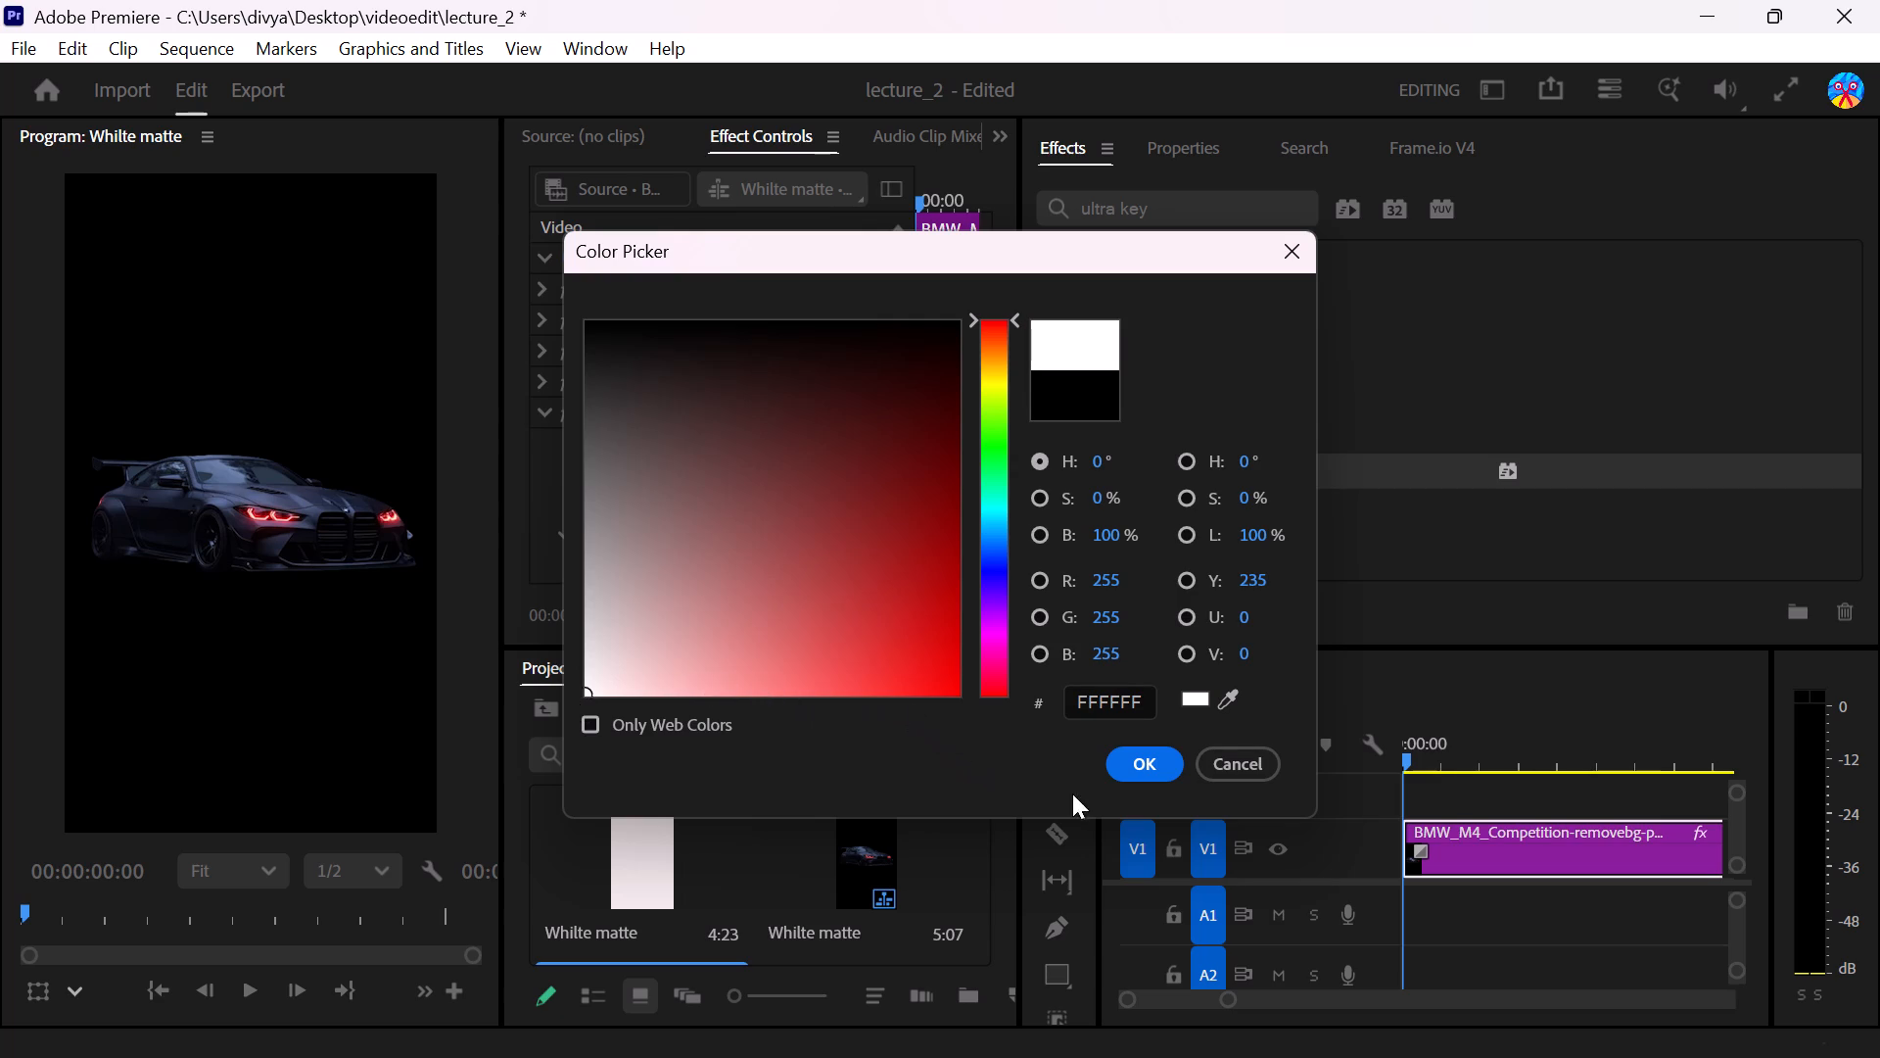
click(1142, 763)
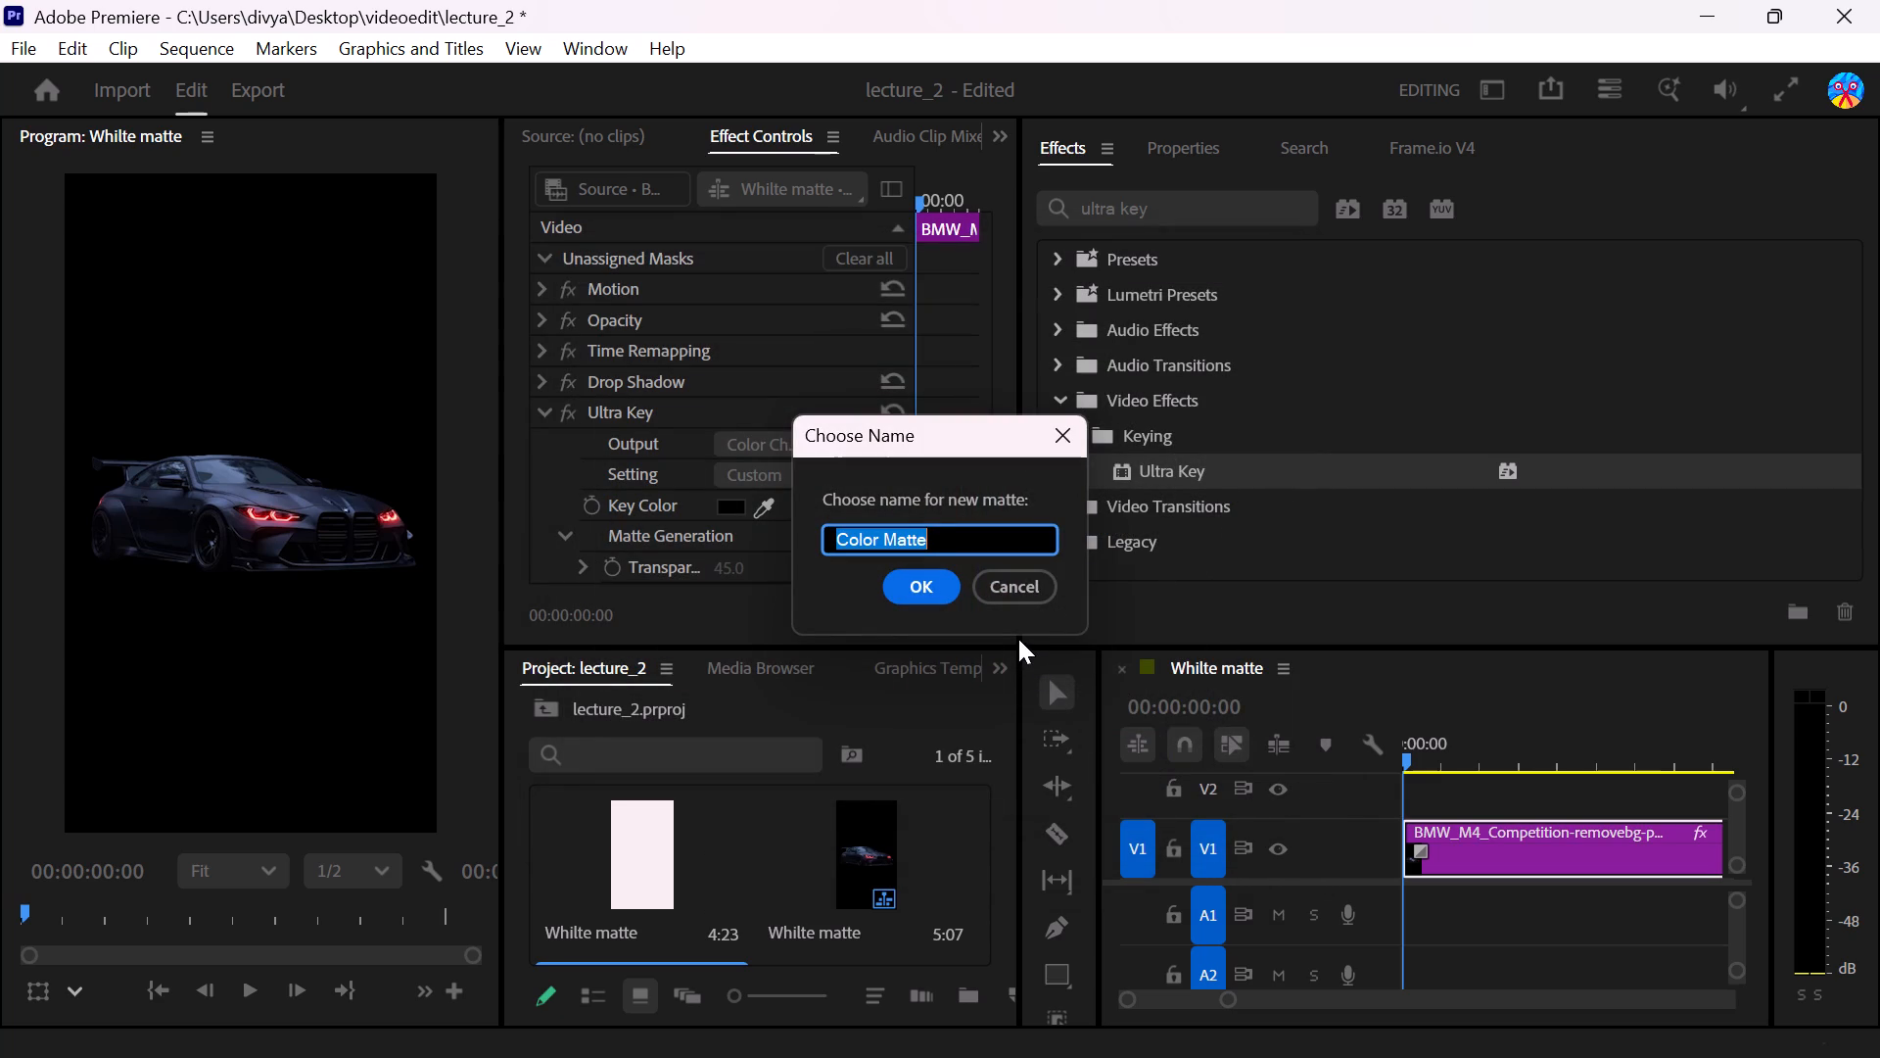
Name the new matte Whitesolid and add it to the project.
key(BackSpace)
text(Whitesl)
key(BackSpace)
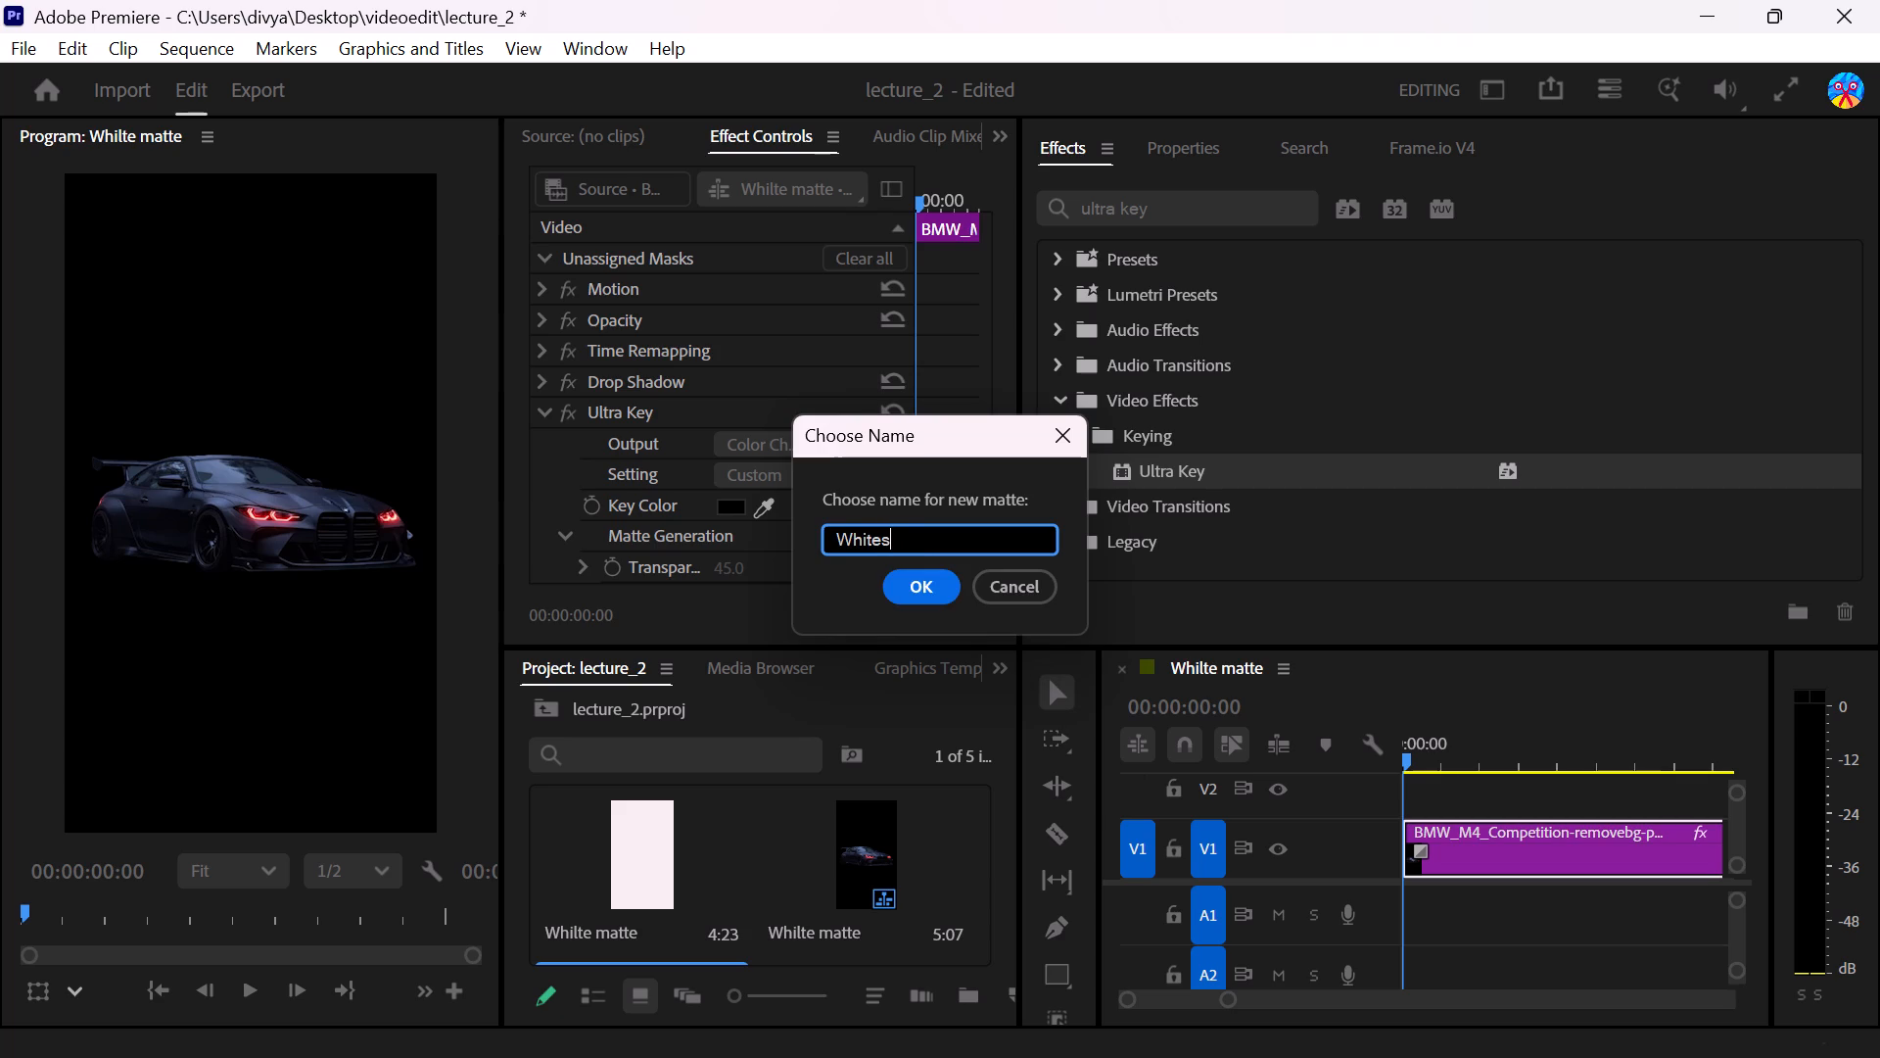
text(olid)
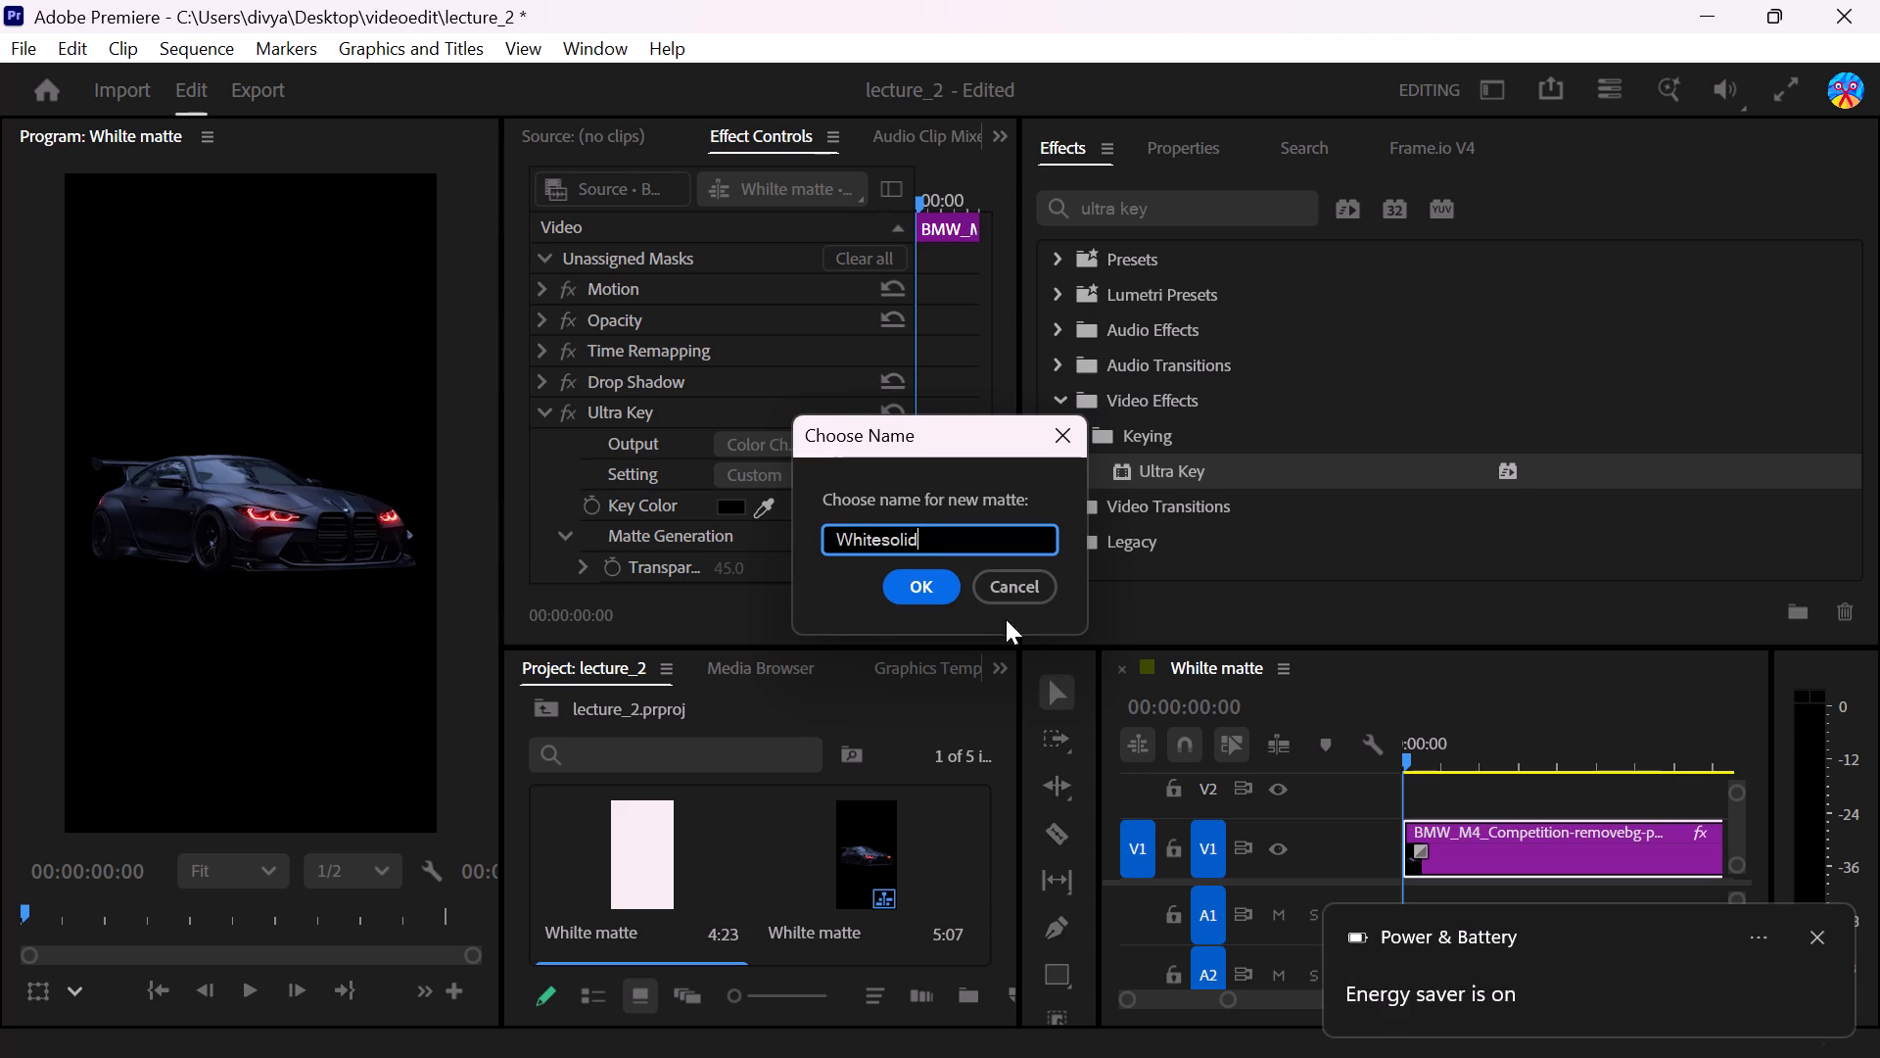
click(904, 586)
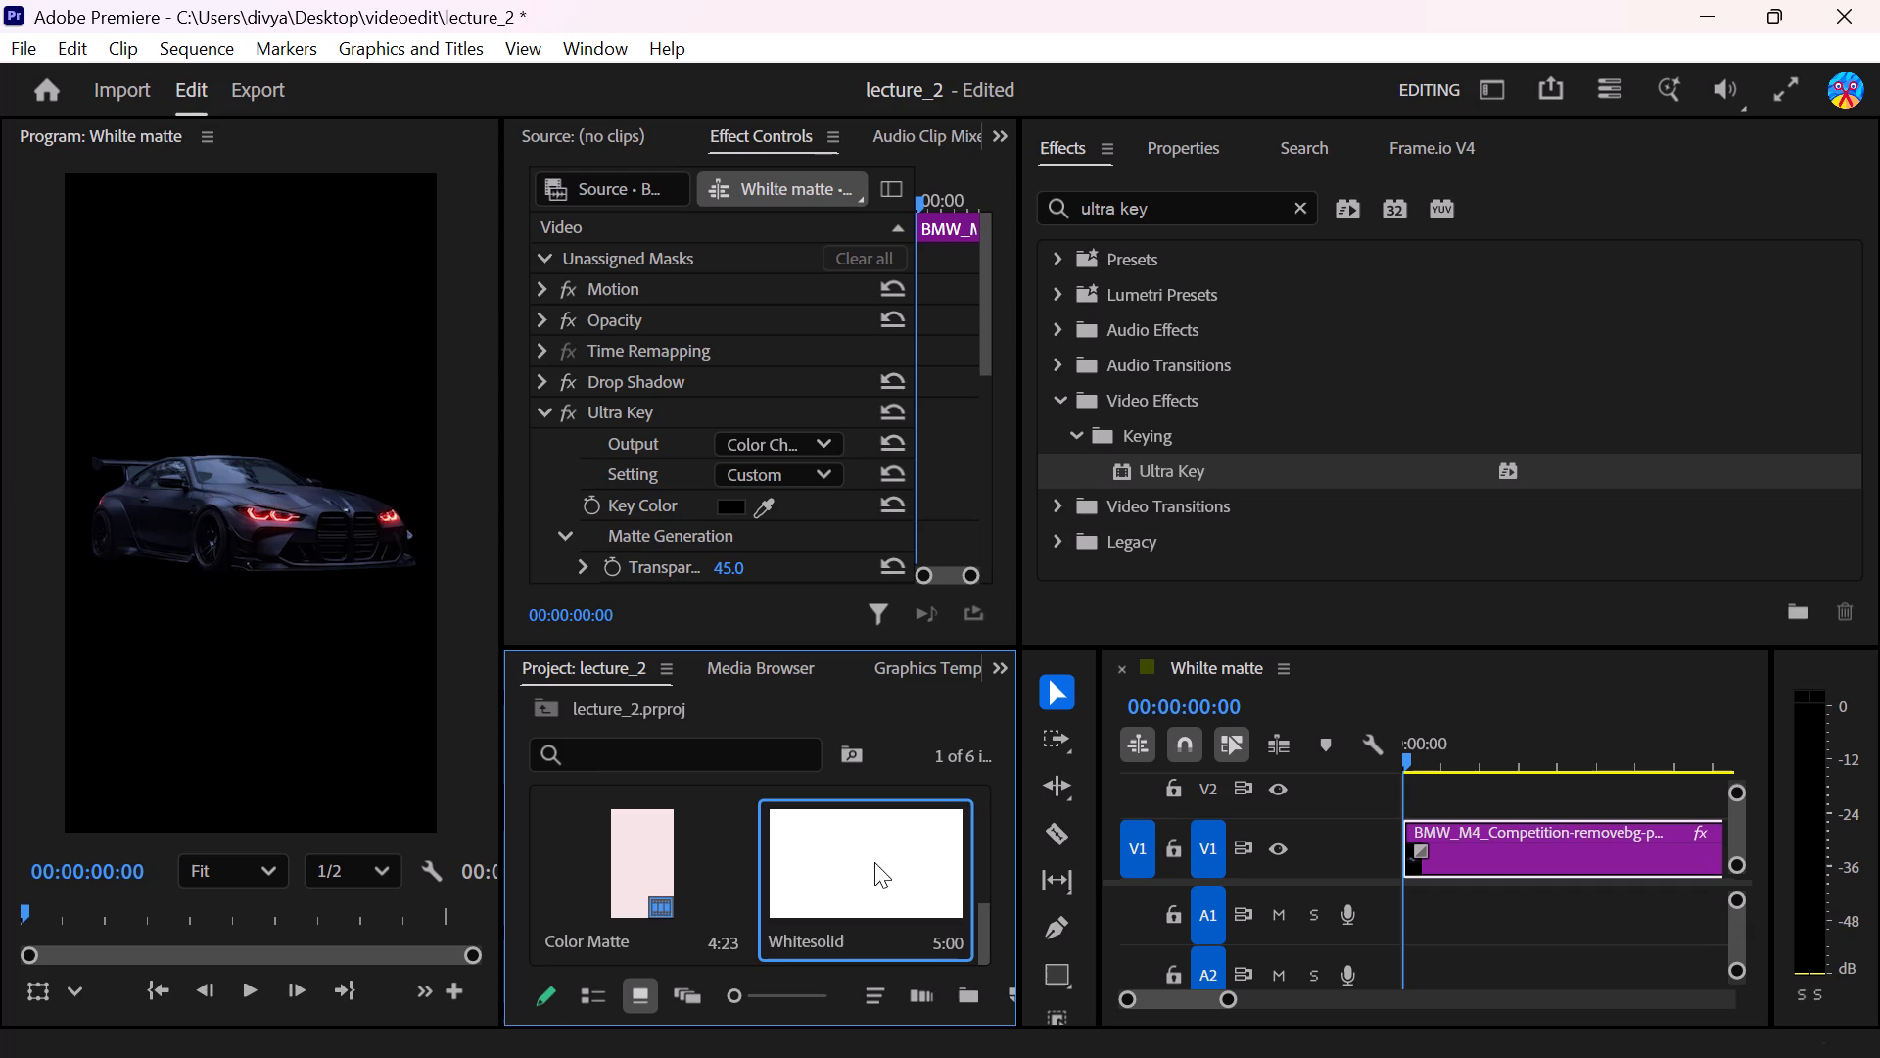
Look through the media items, mattes and sequence stored in the lecture_2 project.
scroll(876, 854, down, 4)
scroll(876, 857, up, 2)
scroll(876, 858, down, 3)
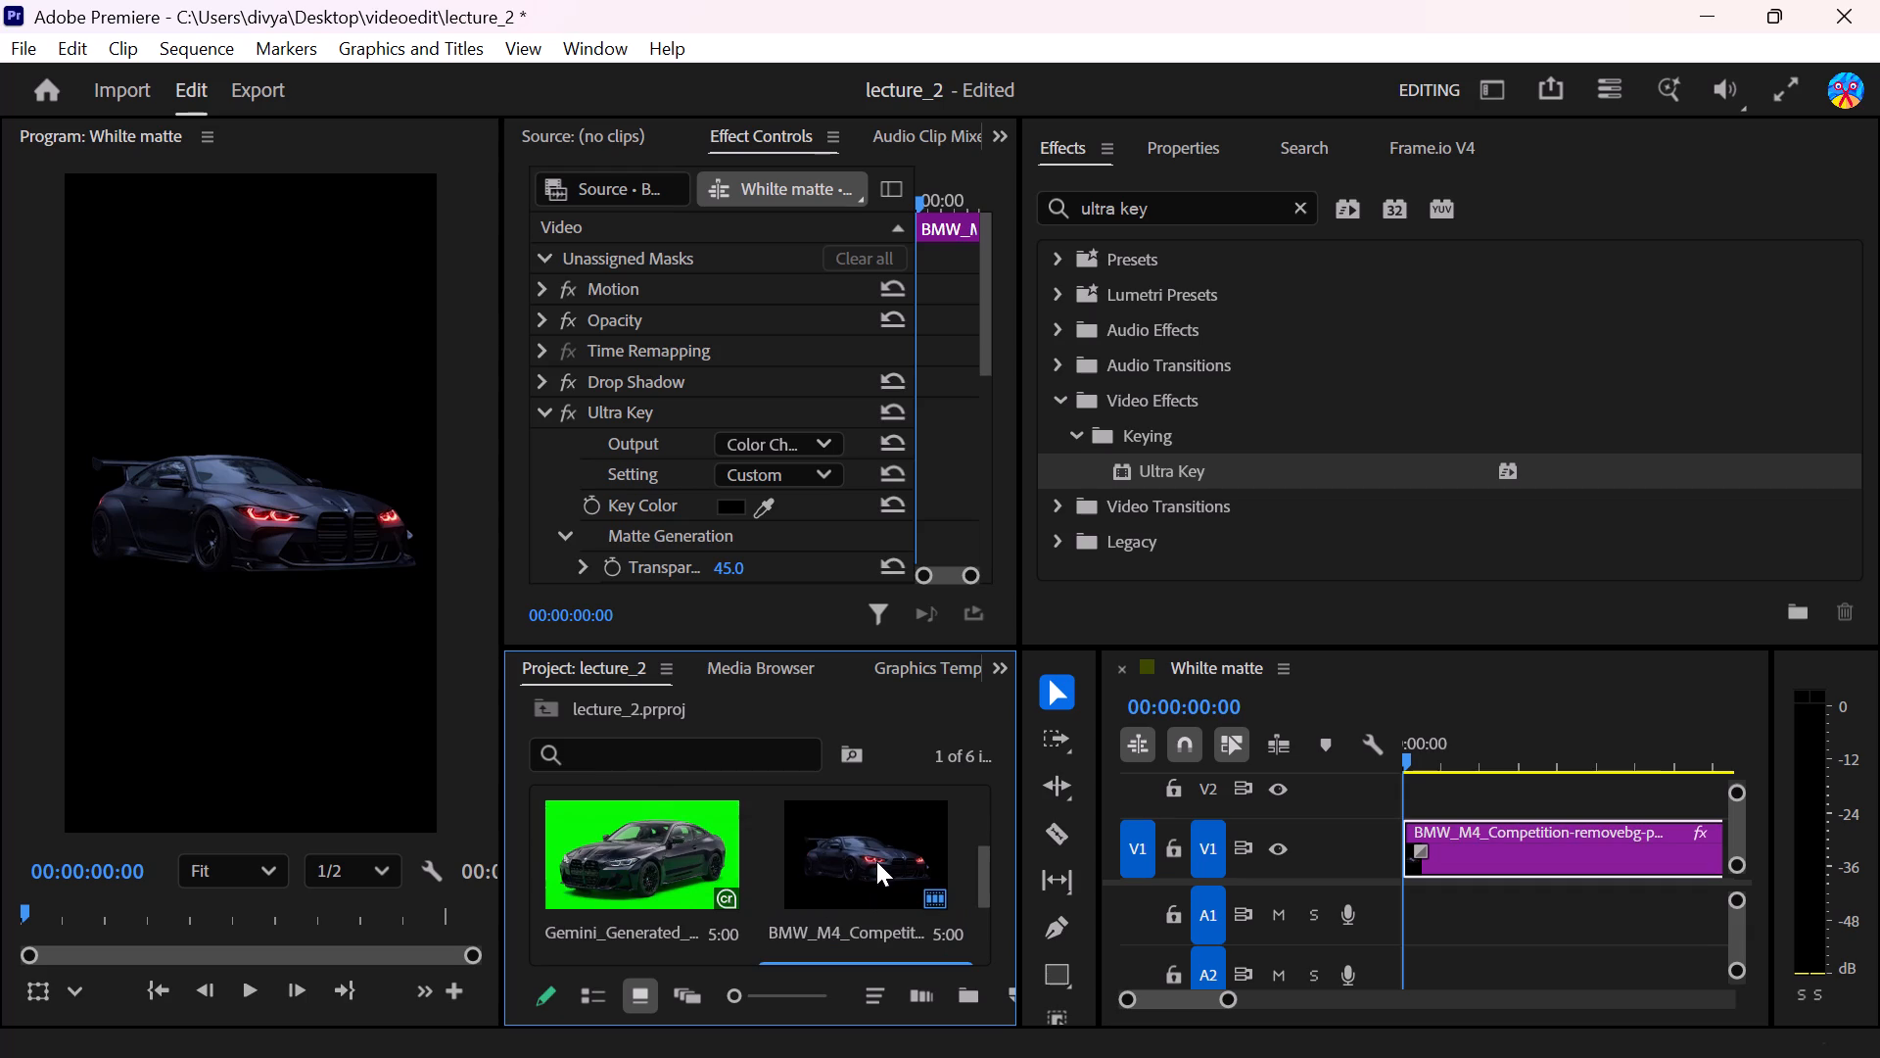
scroll(876, 861, up, 3)
scroll(876, 861, down, 3)
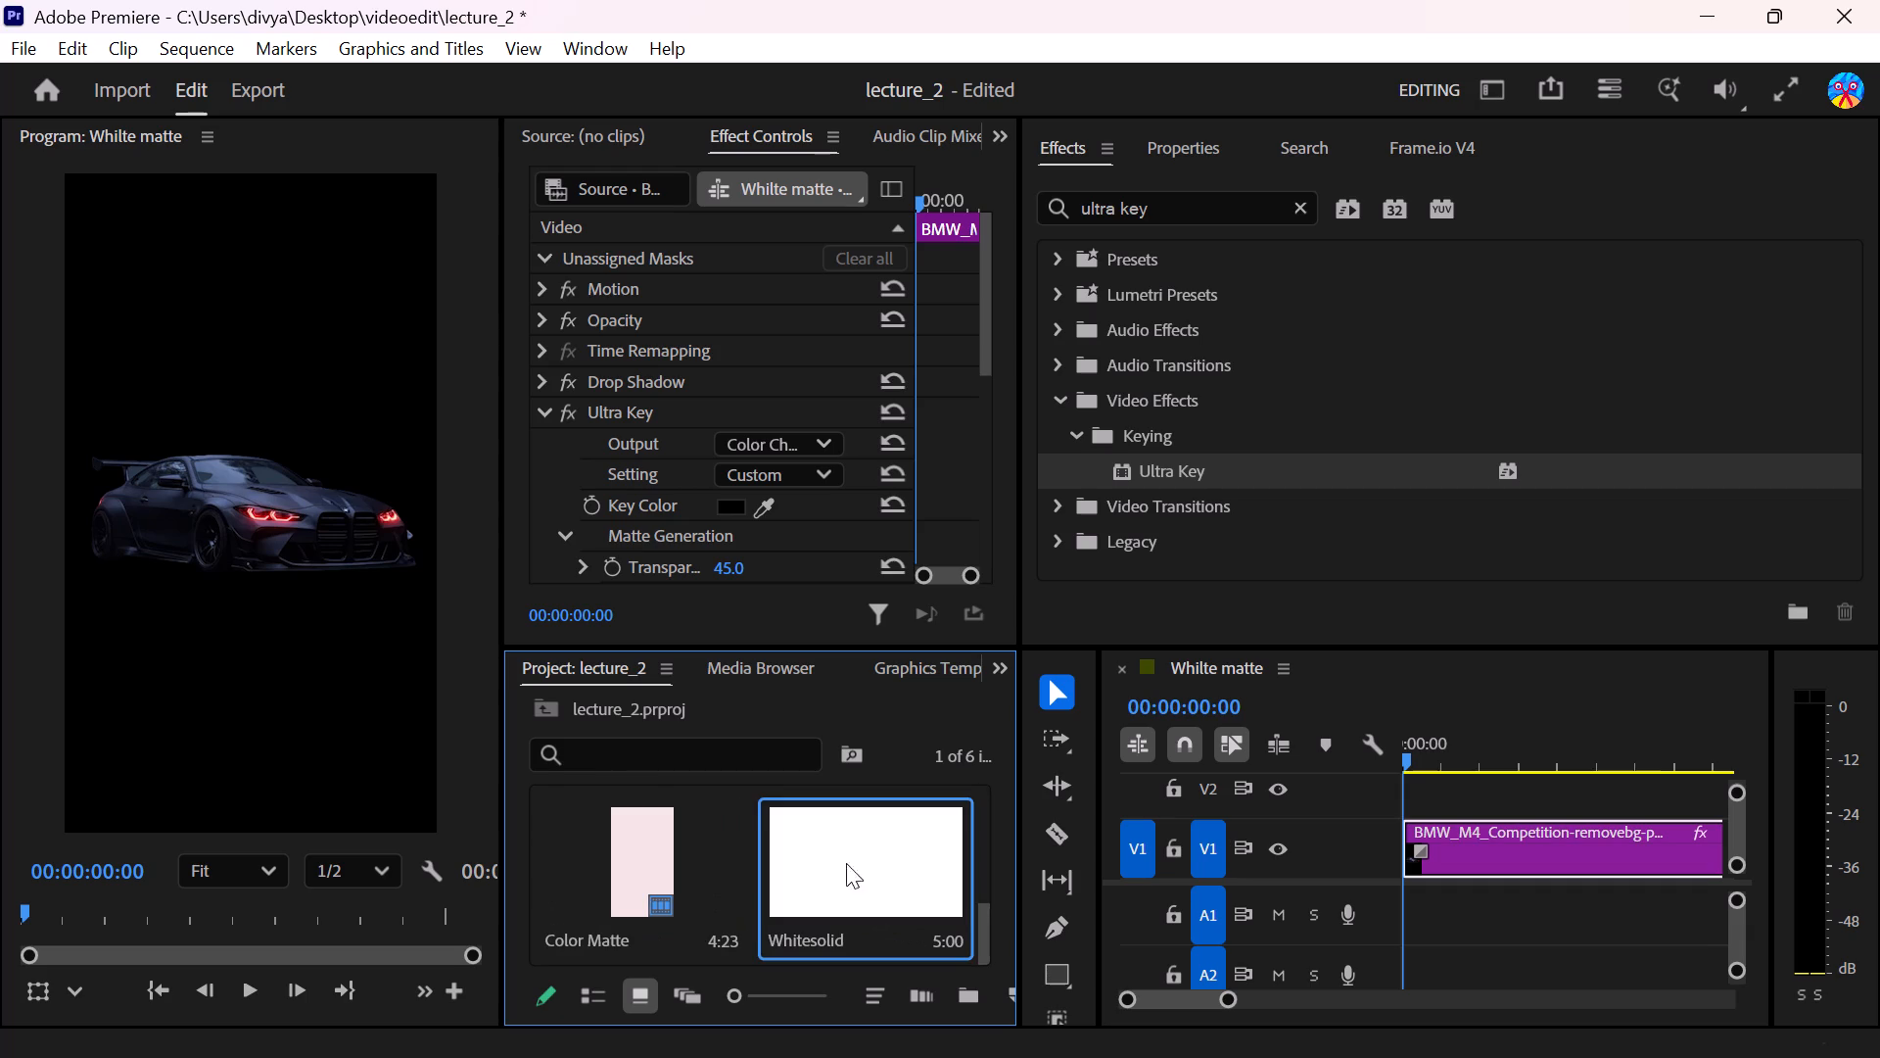
scroll(740, 869, down, 4)
scroll(765, 906, up, 3)
scroll(765, 906, down, 2)
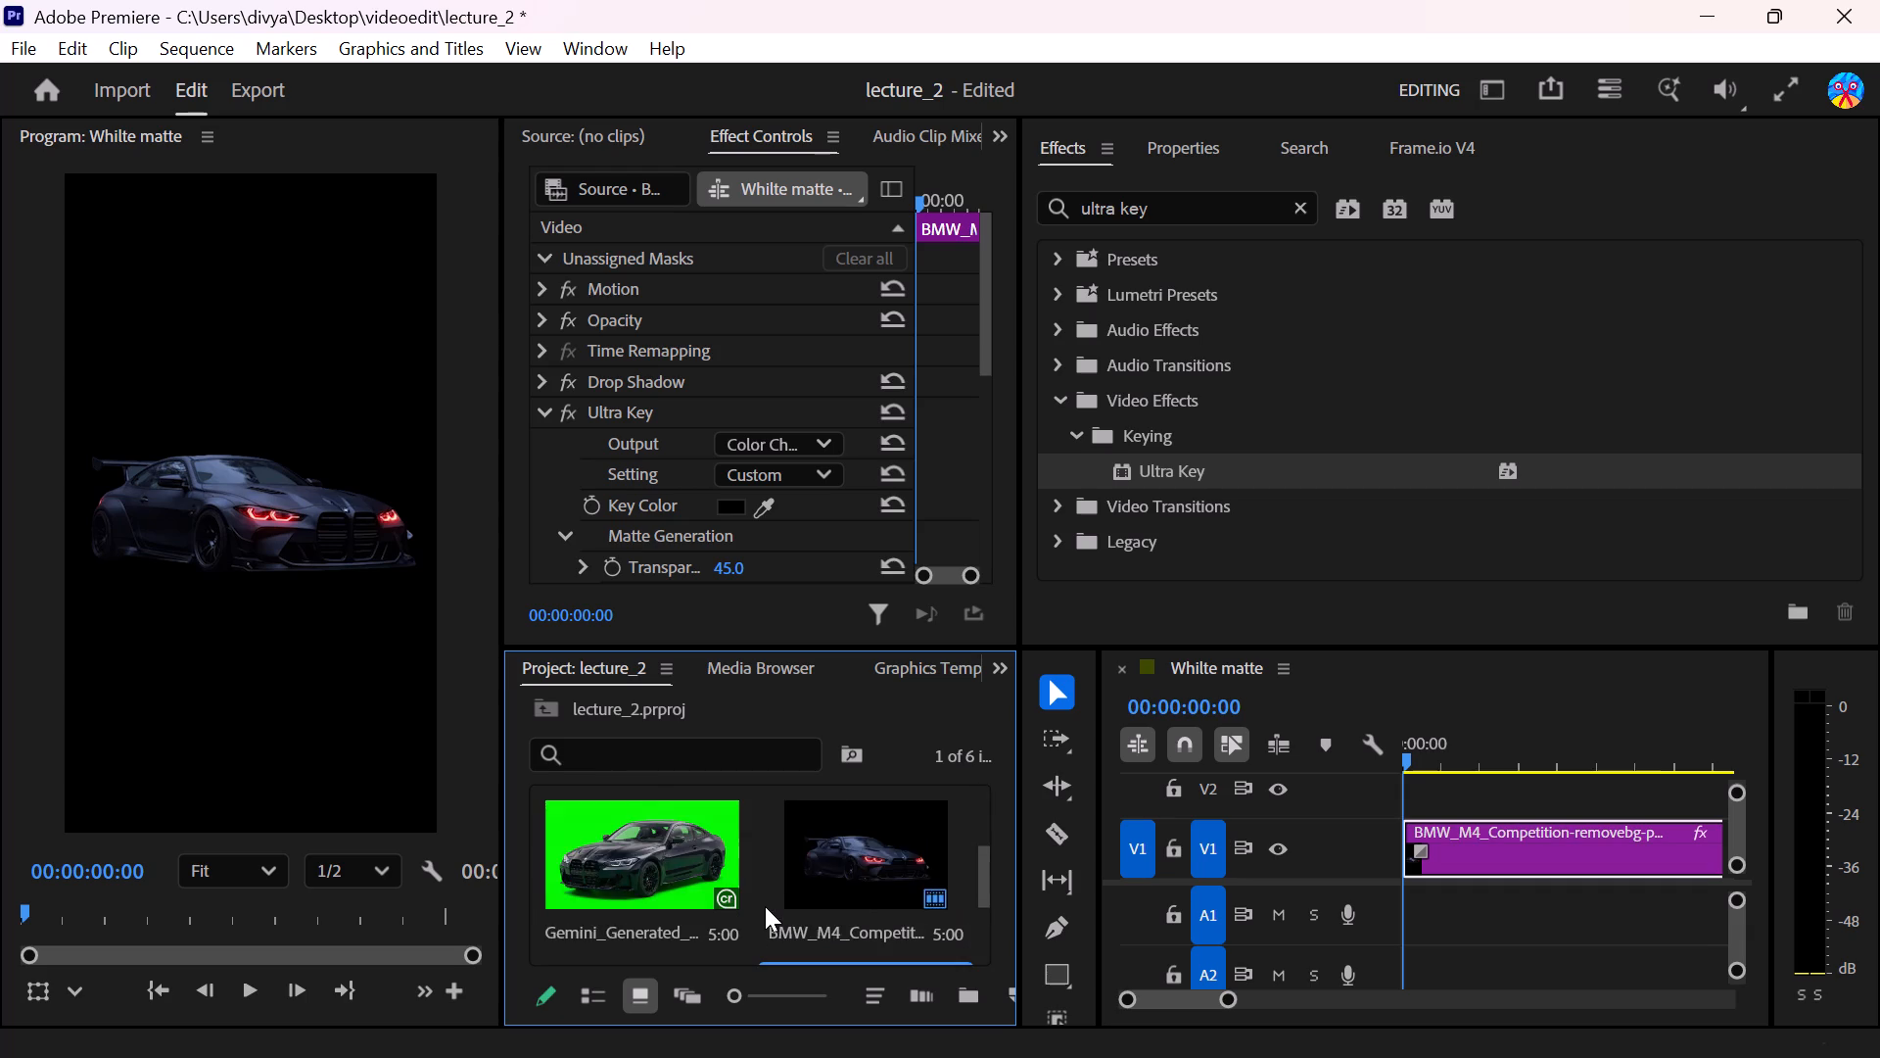
scroll(765, 906, down, 3)
scroll(765, 906, up, 4)
scroll(765, 908, down, 2)
scroll(765, 909, up, 2)
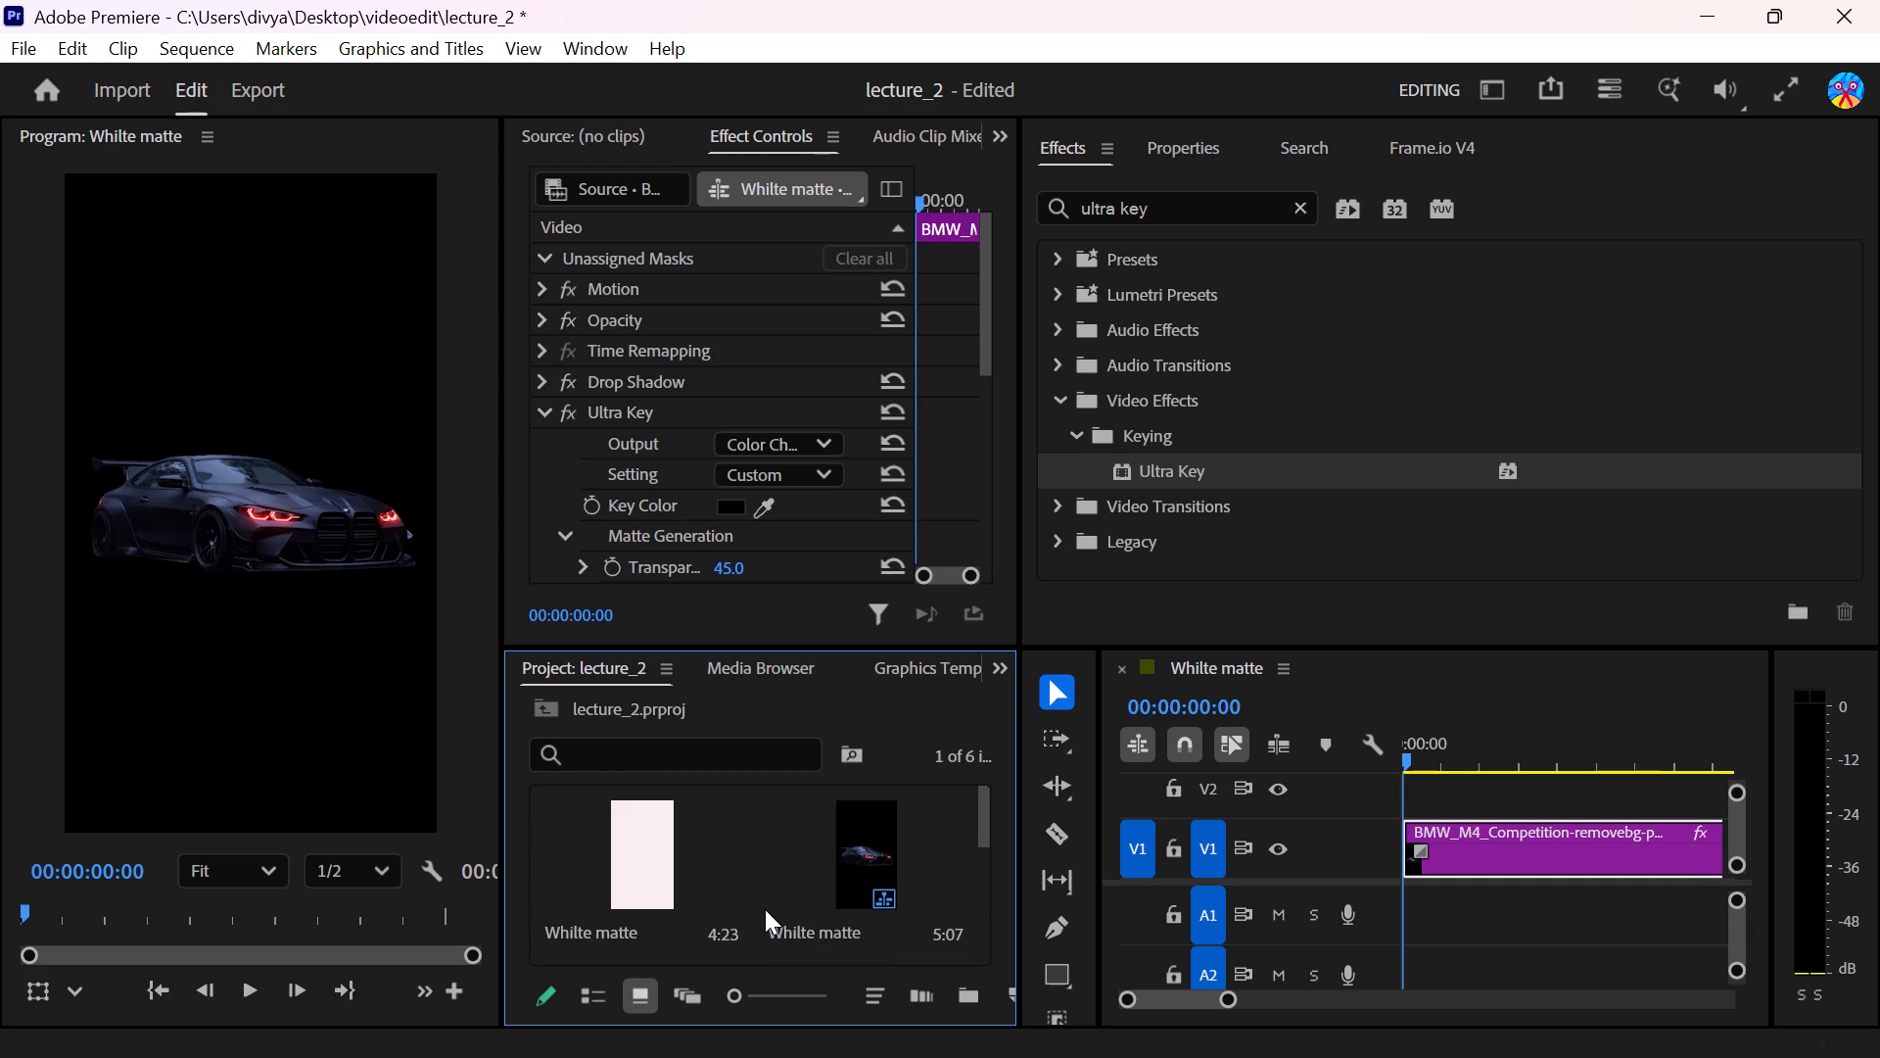
scroll(765, 913, down, 1)
scroll(765, 913, up, 6)
scroll(765, 913, down, 2)
scroll(765, 913, up, 6)
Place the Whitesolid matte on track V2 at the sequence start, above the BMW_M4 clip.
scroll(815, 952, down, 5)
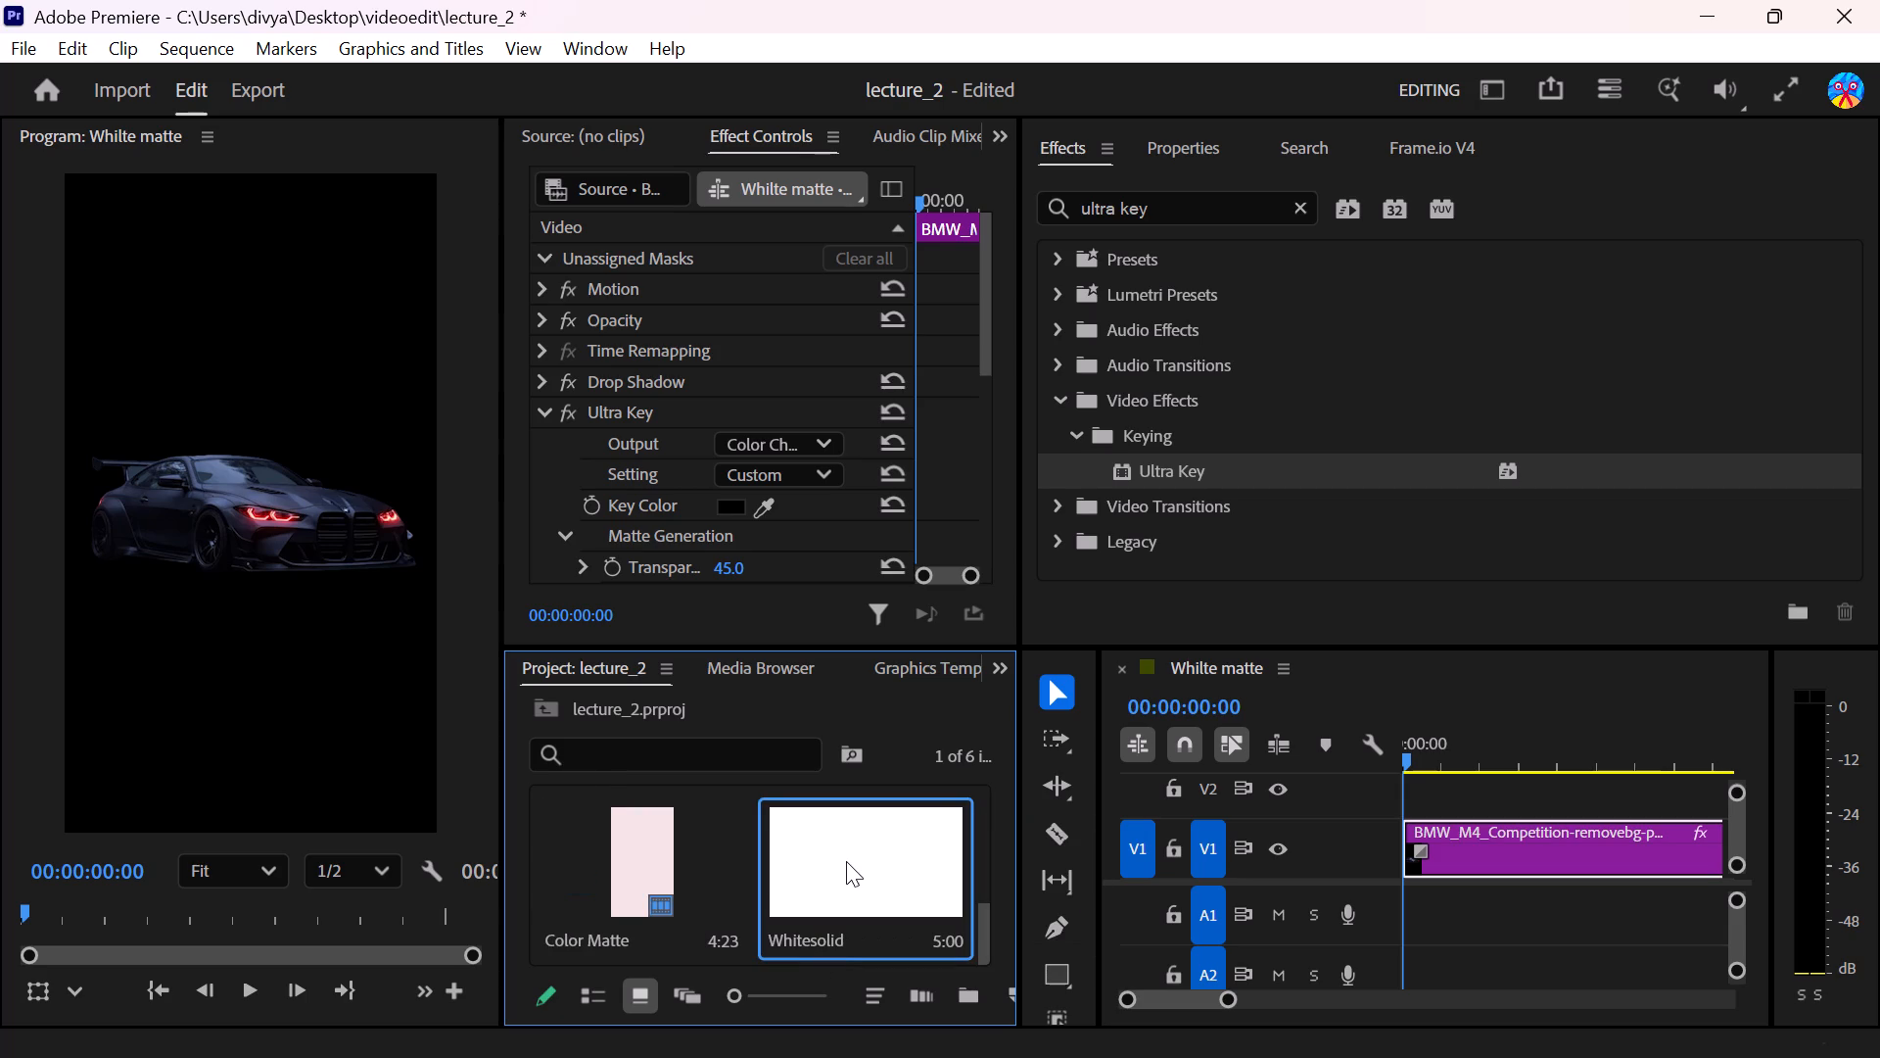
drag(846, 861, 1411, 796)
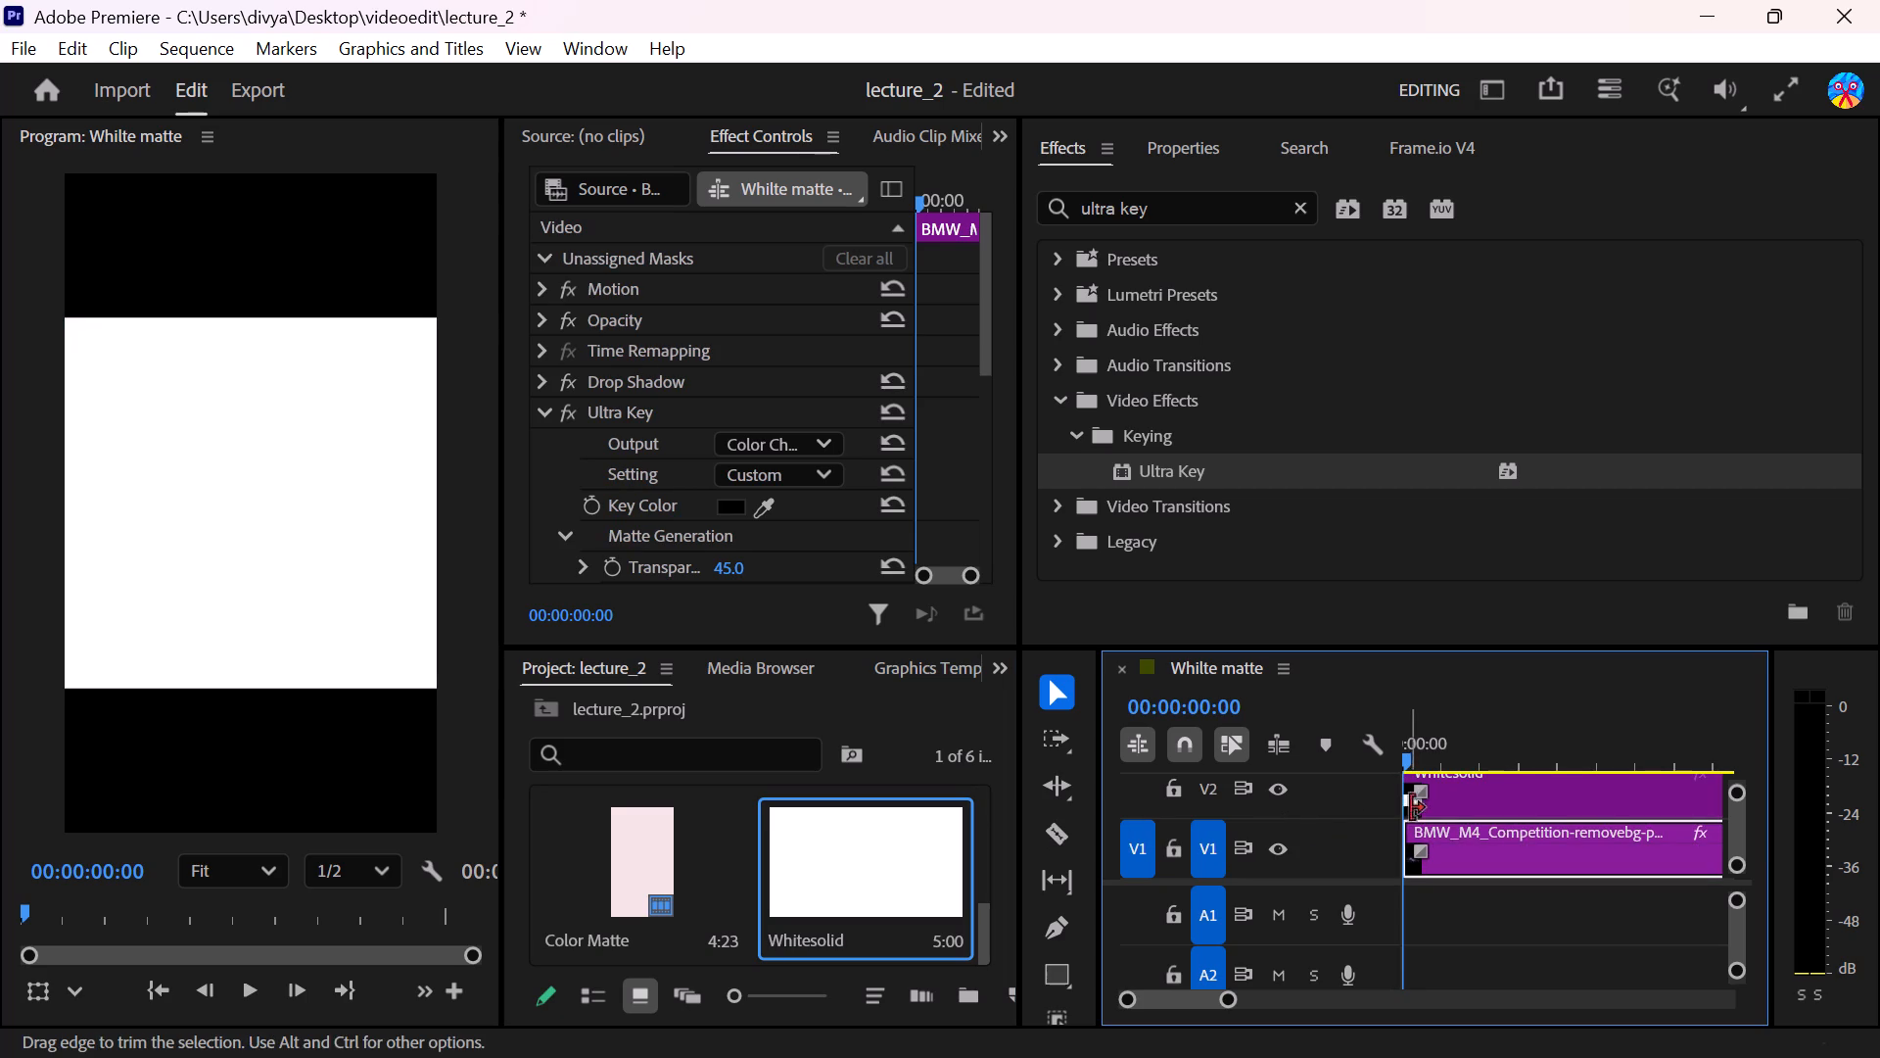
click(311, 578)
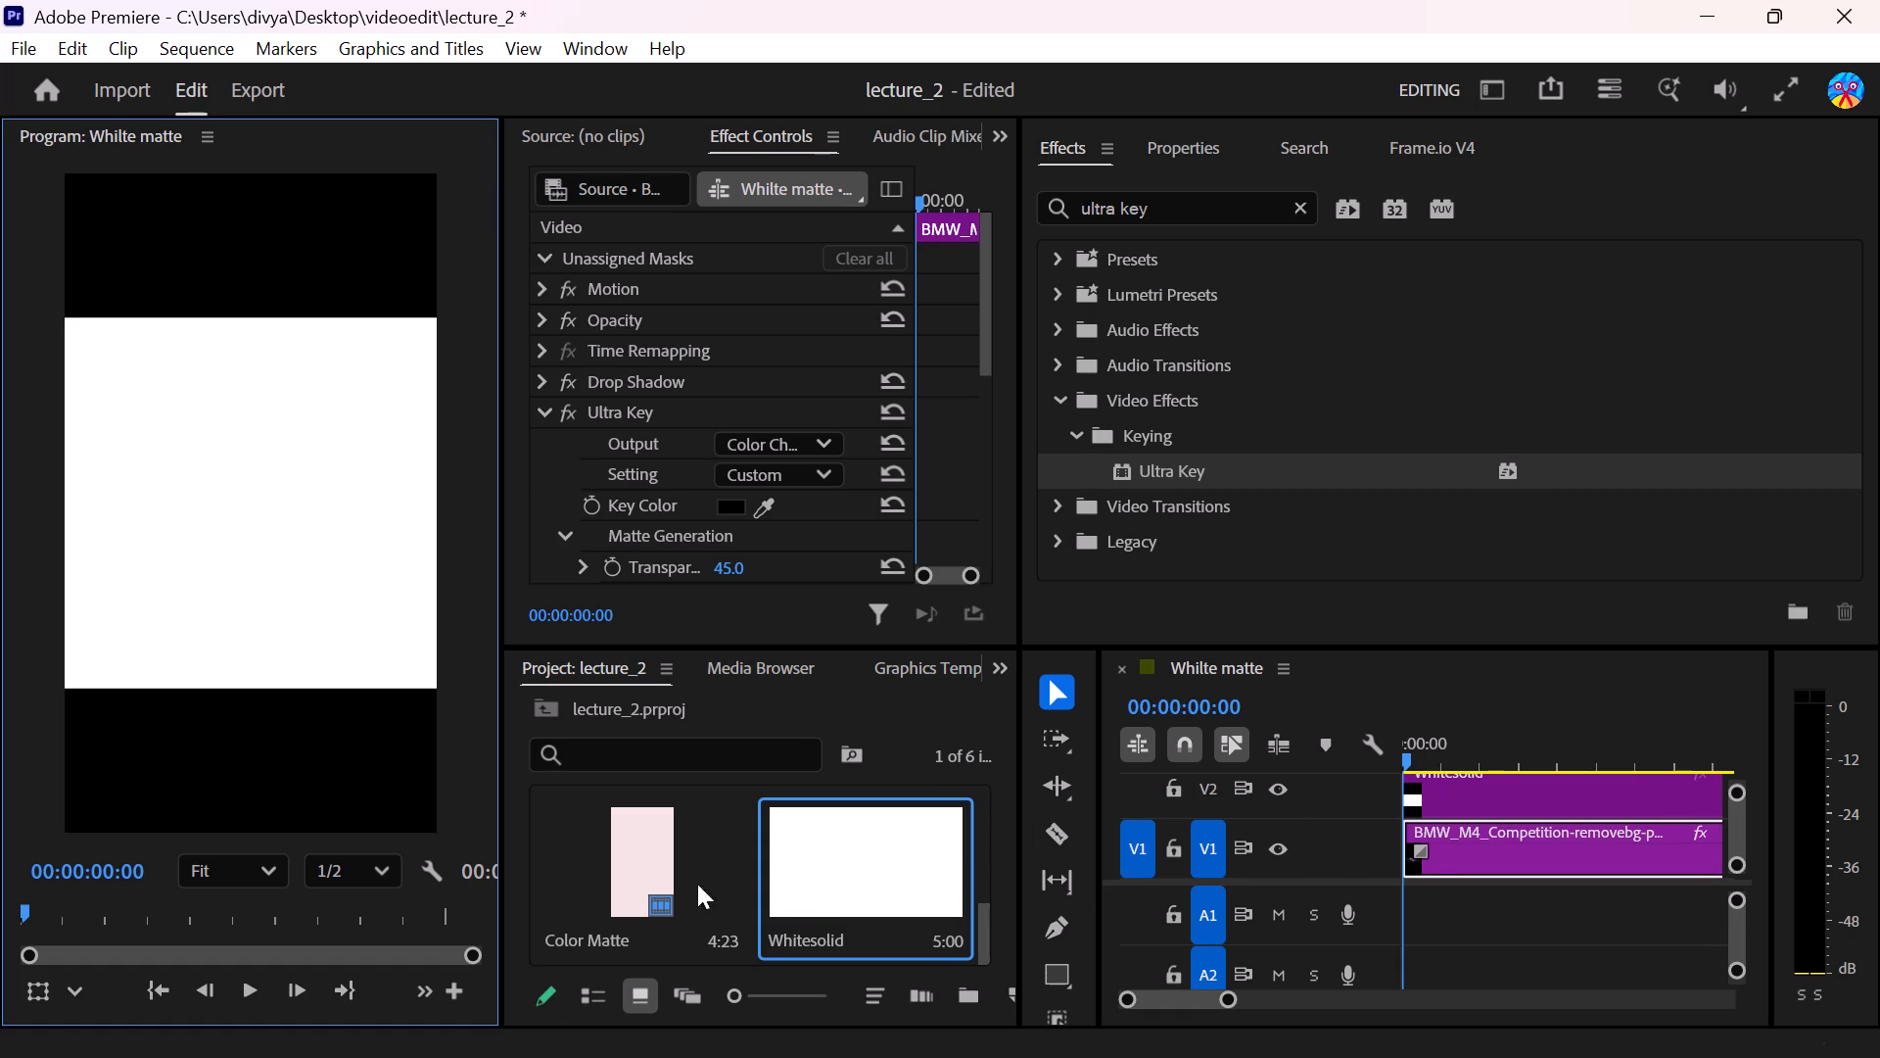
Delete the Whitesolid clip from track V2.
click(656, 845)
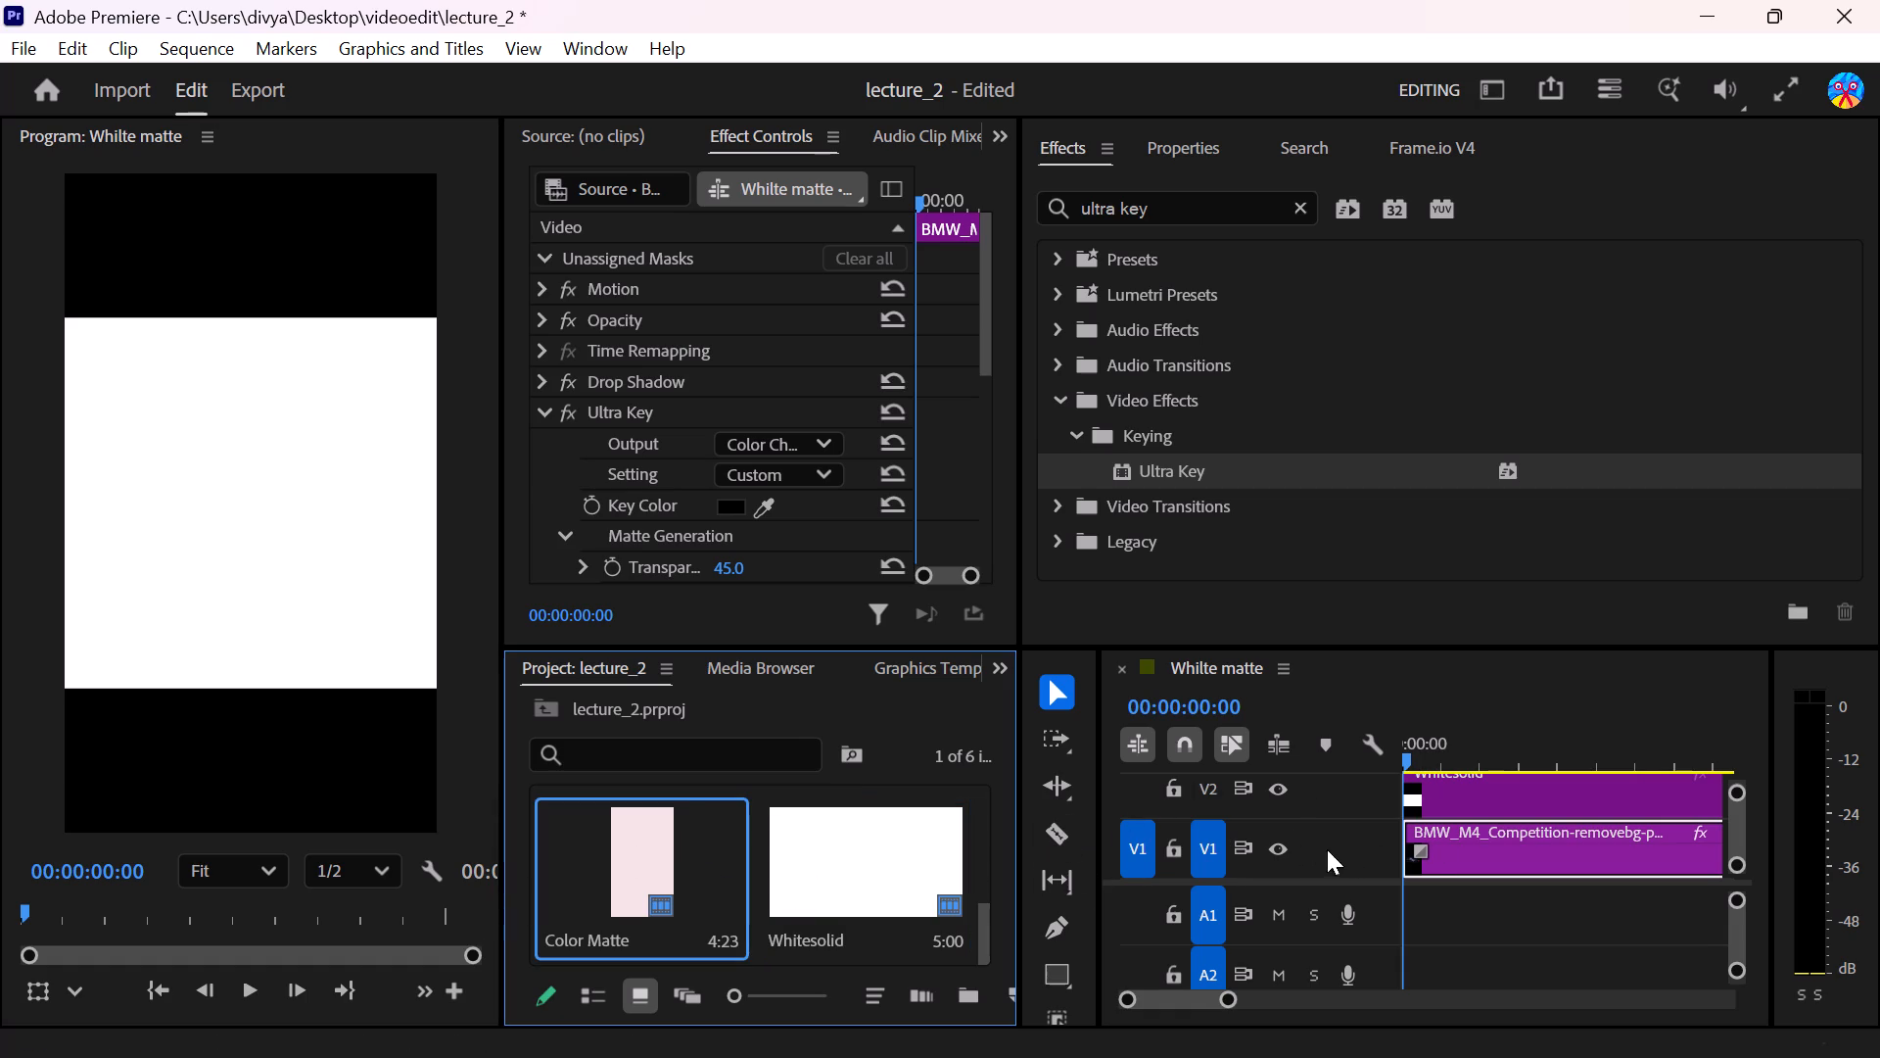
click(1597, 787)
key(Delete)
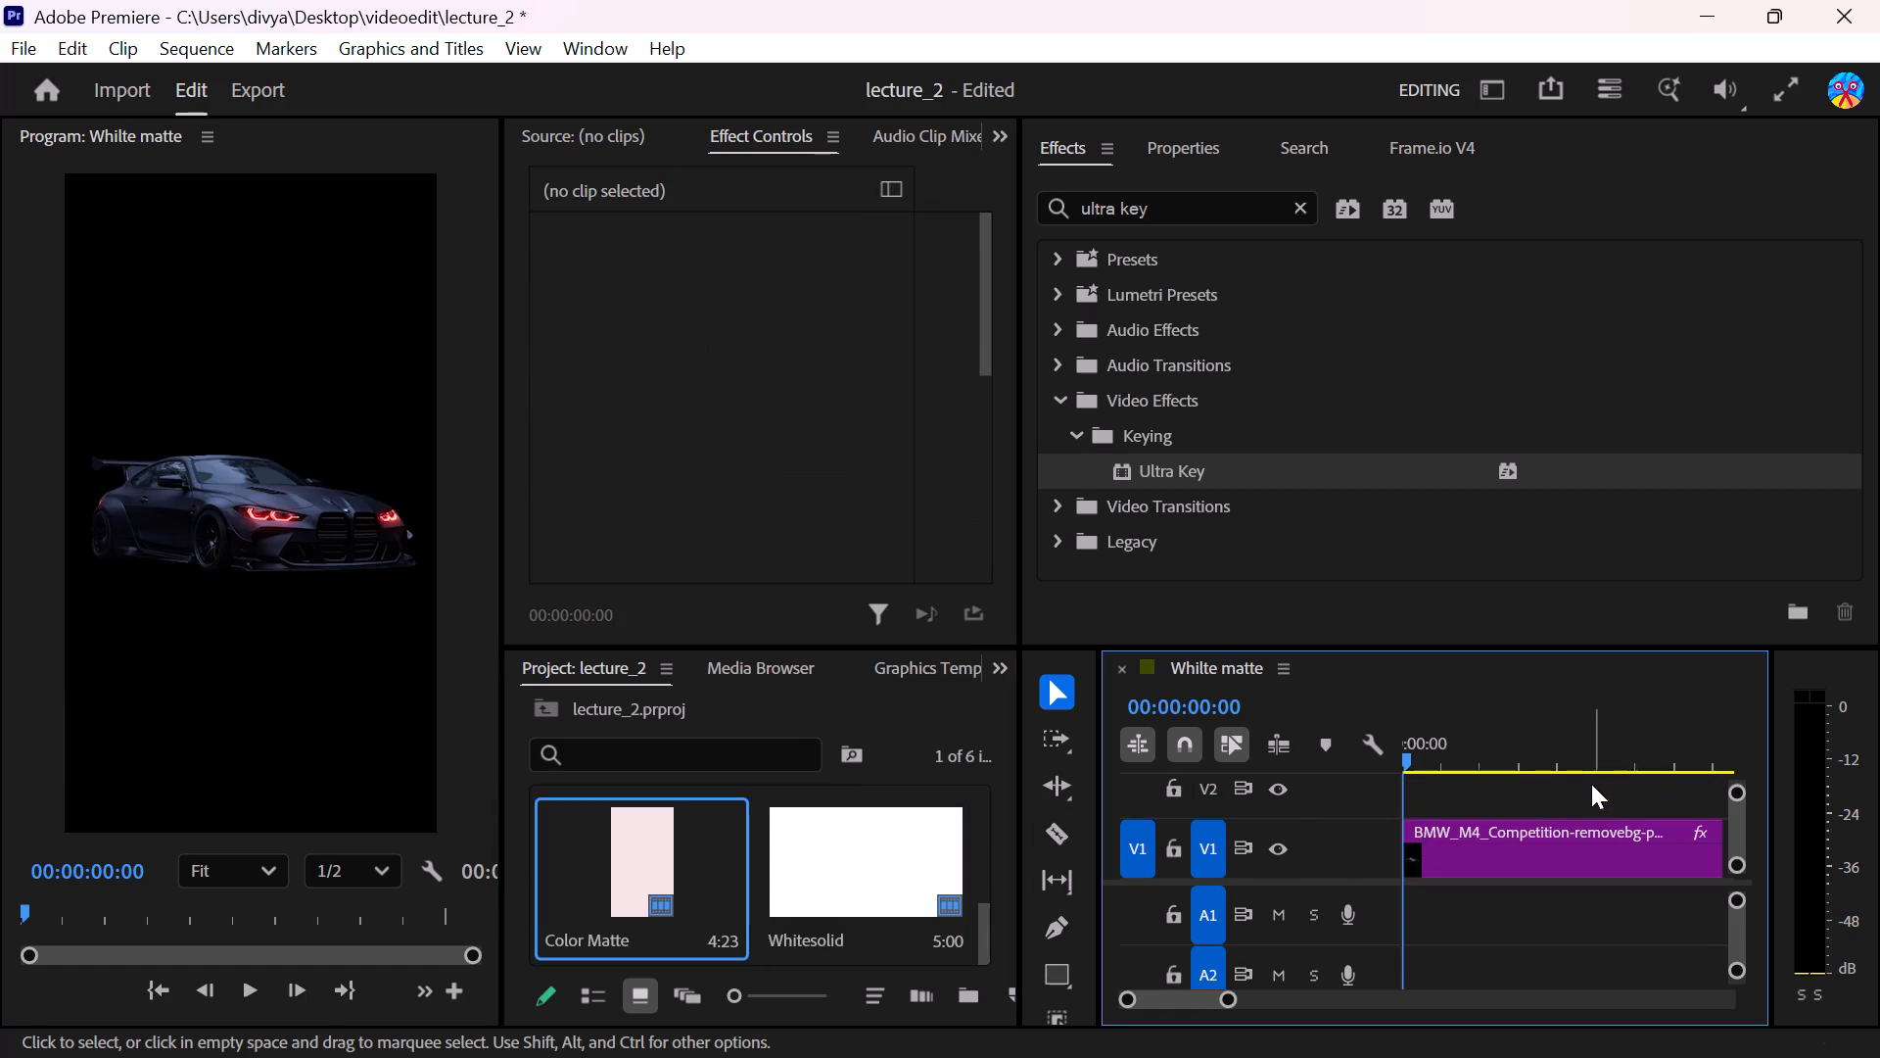
Place the pale pink Color Matte on track V2 at the sequence start, above the BMW_M4 clip.
drag(638, 873, 1359, 800)
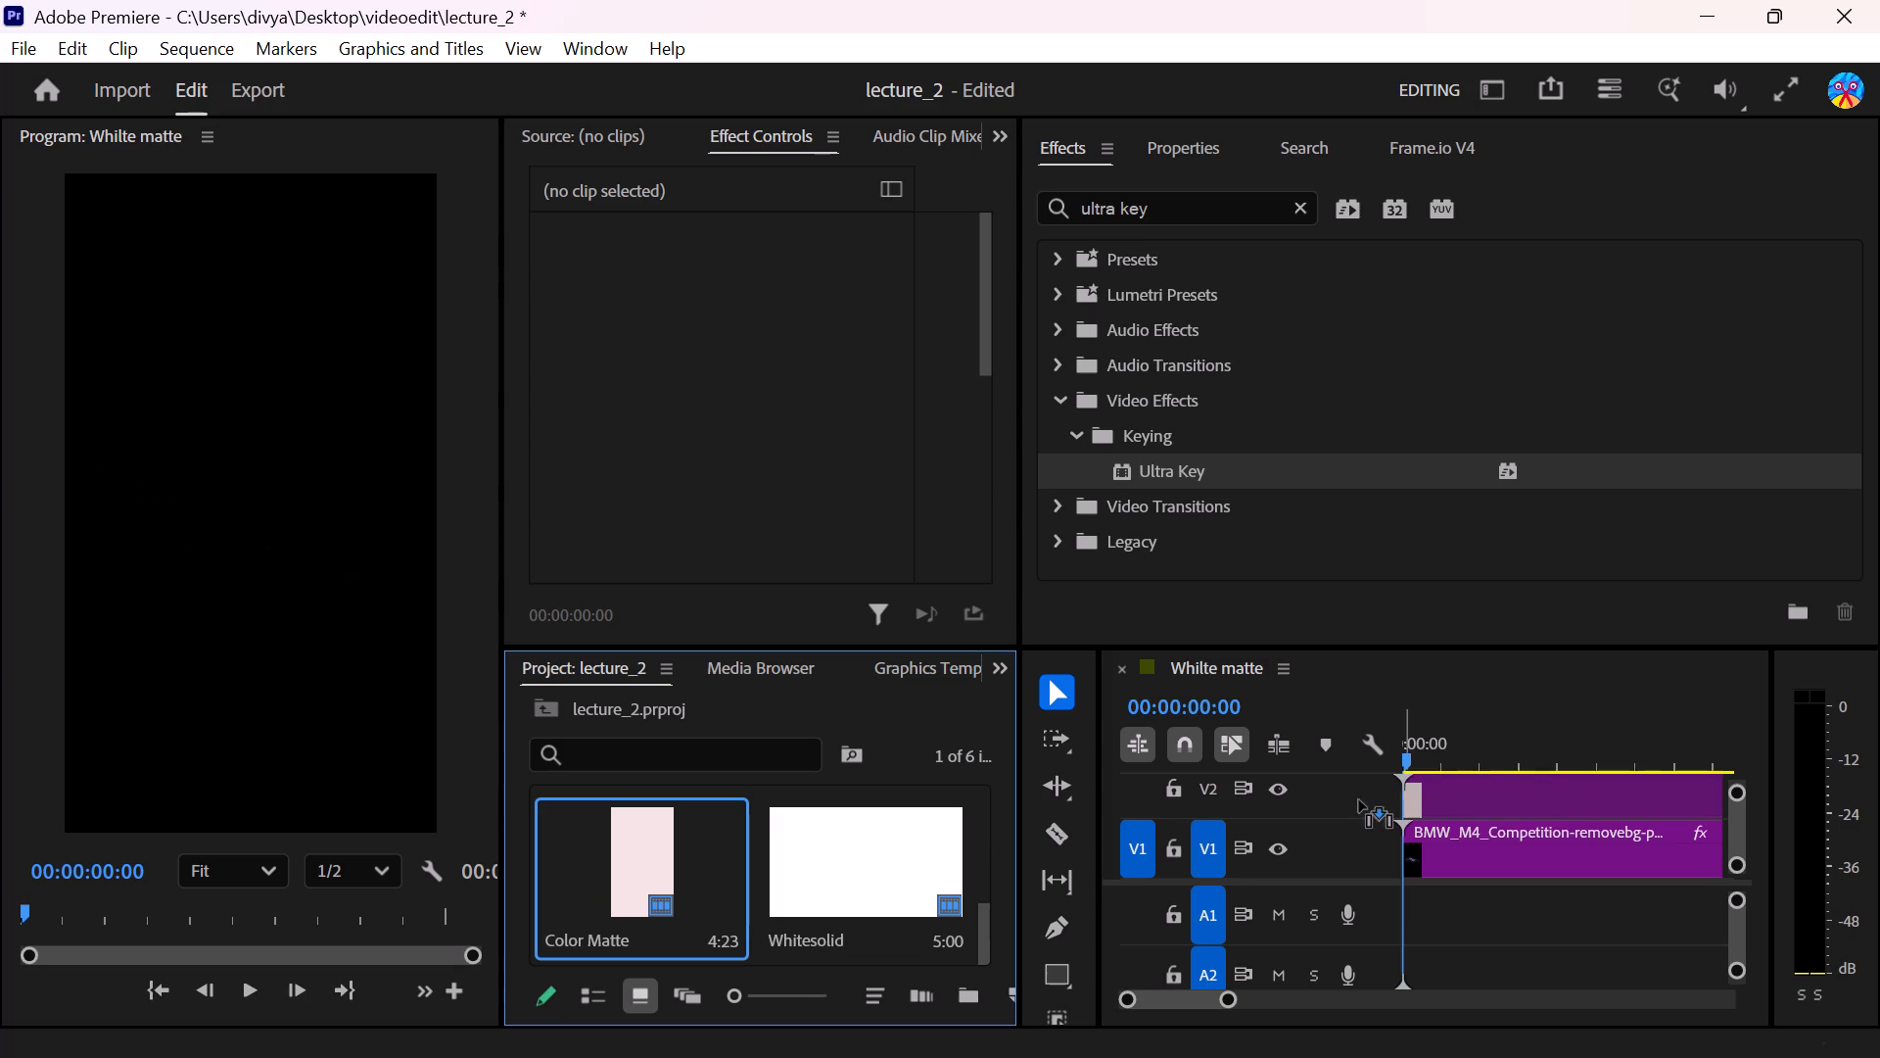
drag(1359, 800, 1403, 787)
click(284, 640)
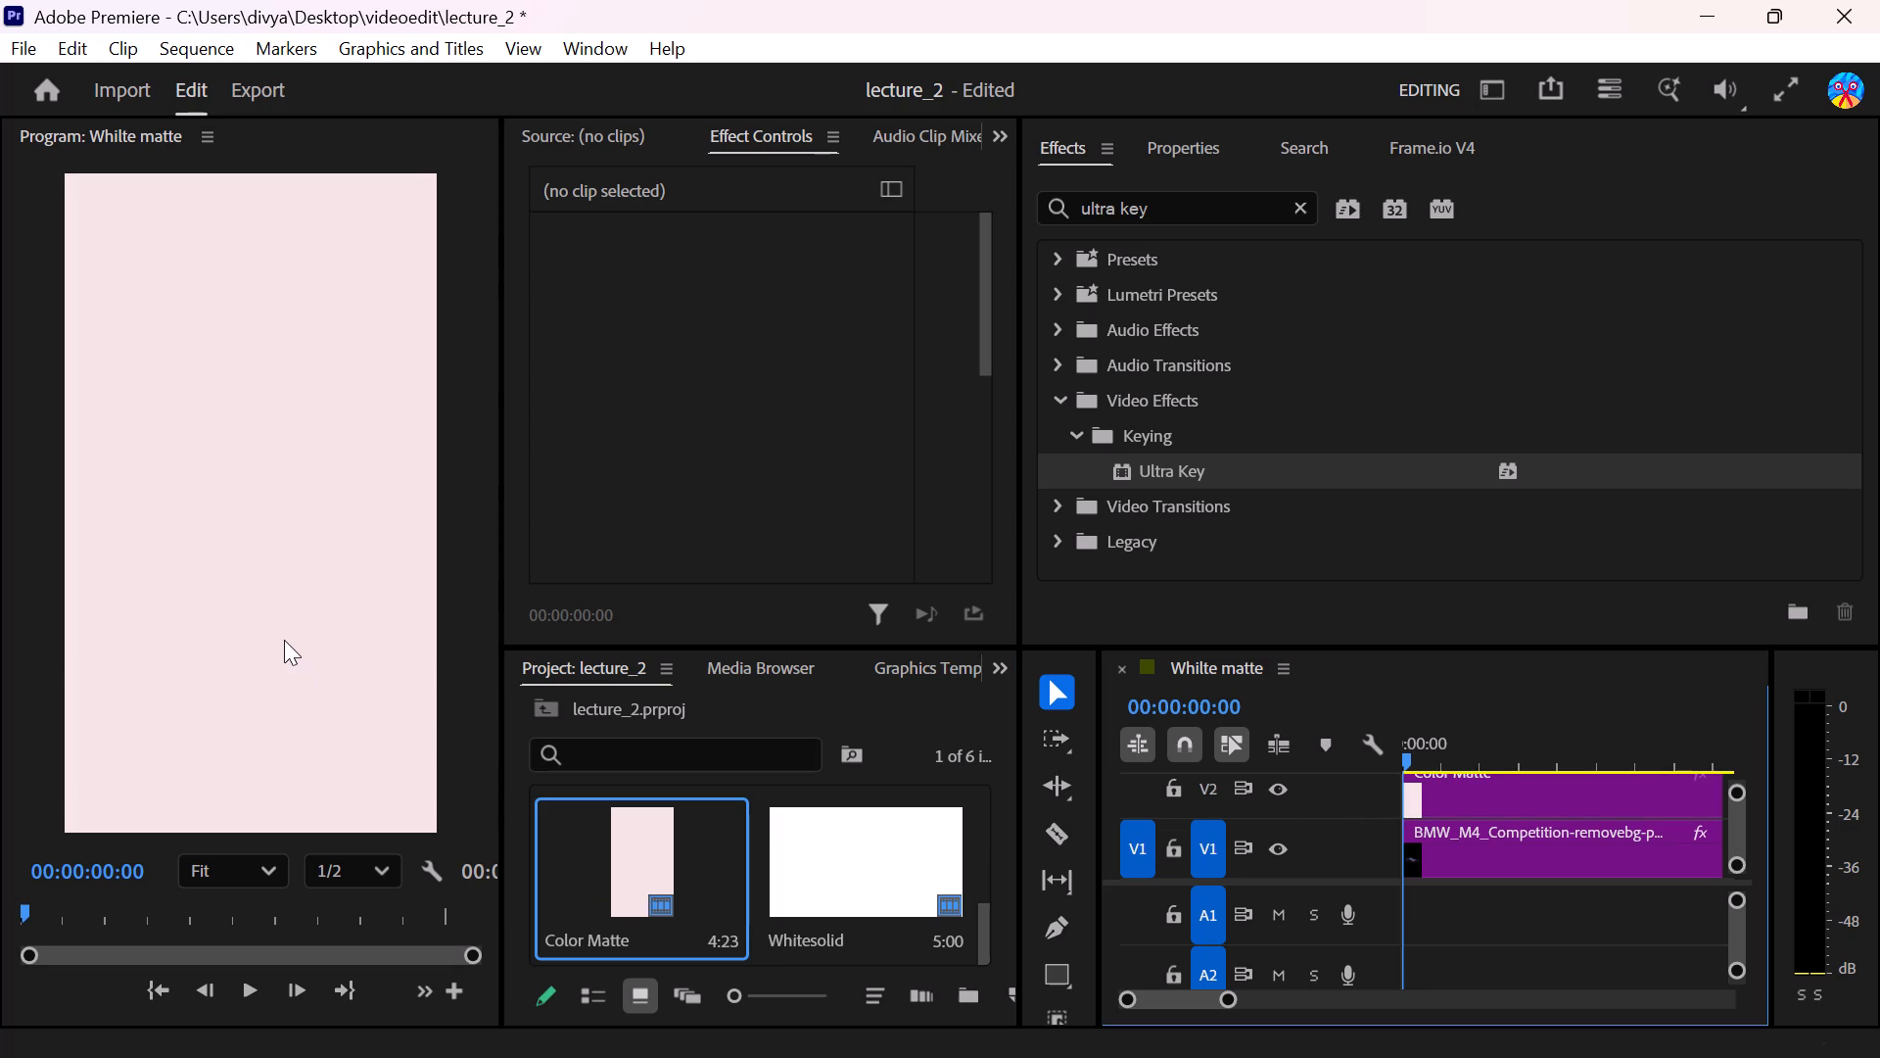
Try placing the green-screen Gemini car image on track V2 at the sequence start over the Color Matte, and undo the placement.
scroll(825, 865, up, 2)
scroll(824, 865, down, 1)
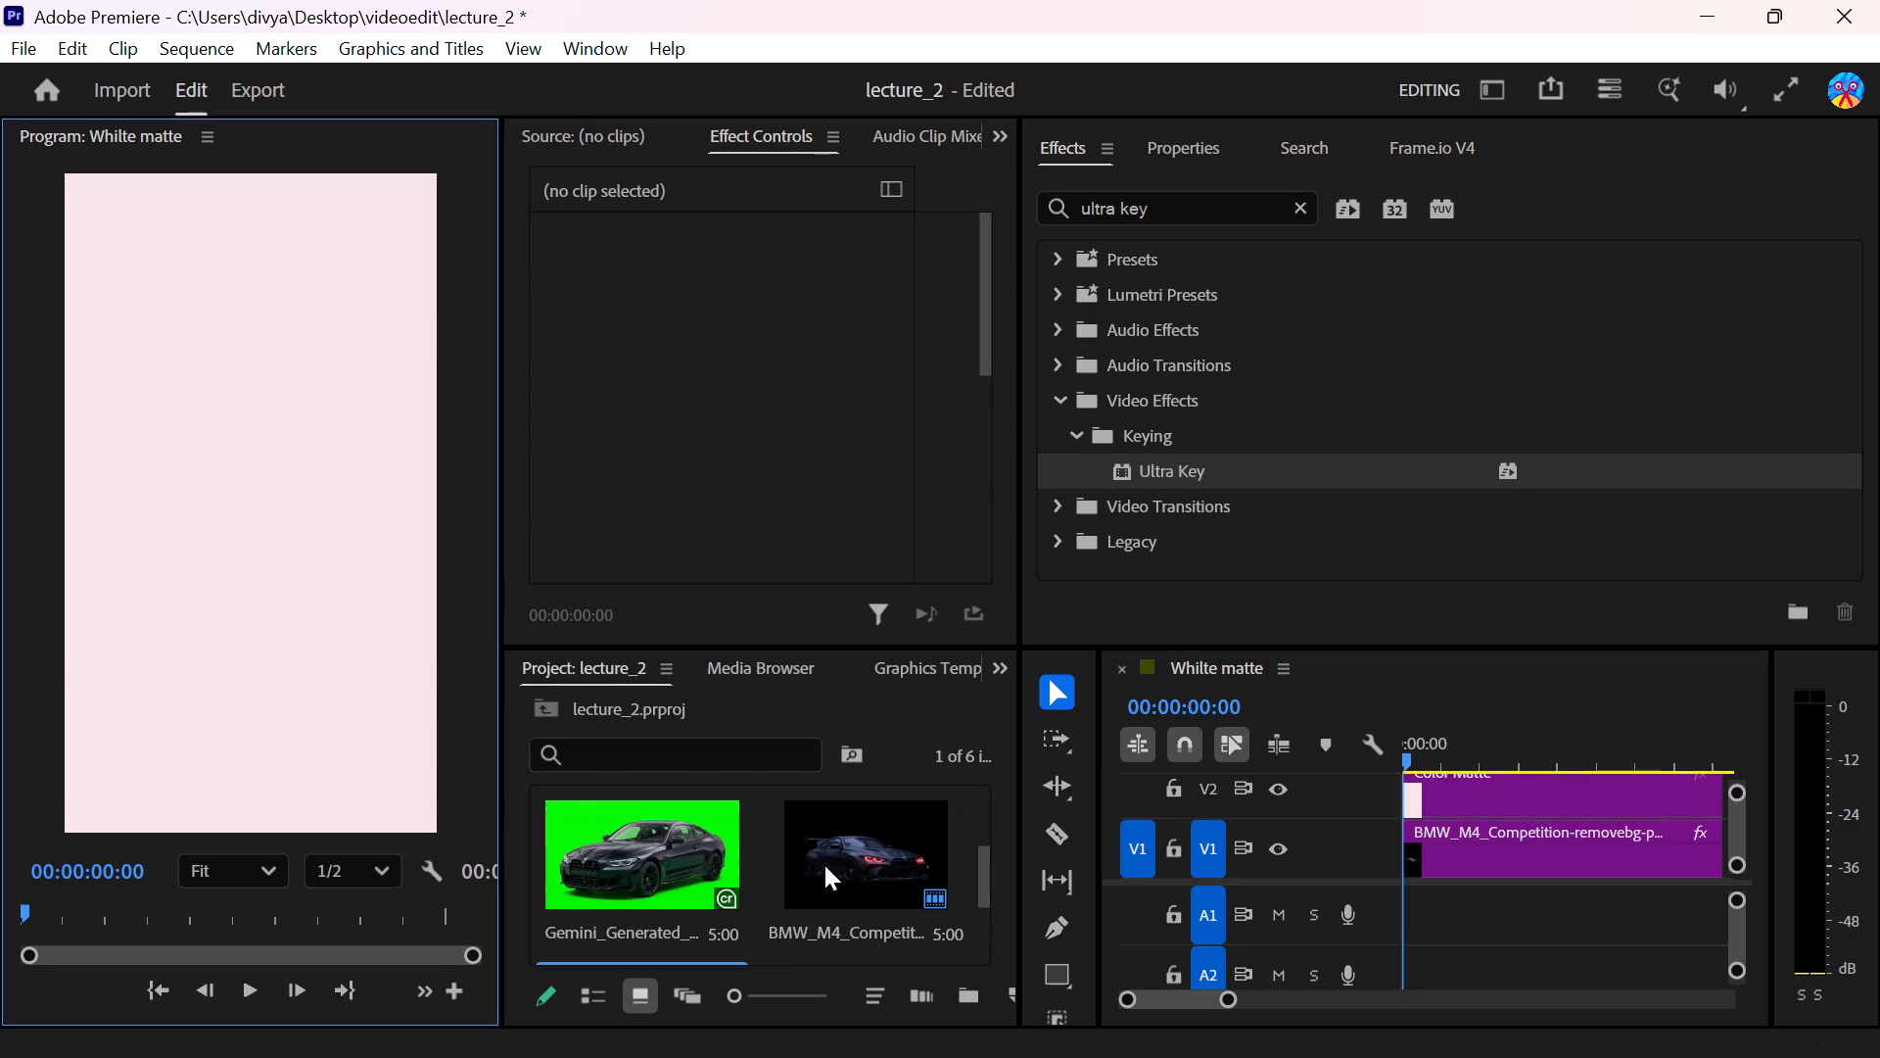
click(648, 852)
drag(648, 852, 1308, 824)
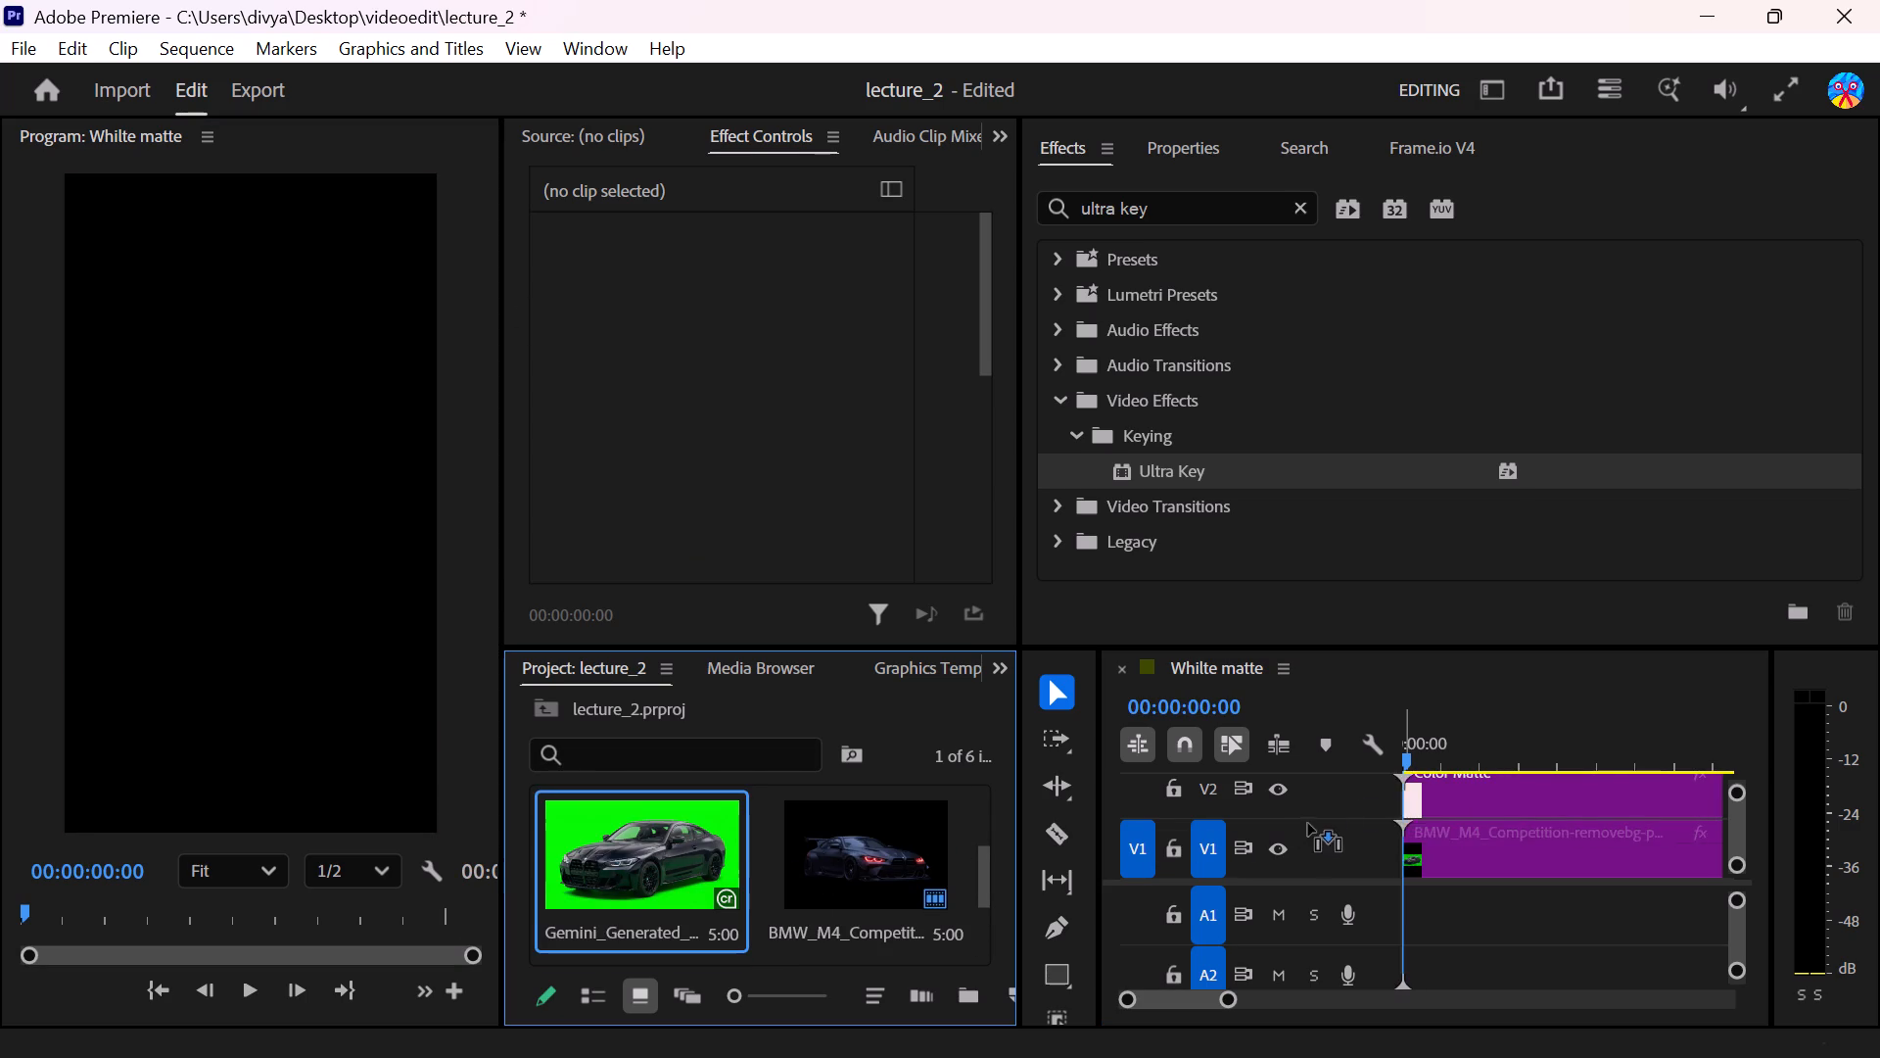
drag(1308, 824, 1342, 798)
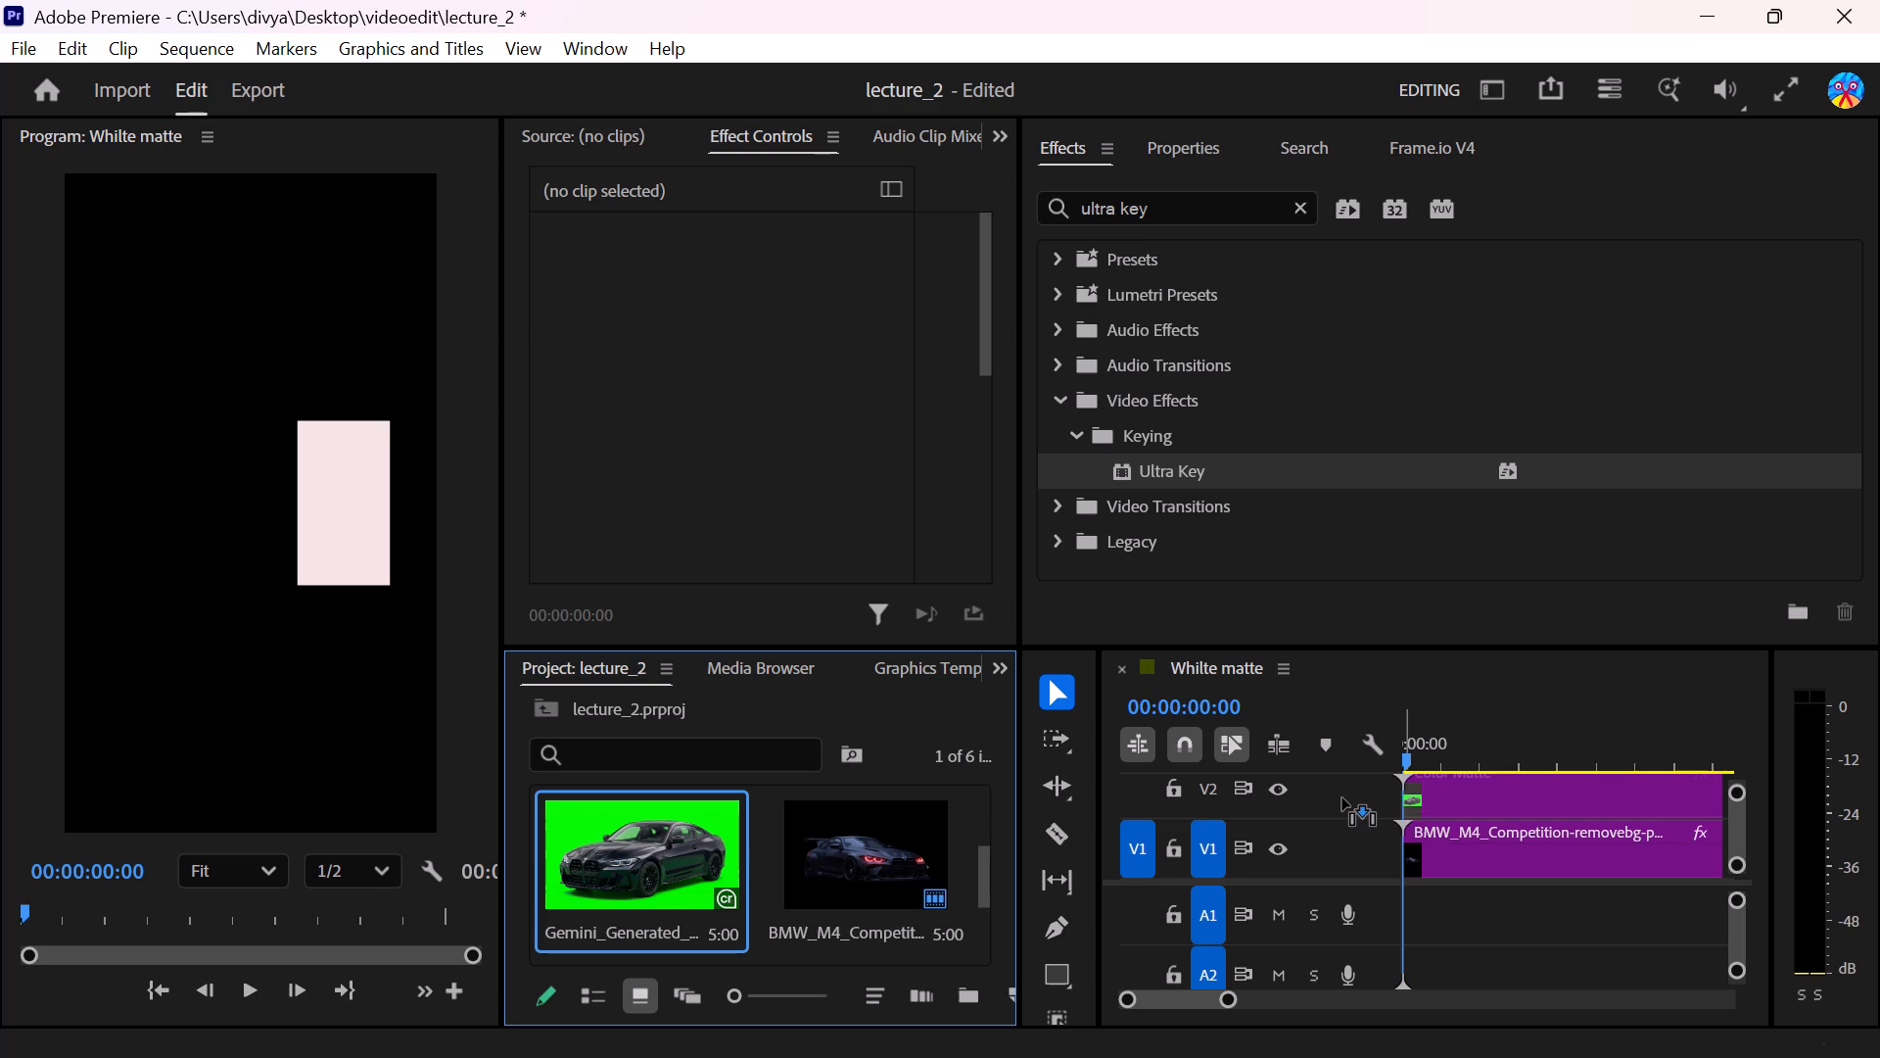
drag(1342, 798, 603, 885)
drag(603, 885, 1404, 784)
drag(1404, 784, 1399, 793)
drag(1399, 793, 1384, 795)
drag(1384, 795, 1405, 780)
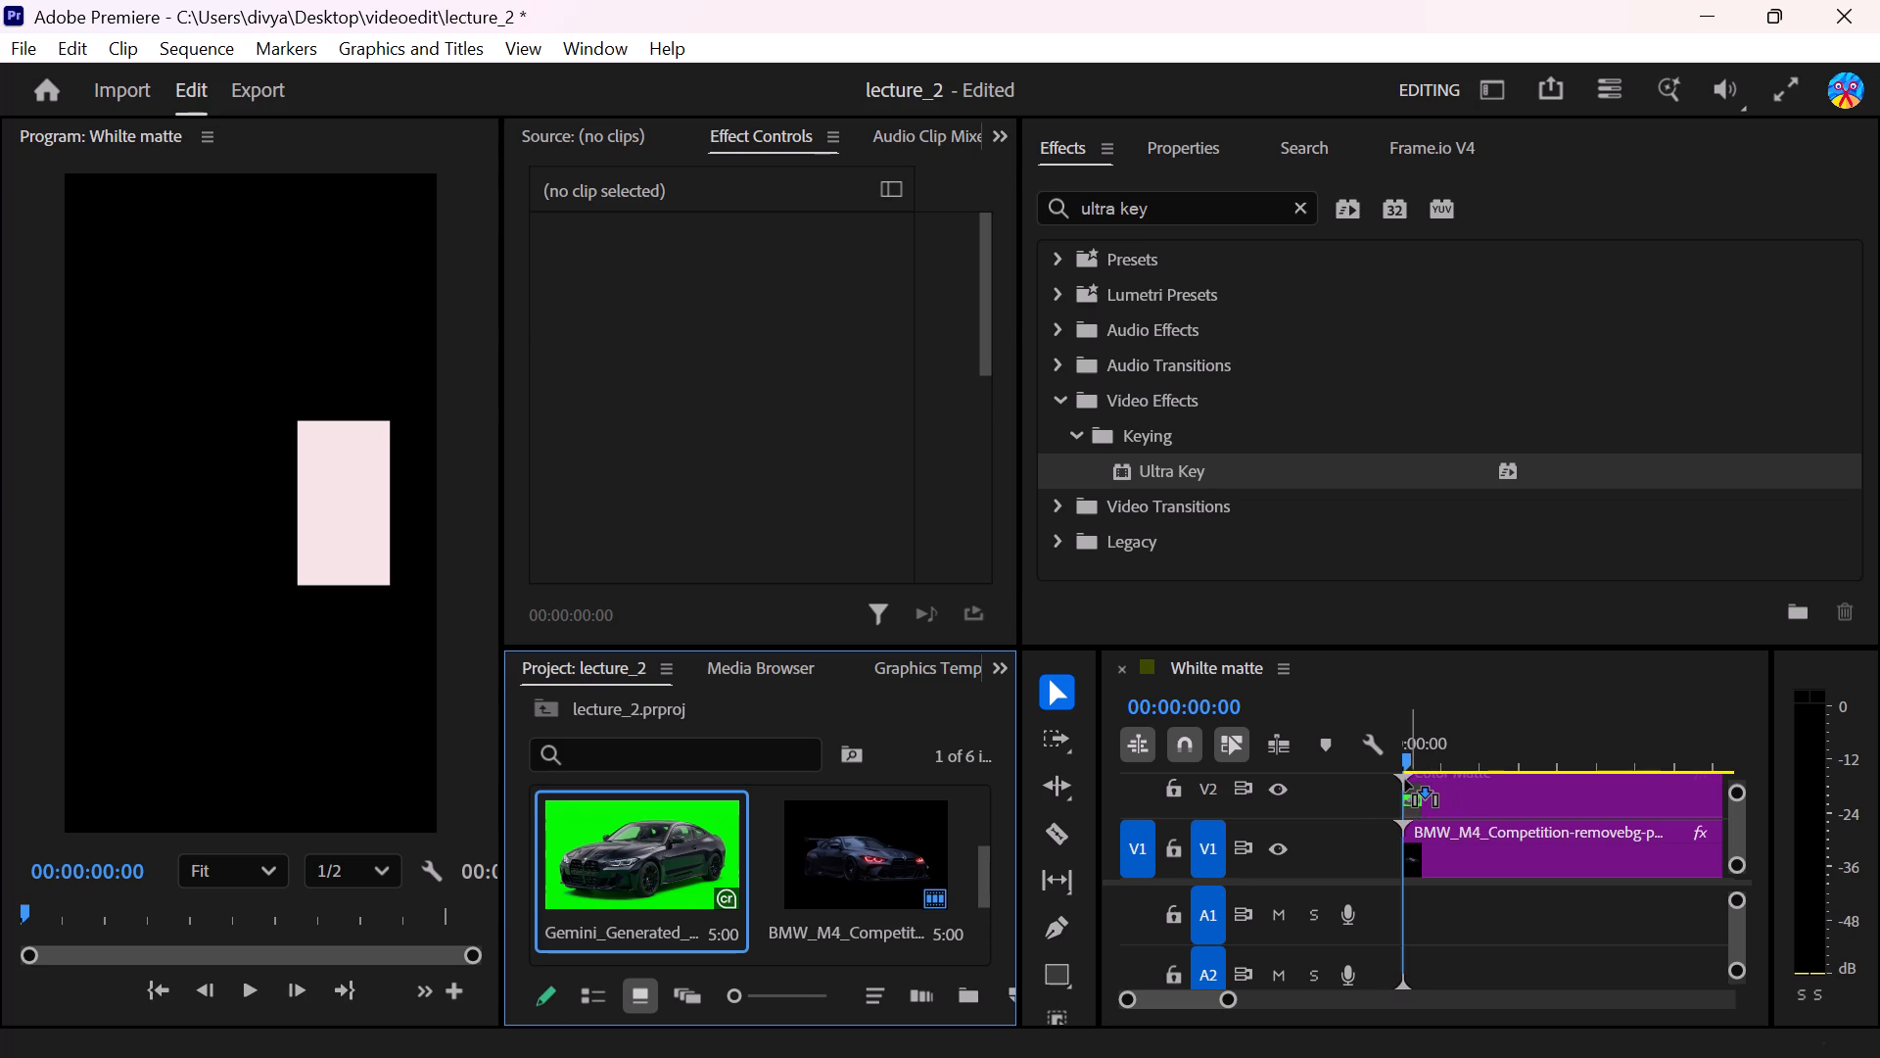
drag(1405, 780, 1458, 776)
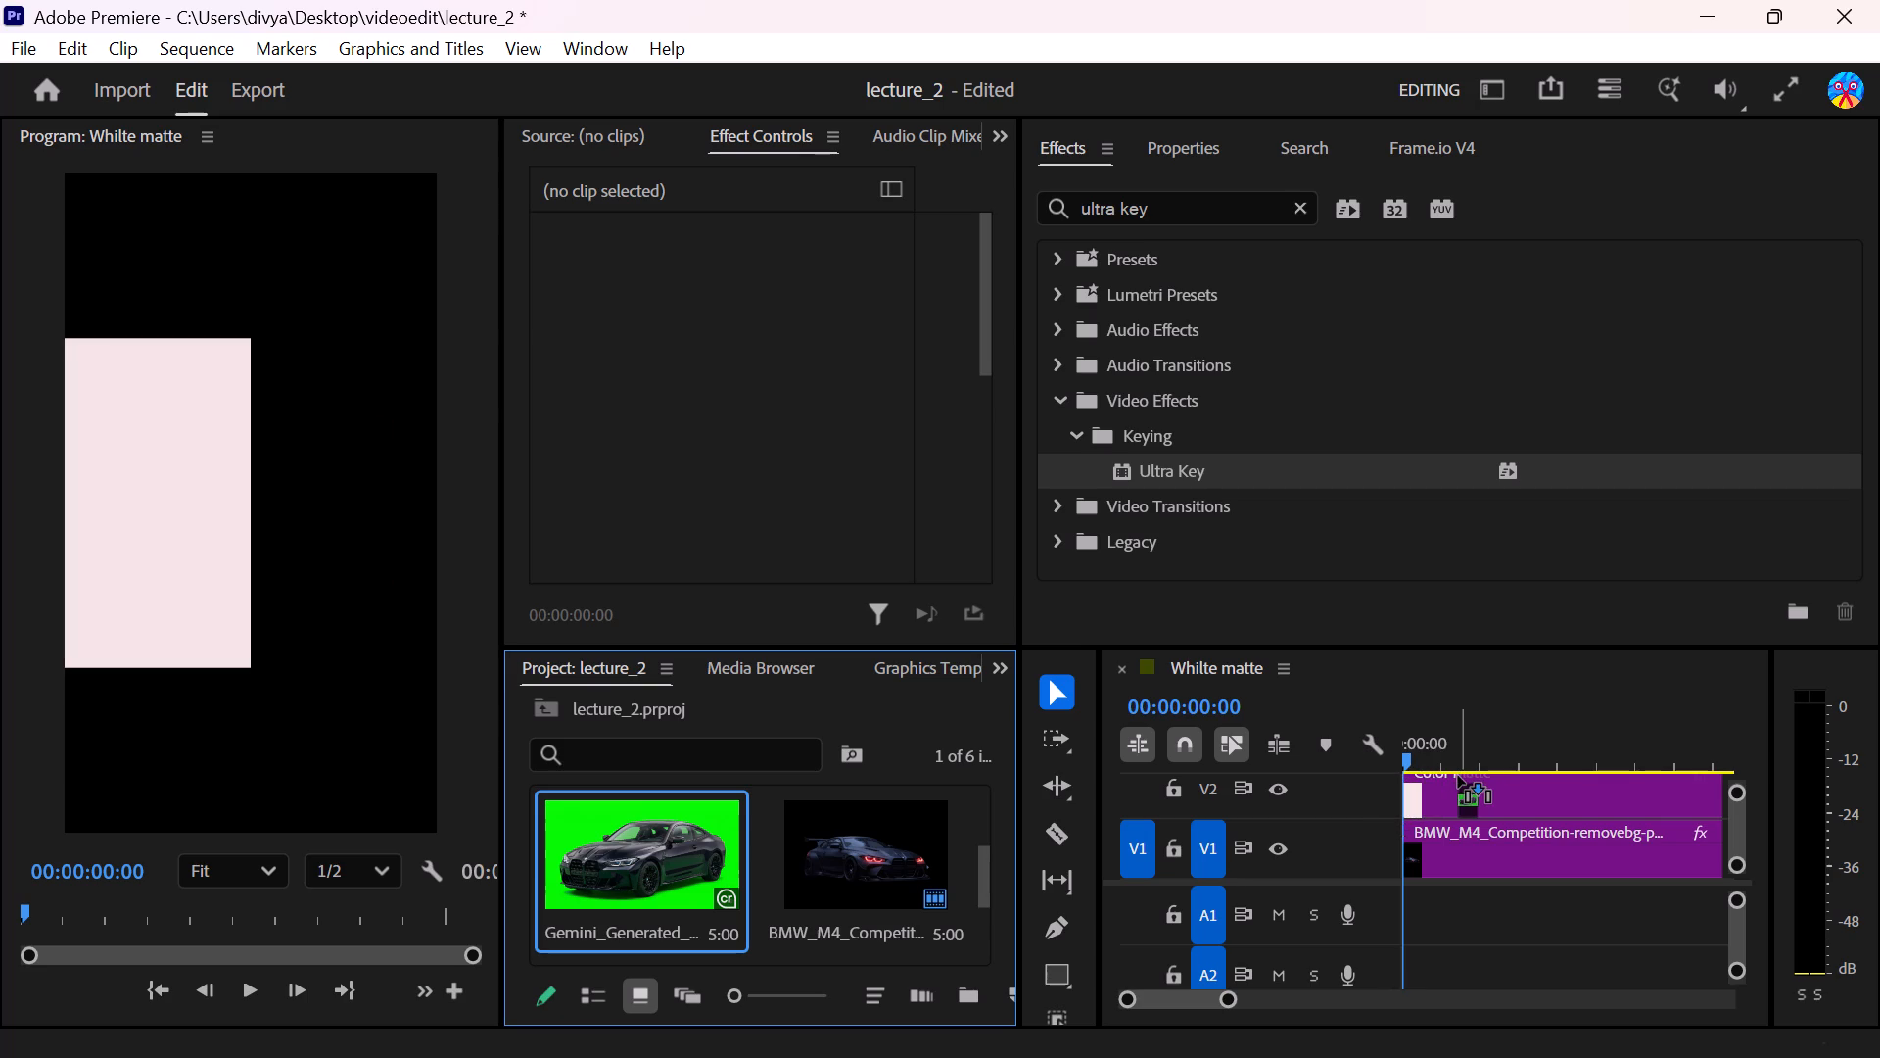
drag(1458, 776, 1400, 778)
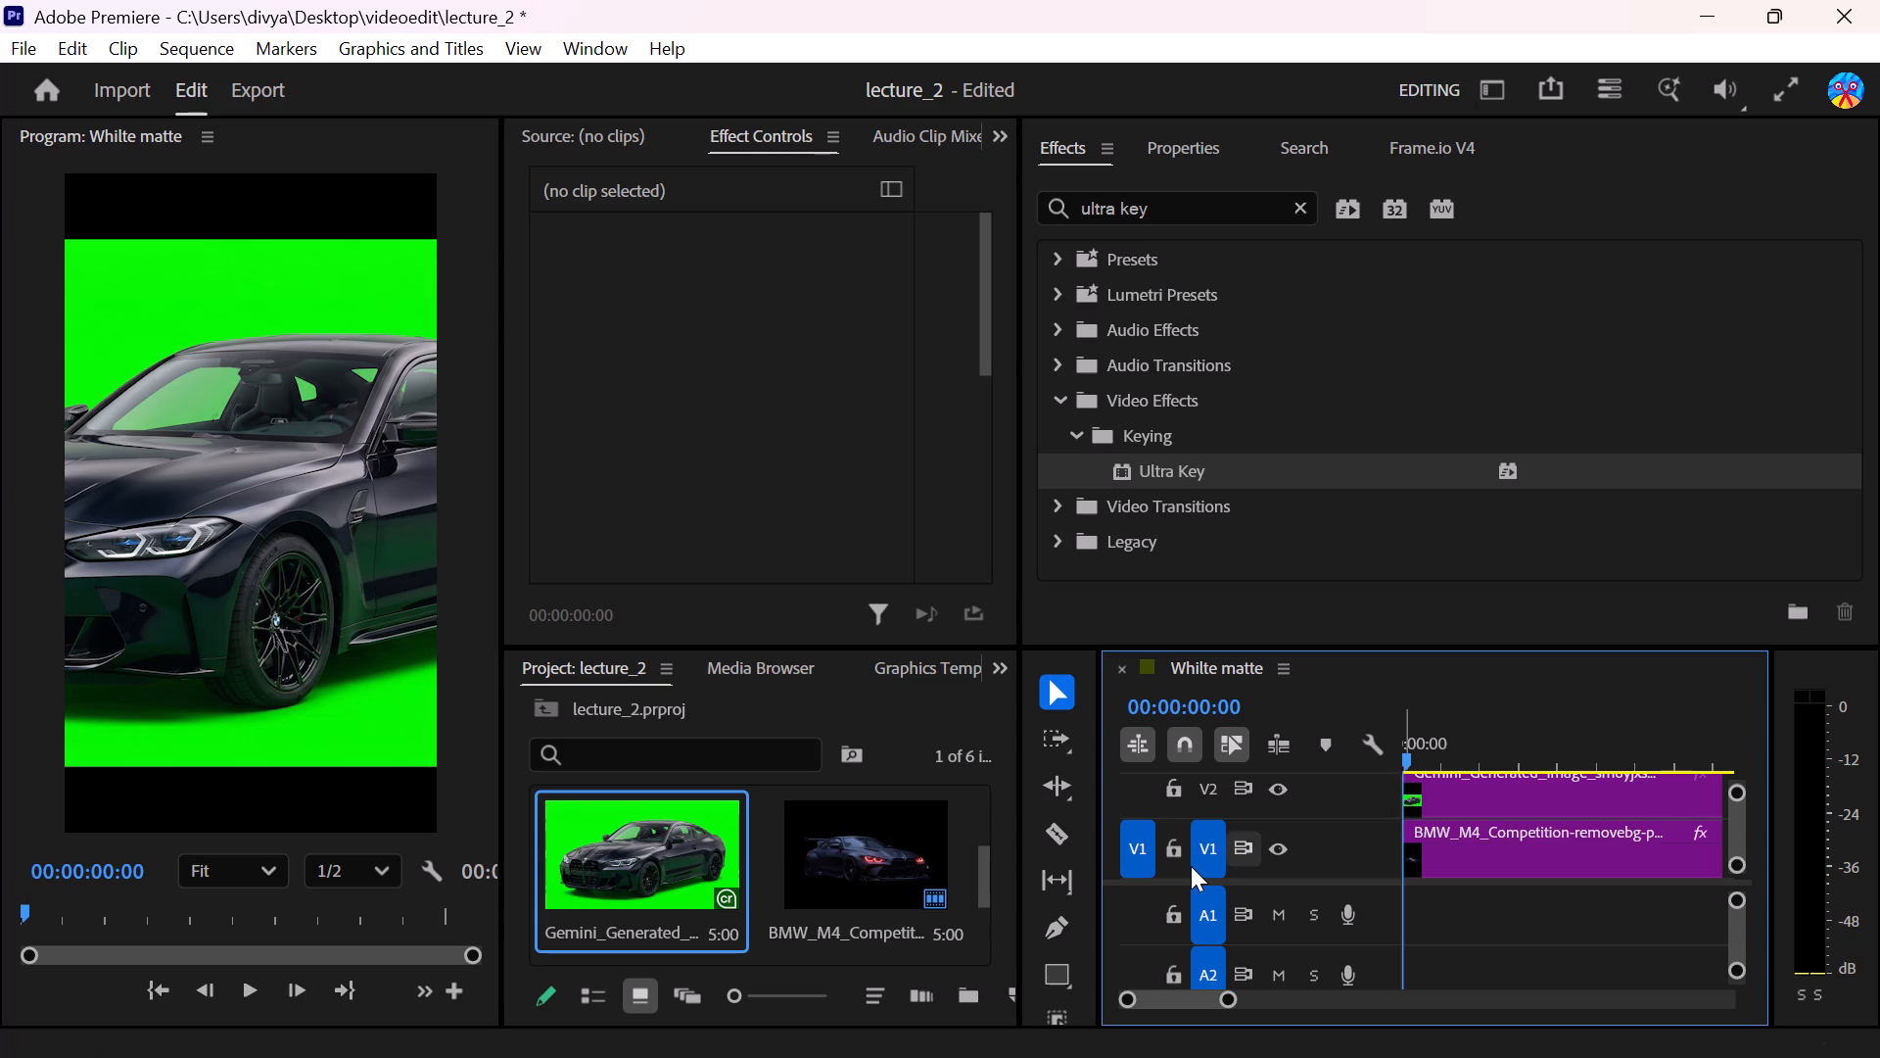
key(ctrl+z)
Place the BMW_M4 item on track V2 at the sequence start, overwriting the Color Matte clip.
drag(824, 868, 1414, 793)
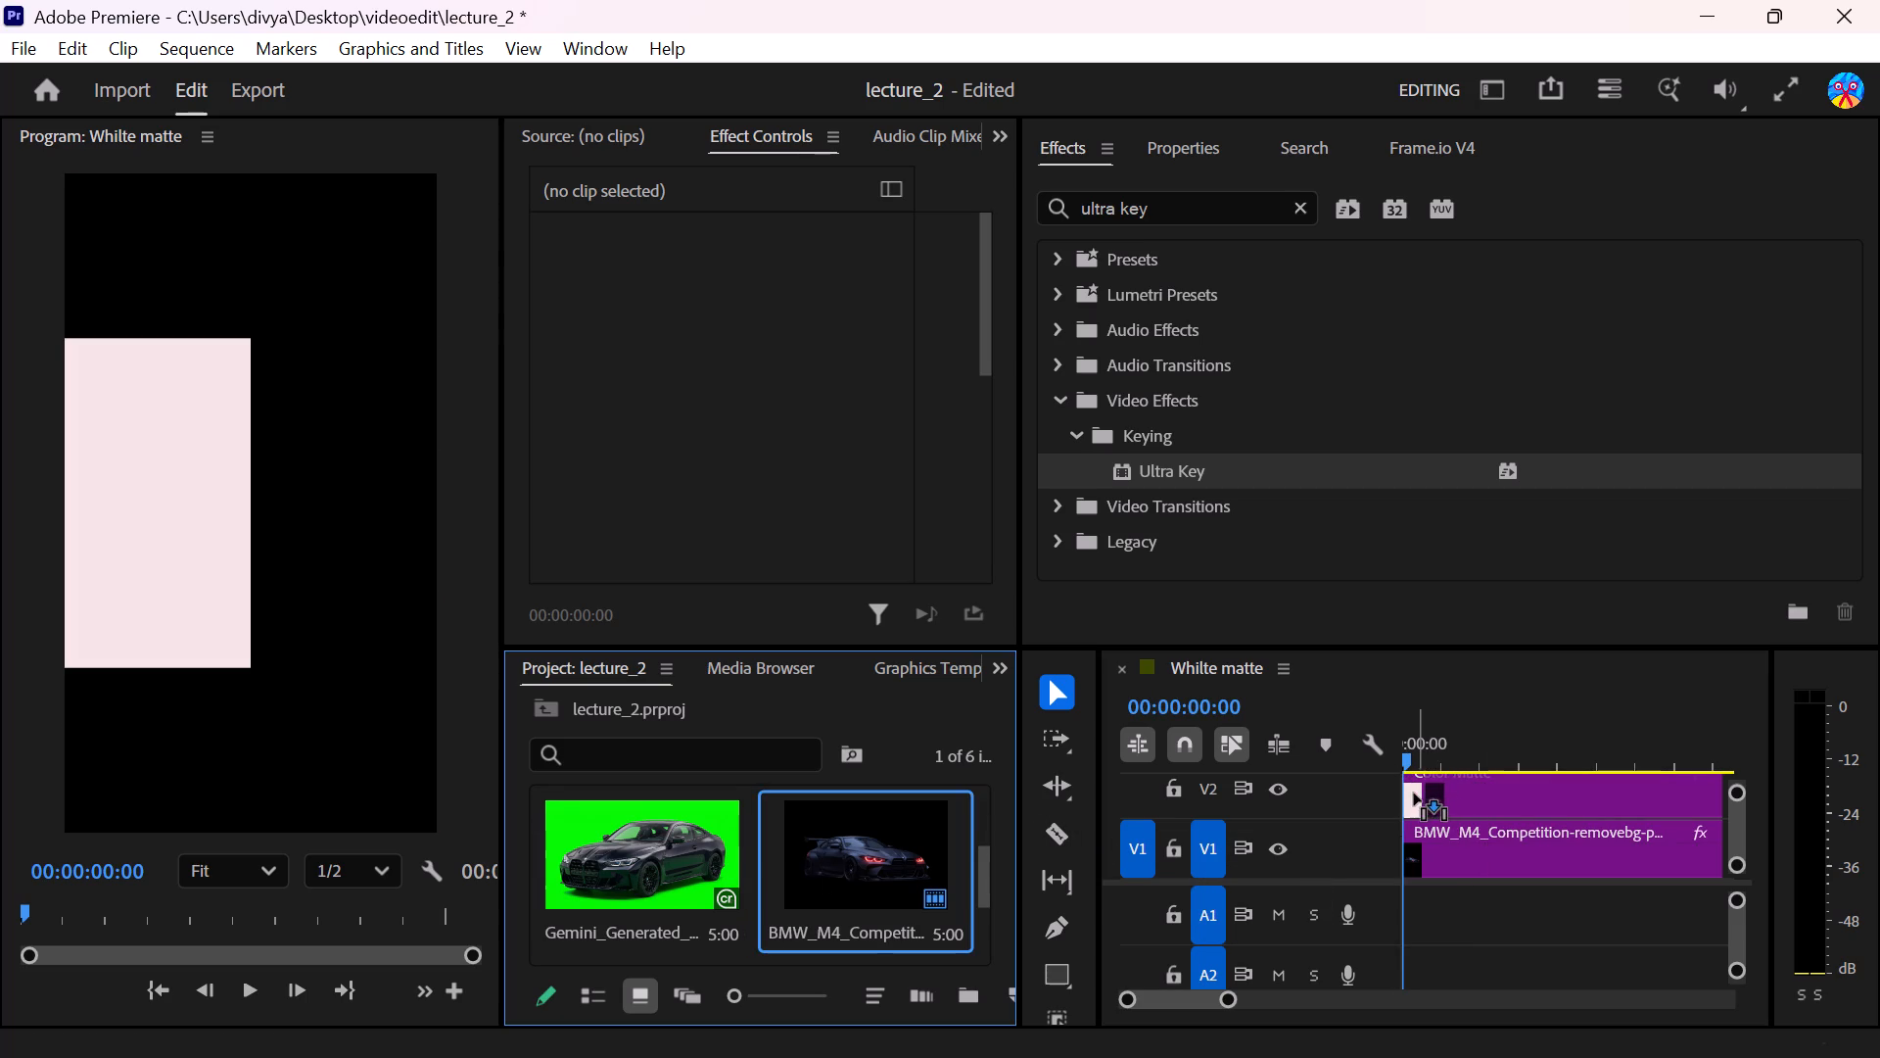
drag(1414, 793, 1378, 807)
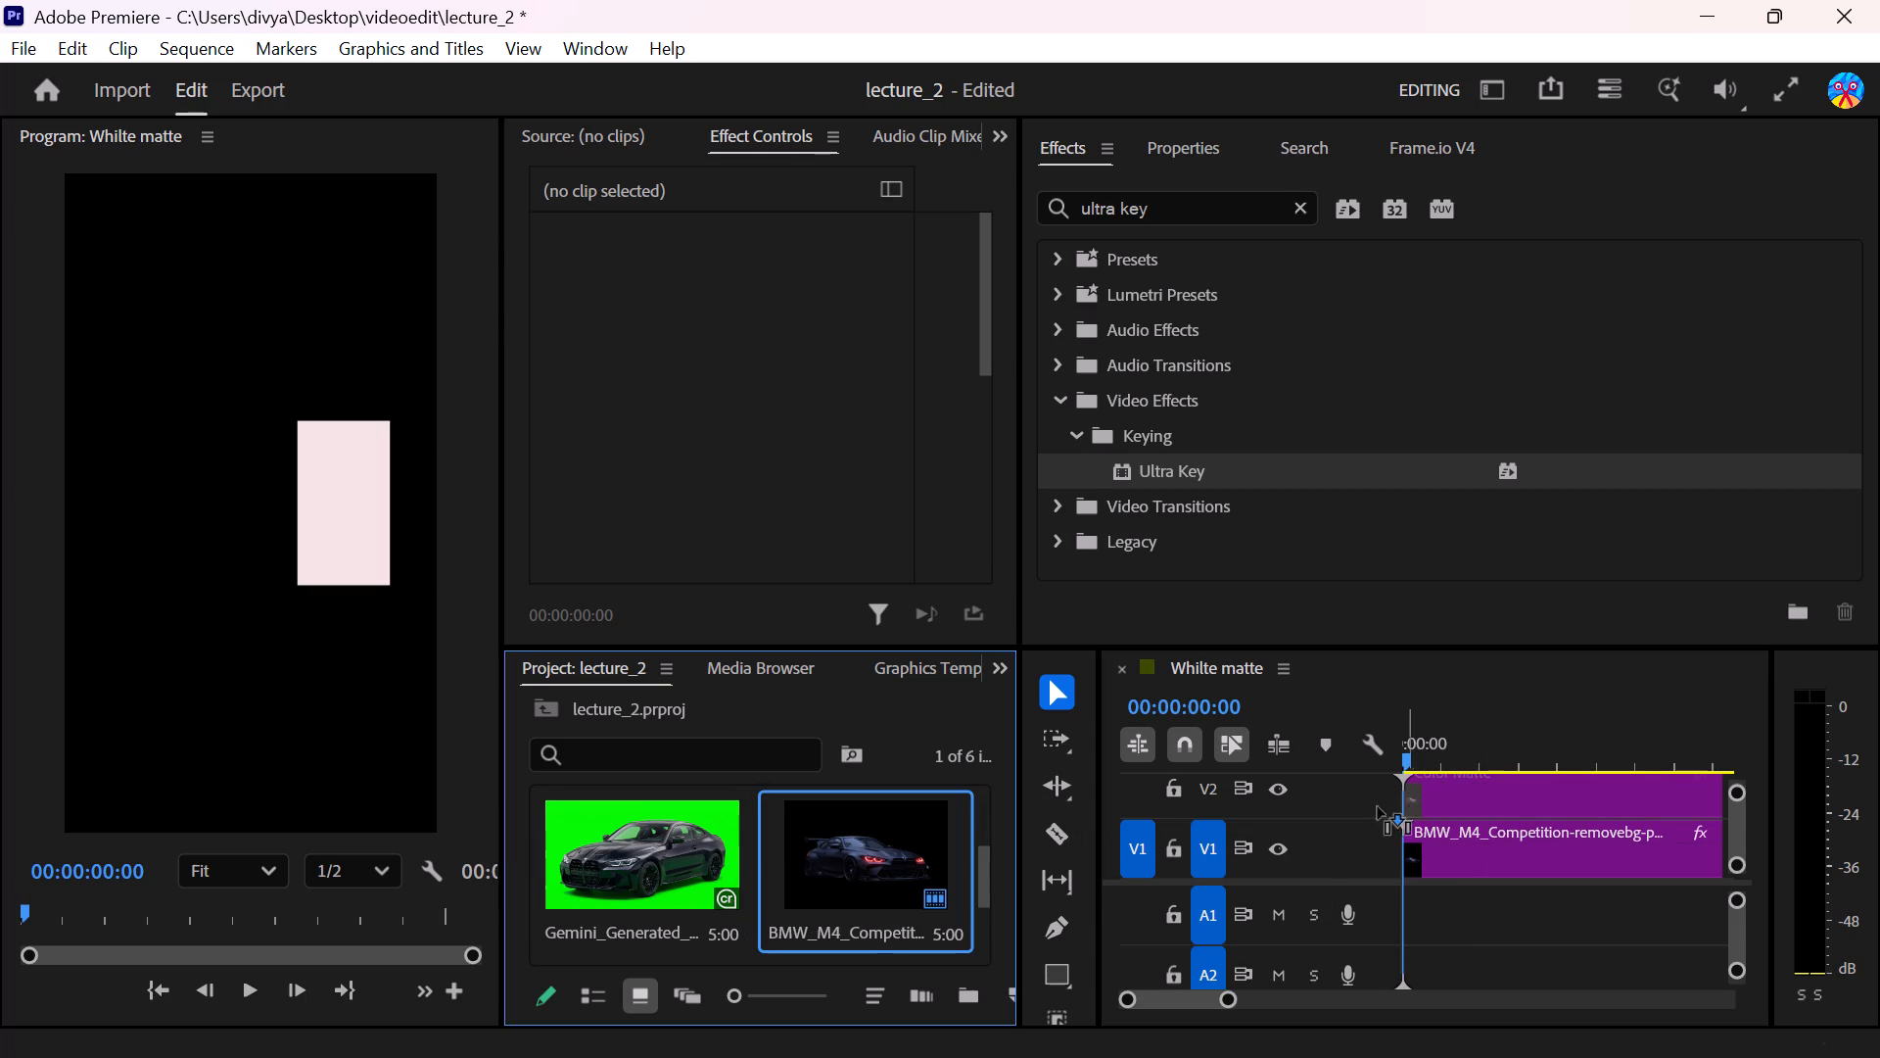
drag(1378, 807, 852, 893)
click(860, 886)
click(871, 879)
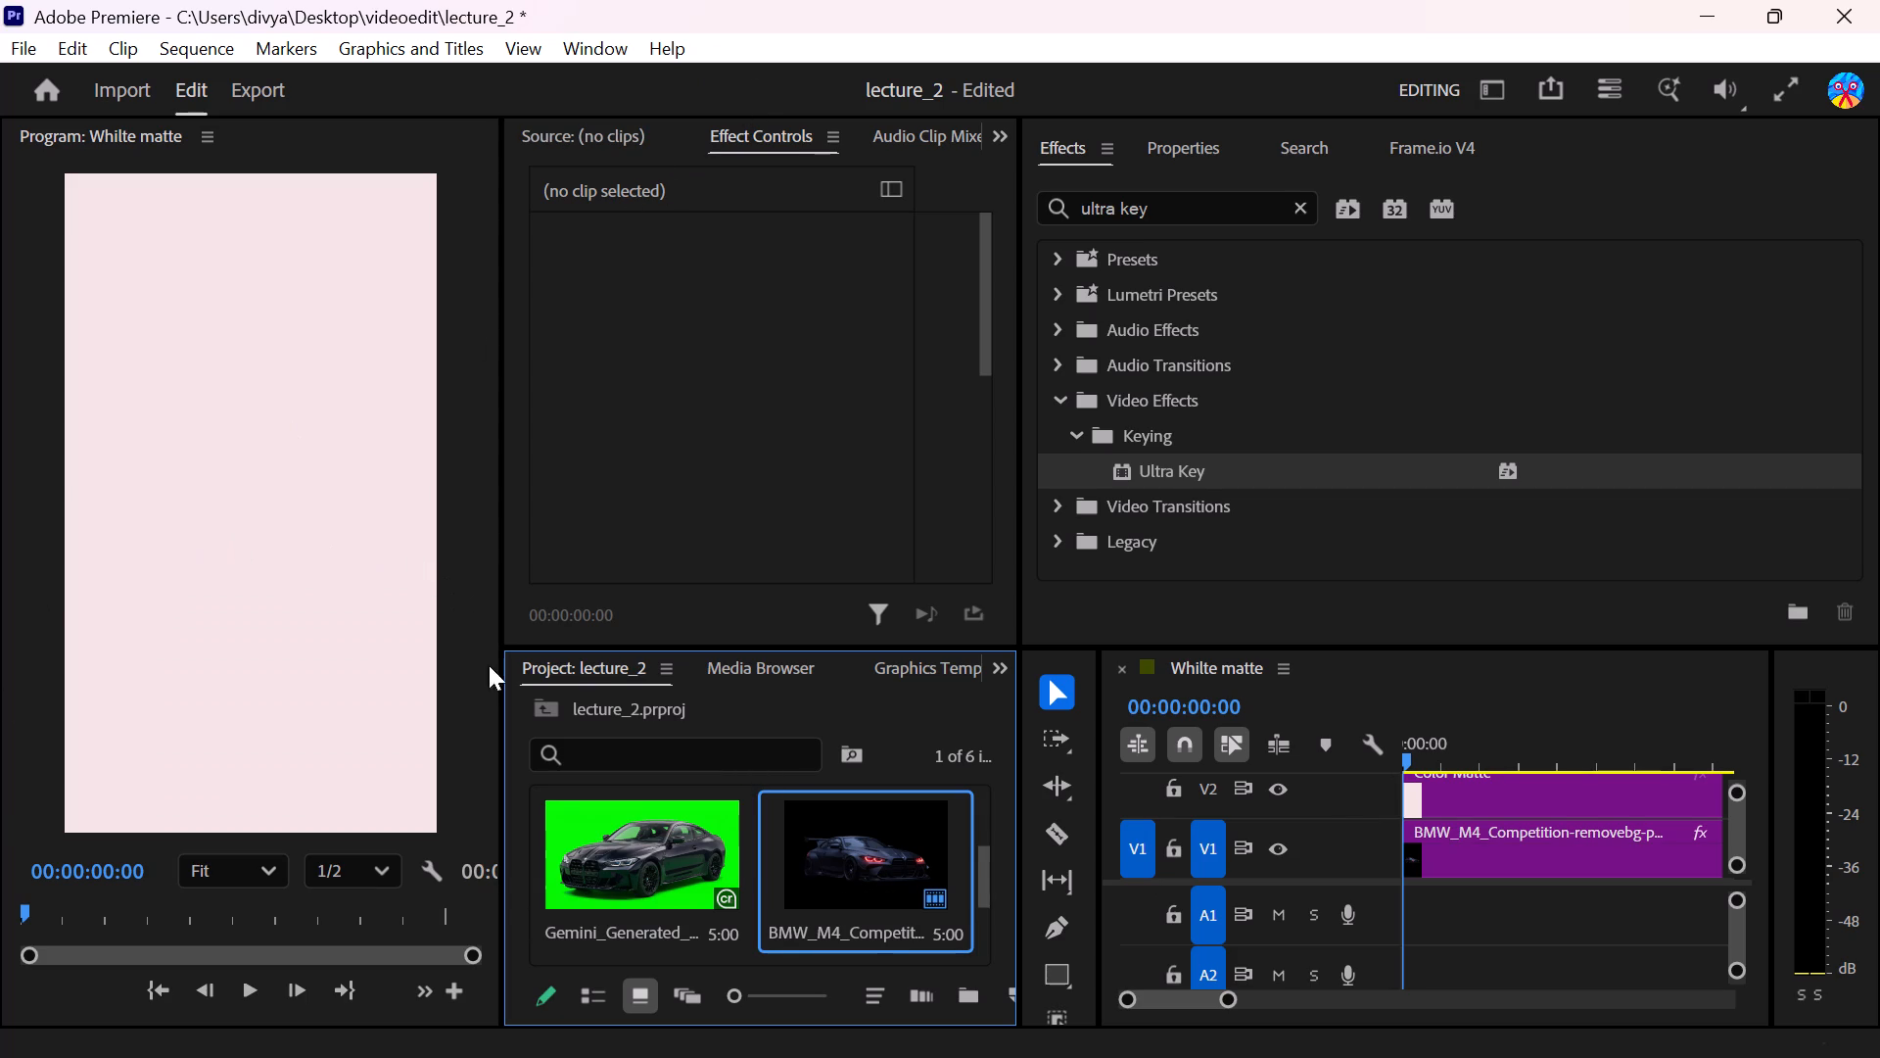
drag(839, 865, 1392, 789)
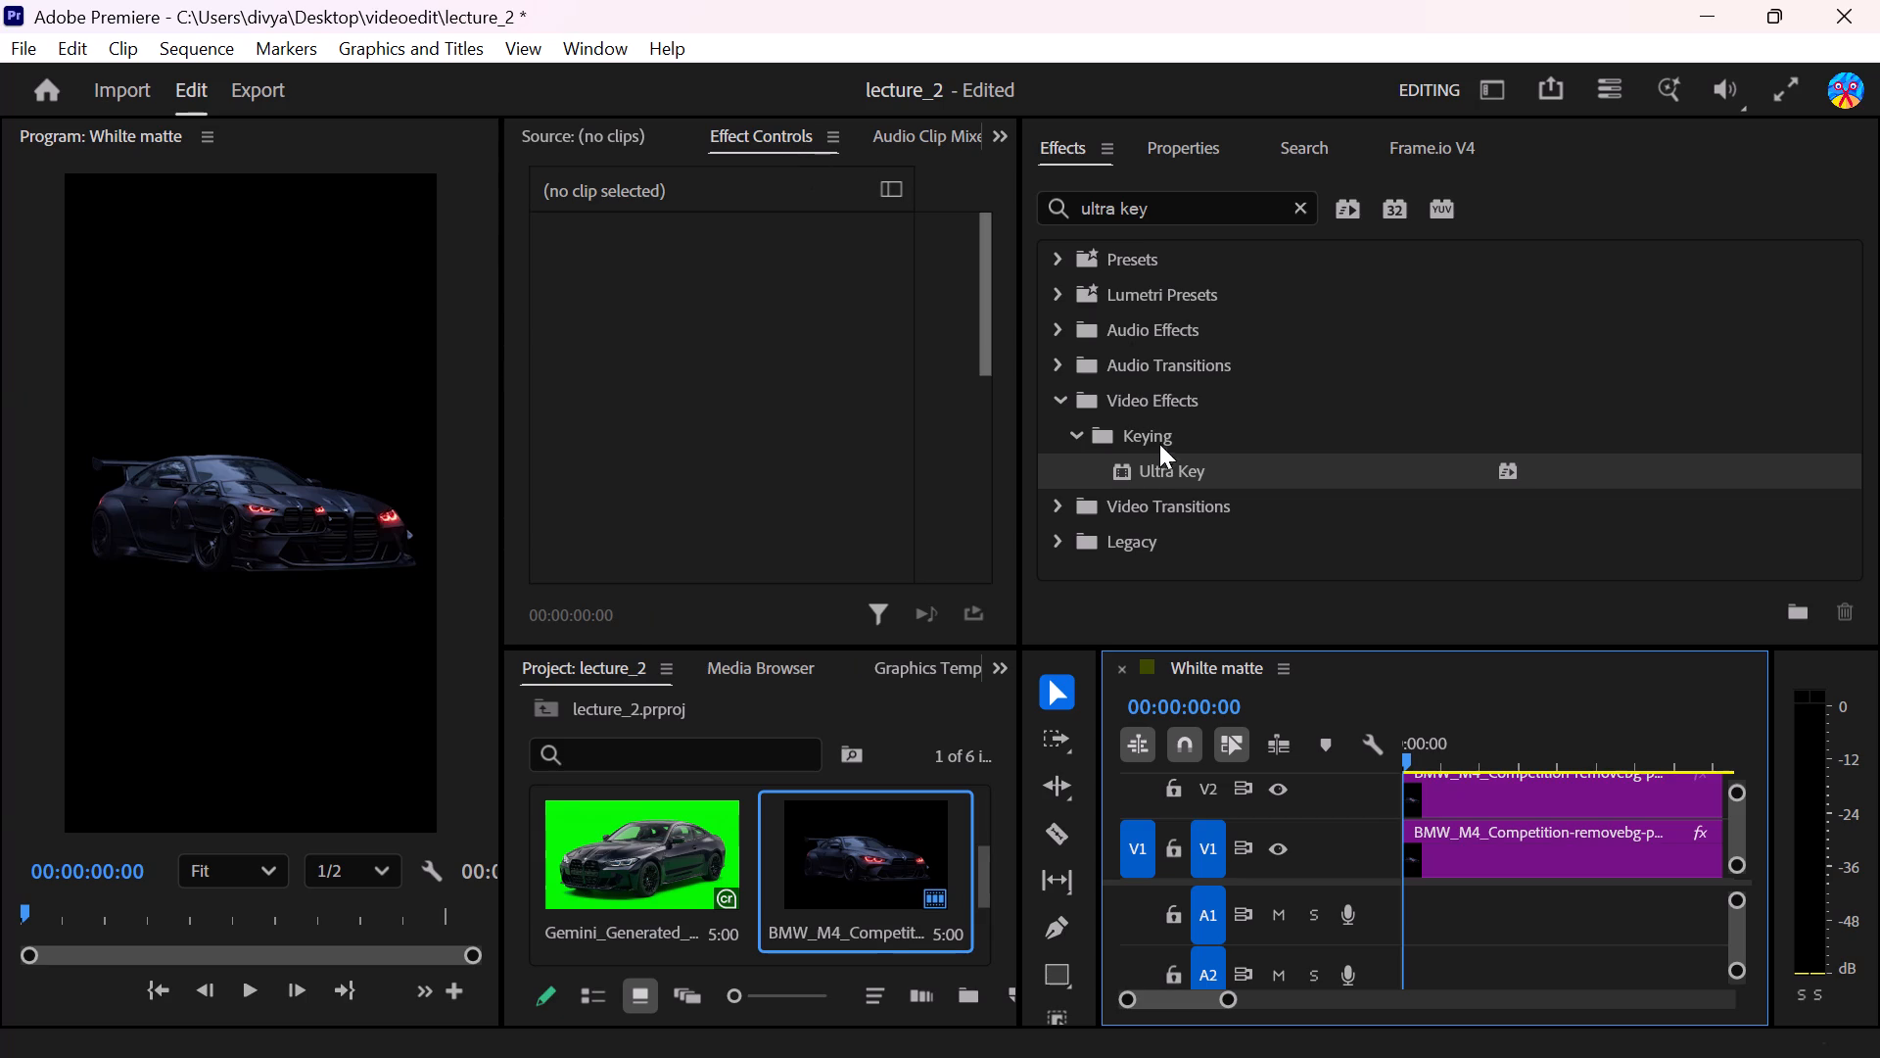
Clear the "ultra key" search text from the effects library.
click(1177, 534)
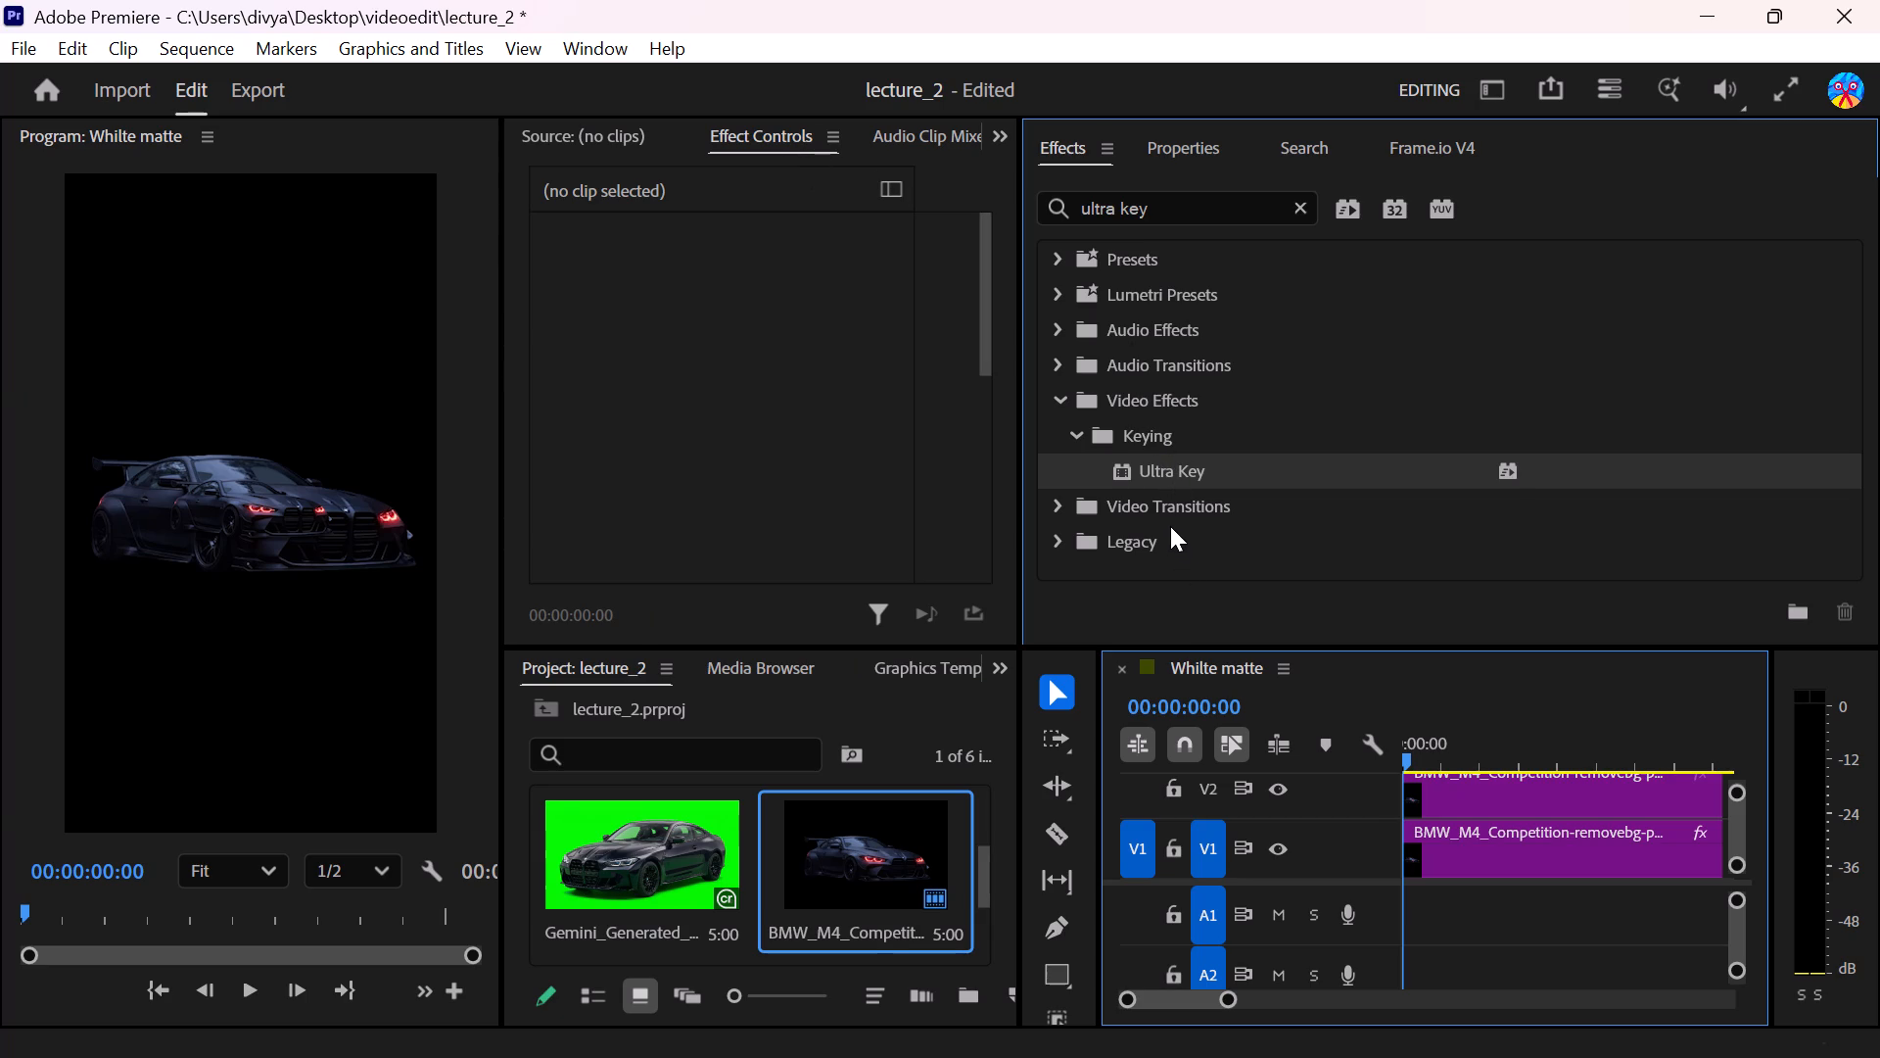
click(1140, 544)
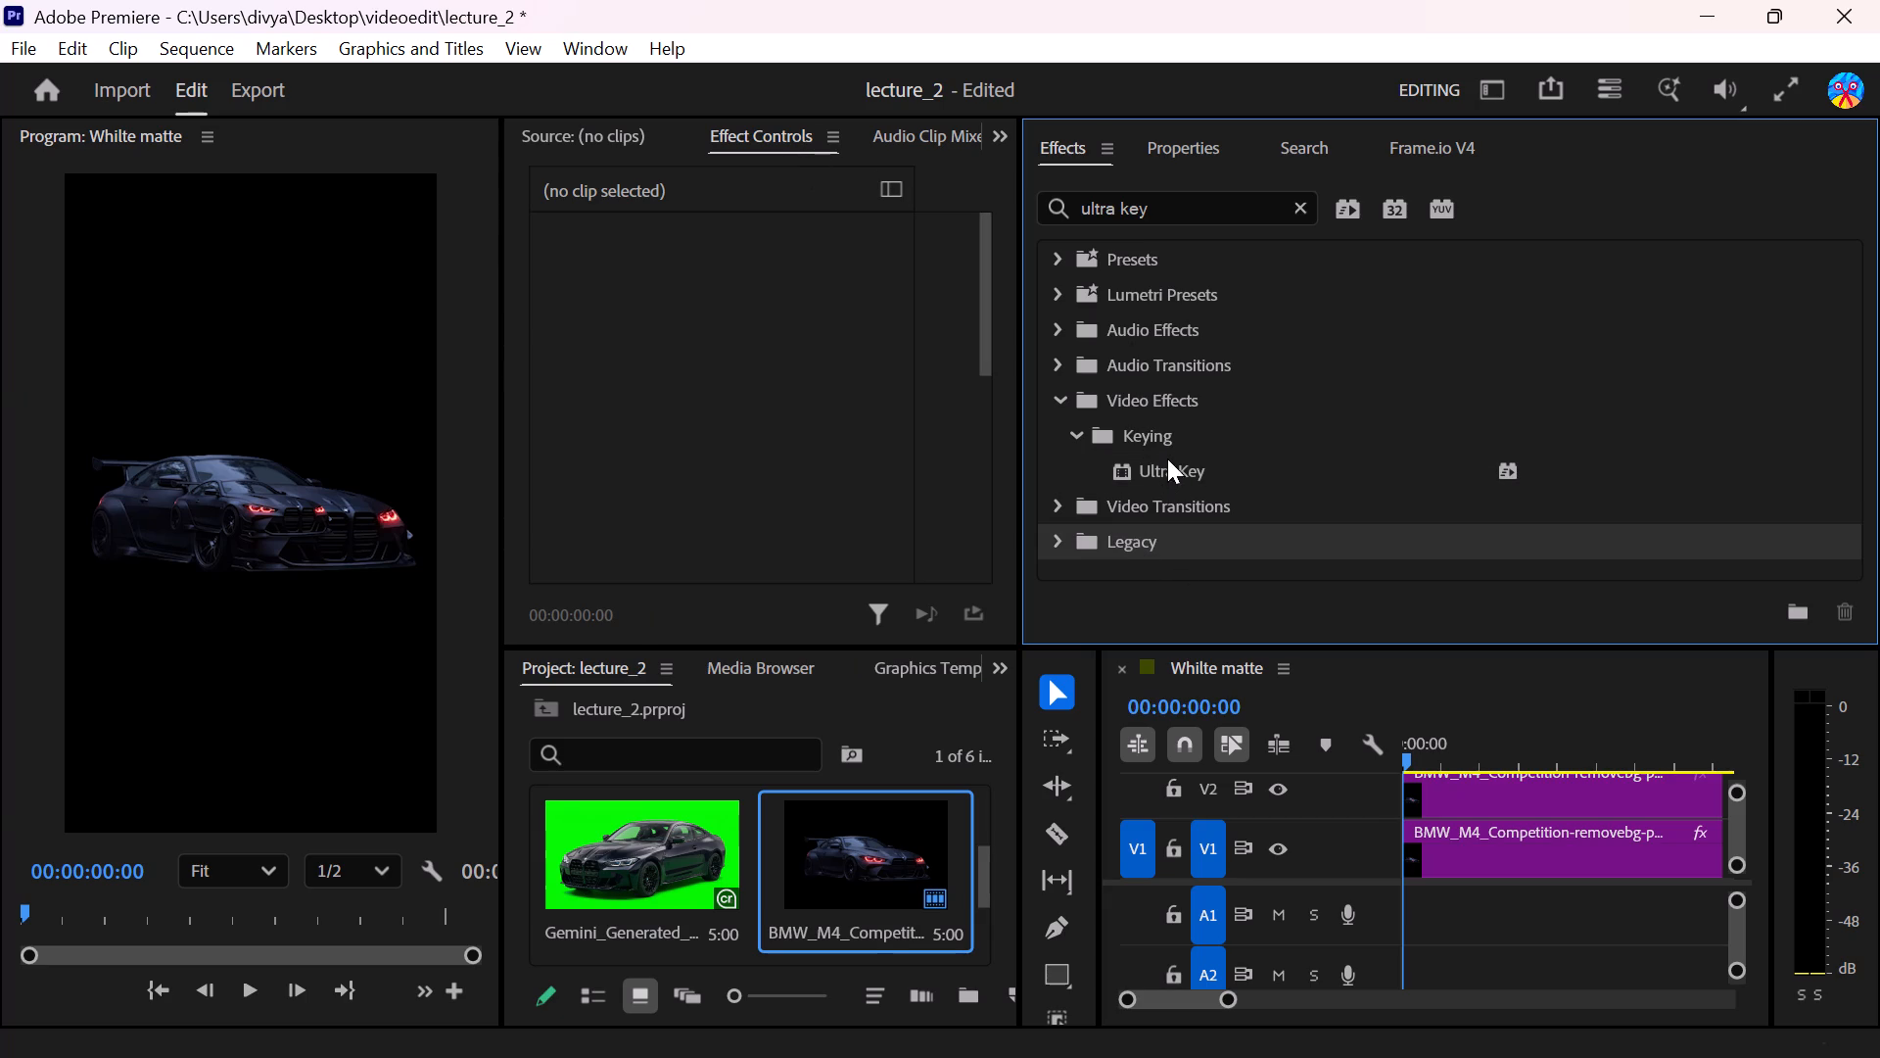
click(1600, 801)
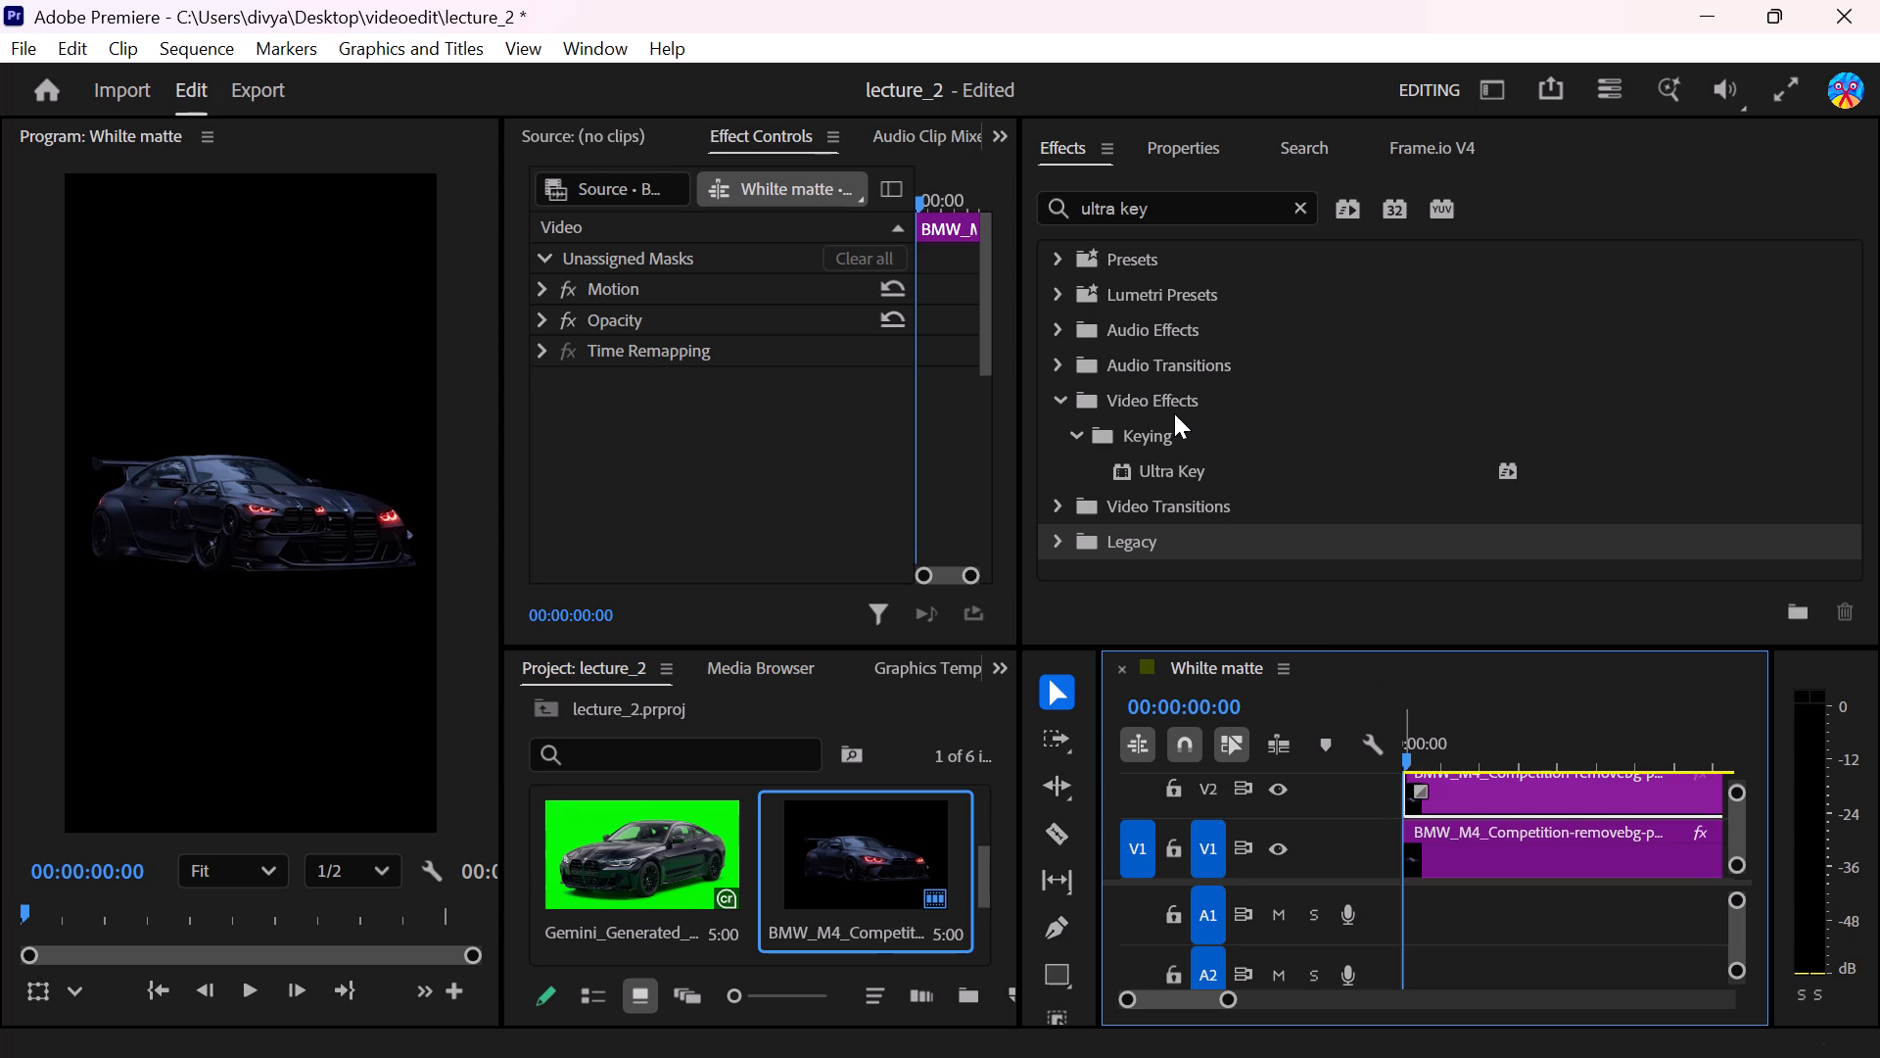
click(1166, 212)
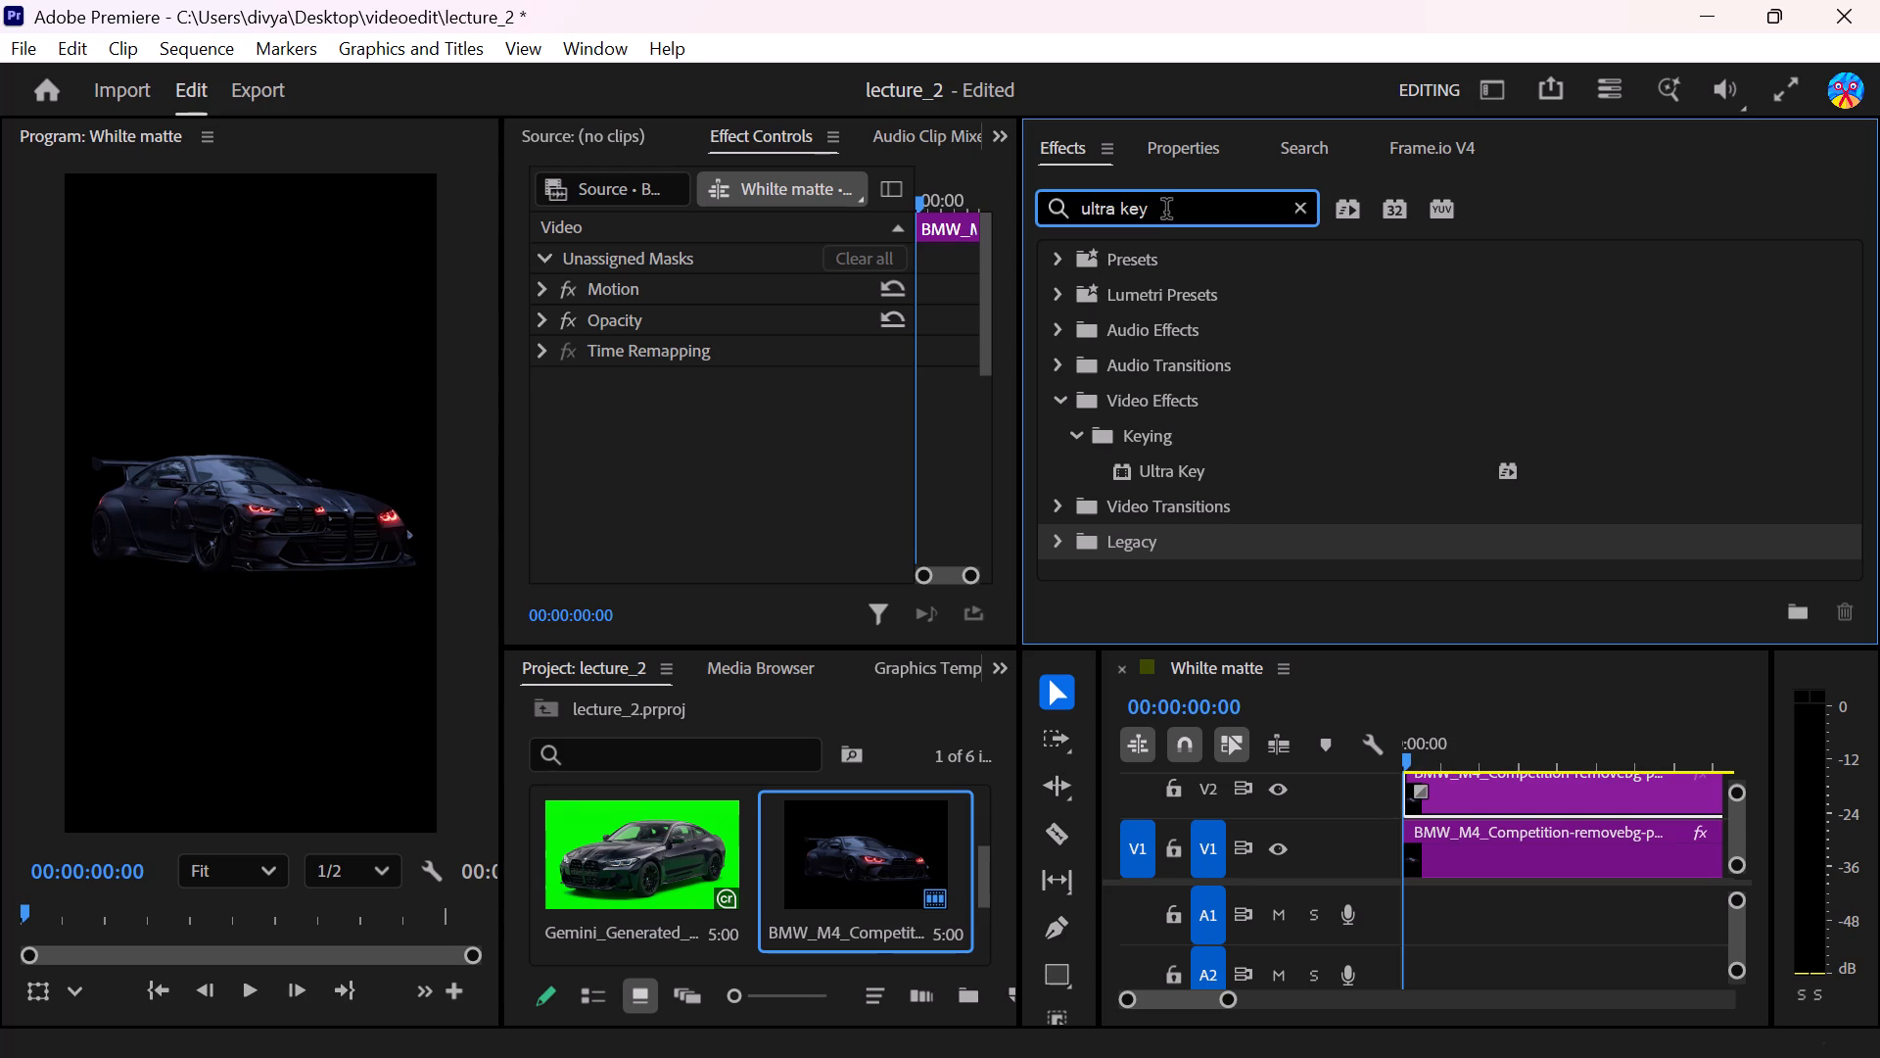
key(BackSpace)
key(BackSpace)
key(BackSpace)
key(BackSpace)
key(BackSpace)
key(BackSpace)
key(BackSpace)
key(BackSpace)
key(BackSpace)
key(BackSpace)
key(BackSpace)
key(BackSpace)
key(BackSpace)
key(BackSpace)
key(BackSpace)
key(BackSpace)
key(BackSpace)
key(BackSpace)
key(BackSpace)
key(BackSpace)
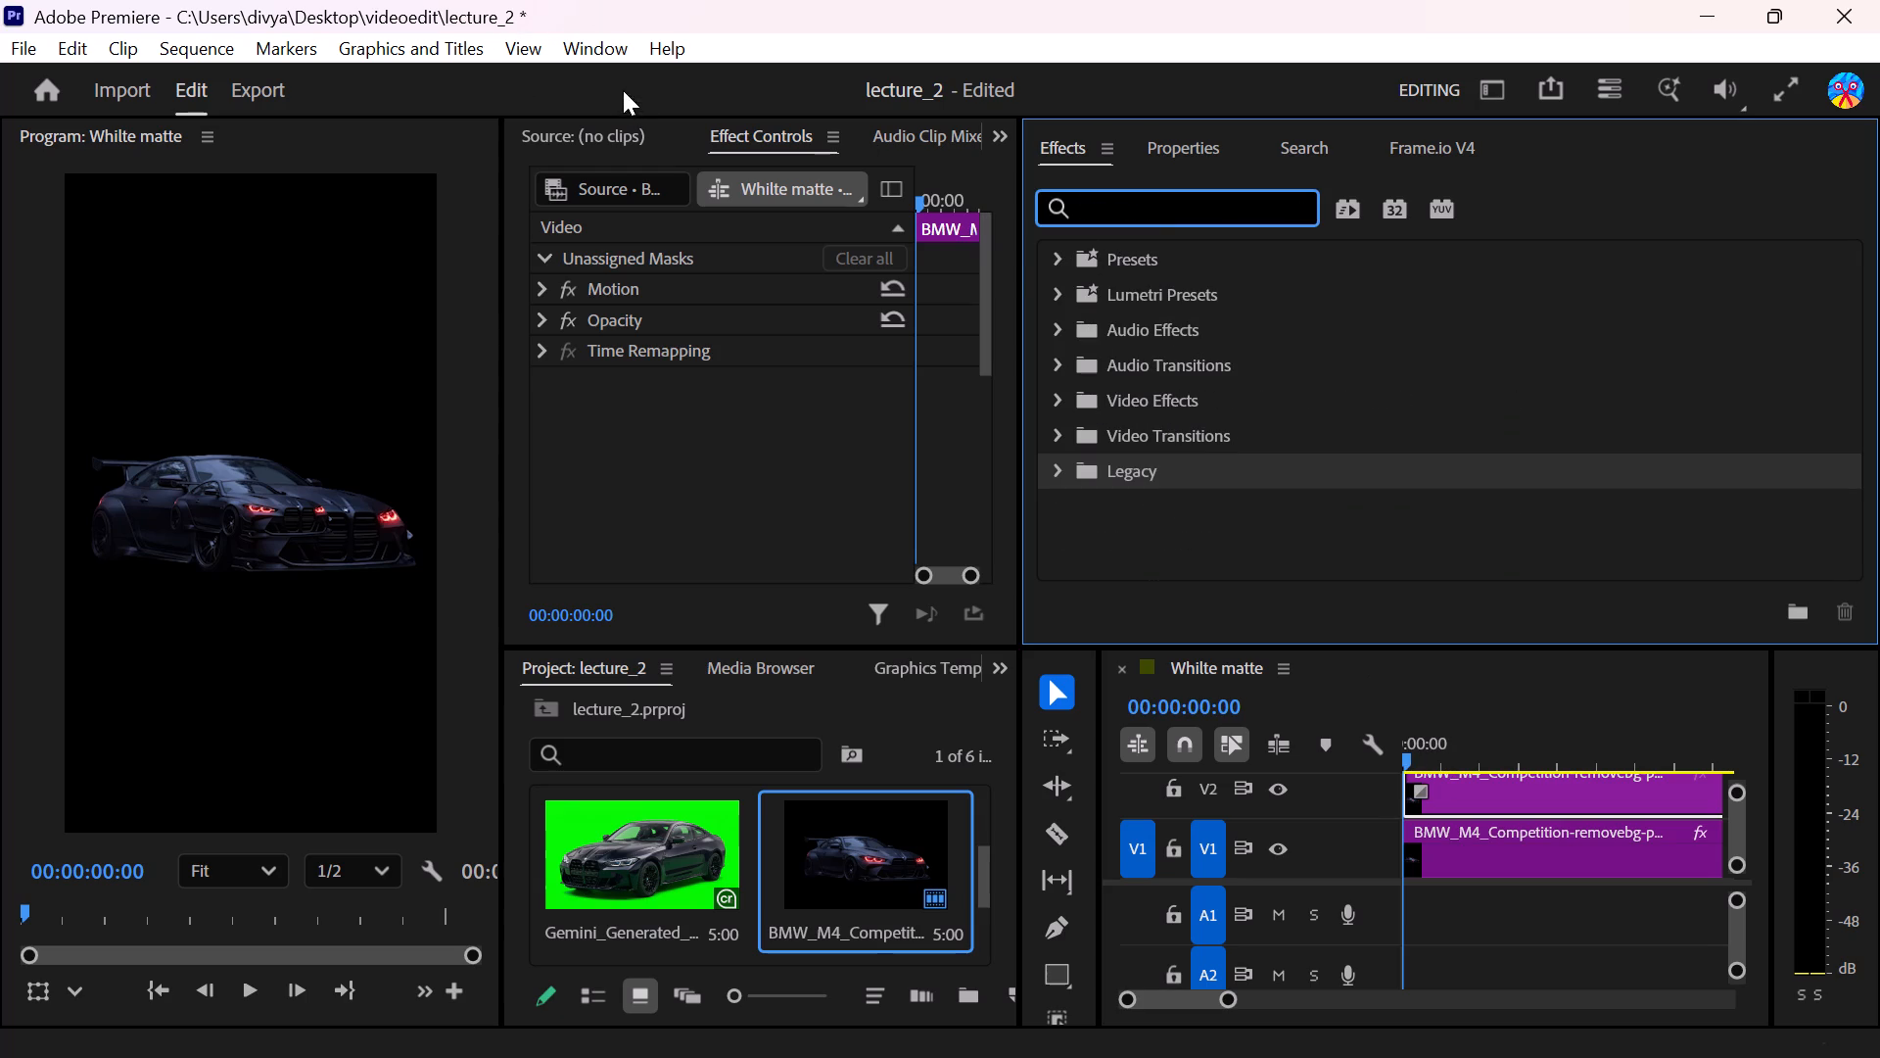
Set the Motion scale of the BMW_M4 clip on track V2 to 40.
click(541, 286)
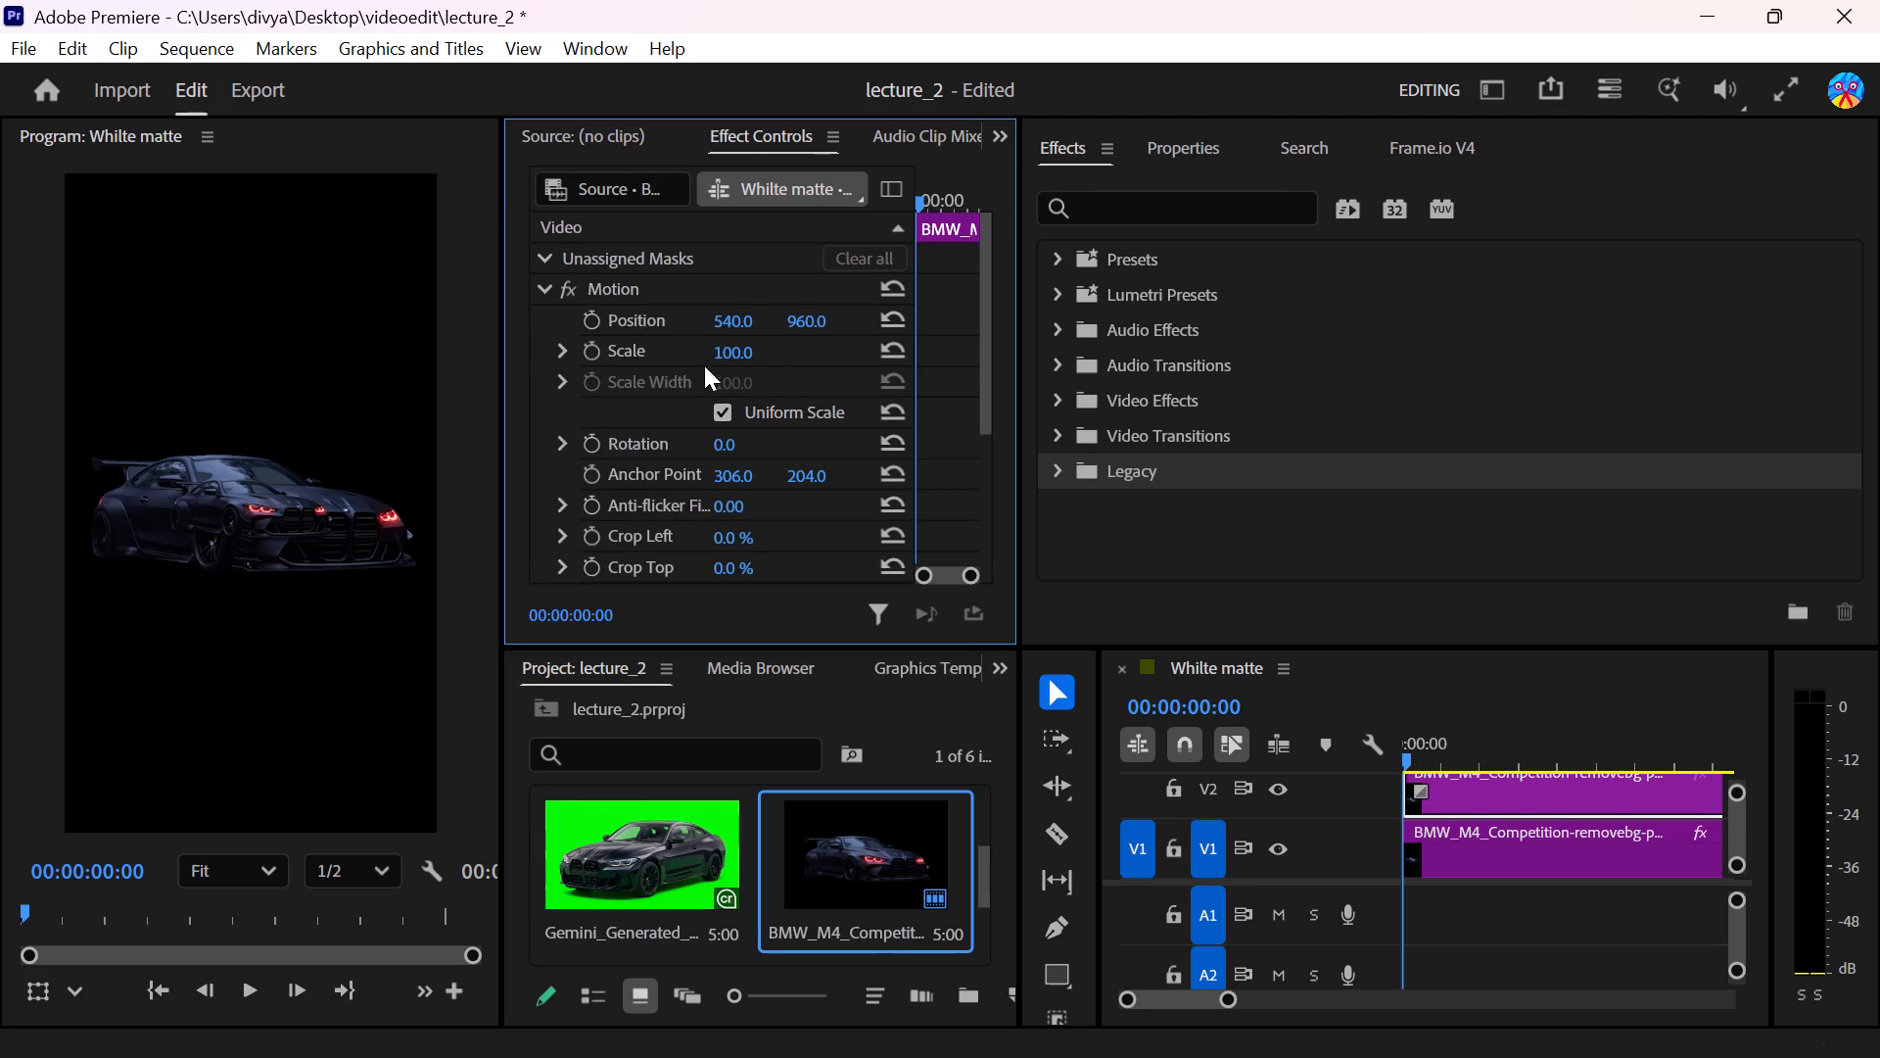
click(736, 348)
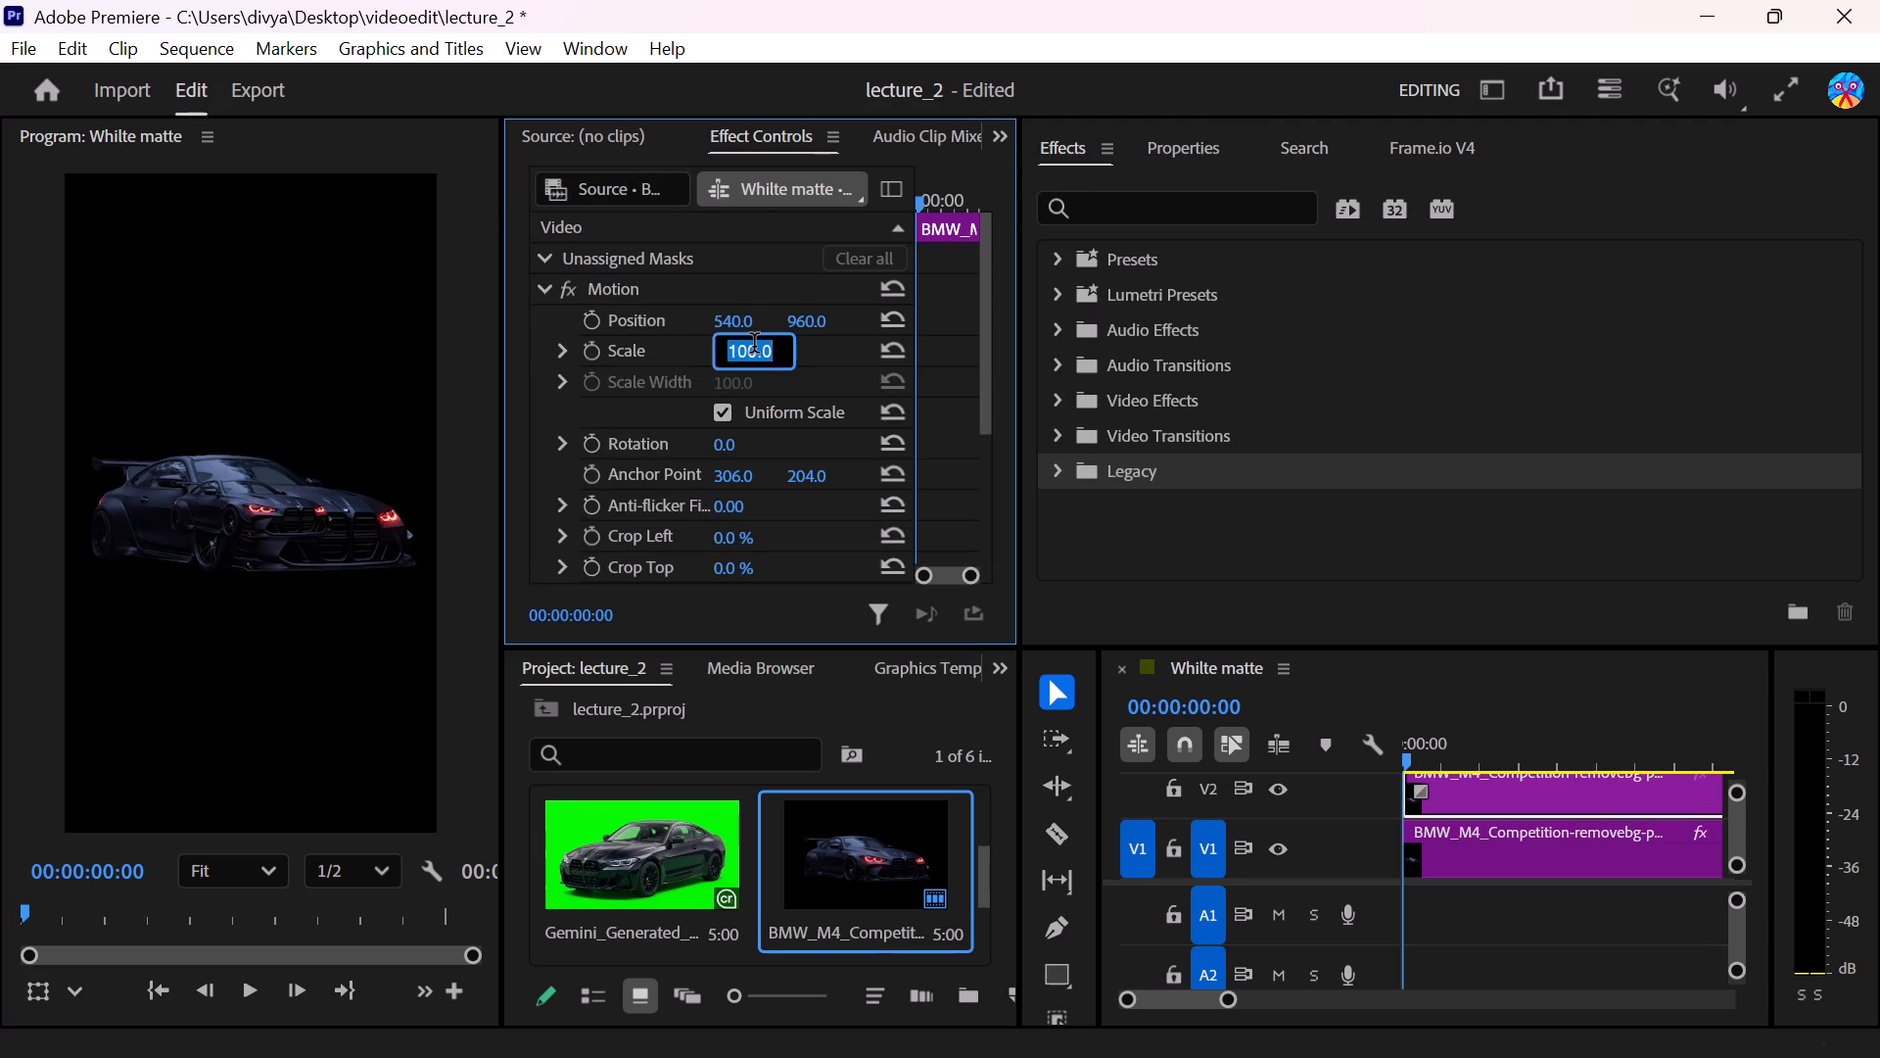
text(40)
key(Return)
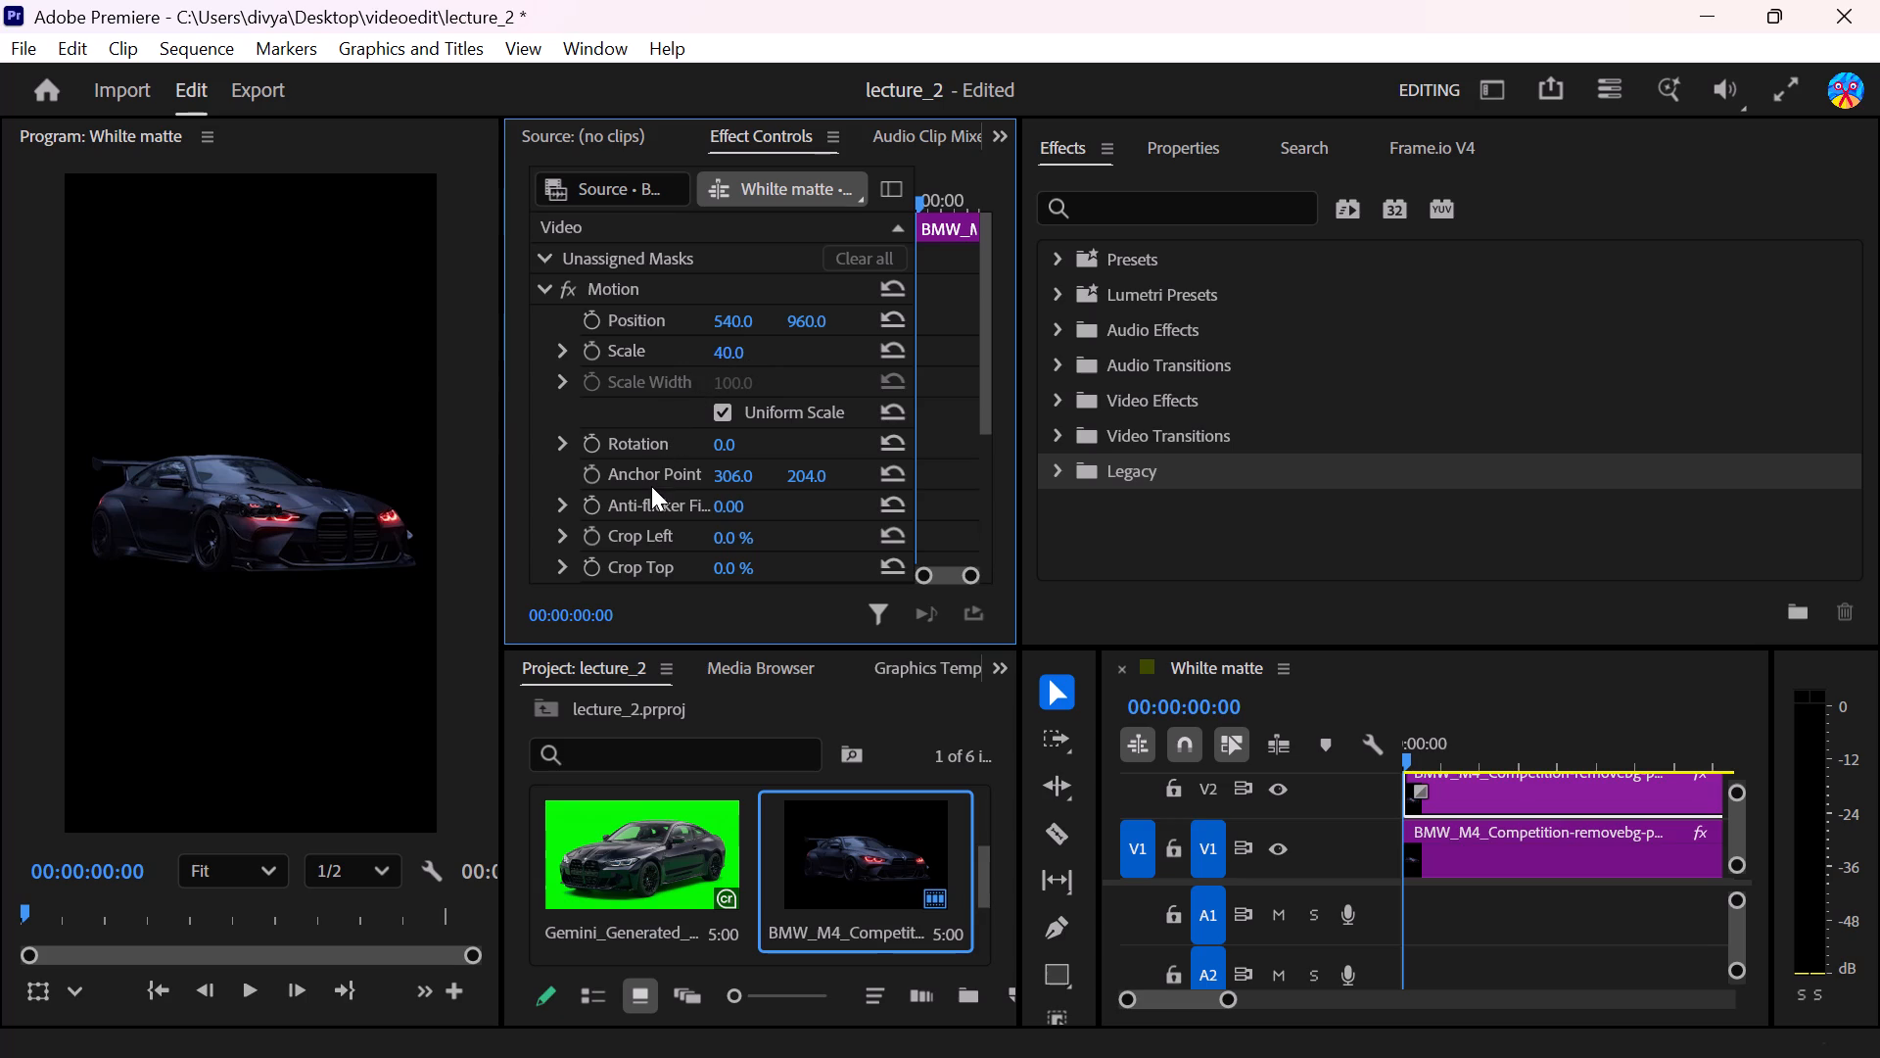
Delete the BMW_M4 clip from track V2.
click(1495, 794)
key(Delete)
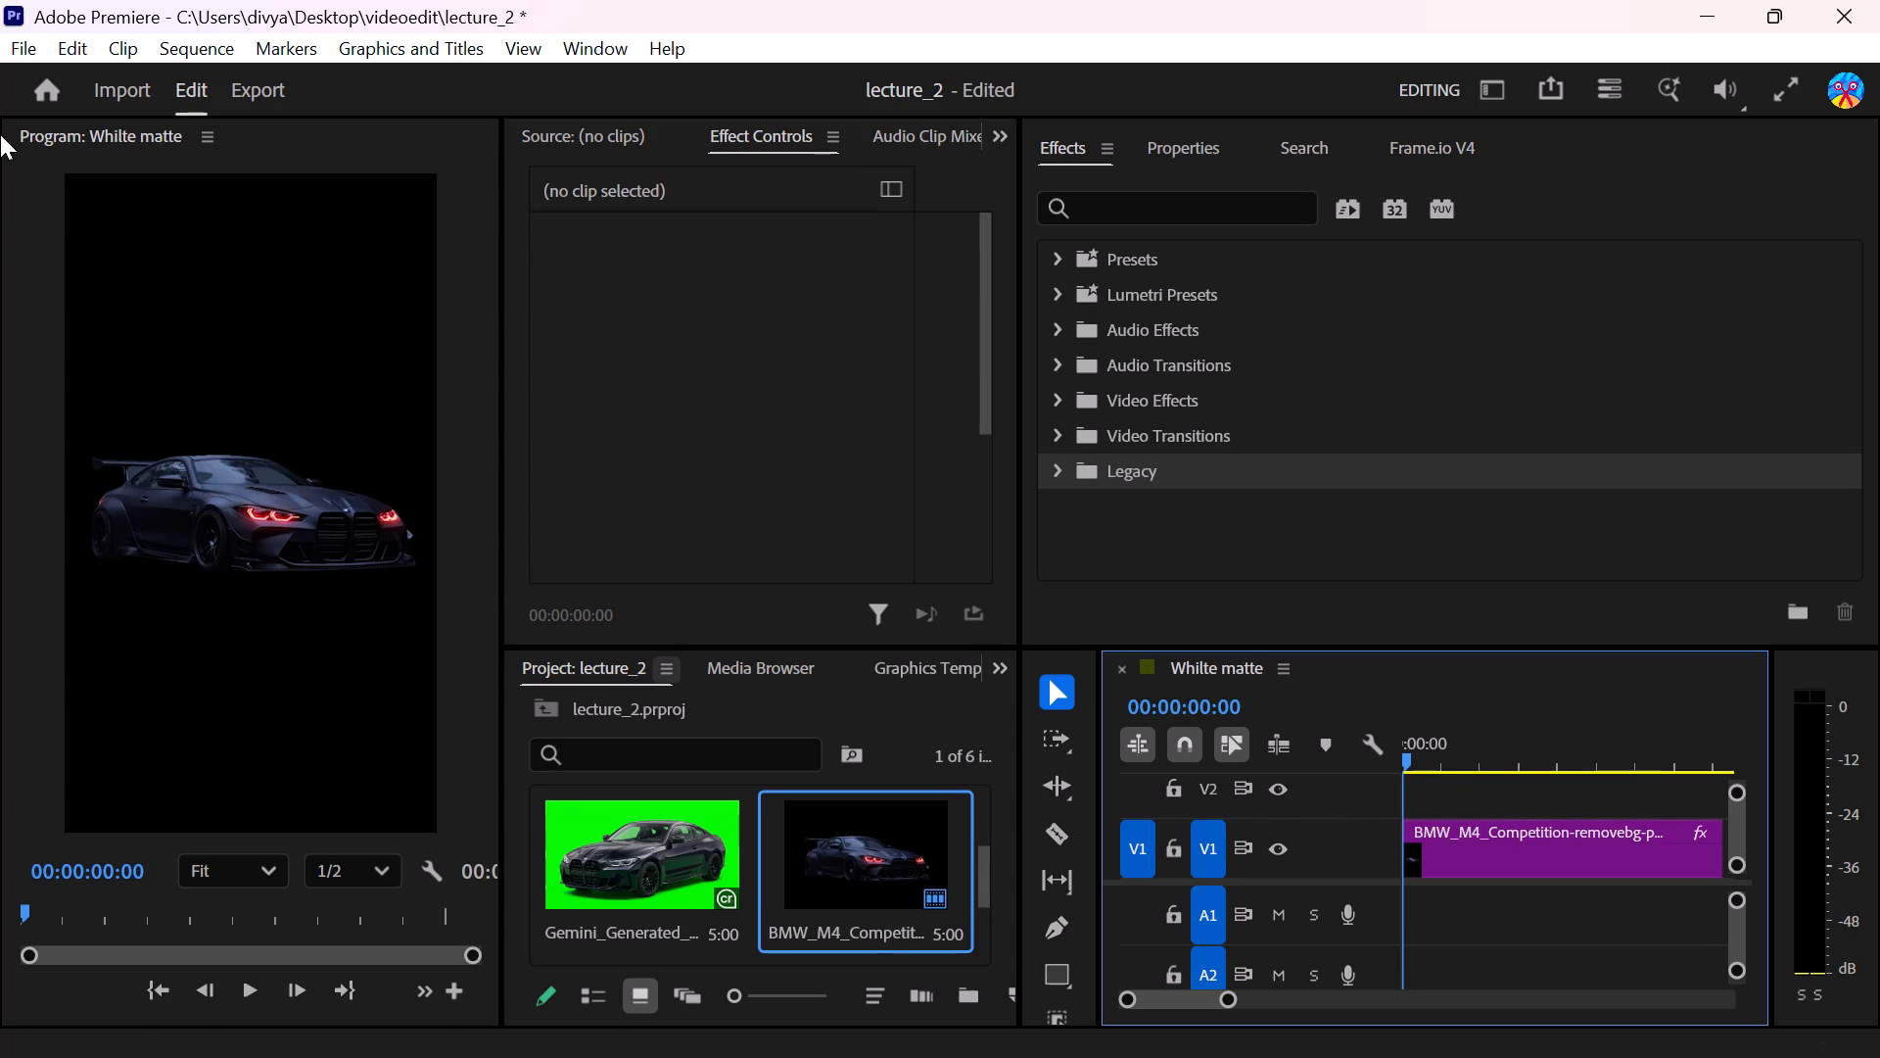
Expand the Video Effects category in the effects library and select its Adjust folder.
click(196, 530)
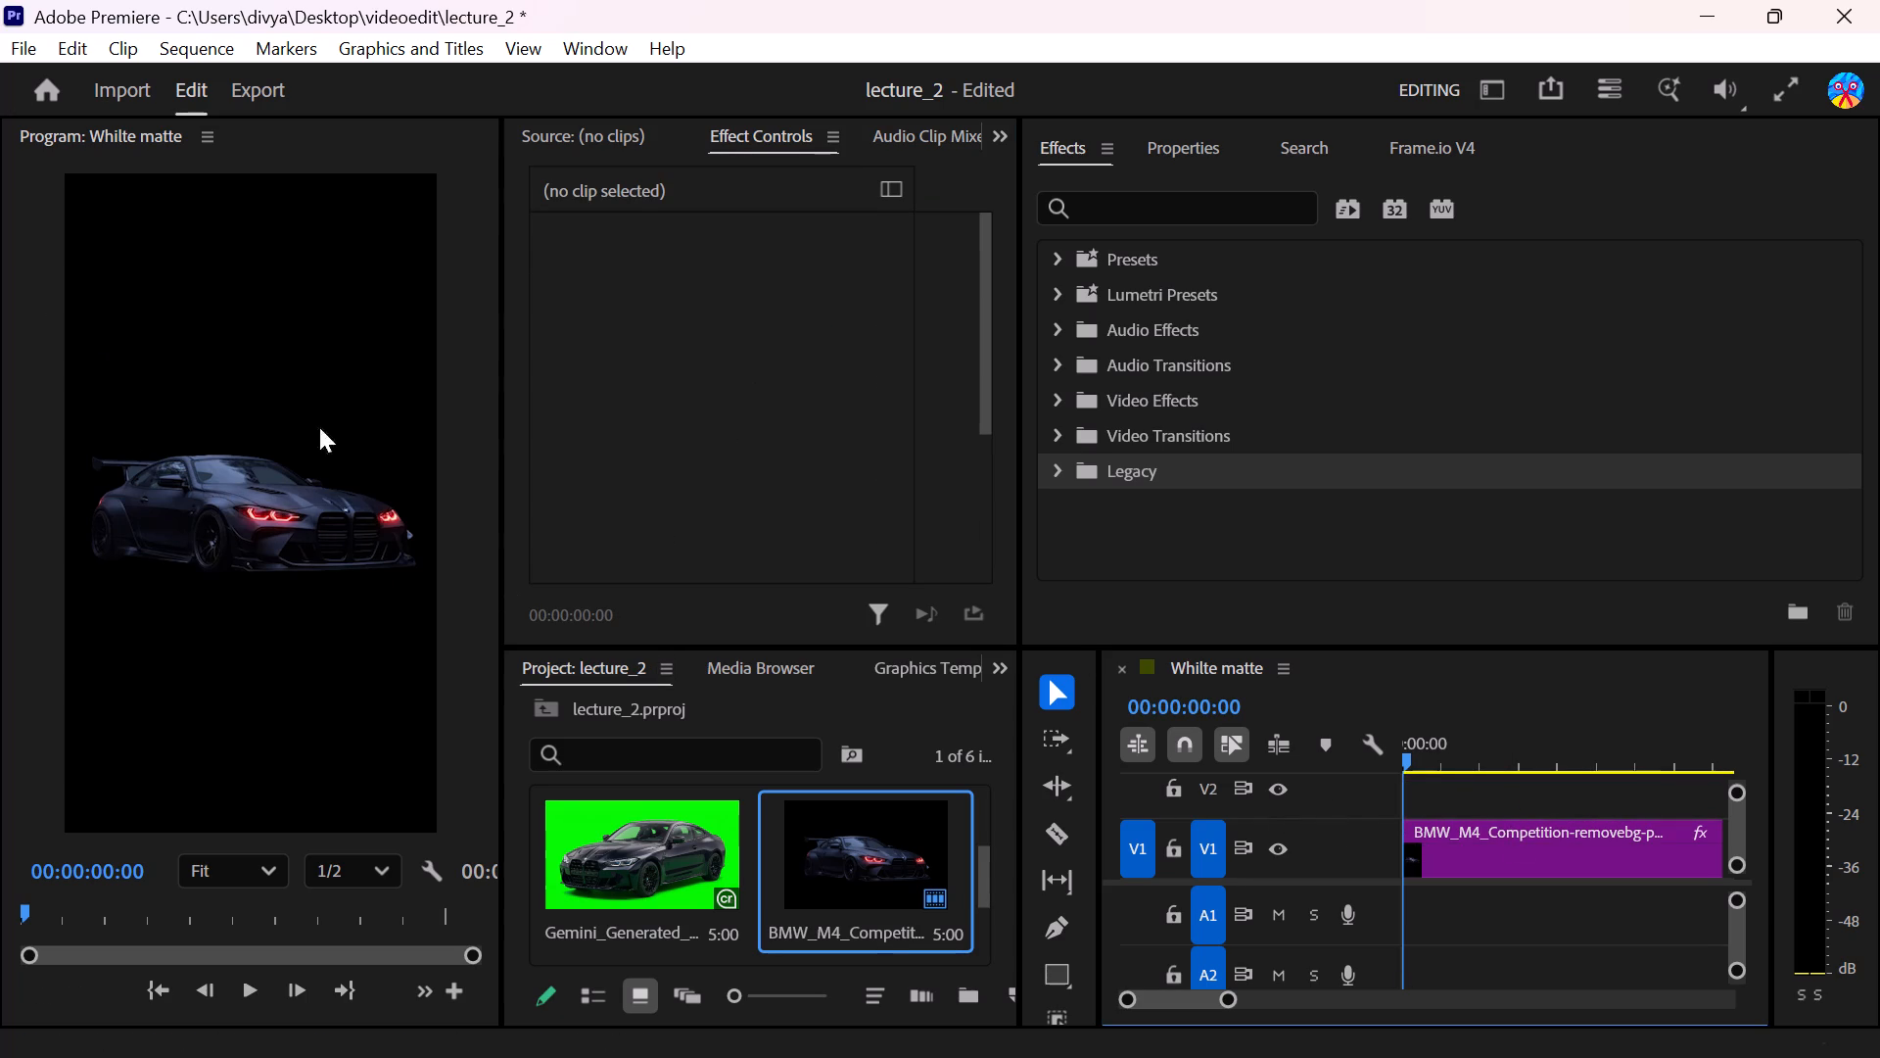
click(1174, 398)
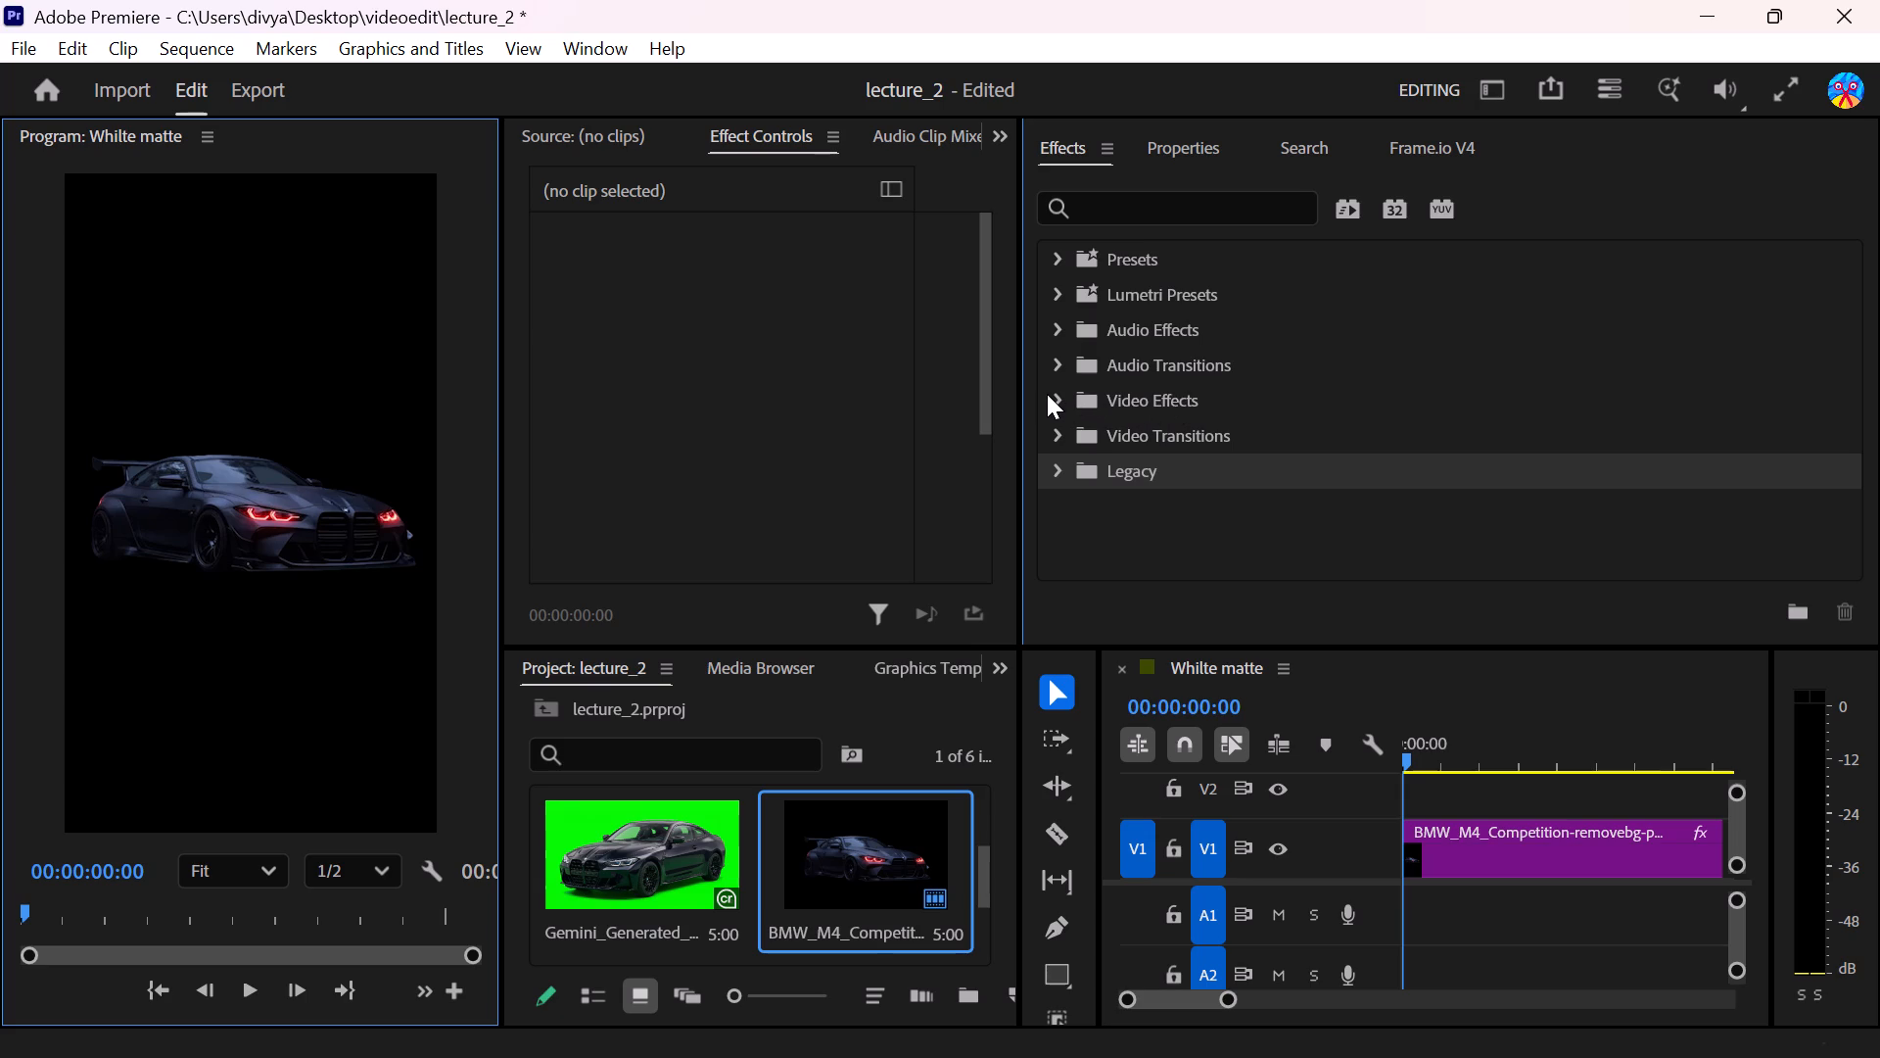
click(1057, 386)
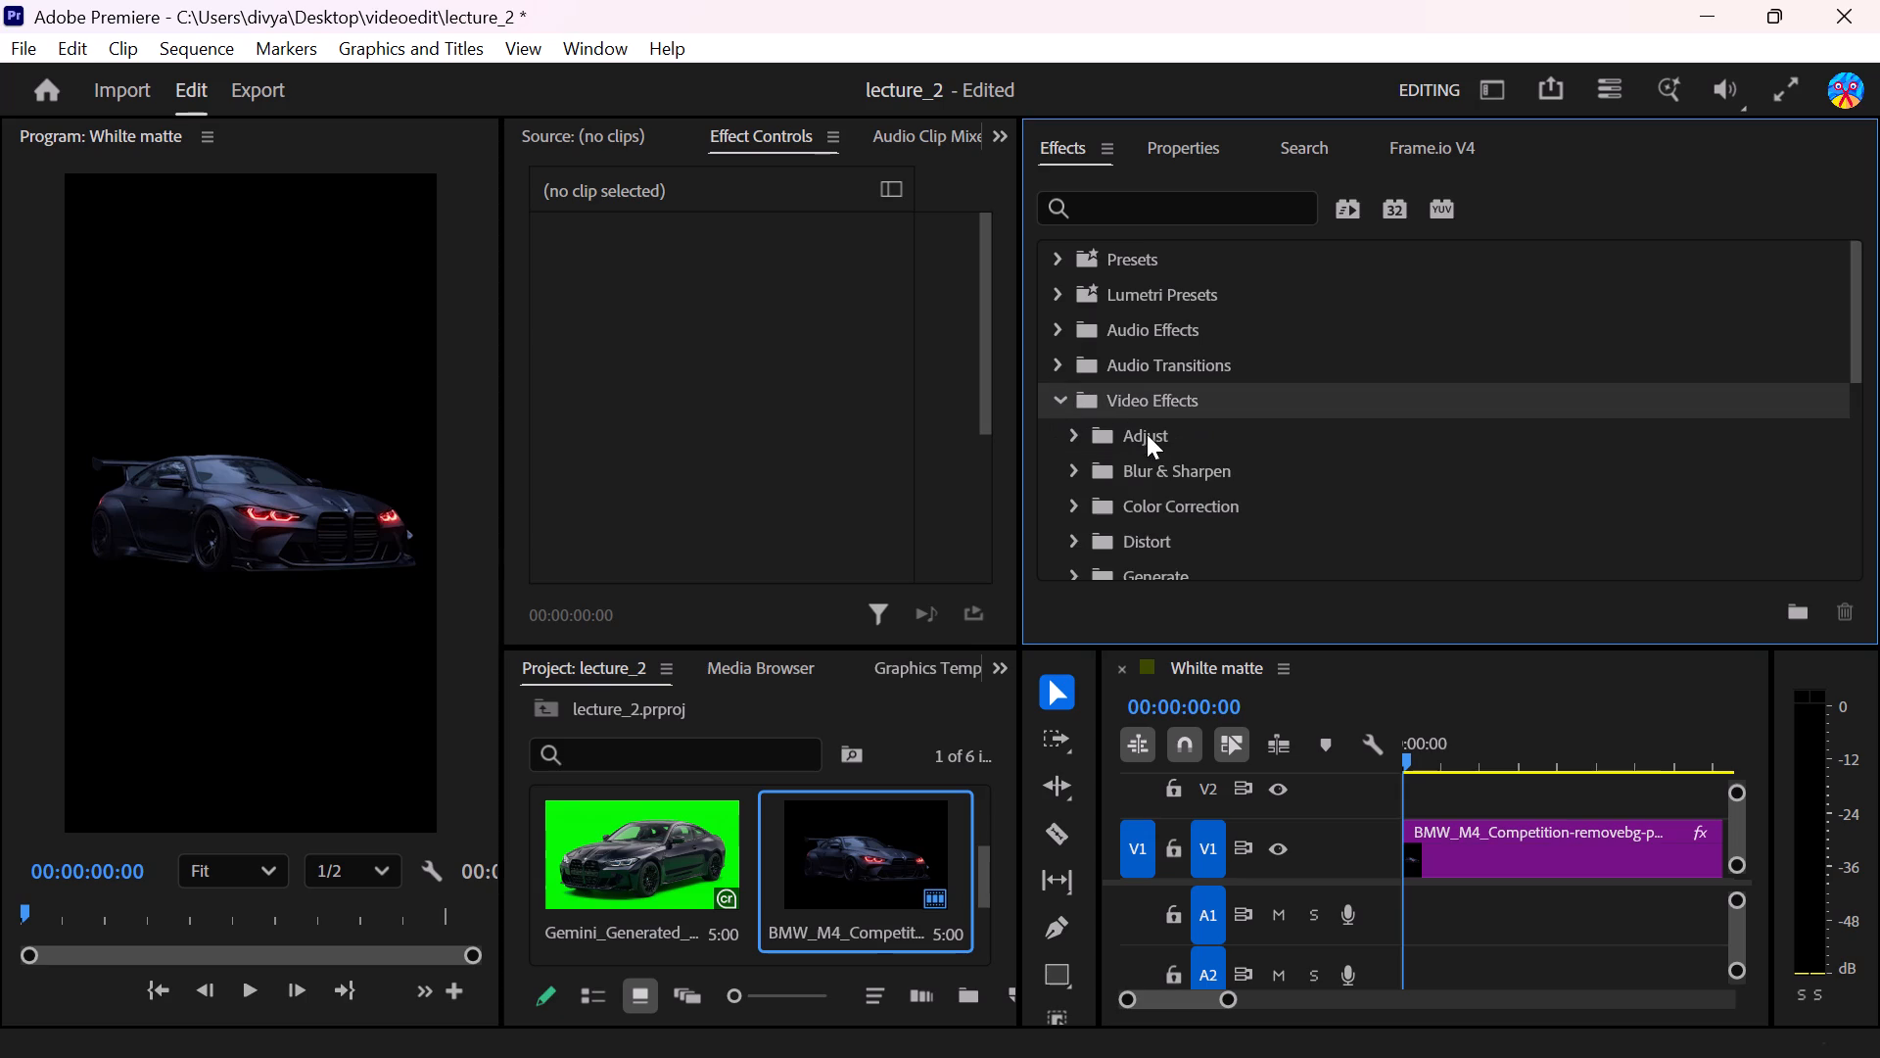
click(1150, 438)
click(171, 491)
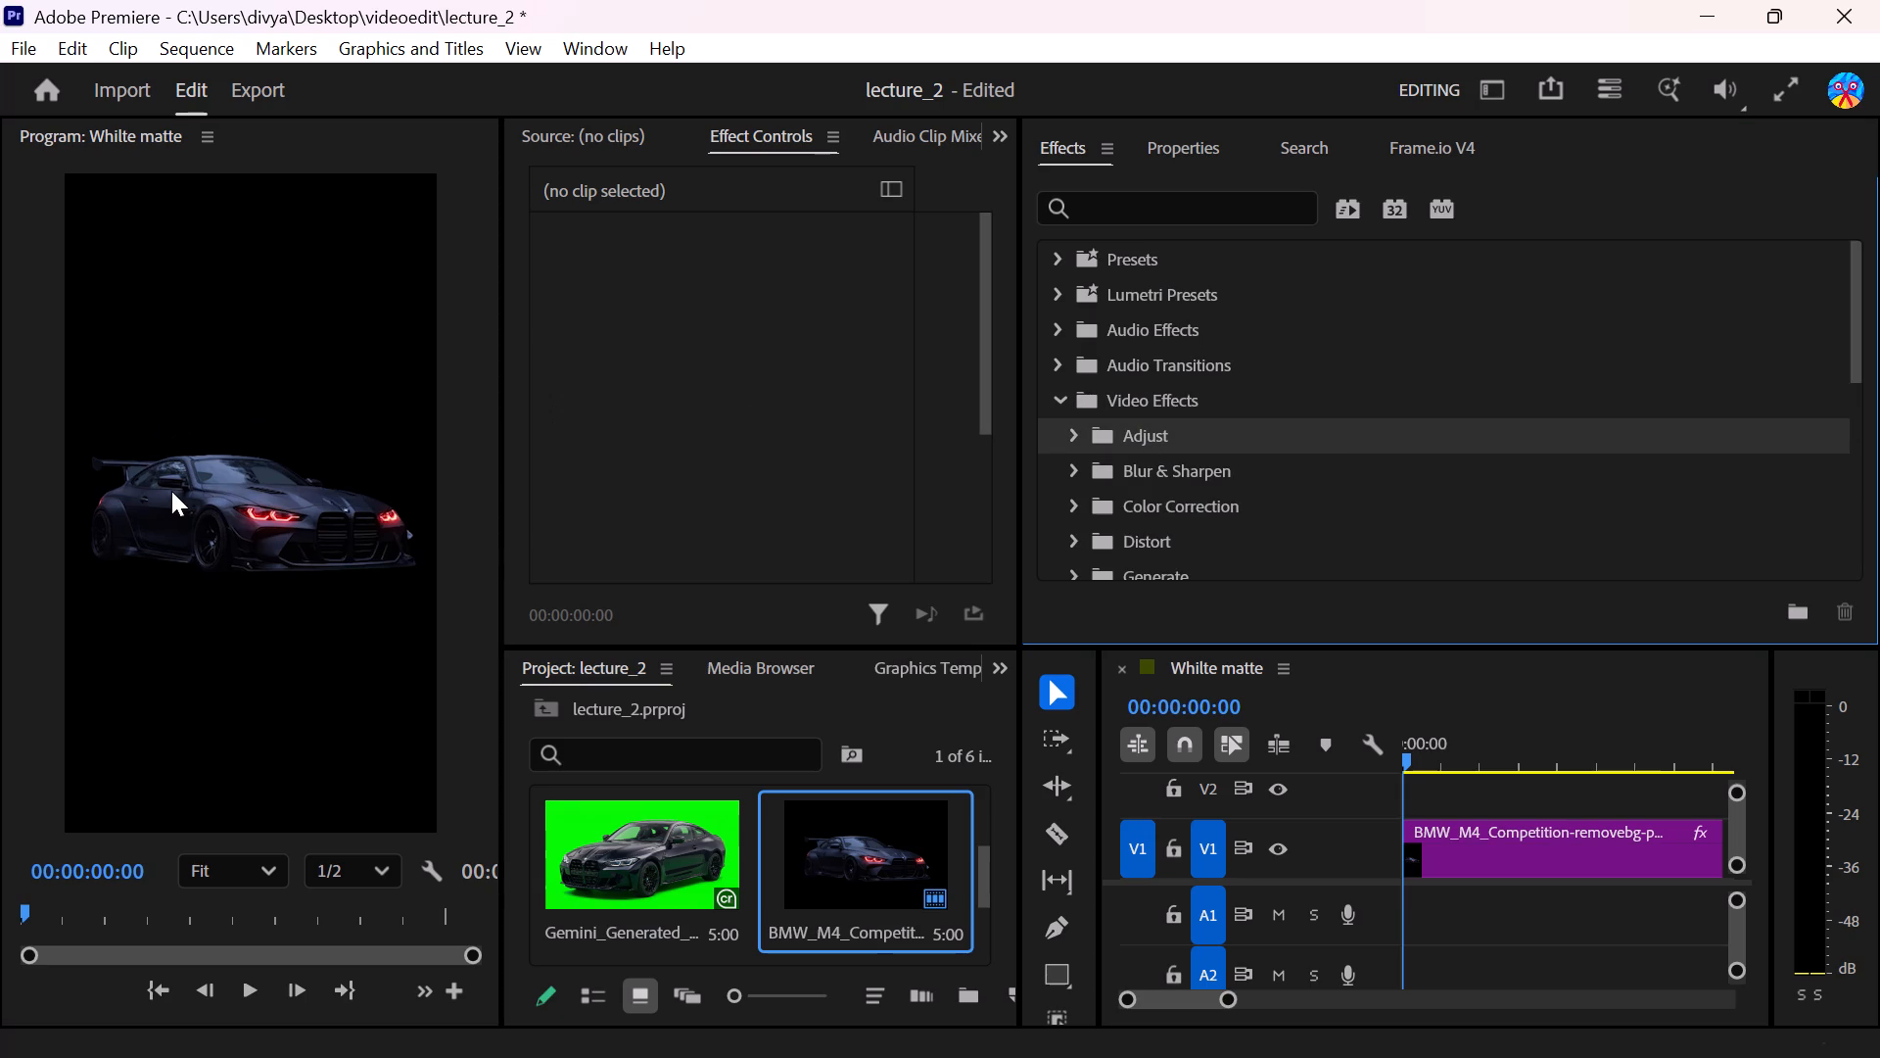
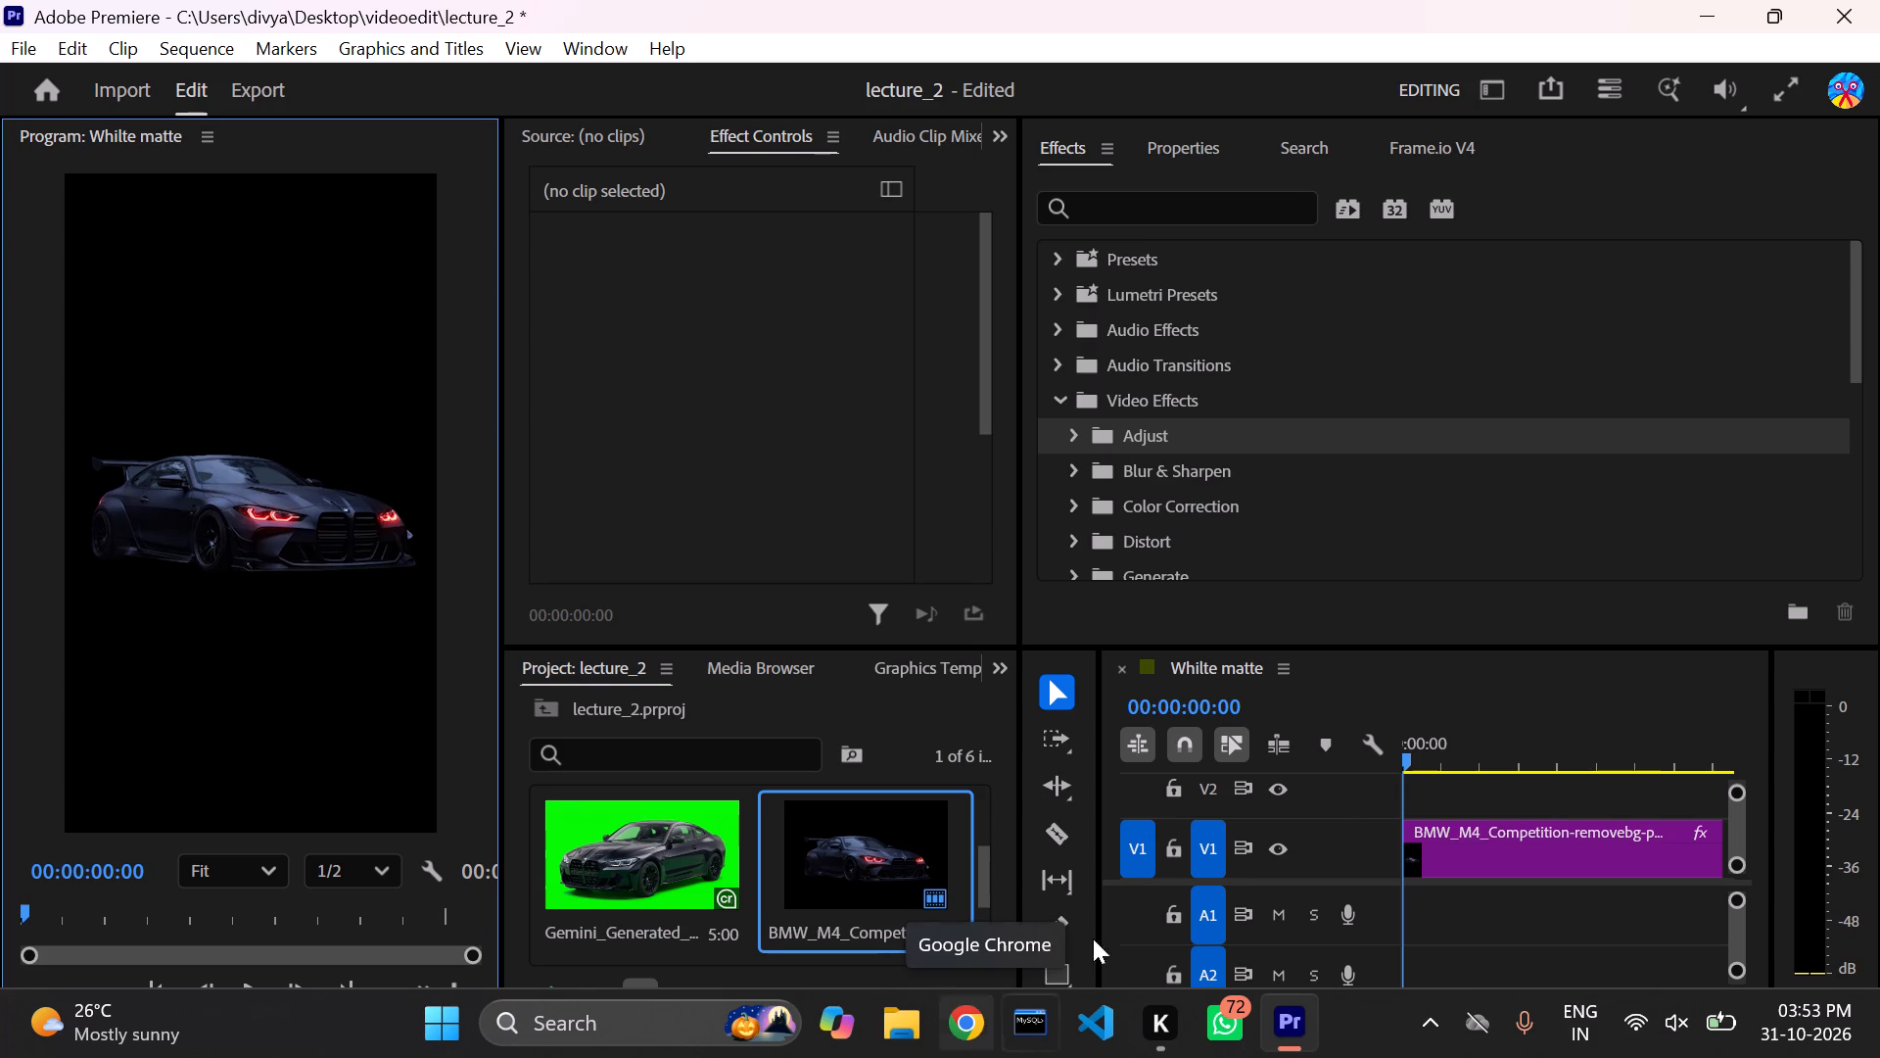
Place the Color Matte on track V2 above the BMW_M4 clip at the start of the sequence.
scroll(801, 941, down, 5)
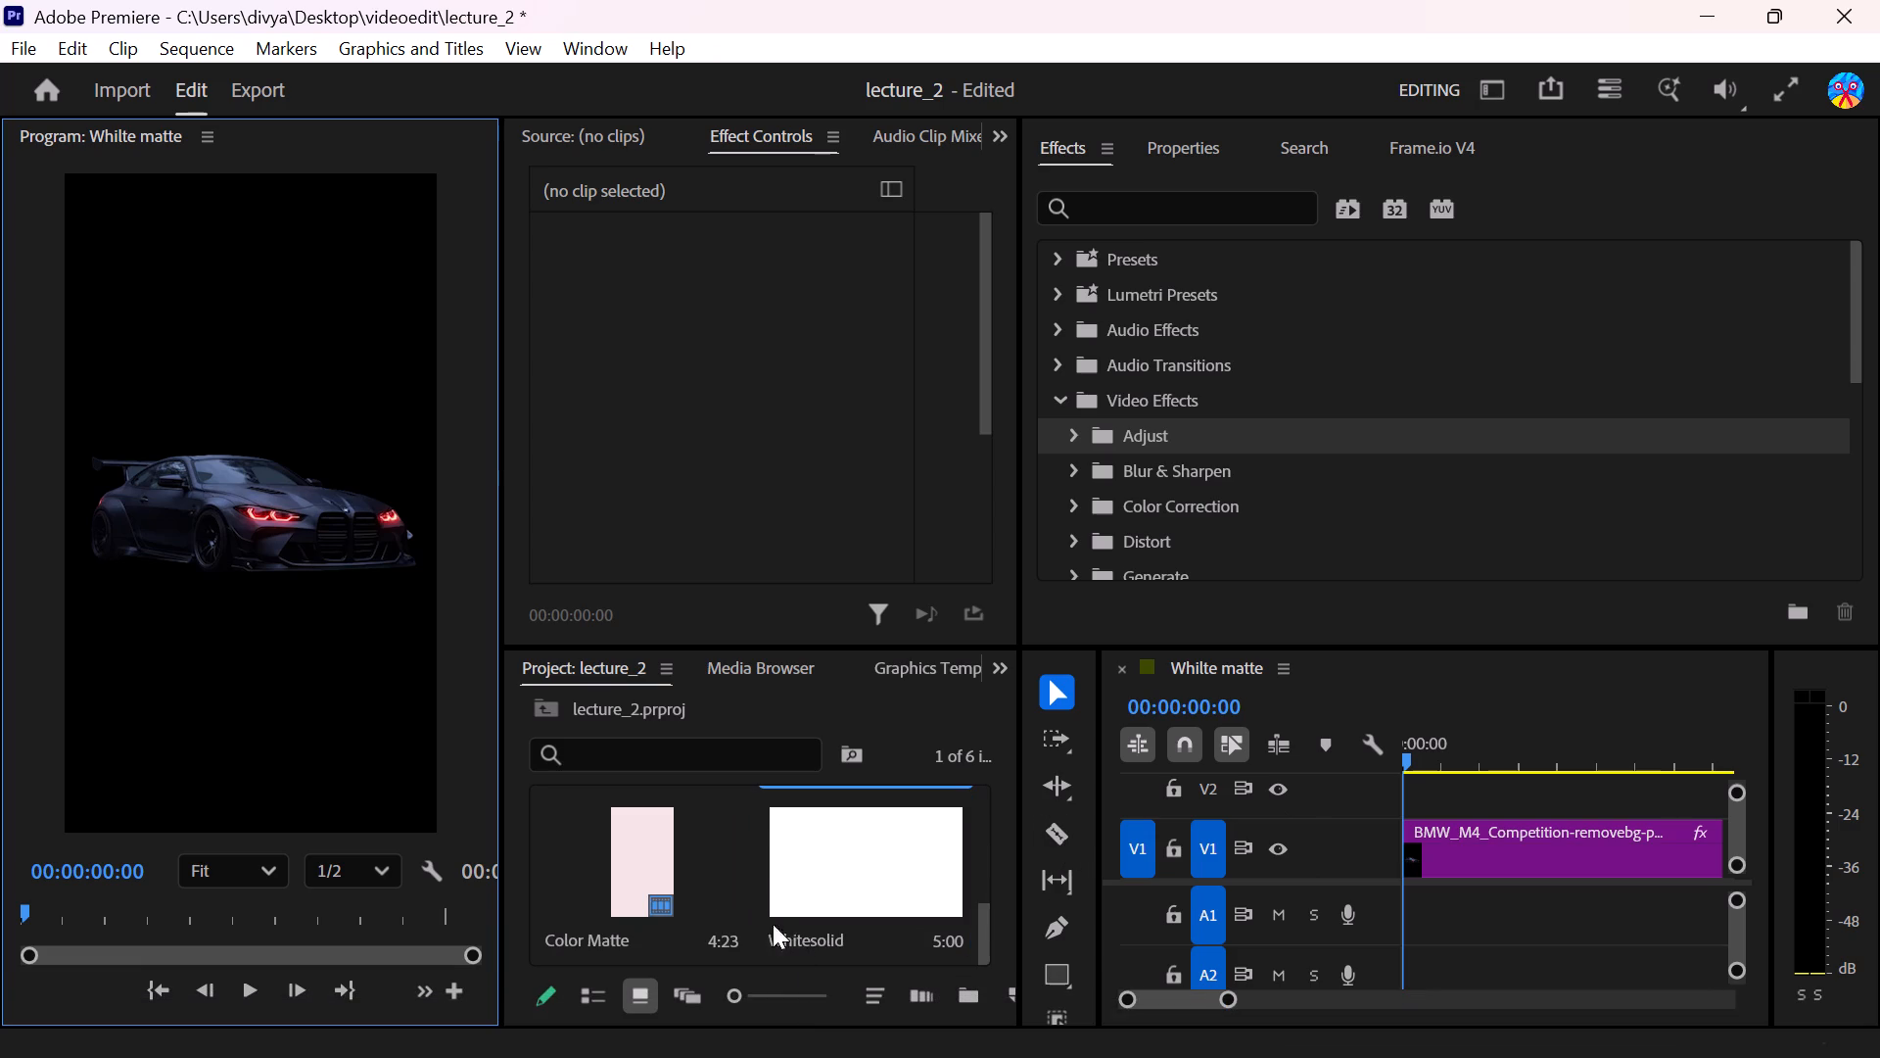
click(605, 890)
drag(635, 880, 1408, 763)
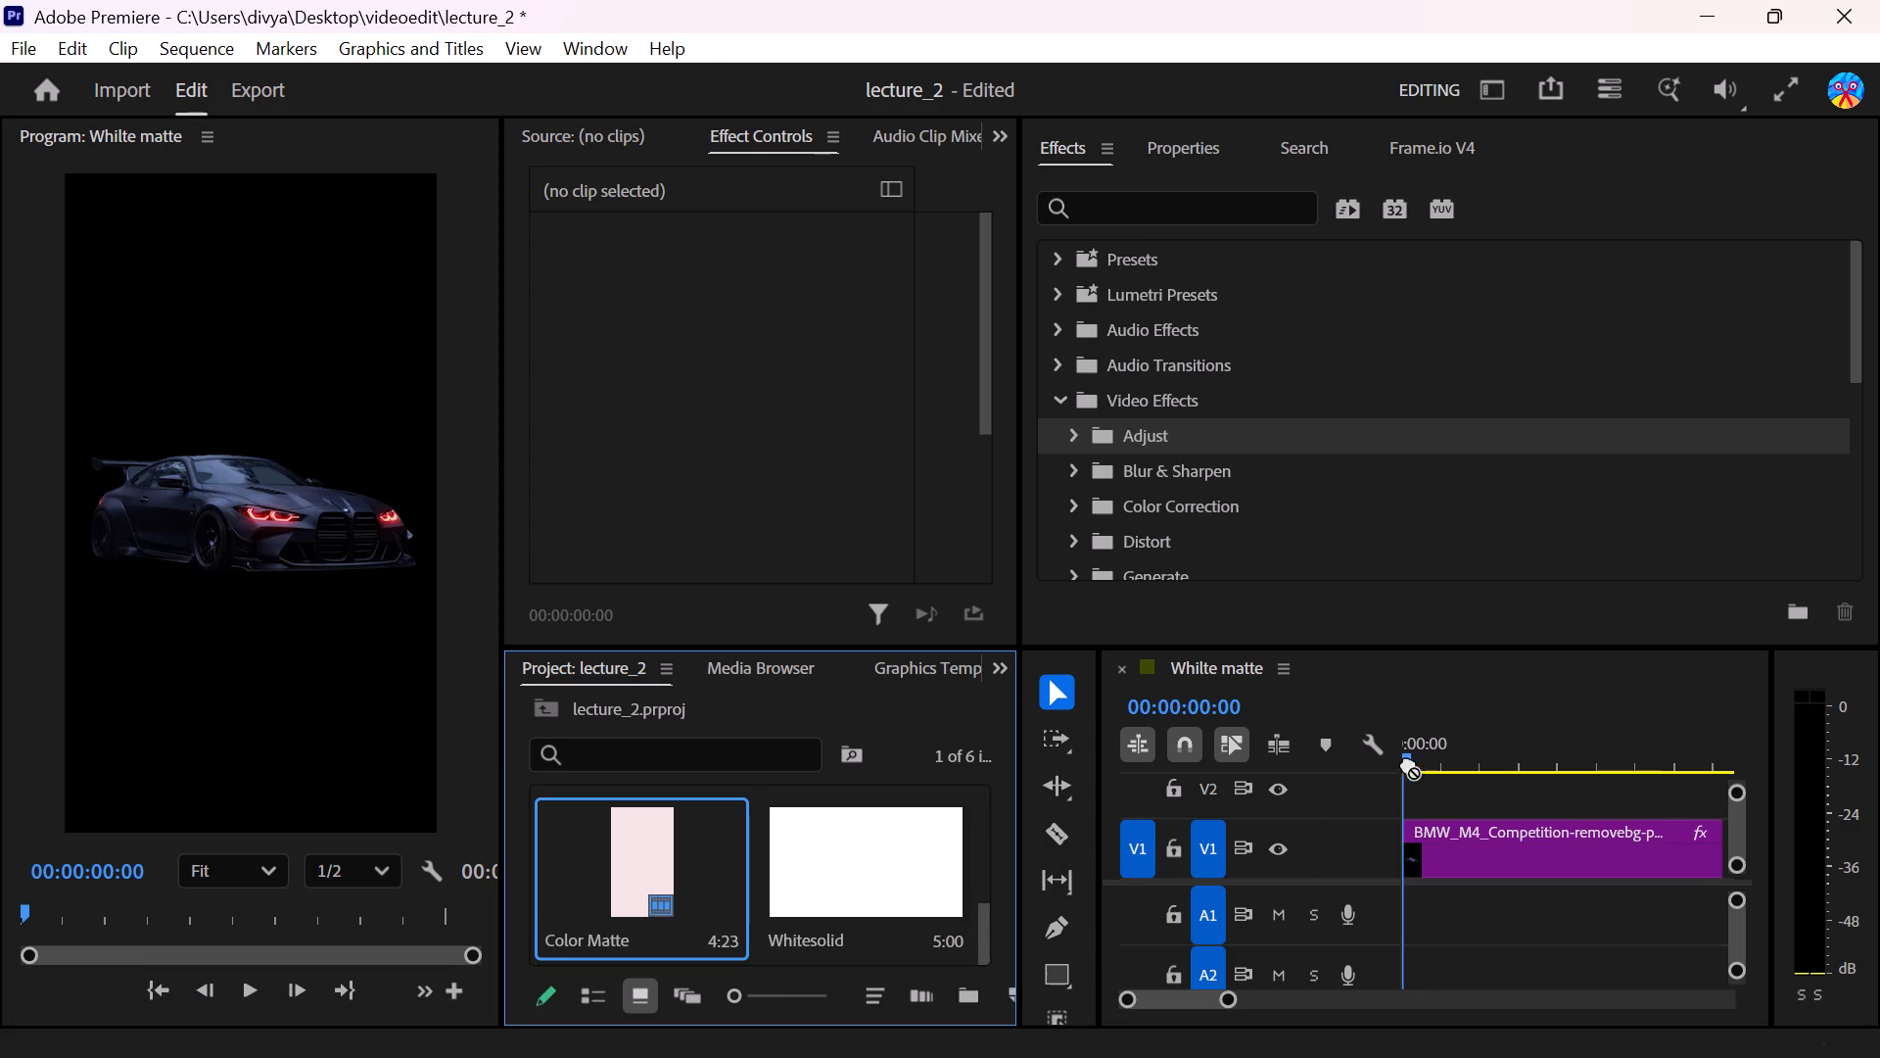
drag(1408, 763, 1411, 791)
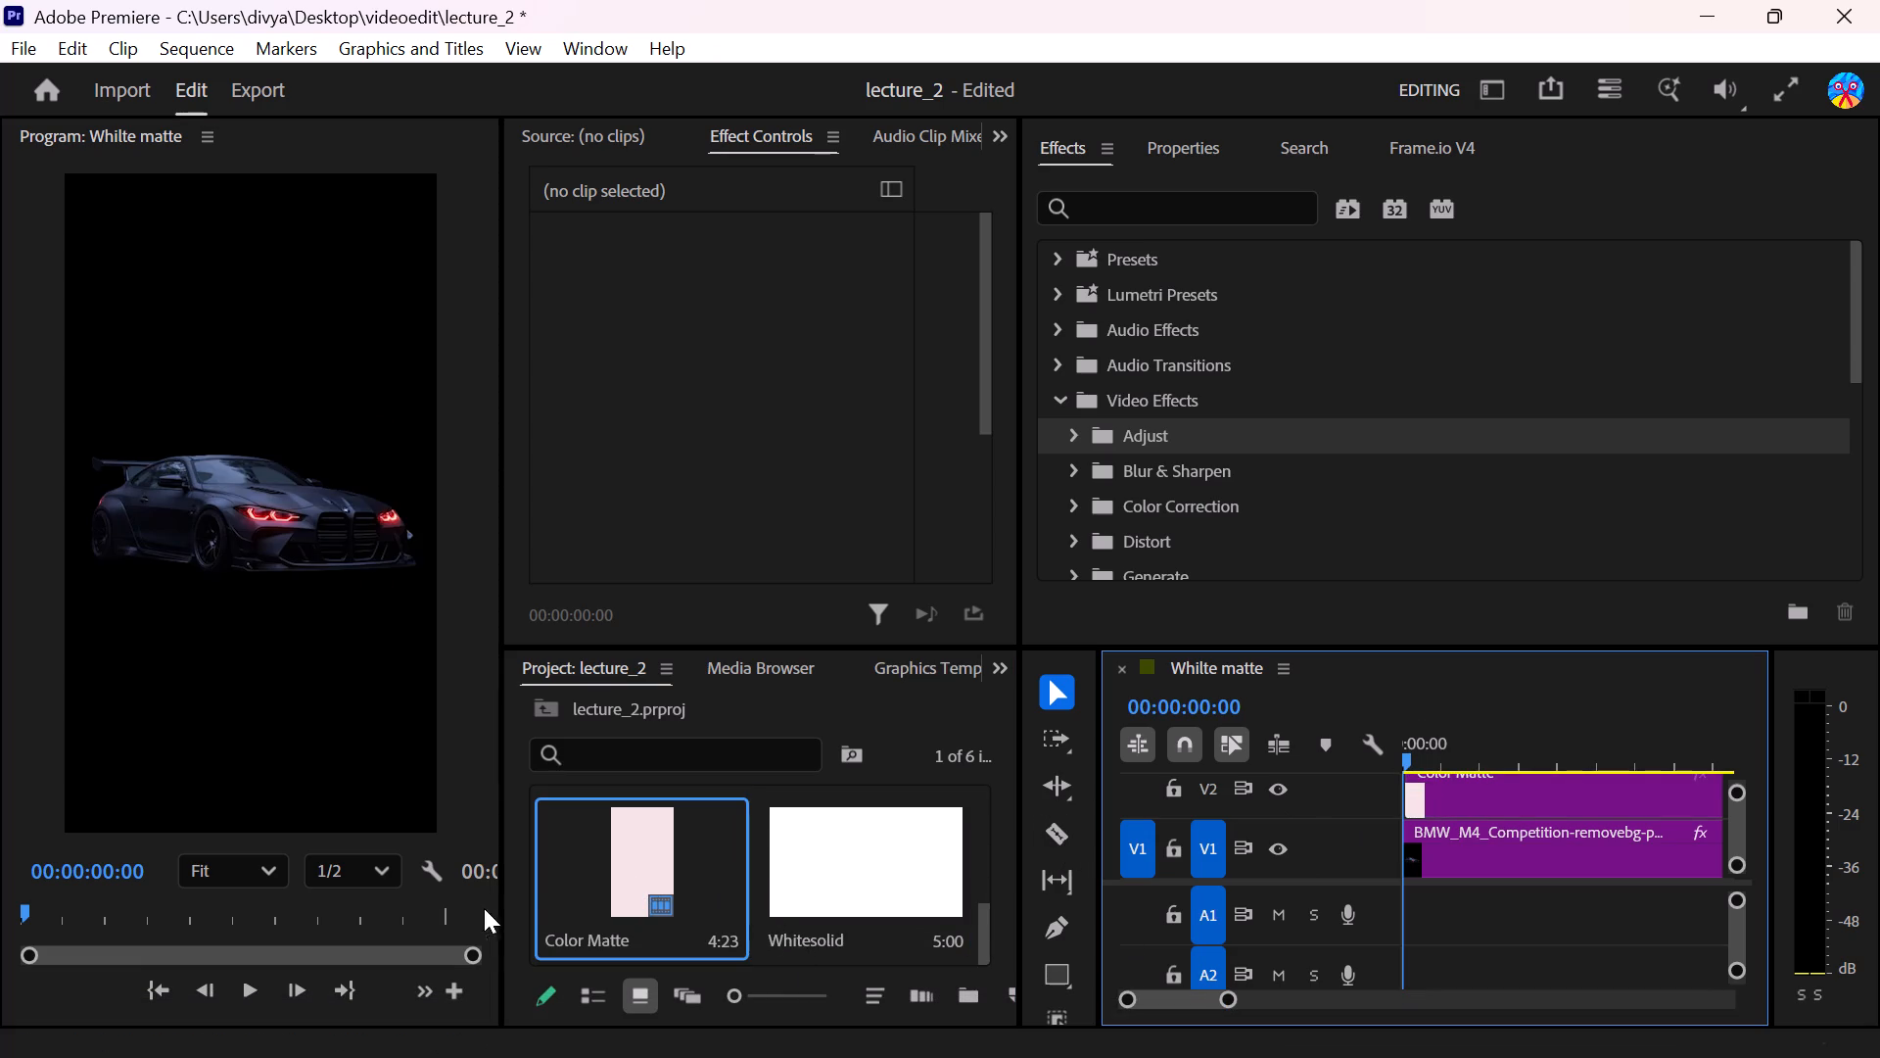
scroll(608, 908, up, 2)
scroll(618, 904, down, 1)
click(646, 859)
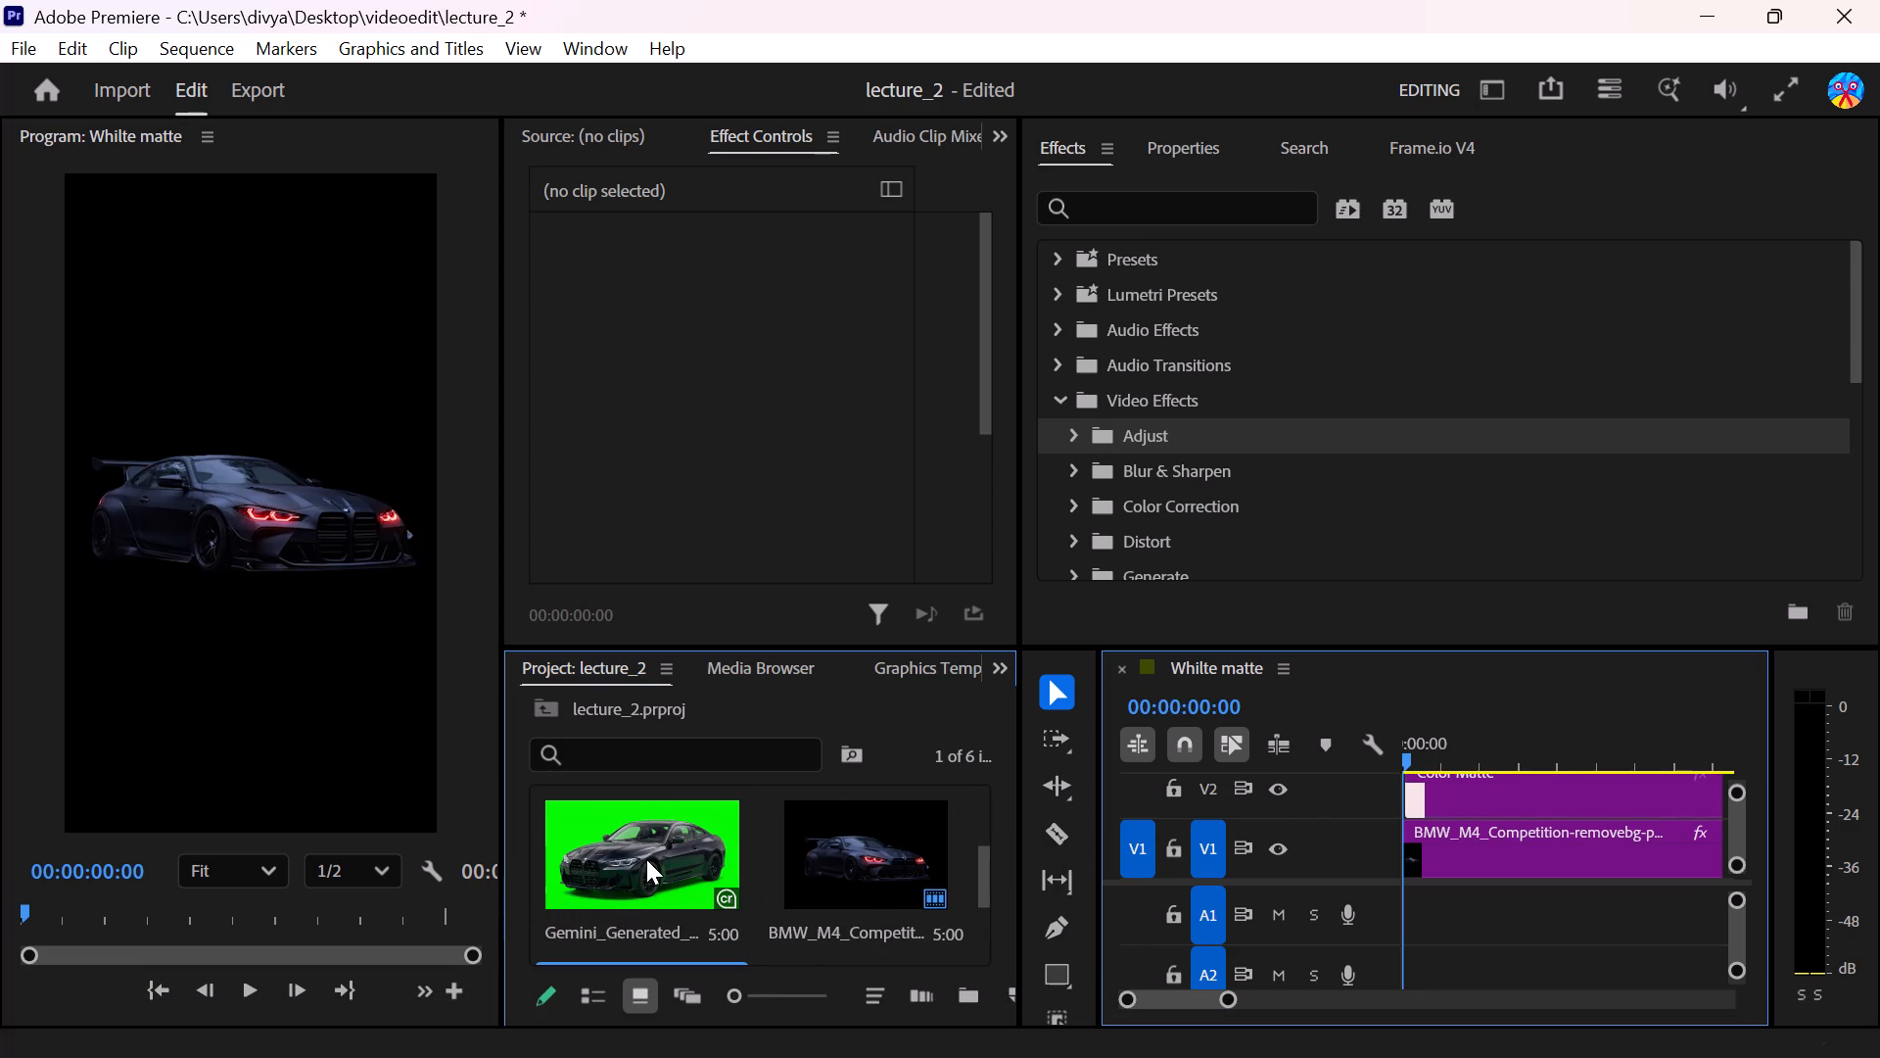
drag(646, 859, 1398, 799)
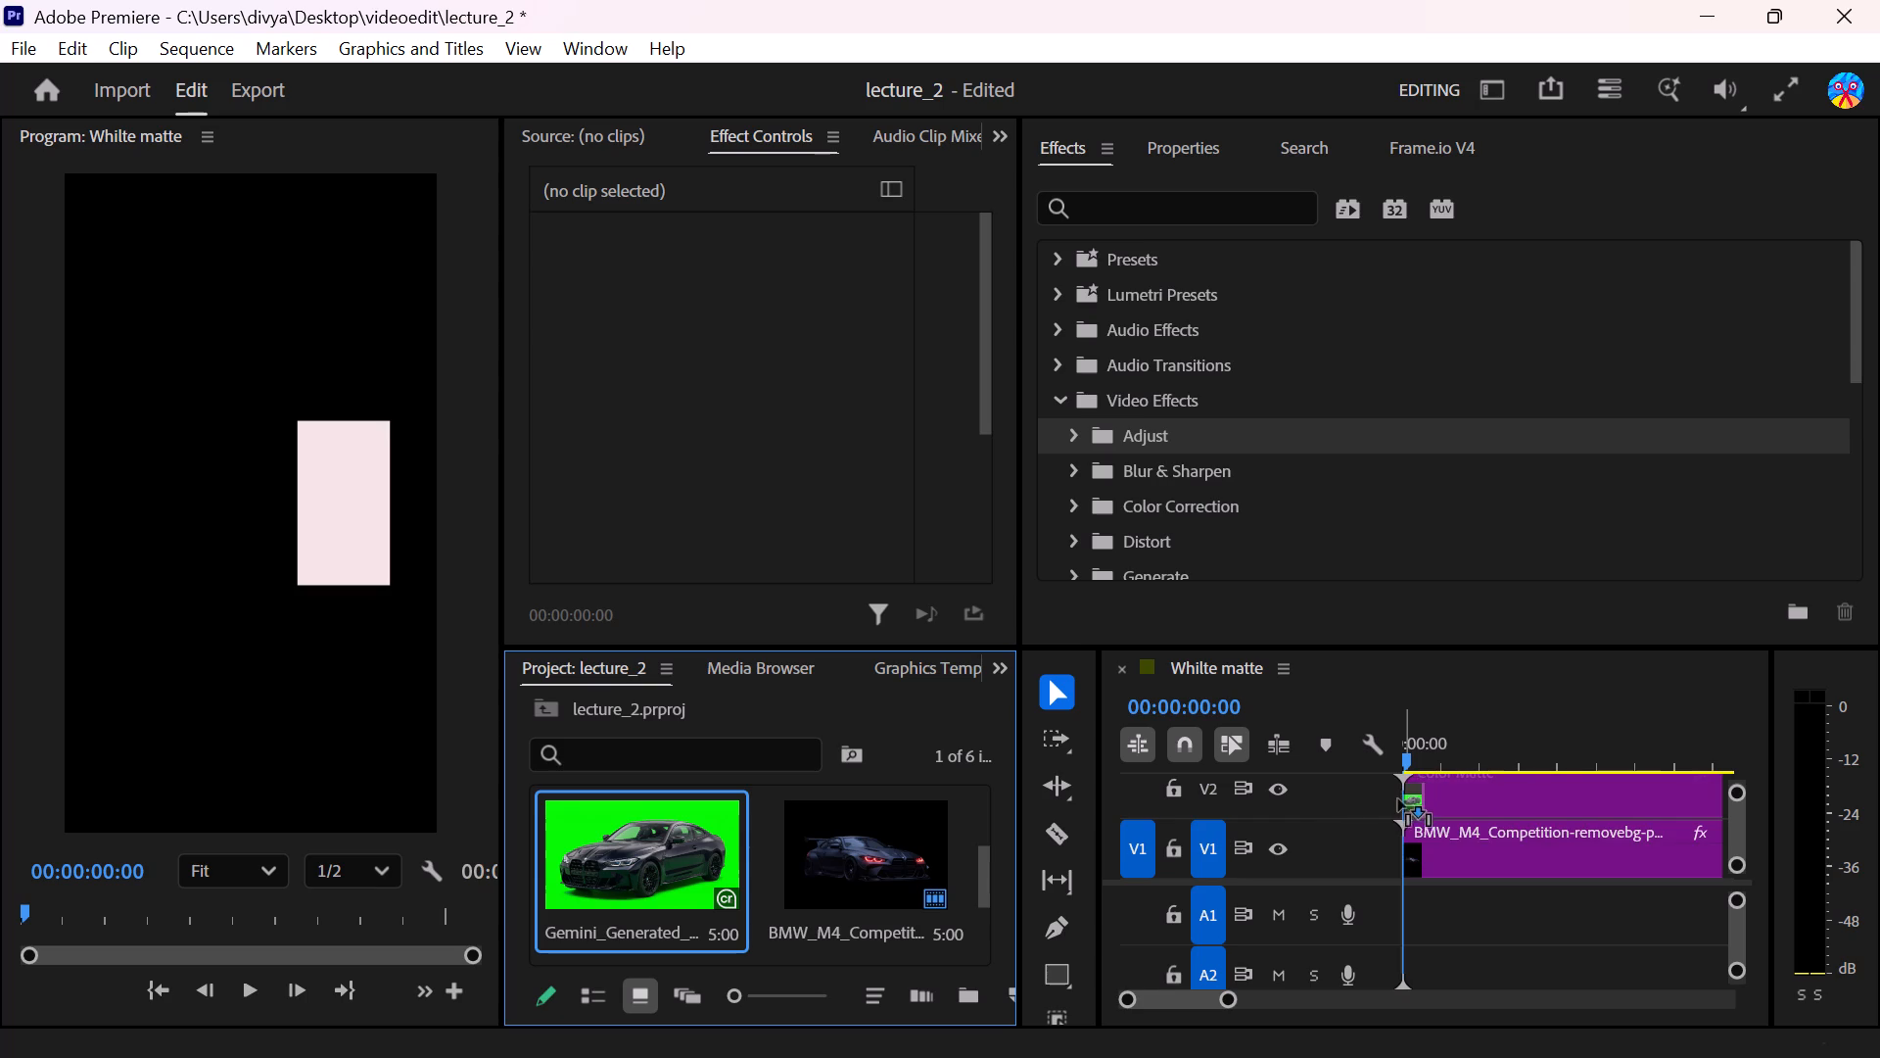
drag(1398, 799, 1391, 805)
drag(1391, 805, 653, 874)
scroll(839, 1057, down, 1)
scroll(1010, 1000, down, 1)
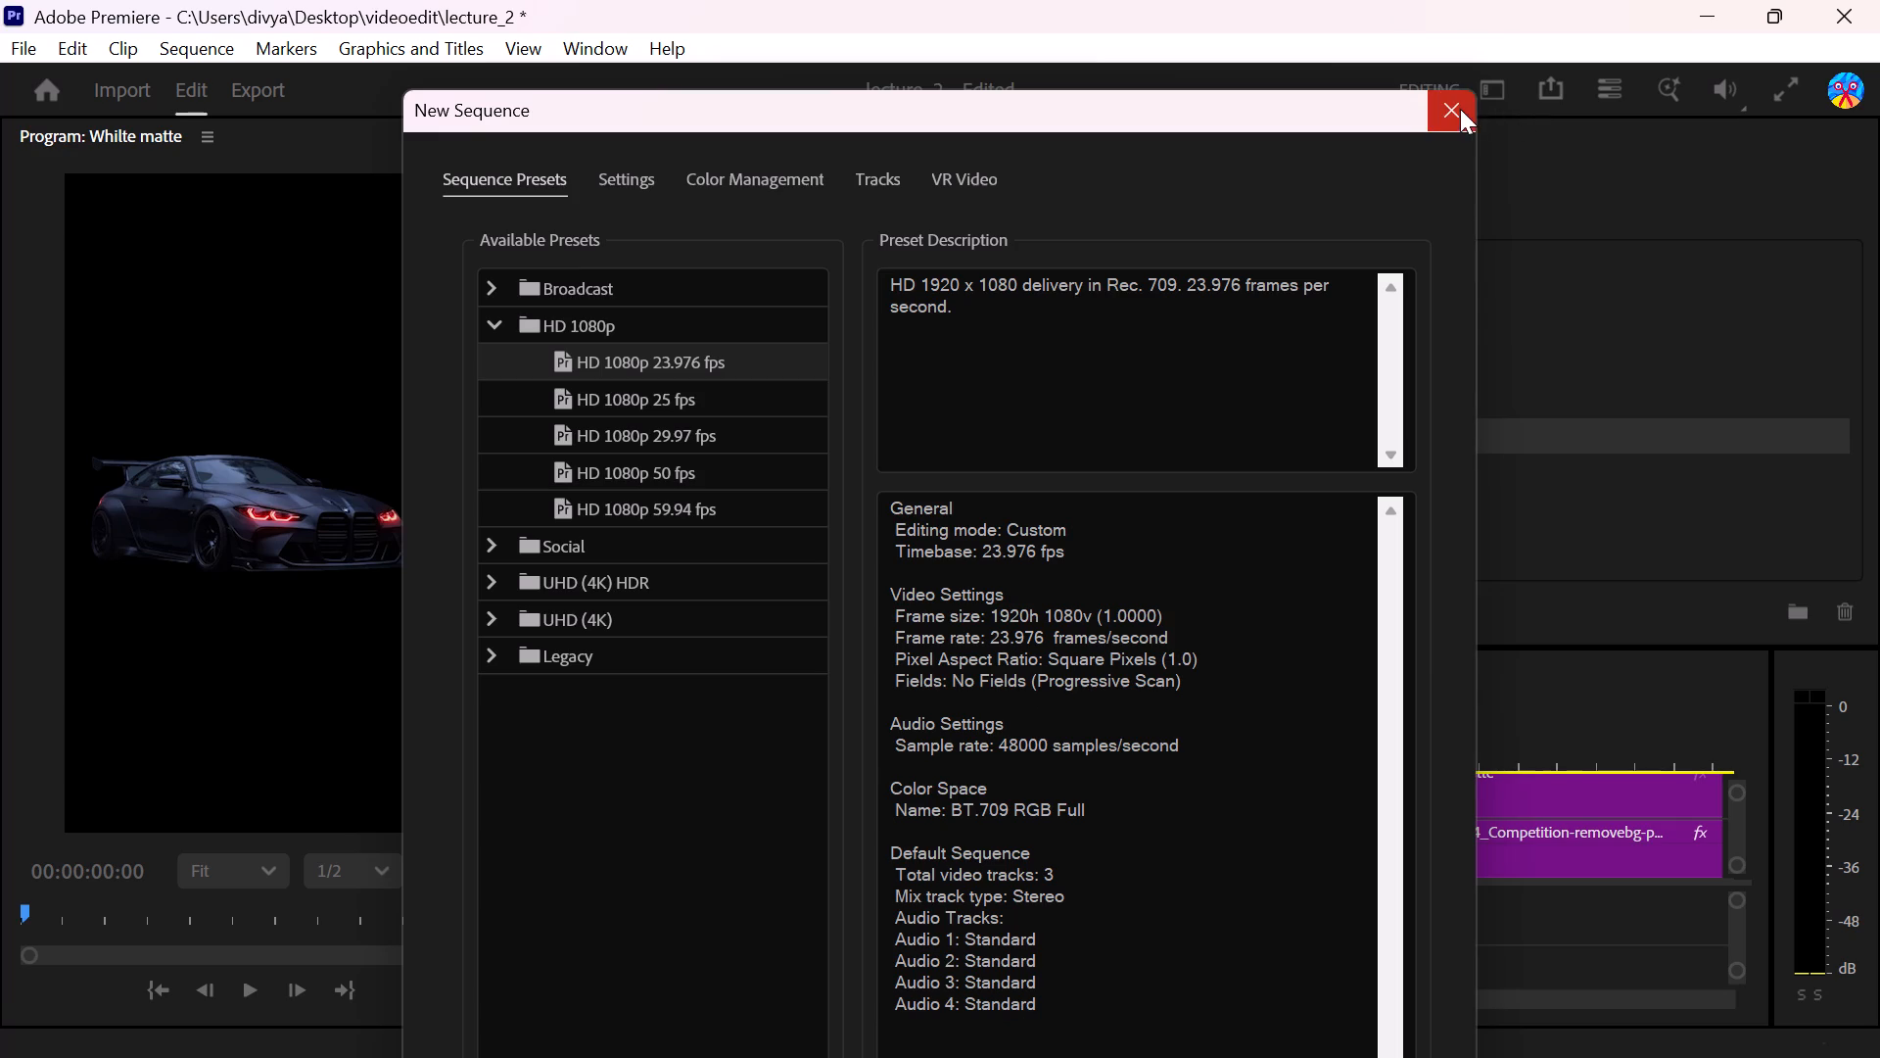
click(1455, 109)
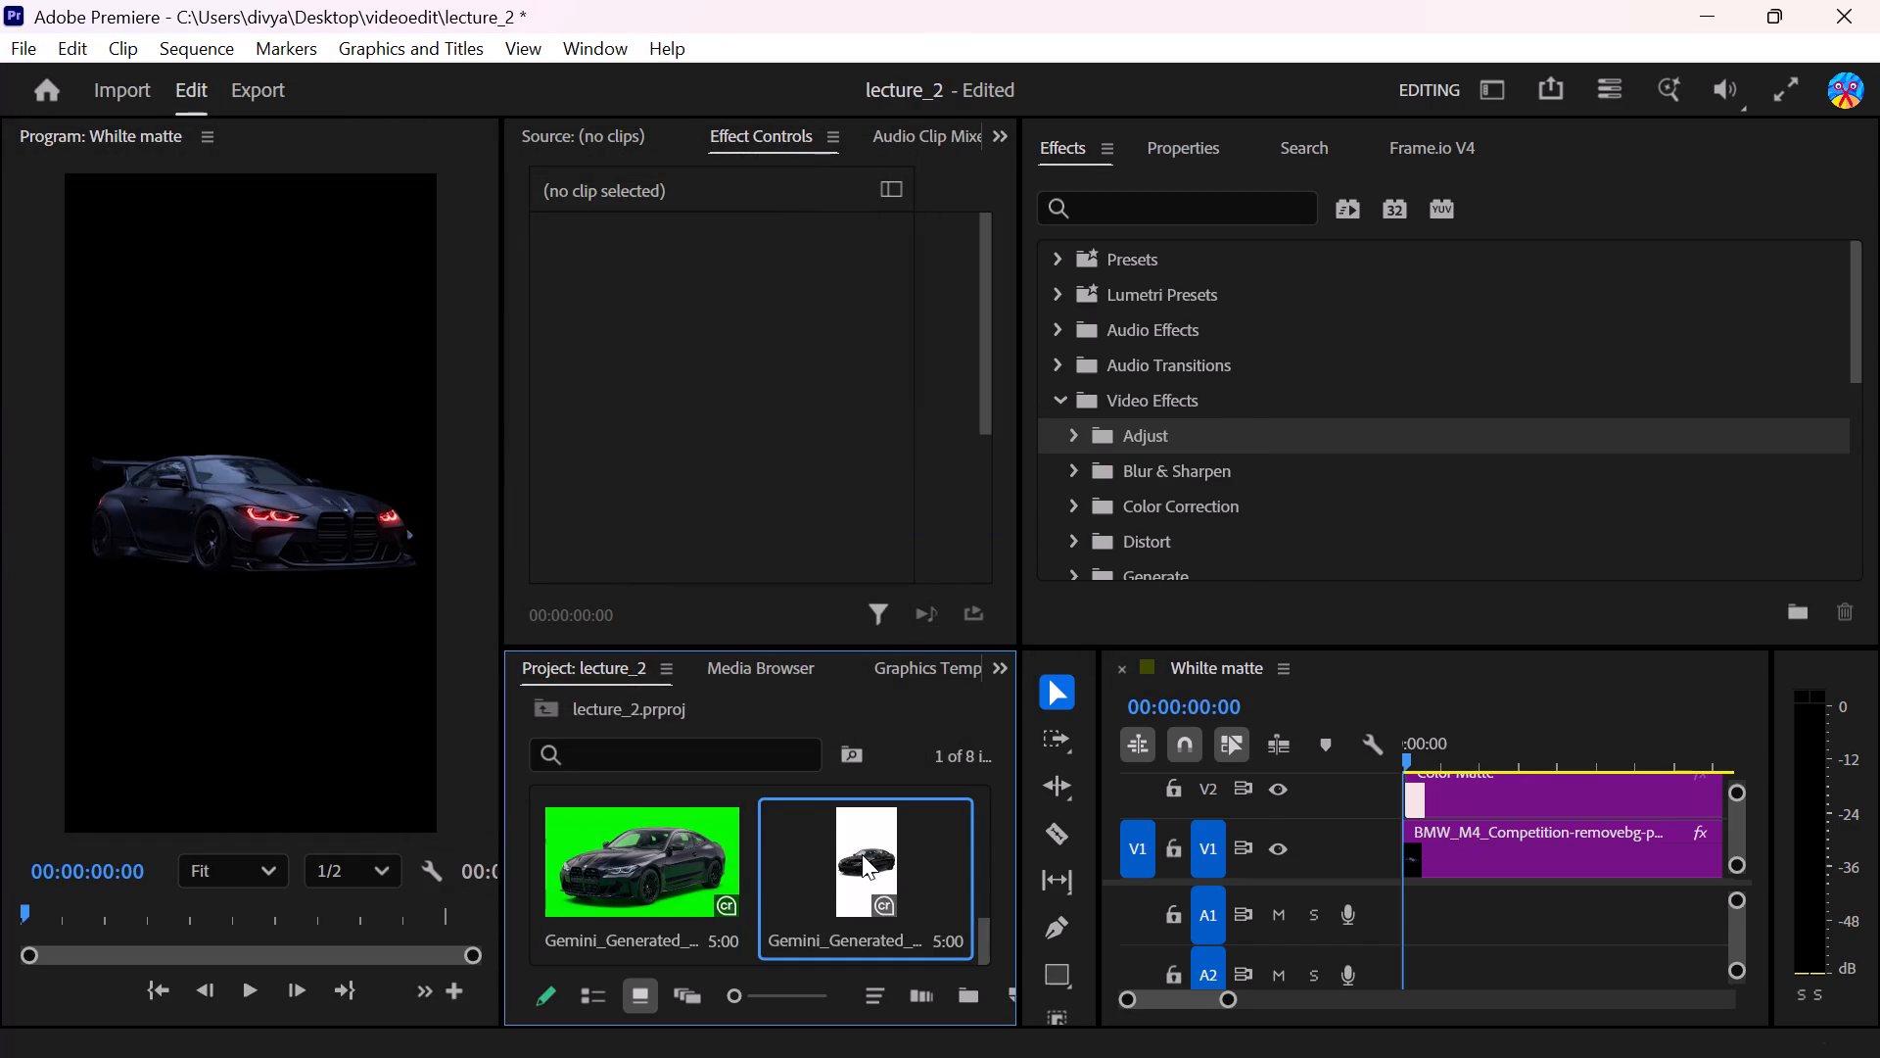
Place the white-background Gemini car image on track V2 over the Color Matte and delete the leftover Color Matte piece before it.
drag(862, 854, 1393, 791)
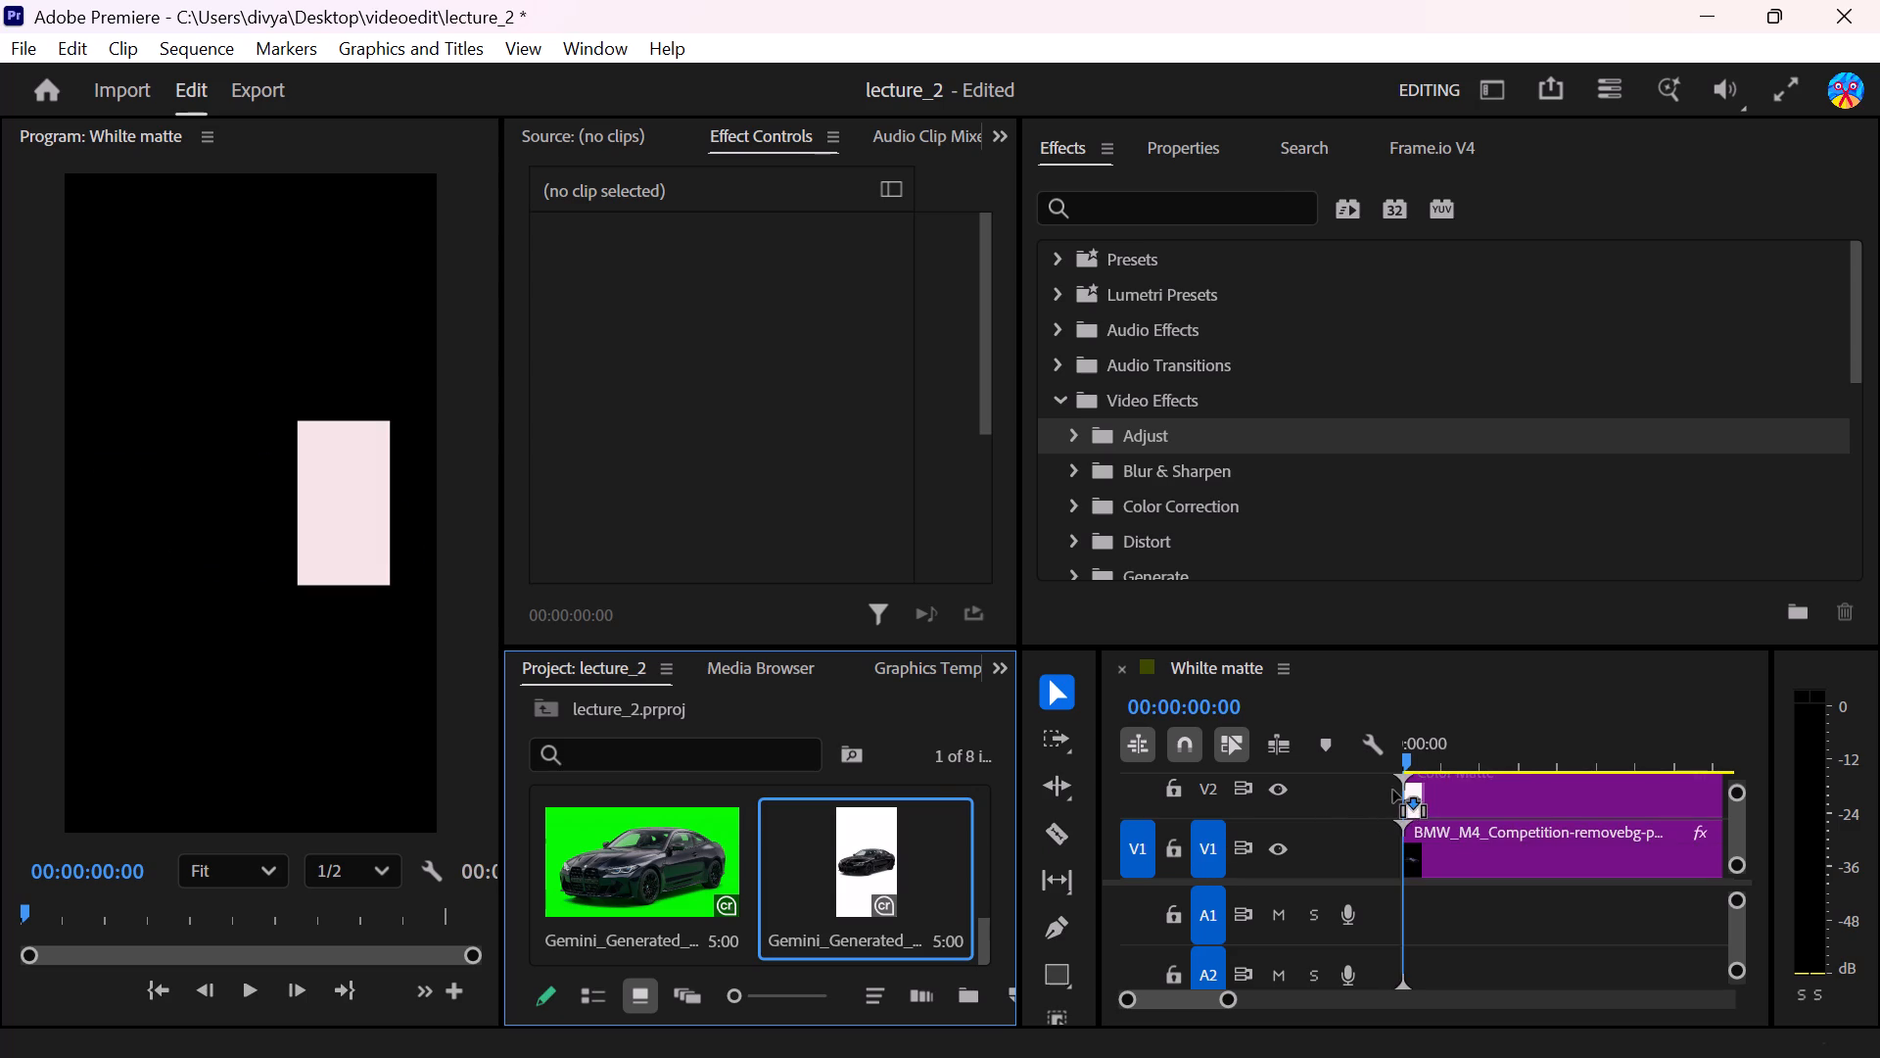
drag(1393, 791, 1416, 795)
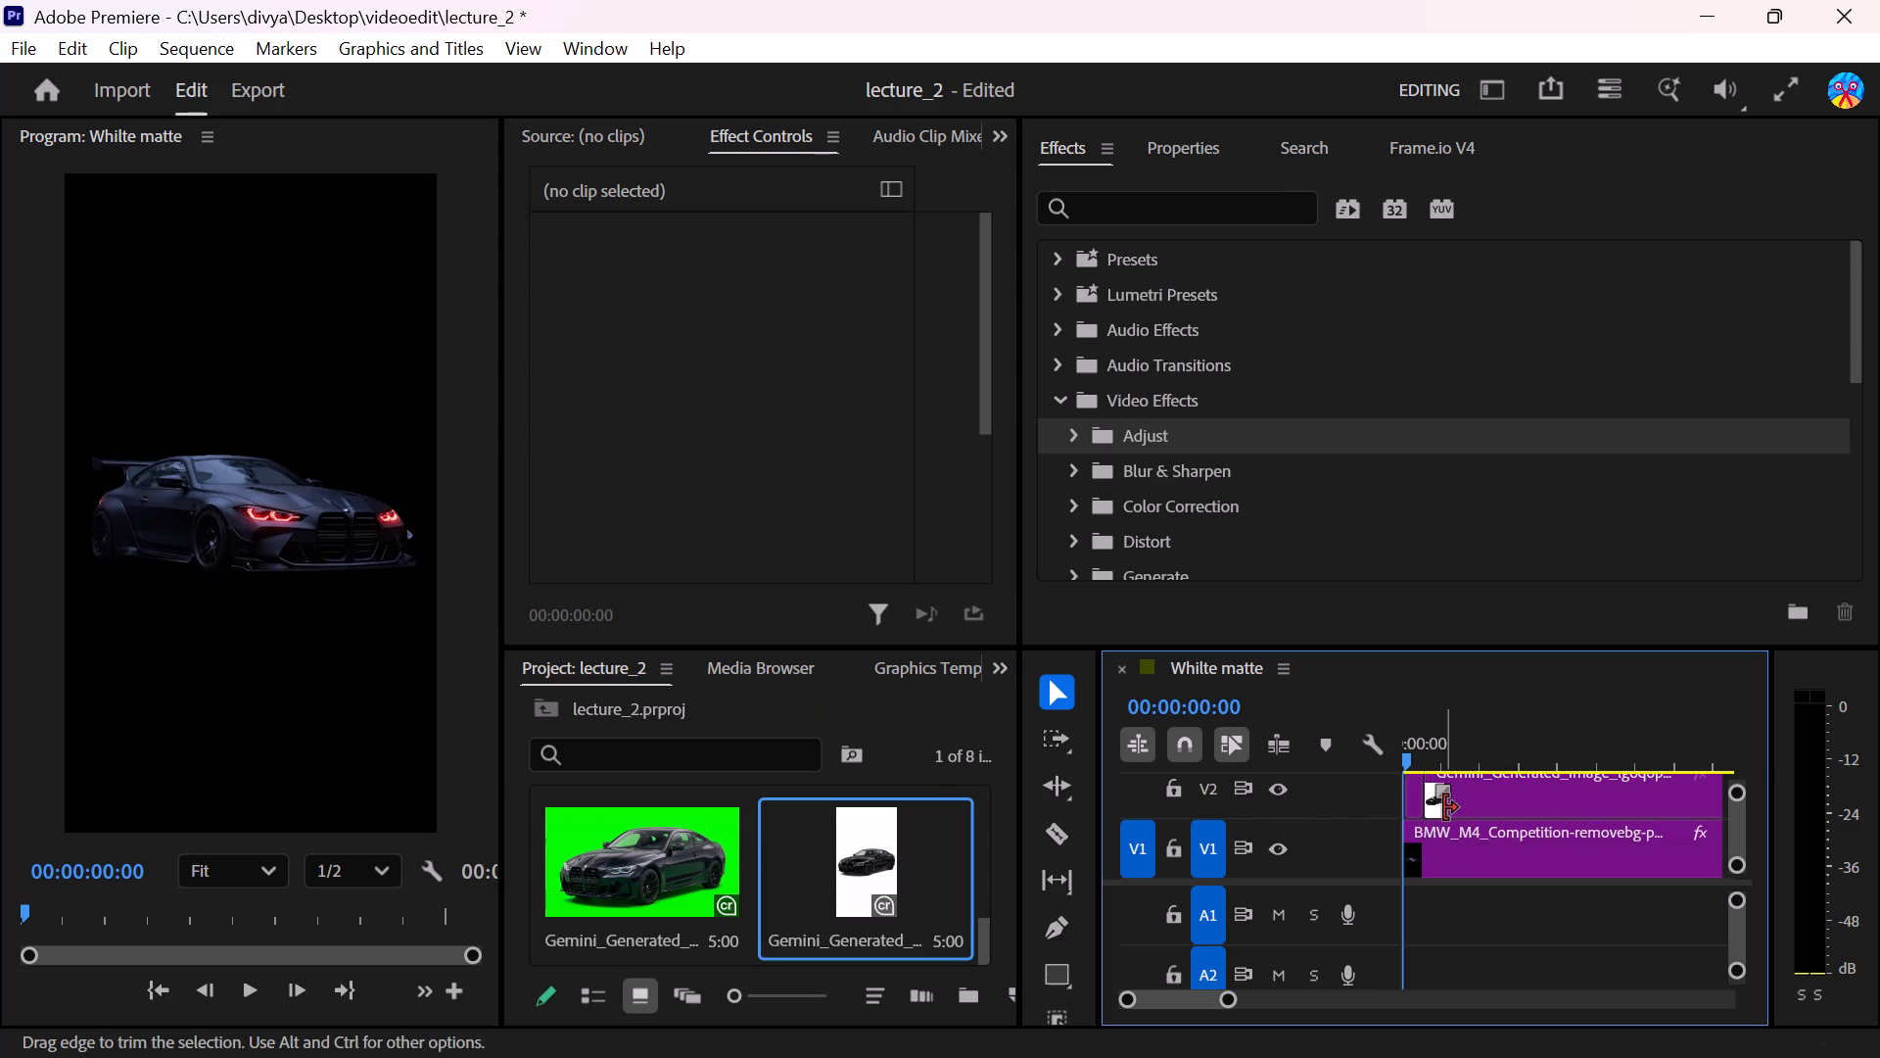
drag(1437, 809, 1408, 807)
click(1408, 807)
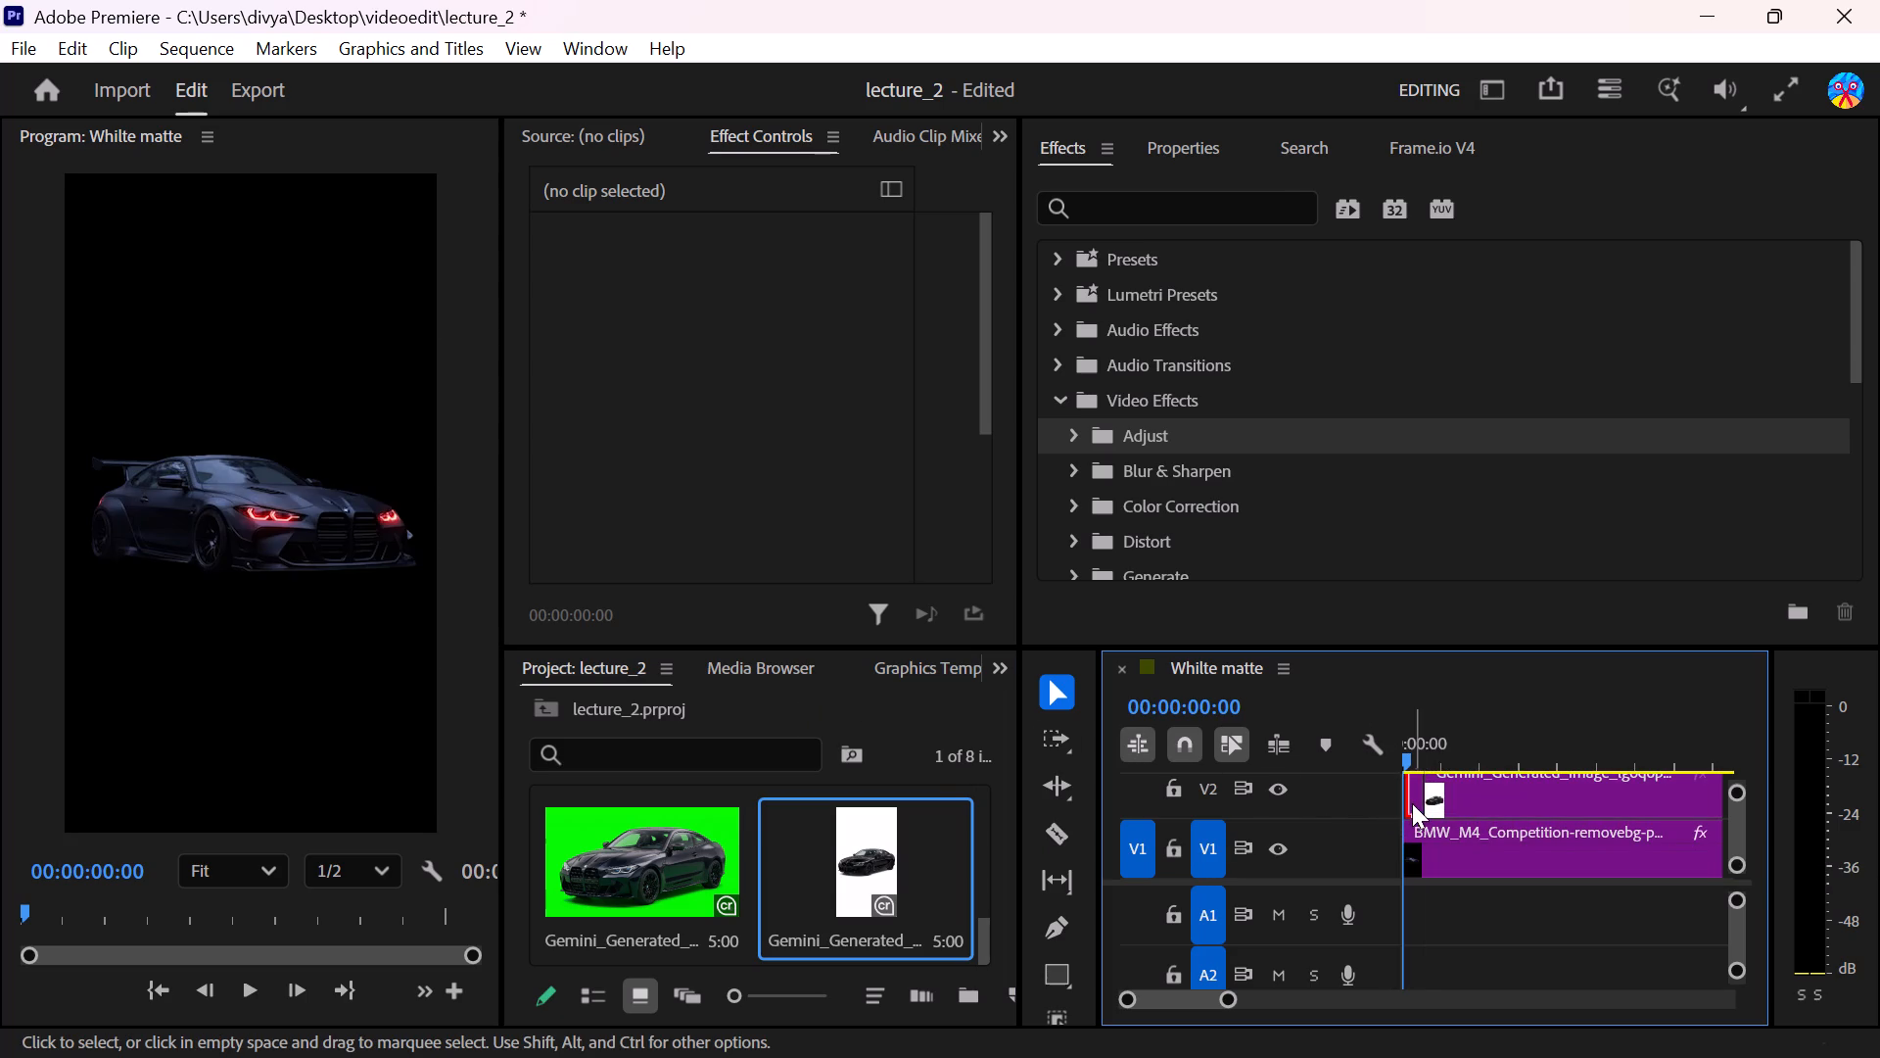
click(1413, 796)
key(Delete)
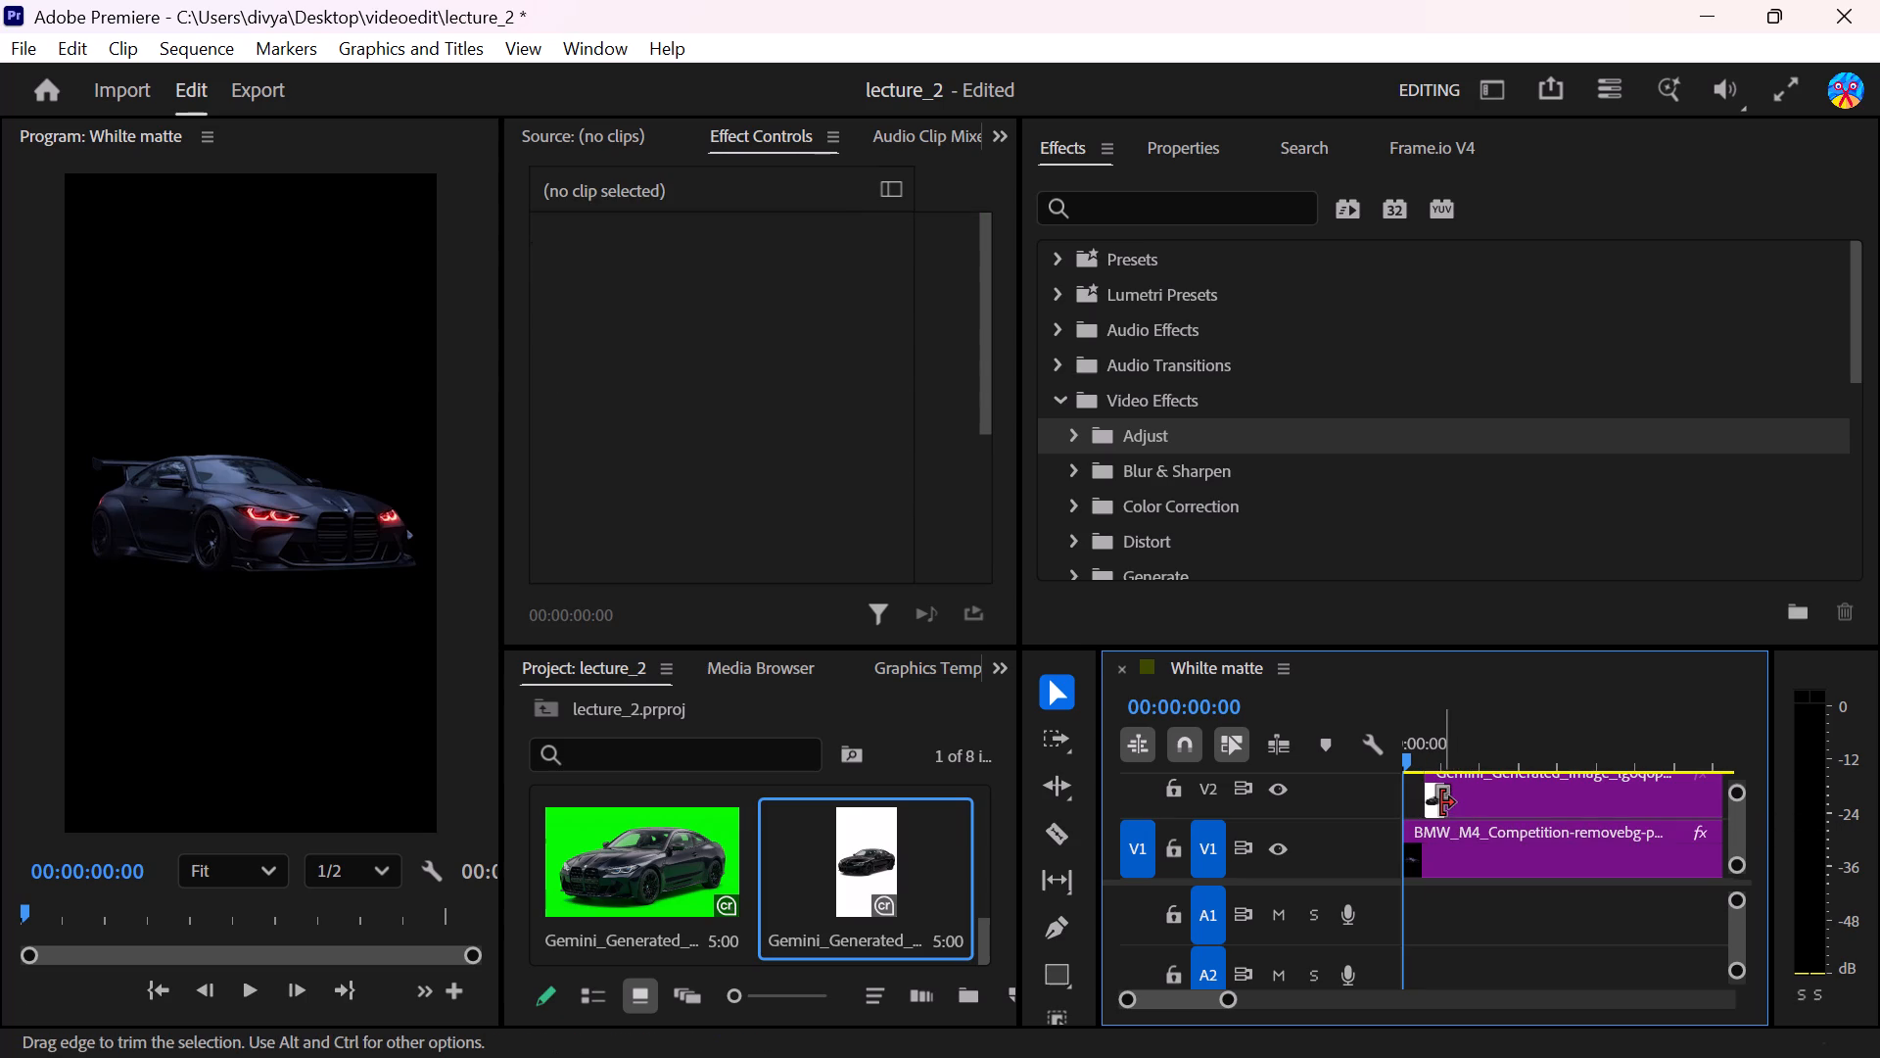
Delete the empty gap before the Gemini car clip on track V2 so the clip starts at 00:00:00:00.
click(1441, 803)
click(1454, 799)
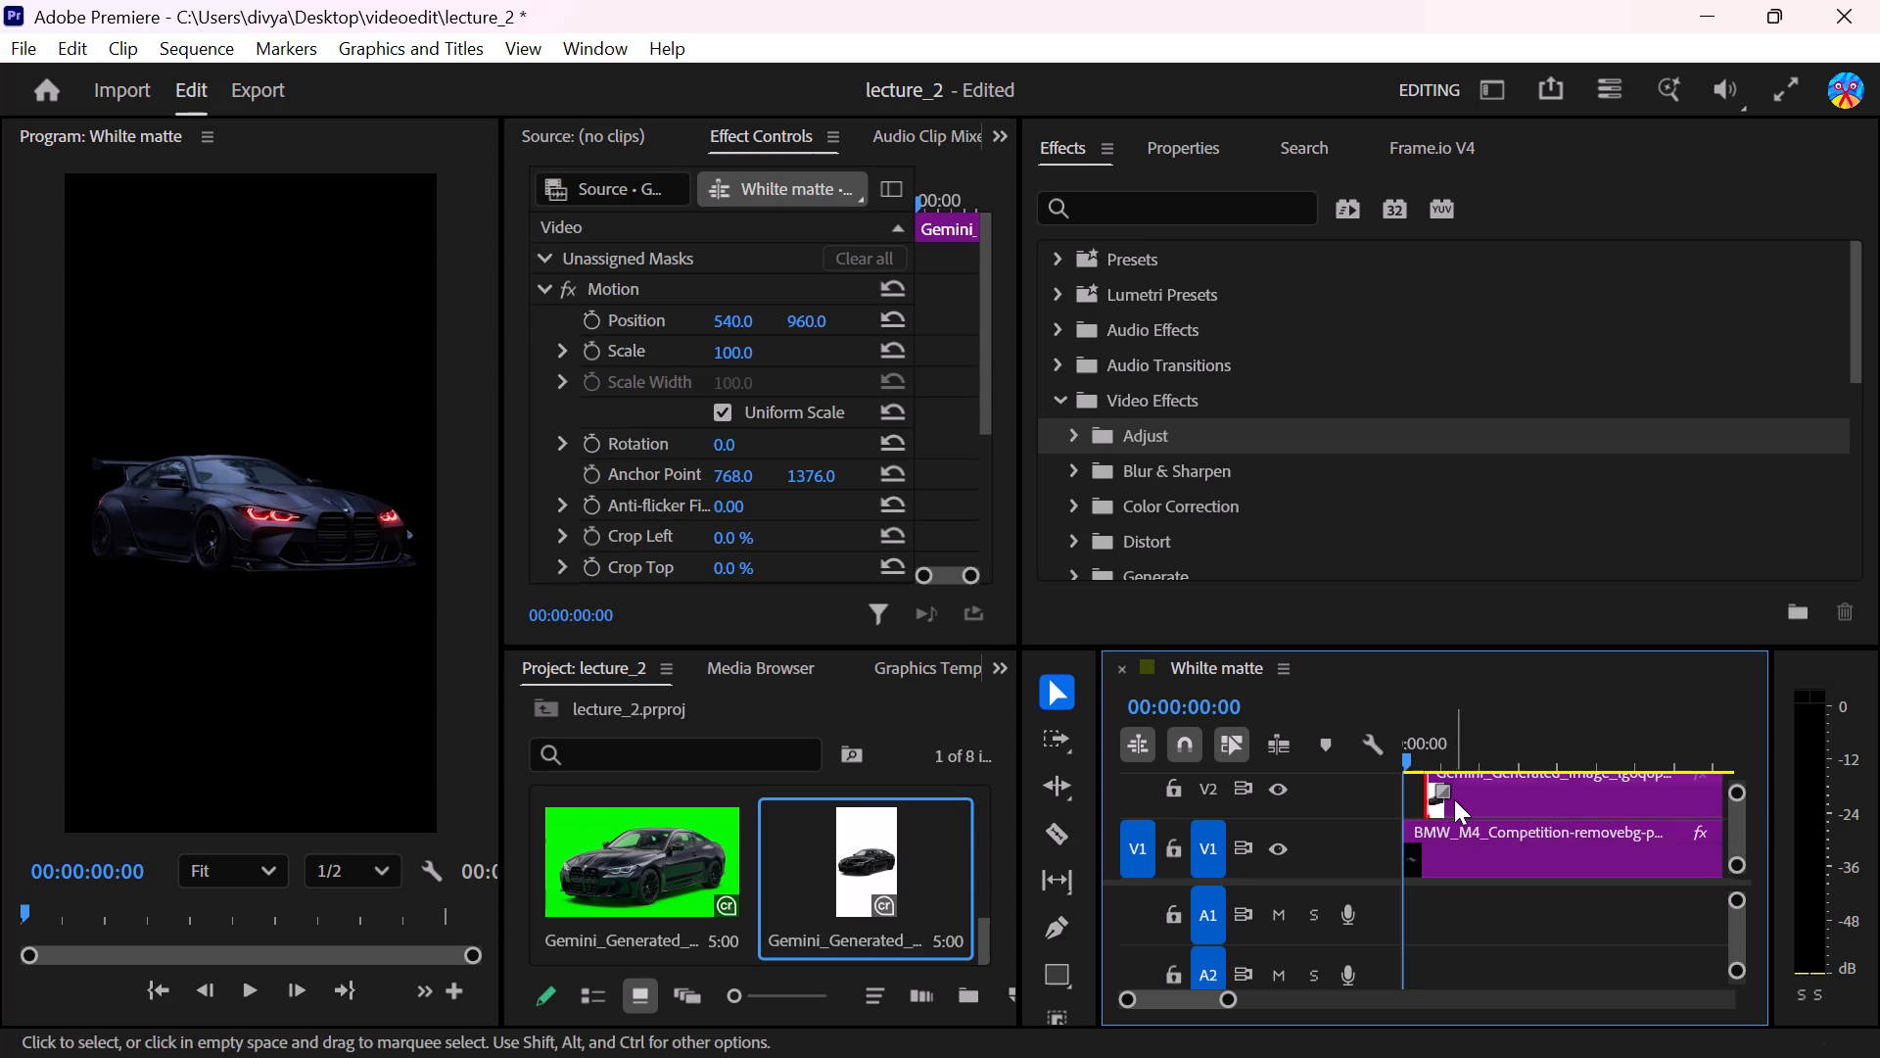
click(1438, 797)
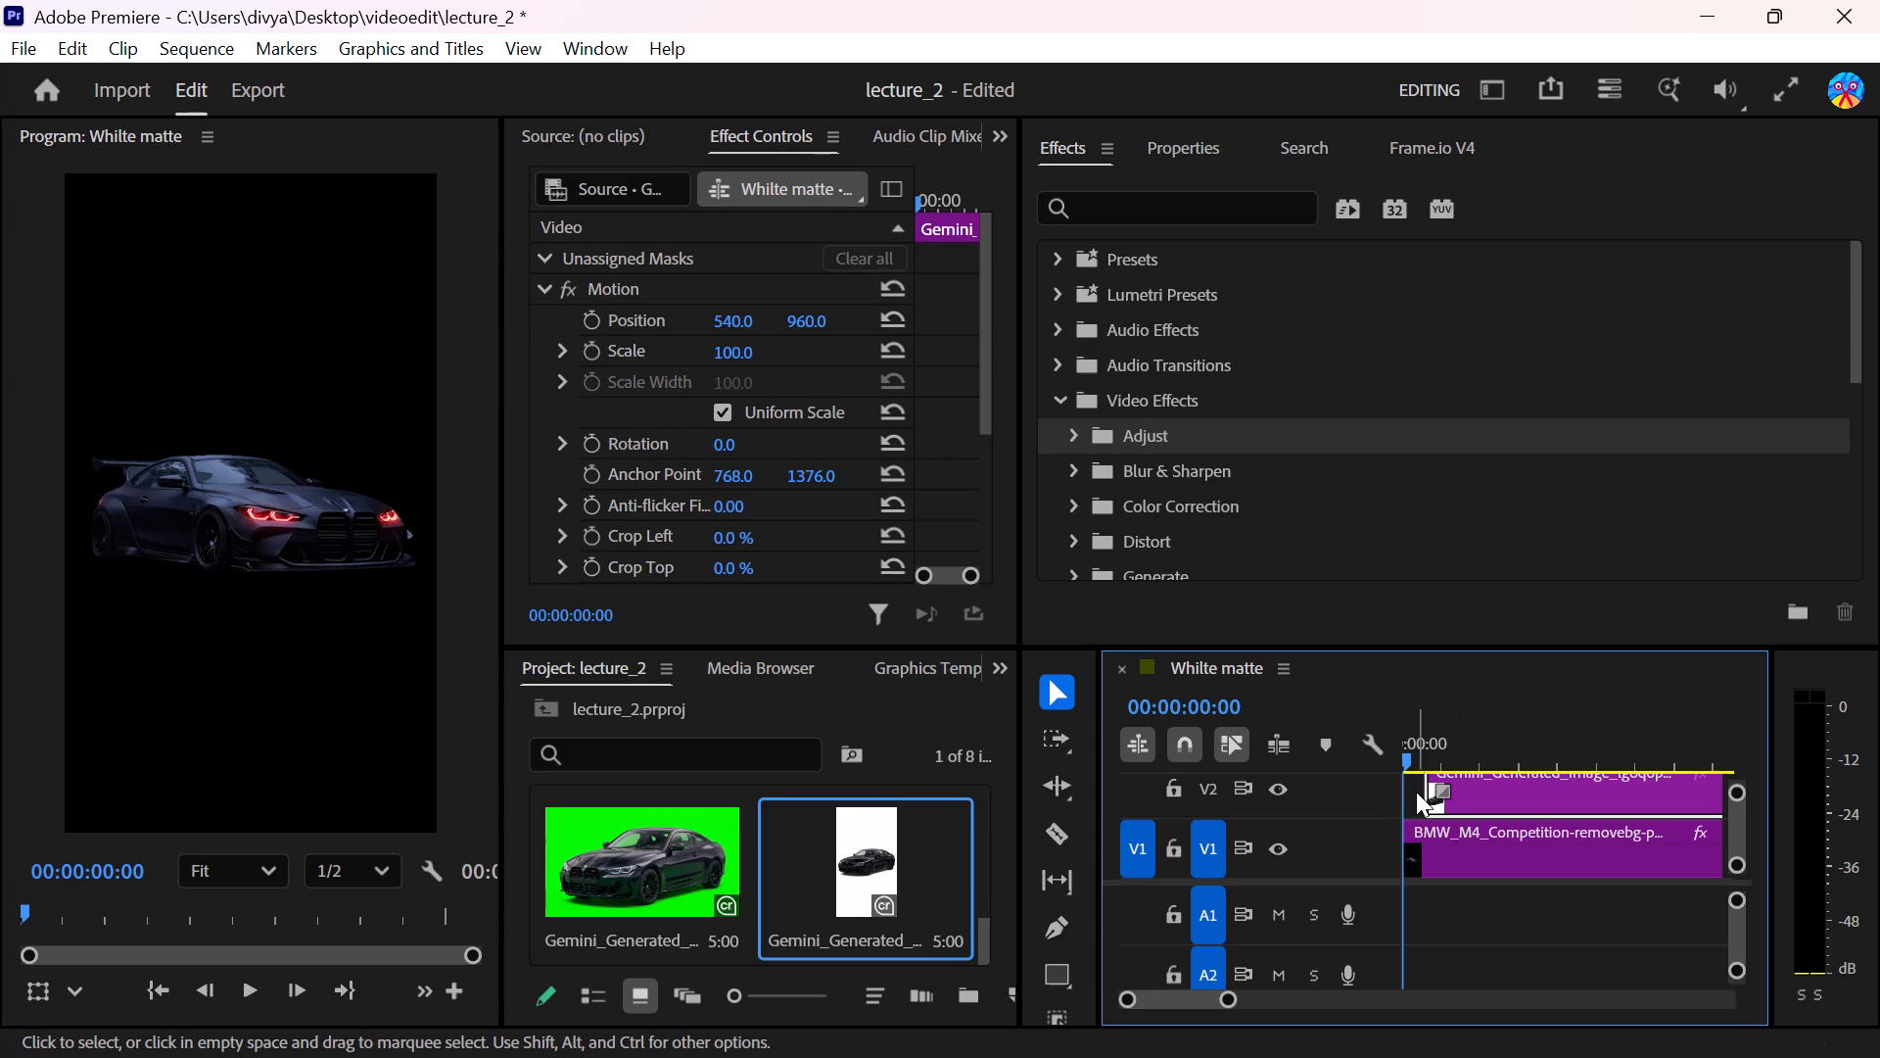
click(1416, 792)
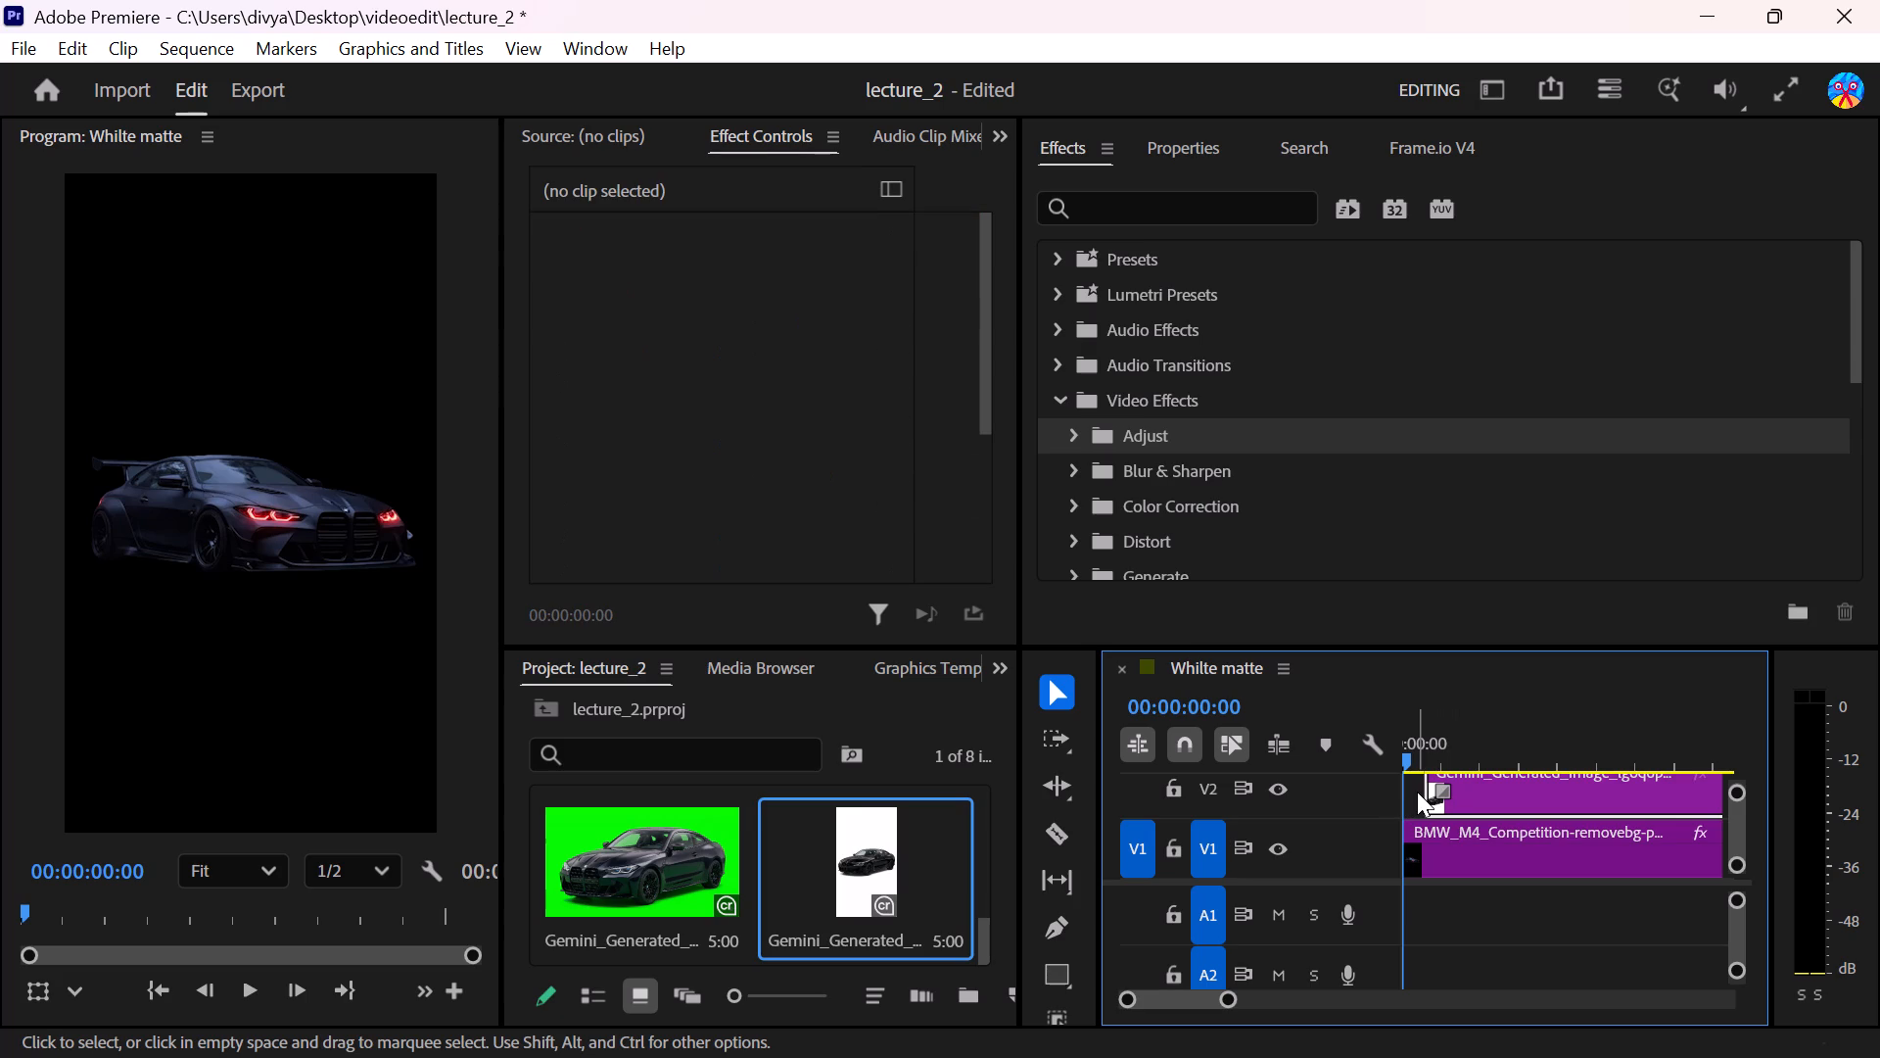
key(Delete)
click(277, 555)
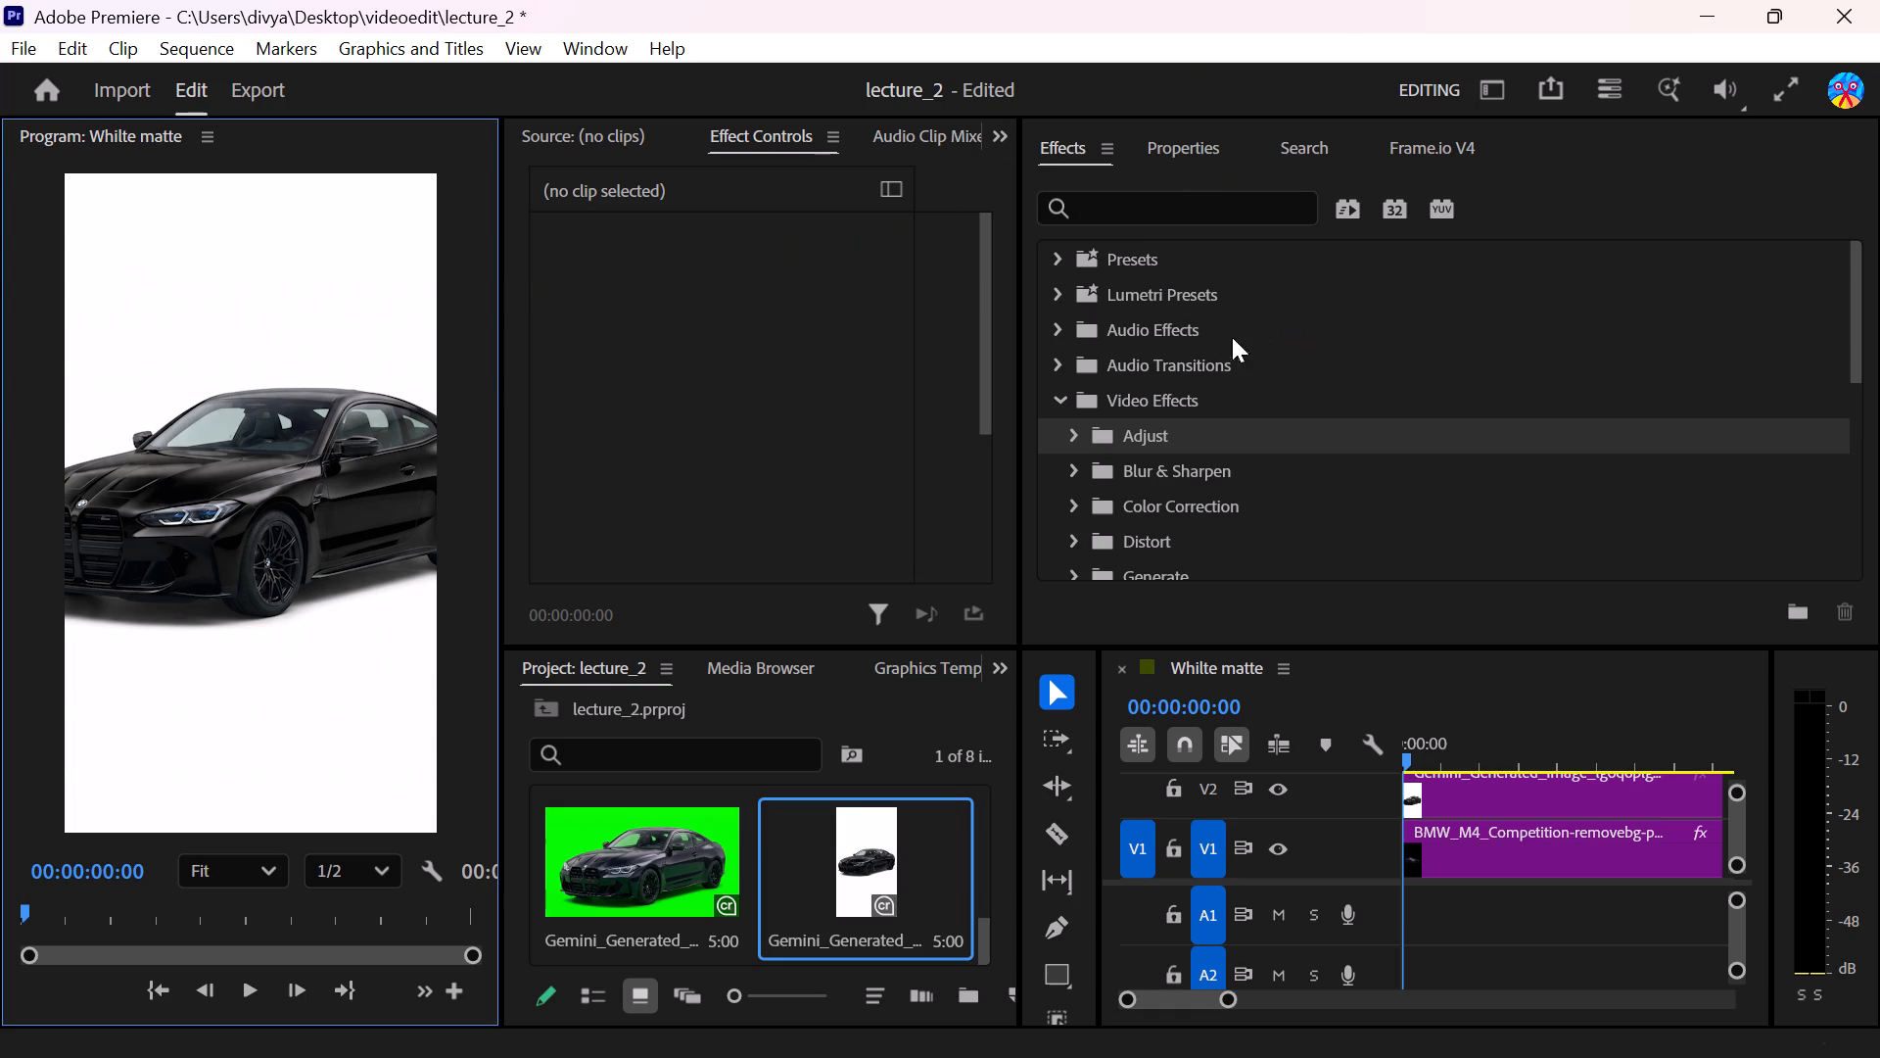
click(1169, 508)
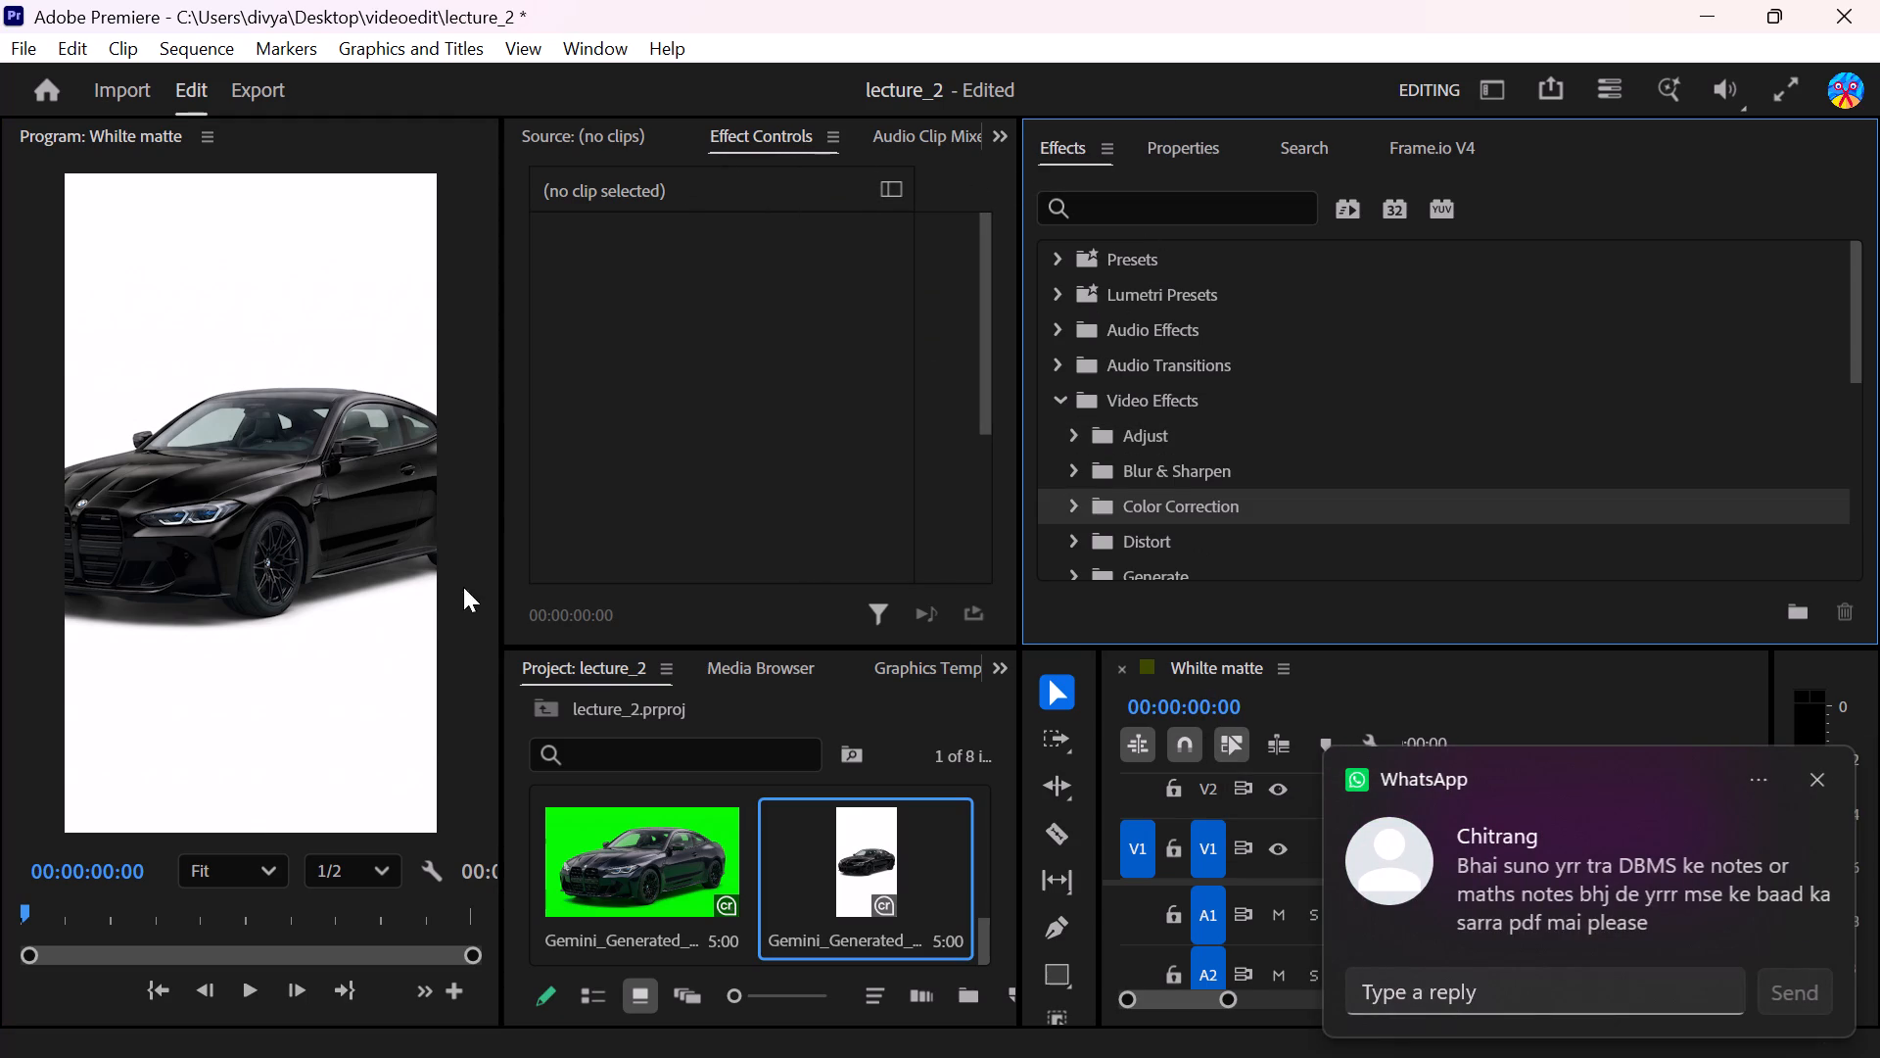
Dismiss the WhatsApp notification covering the timeline.
click(1813, 777)
Scale down the white-background Gemini car clip on track V2, trying 80 first and settling on 40.
click(1498, 802)
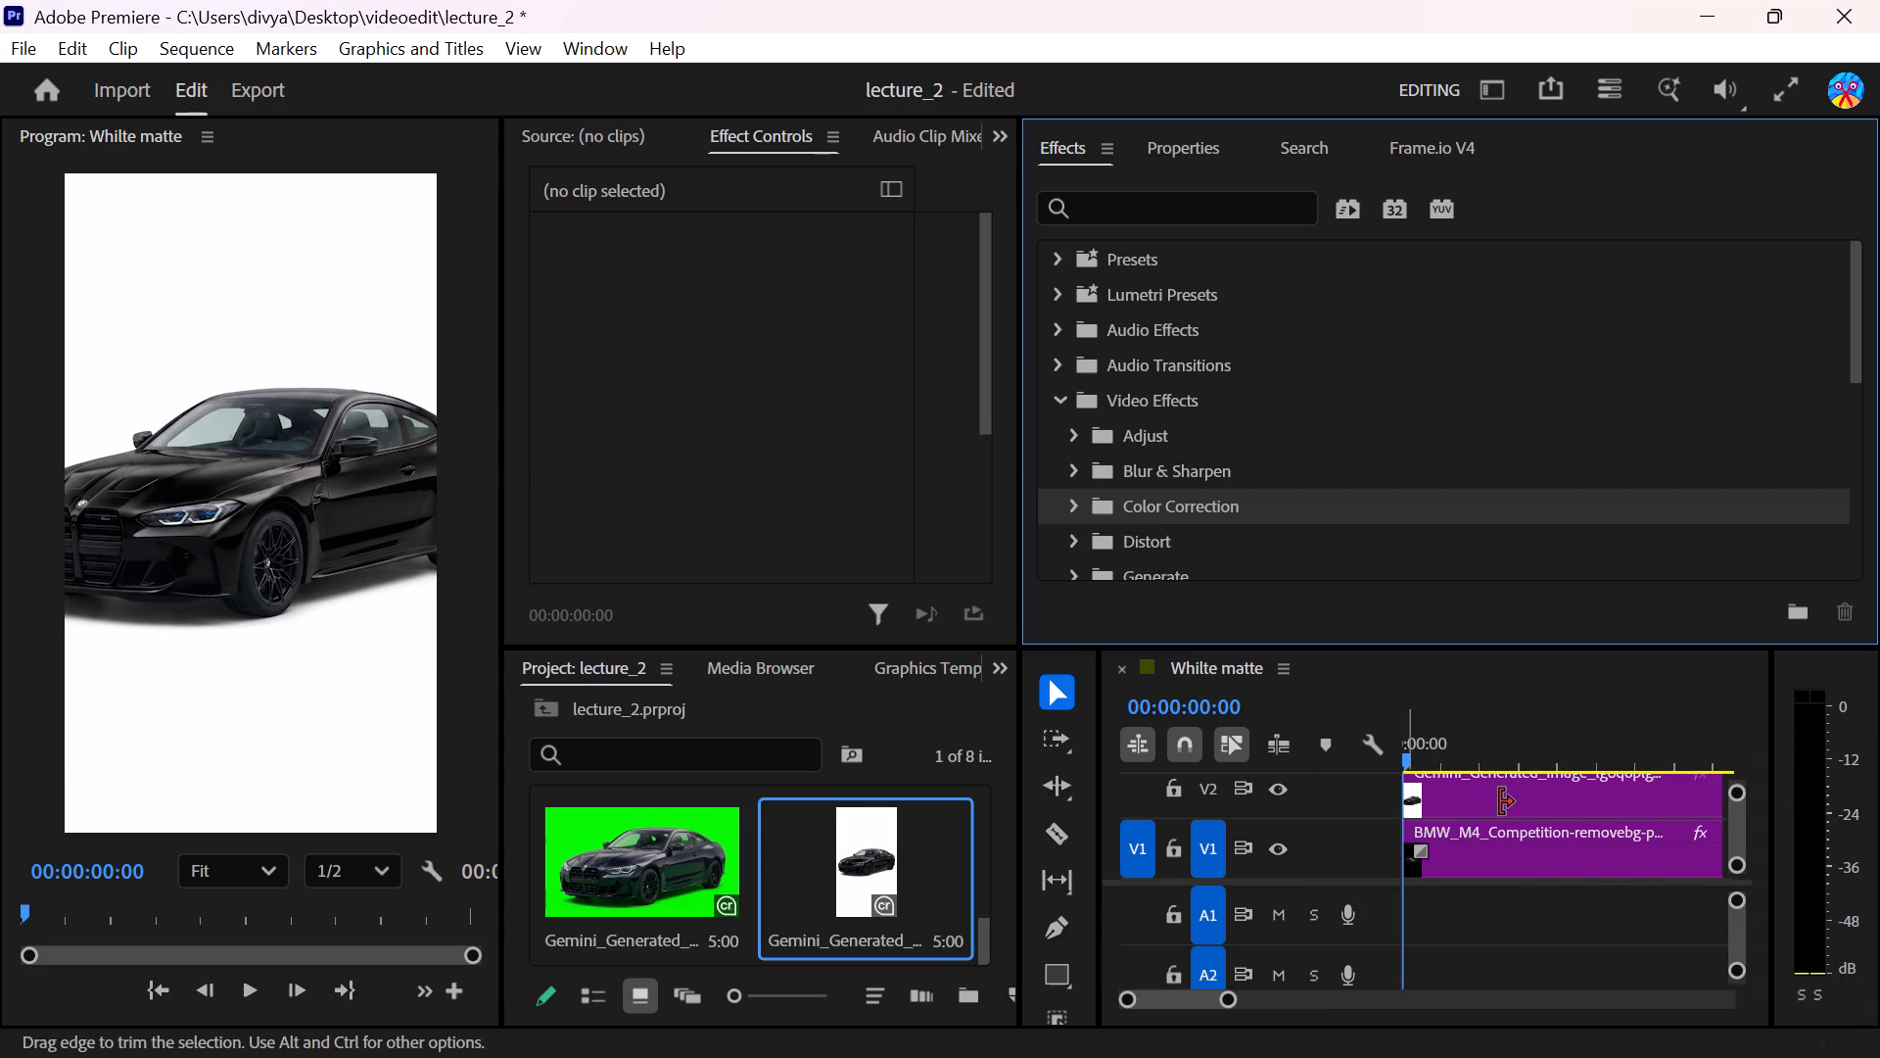
scroll(754, 478, down, 2)
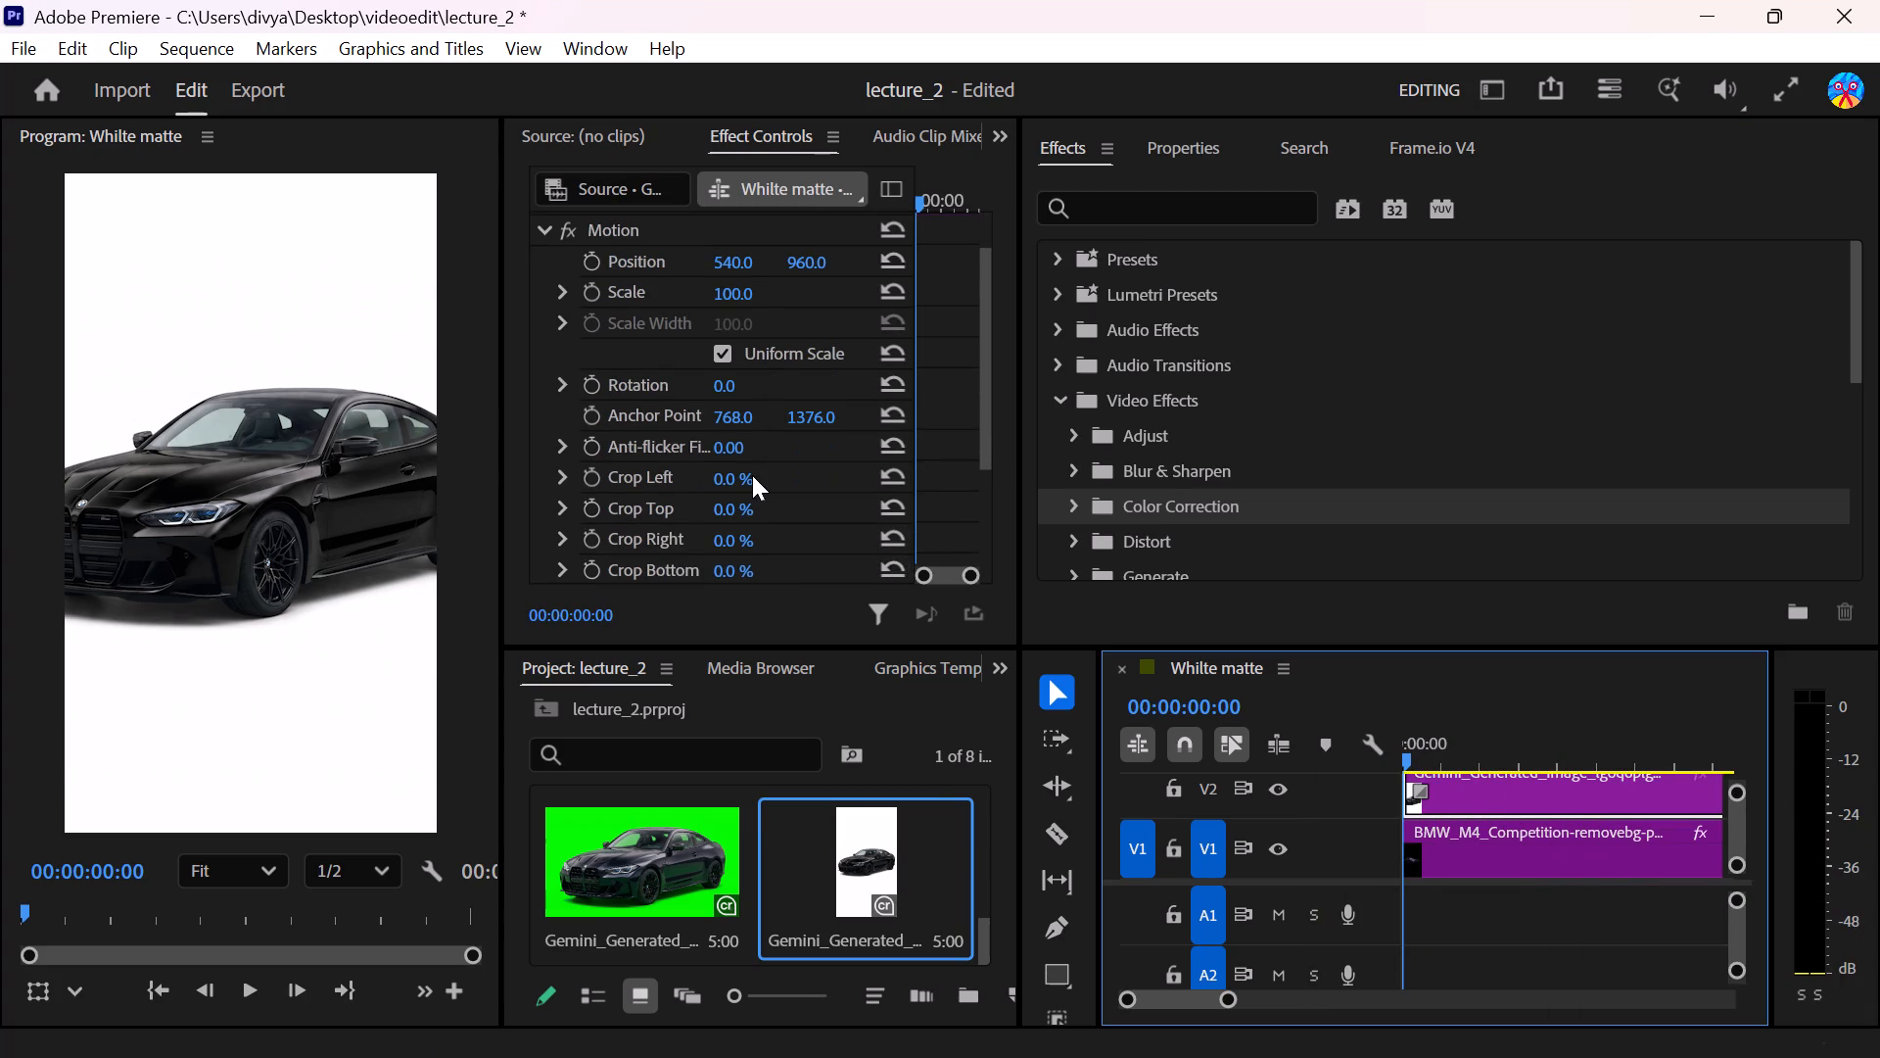
scroll(736, 475, up, 1)
scroll(736, 476, down, 1)
scroll(1158, 467, down, 3)
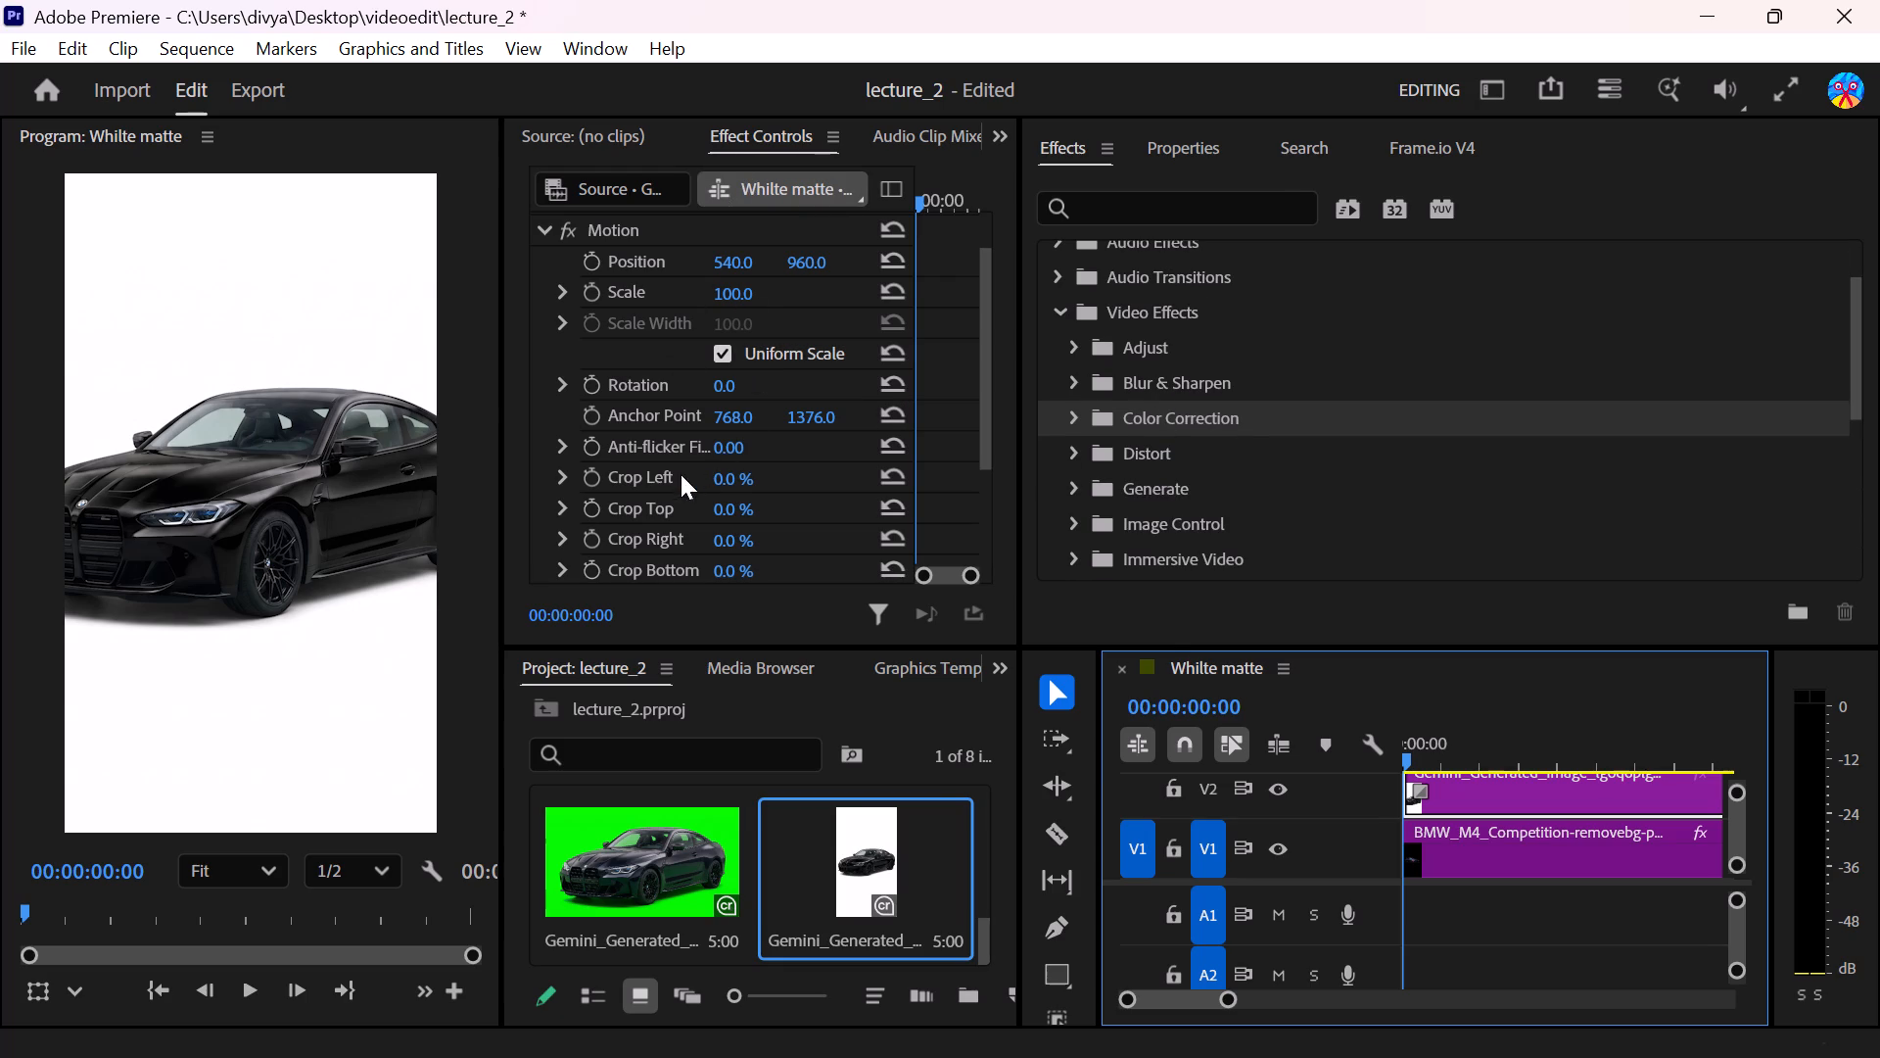
click(739, 292)
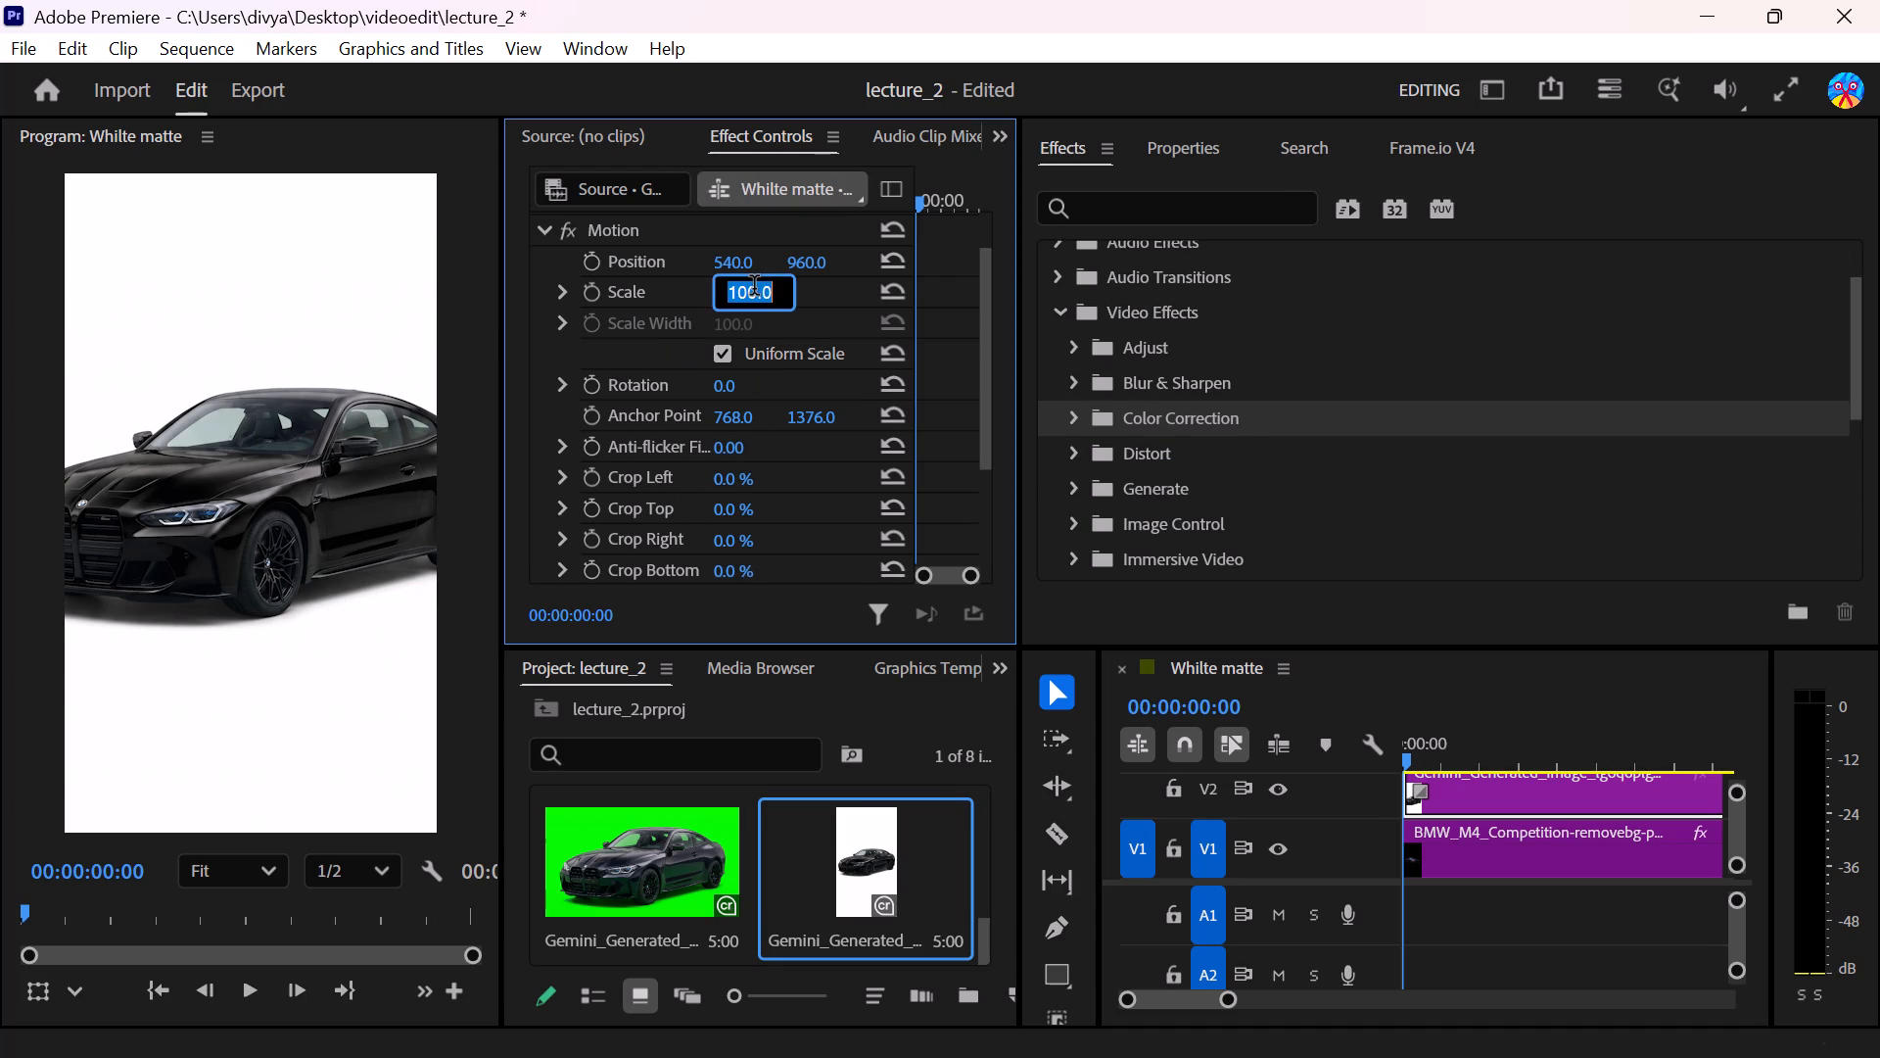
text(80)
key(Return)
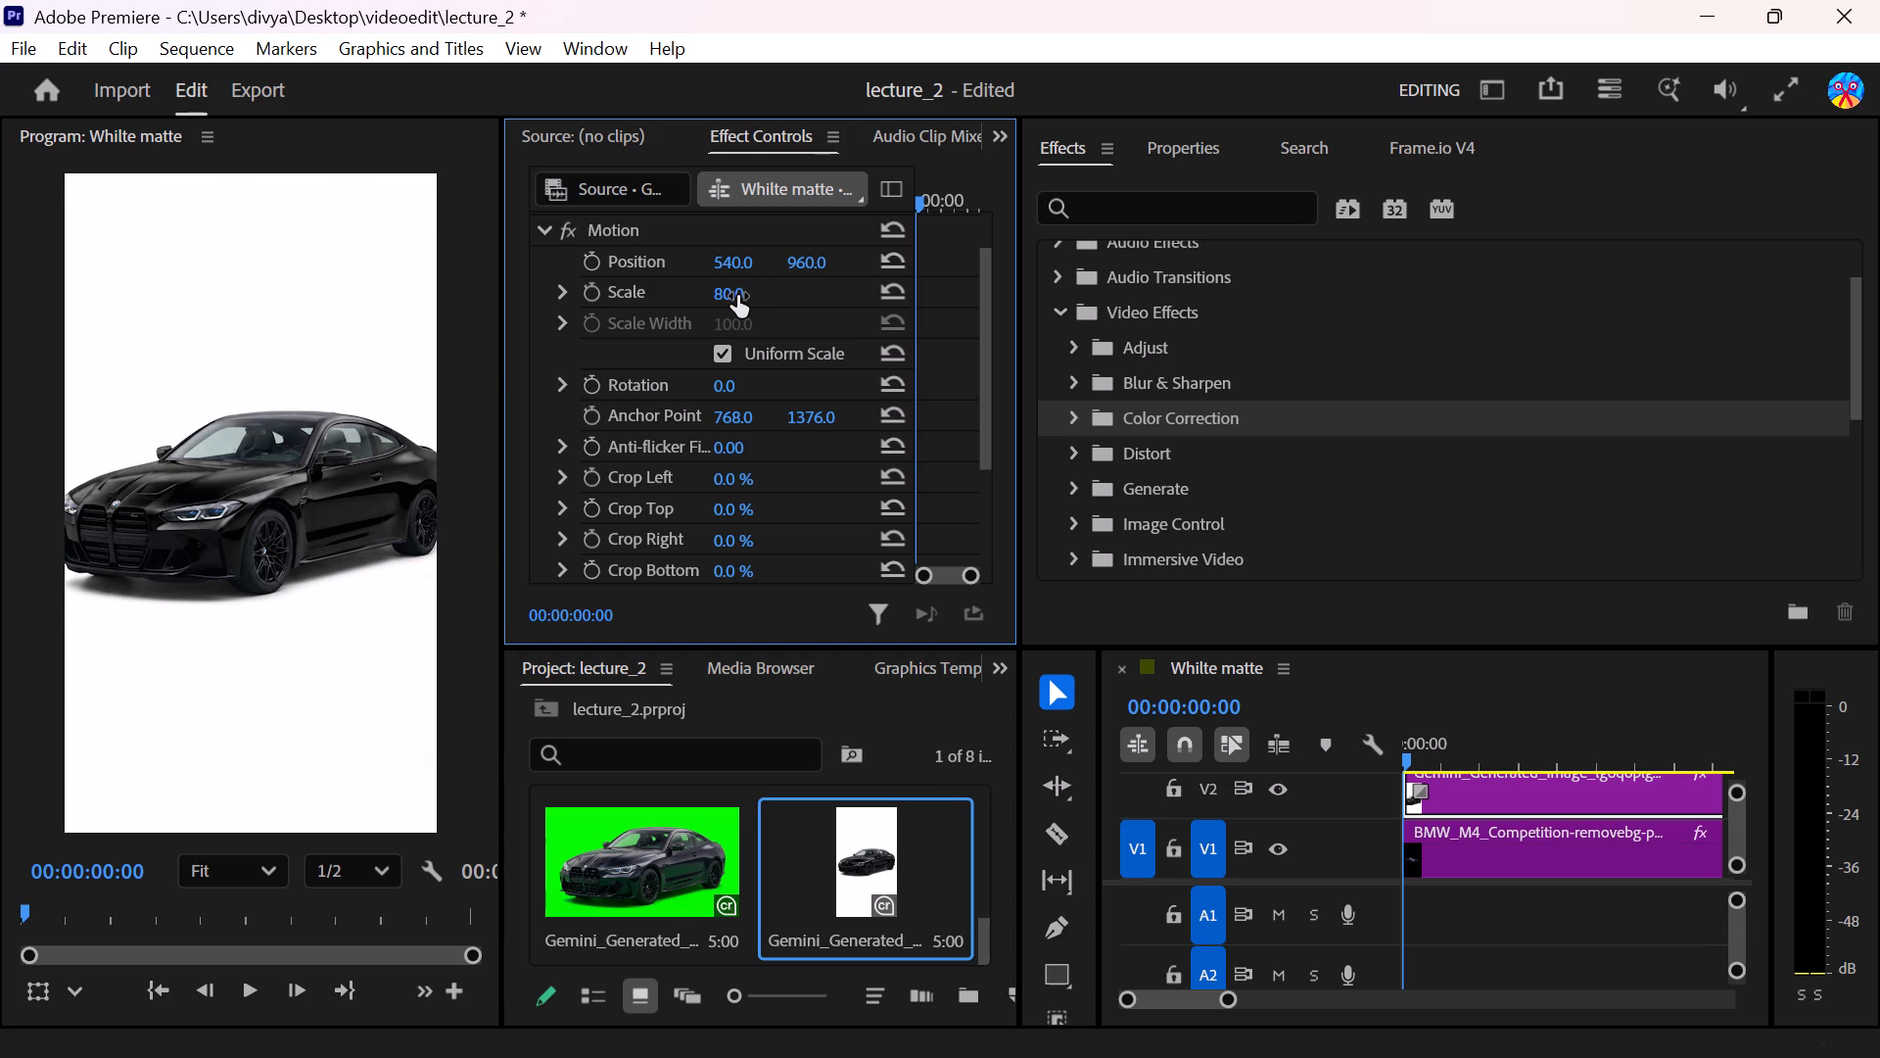
click(737, 296)
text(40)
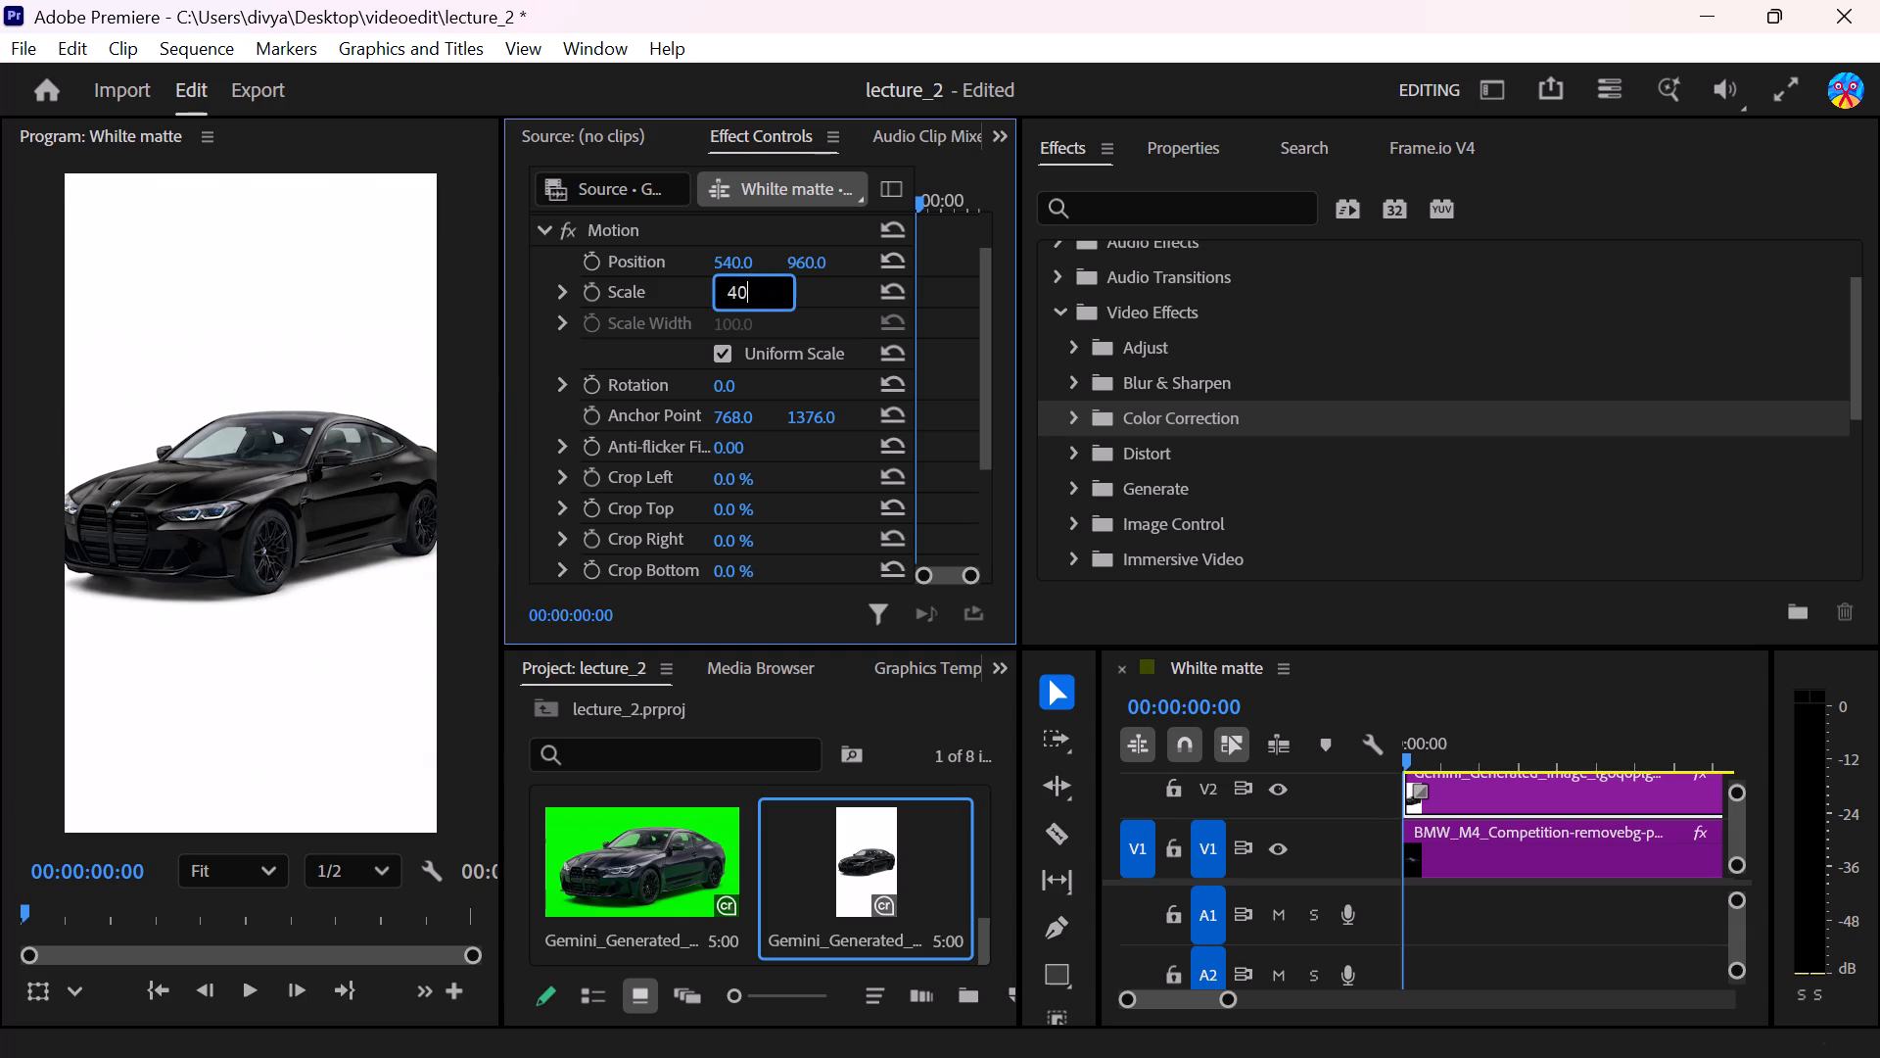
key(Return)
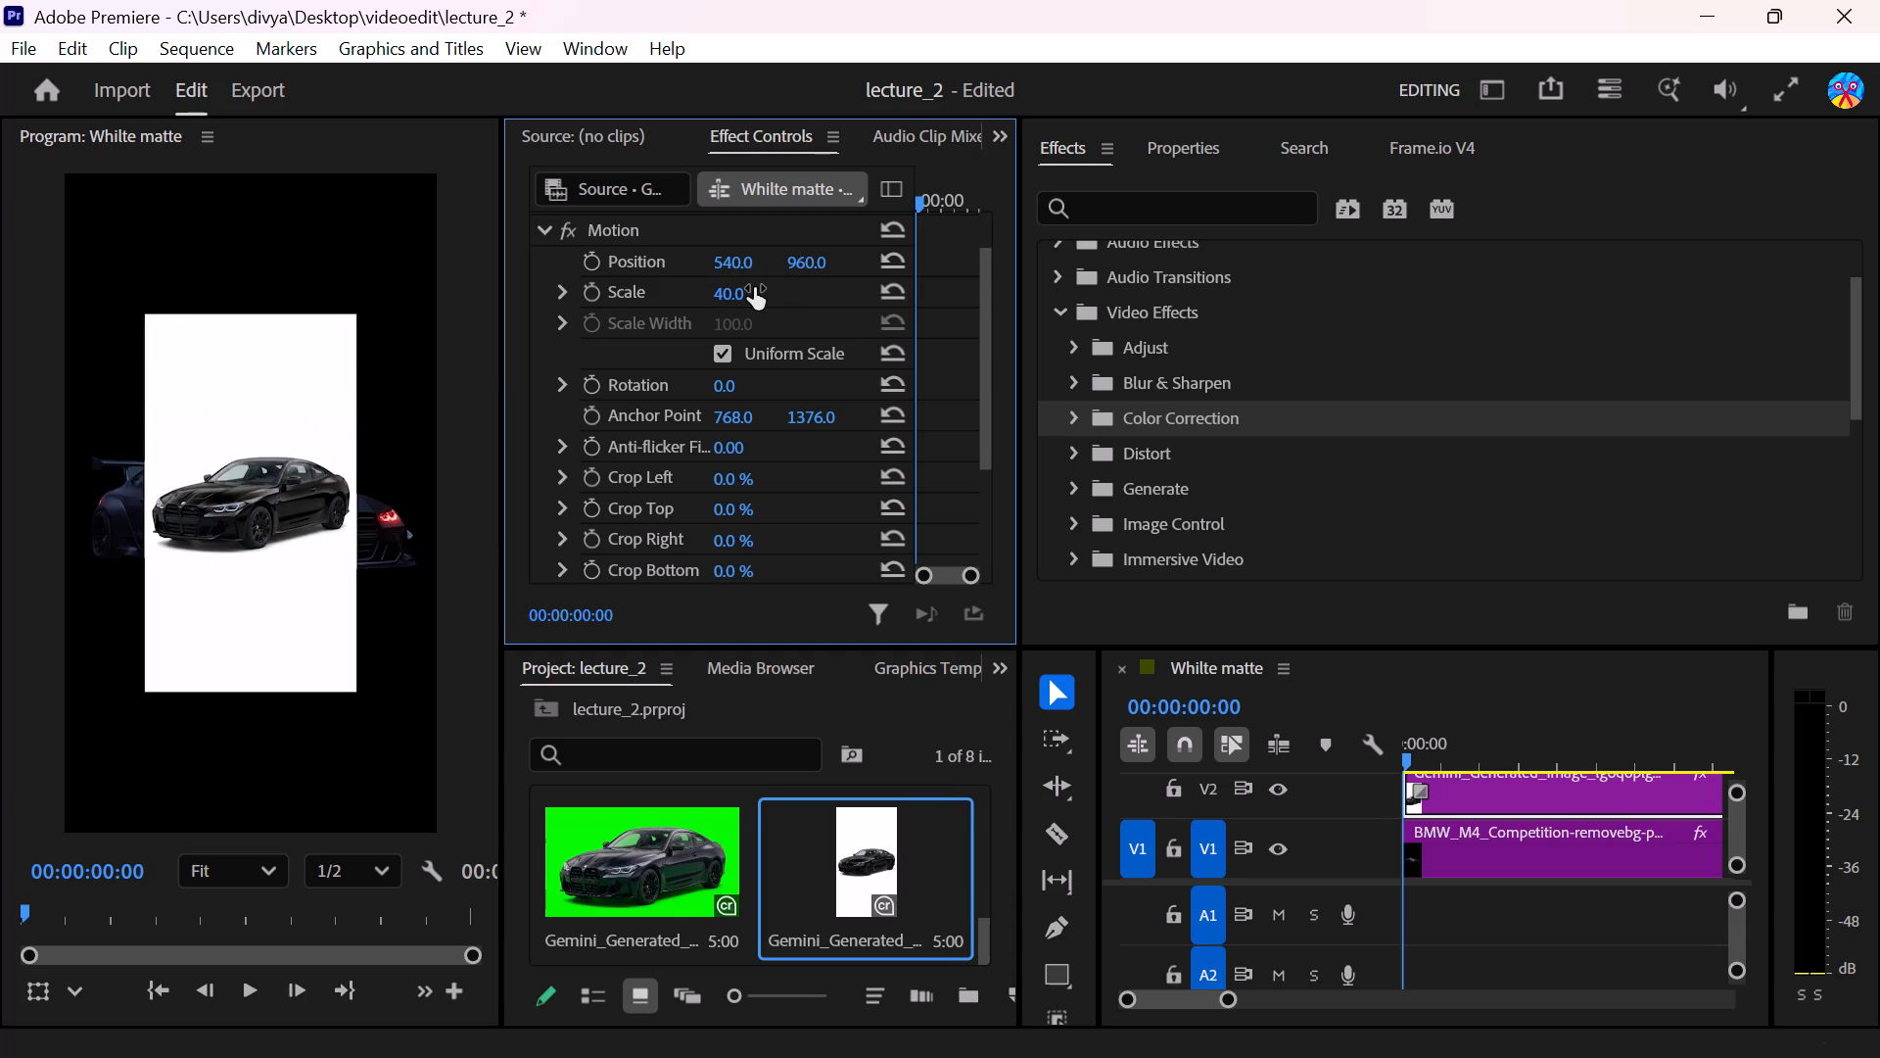
Delete the BMW_M4_Competition clip from track V1.
click(1488, 846)
key(Delete)
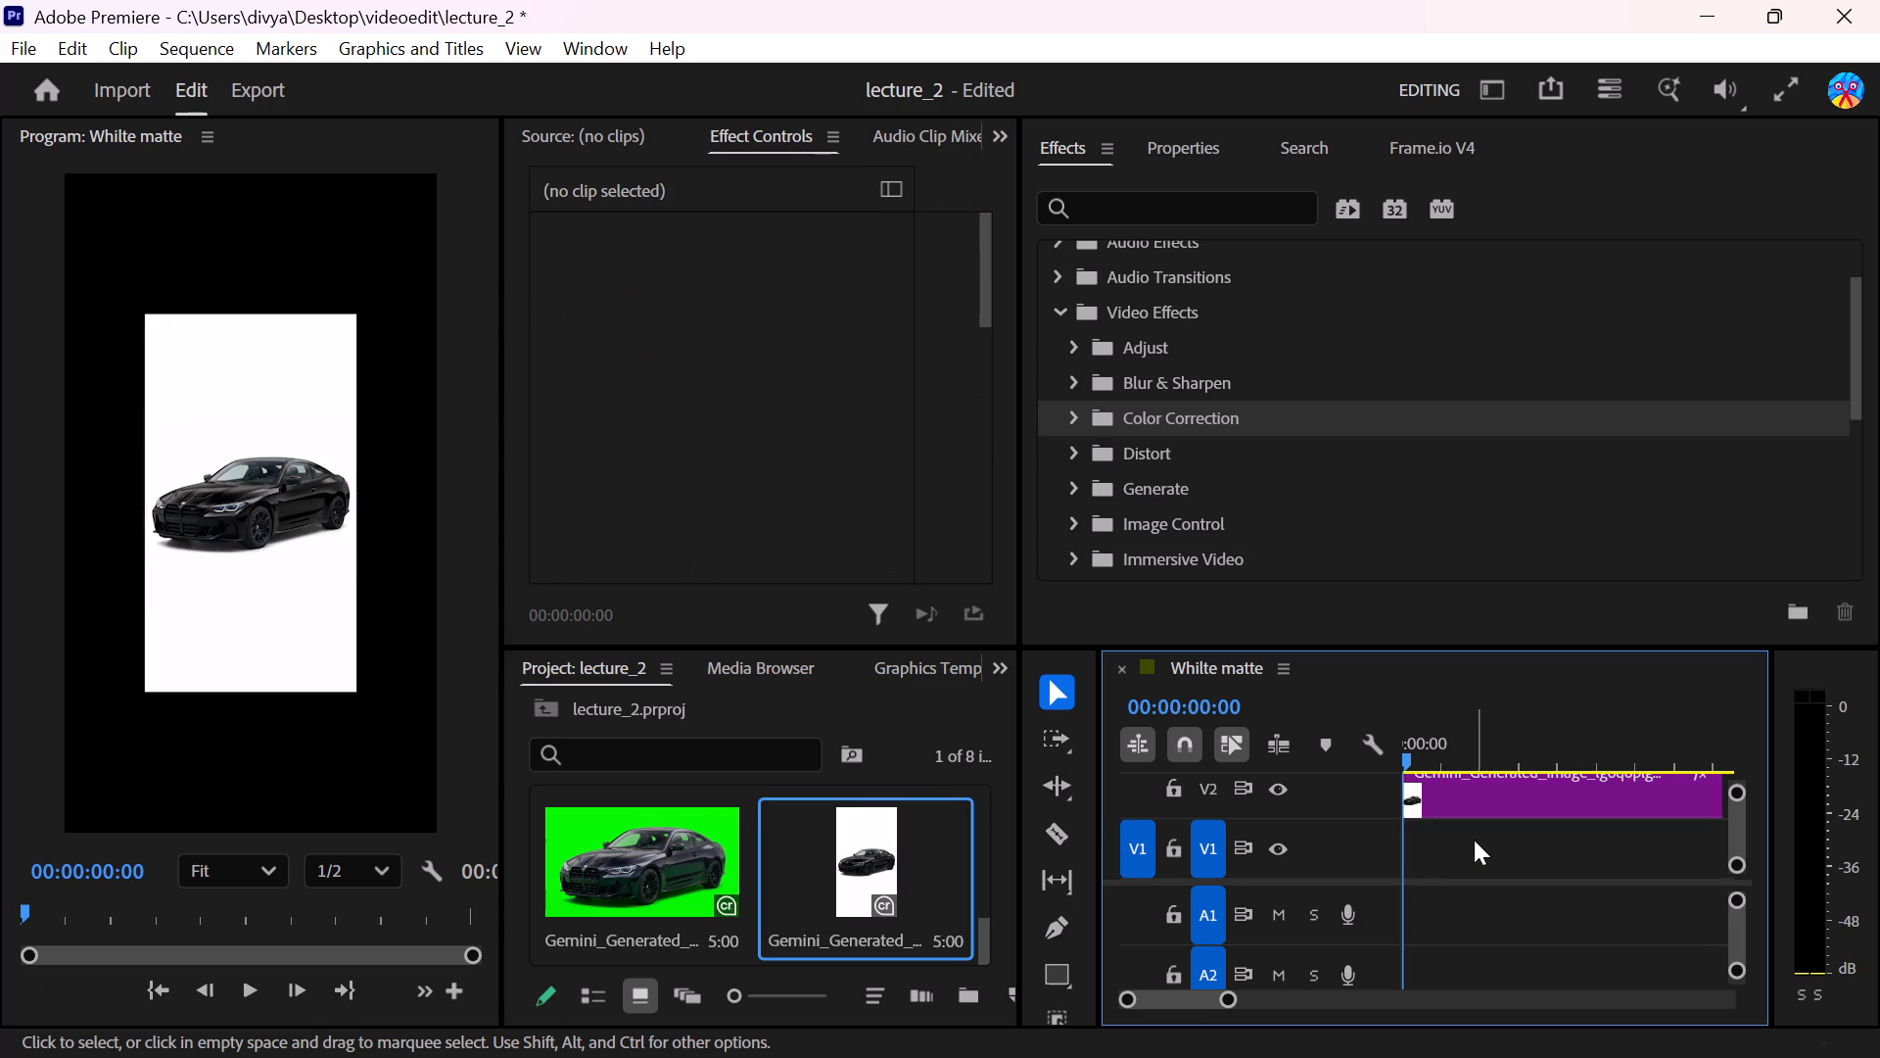
click(1470, 842)
click(290, 558)
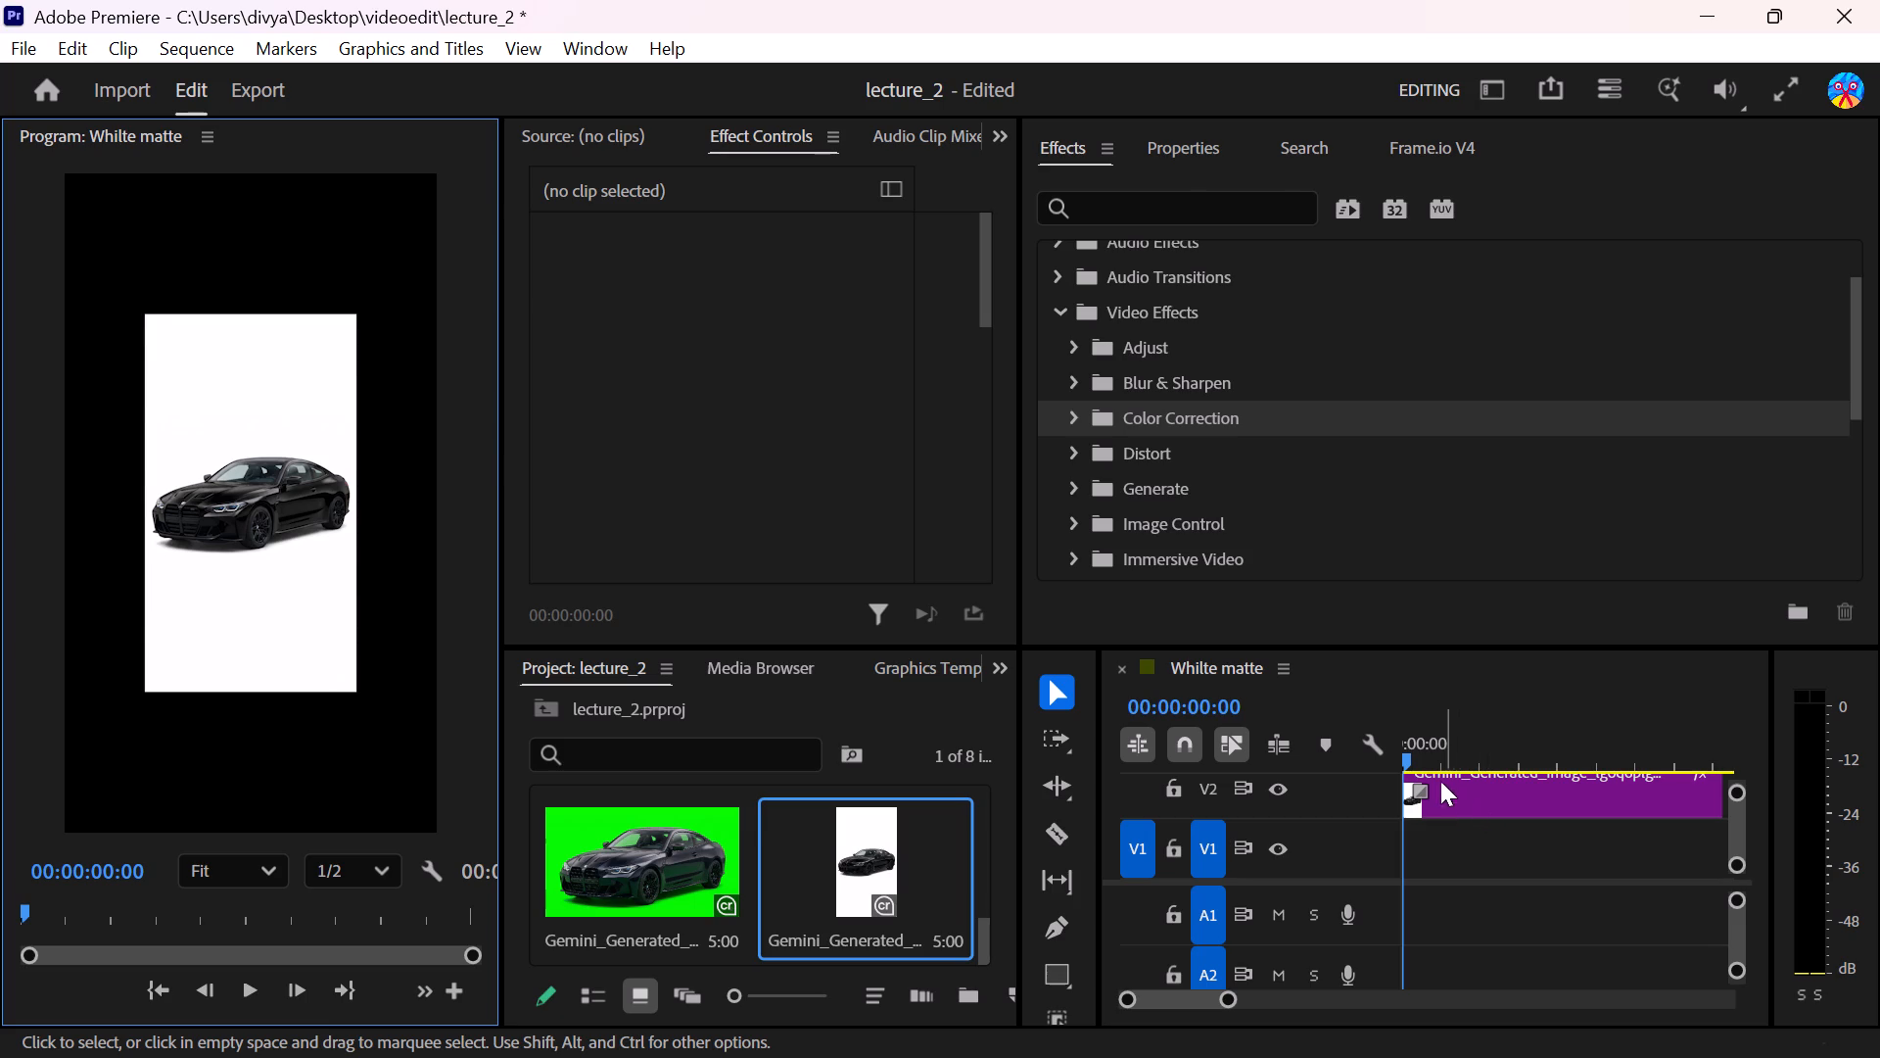
Set the Motion scale of the white-background Gemini car clip on track V2 to 60.
click(1456, 805)
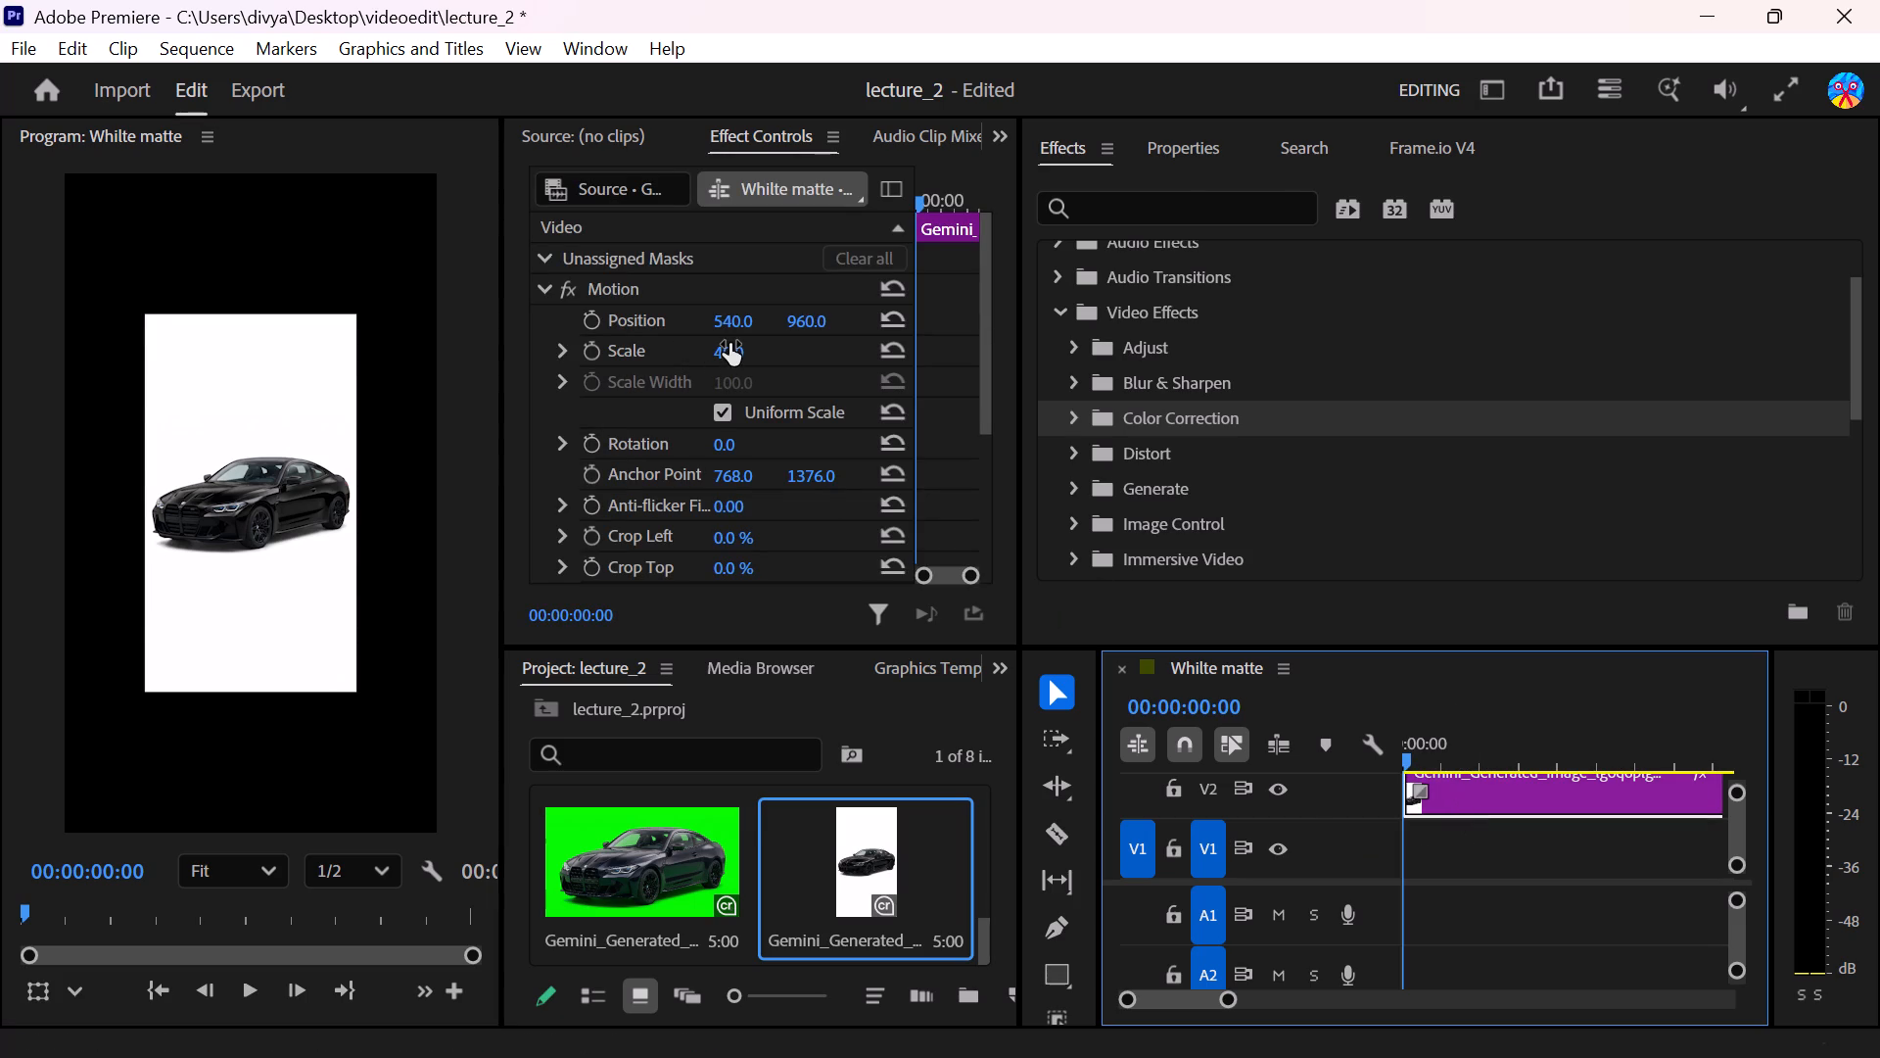
click(730, 350)
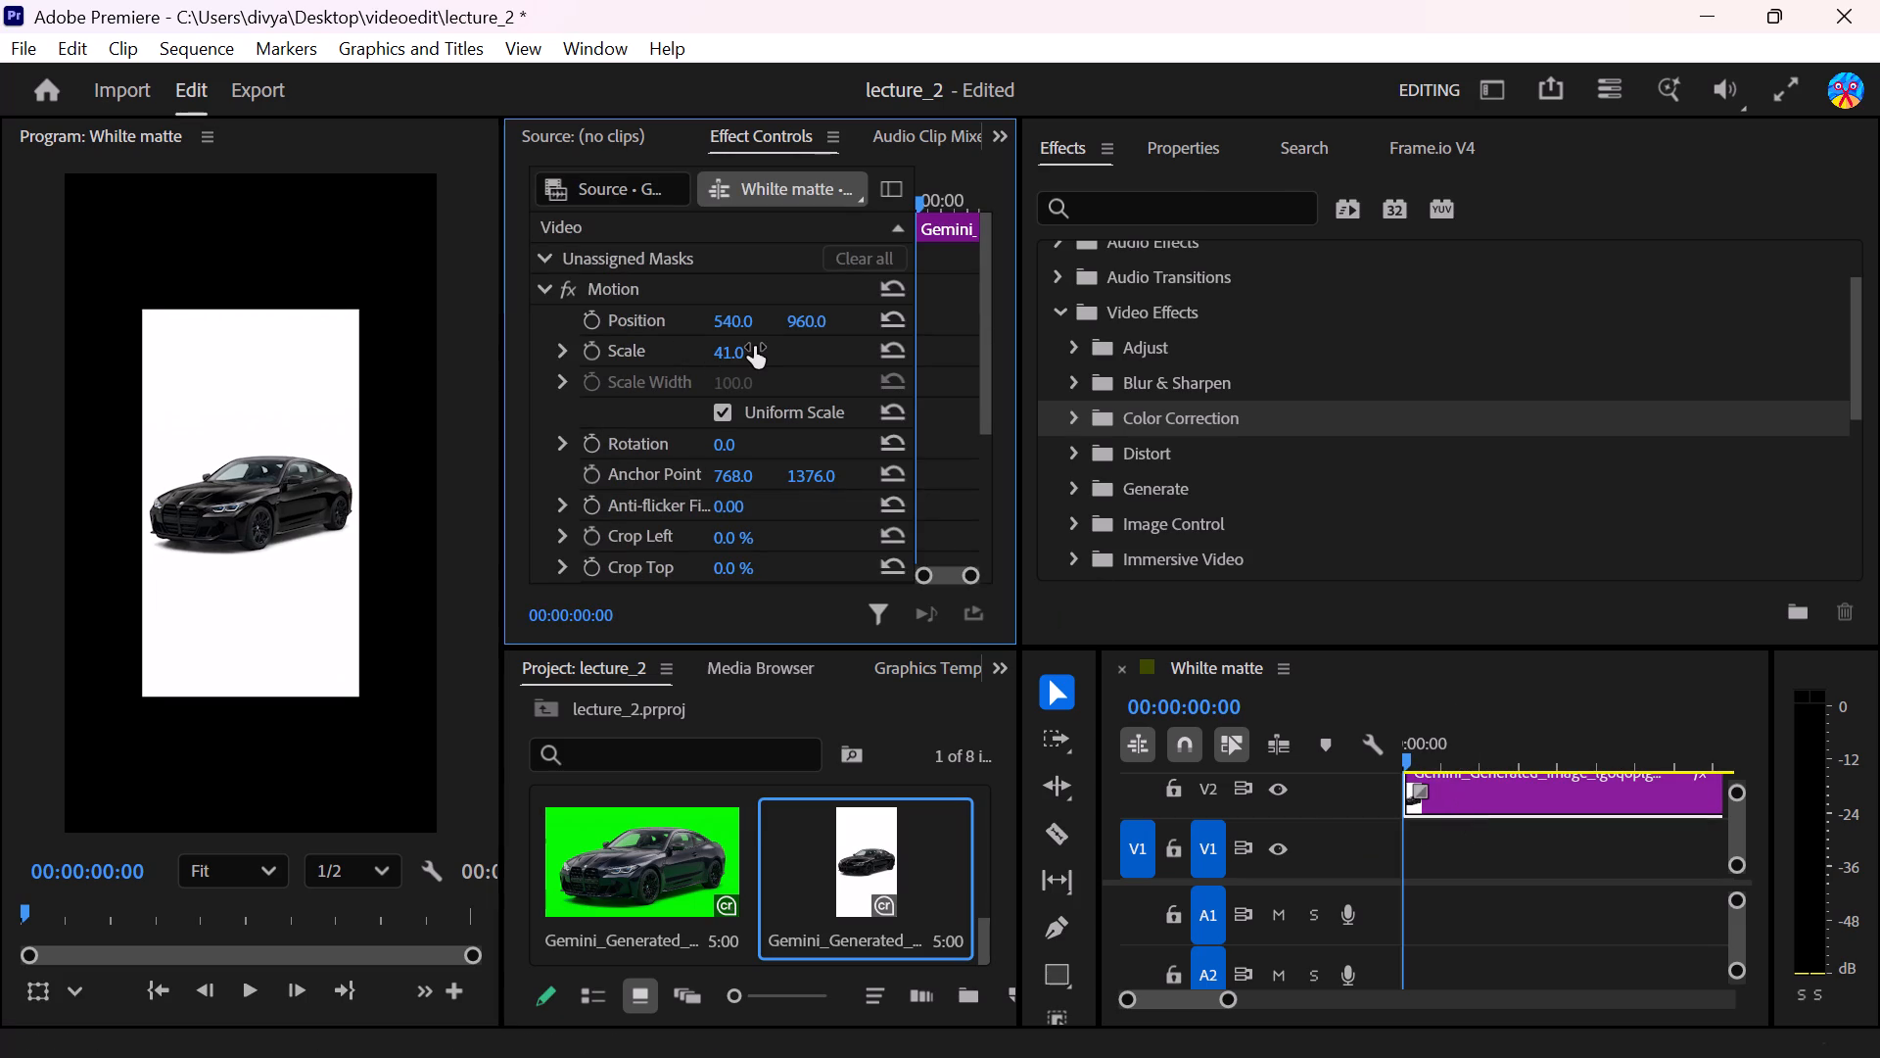
key(Up)
key(Up)
key(Up)
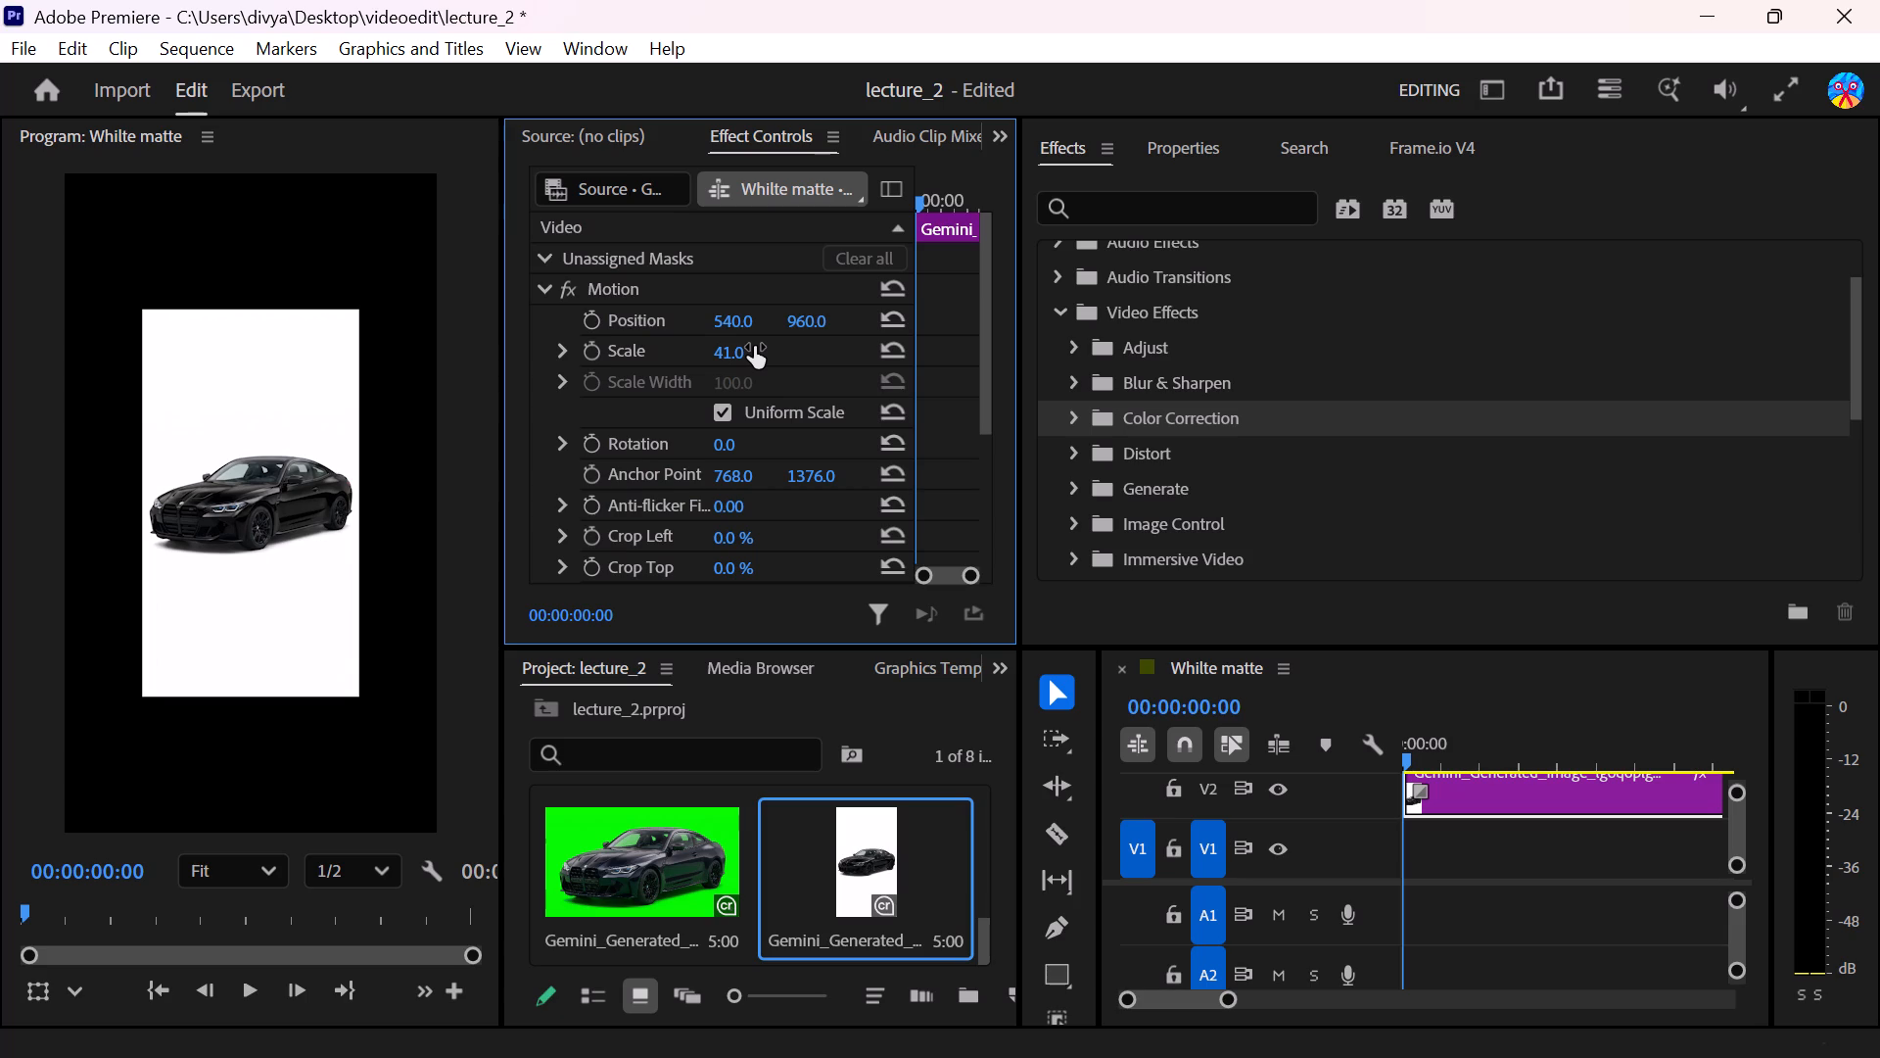
drag(735, 350, 725, 353)
click(736, 349)
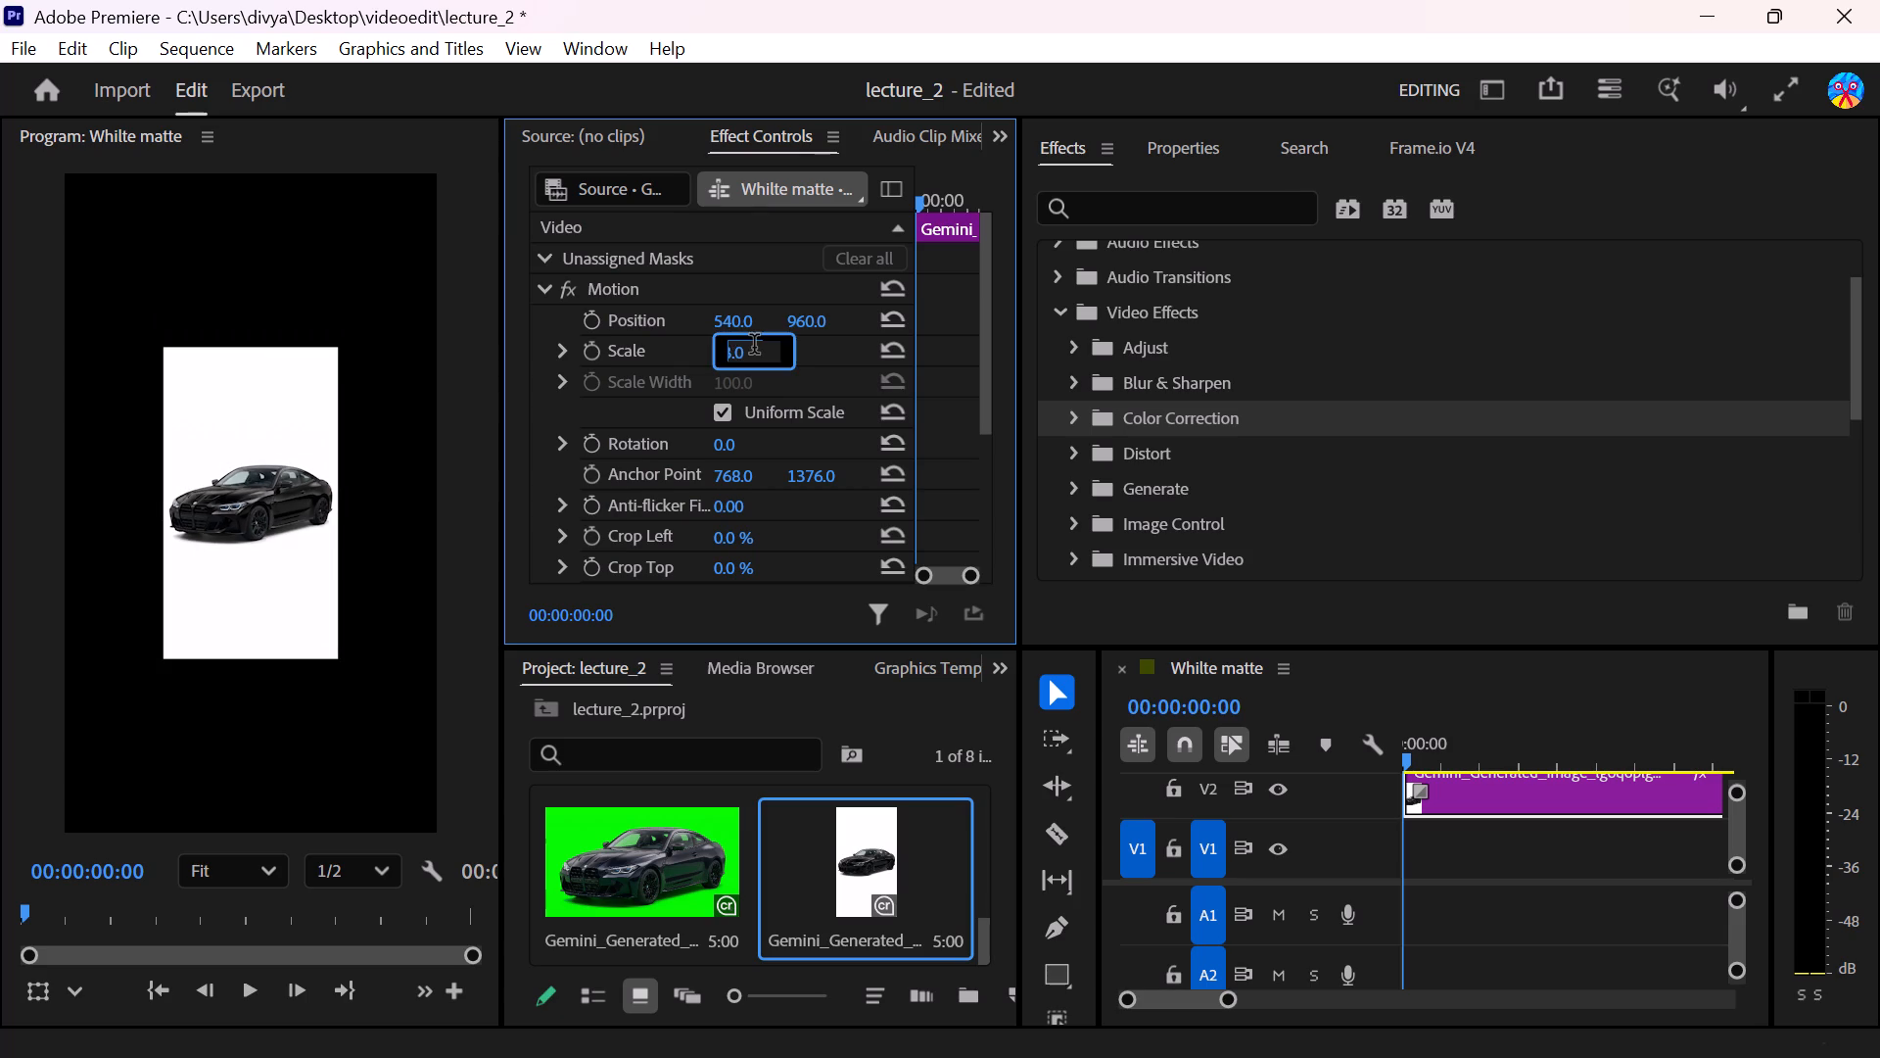
text(60)
key(Return)
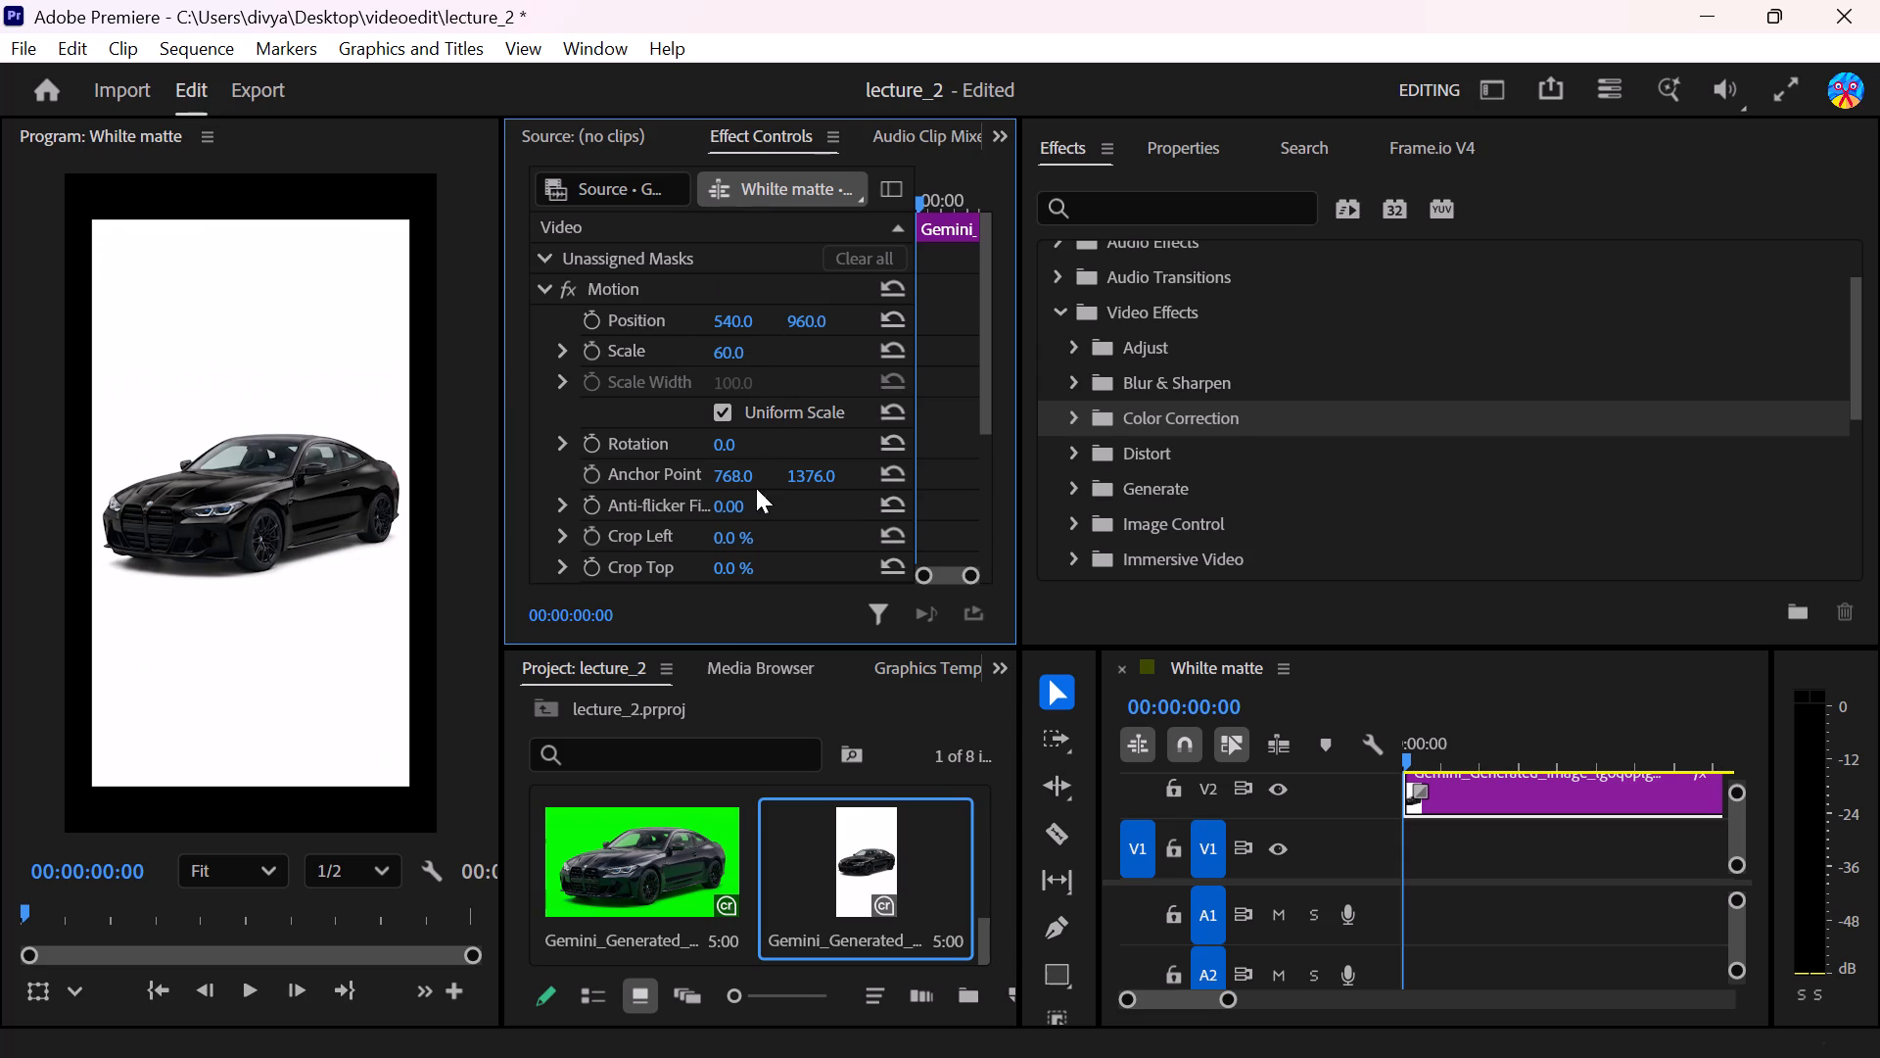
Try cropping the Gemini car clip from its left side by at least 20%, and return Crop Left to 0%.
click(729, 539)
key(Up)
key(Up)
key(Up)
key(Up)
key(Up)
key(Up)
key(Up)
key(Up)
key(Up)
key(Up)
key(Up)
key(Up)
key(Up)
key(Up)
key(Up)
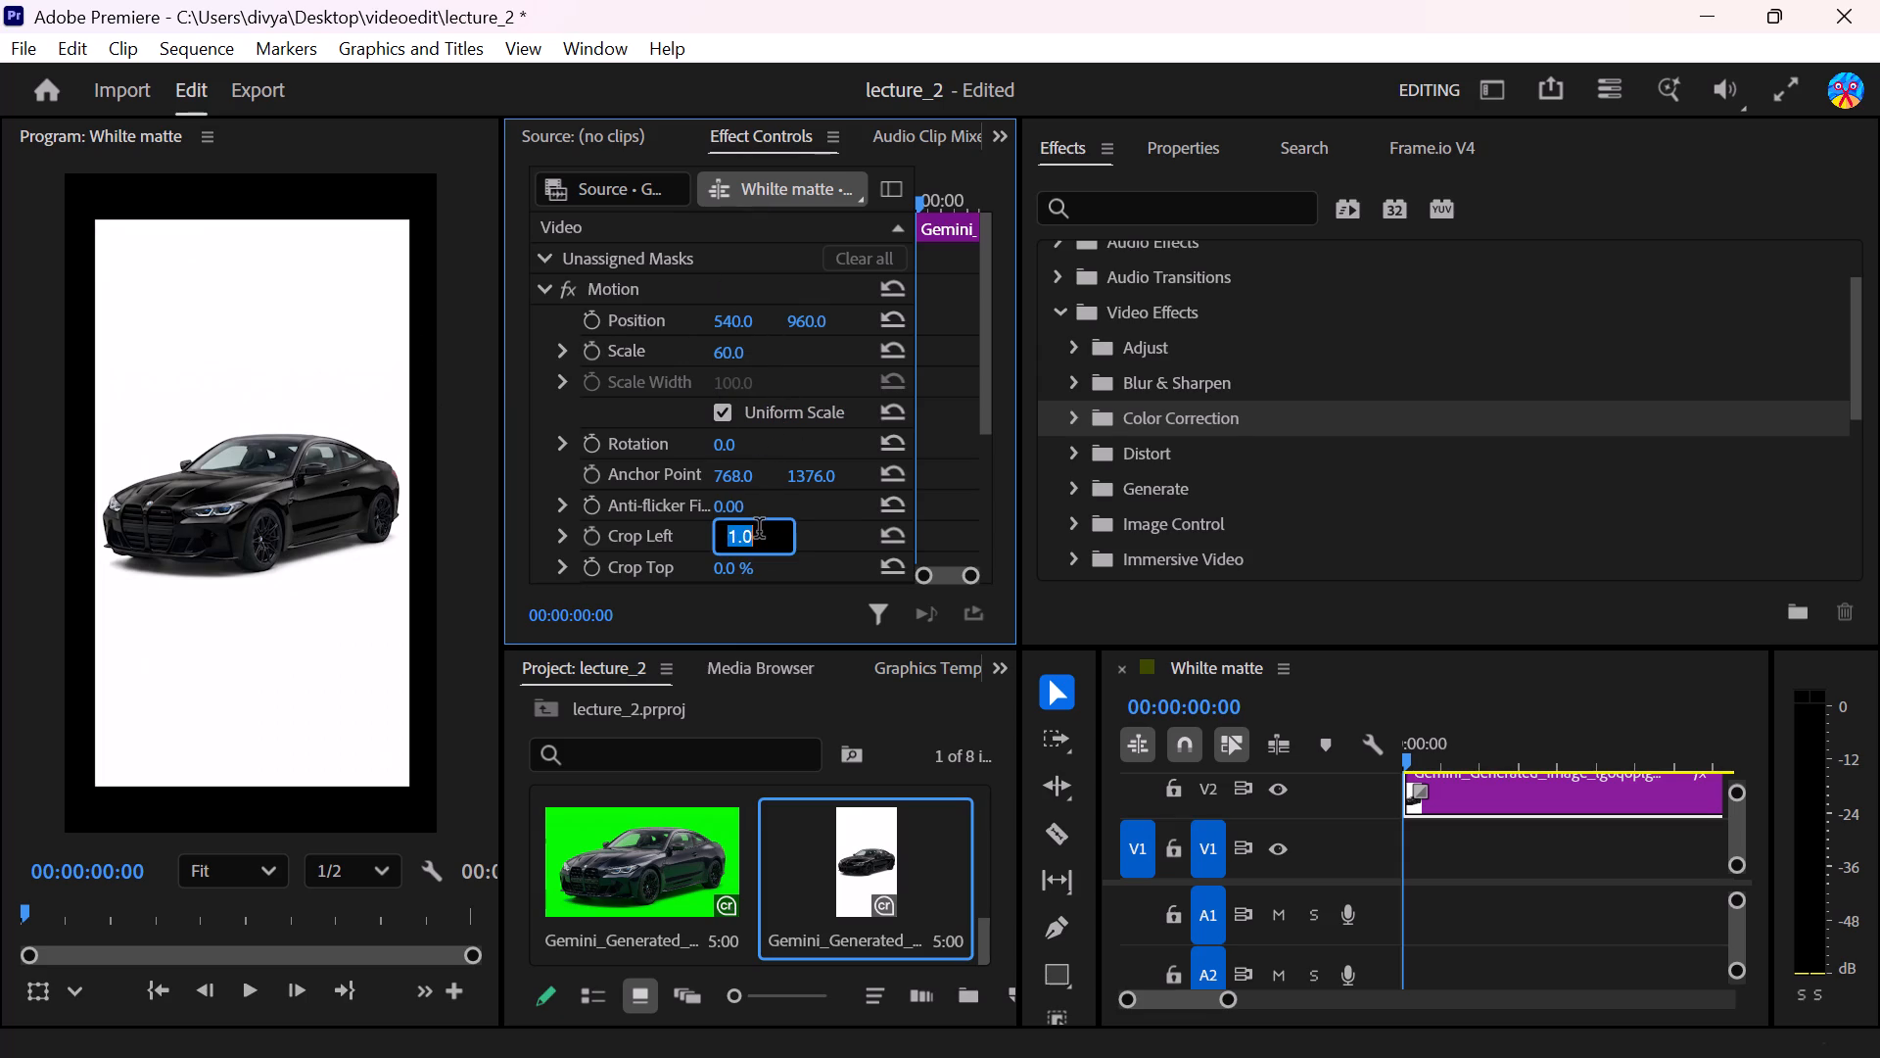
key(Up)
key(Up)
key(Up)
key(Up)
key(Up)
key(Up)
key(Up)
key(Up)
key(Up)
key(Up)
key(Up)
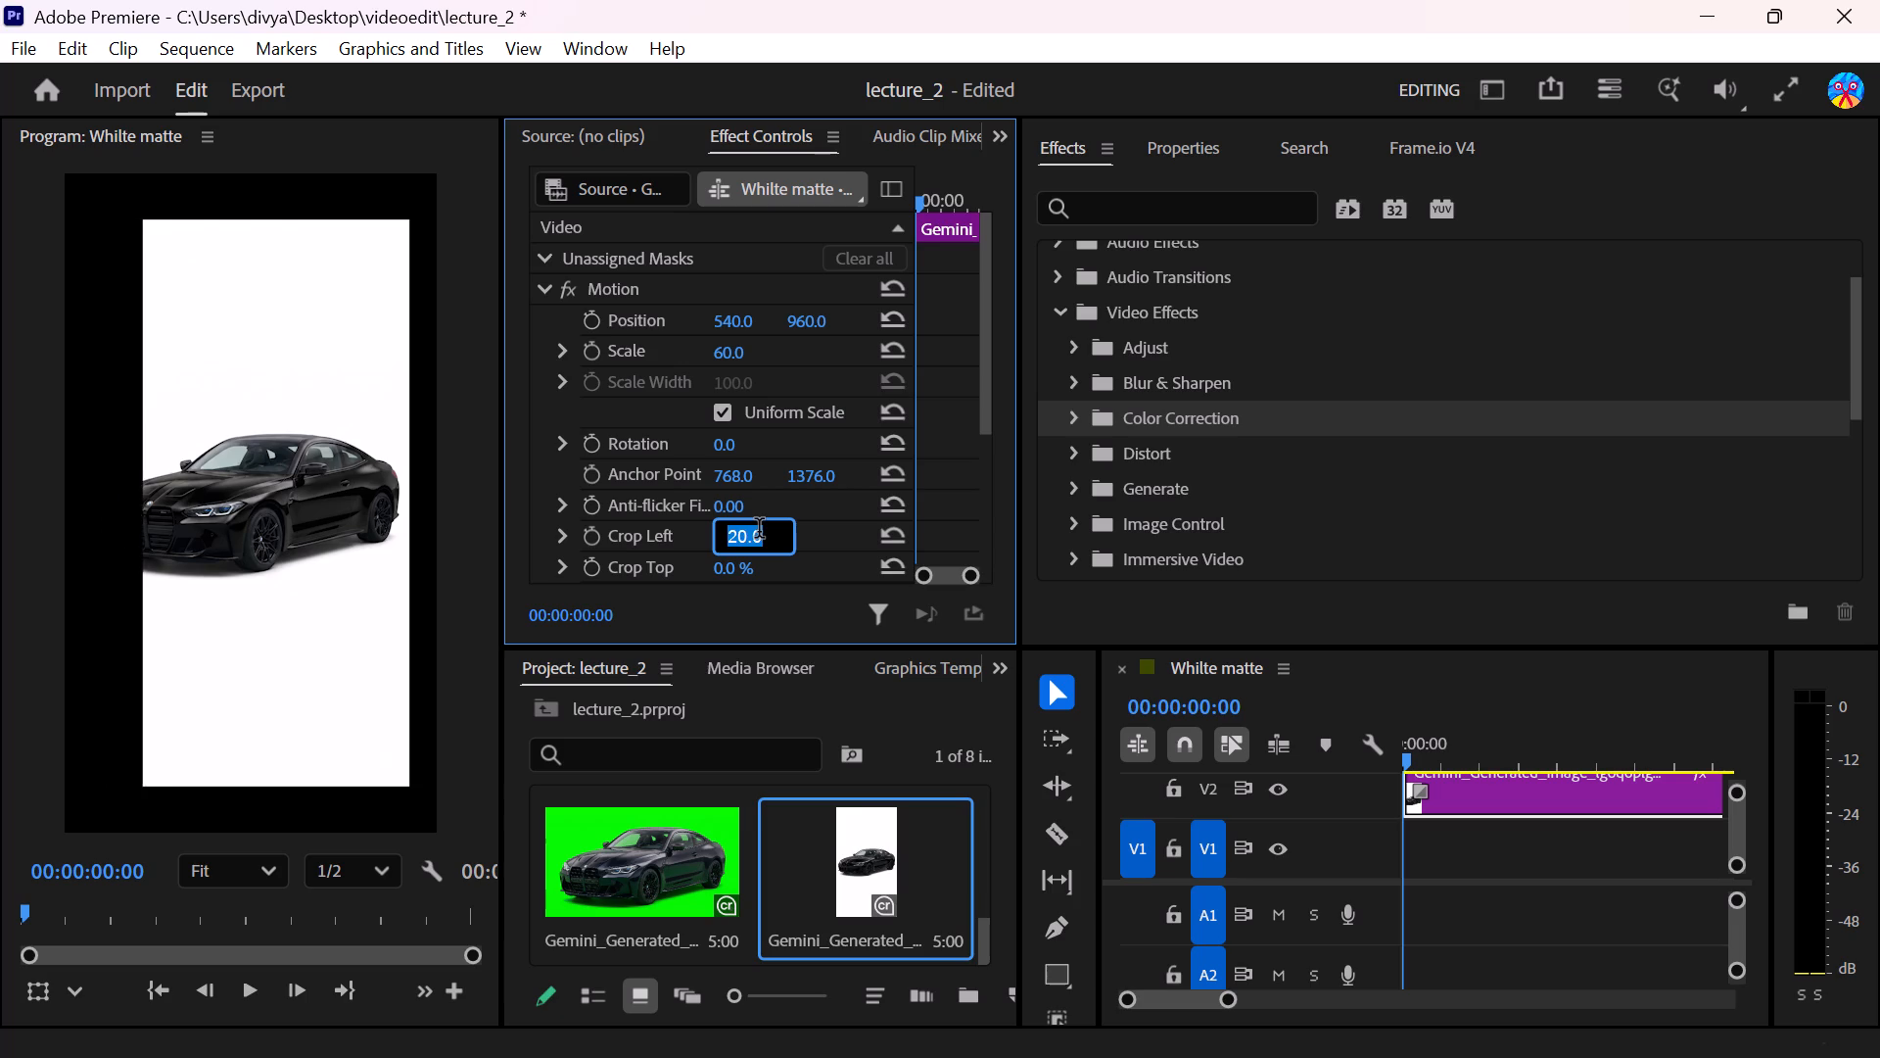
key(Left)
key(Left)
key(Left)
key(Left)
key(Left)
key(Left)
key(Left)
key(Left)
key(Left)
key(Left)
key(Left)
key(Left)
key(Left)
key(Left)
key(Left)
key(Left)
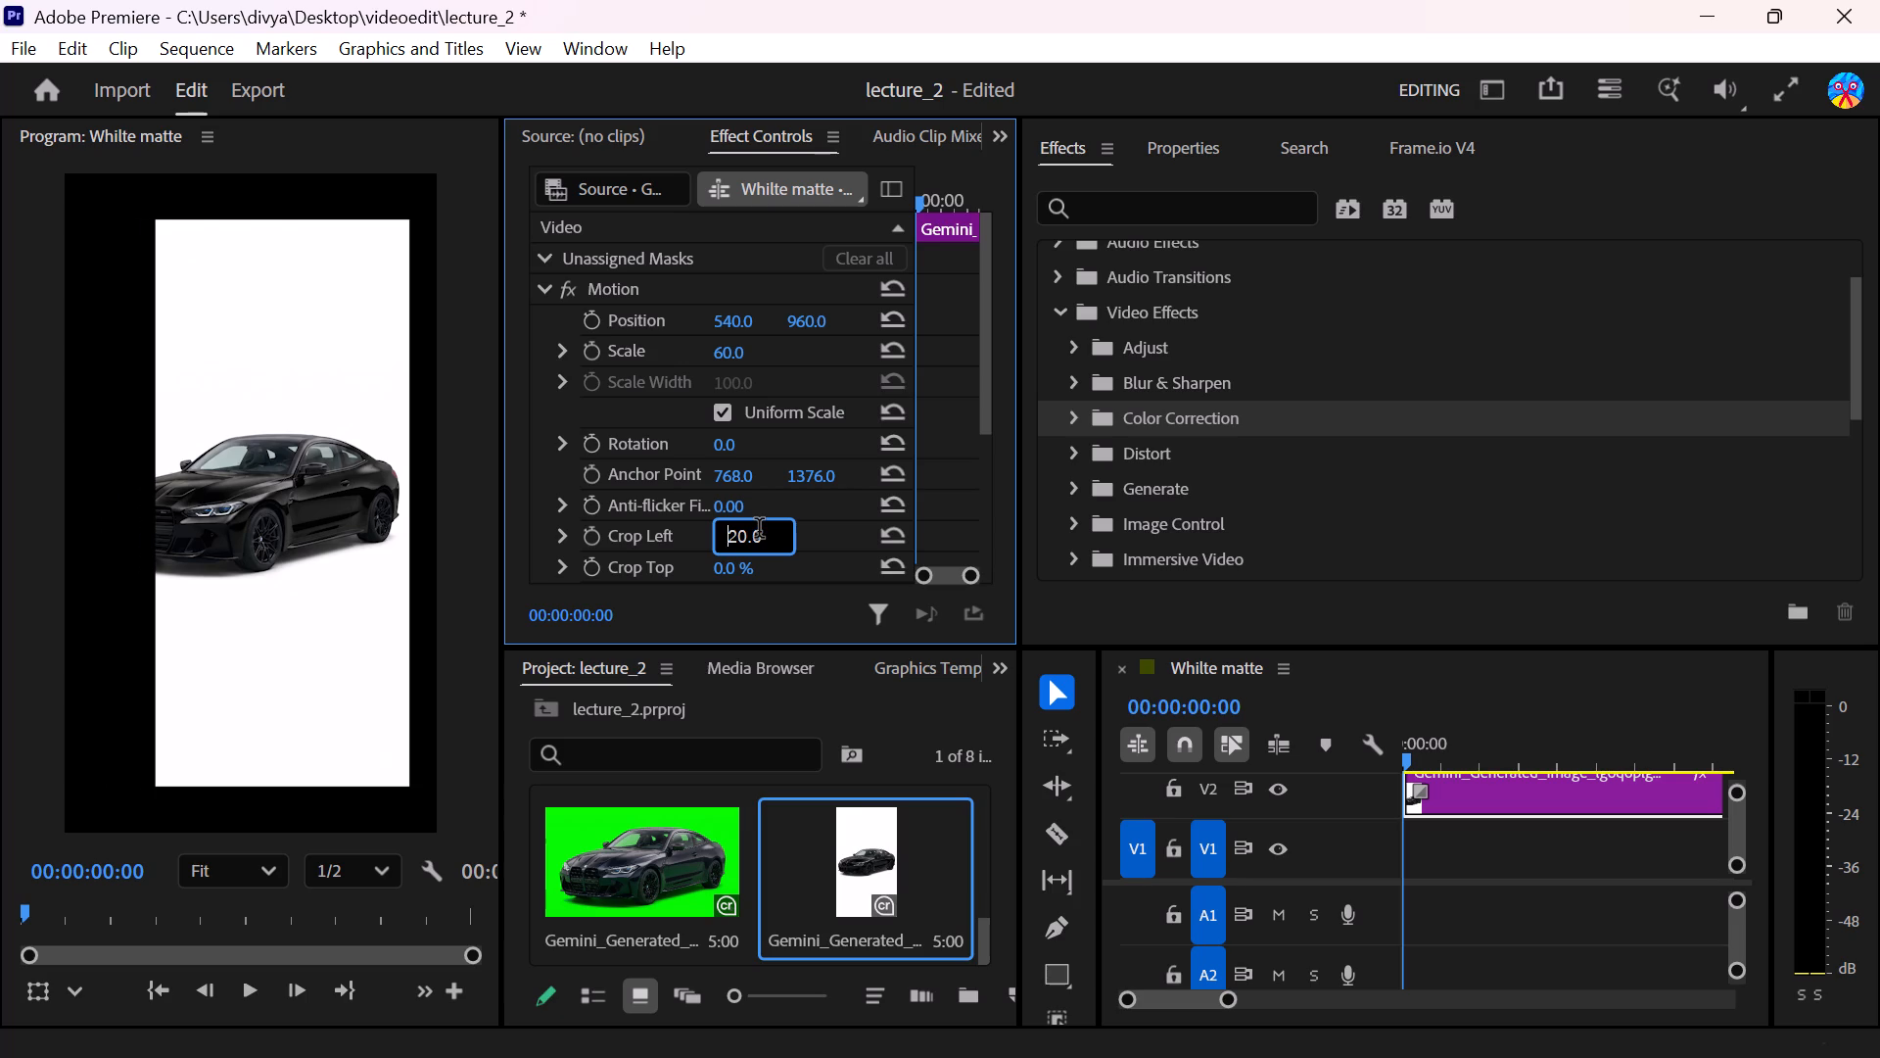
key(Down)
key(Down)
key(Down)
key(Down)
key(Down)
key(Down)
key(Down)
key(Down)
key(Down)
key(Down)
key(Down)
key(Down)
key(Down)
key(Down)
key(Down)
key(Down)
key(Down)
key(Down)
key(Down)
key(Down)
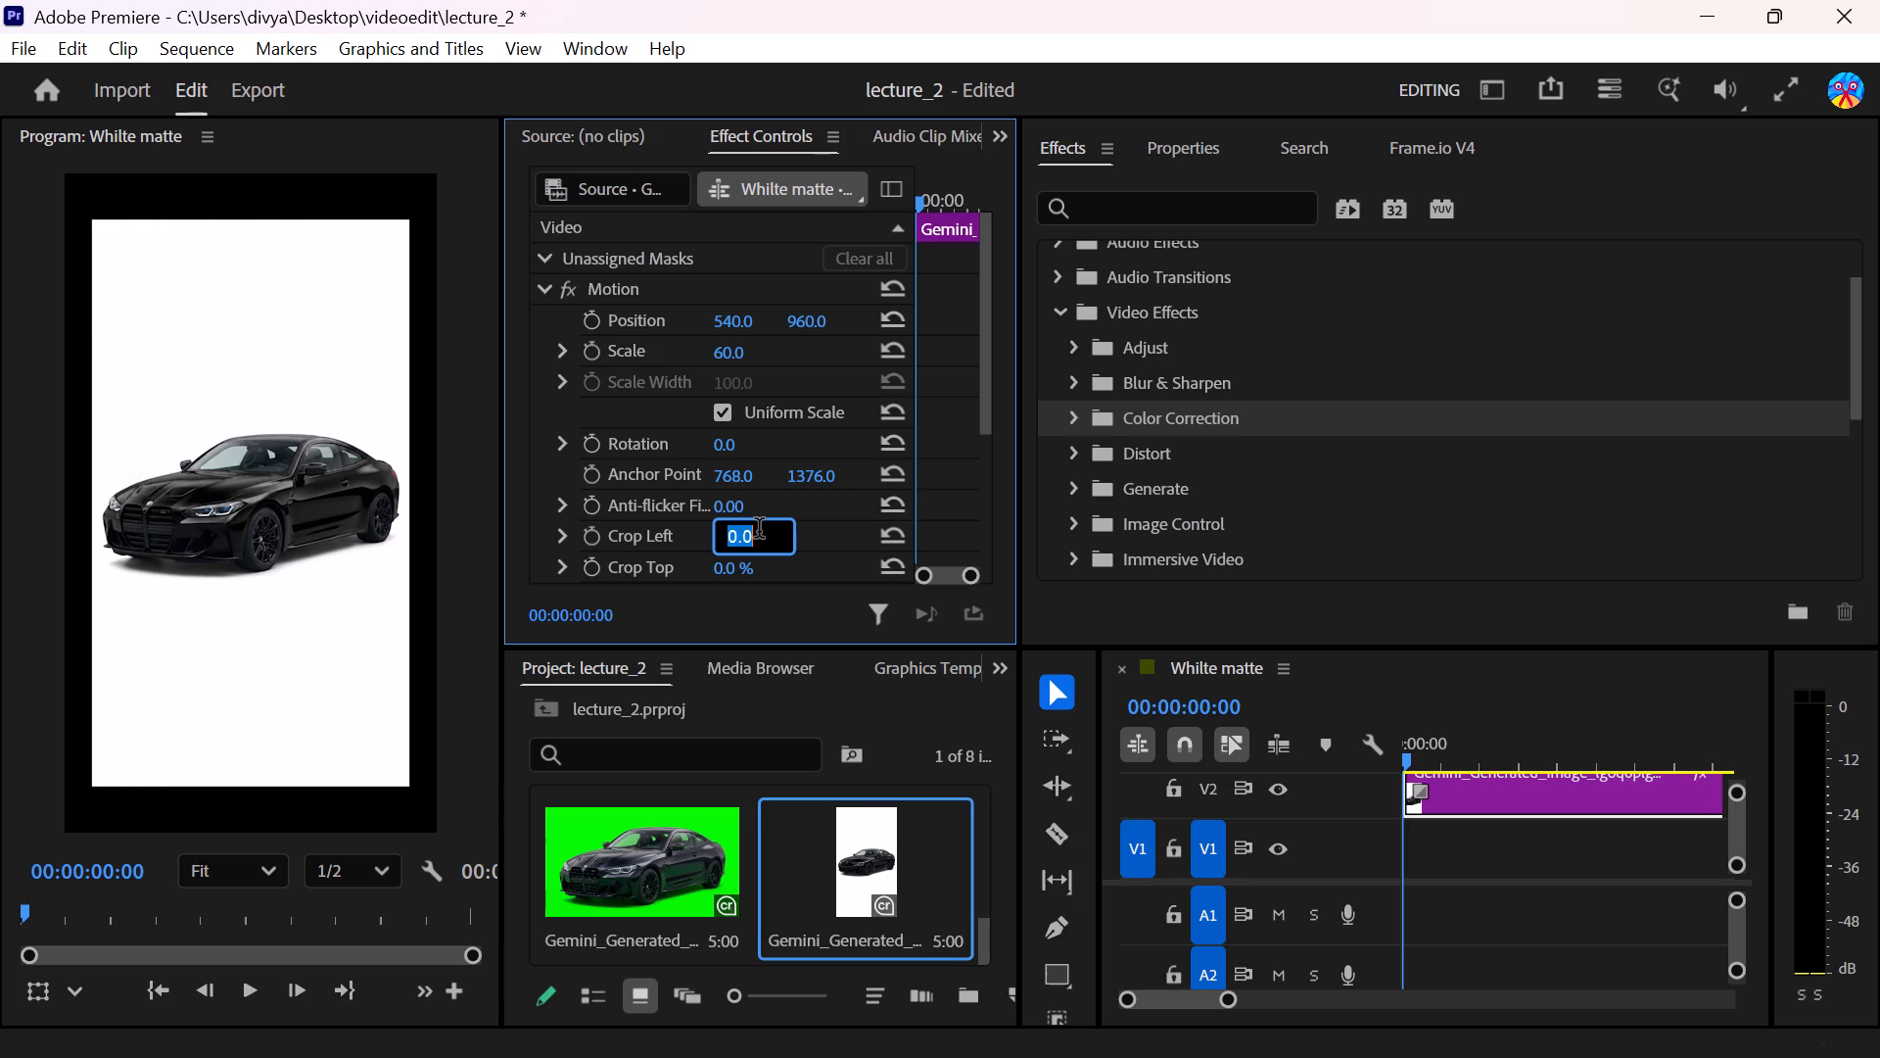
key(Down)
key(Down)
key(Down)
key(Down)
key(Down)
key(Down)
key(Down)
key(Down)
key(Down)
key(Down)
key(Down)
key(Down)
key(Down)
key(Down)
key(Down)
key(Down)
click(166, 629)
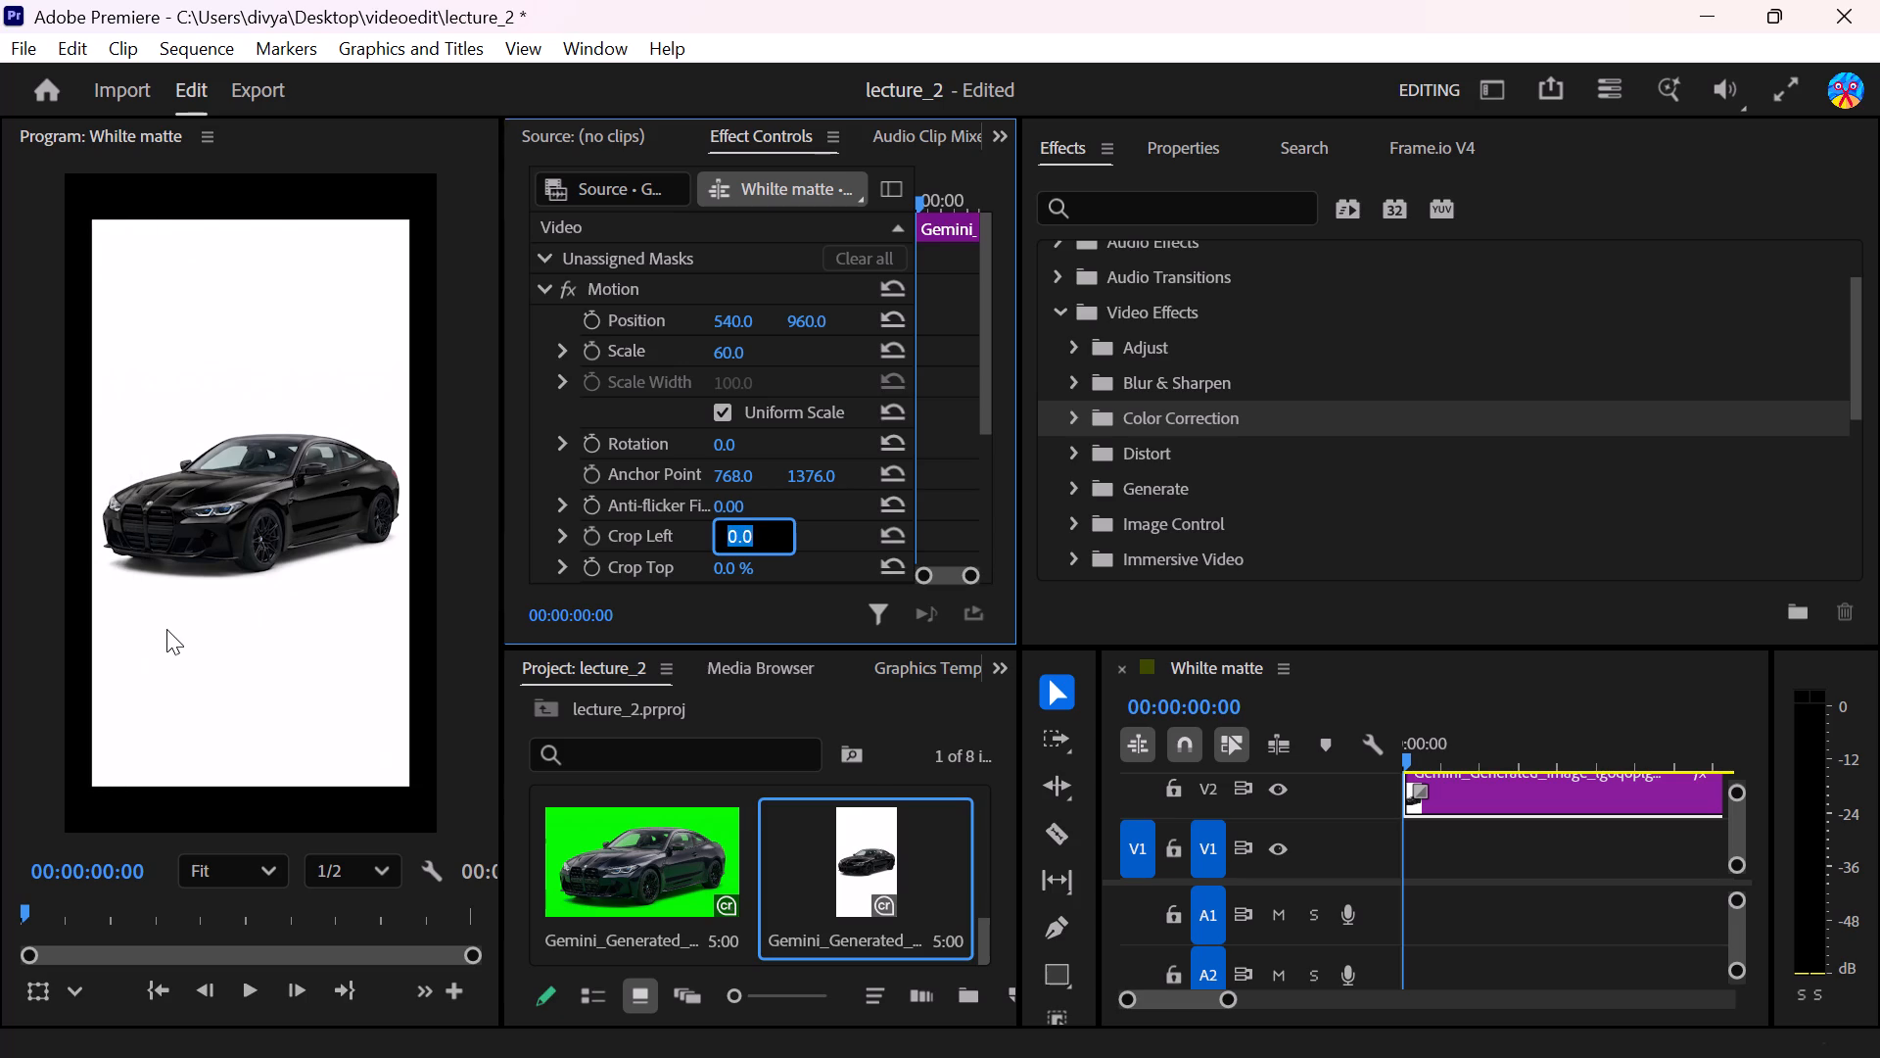
Search the effects for "drop" and apply Drop Shadow to the white-background Gemini car clip on track V2.
scroll(752, 530, down, 1)
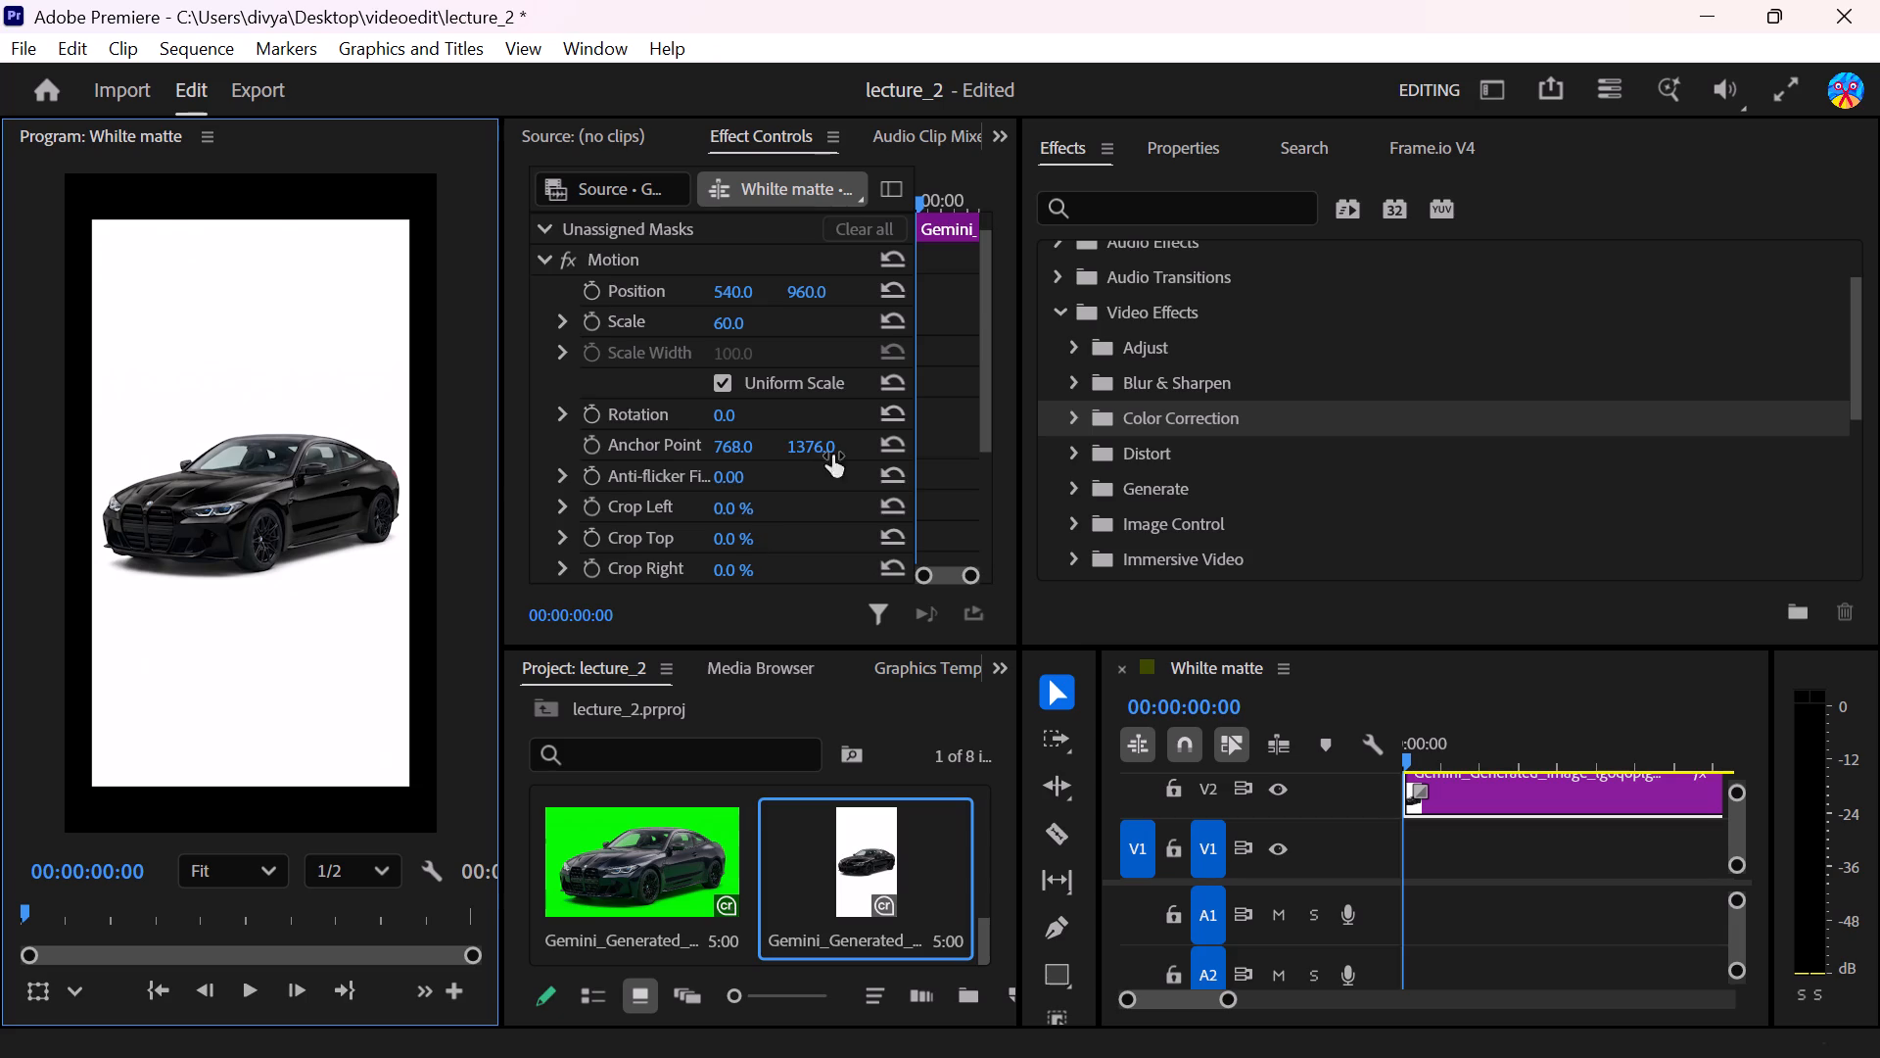
scroll(774, 493, down, 3)
scroll(851, 453, down, 3)
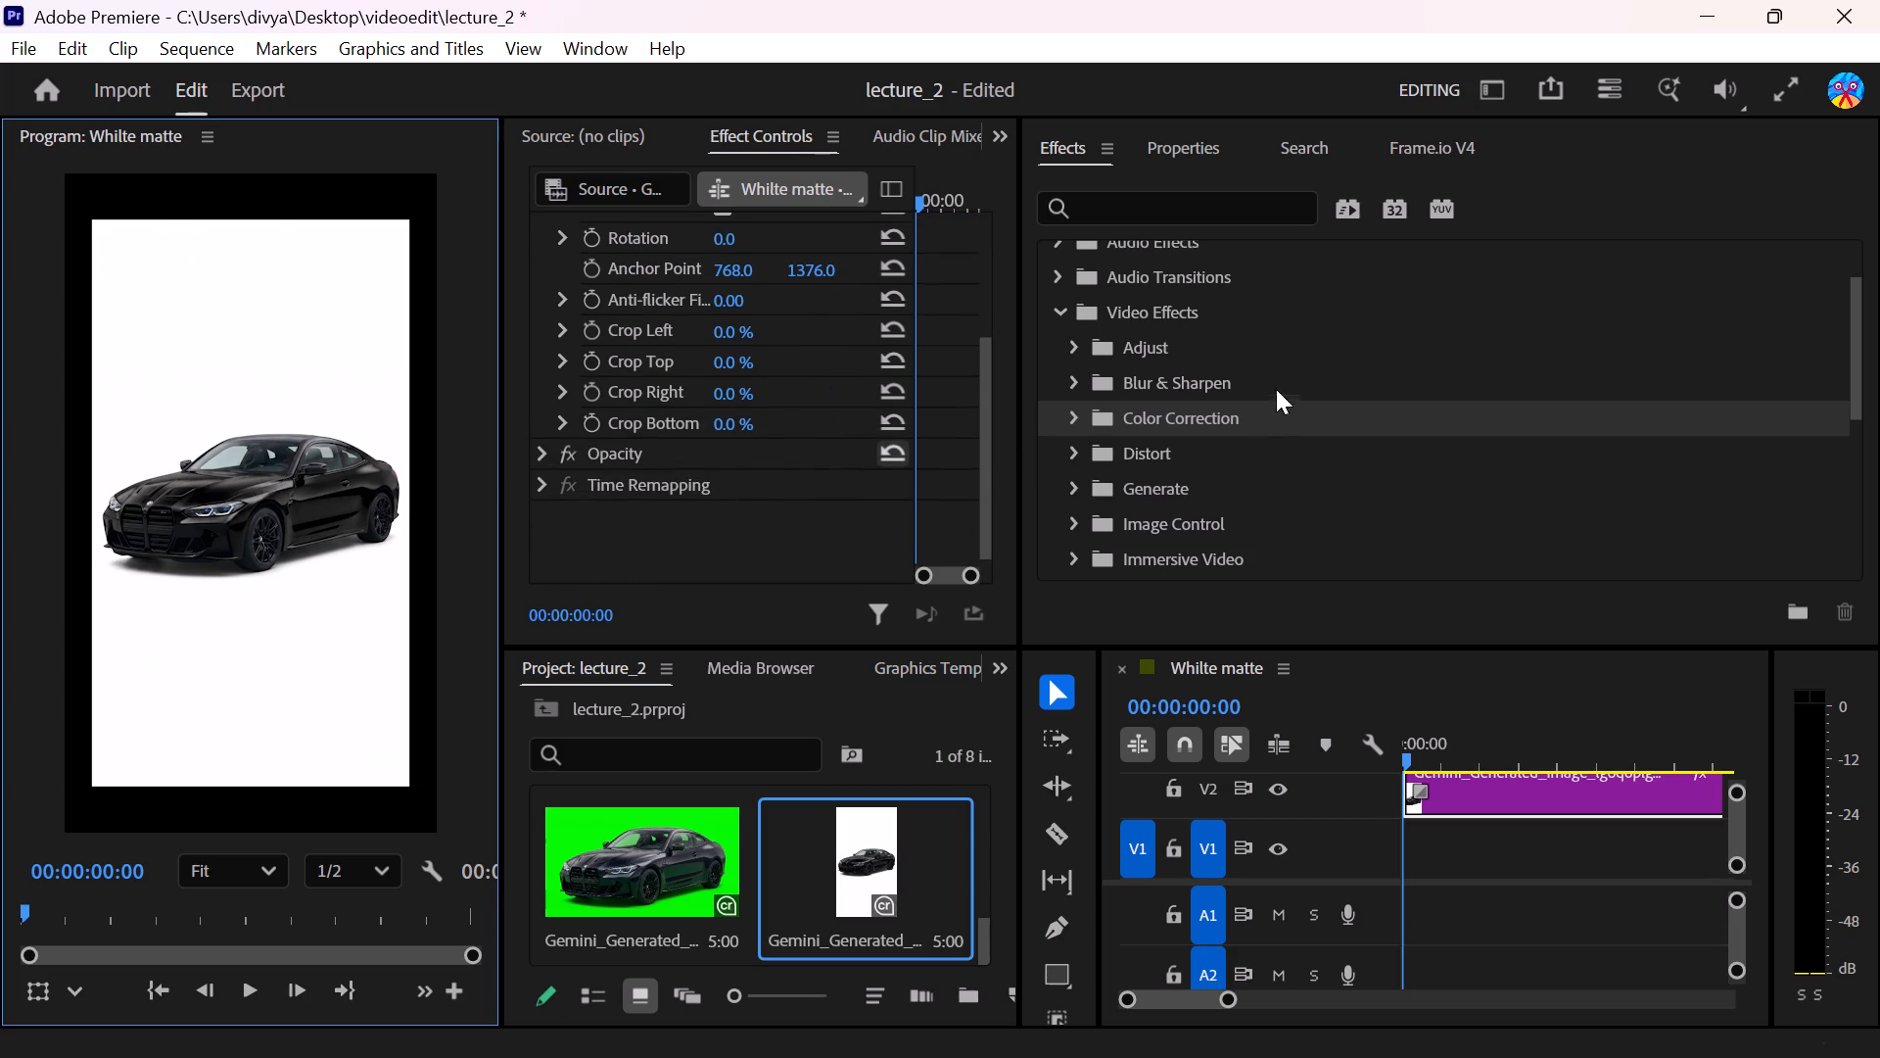
click(1067, 147)
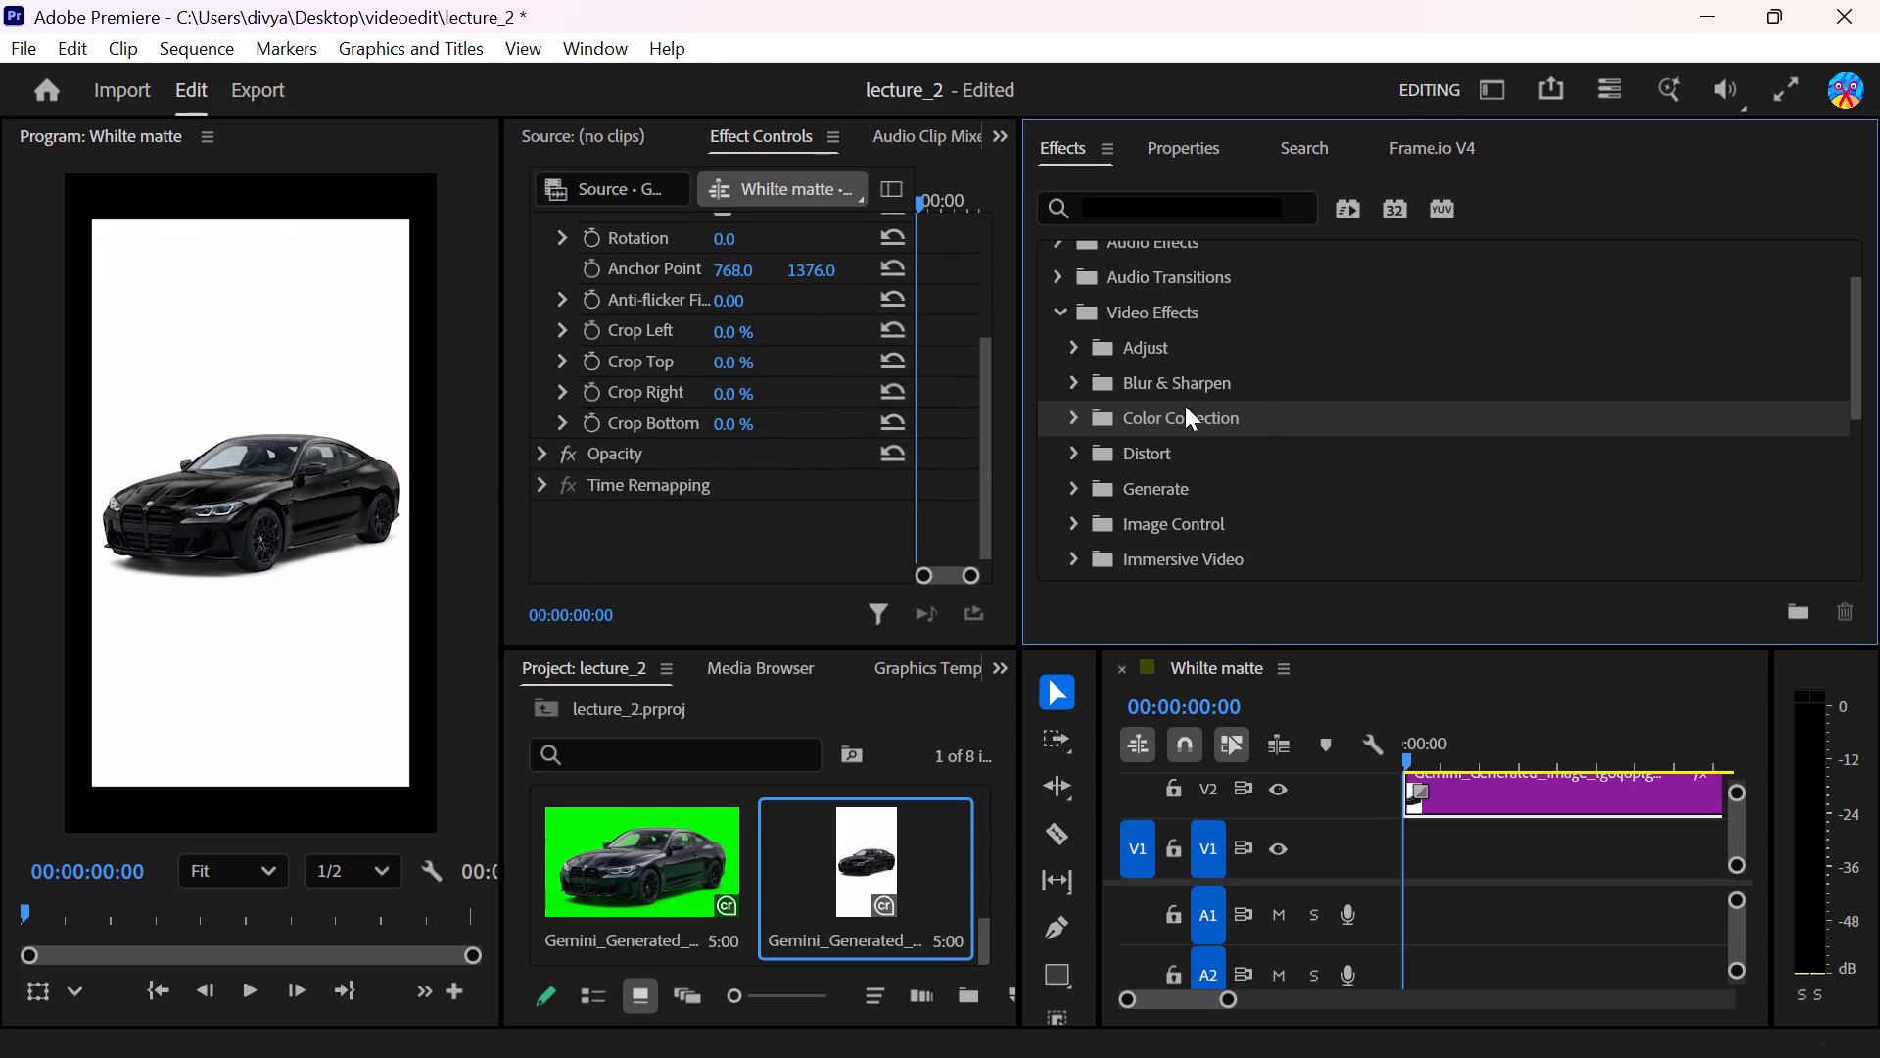
click(1143, 208)
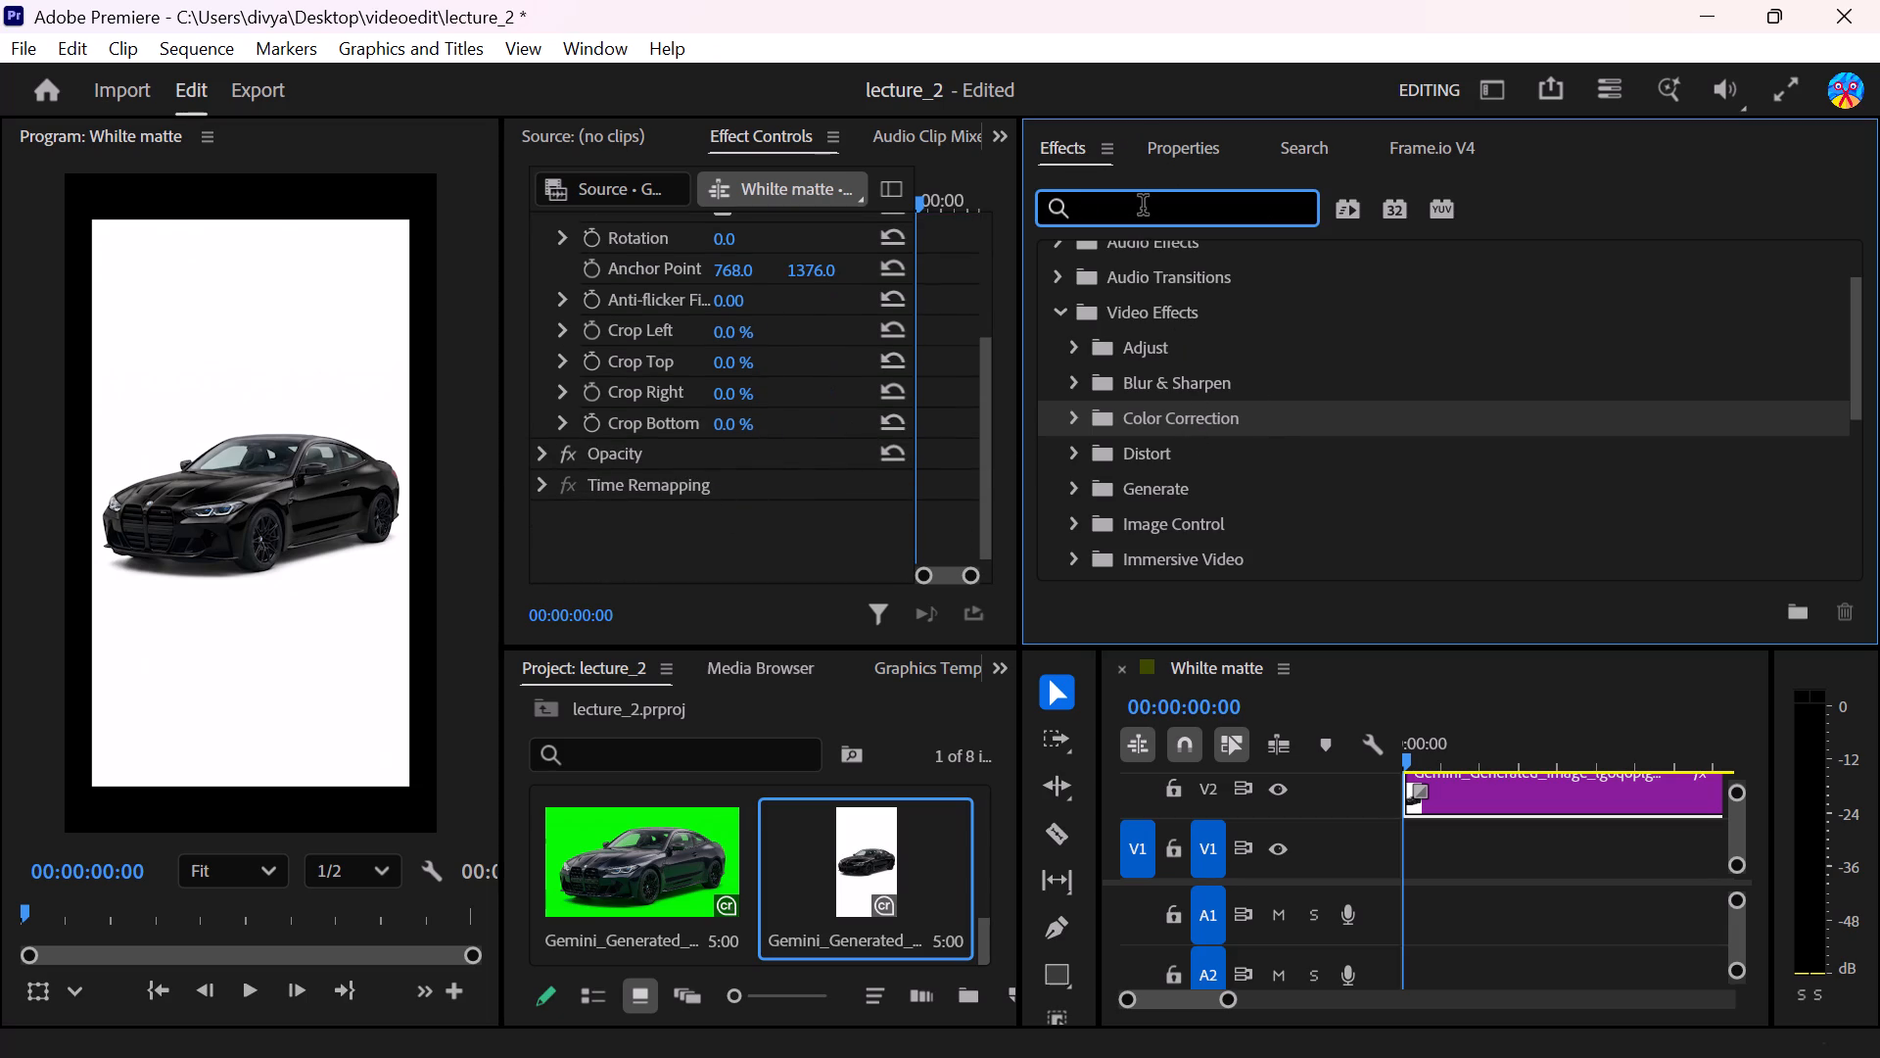
key(d)
text(rop)
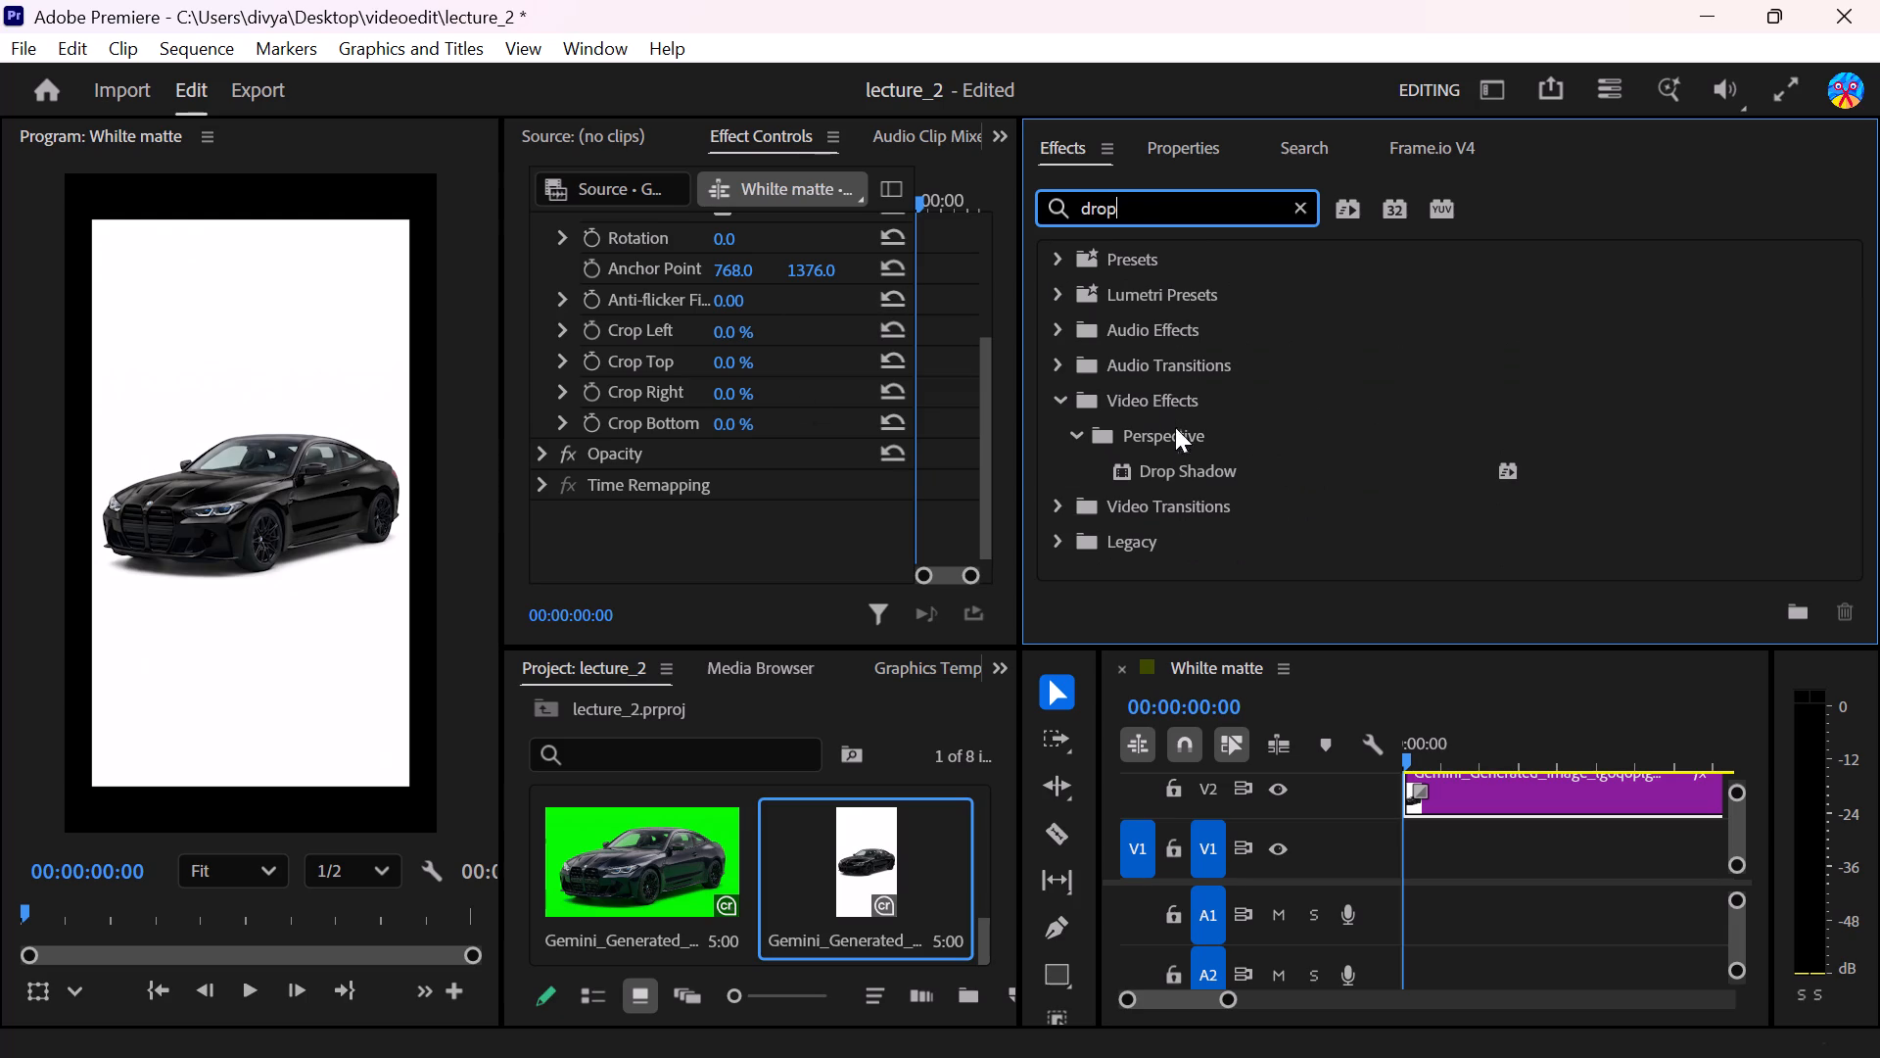
drag(1180, 460, 819, 536)
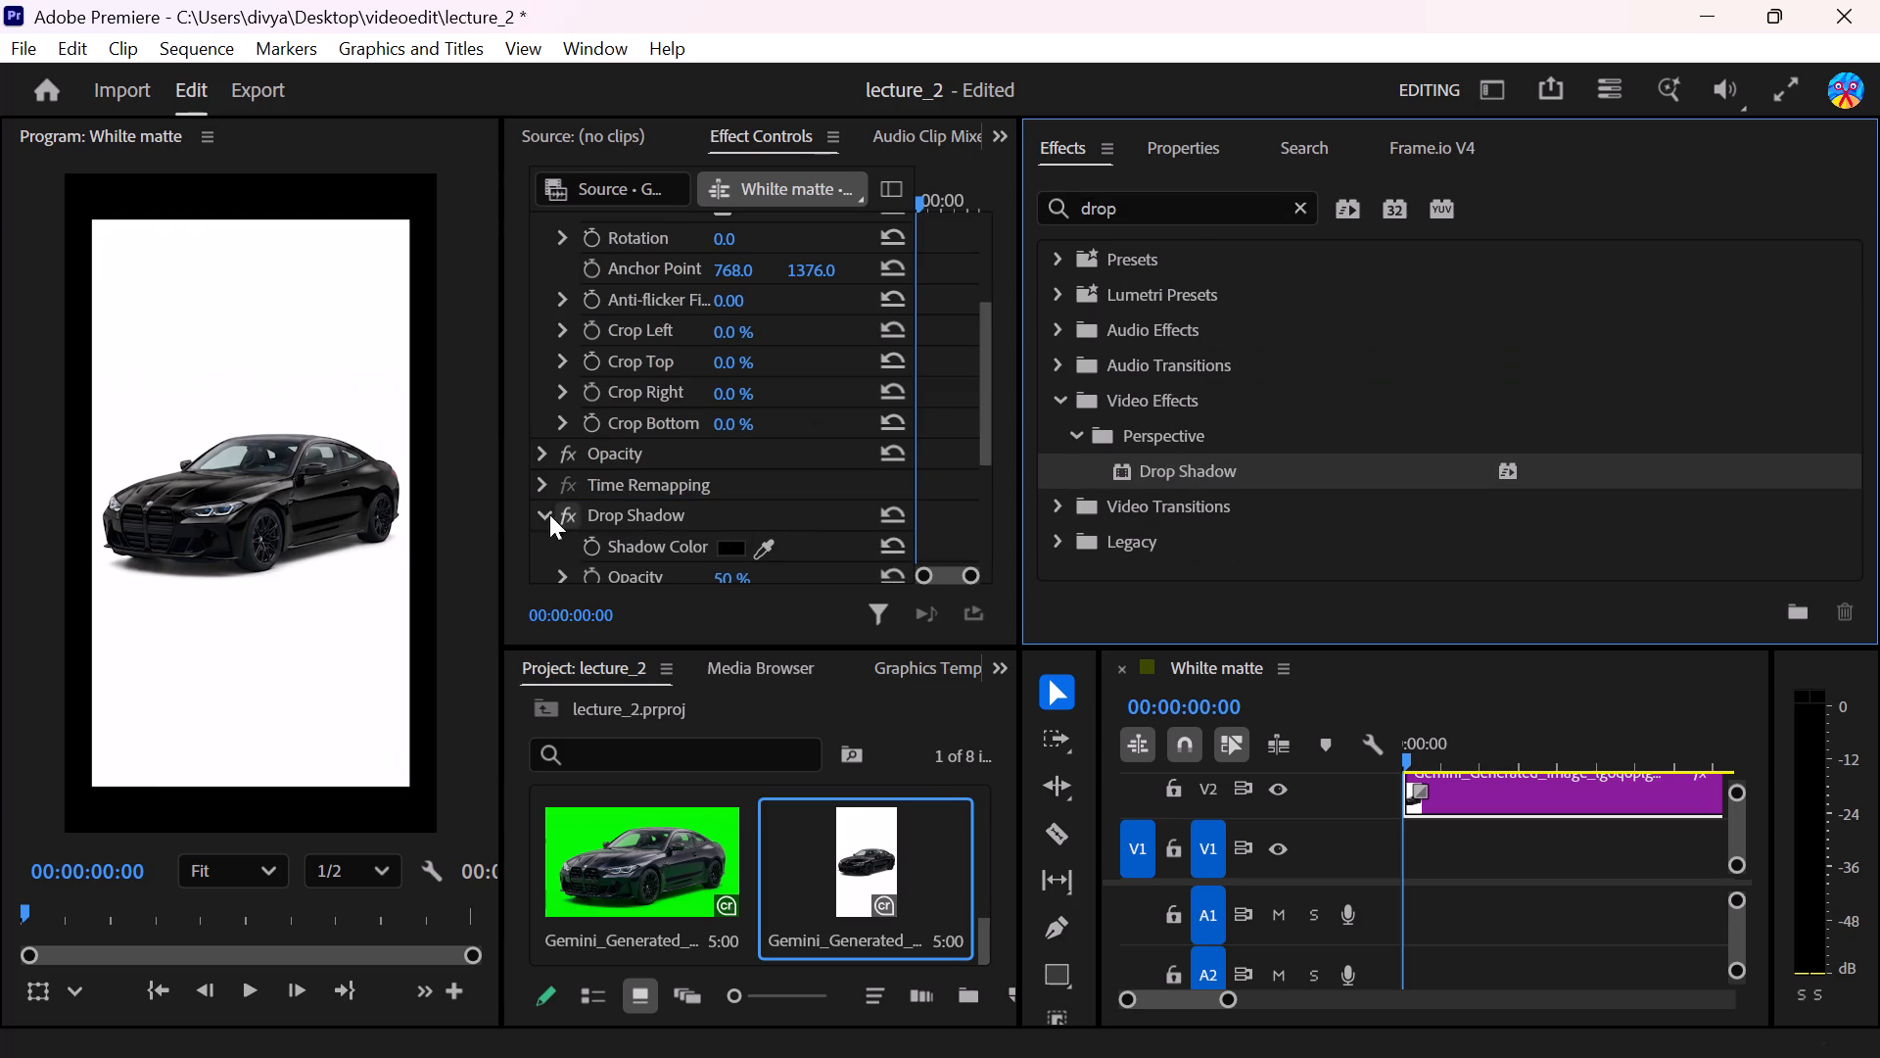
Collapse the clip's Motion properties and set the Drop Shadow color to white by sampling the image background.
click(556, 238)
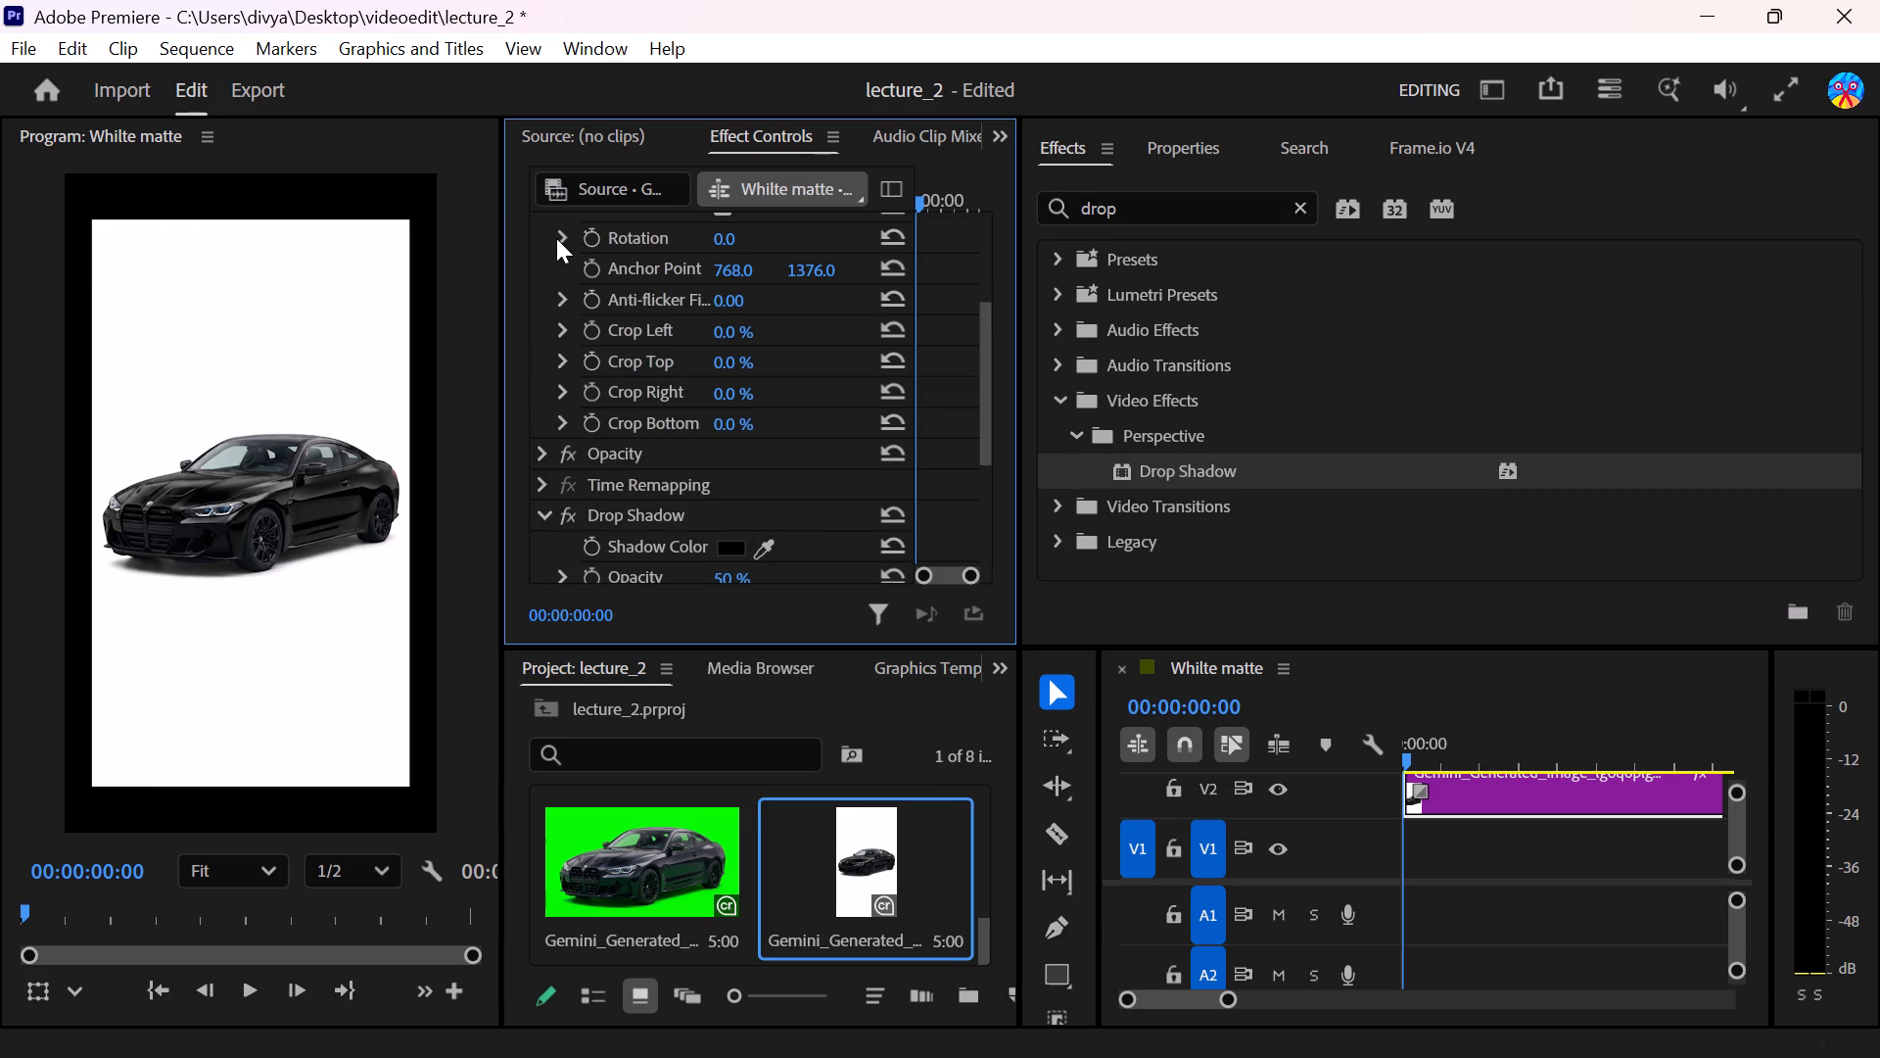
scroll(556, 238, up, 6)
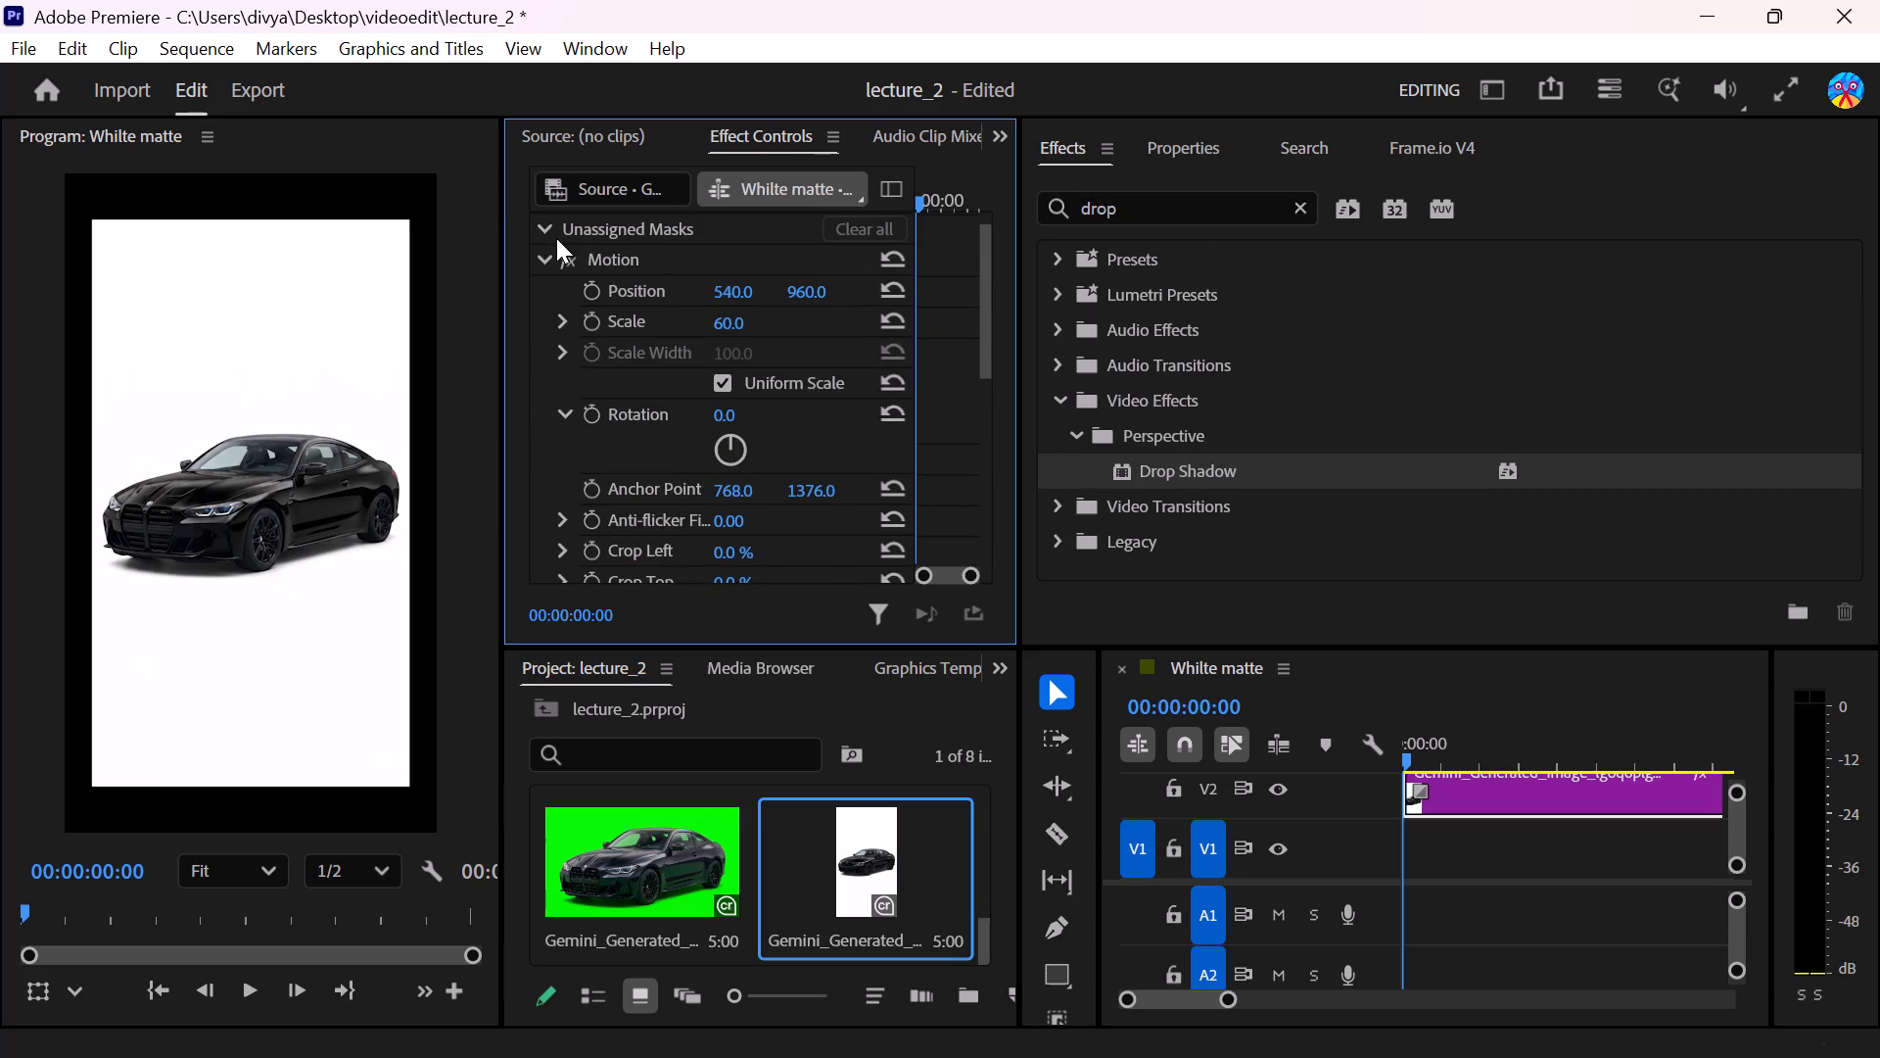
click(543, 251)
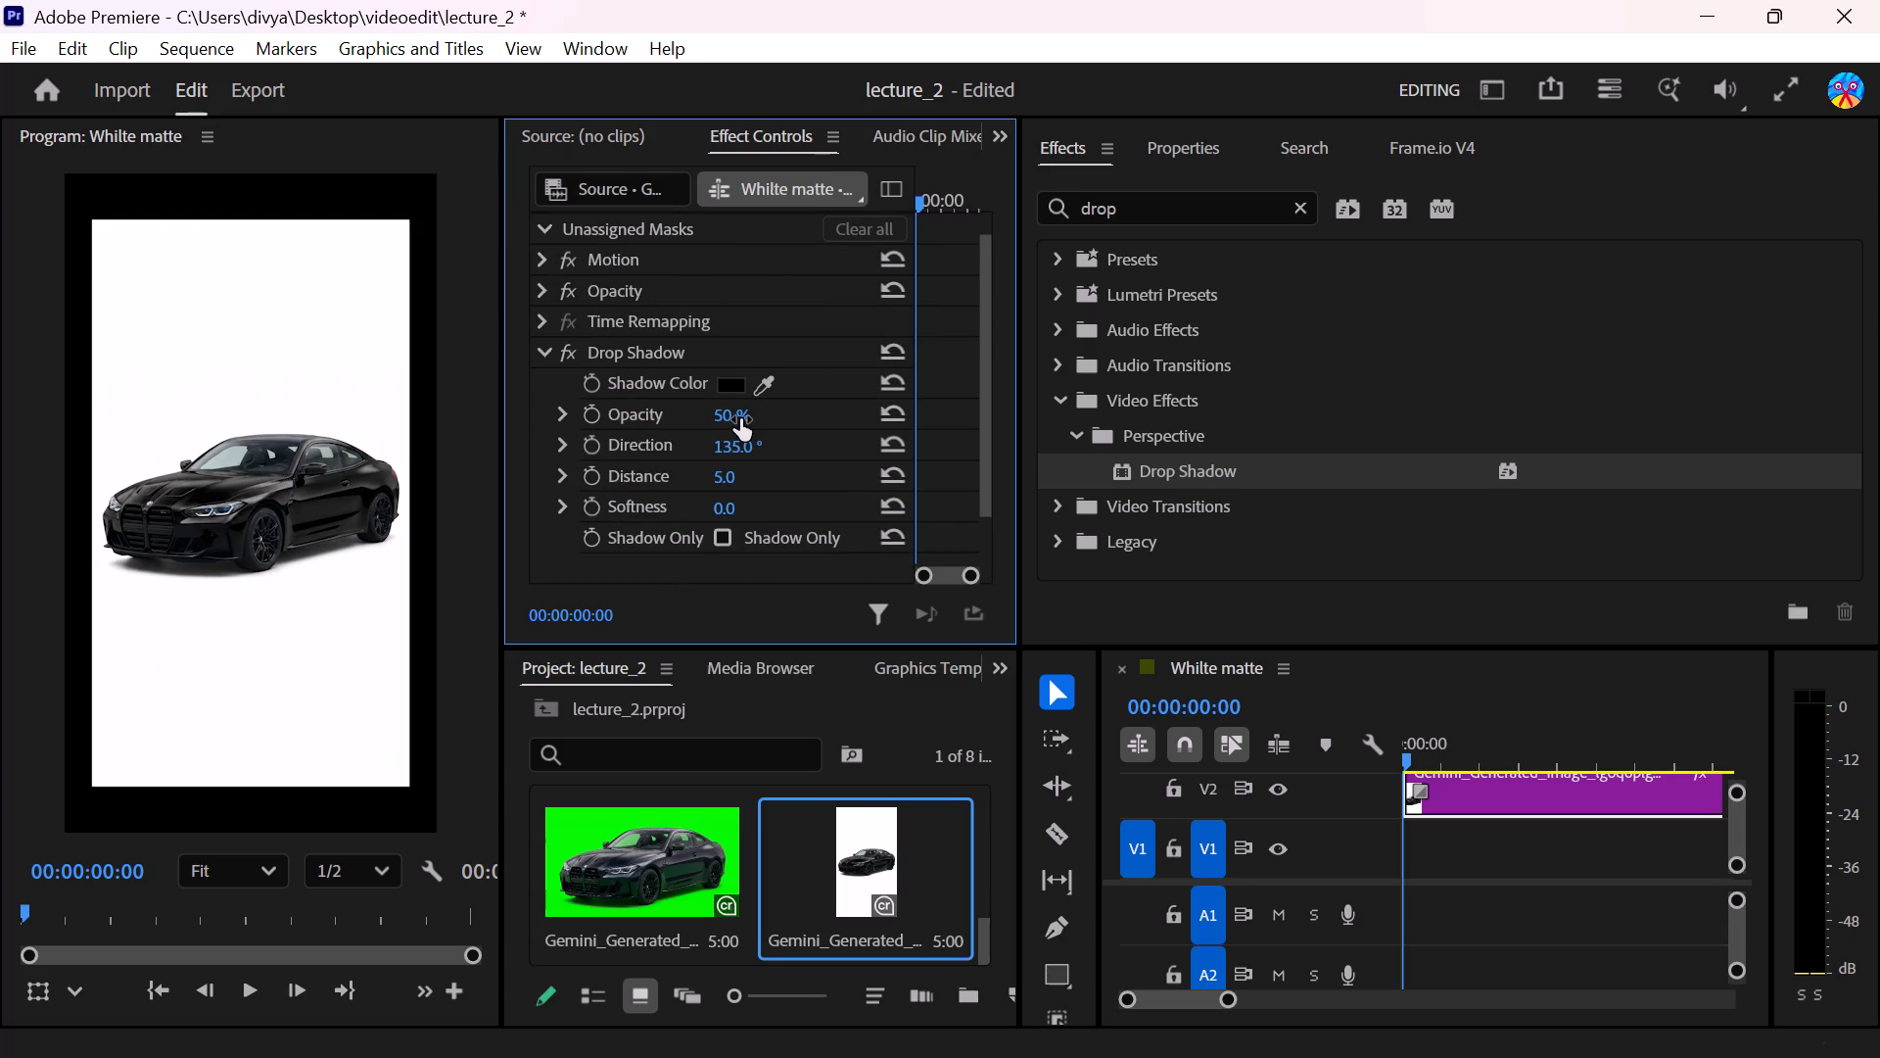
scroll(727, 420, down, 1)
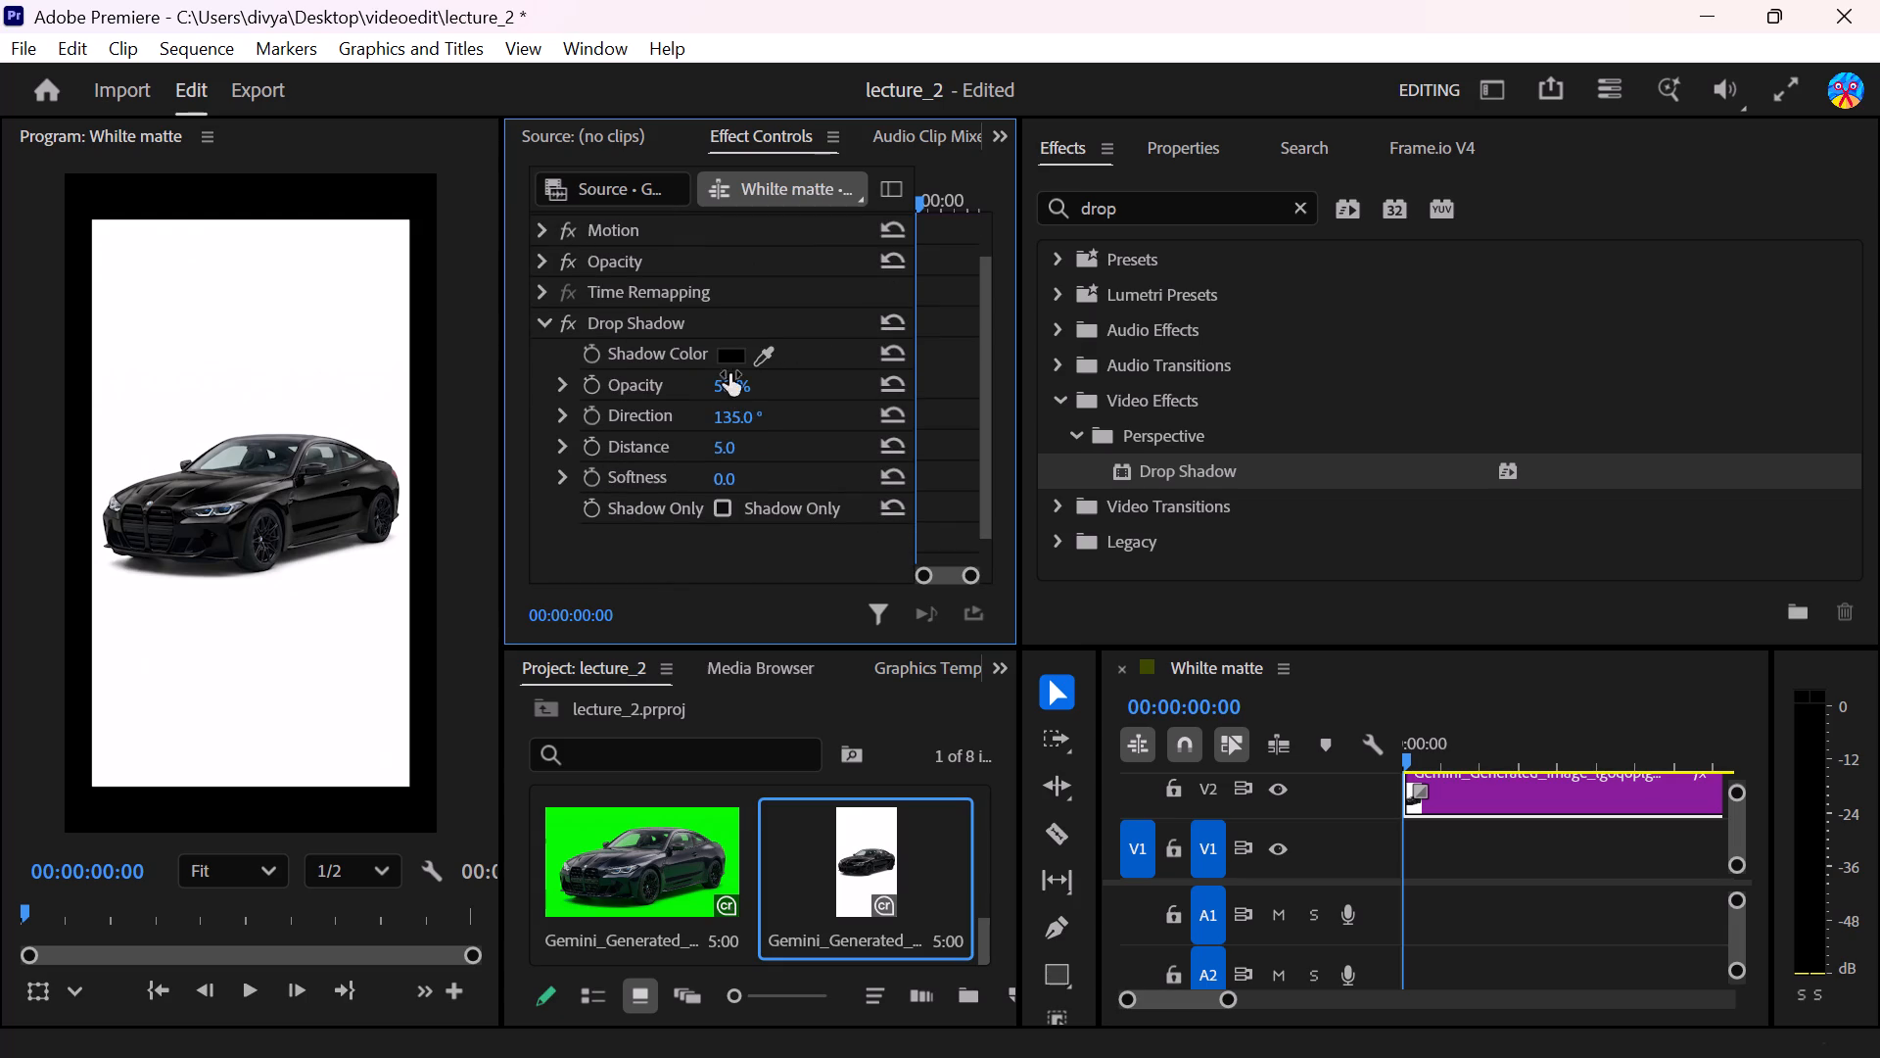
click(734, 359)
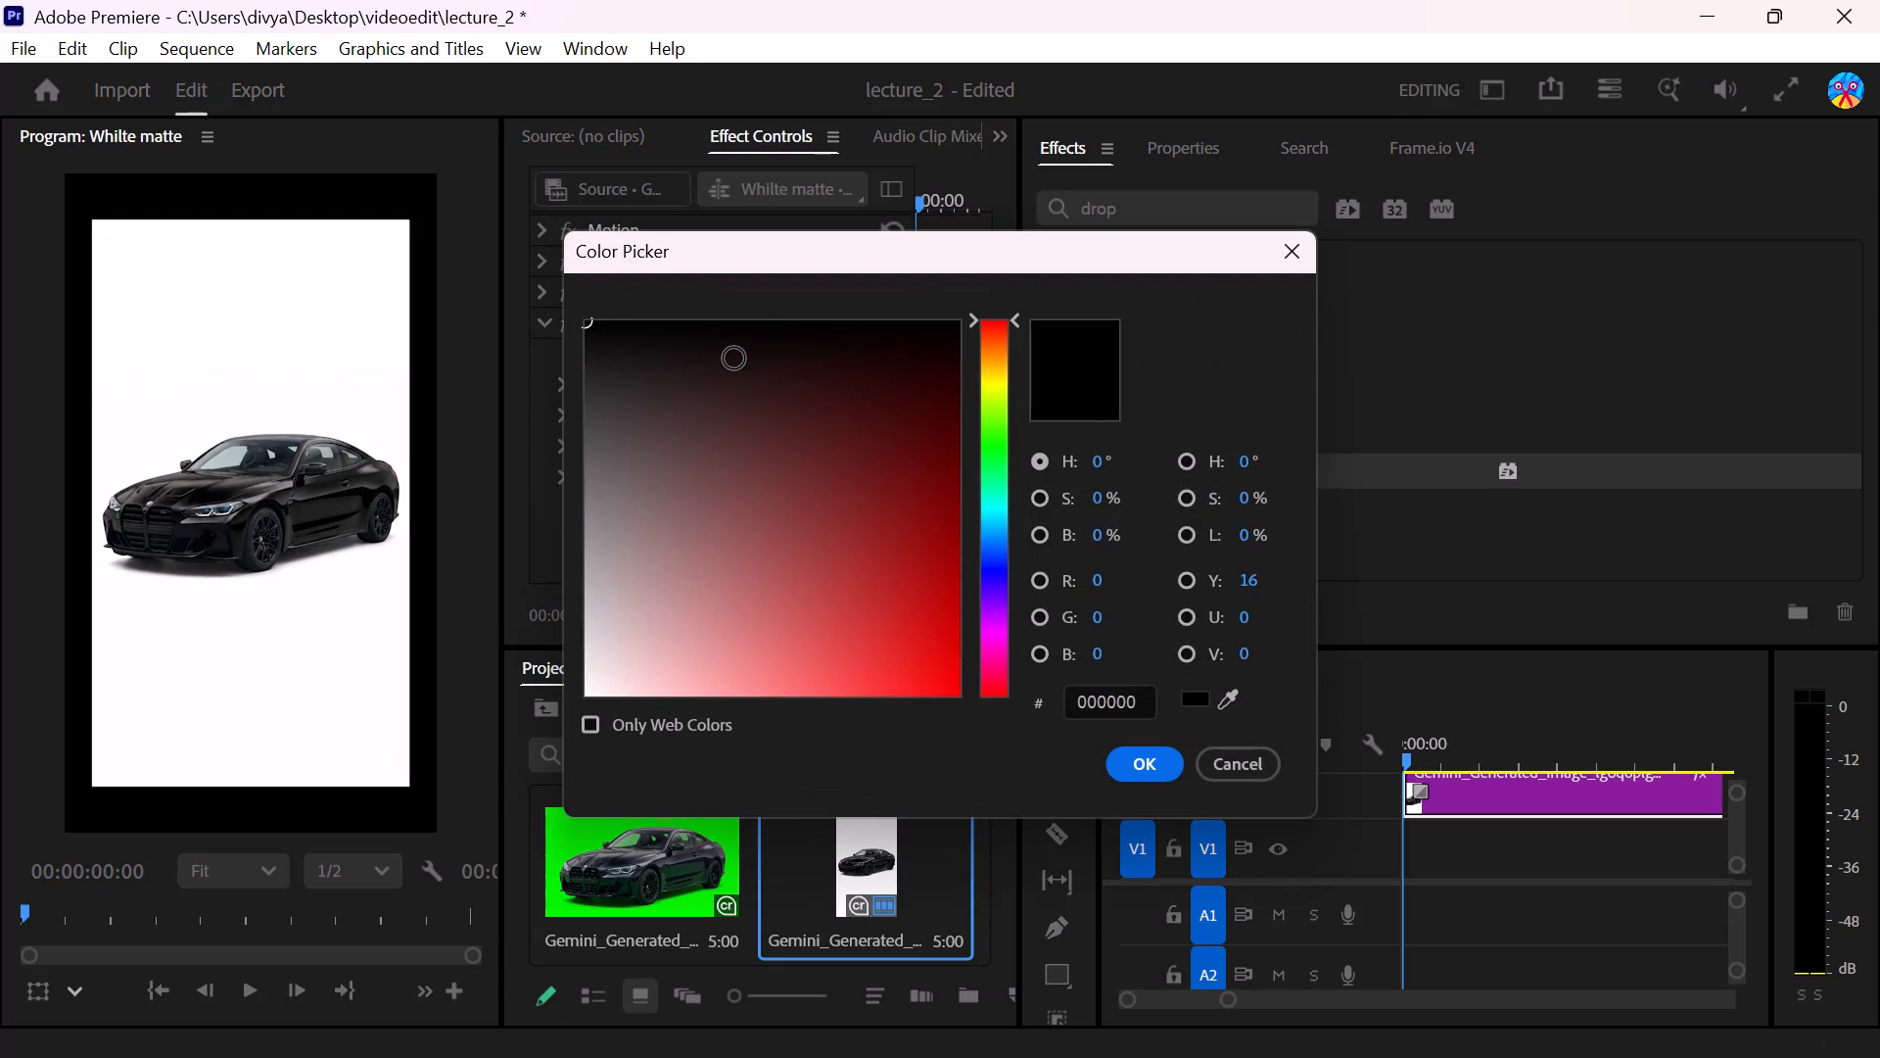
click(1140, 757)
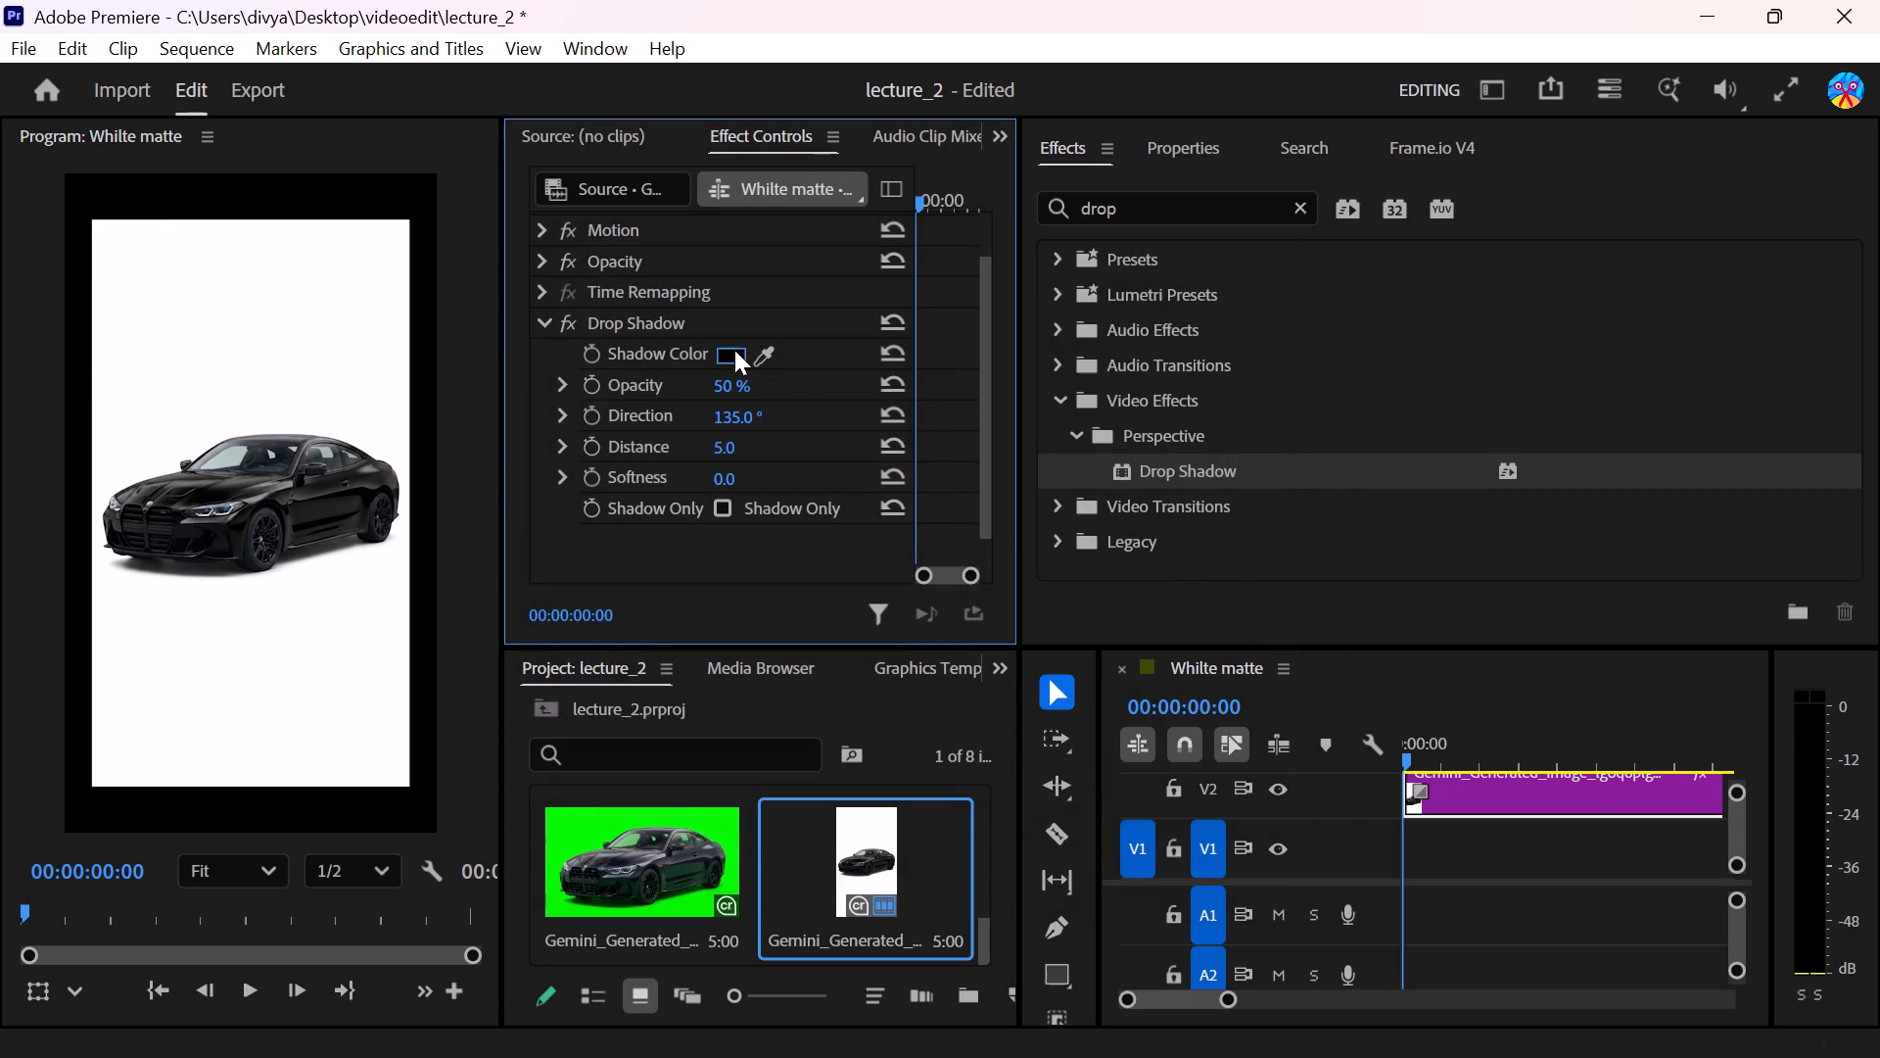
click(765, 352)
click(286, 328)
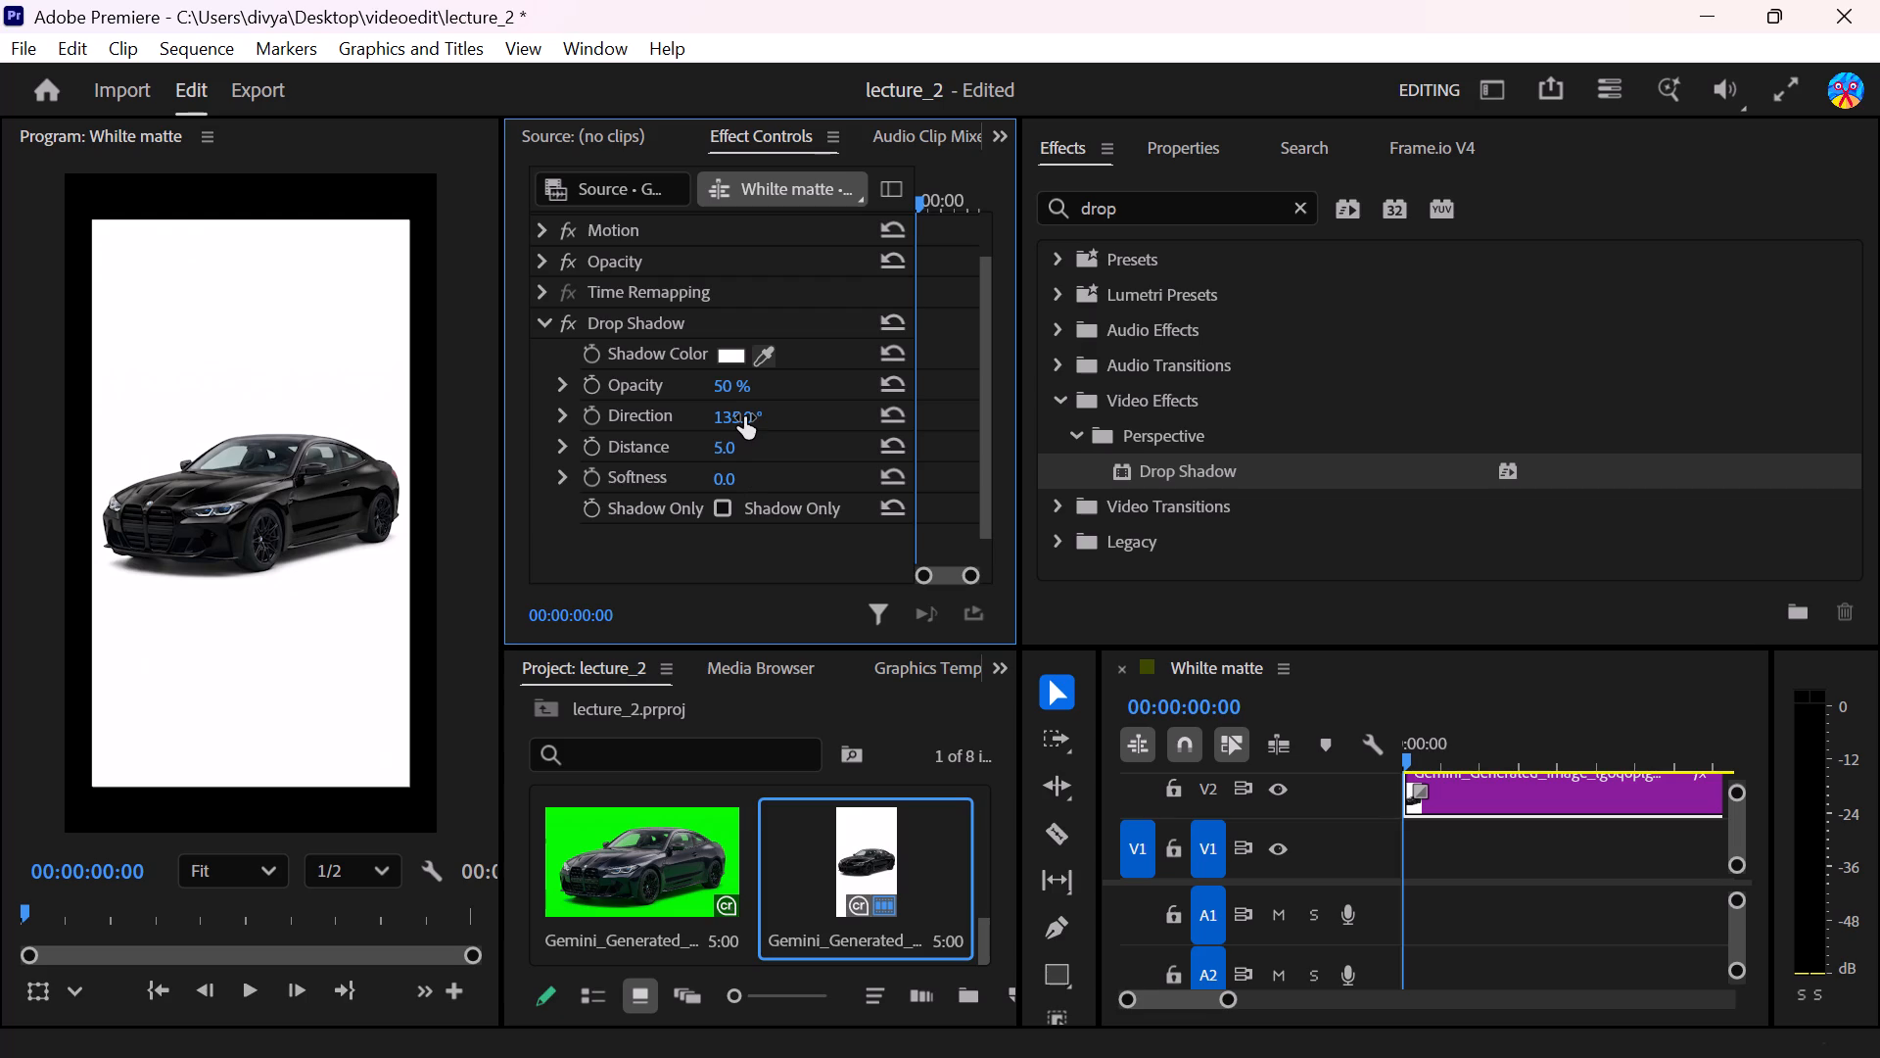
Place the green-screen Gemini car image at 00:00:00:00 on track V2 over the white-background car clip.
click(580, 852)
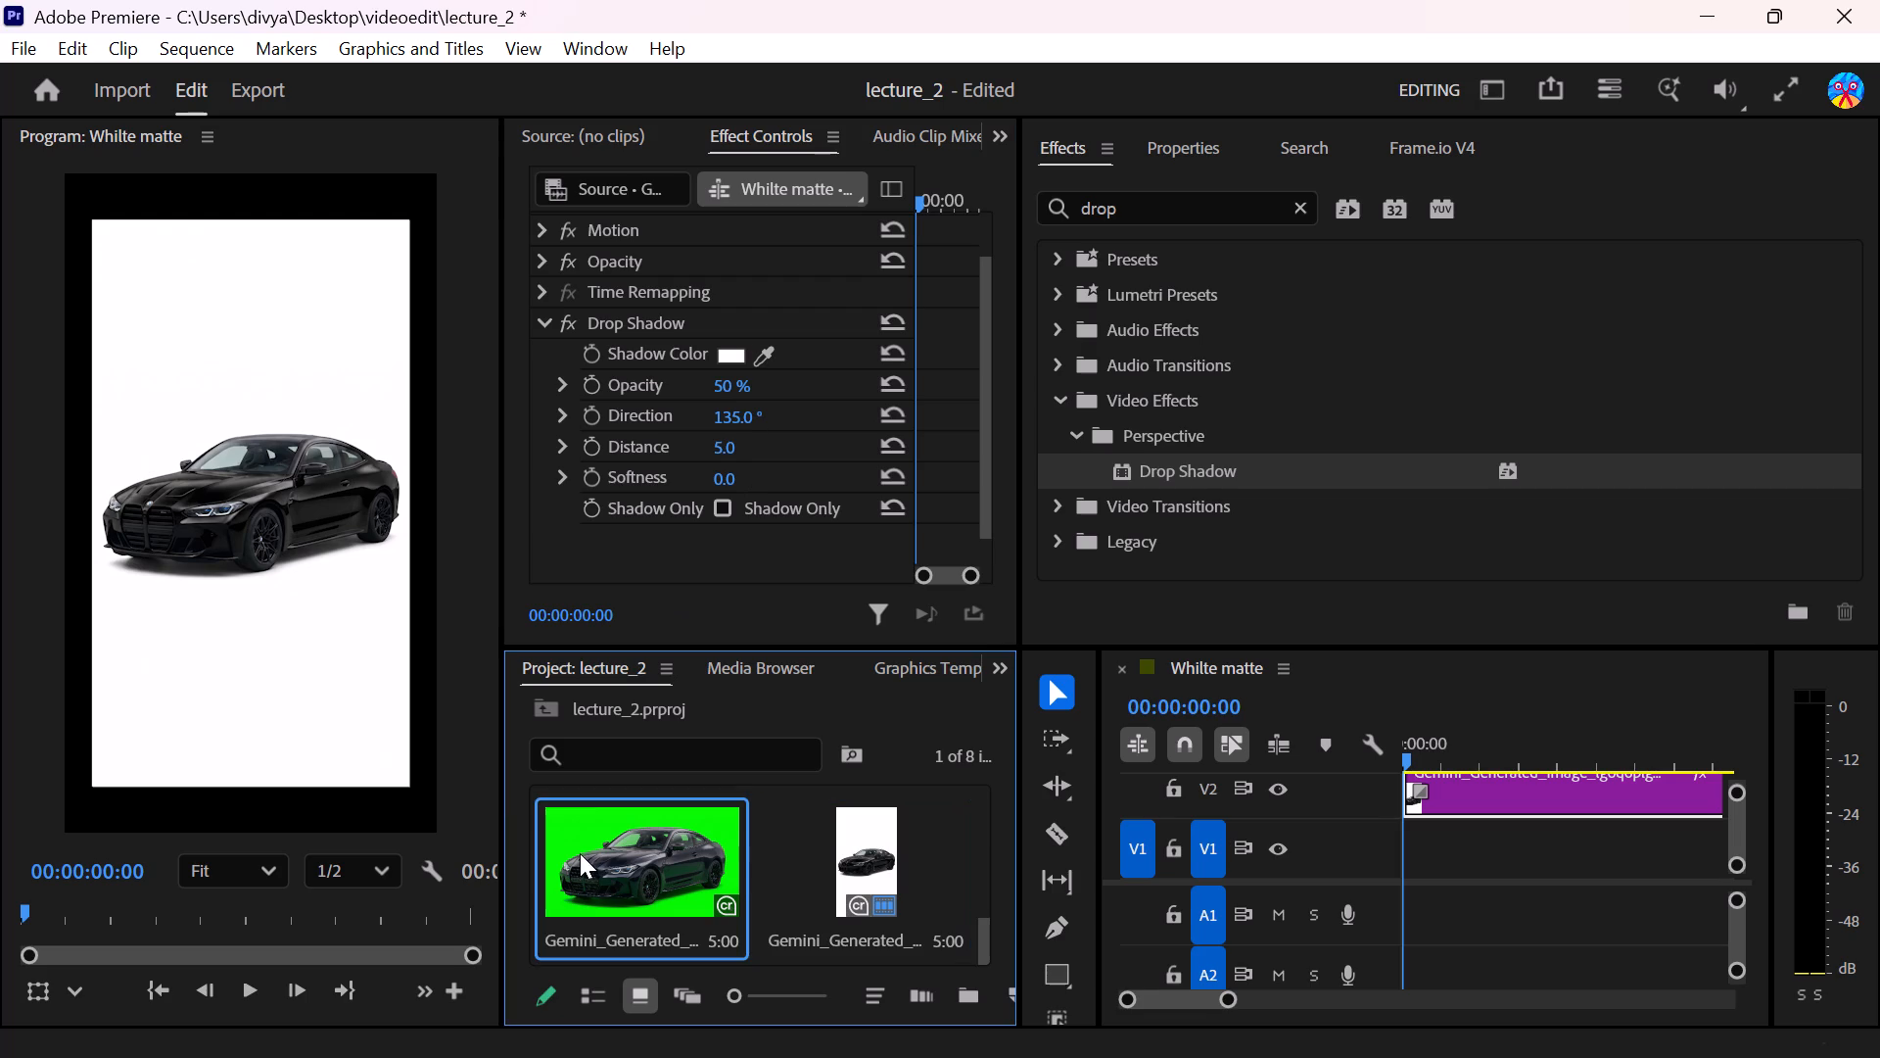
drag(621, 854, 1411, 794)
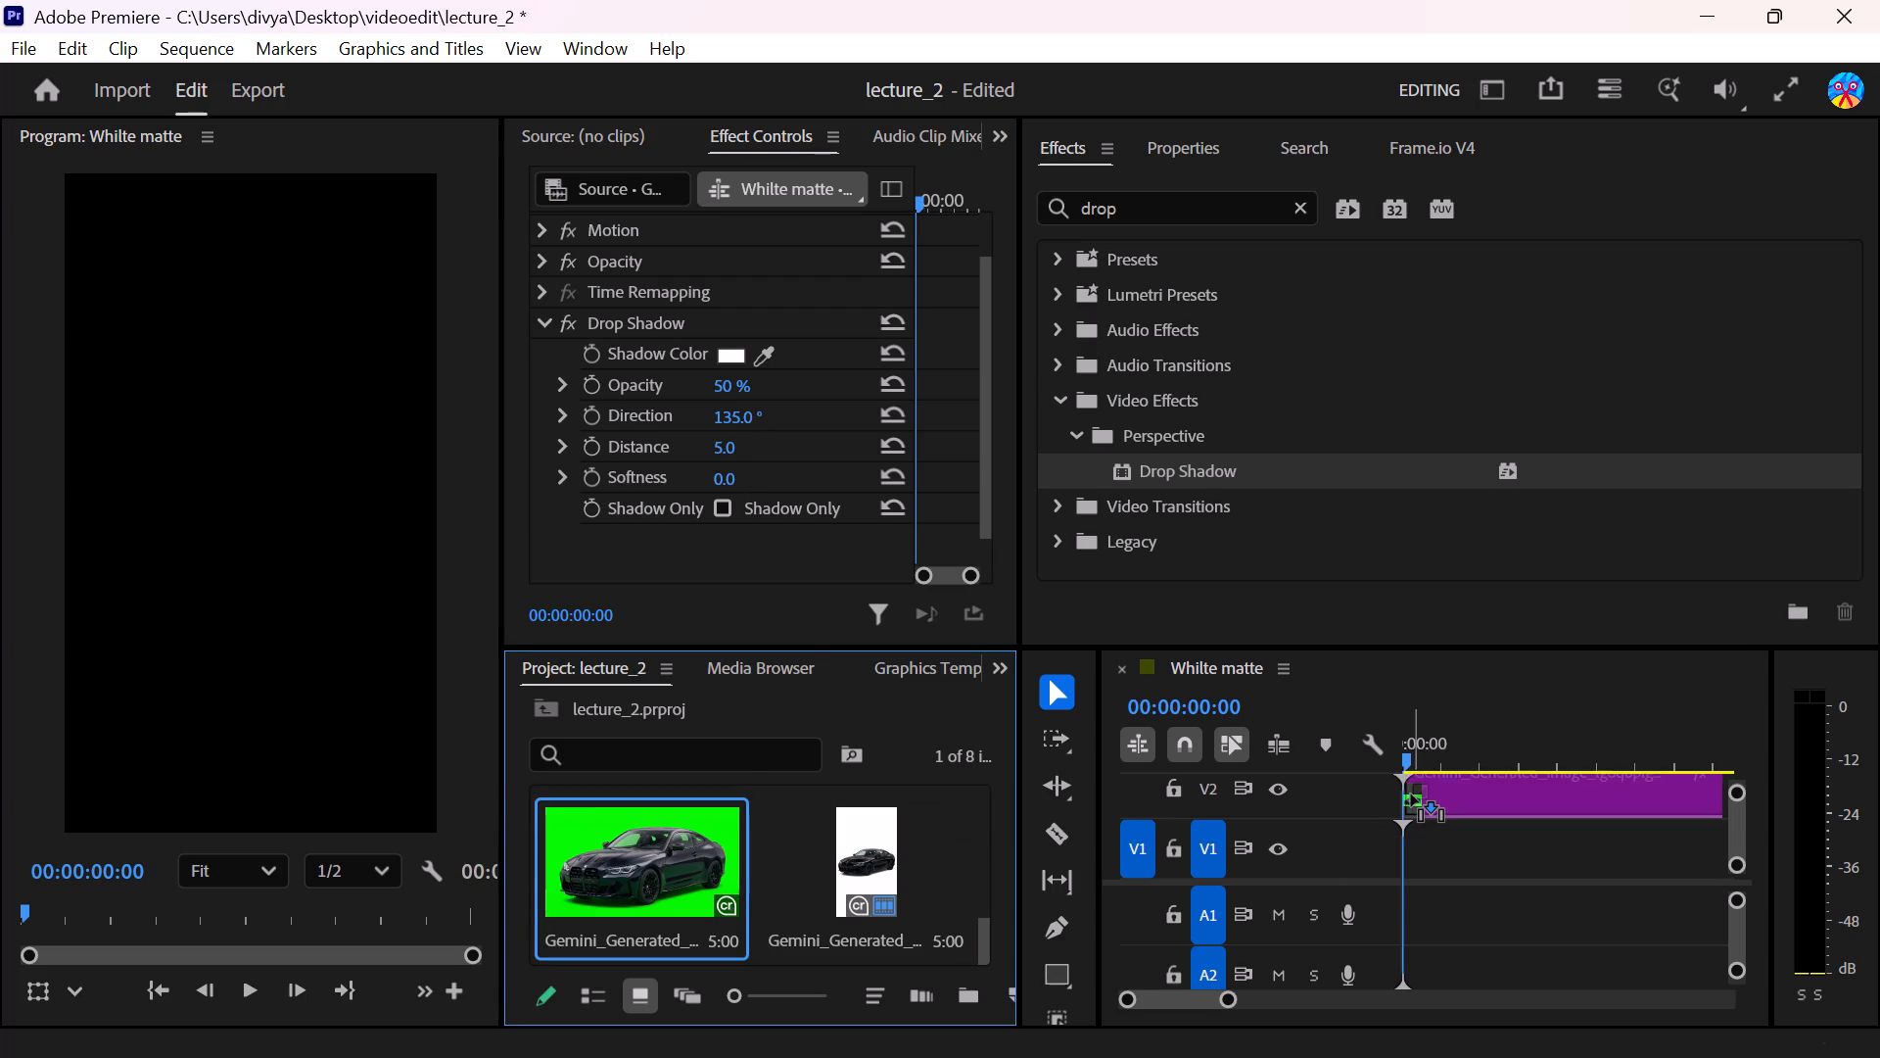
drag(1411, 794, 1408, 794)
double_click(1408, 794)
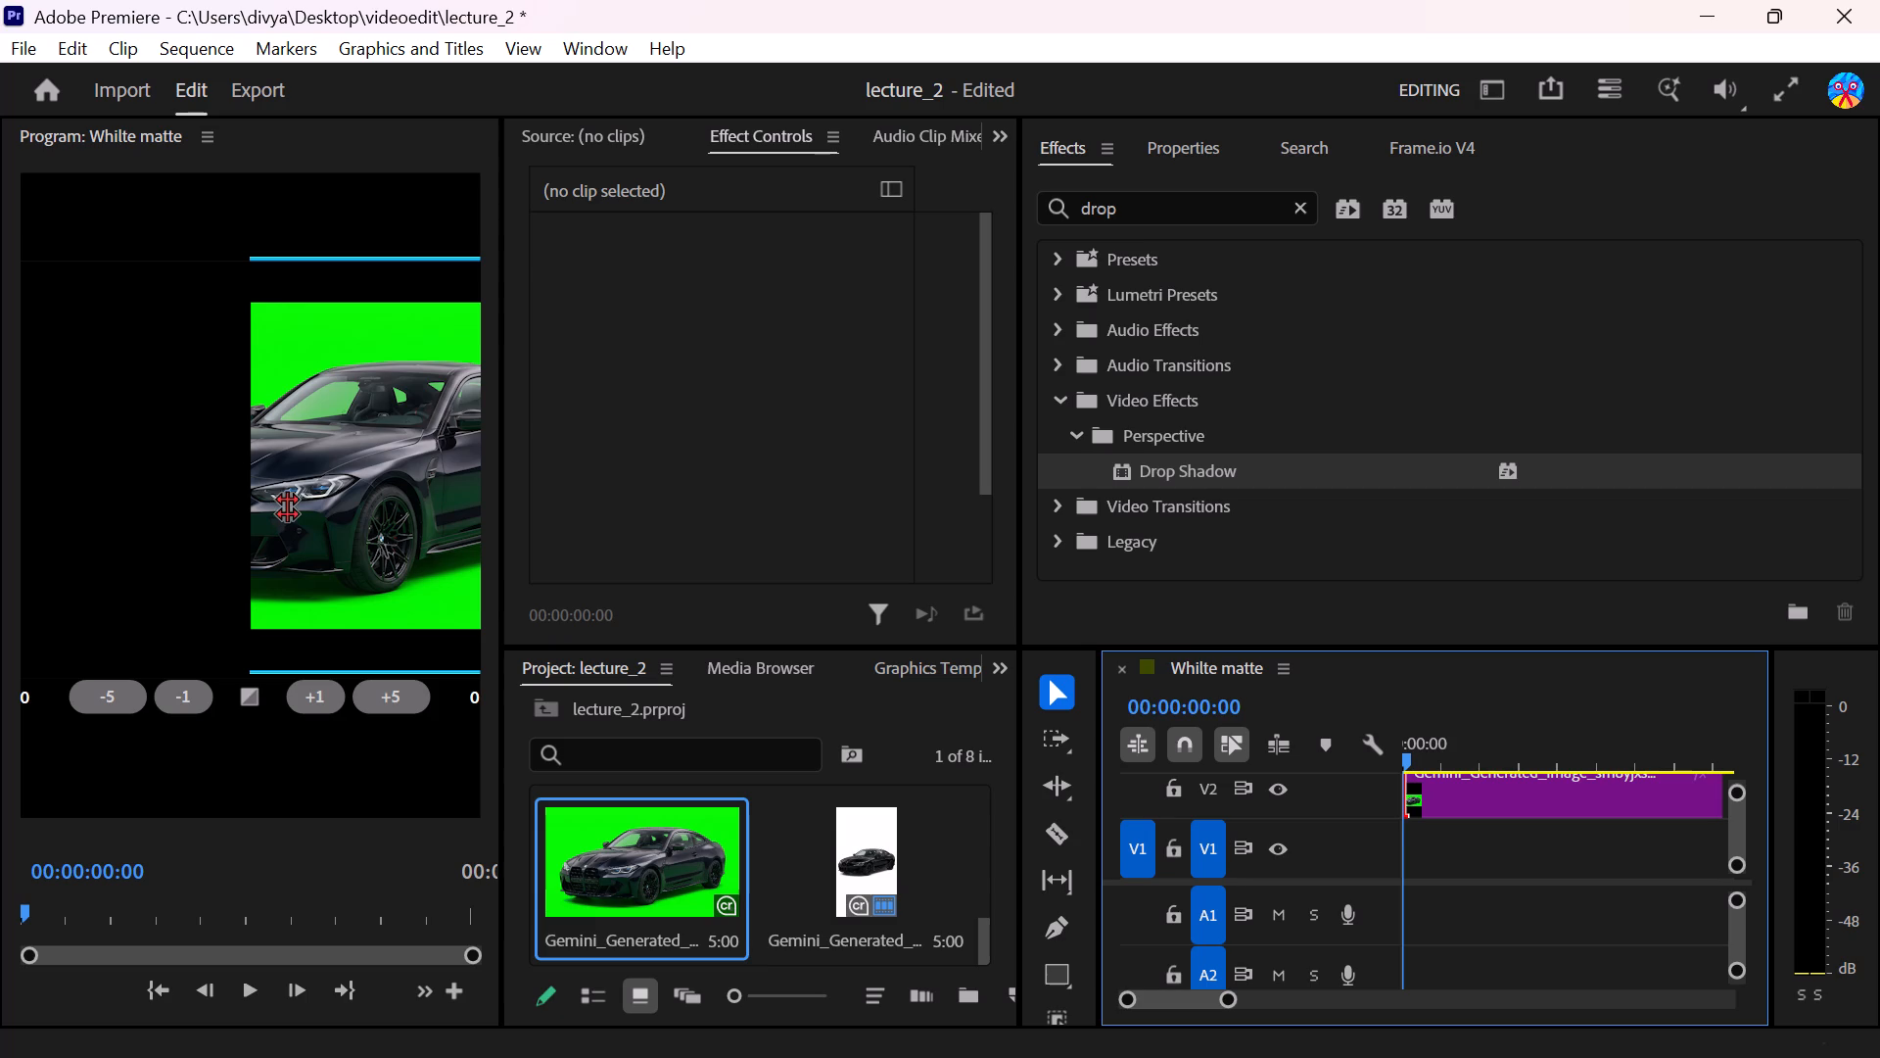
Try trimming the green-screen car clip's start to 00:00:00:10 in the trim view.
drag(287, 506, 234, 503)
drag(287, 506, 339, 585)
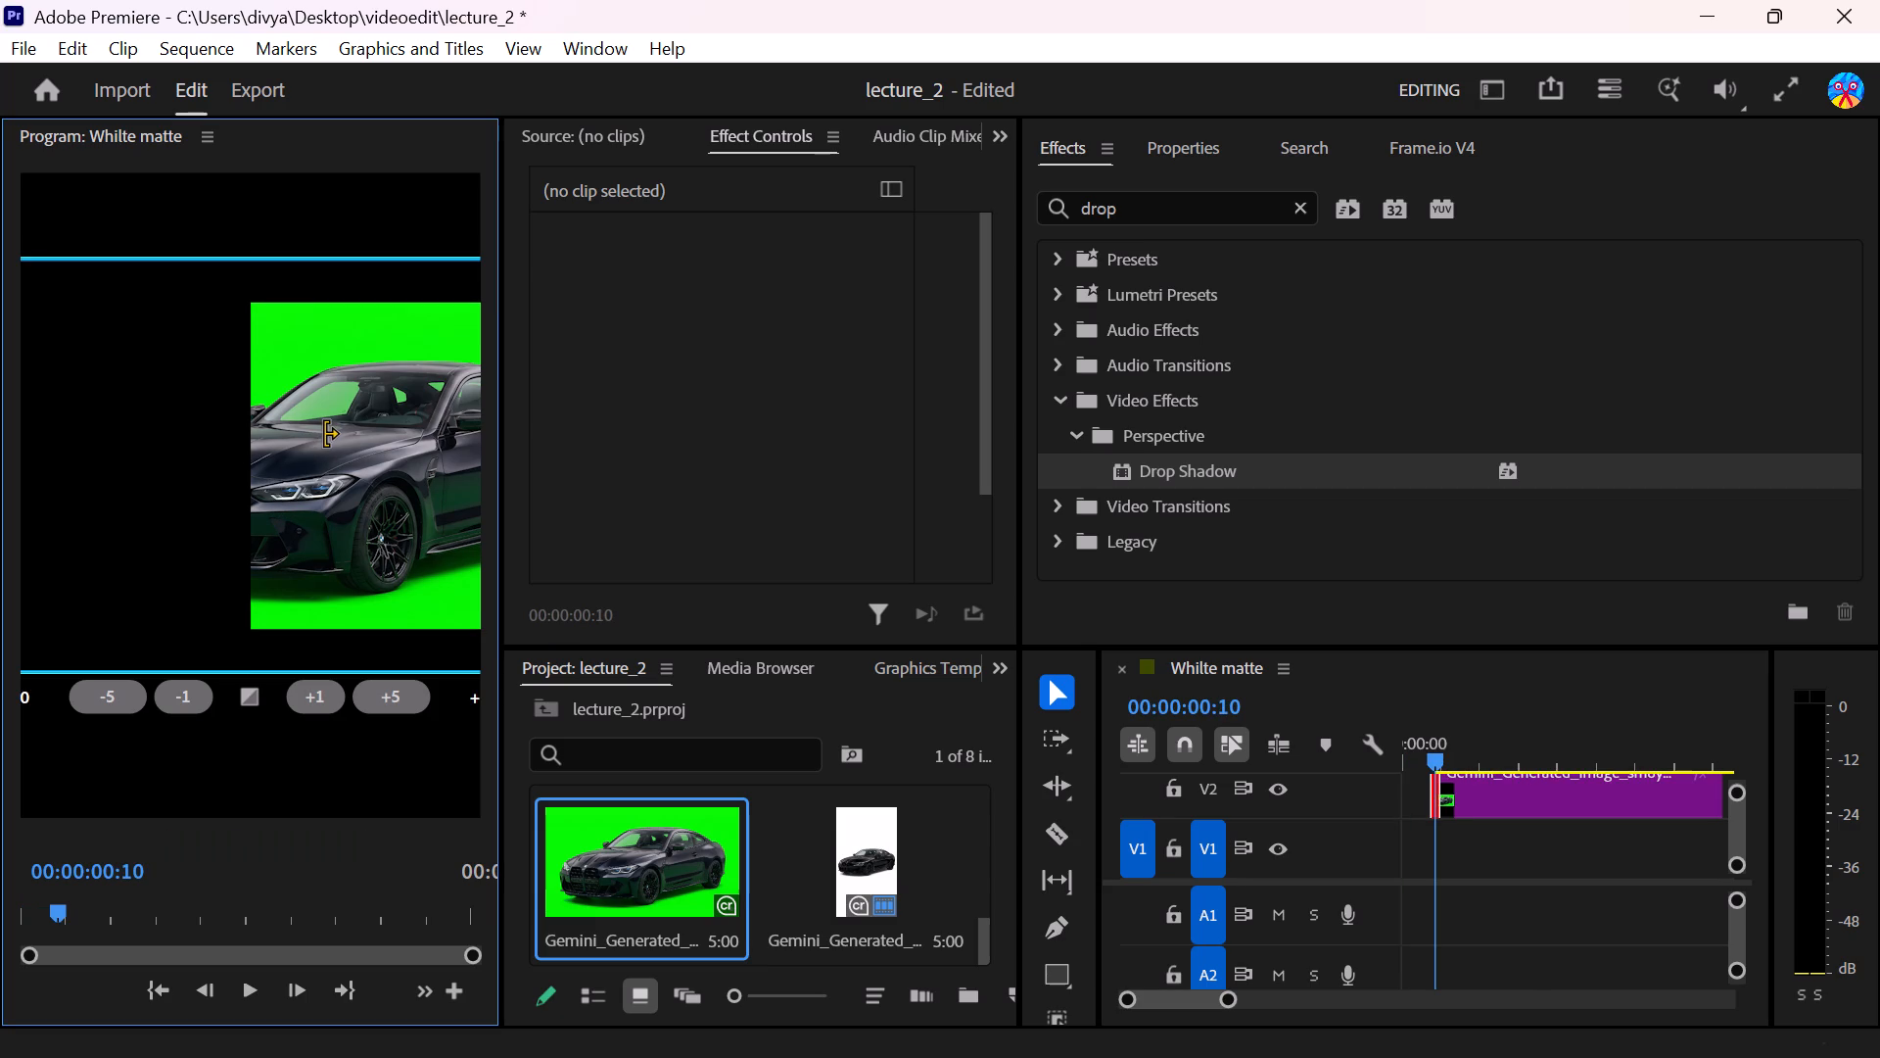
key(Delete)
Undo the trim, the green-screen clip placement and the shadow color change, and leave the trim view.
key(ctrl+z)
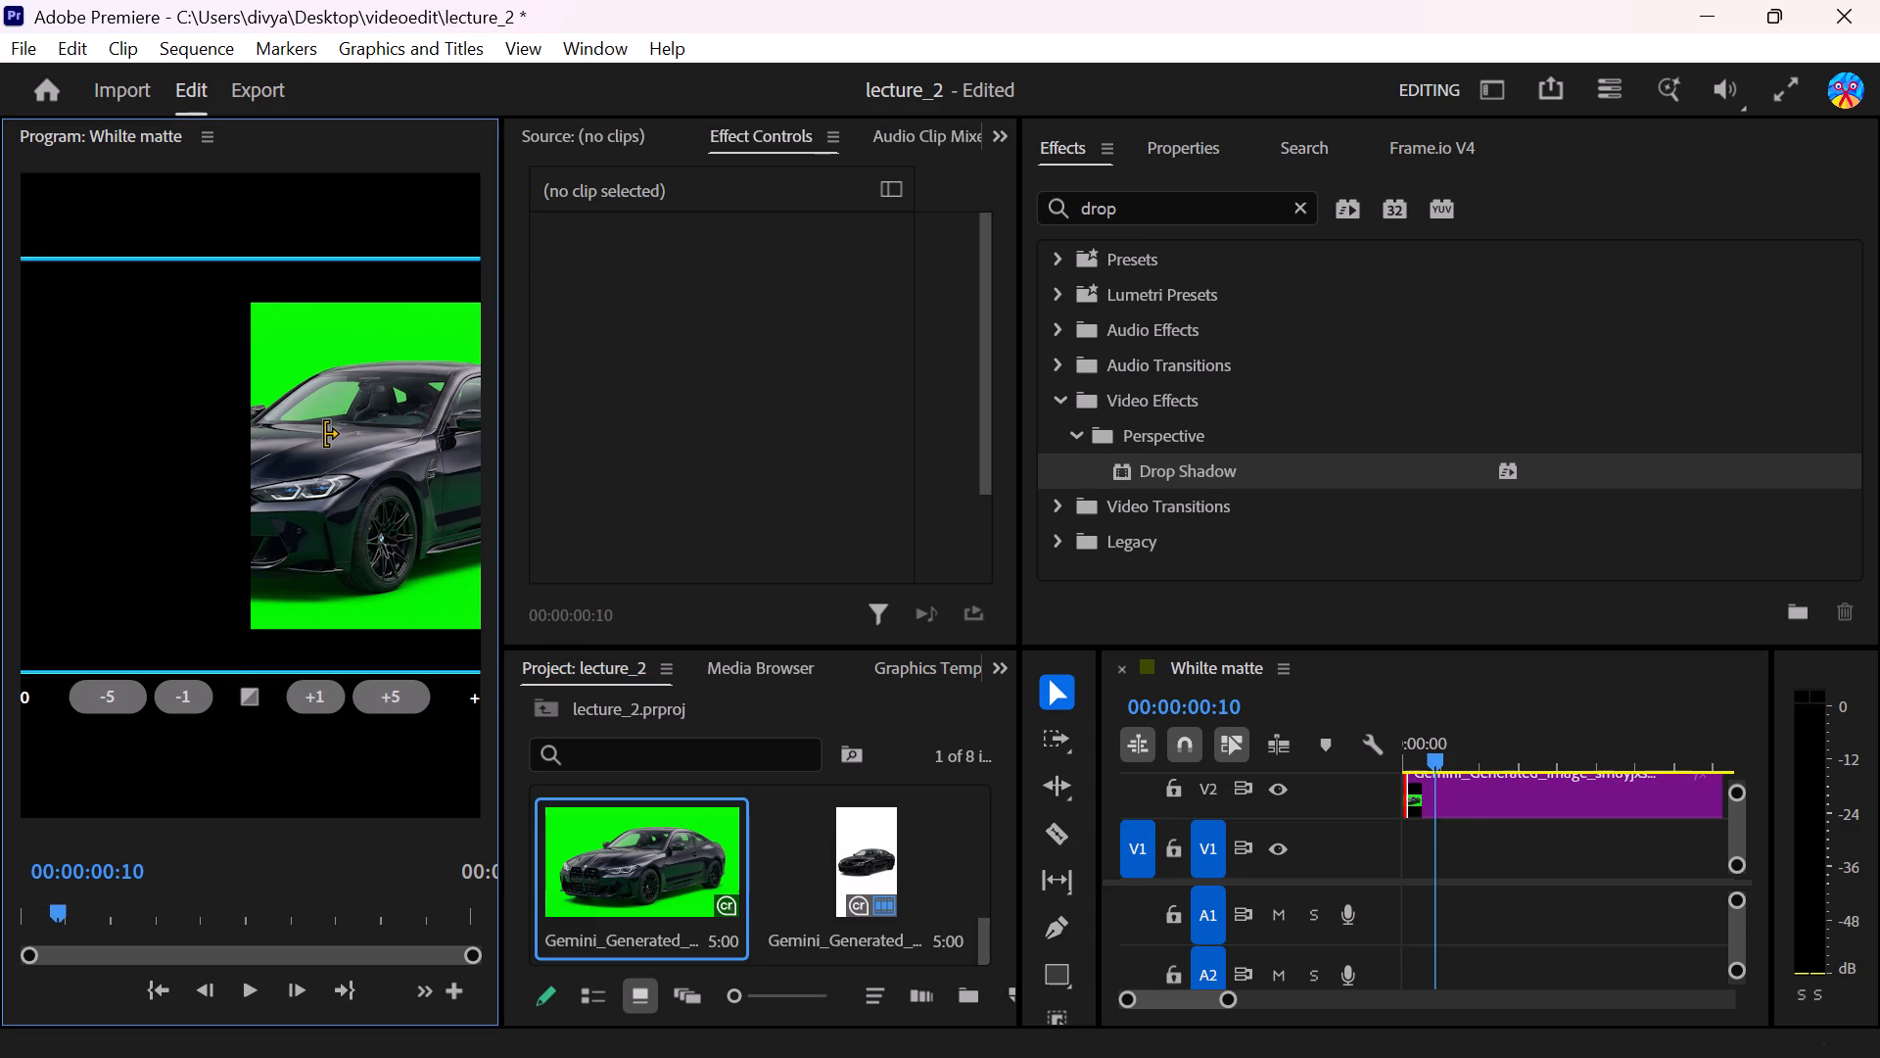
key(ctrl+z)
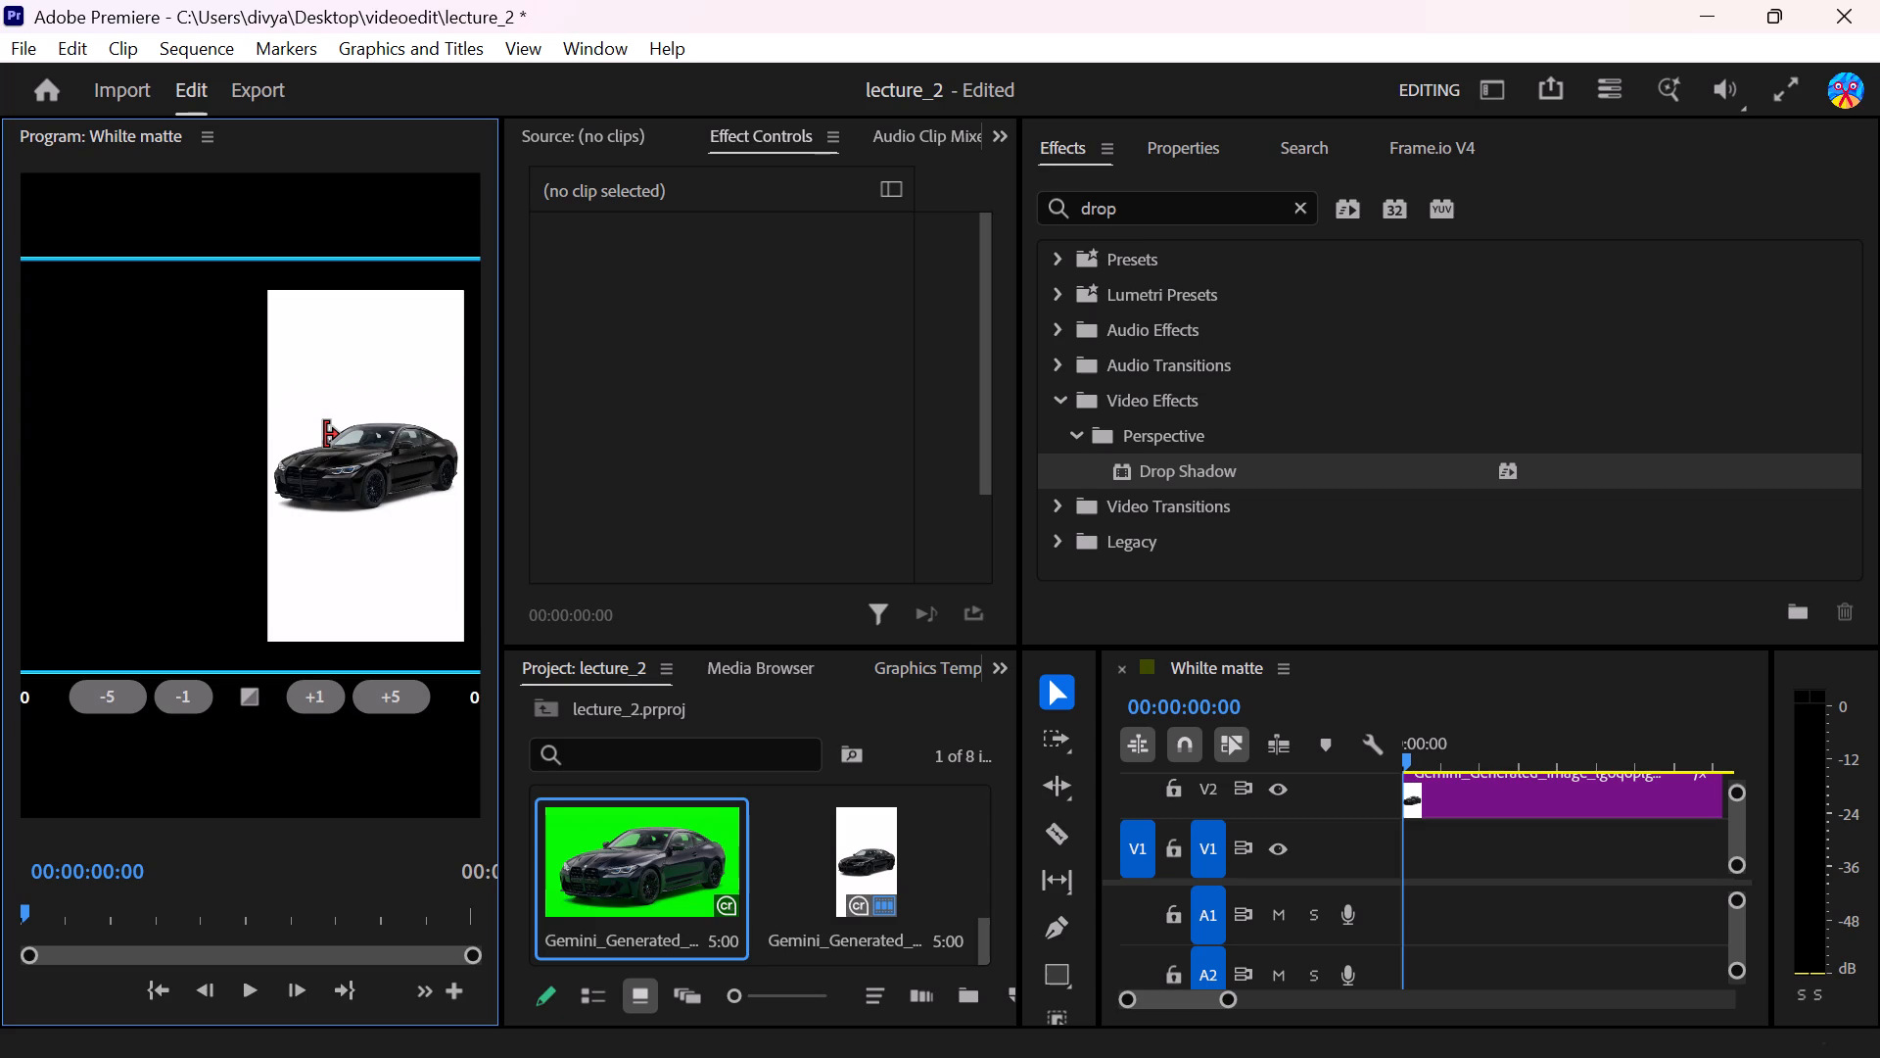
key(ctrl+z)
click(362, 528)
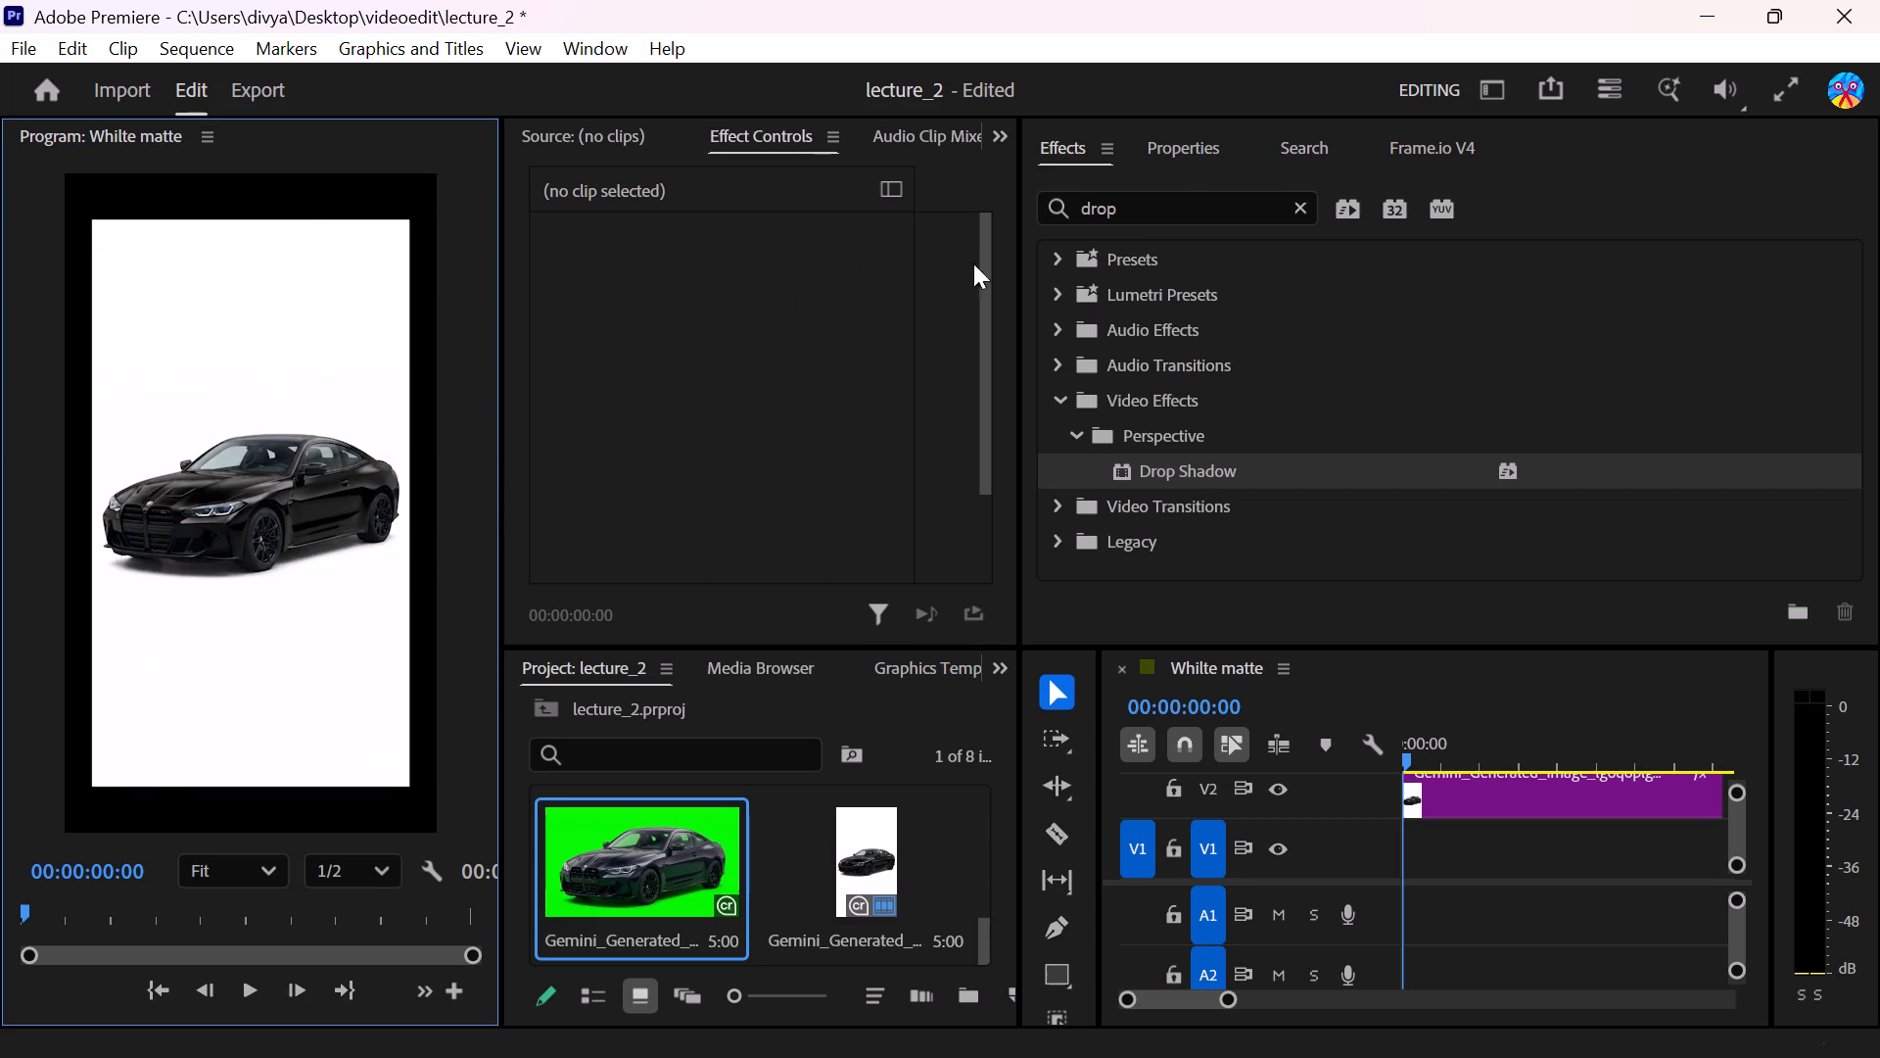
Set the Drop Shadow opacity of the white-background car clip on V2 to 100%.
click(1449, 807)
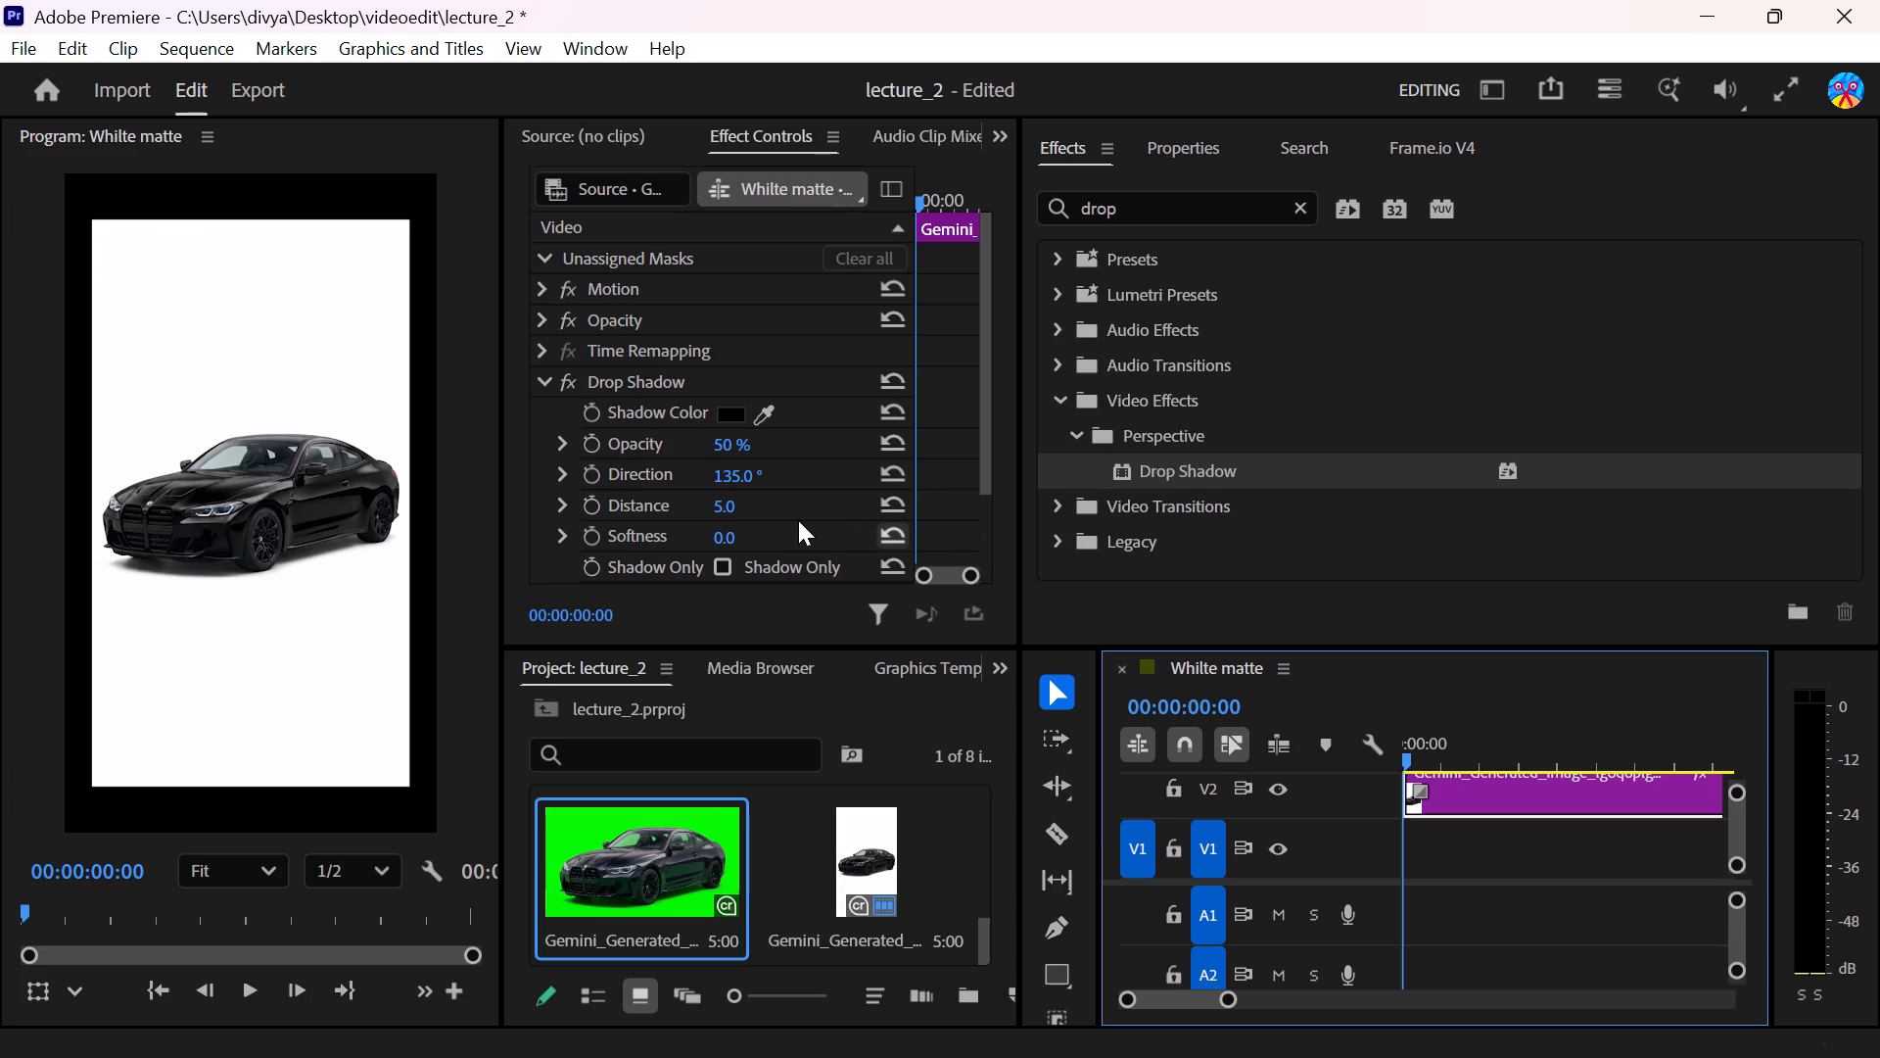
scroll(782, 527, down, 1)
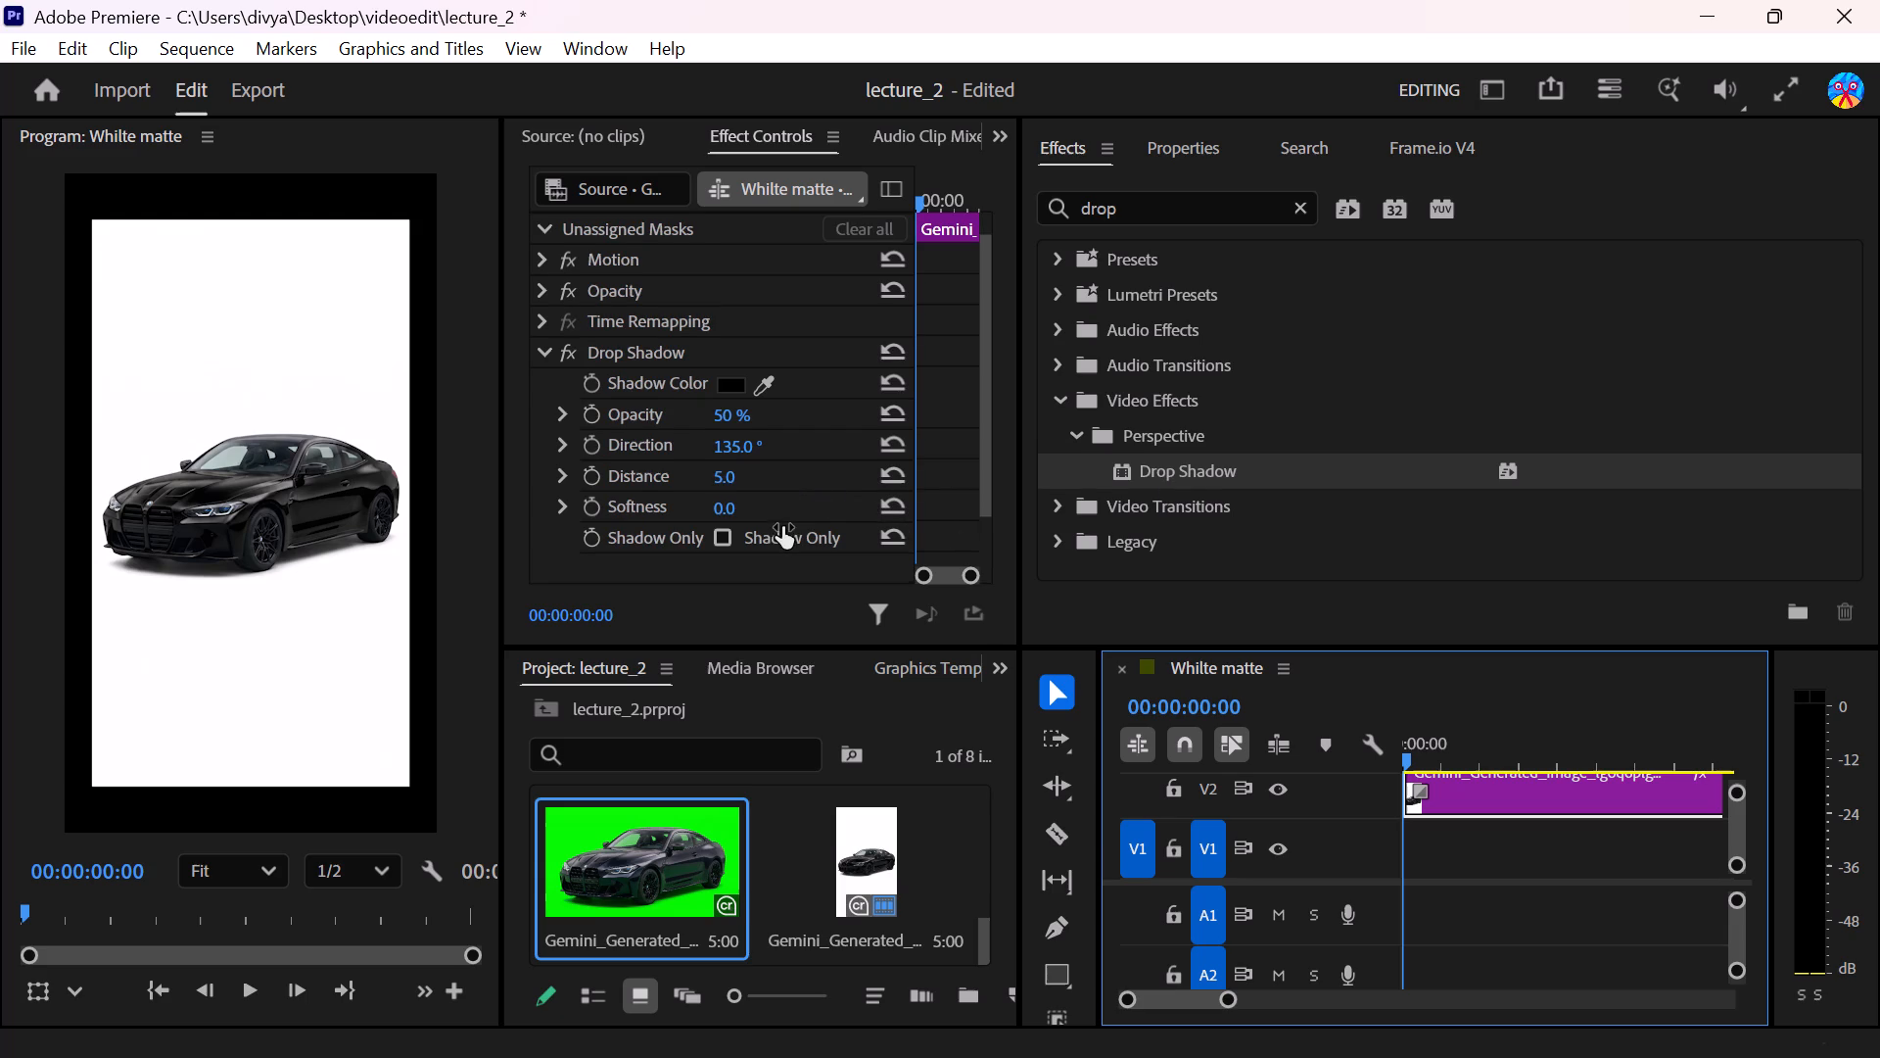
scroll(782, 527, down, 1)
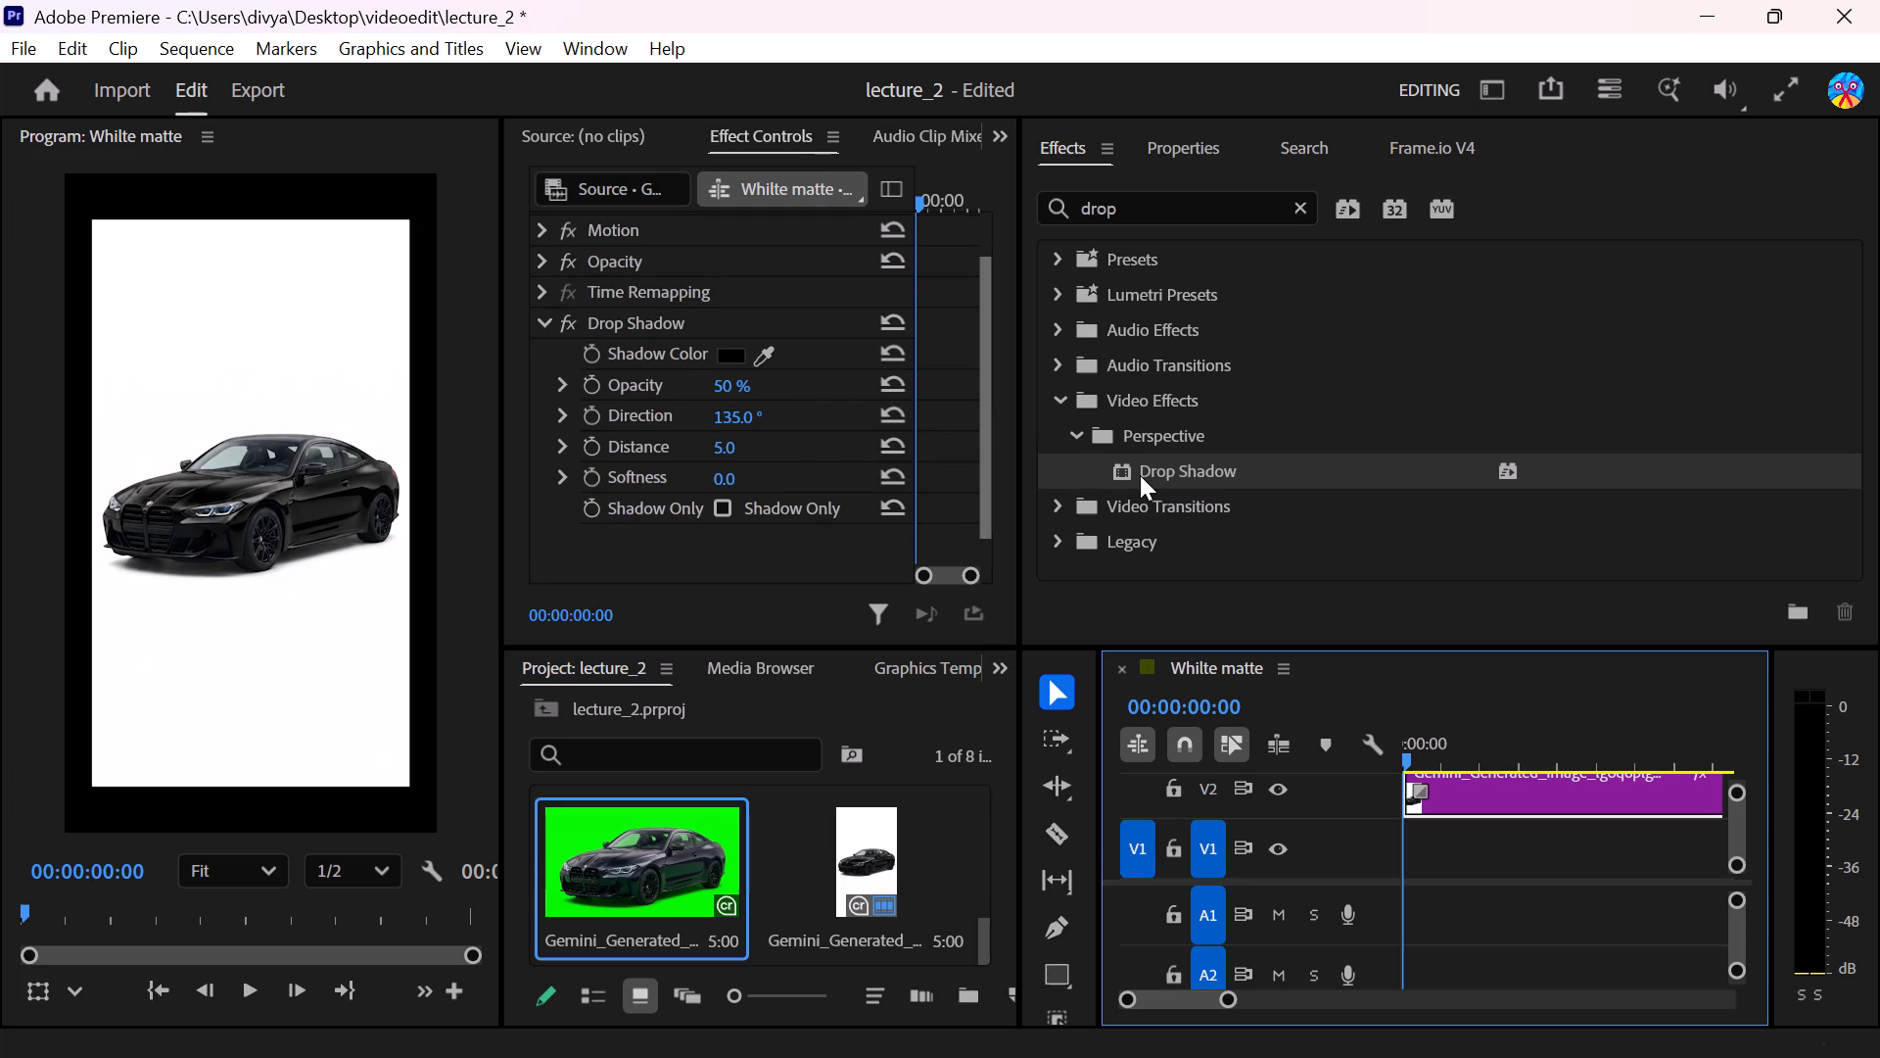
click(1140, 475)
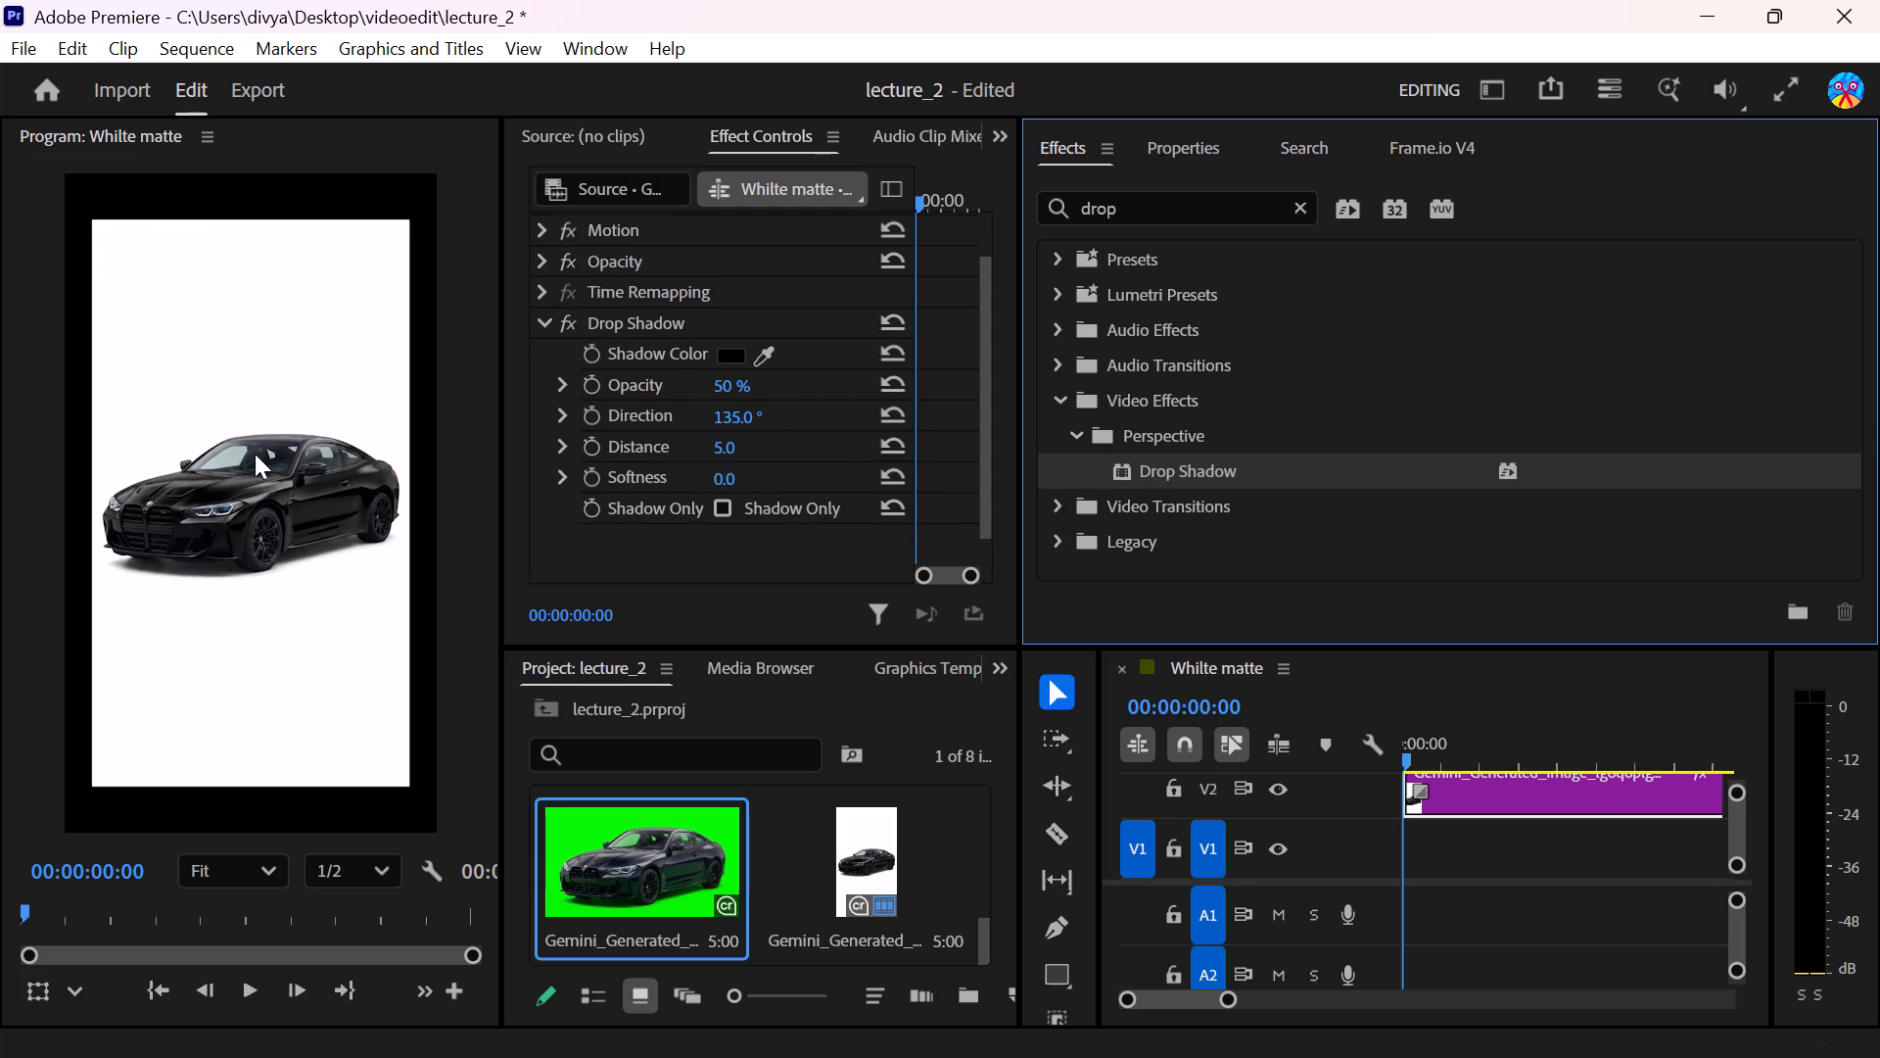
click(740, 387)
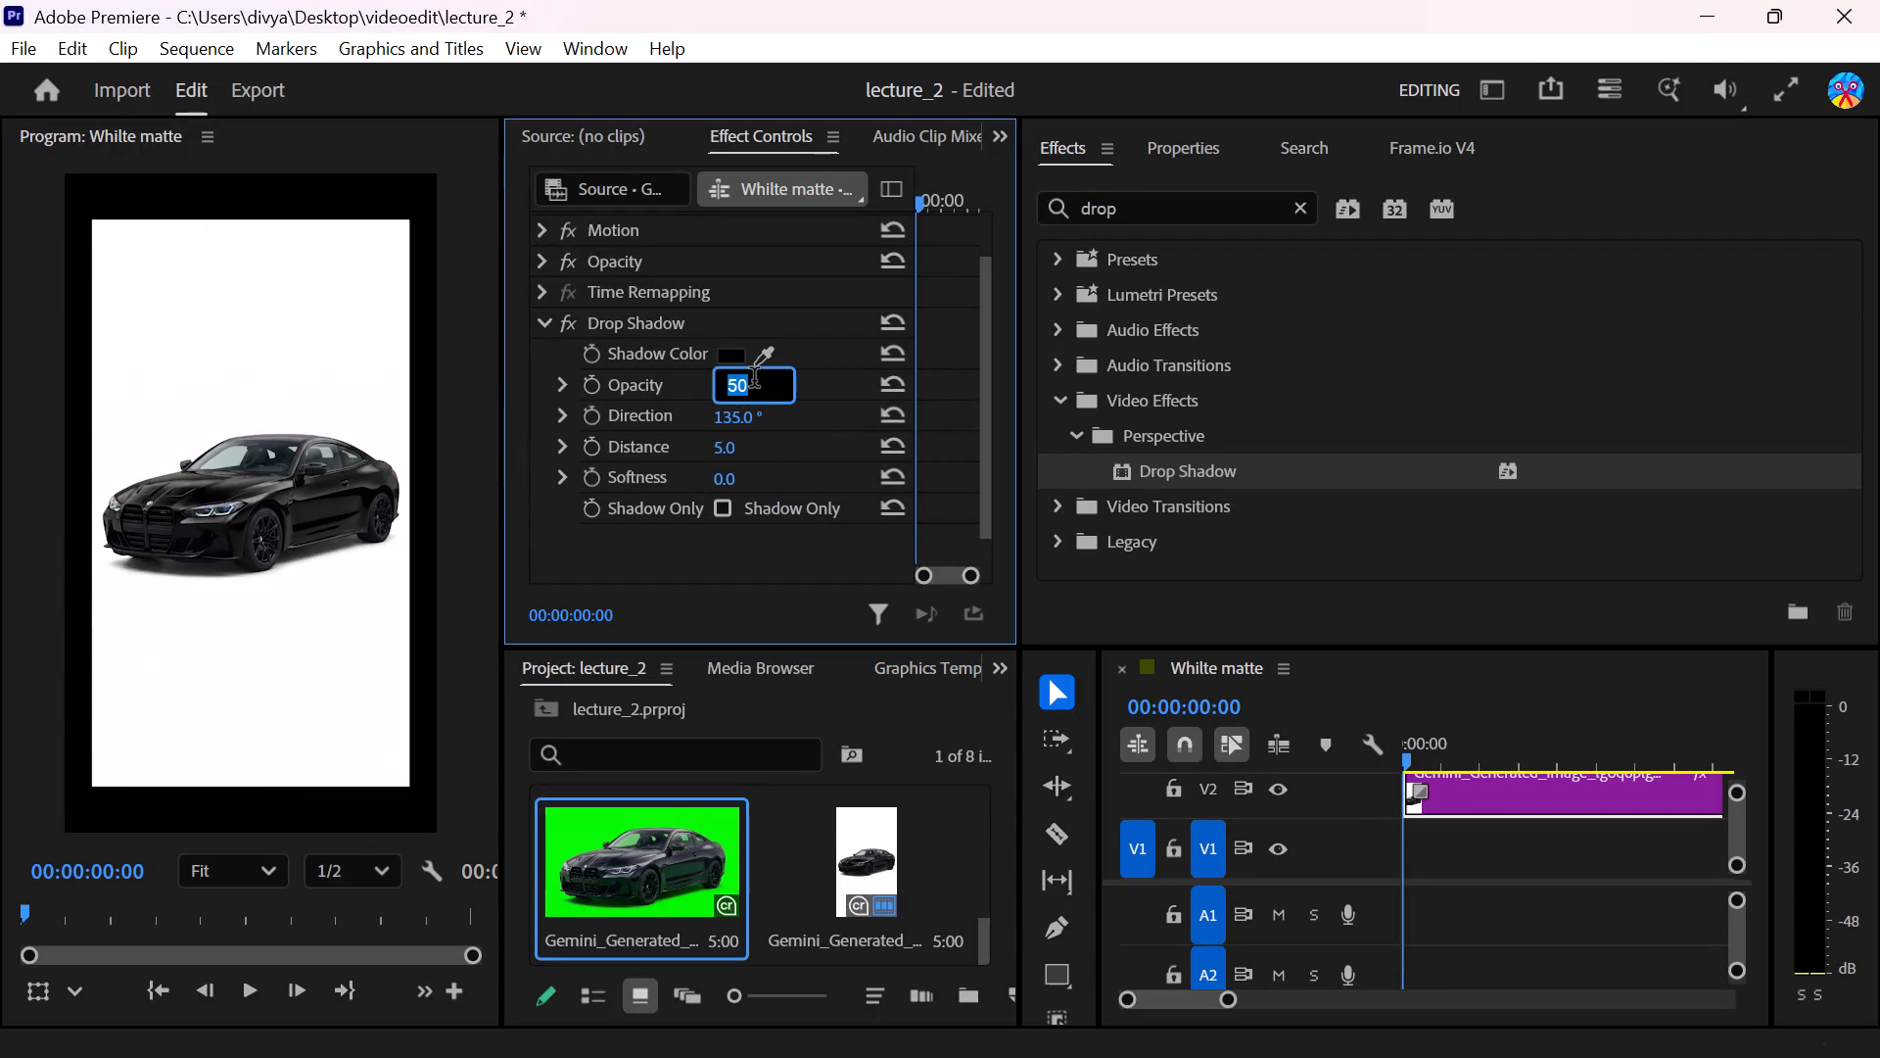
text(100)
key(Return)
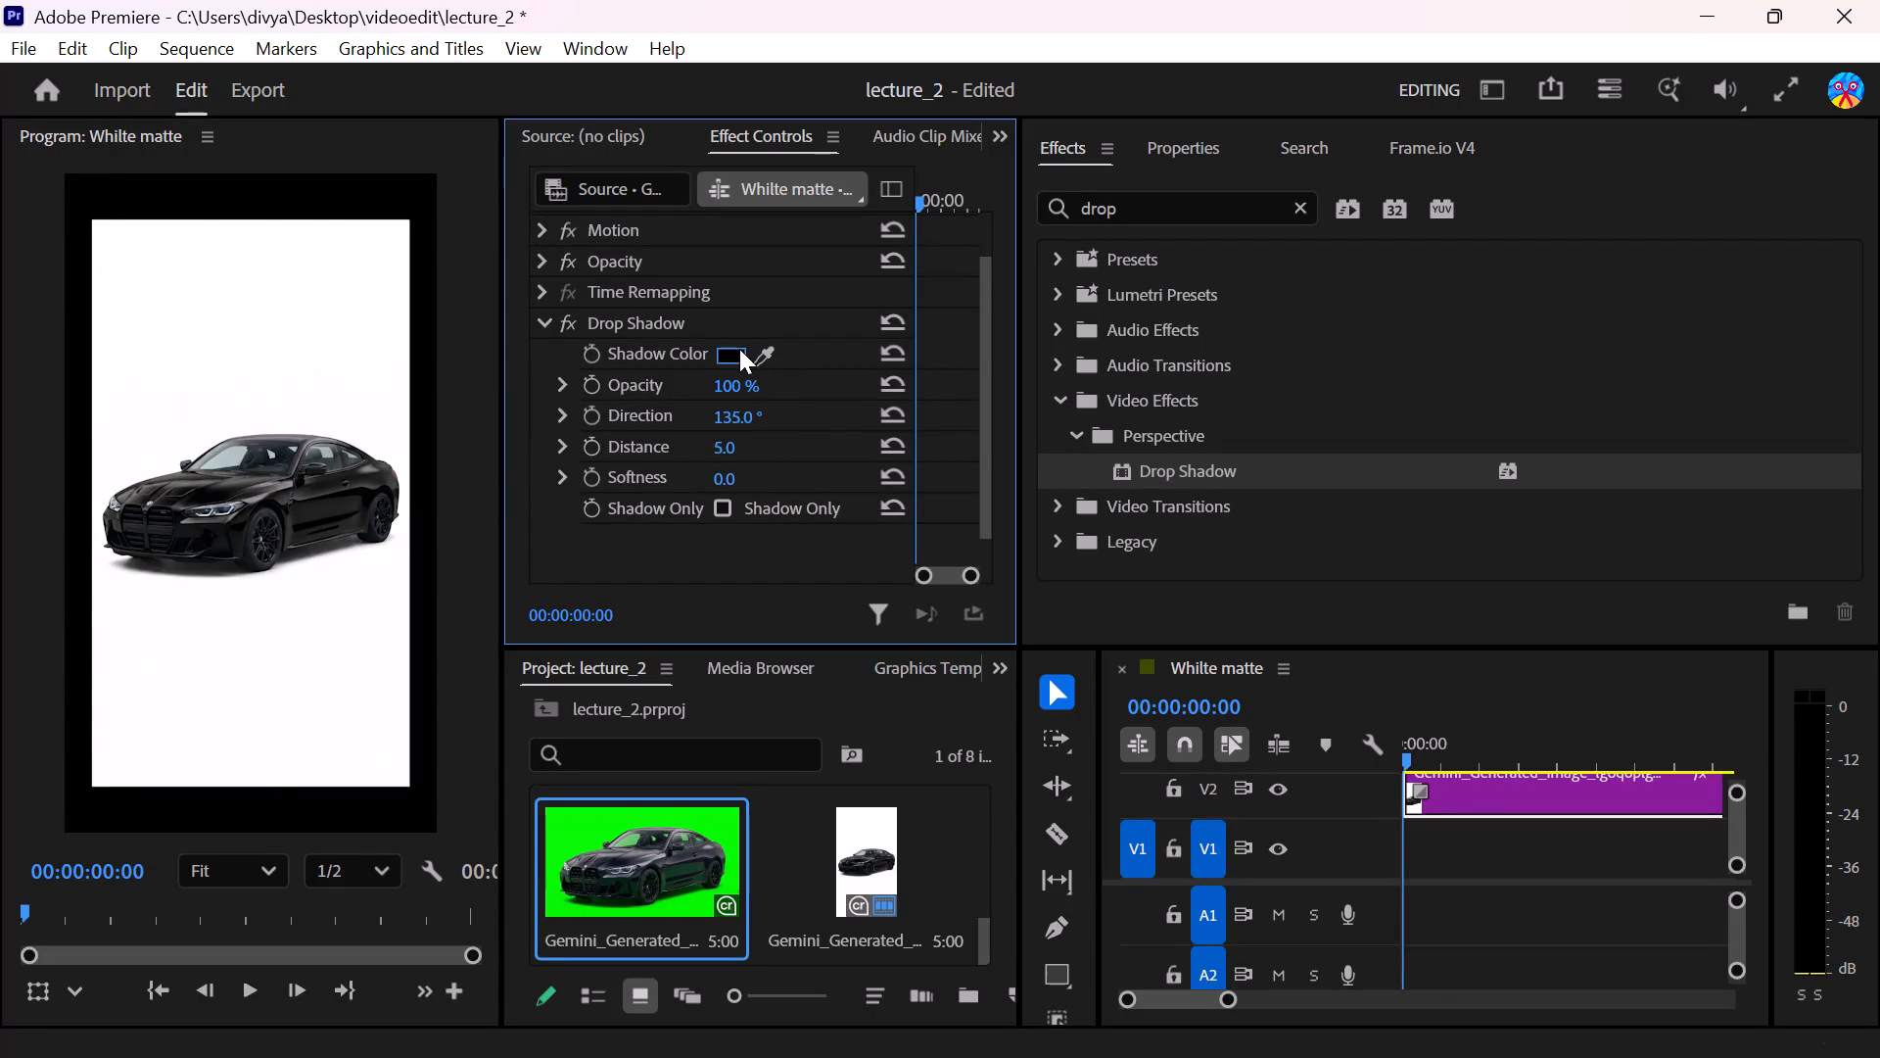
Change the Drop Shadow color to red, EC1B1B.
click(736, 352)
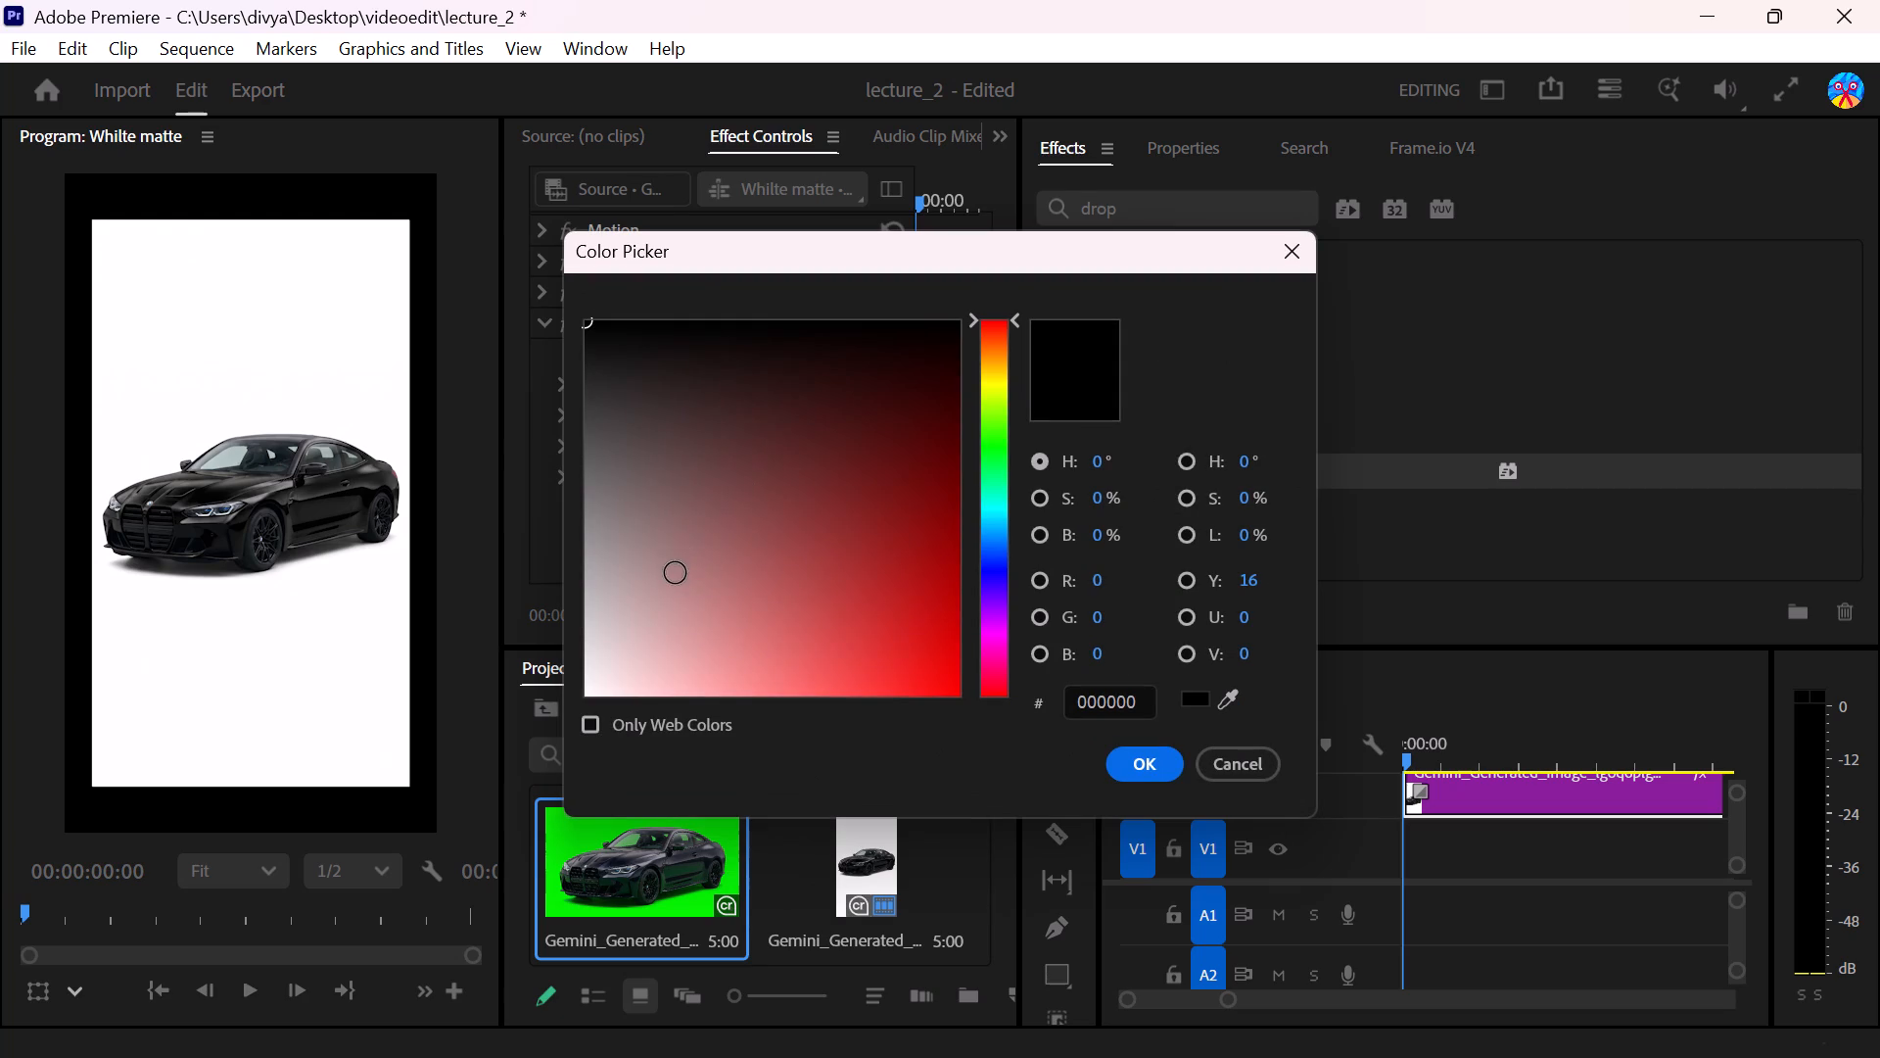
click(912, 667)
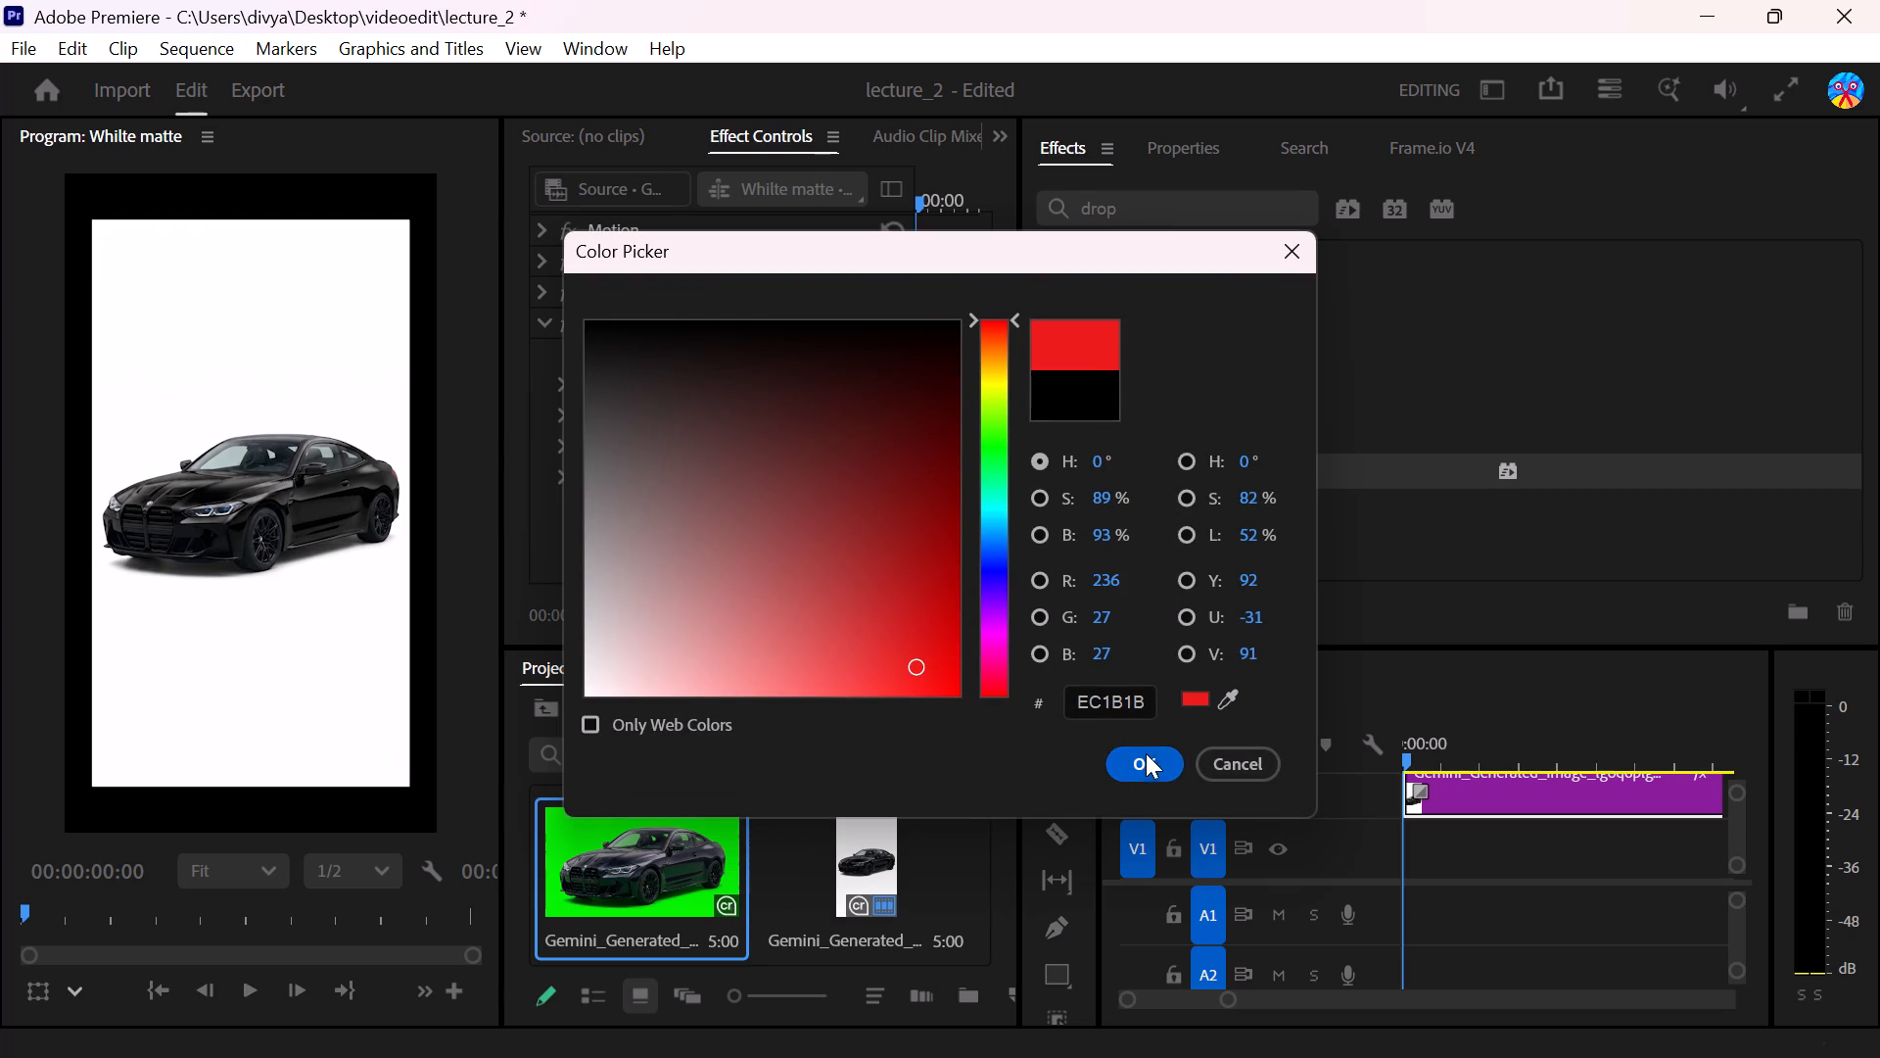
click(1146, 753)
Set the Drop Shadow direction to 69° and its distance to 800.
click(734, 416)
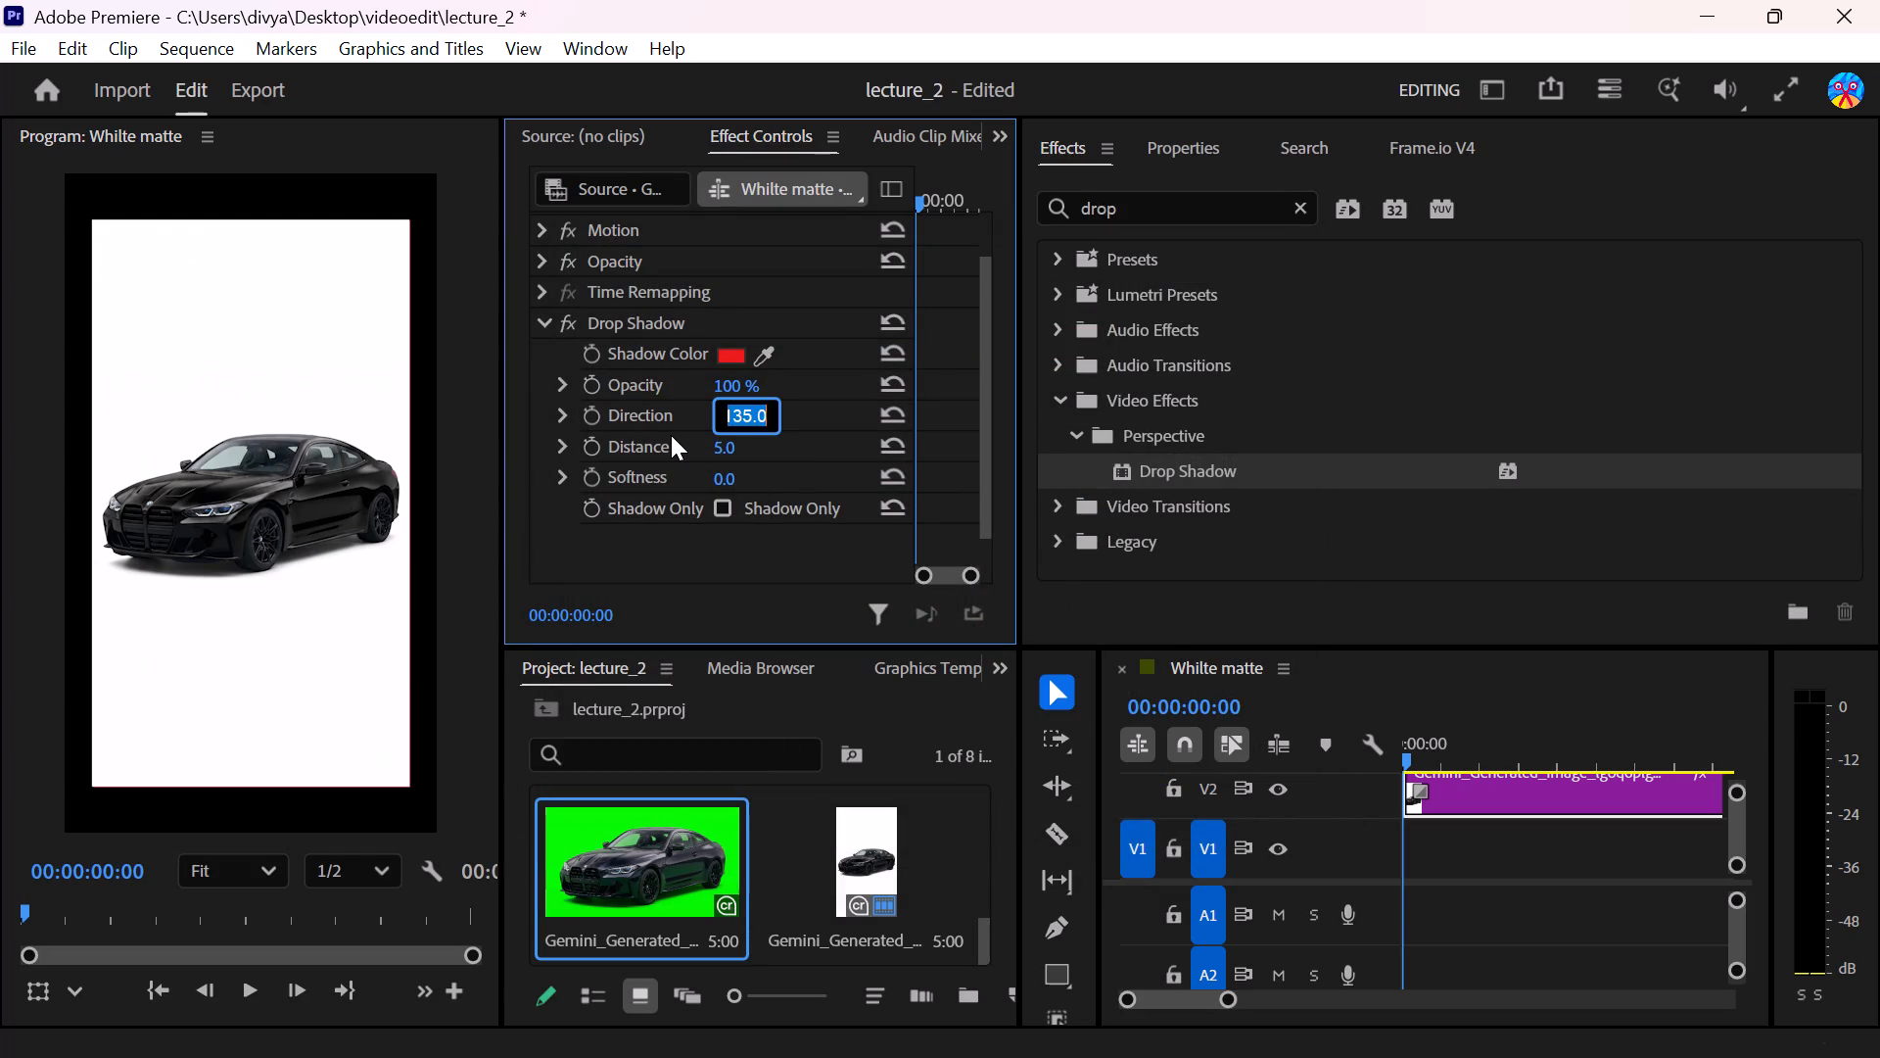
key(6)
key(9)
key(Return)
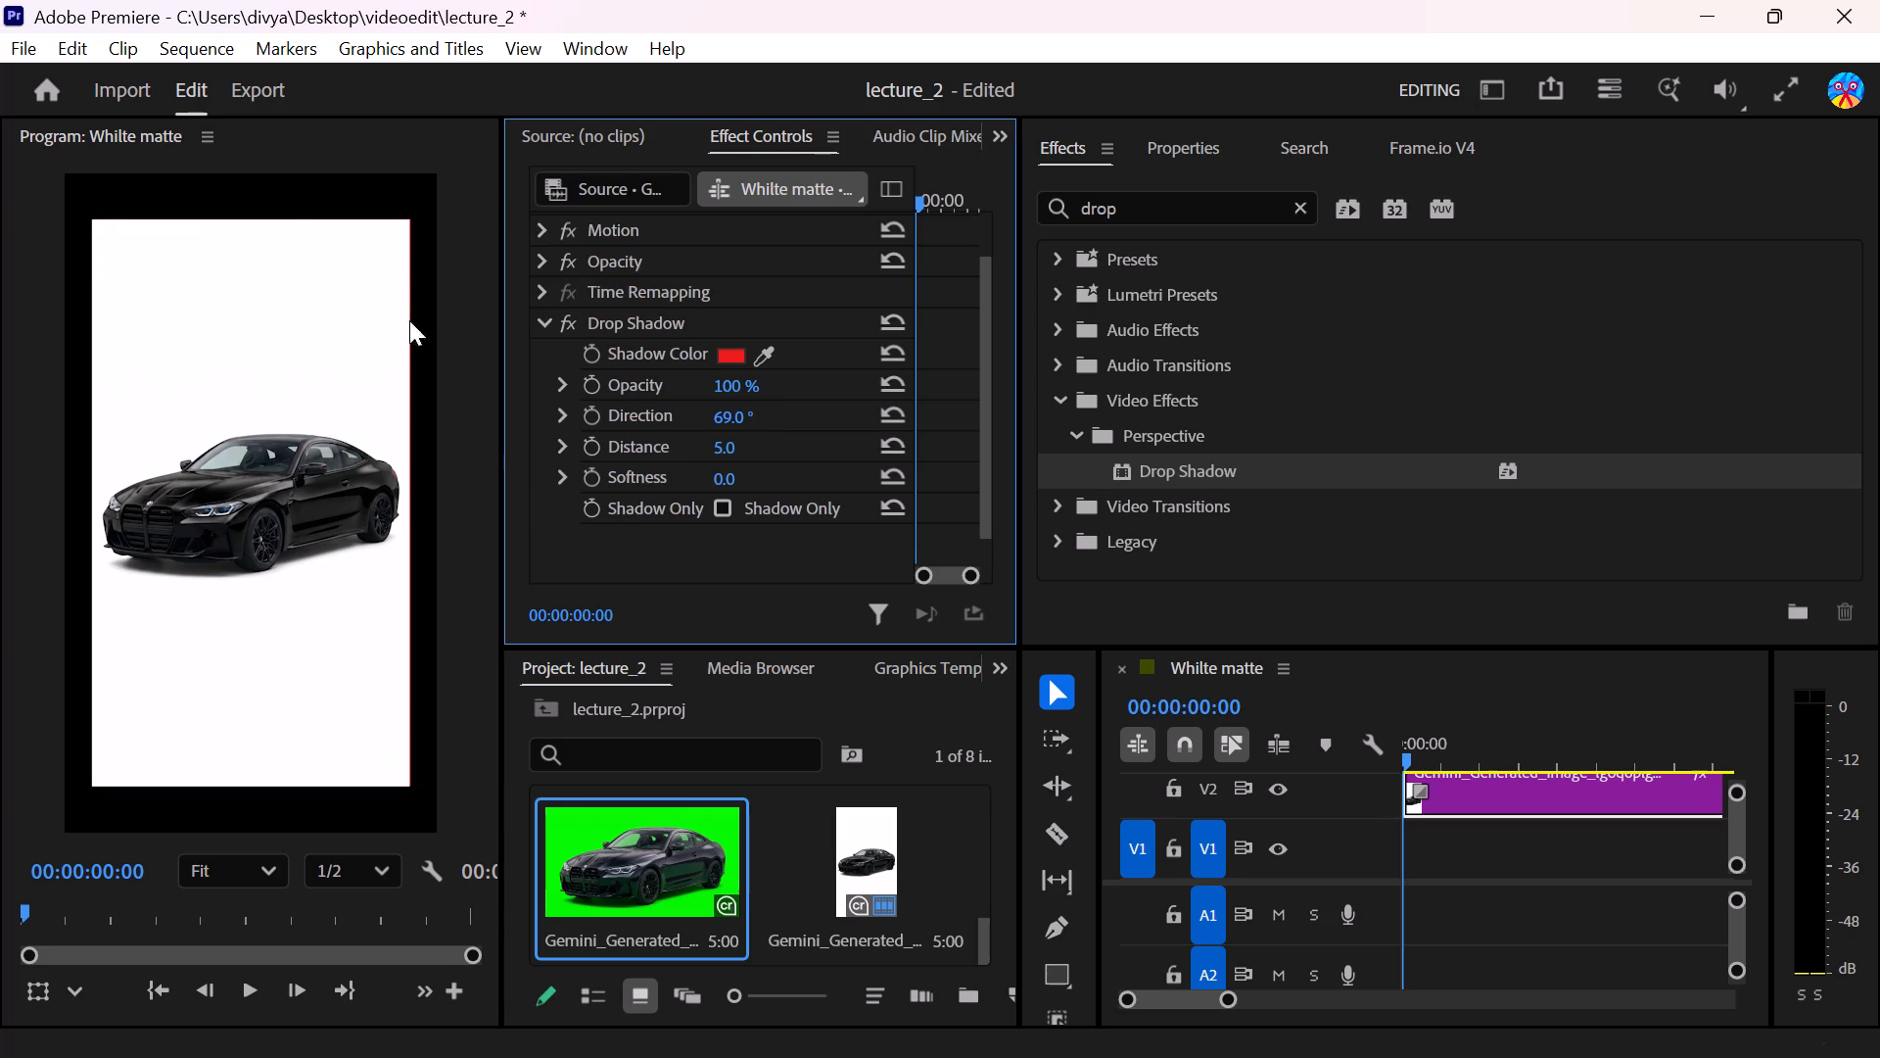
click(728, 455)
click(727, 446)
text(800)
key(Return)
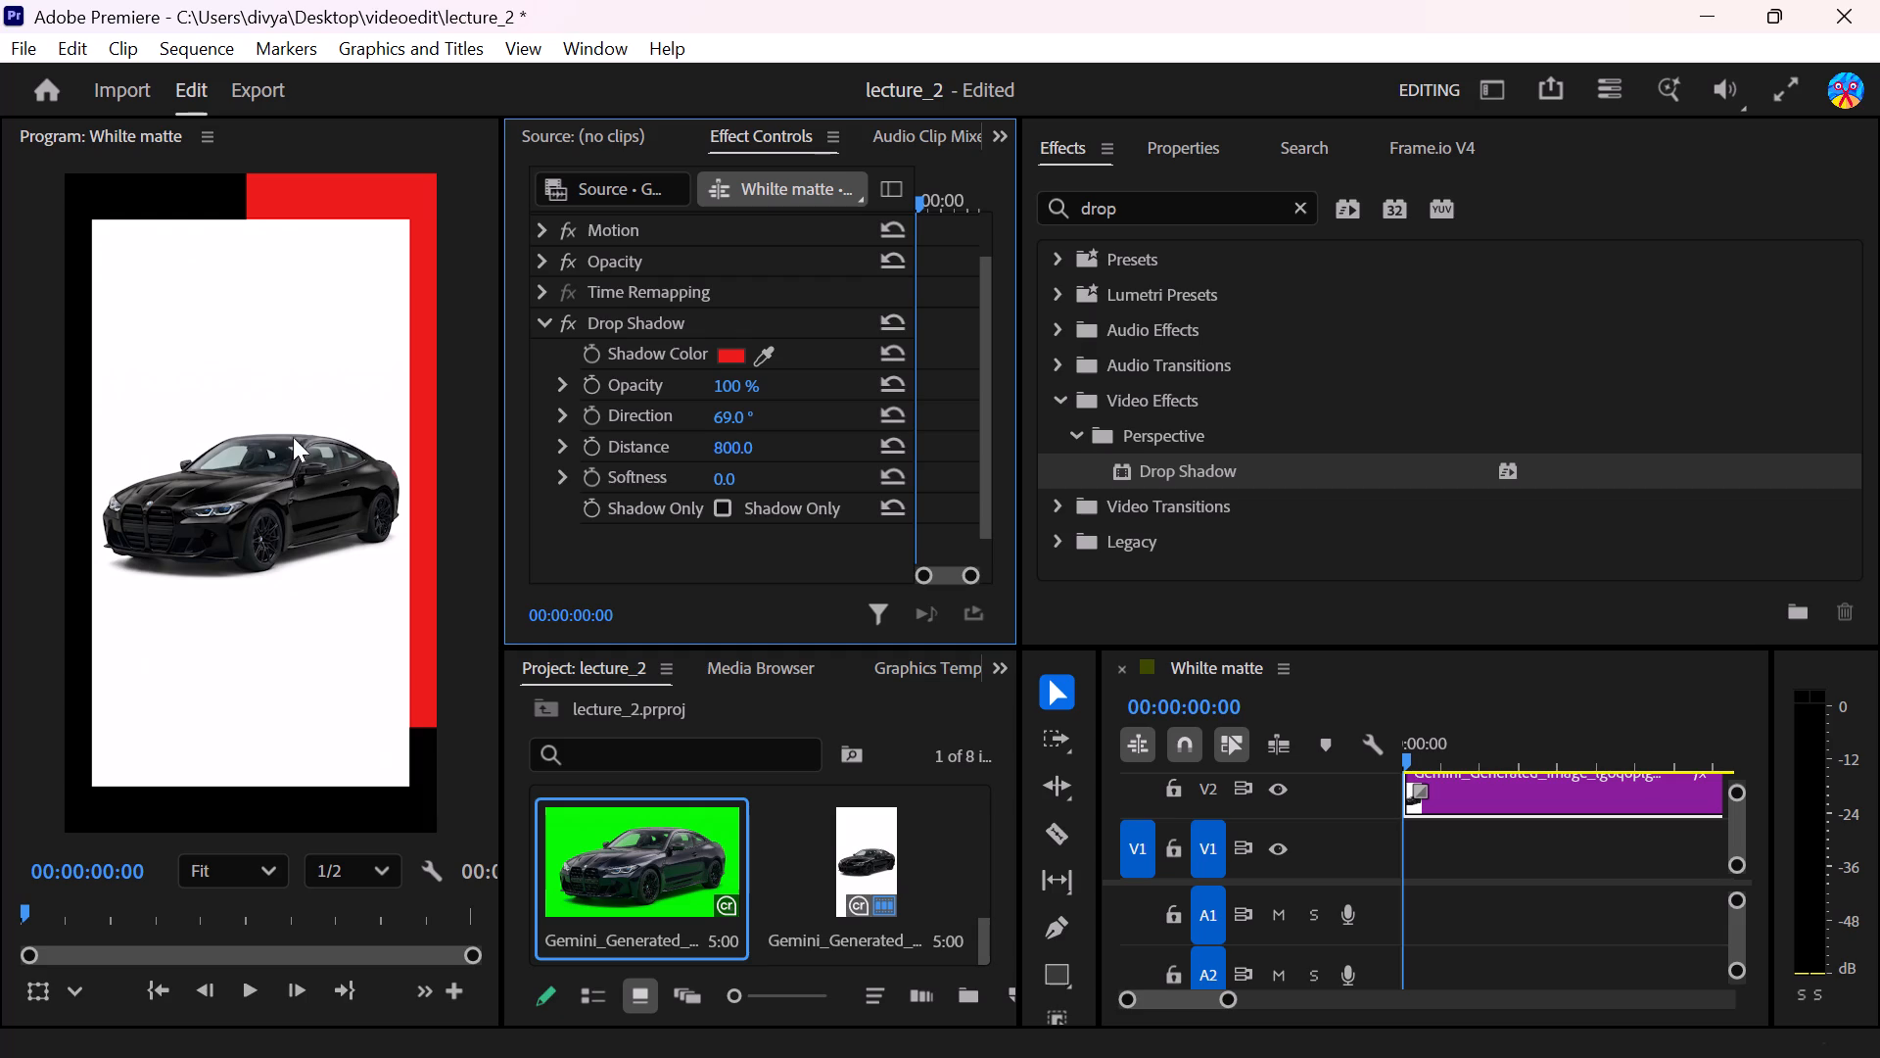
Inspect the shadowed car clip in the program preview at 75% zoom, and return the preview to Fit.
click(212, 879)
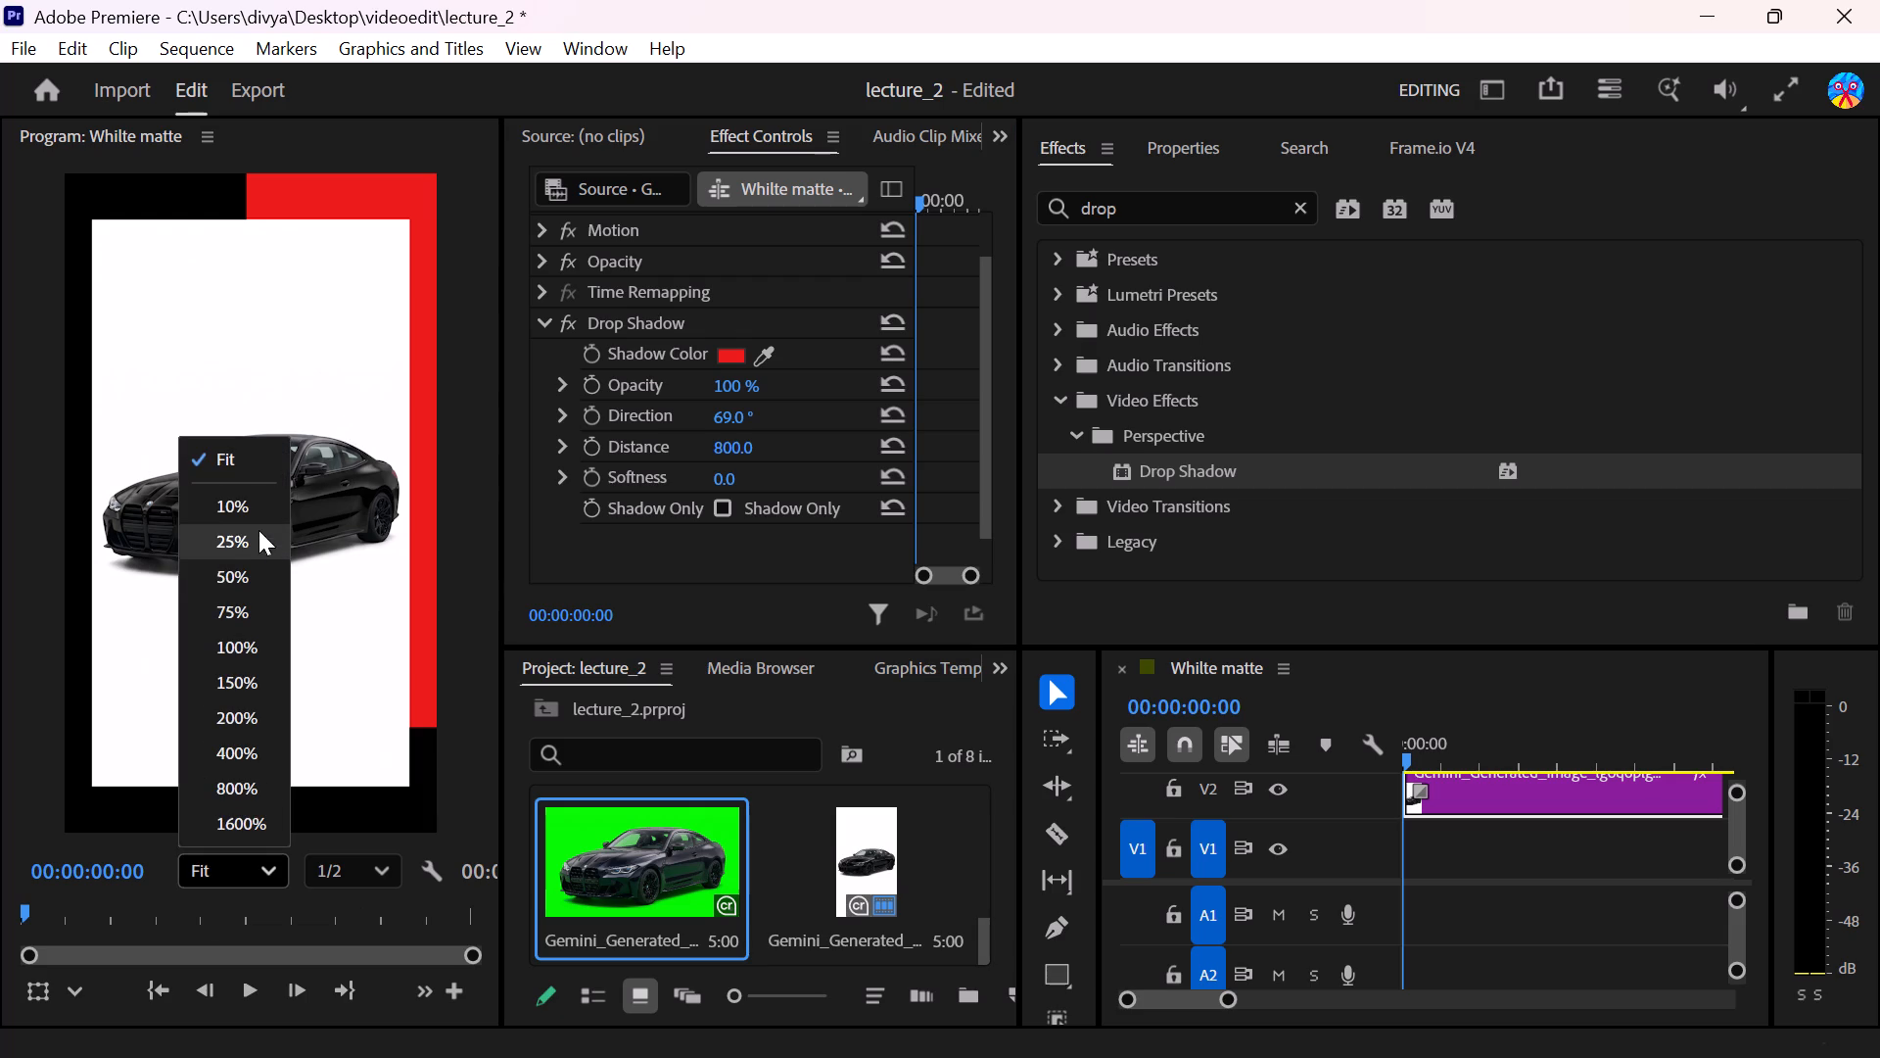
click(243, 626)
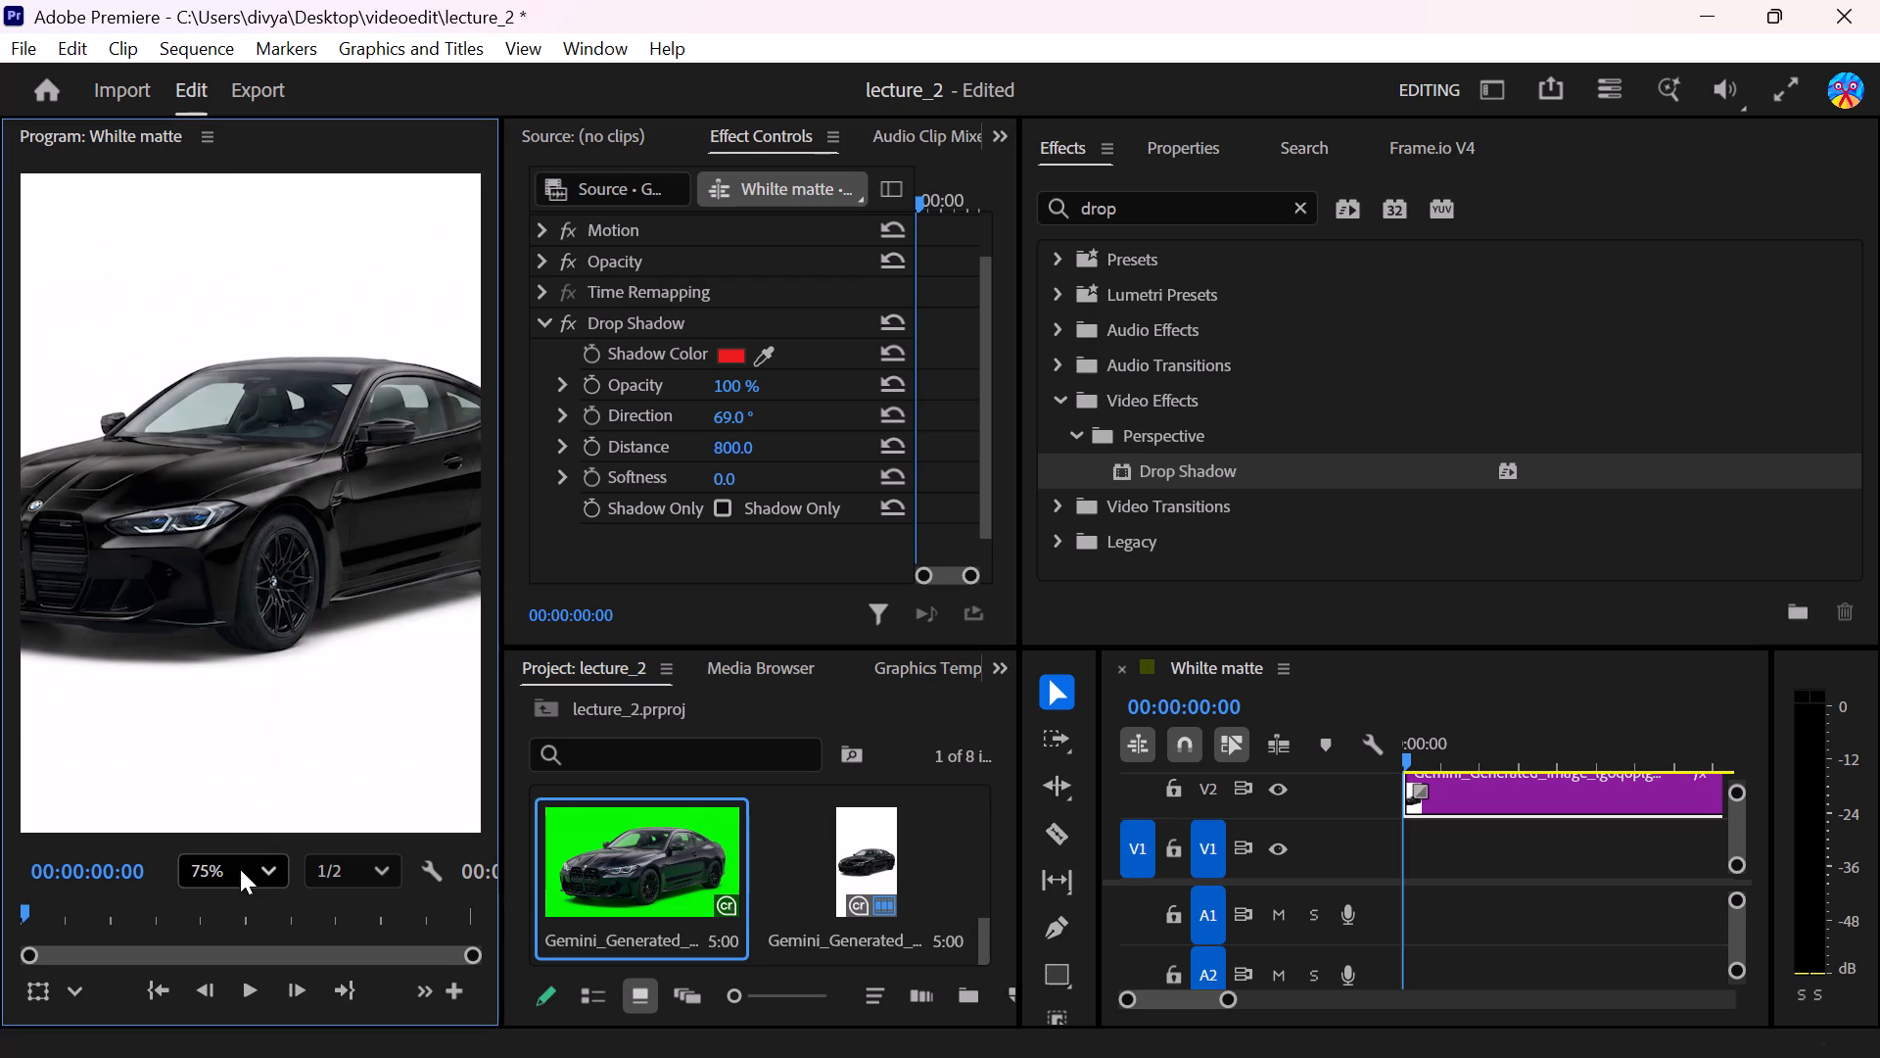
click(240, 869)
click(284, 459)
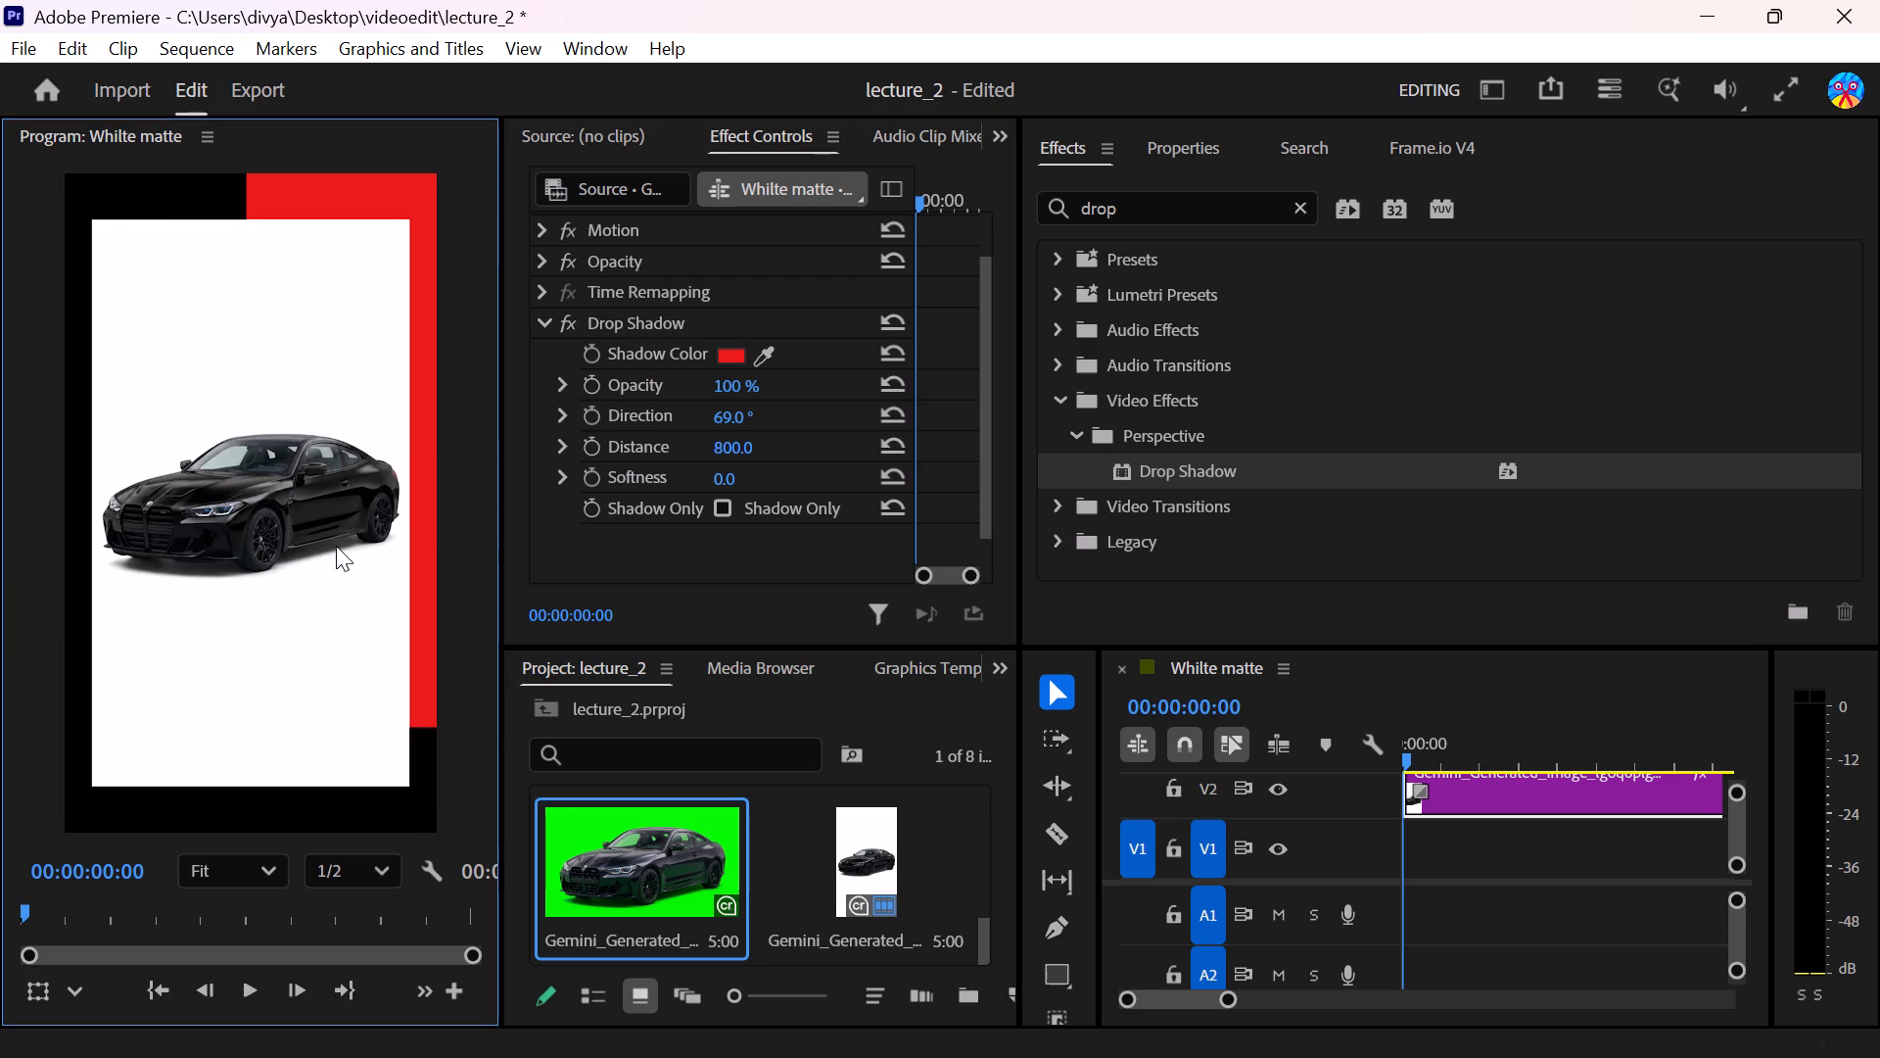
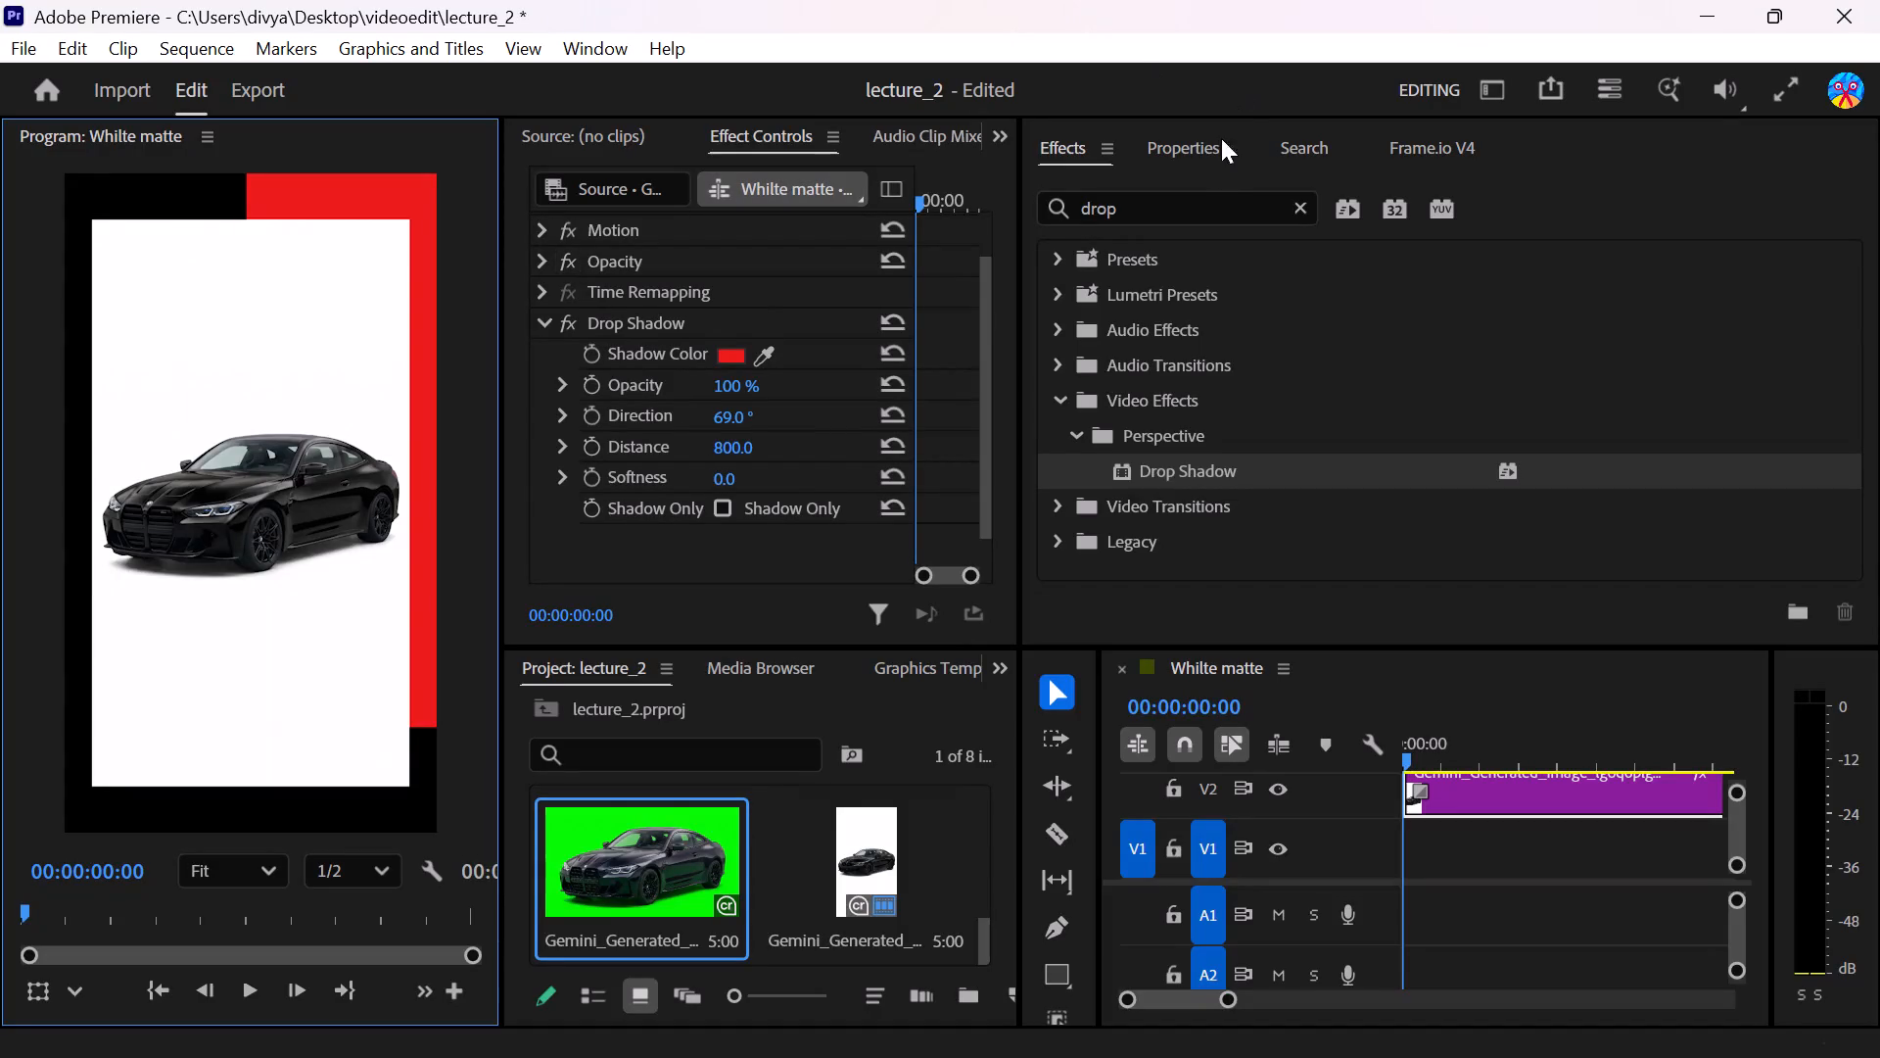
Replace the effects search term with "gau" to find the Gaussian Blur video effect.
click(1210, 200)
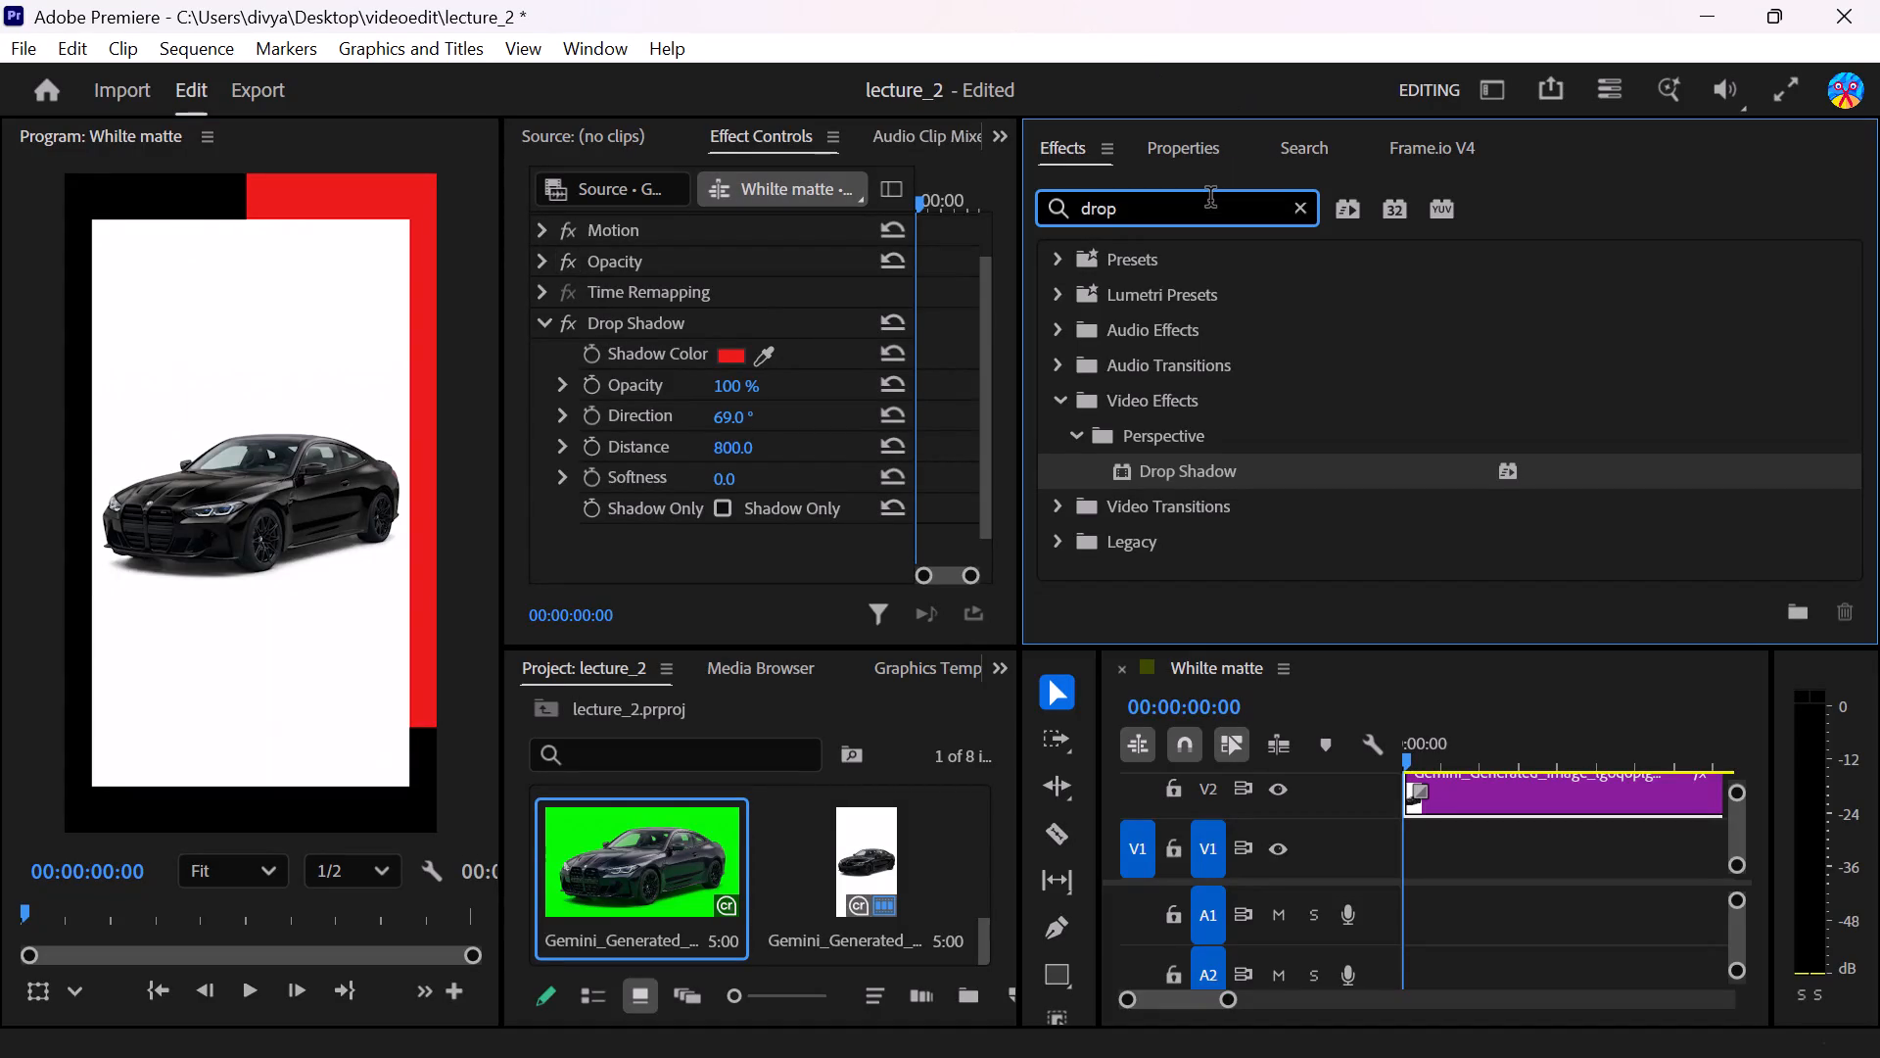
key(BackSpace)
key(BackSpace)
key(BackSpace)
key(BackSpace)
key(BackSpace)
key(BackSpace)
key(BackSpace)
key(BackSpace)
key(BackSpace)
key(BackSpace)
key(BackSpace)
key(BackSpace)
key(BackSpace)
key(BackSpace)
key(BackSpace)
key(BackSpace)
text(gu)
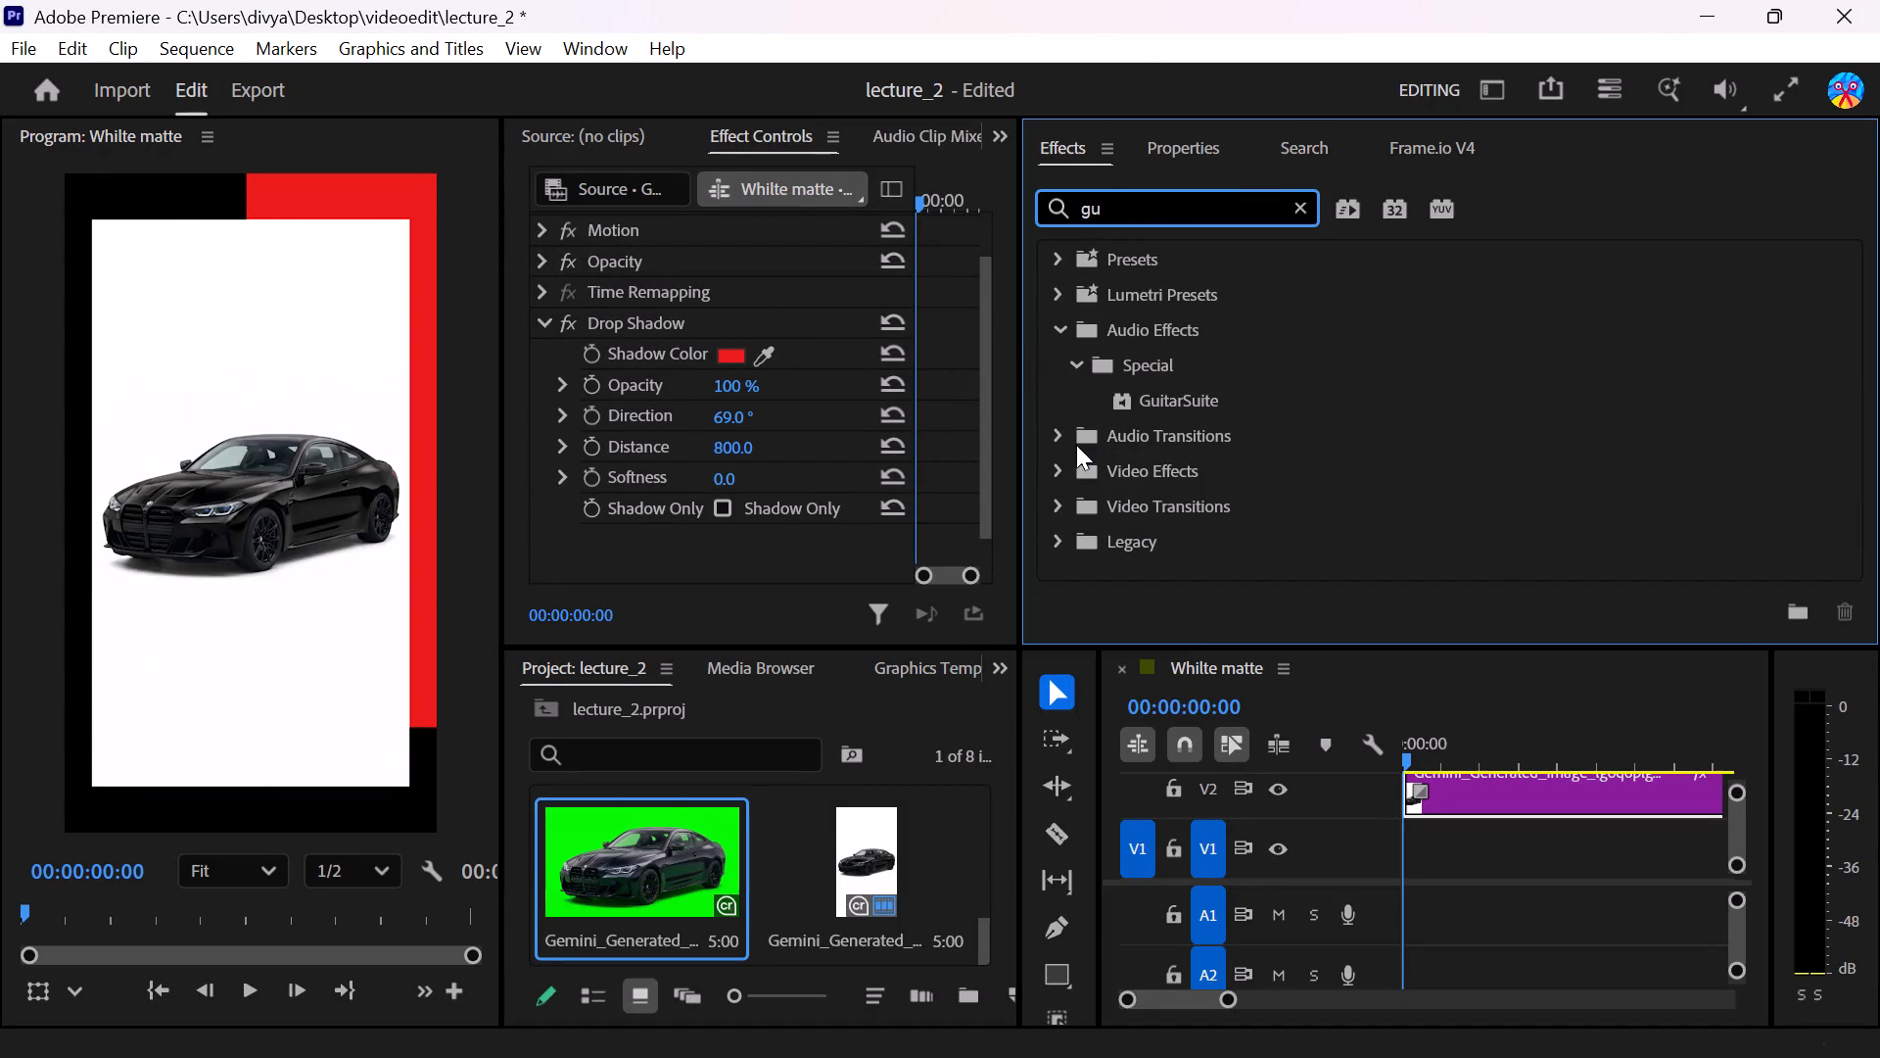
click(1170, 402)
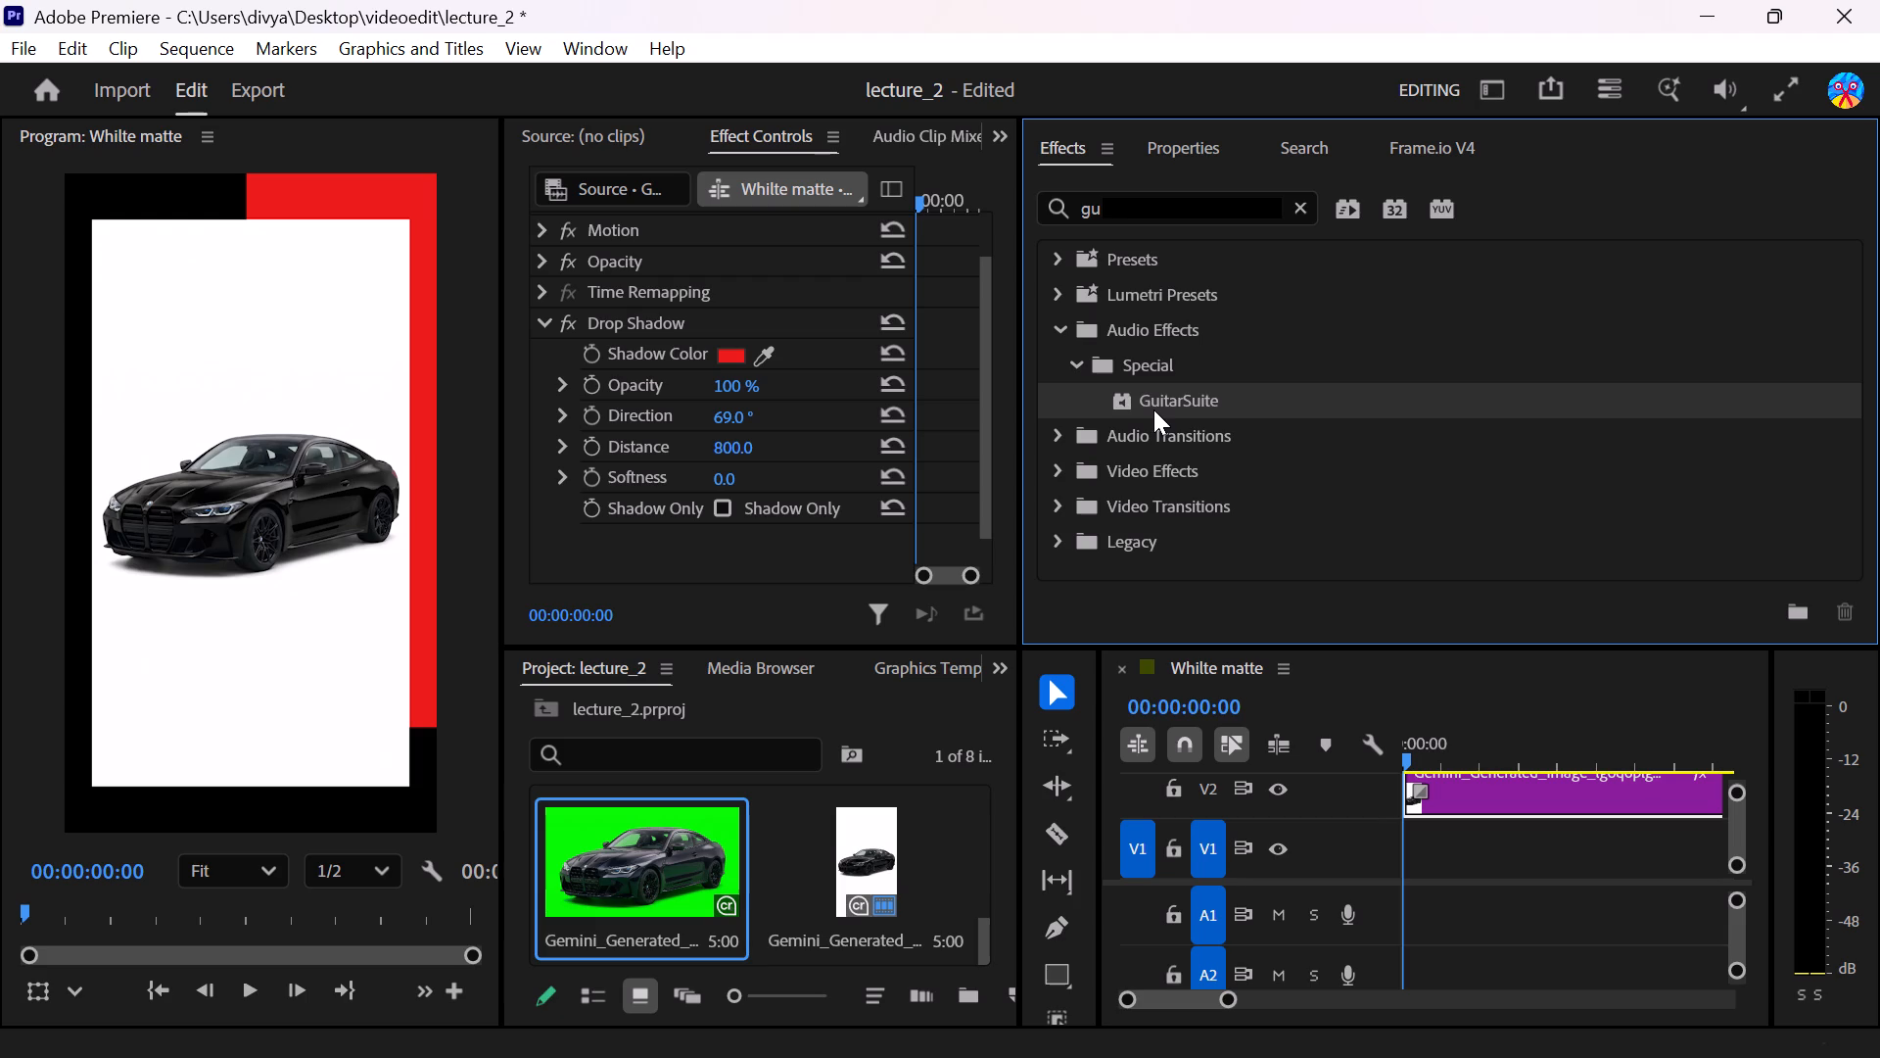
key(backslash)
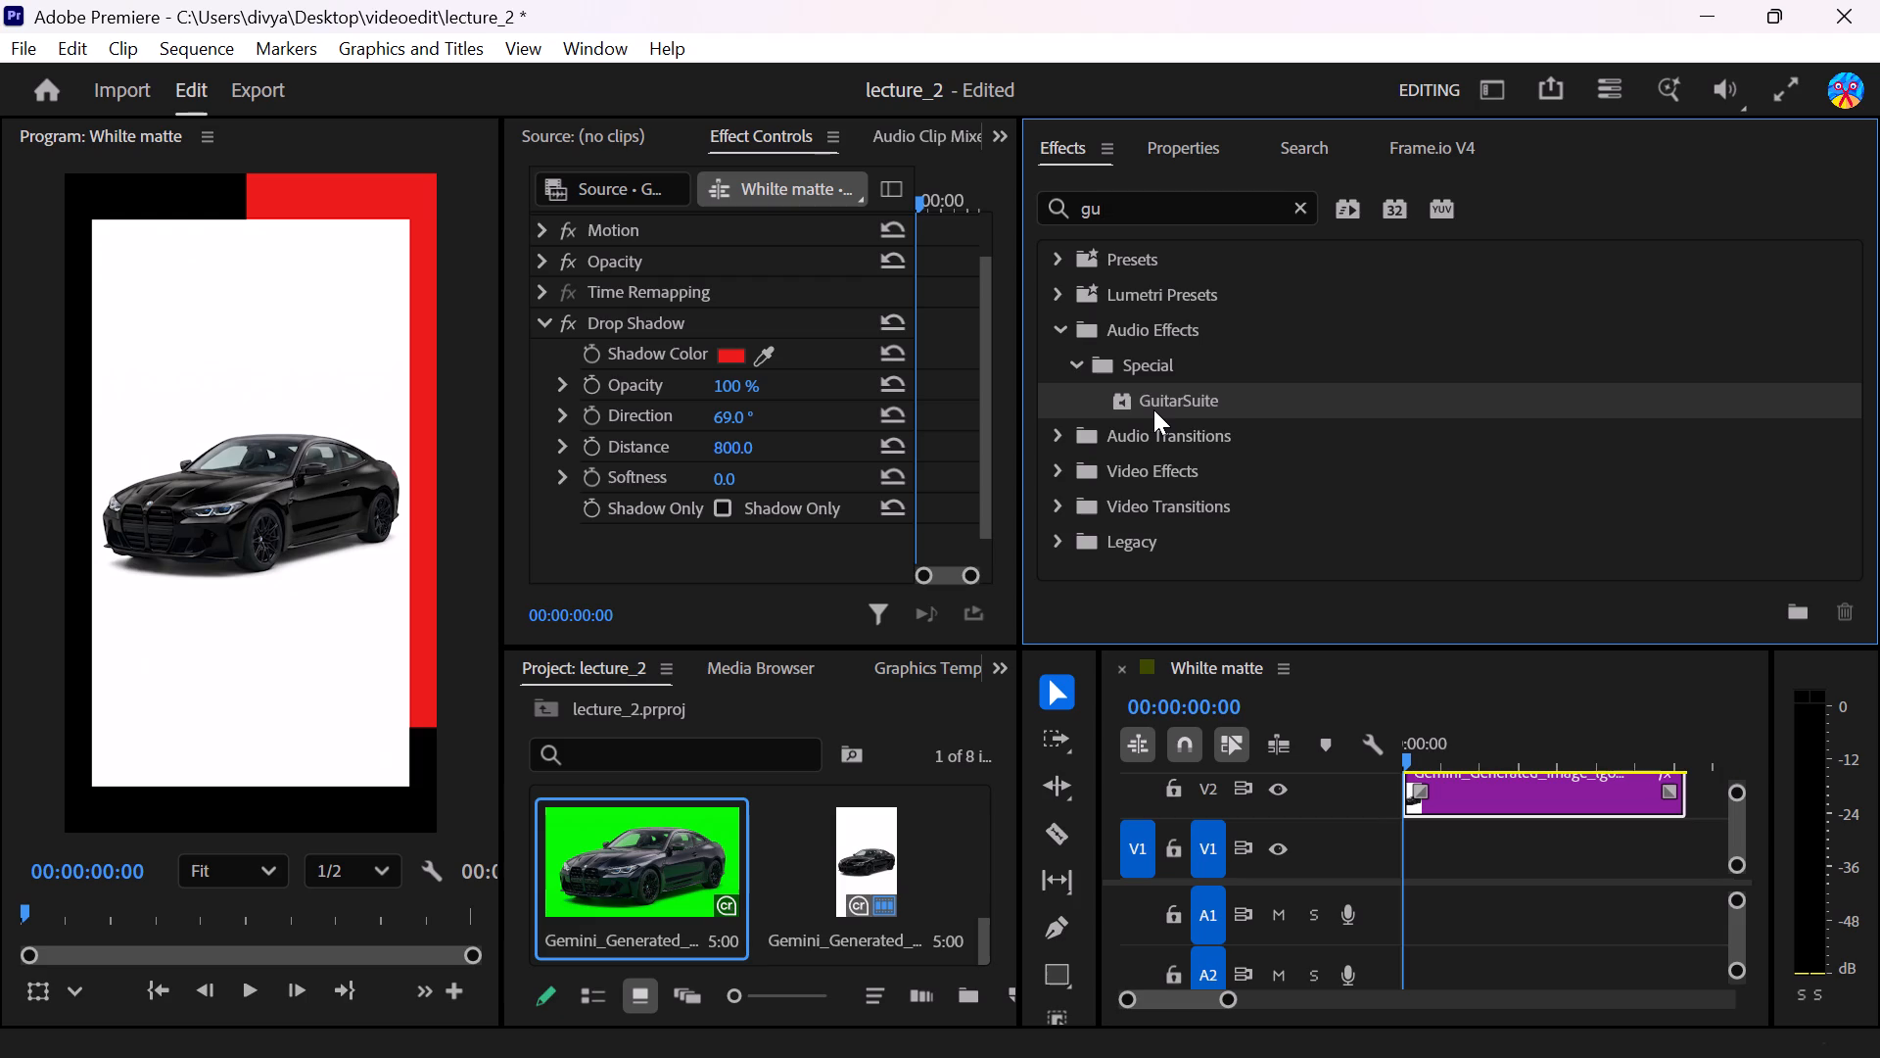
click(1168, 201)
key(BackSpace)
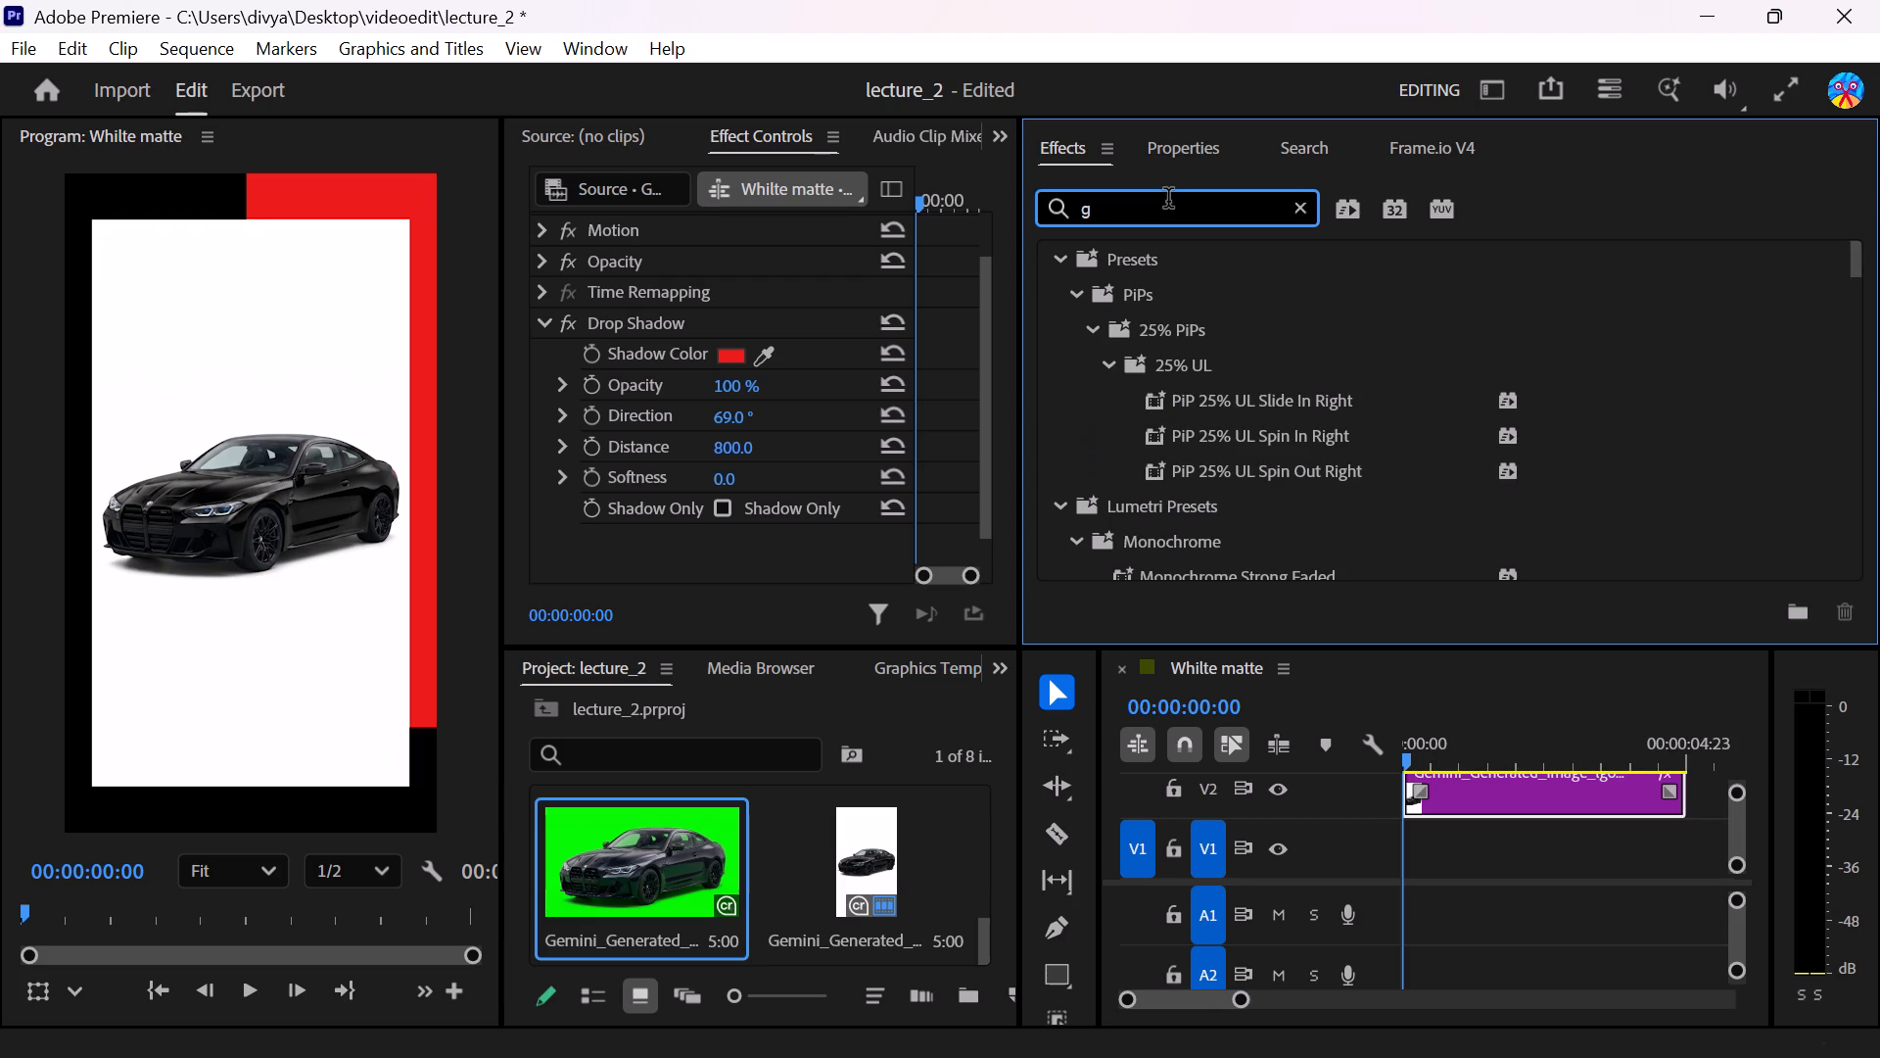
key(a)
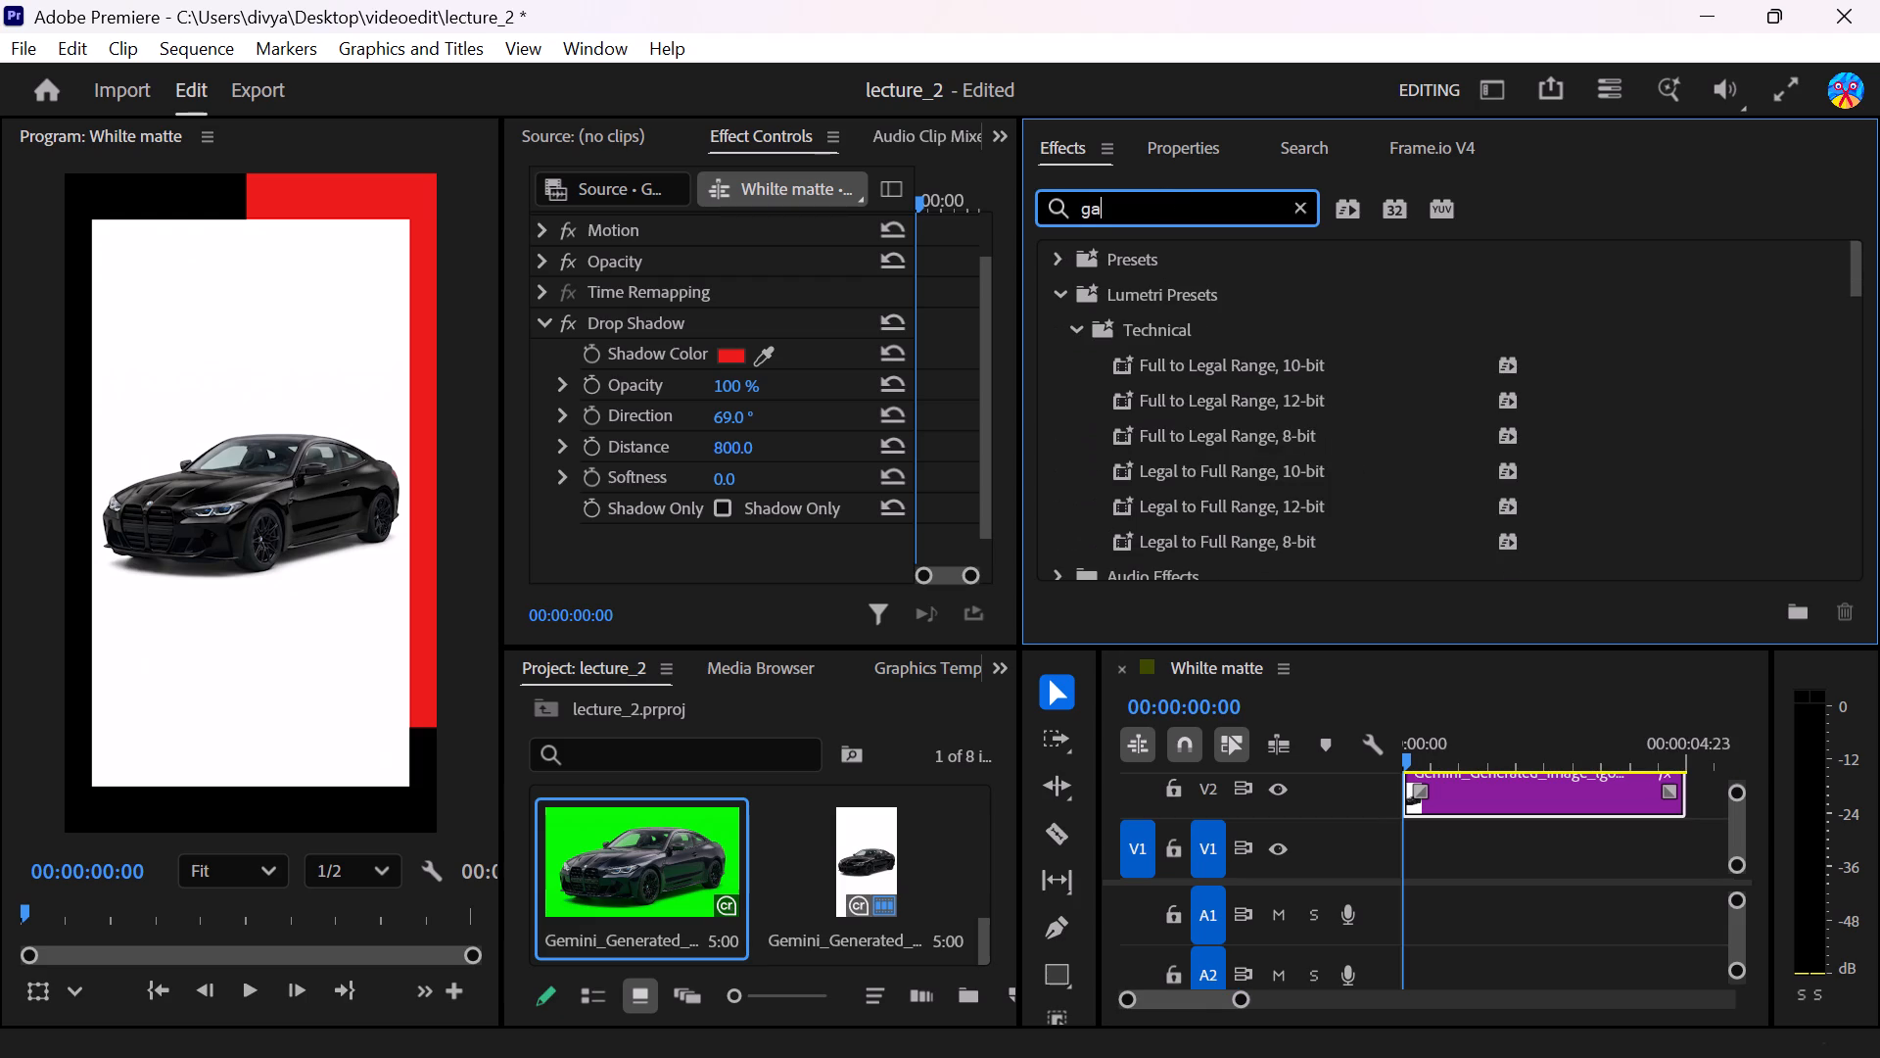
key(u)
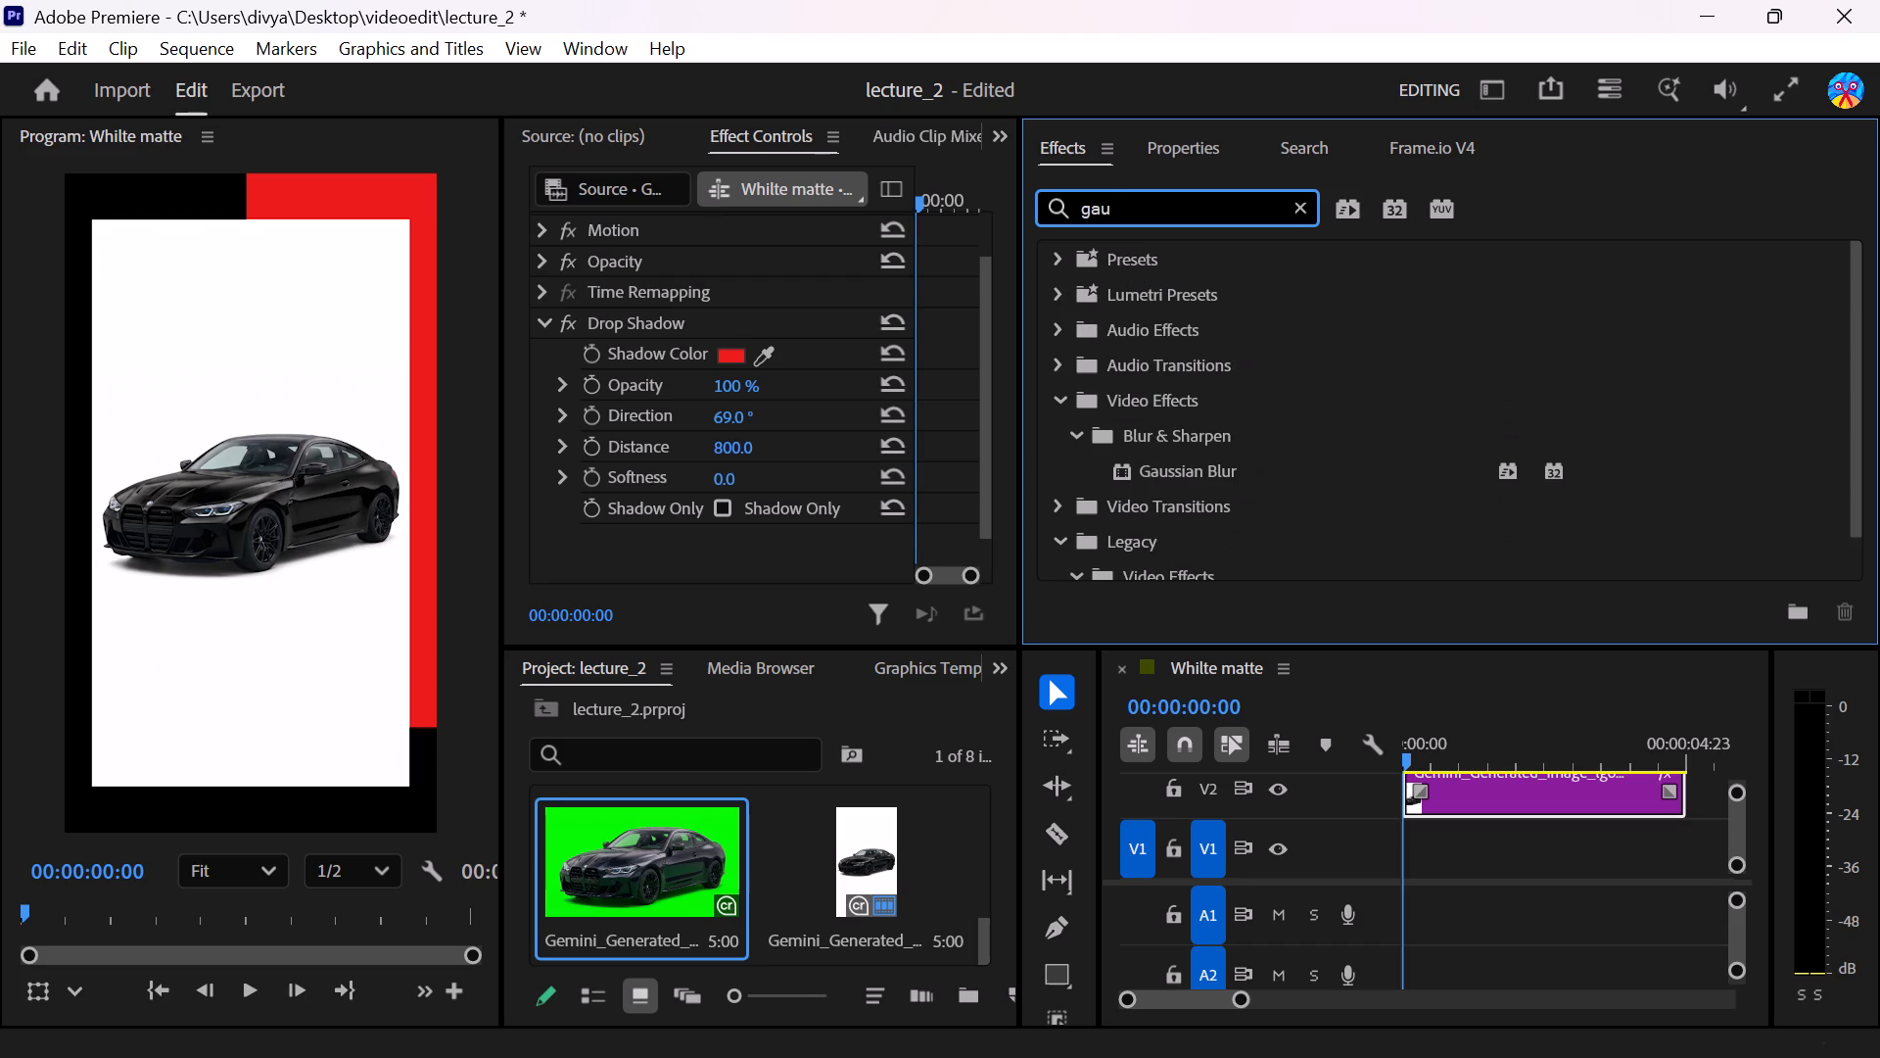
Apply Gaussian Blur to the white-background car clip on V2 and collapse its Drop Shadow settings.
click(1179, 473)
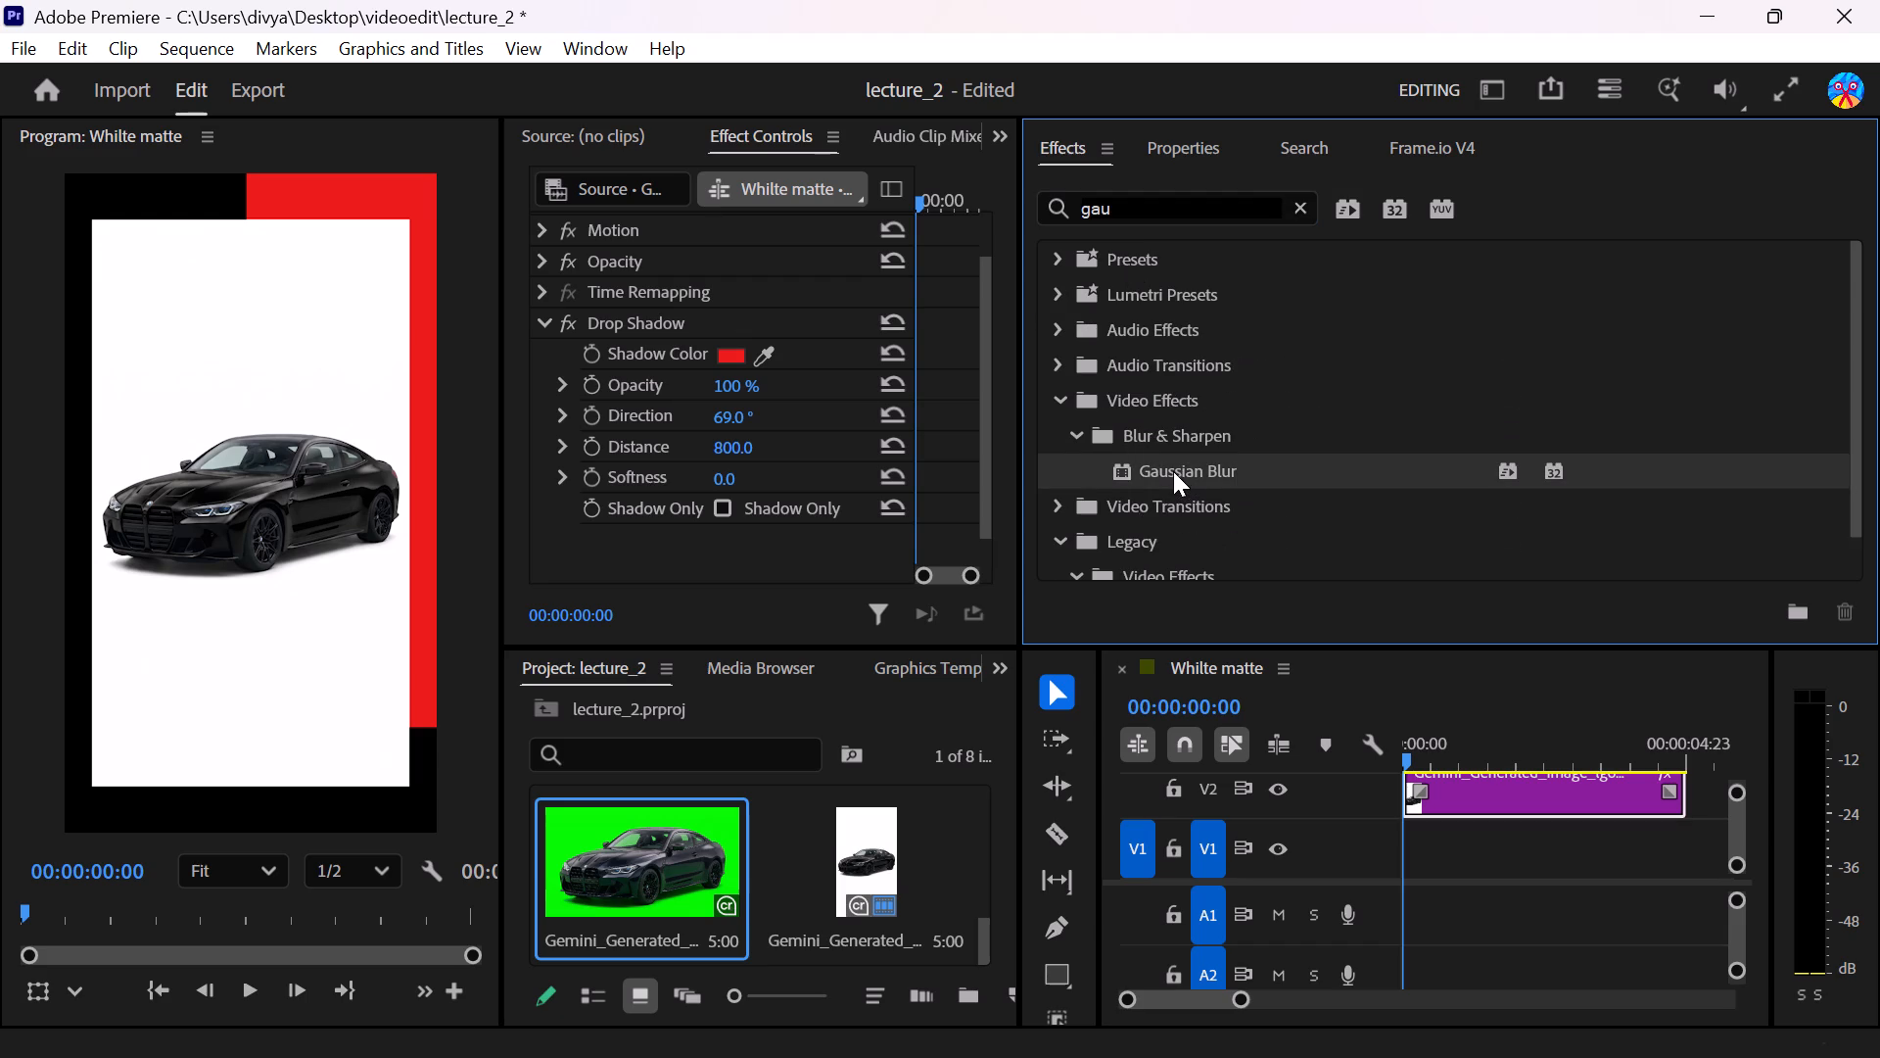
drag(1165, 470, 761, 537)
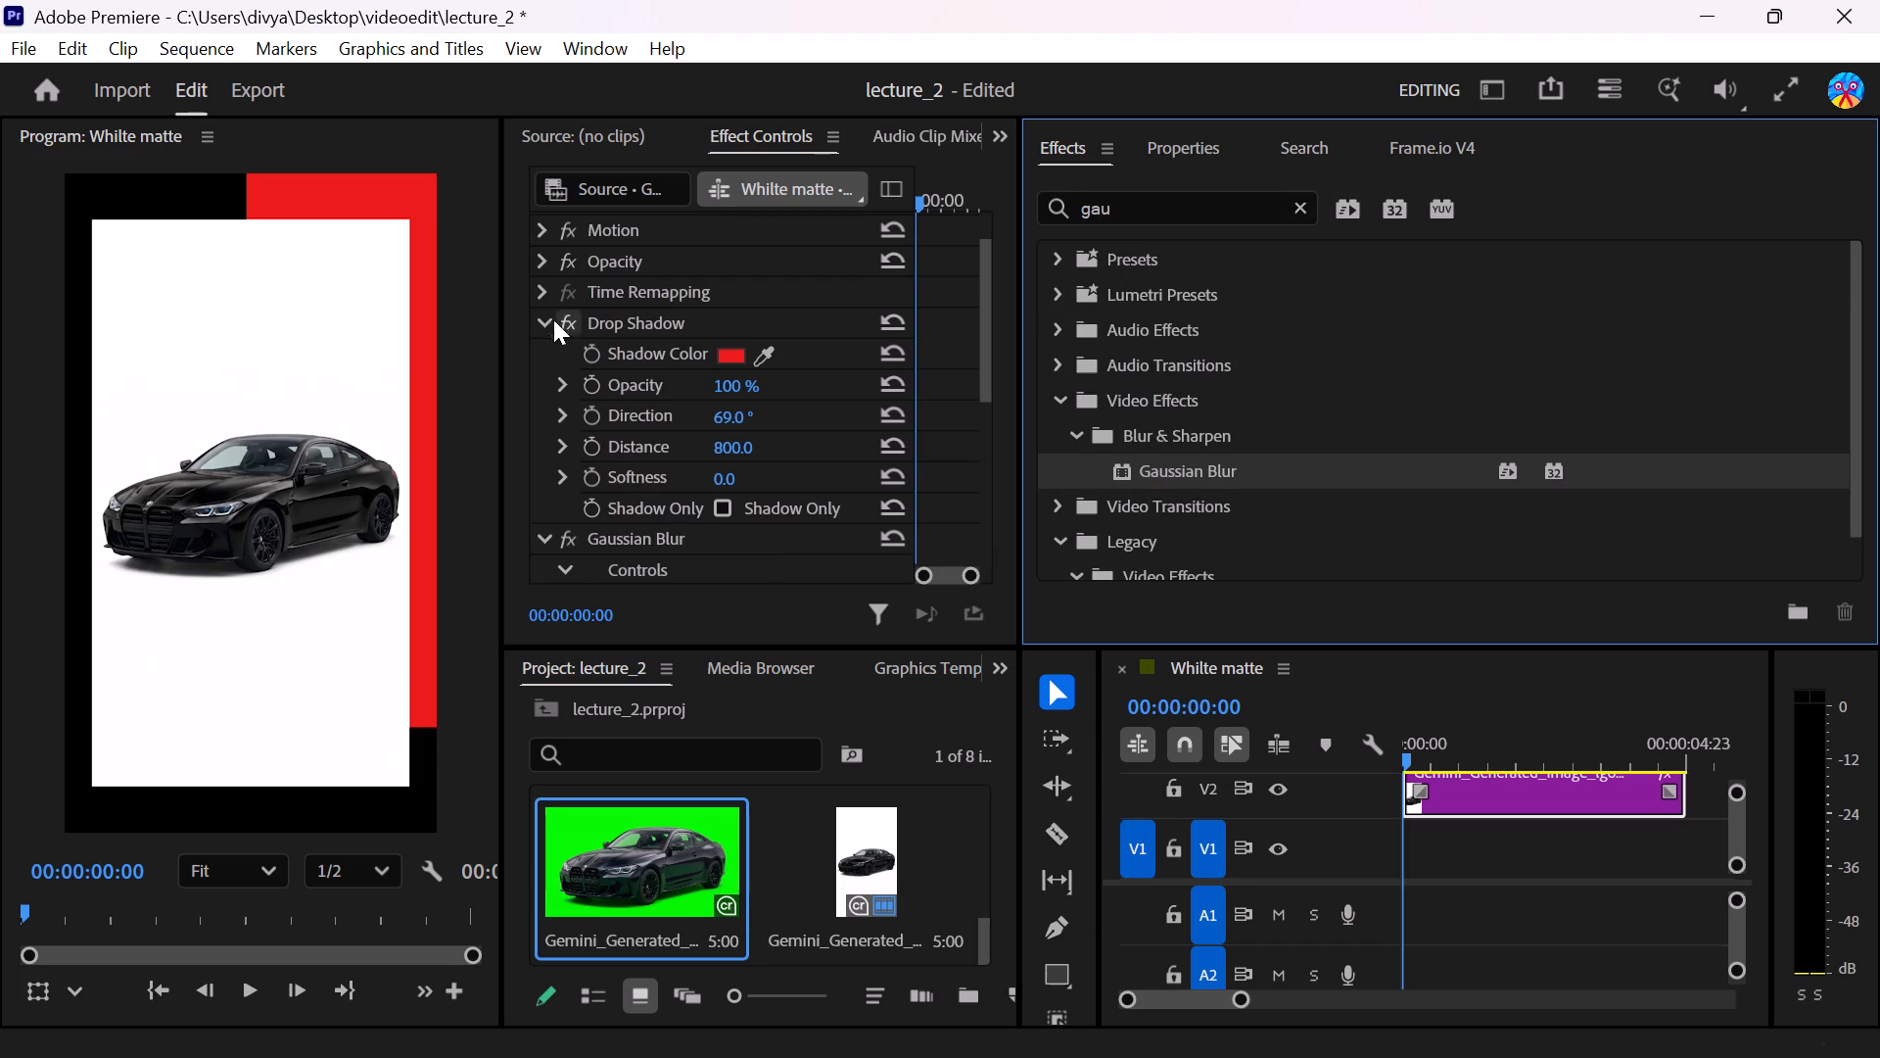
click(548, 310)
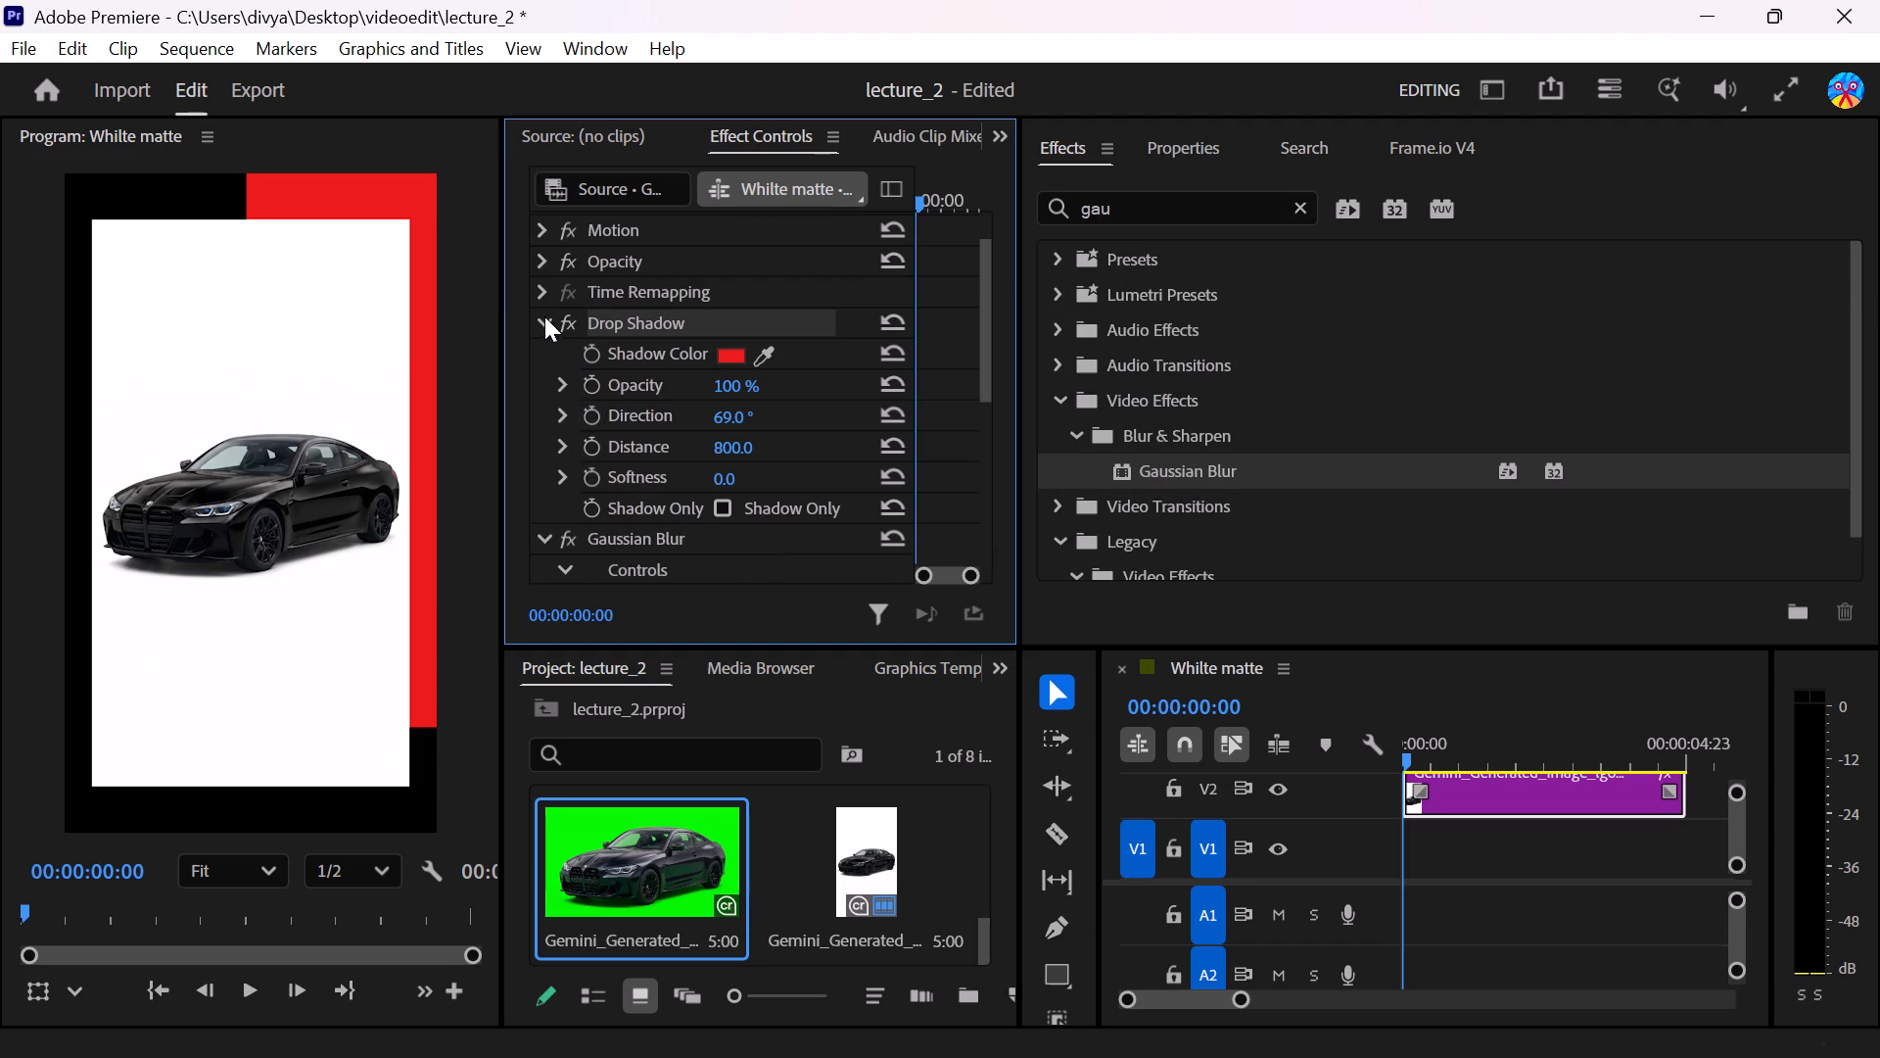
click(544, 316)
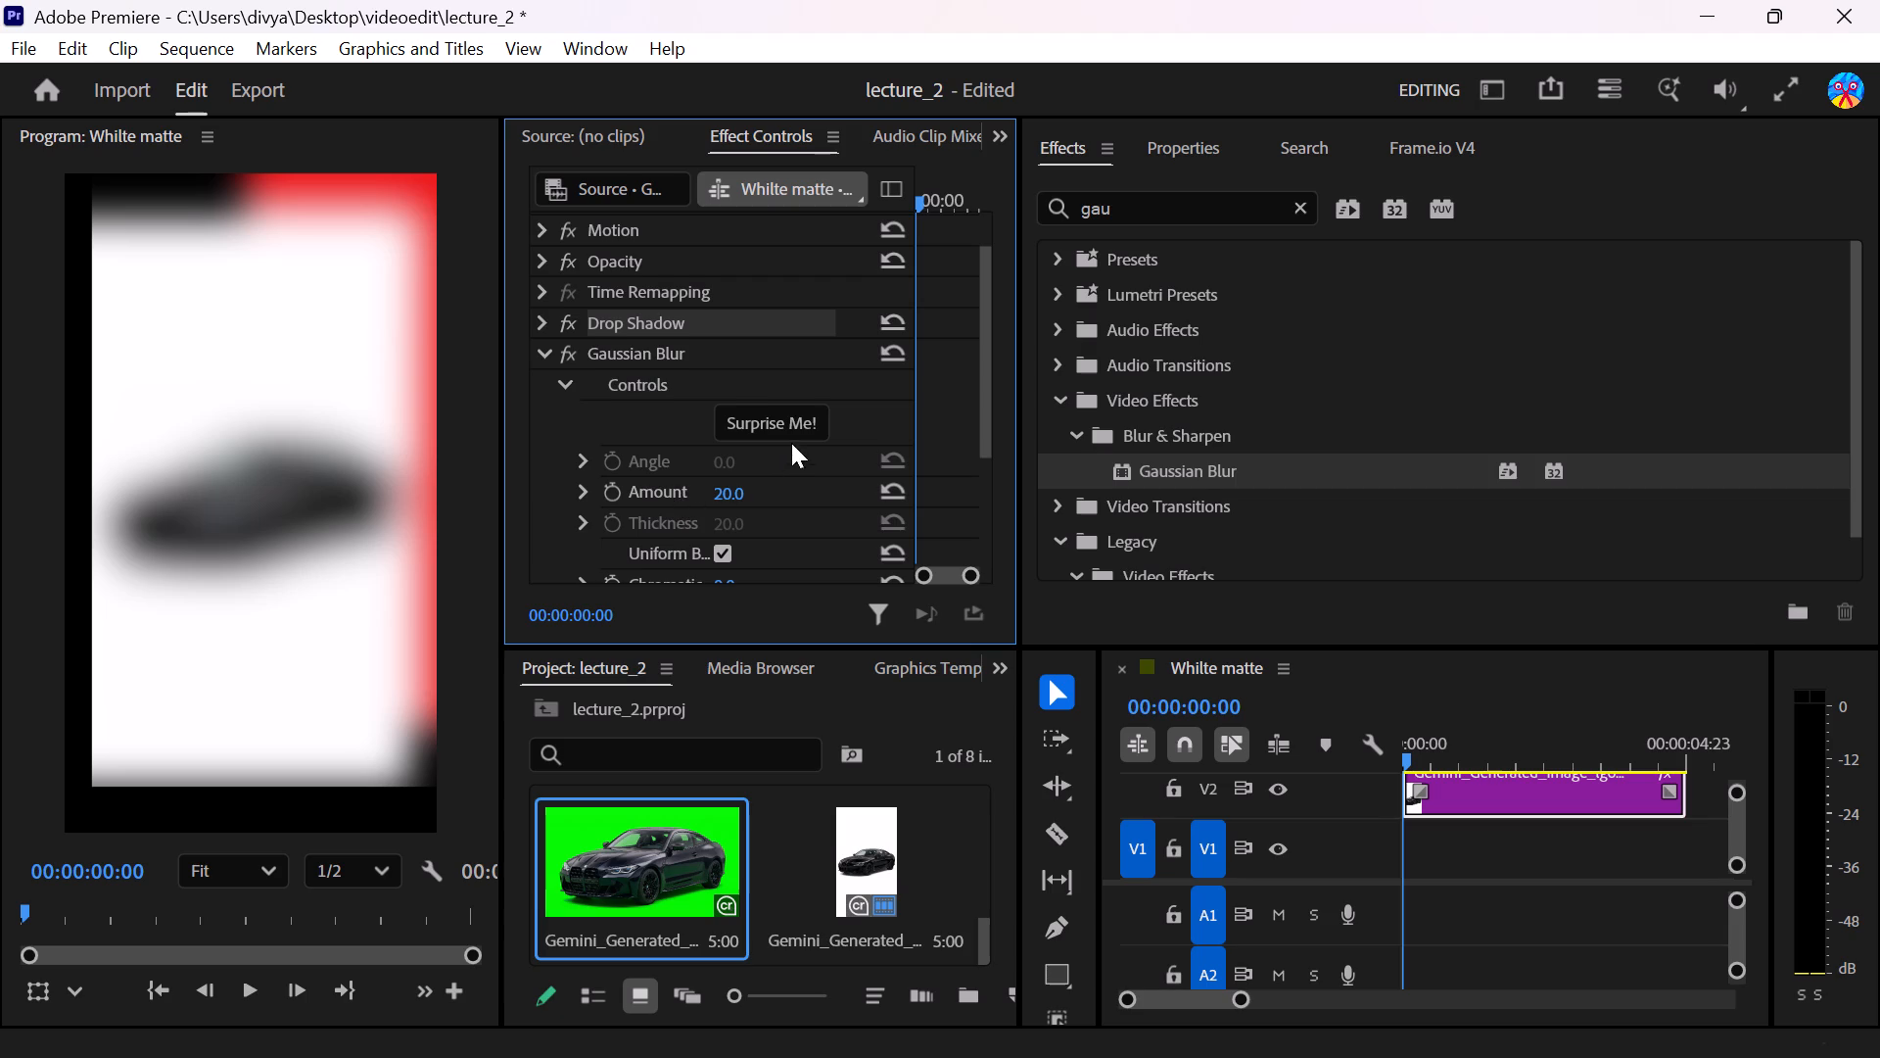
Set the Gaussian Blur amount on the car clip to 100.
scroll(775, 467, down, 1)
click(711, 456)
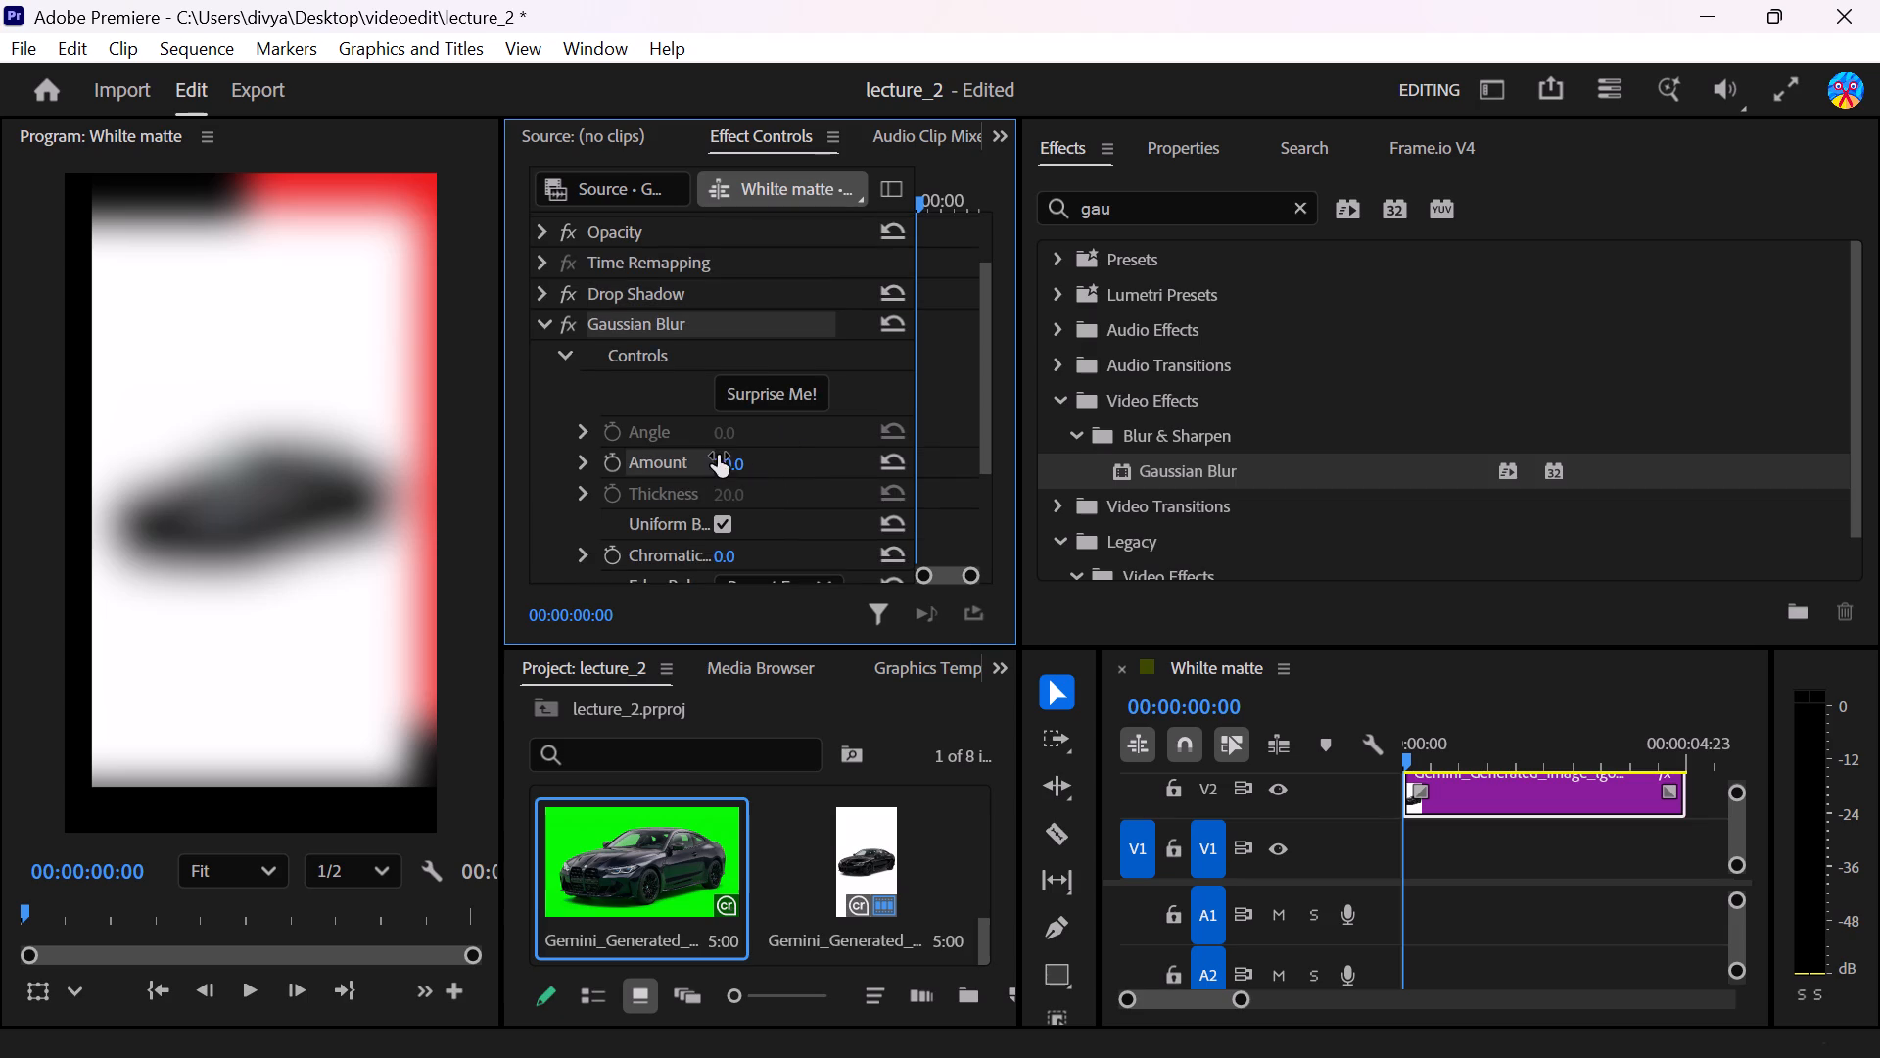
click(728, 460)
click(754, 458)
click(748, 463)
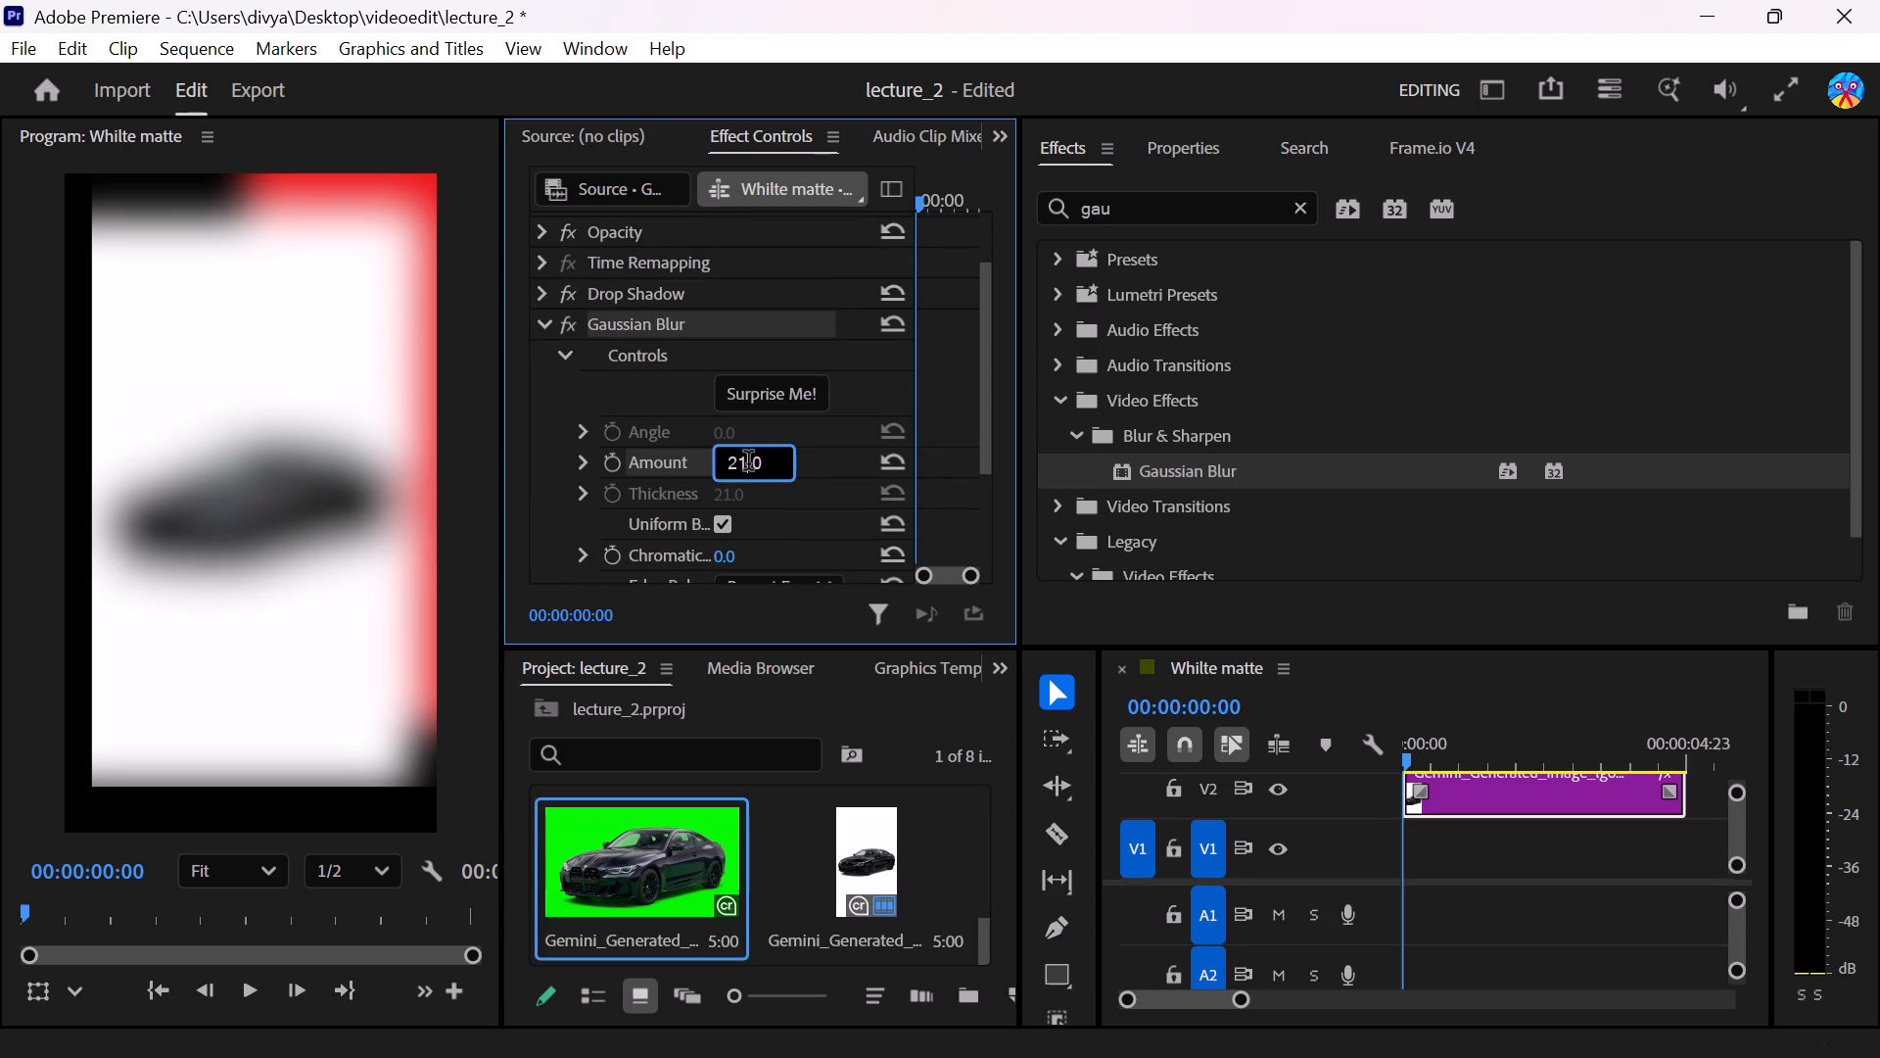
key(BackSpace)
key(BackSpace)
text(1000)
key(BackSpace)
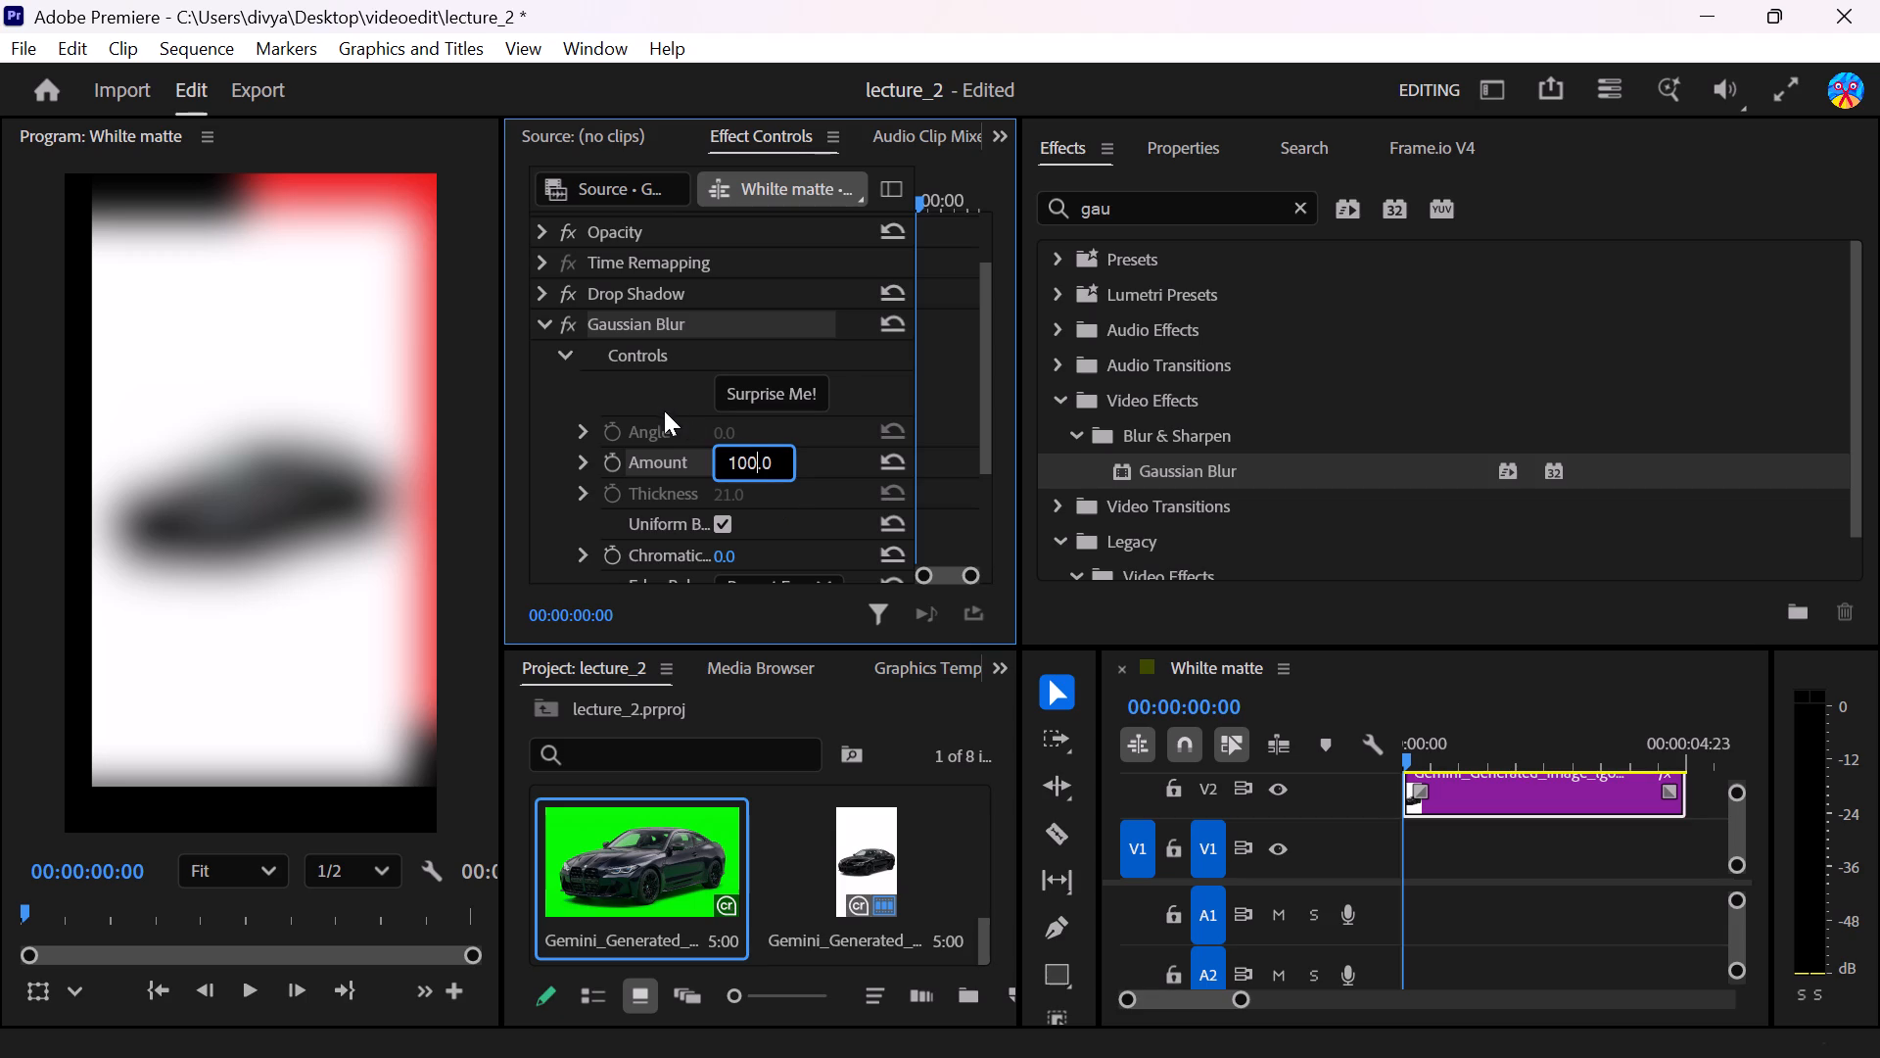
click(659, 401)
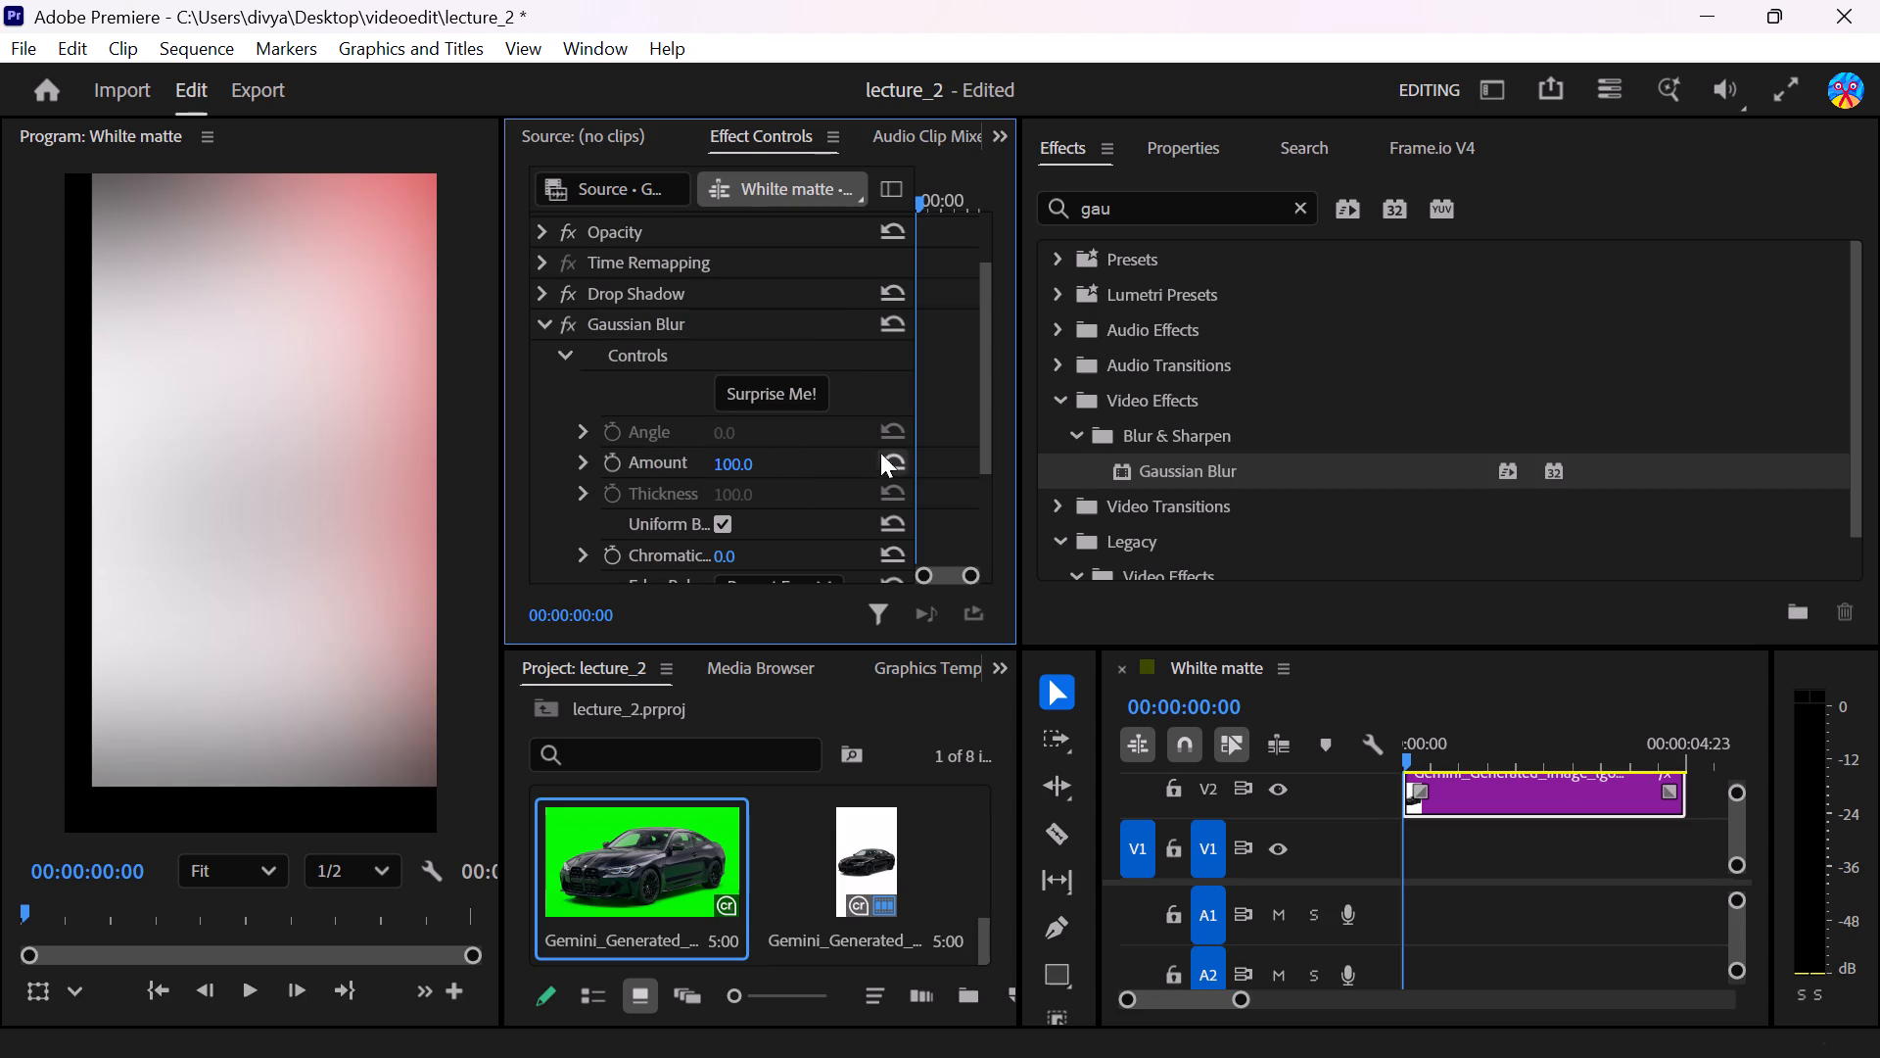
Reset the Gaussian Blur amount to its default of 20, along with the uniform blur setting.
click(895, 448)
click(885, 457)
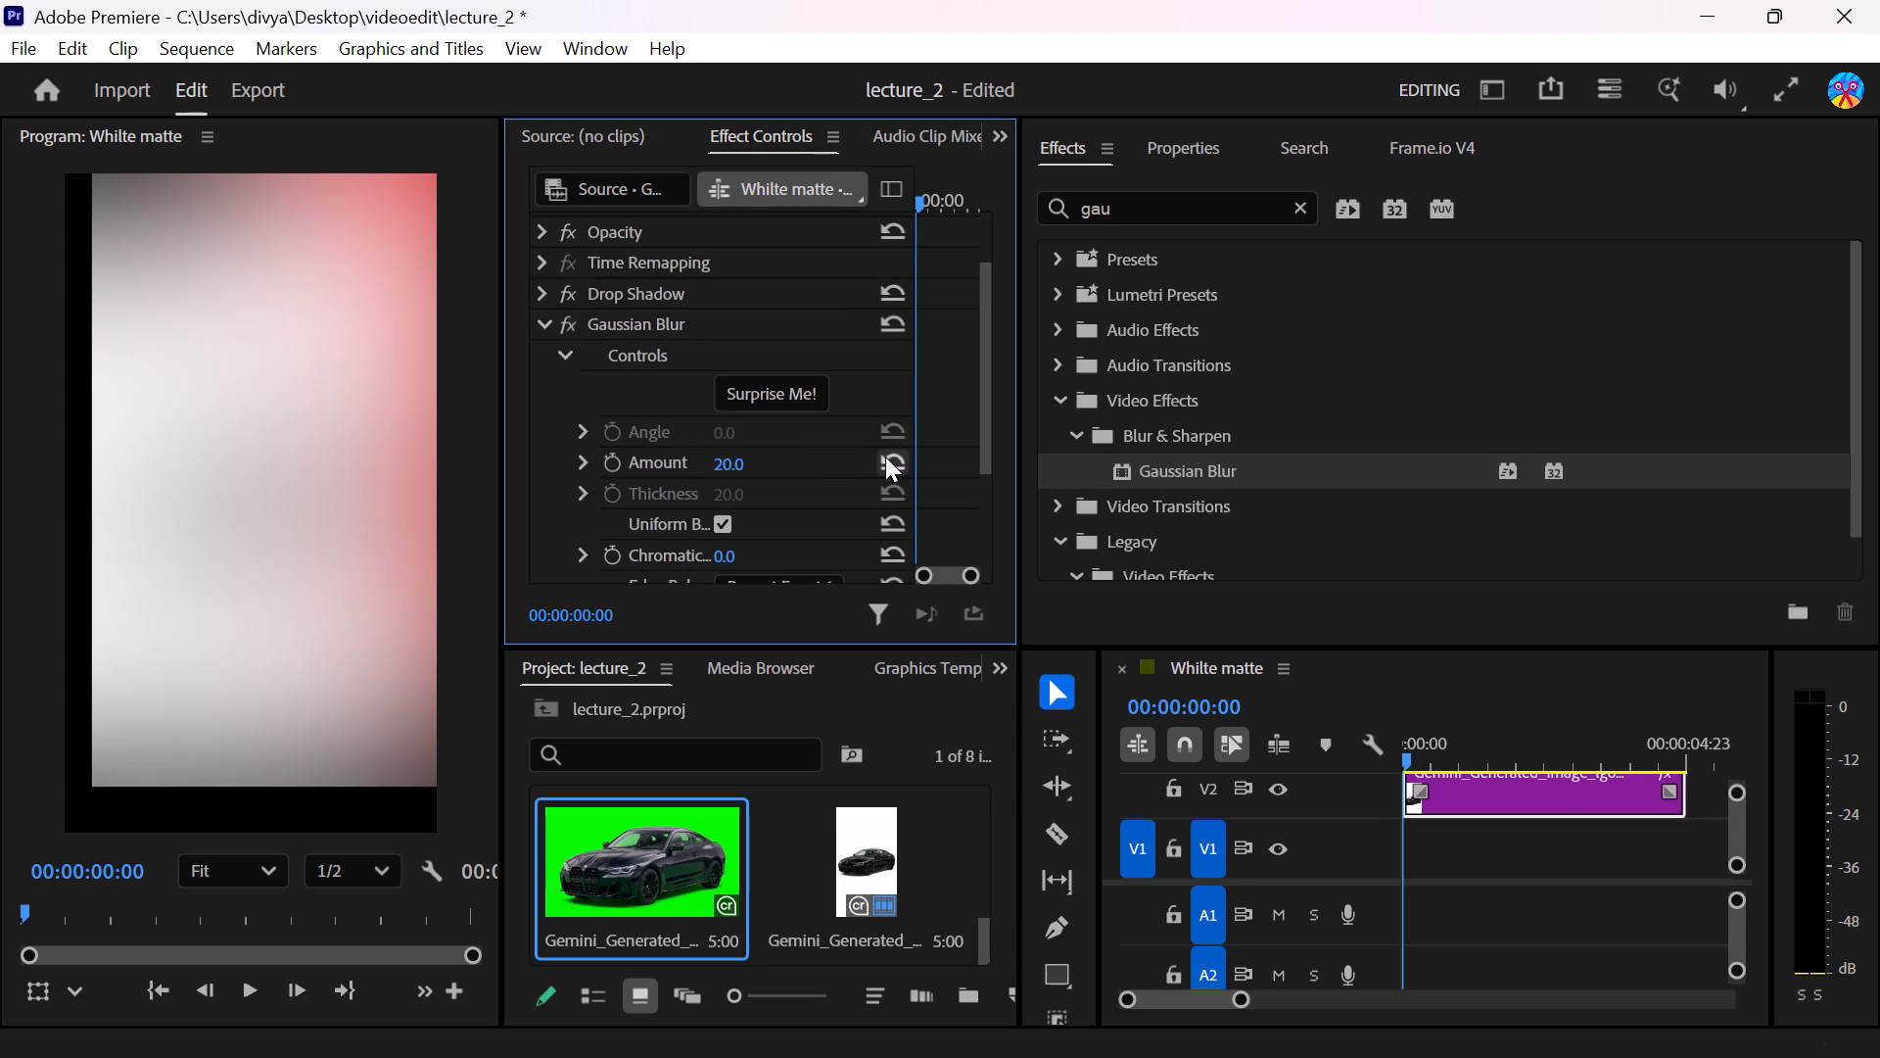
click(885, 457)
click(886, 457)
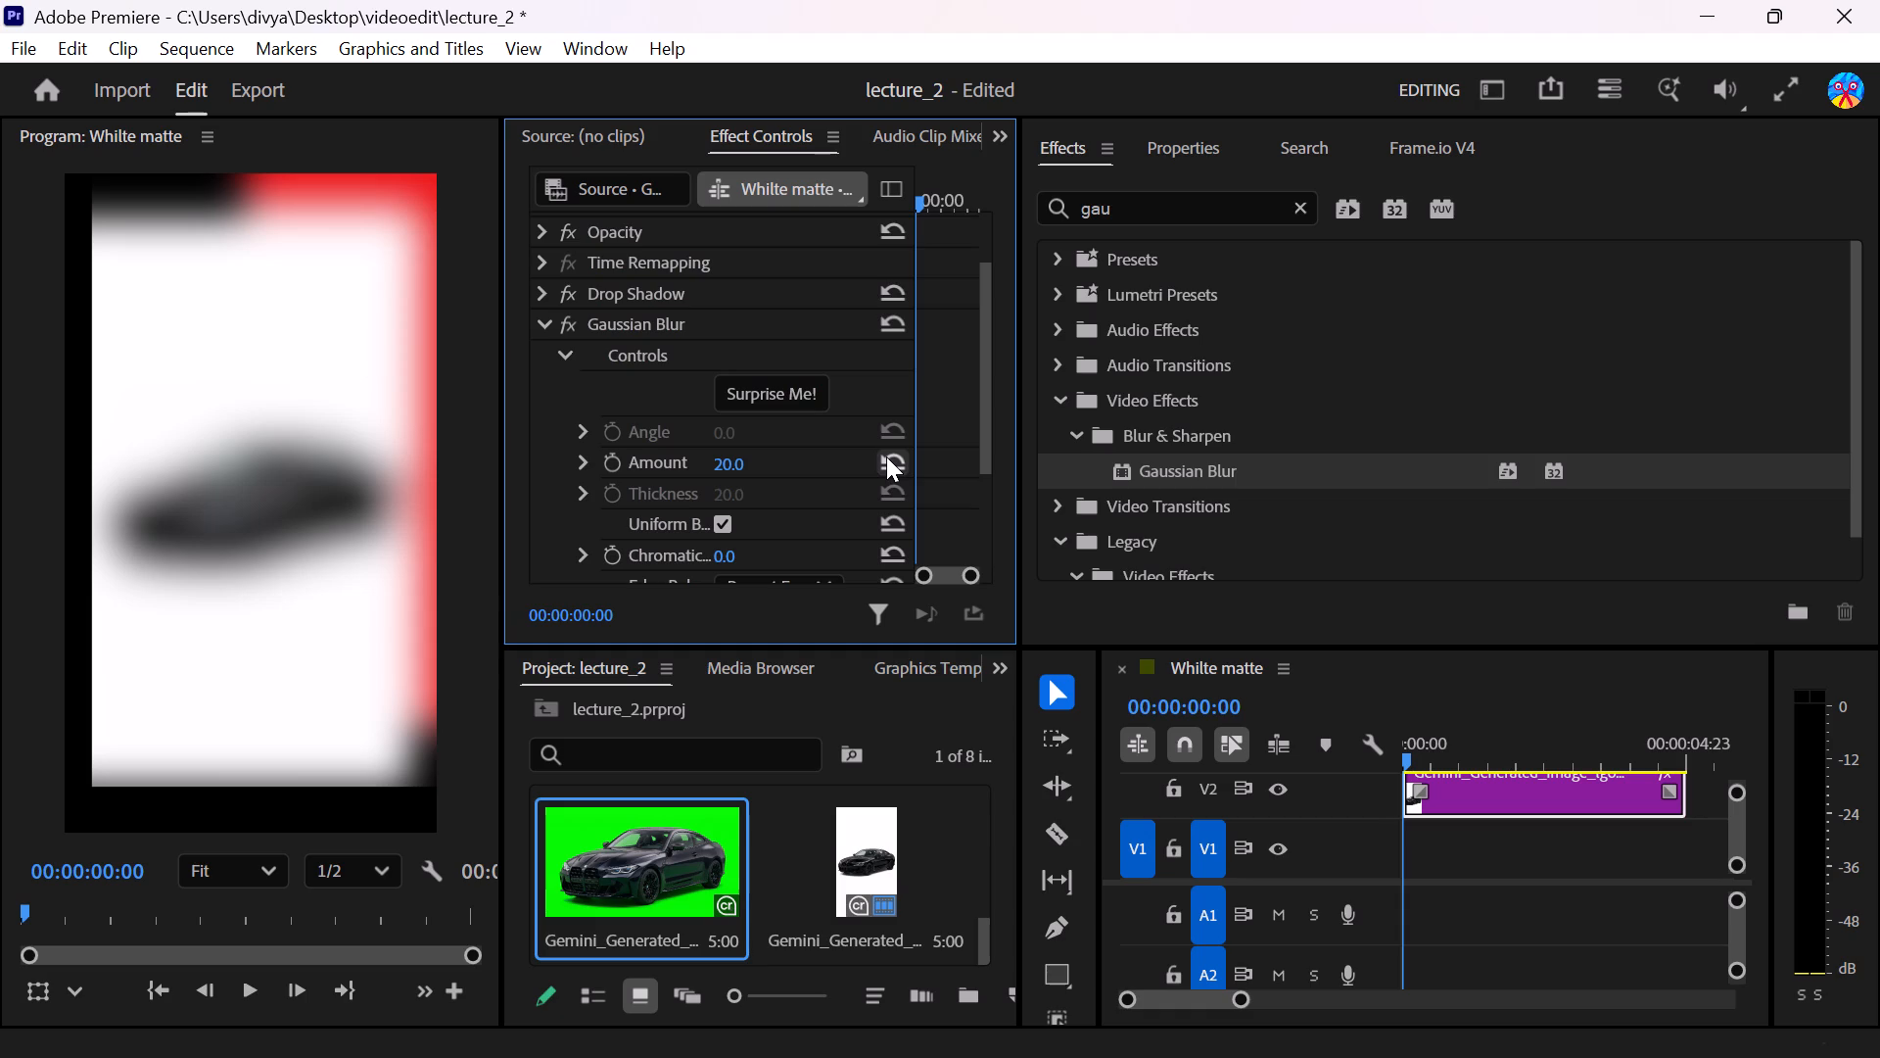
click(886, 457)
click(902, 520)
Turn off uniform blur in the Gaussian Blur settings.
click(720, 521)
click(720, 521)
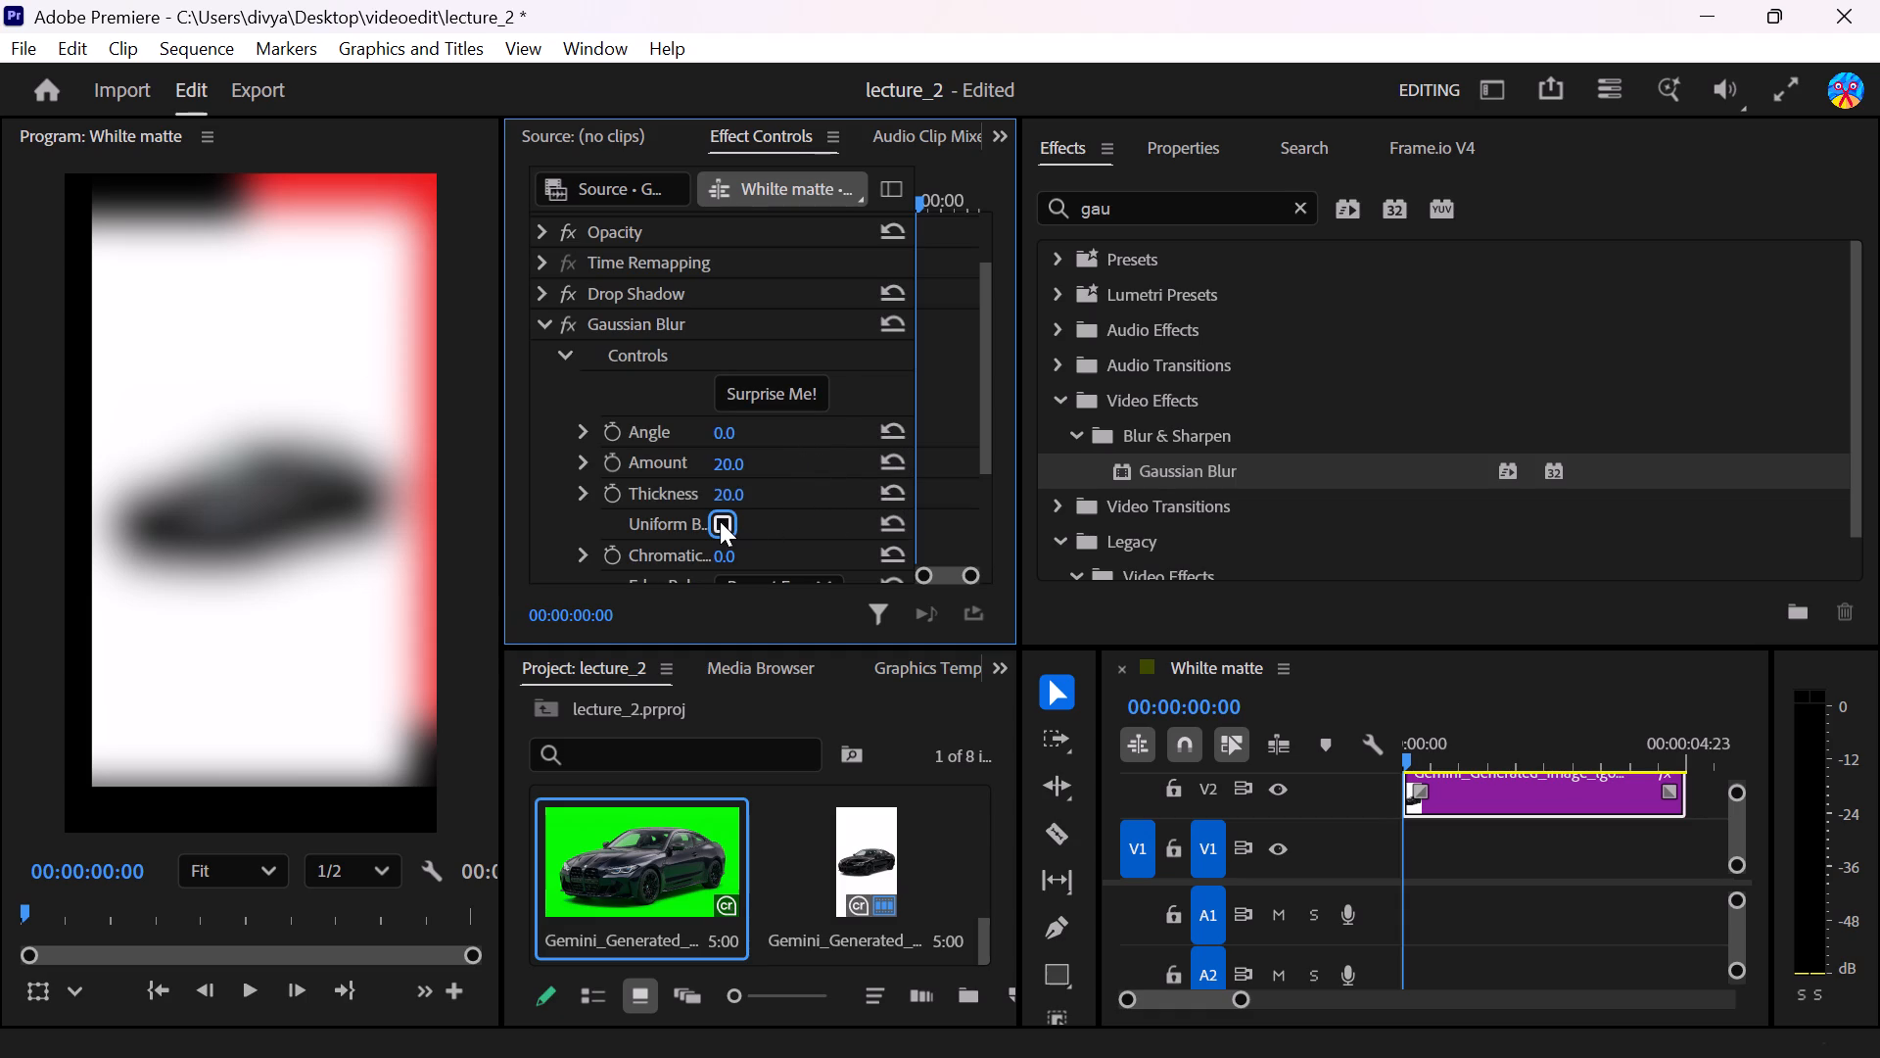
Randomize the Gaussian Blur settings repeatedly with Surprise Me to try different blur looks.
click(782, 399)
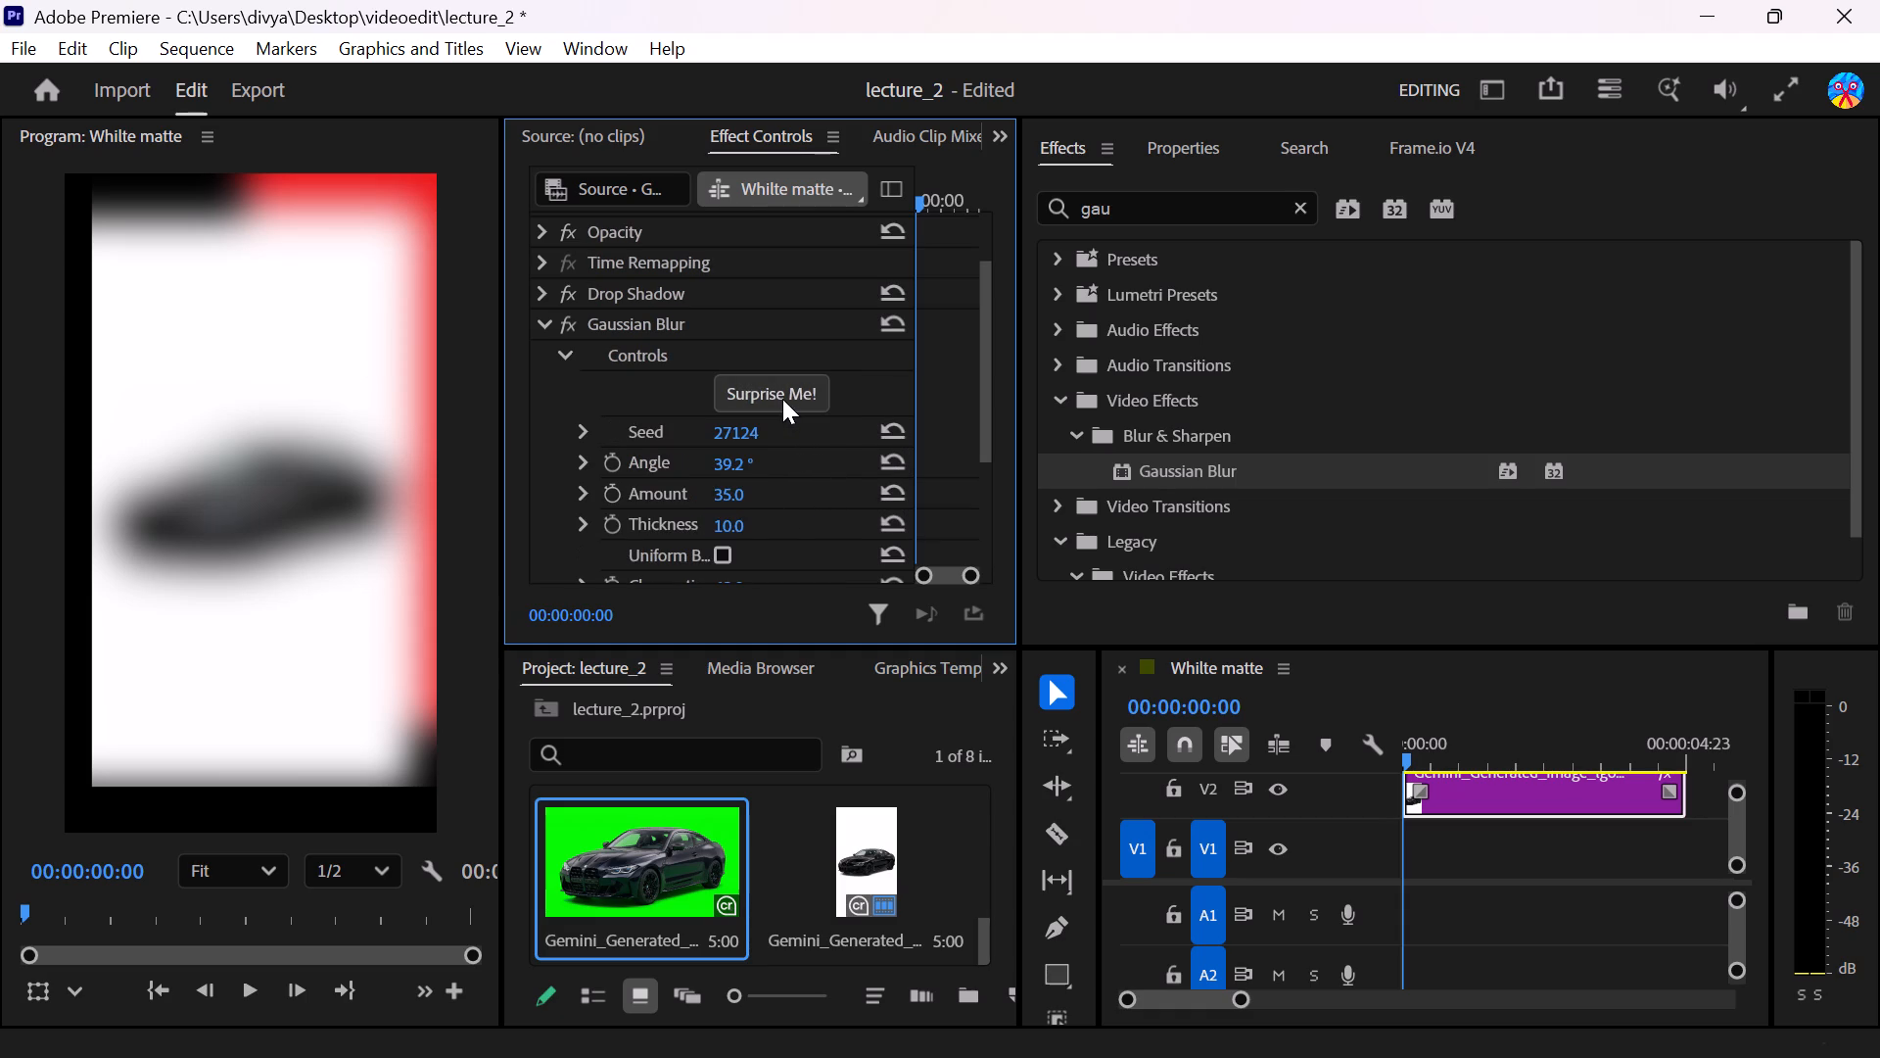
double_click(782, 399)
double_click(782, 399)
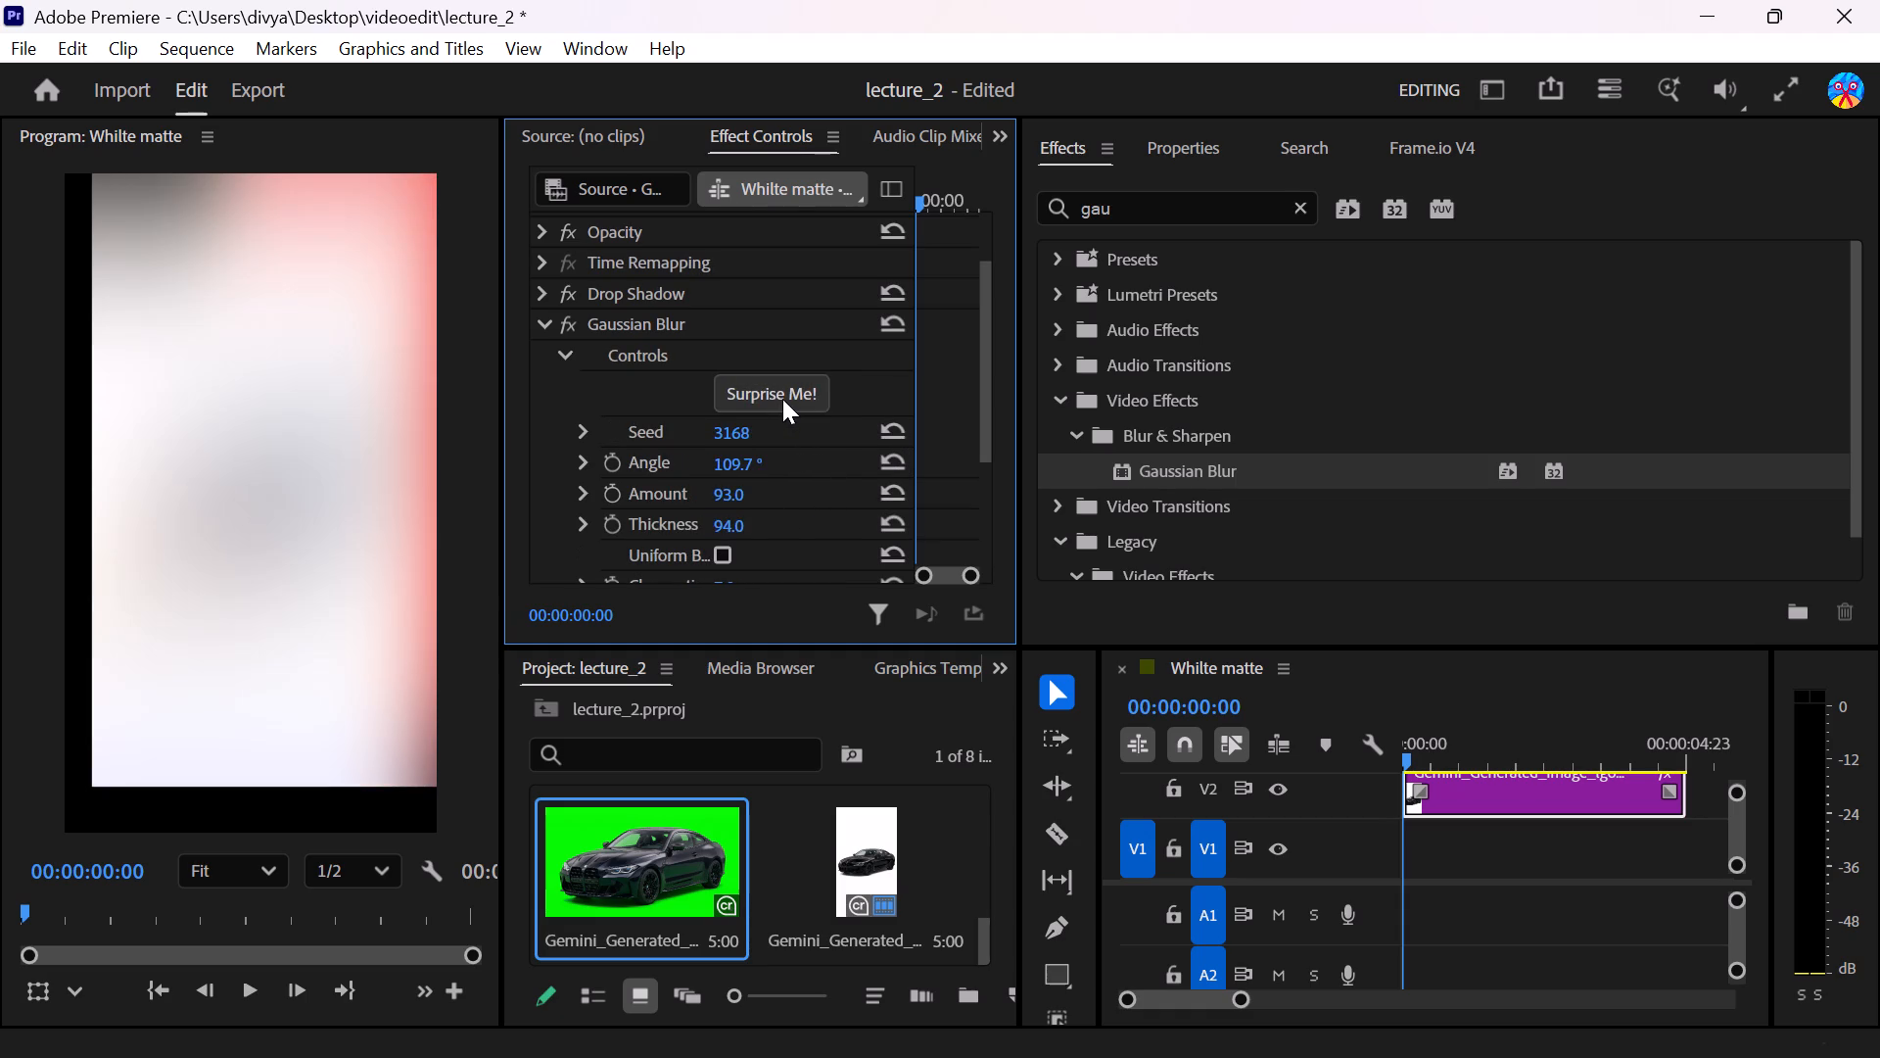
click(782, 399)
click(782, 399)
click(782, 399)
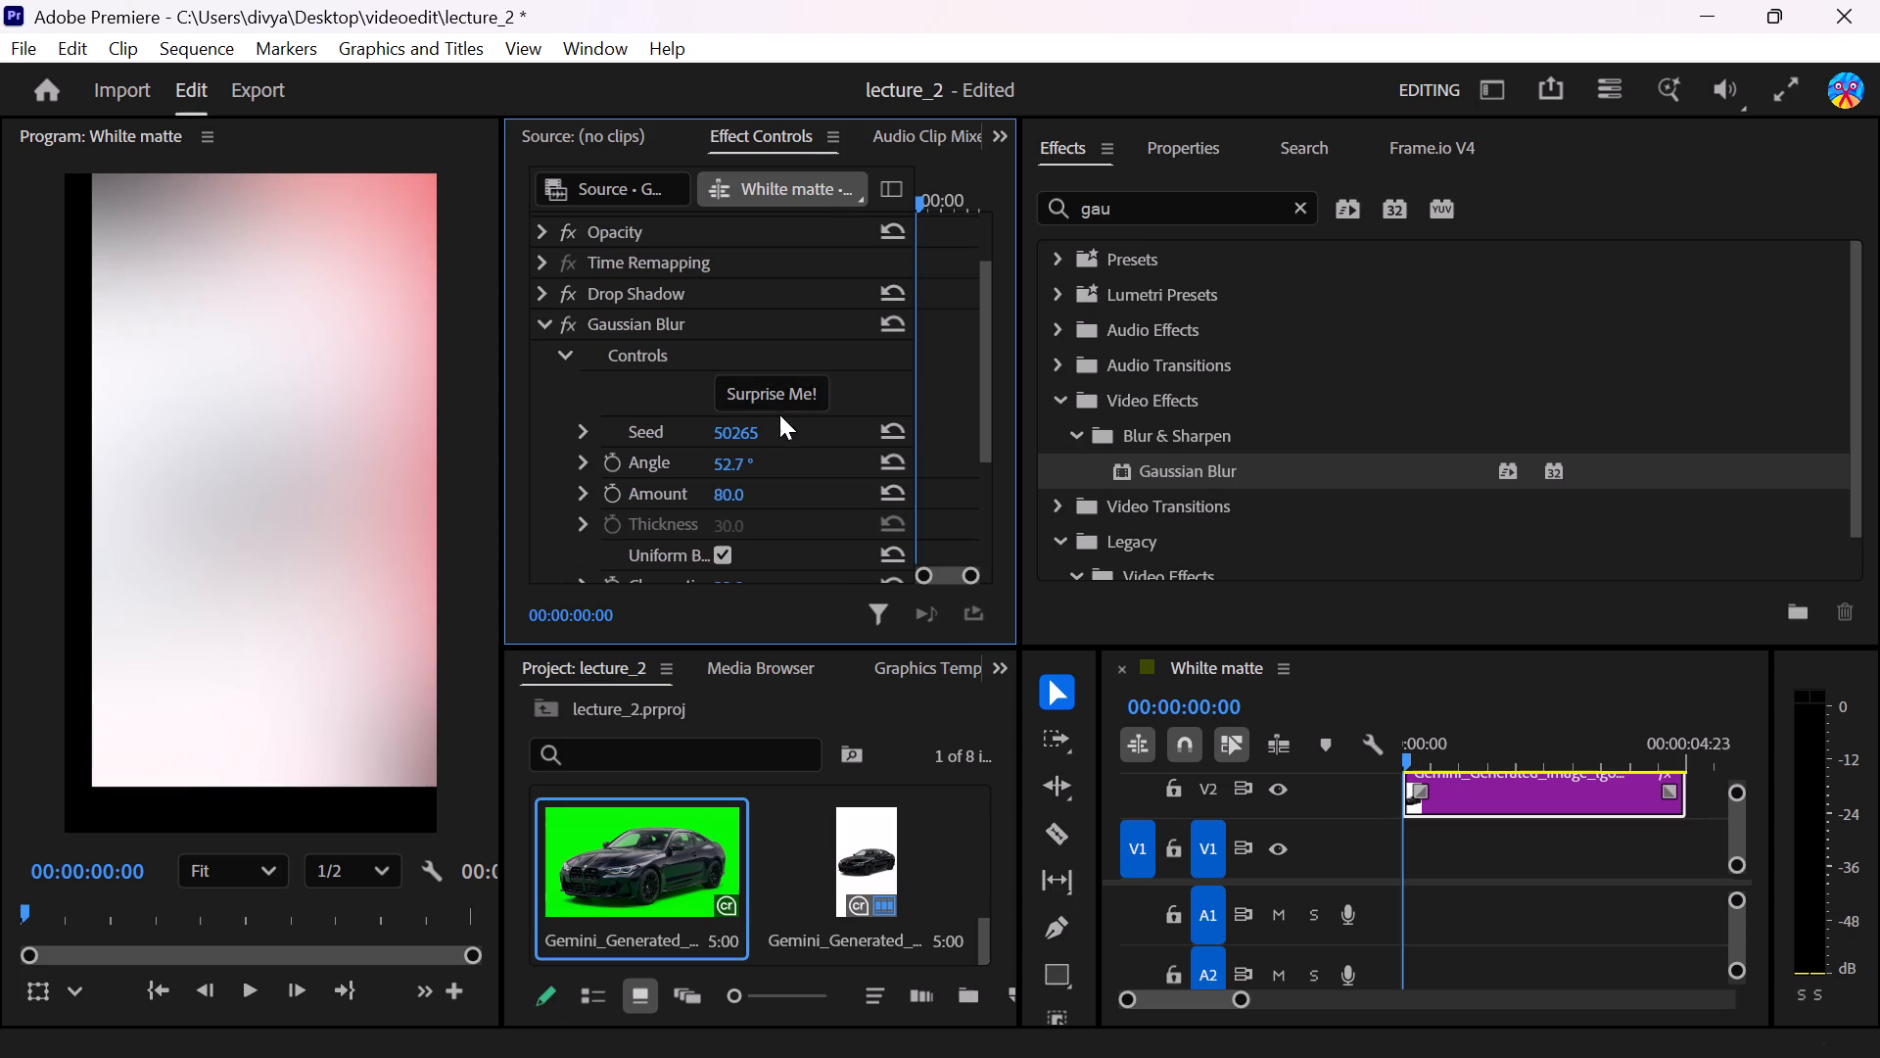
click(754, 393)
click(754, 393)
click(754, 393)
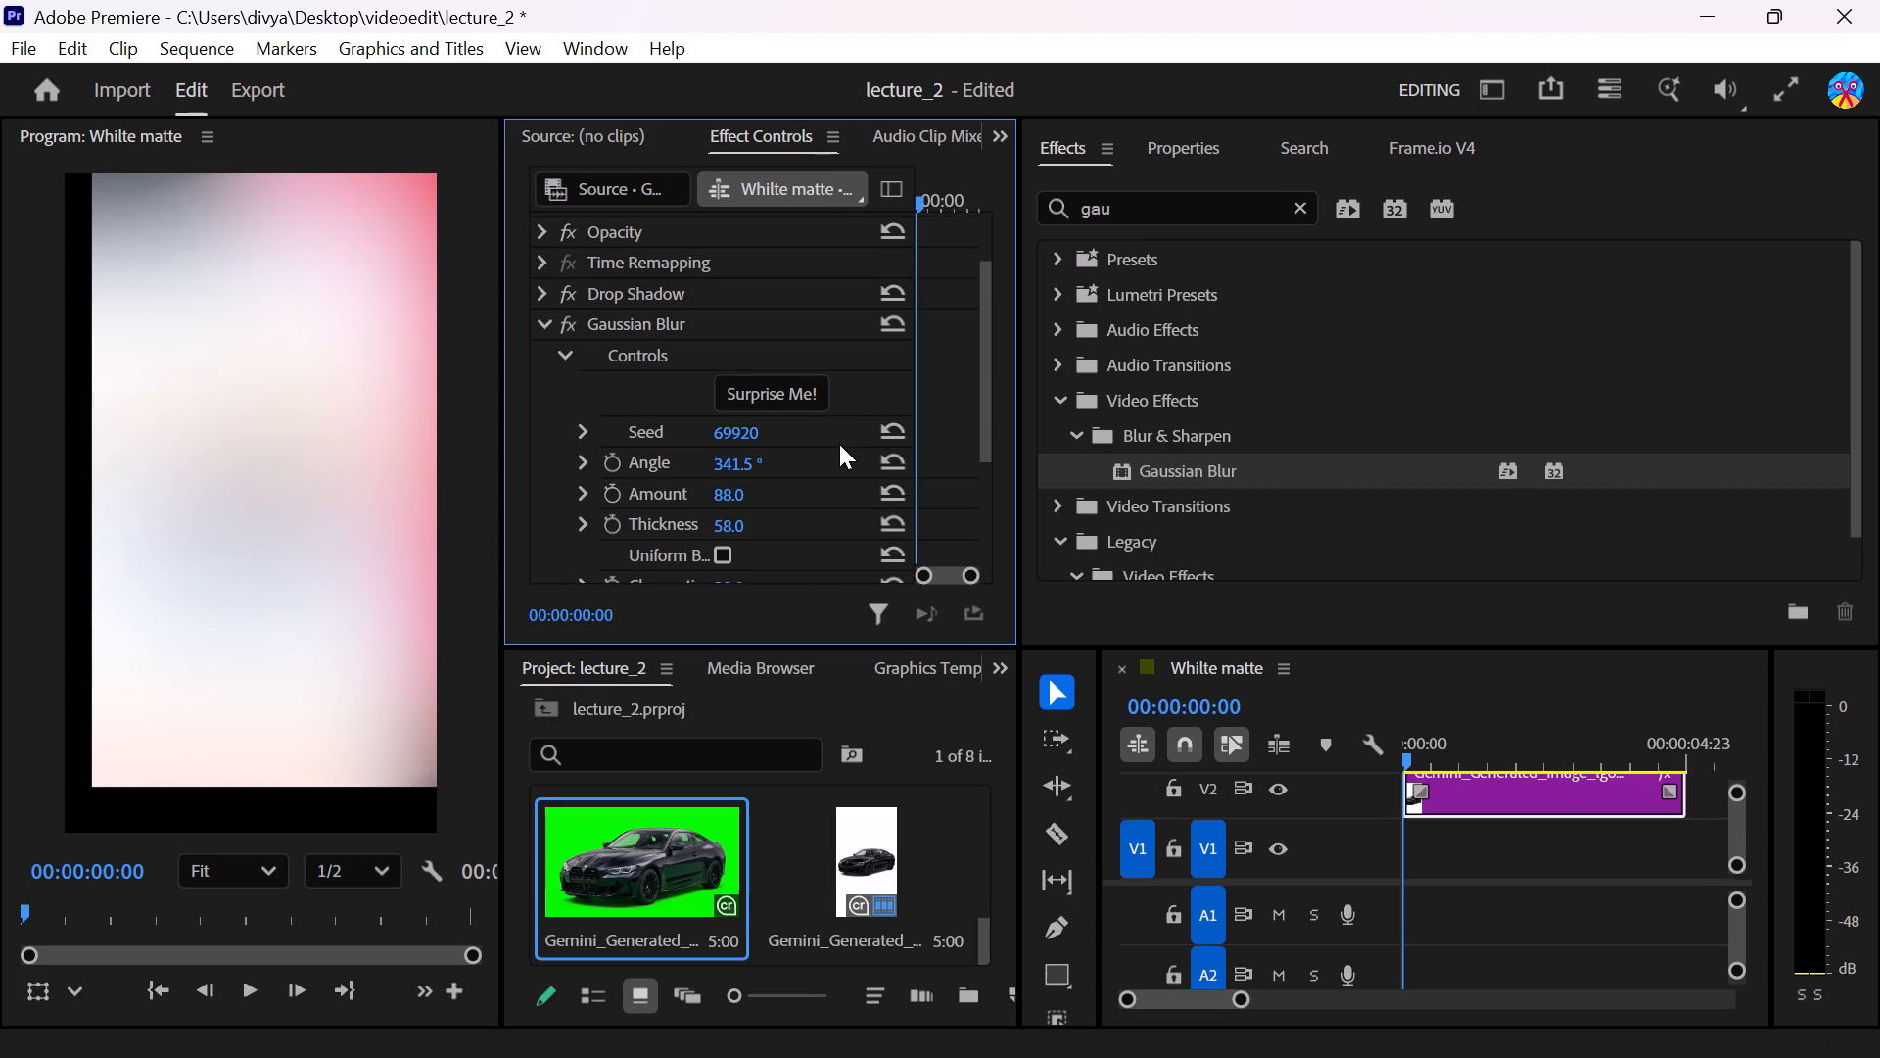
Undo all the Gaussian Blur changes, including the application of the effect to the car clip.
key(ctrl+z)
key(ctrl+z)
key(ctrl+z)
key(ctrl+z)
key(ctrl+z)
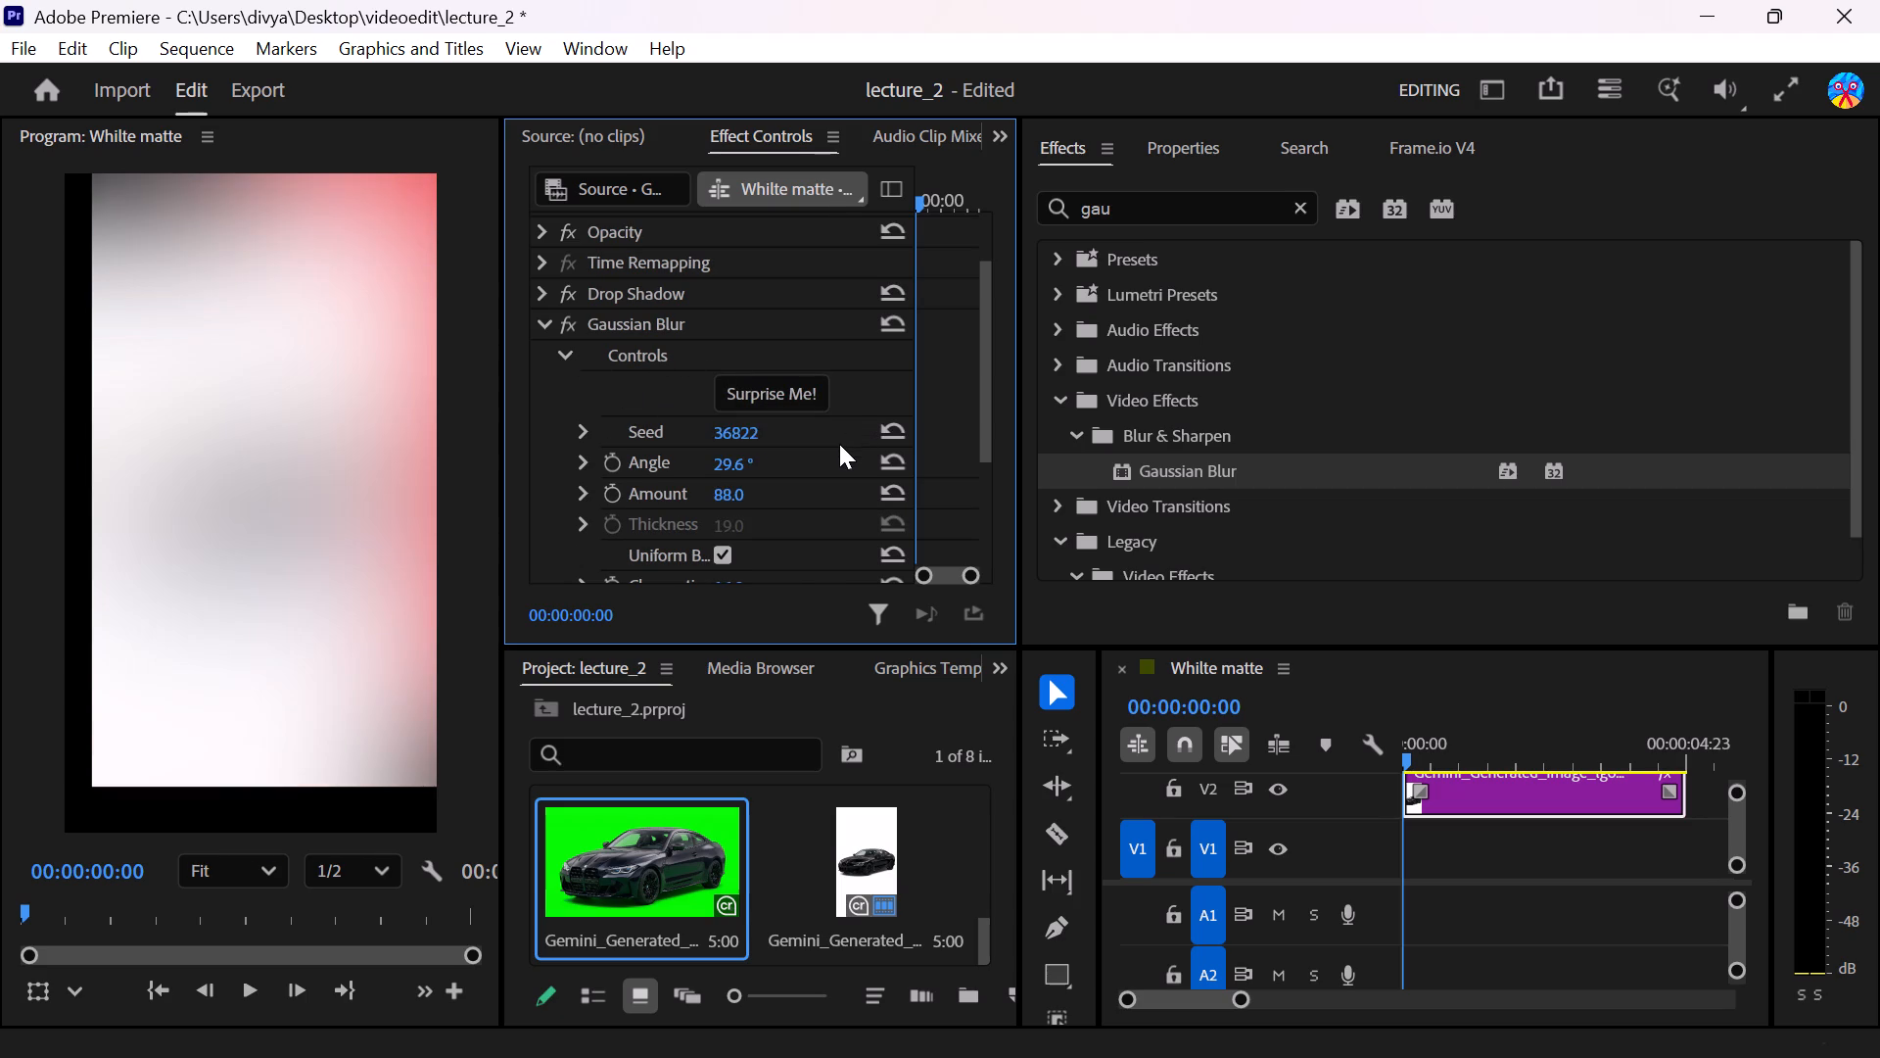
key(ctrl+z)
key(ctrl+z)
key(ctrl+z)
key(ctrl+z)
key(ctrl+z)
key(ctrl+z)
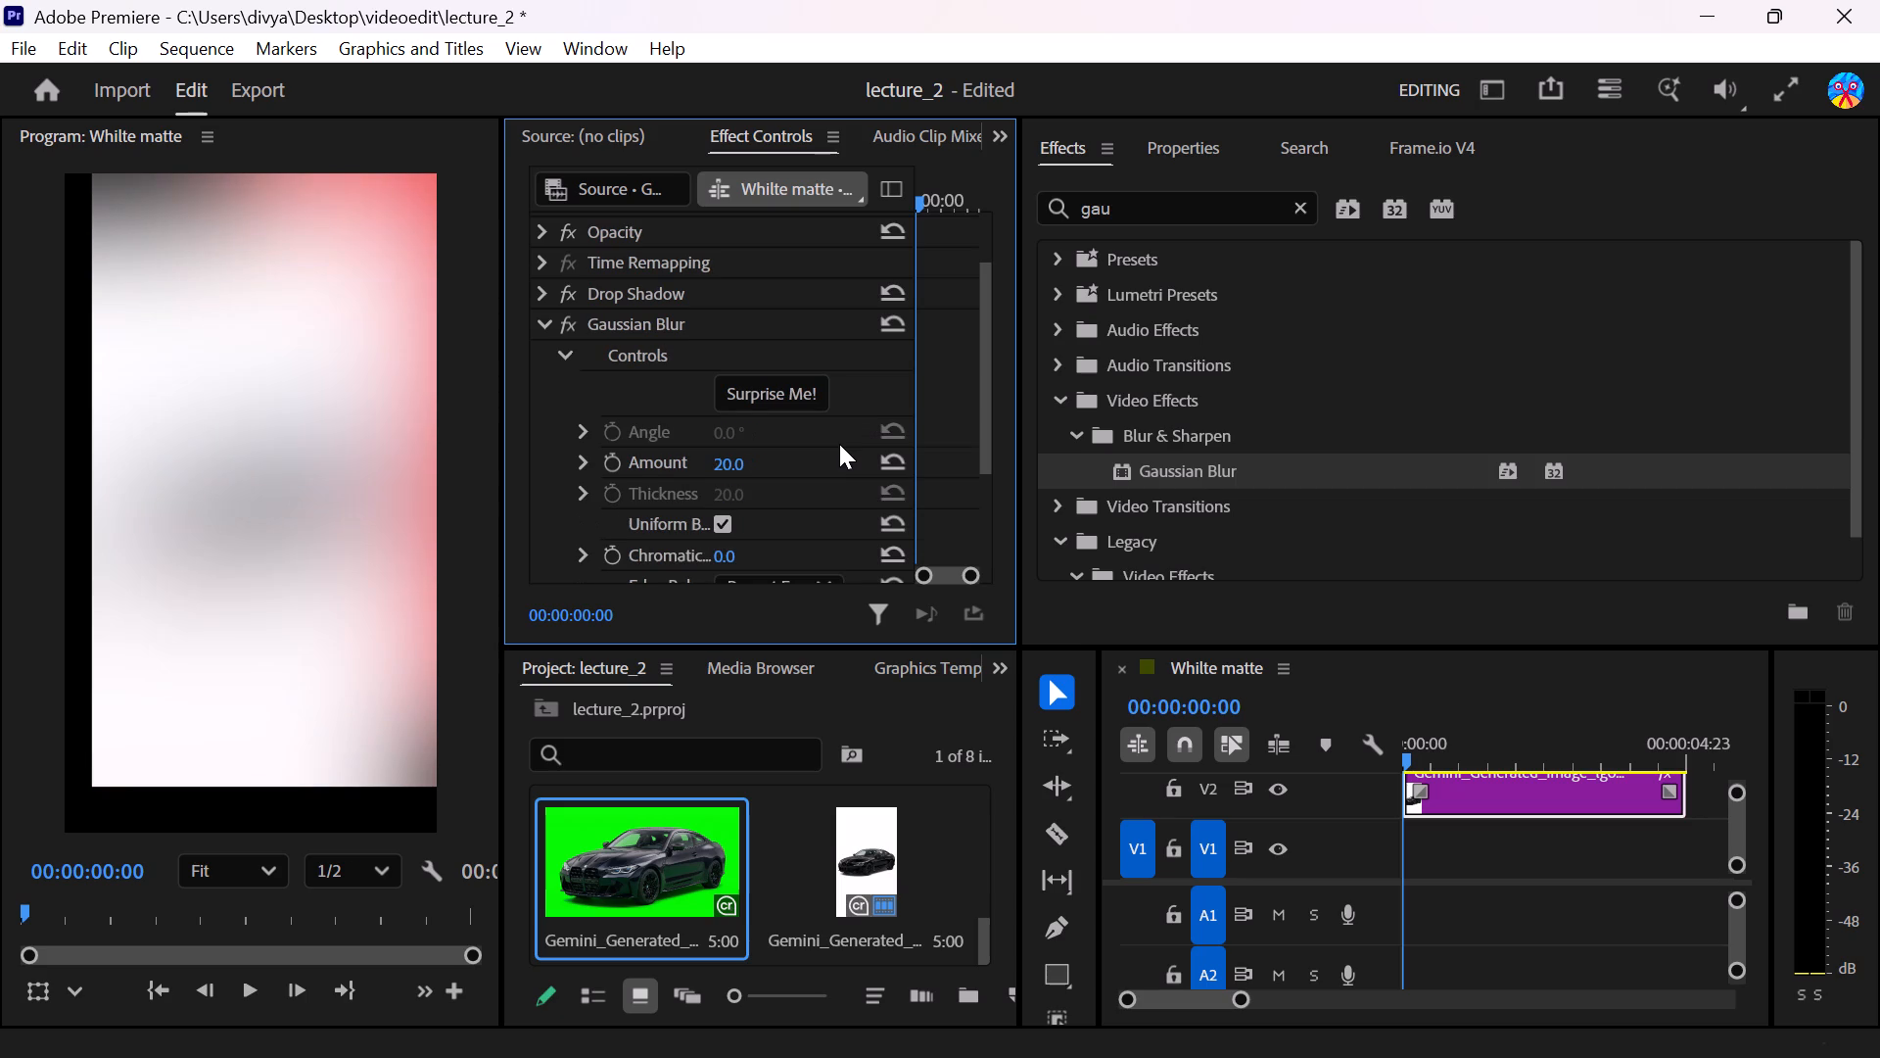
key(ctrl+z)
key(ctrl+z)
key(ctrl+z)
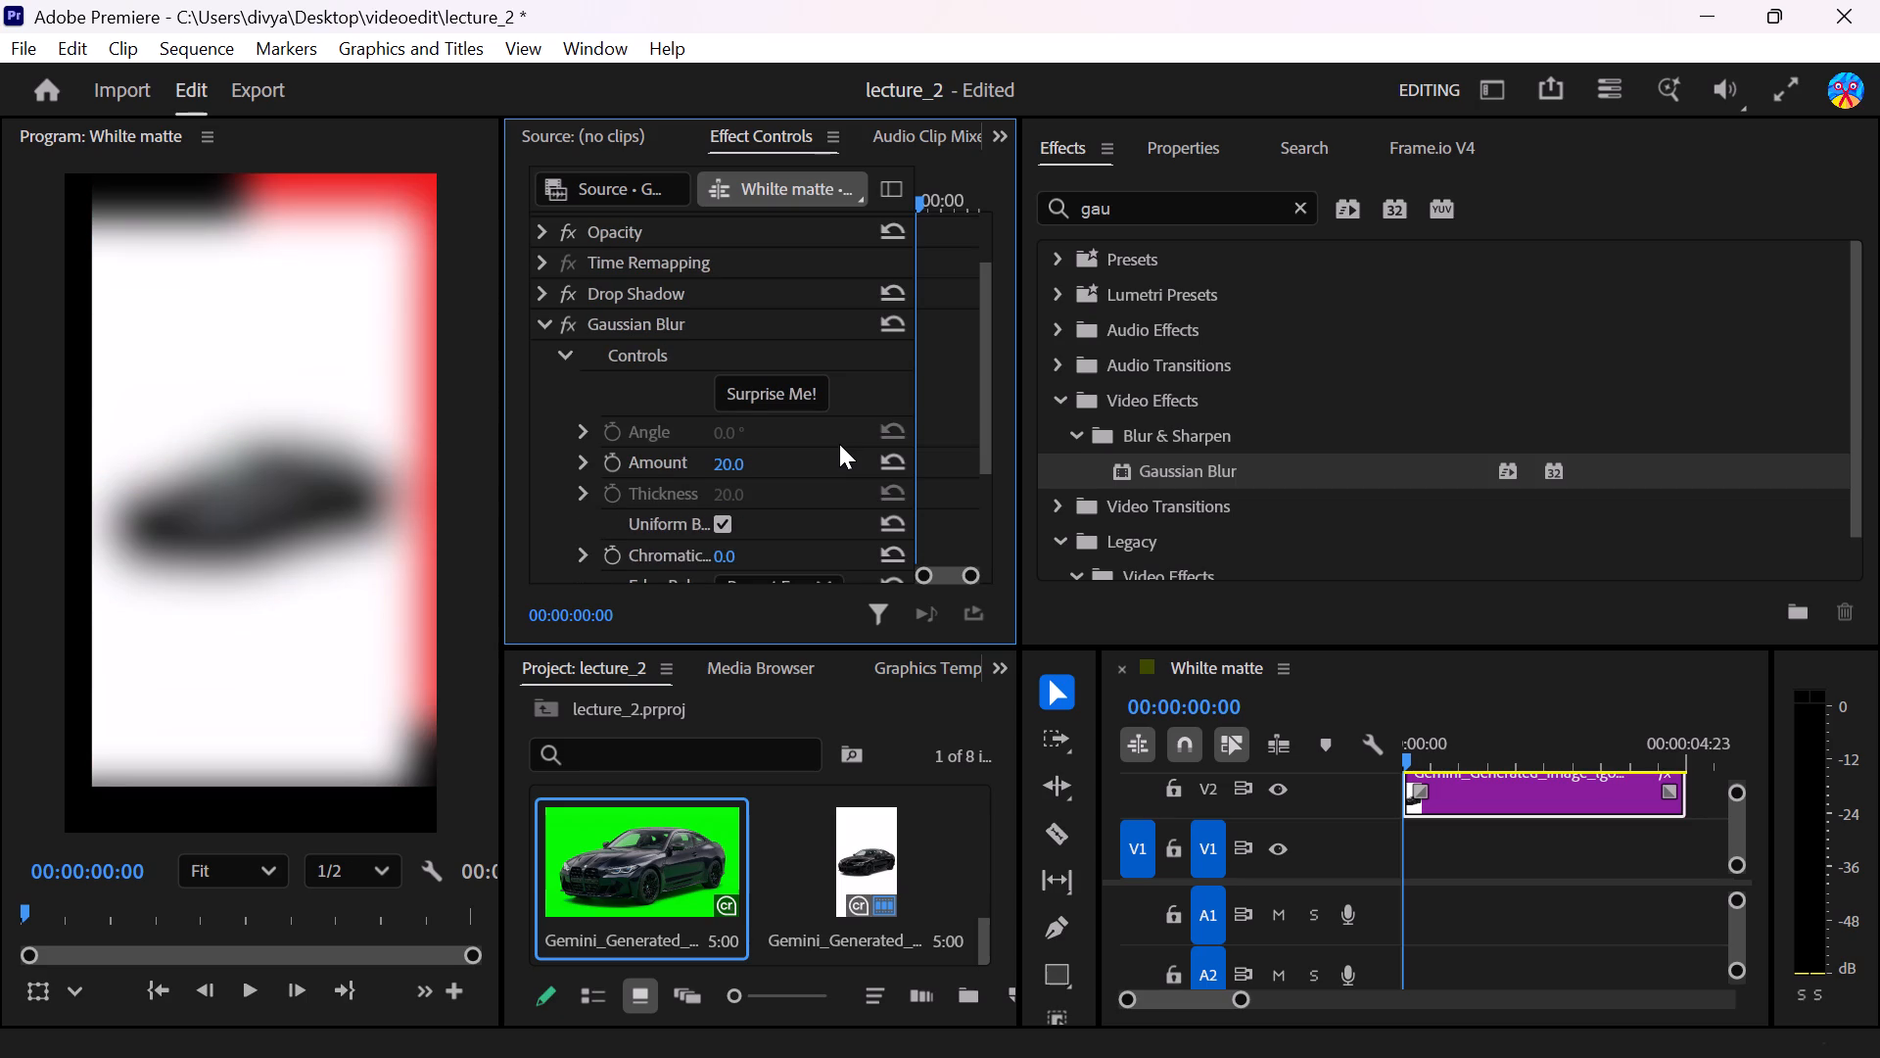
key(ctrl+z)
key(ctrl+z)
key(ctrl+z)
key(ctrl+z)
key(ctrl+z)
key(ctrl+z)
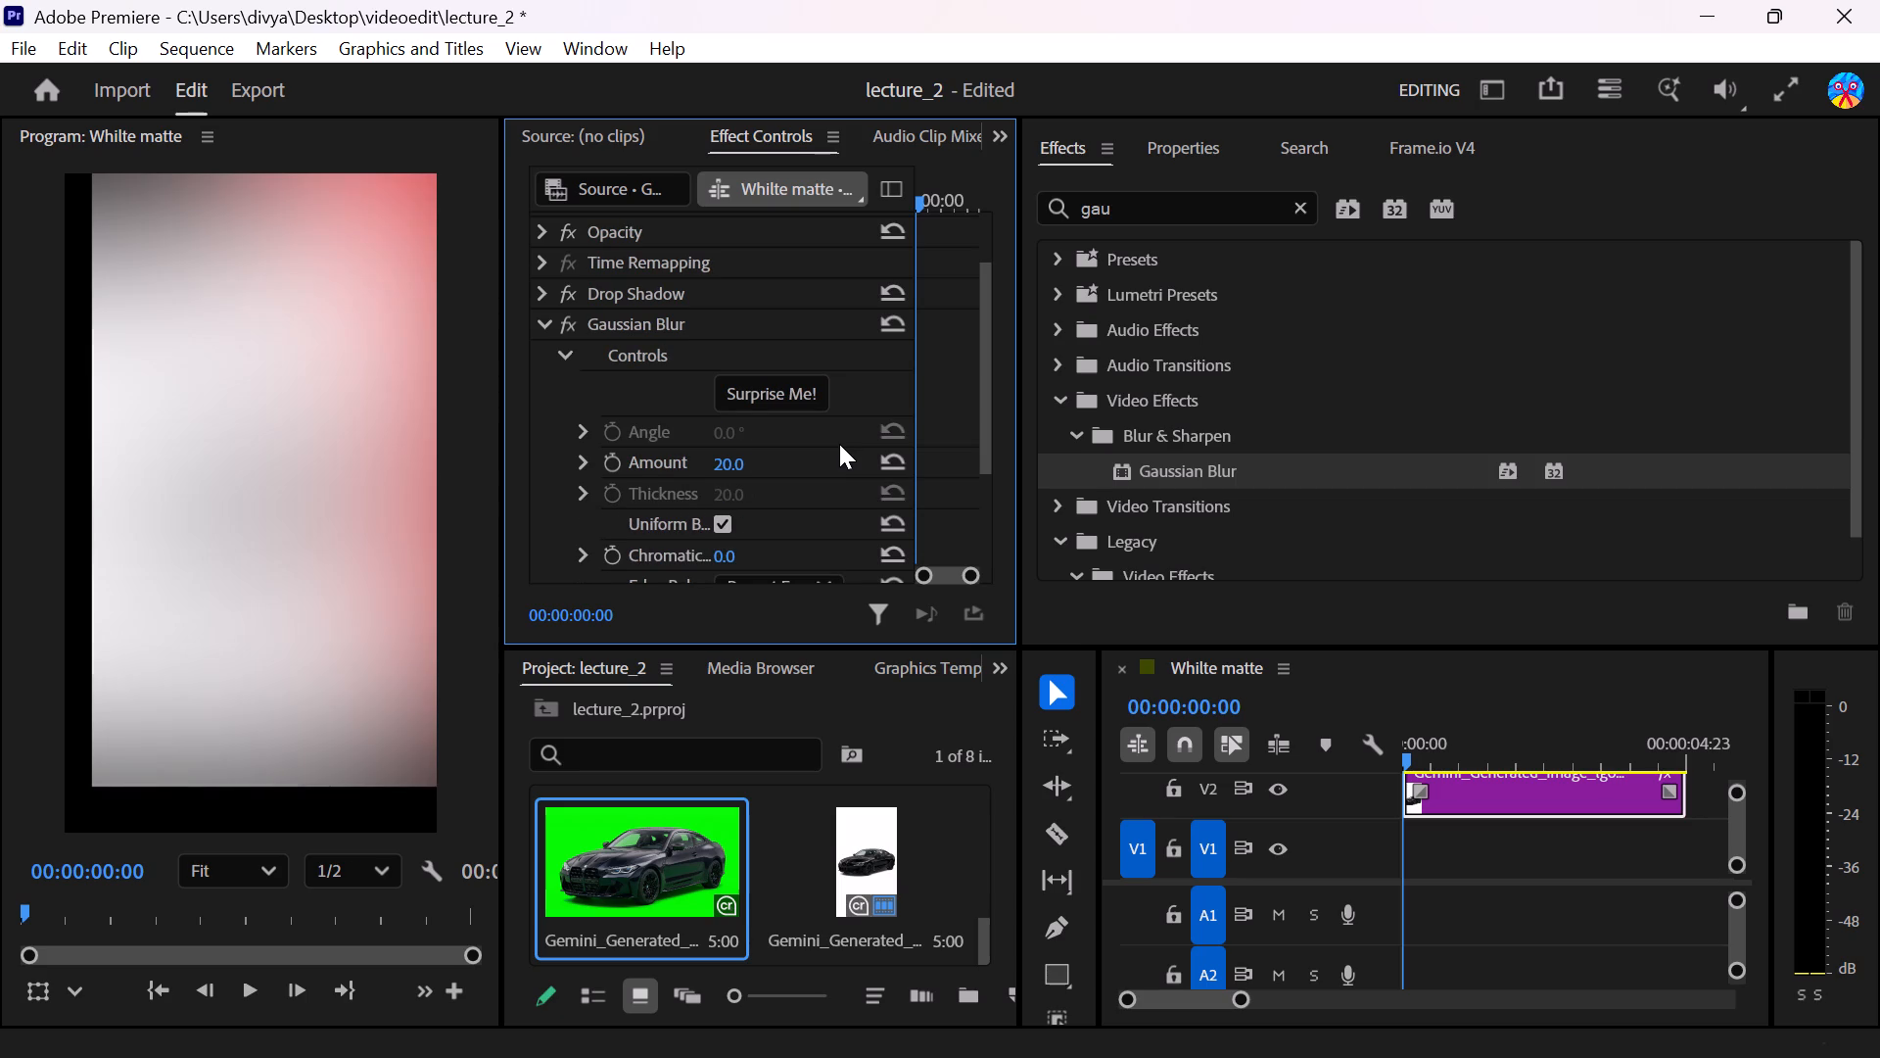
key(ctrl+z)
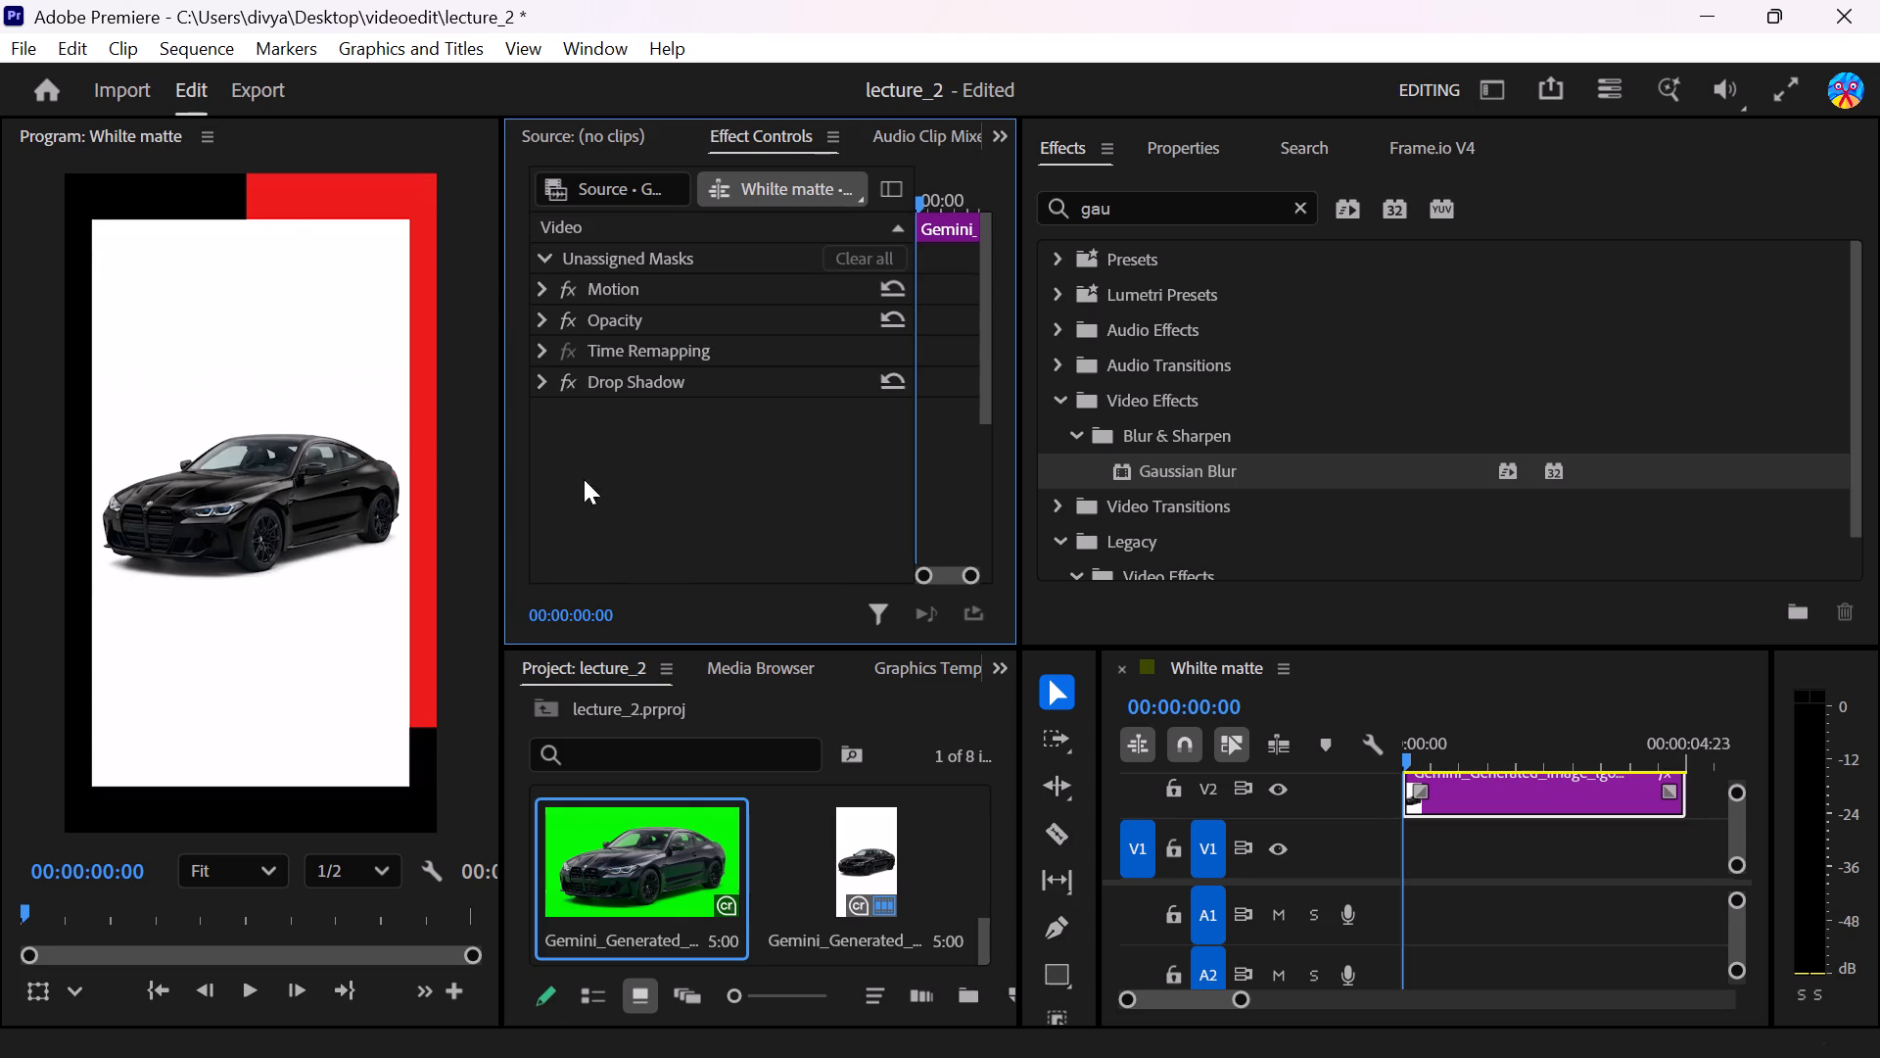
Apply a fresh Gaussian Blur to the white-background car clip and bring its blur controls into view.
click(1314, 462)
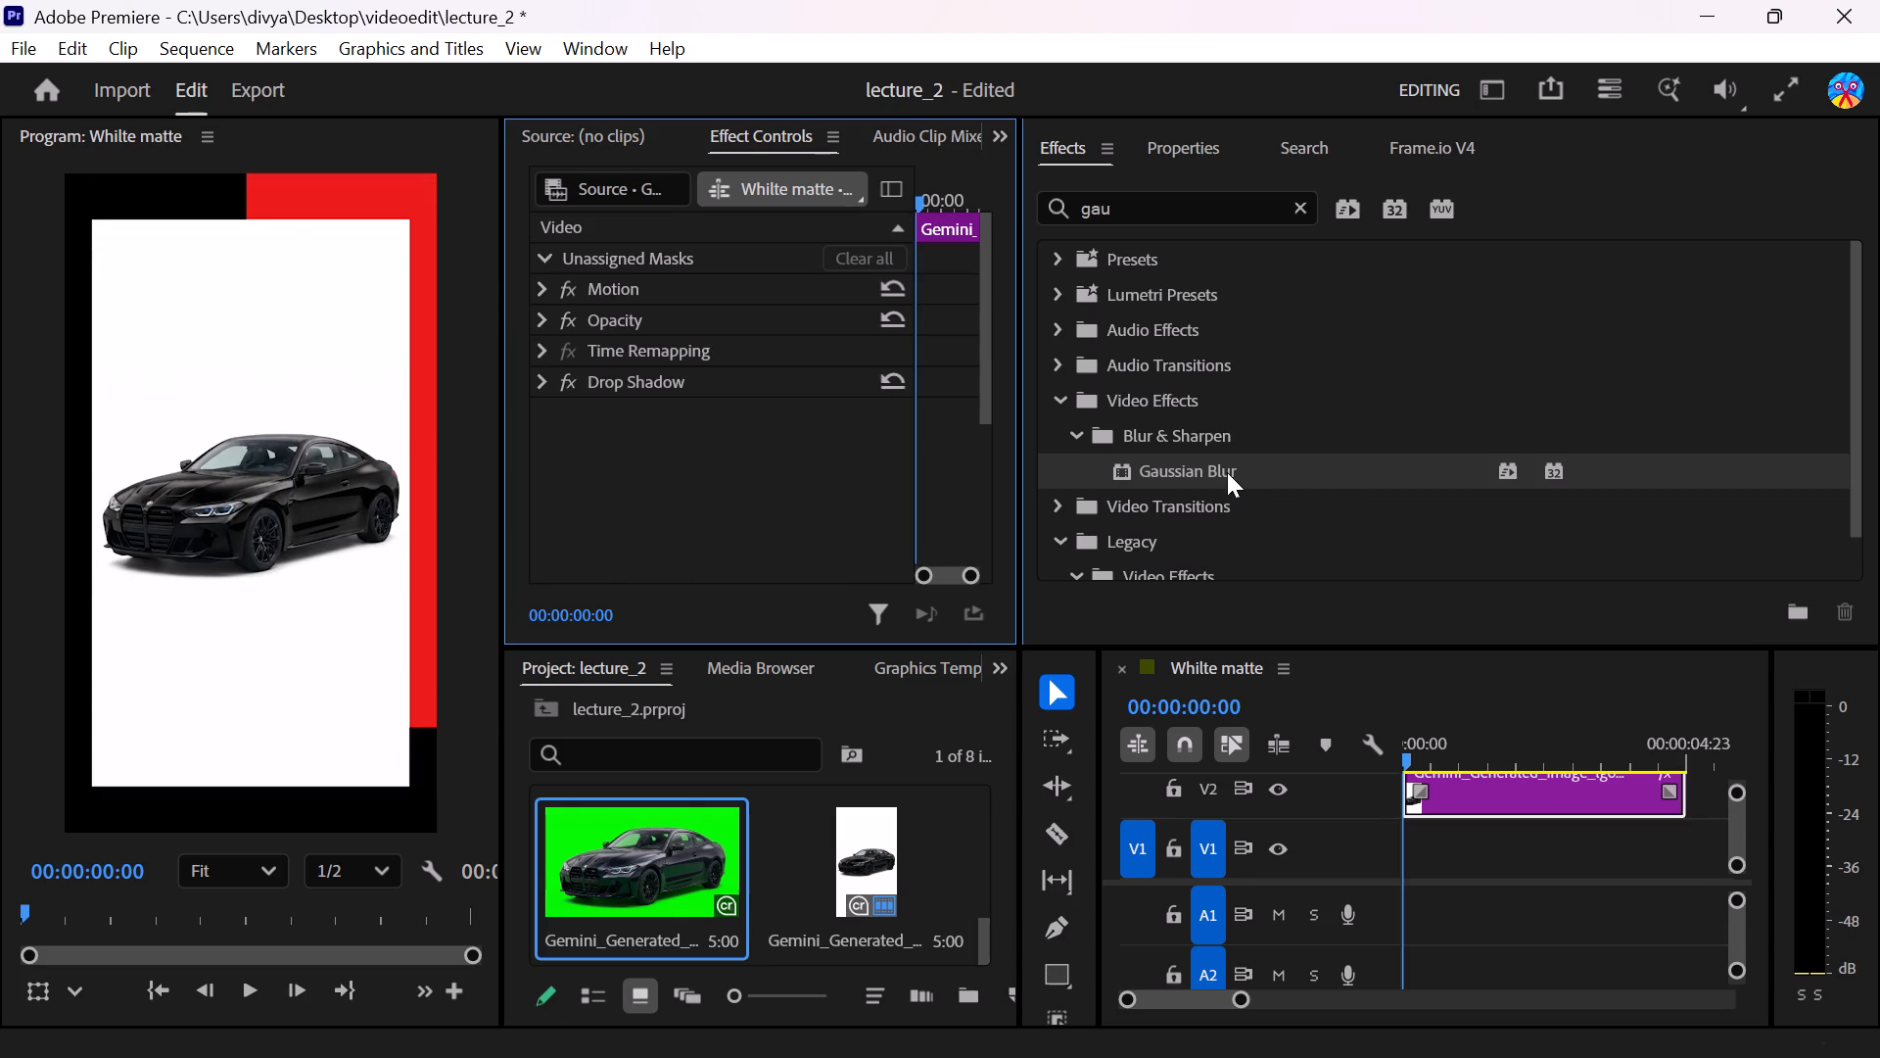
drag(1225, 471, 719, 478)
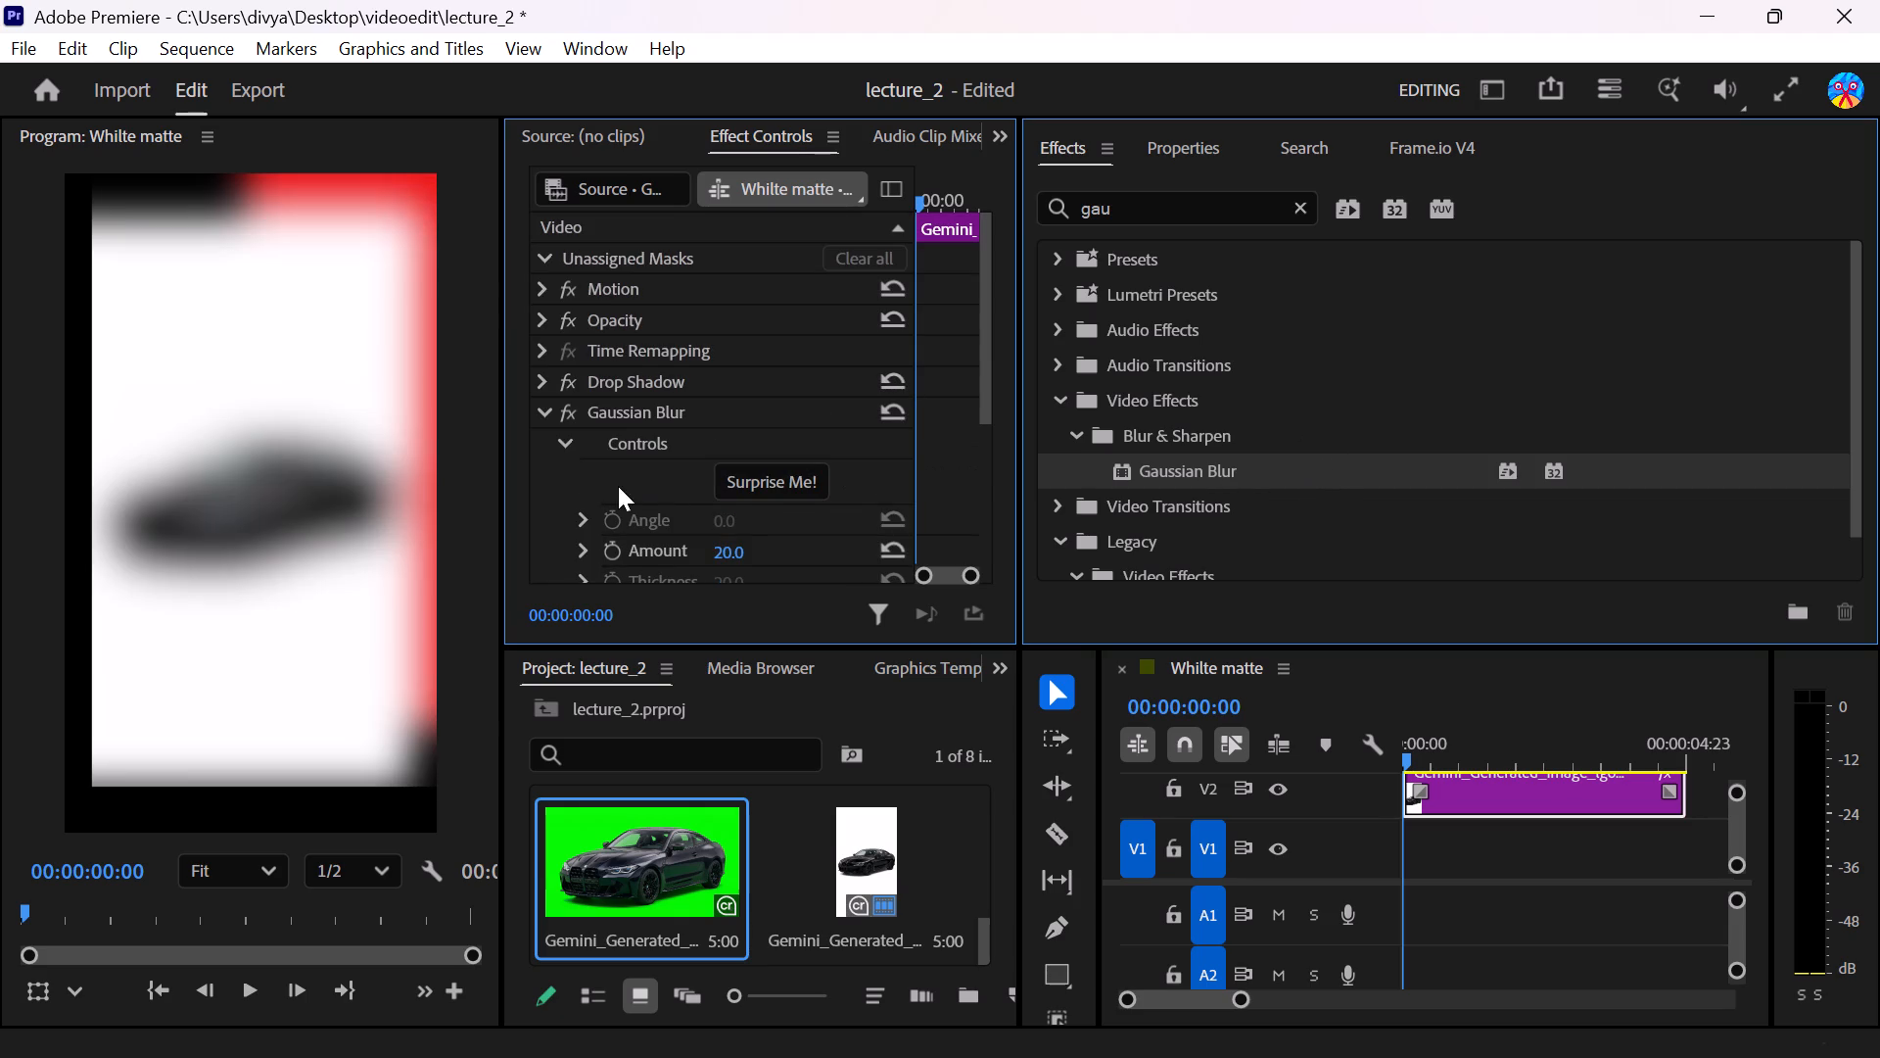
scroll(744, 502, down, 1)
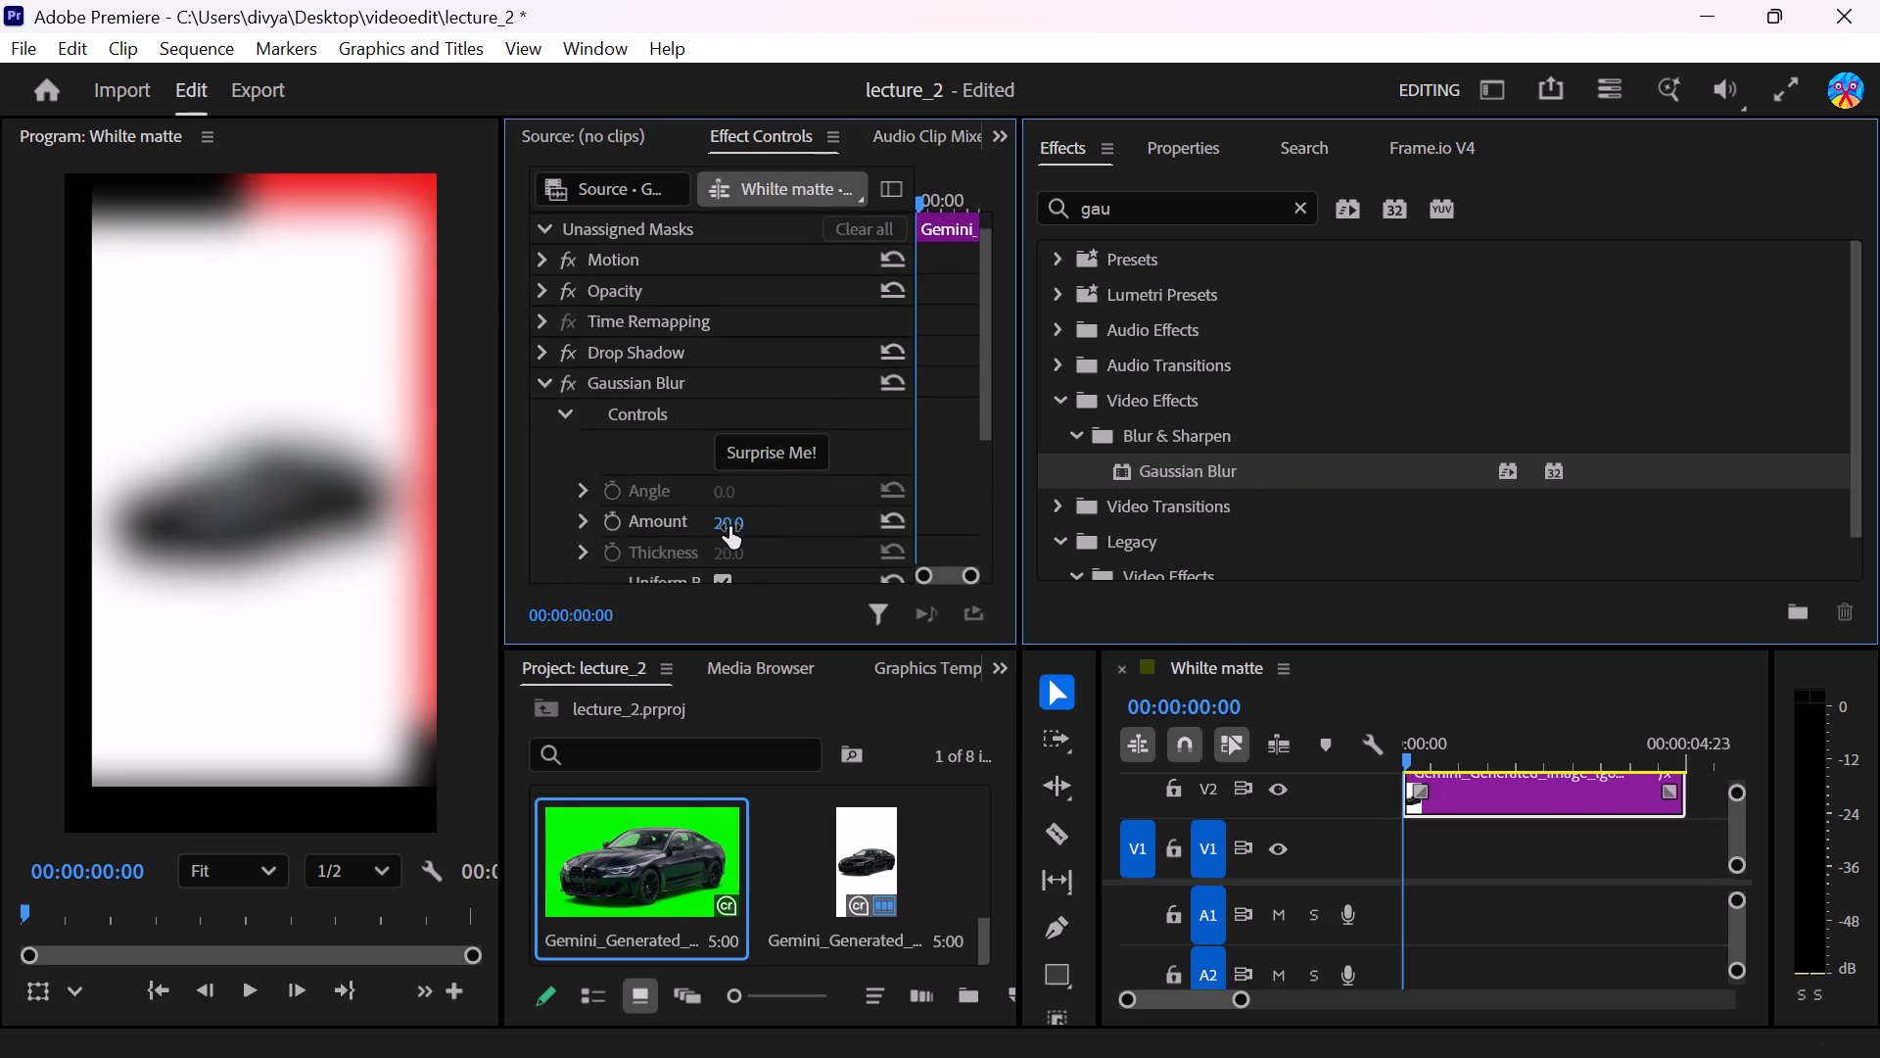
scroll(729, 527, down, 3)
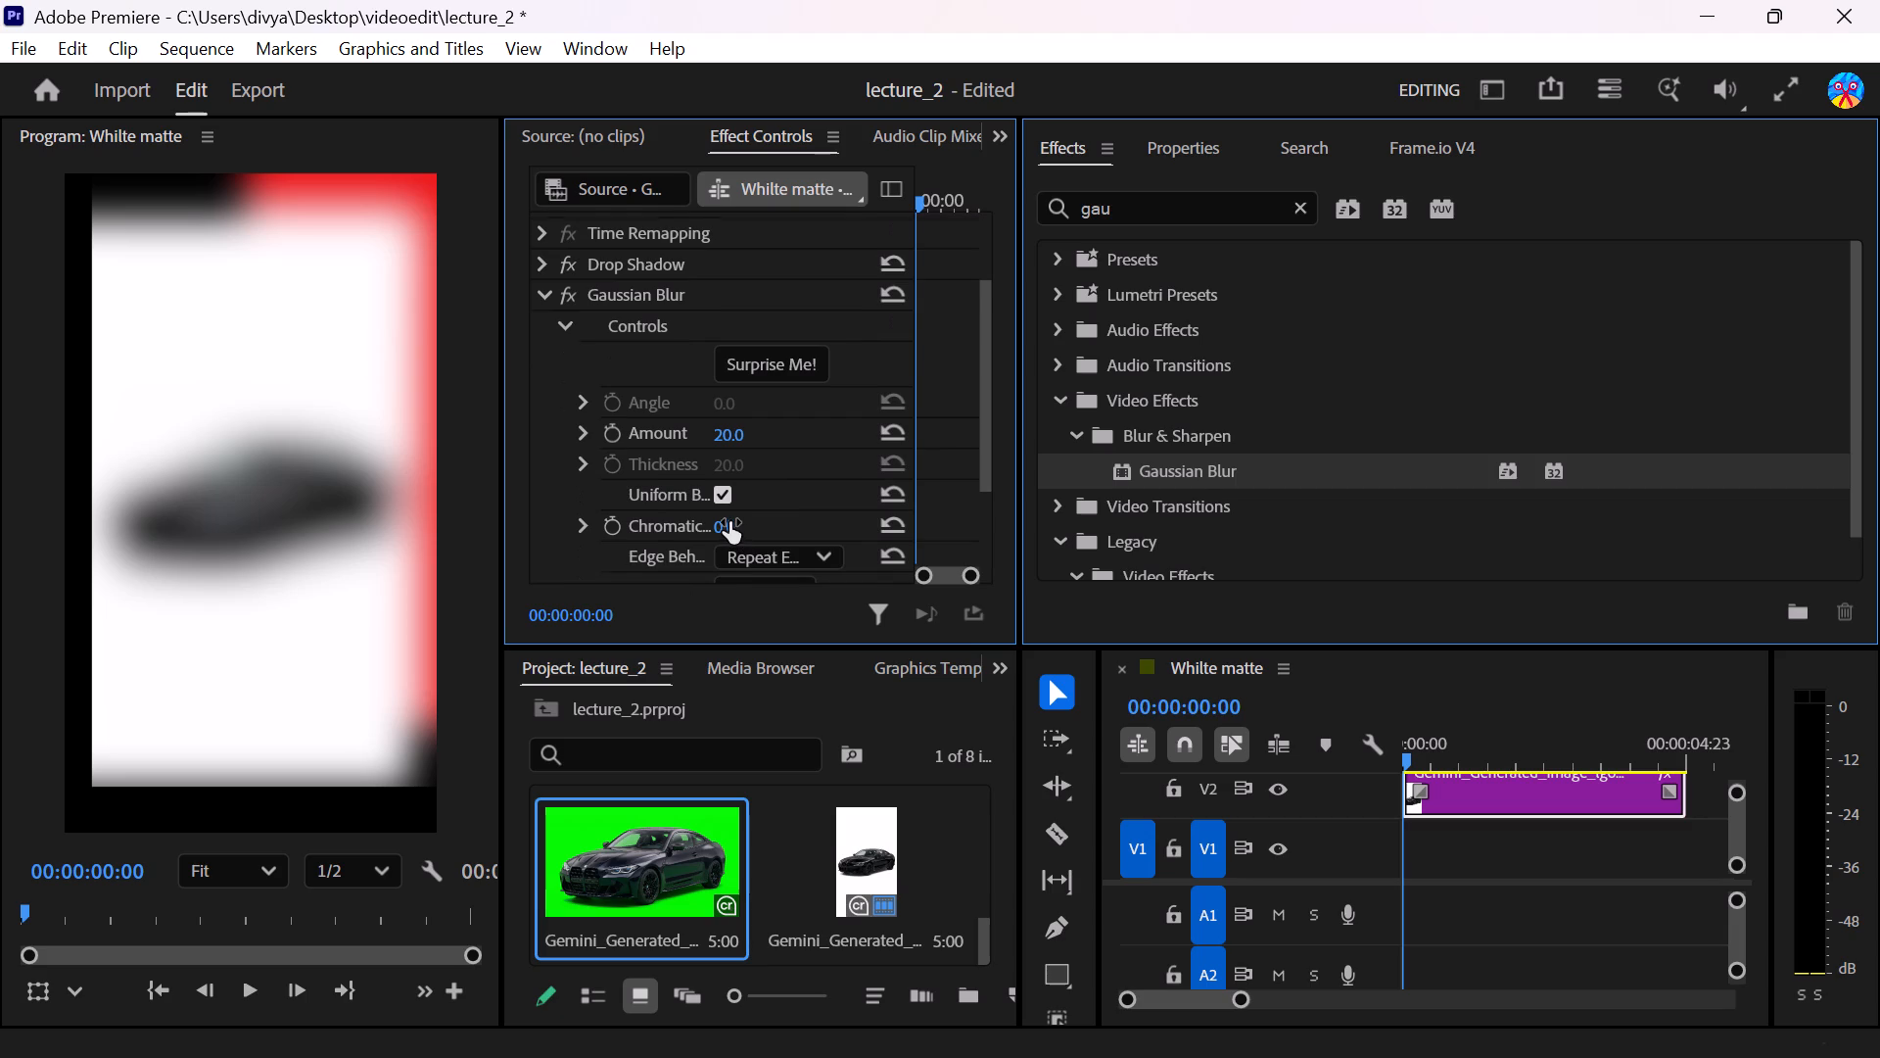
Reset the Gaussian Blur on the white-background car clip with Start Fresh.
scroll(729, 522, down, 1)
scroll(729, 522, up, 1)
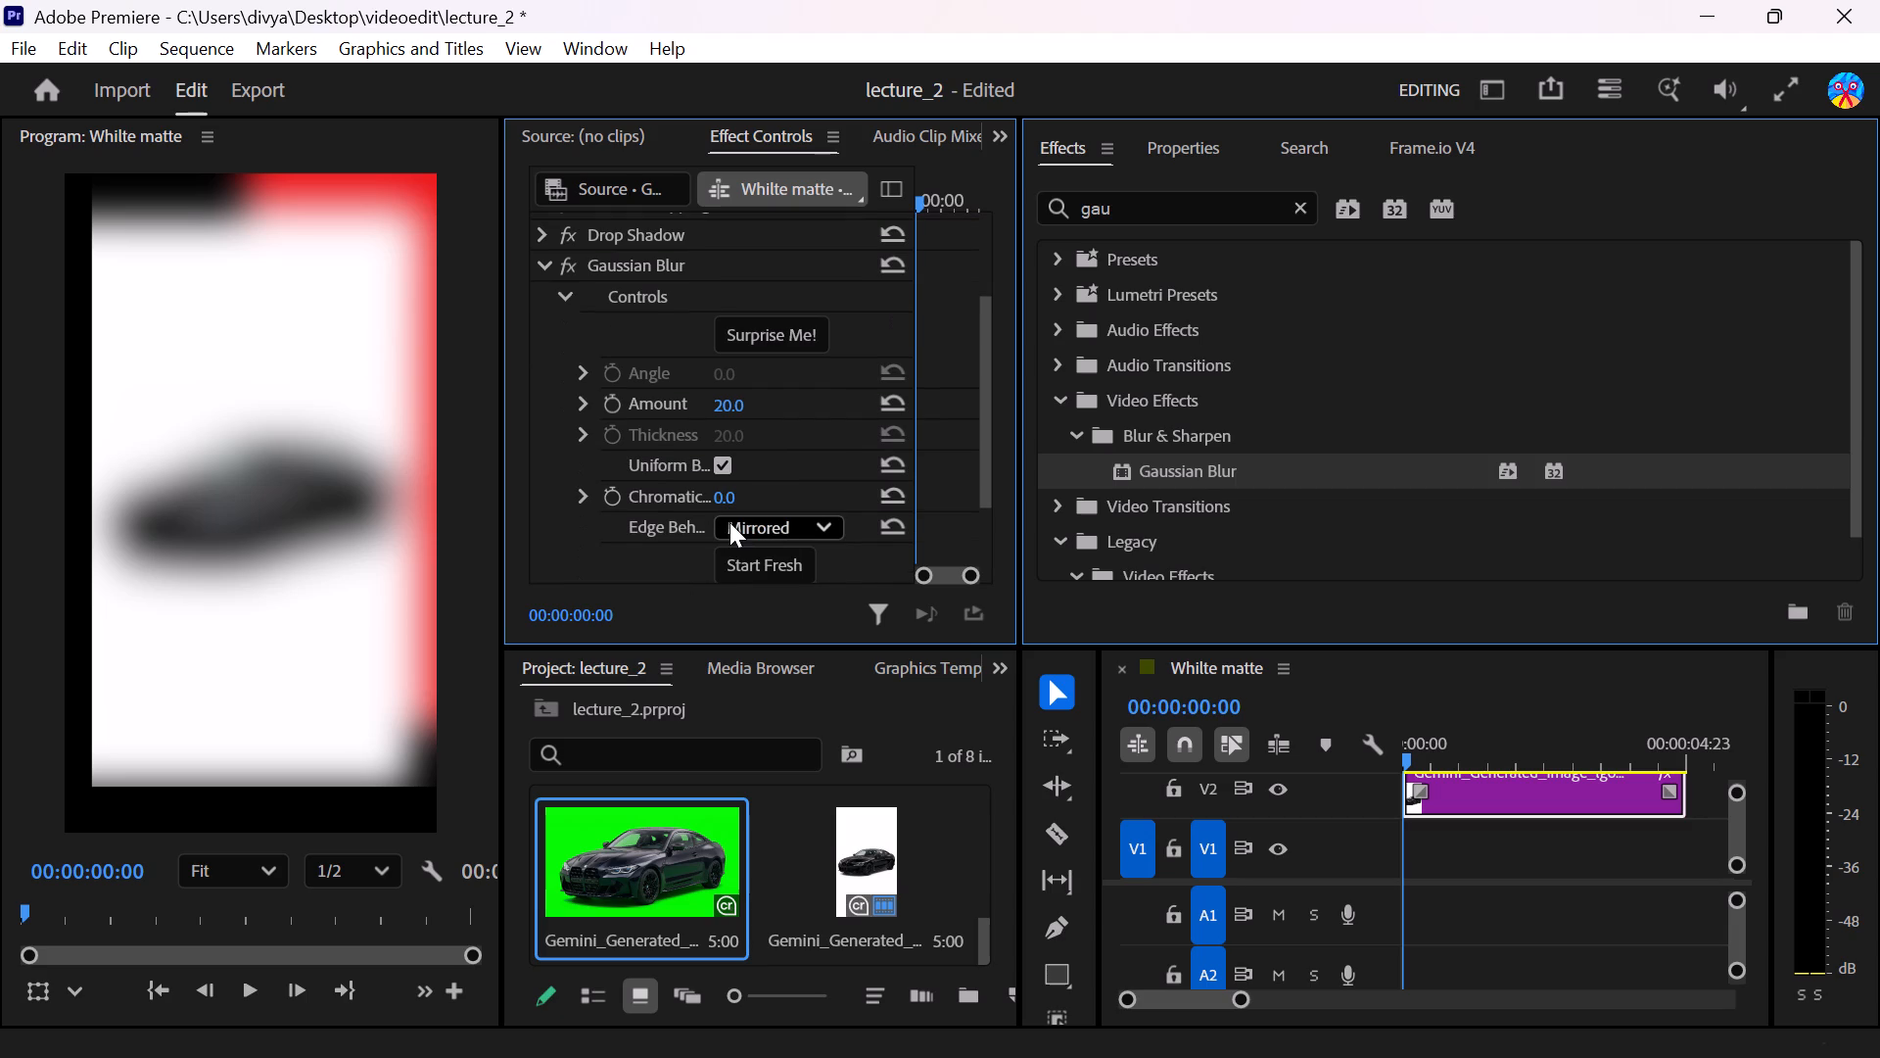
scroll(729, 522, up, 3)
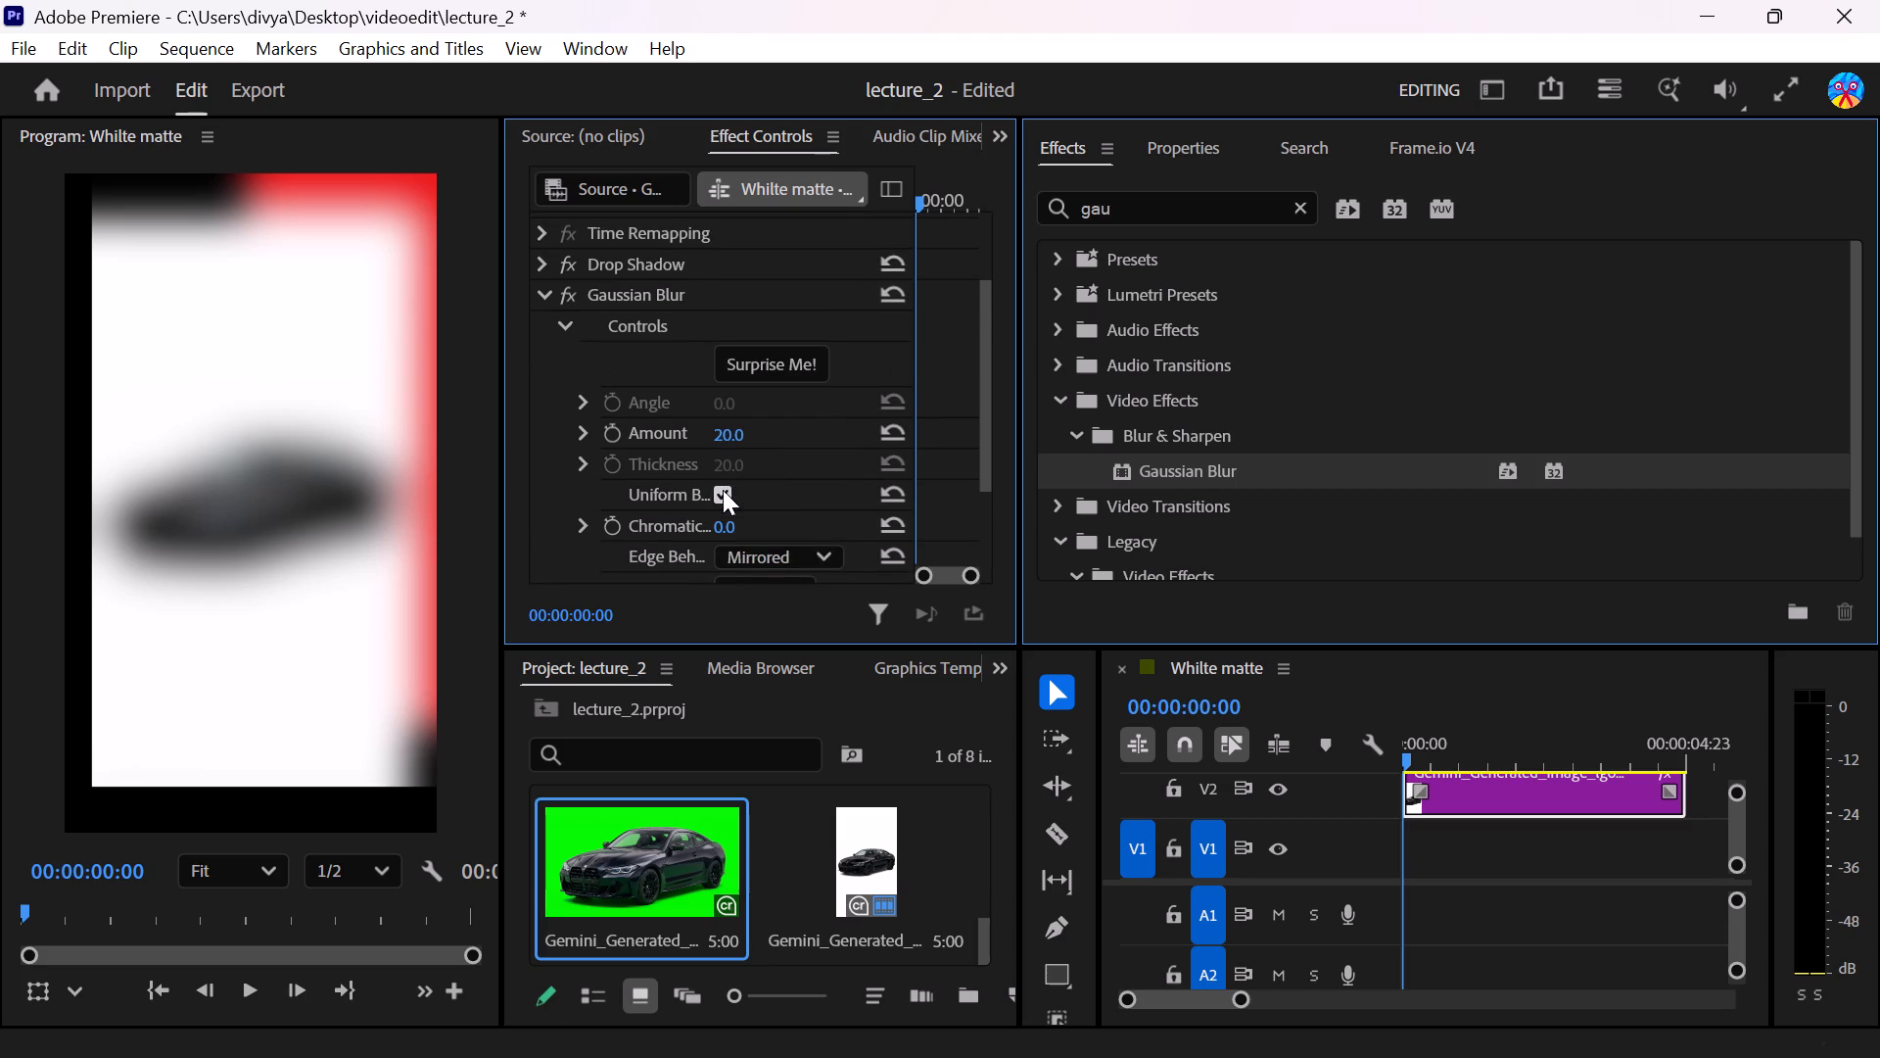
scroll(723, 491, down, 3)
click(750, 500)
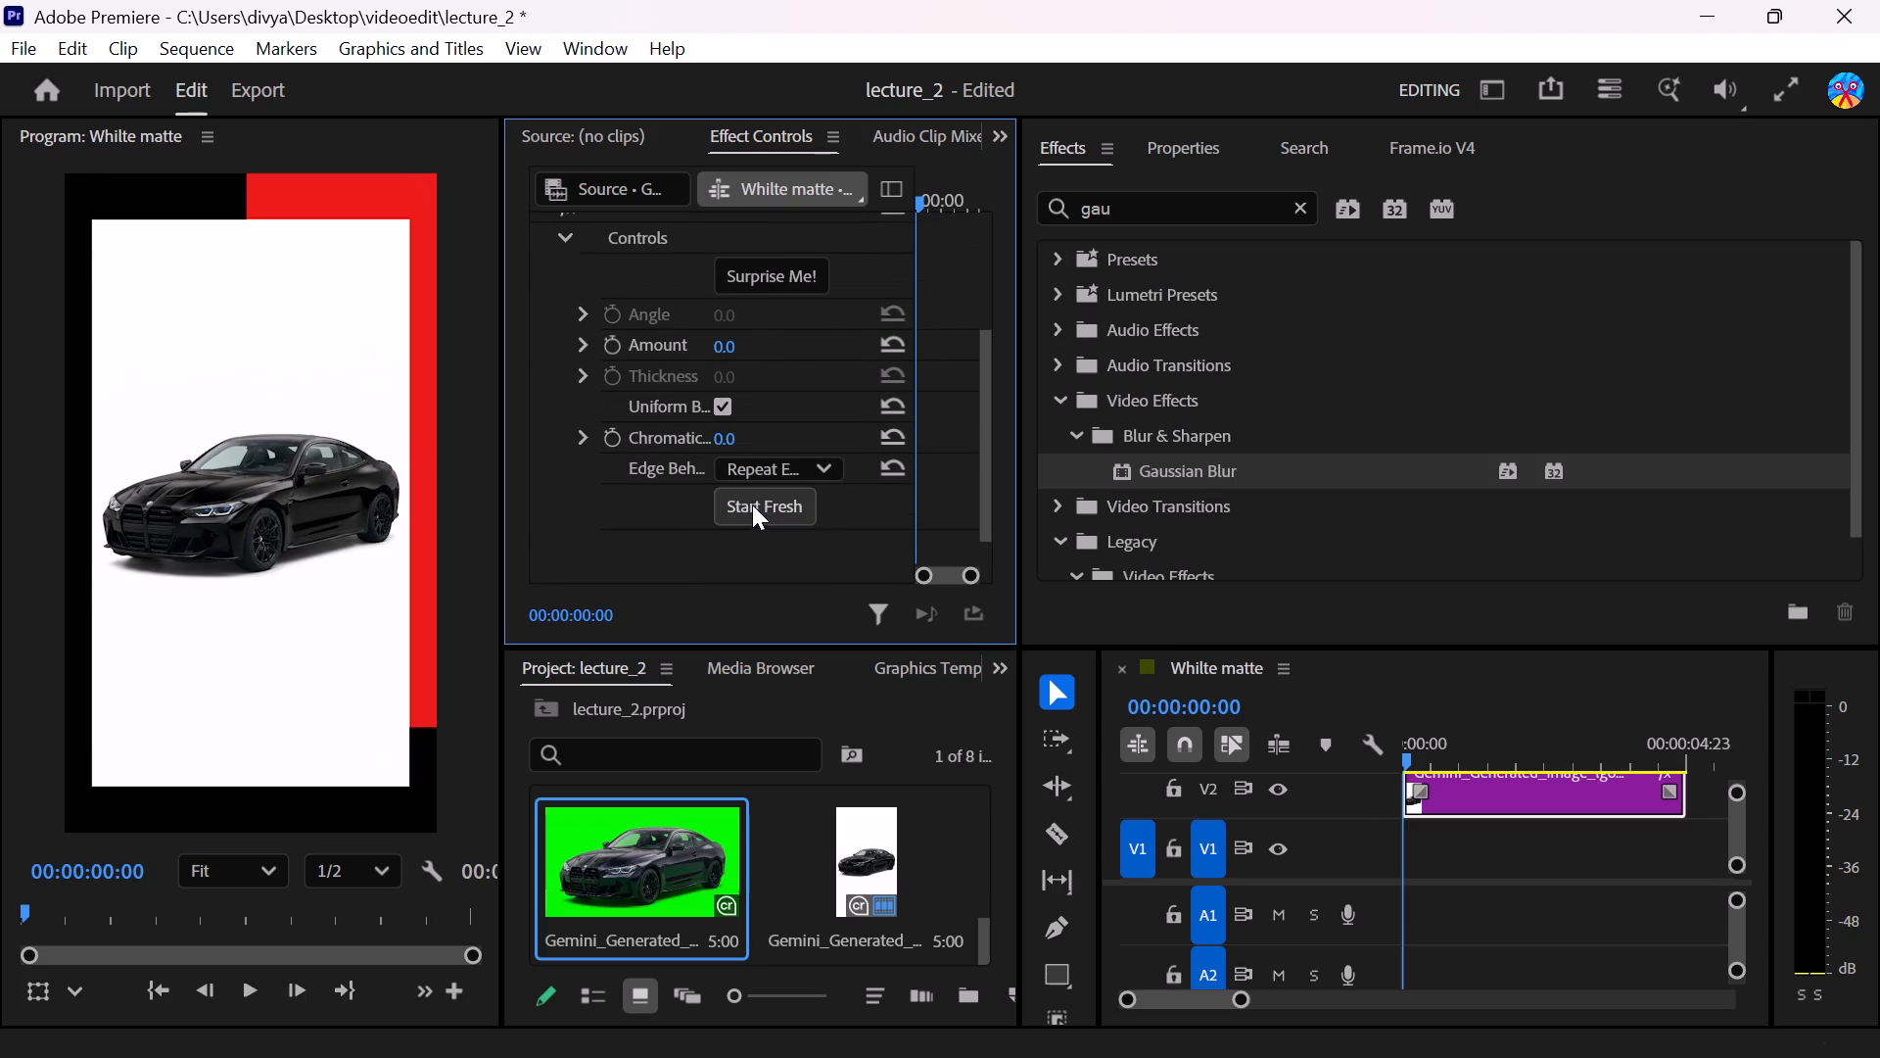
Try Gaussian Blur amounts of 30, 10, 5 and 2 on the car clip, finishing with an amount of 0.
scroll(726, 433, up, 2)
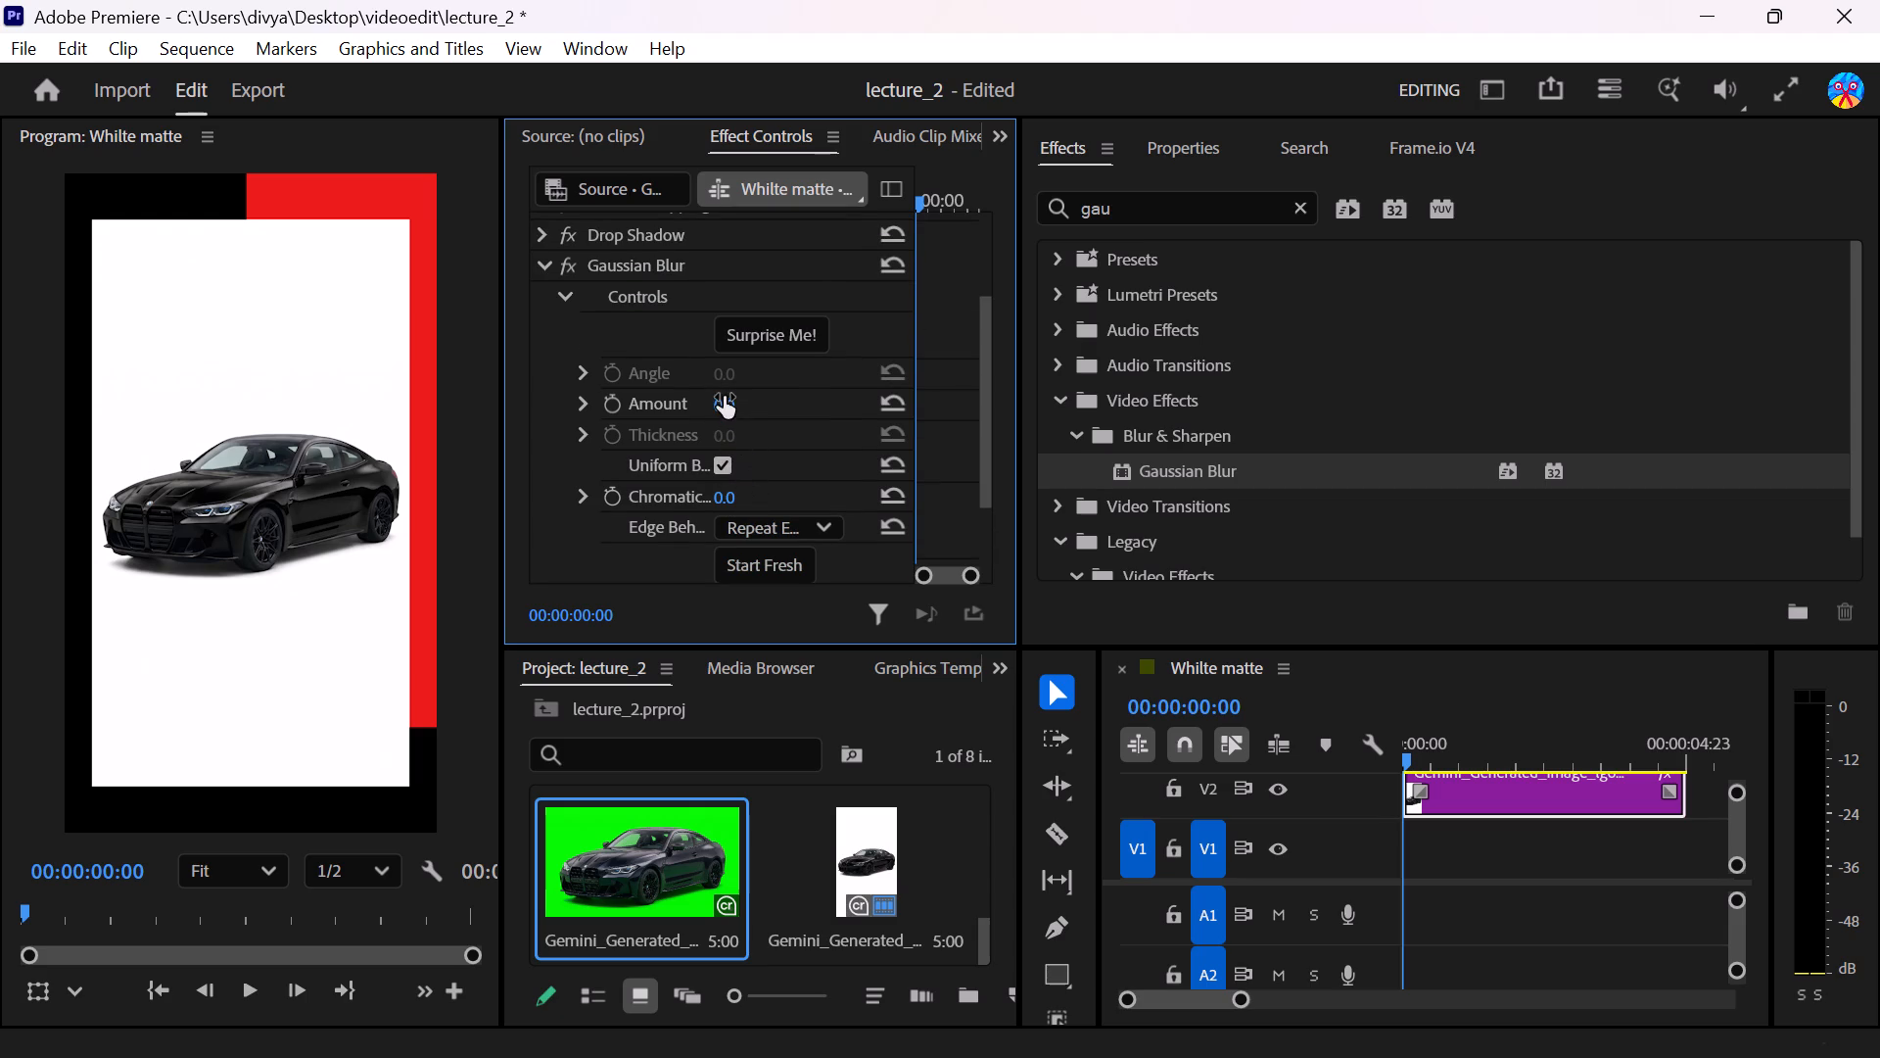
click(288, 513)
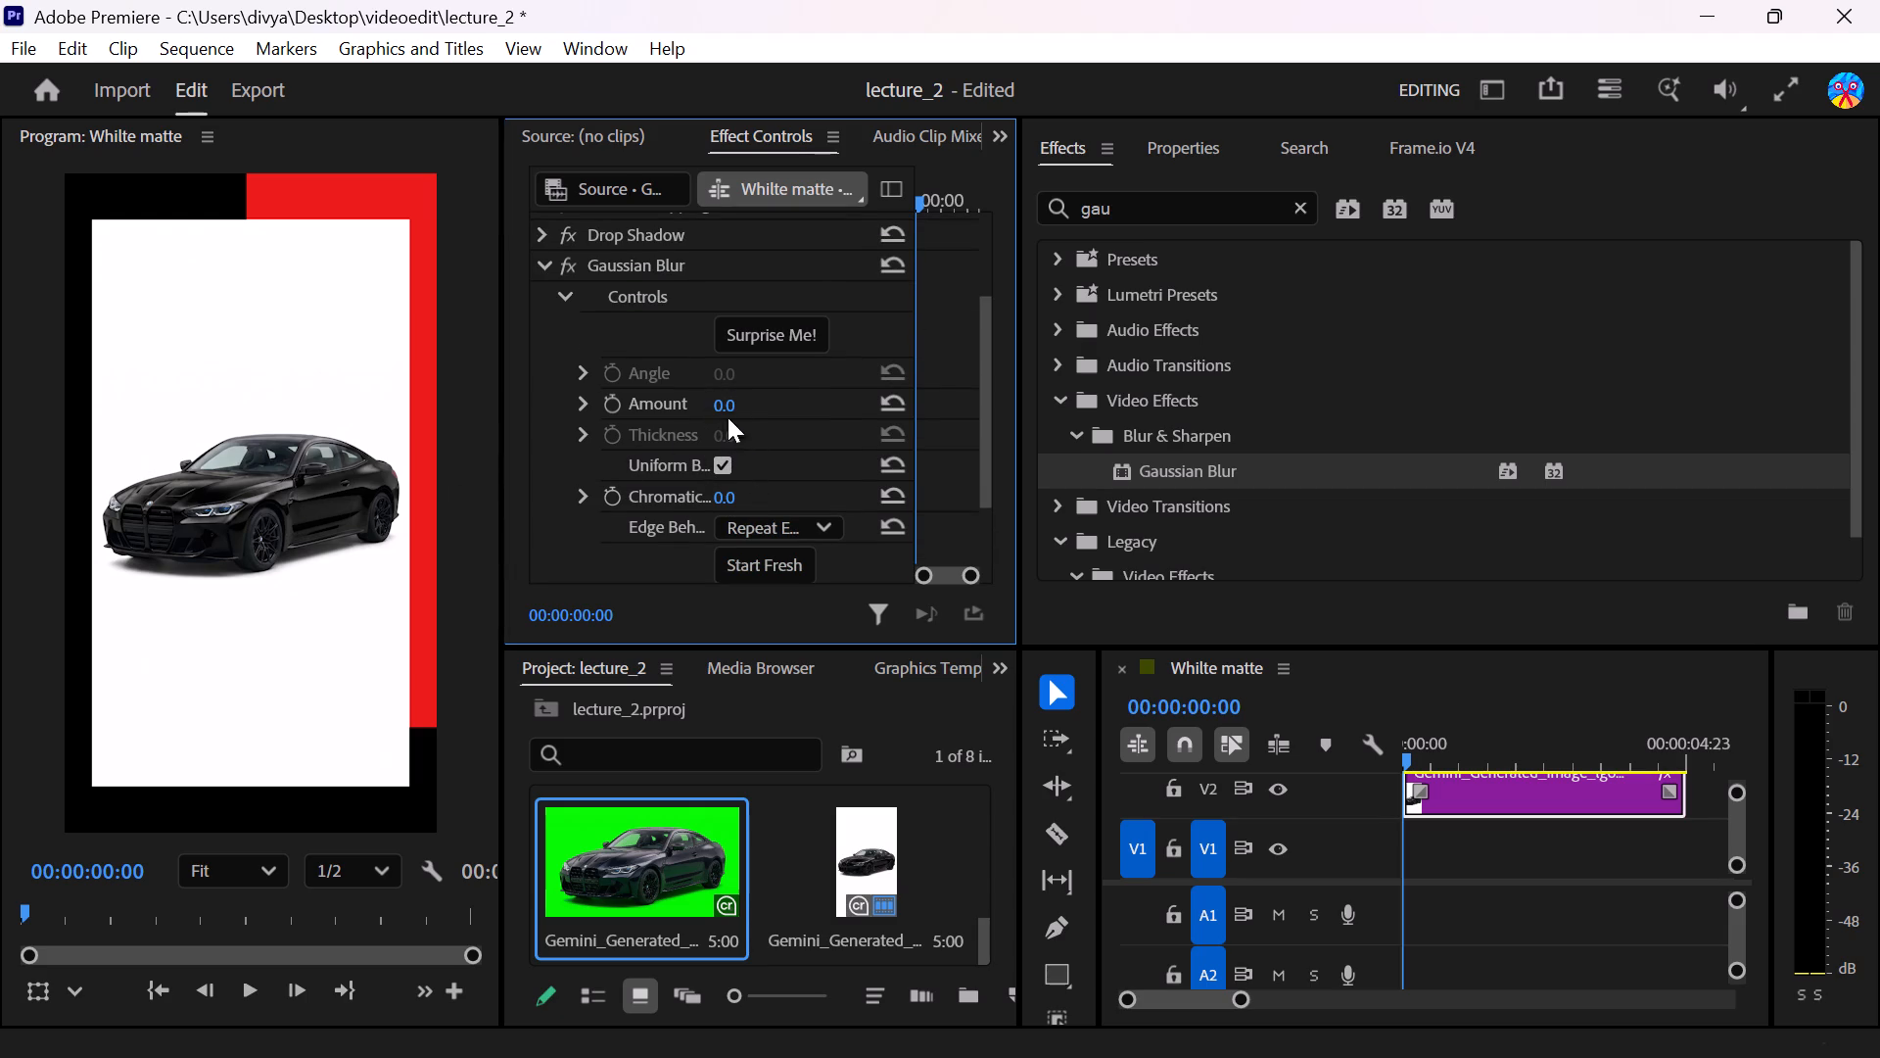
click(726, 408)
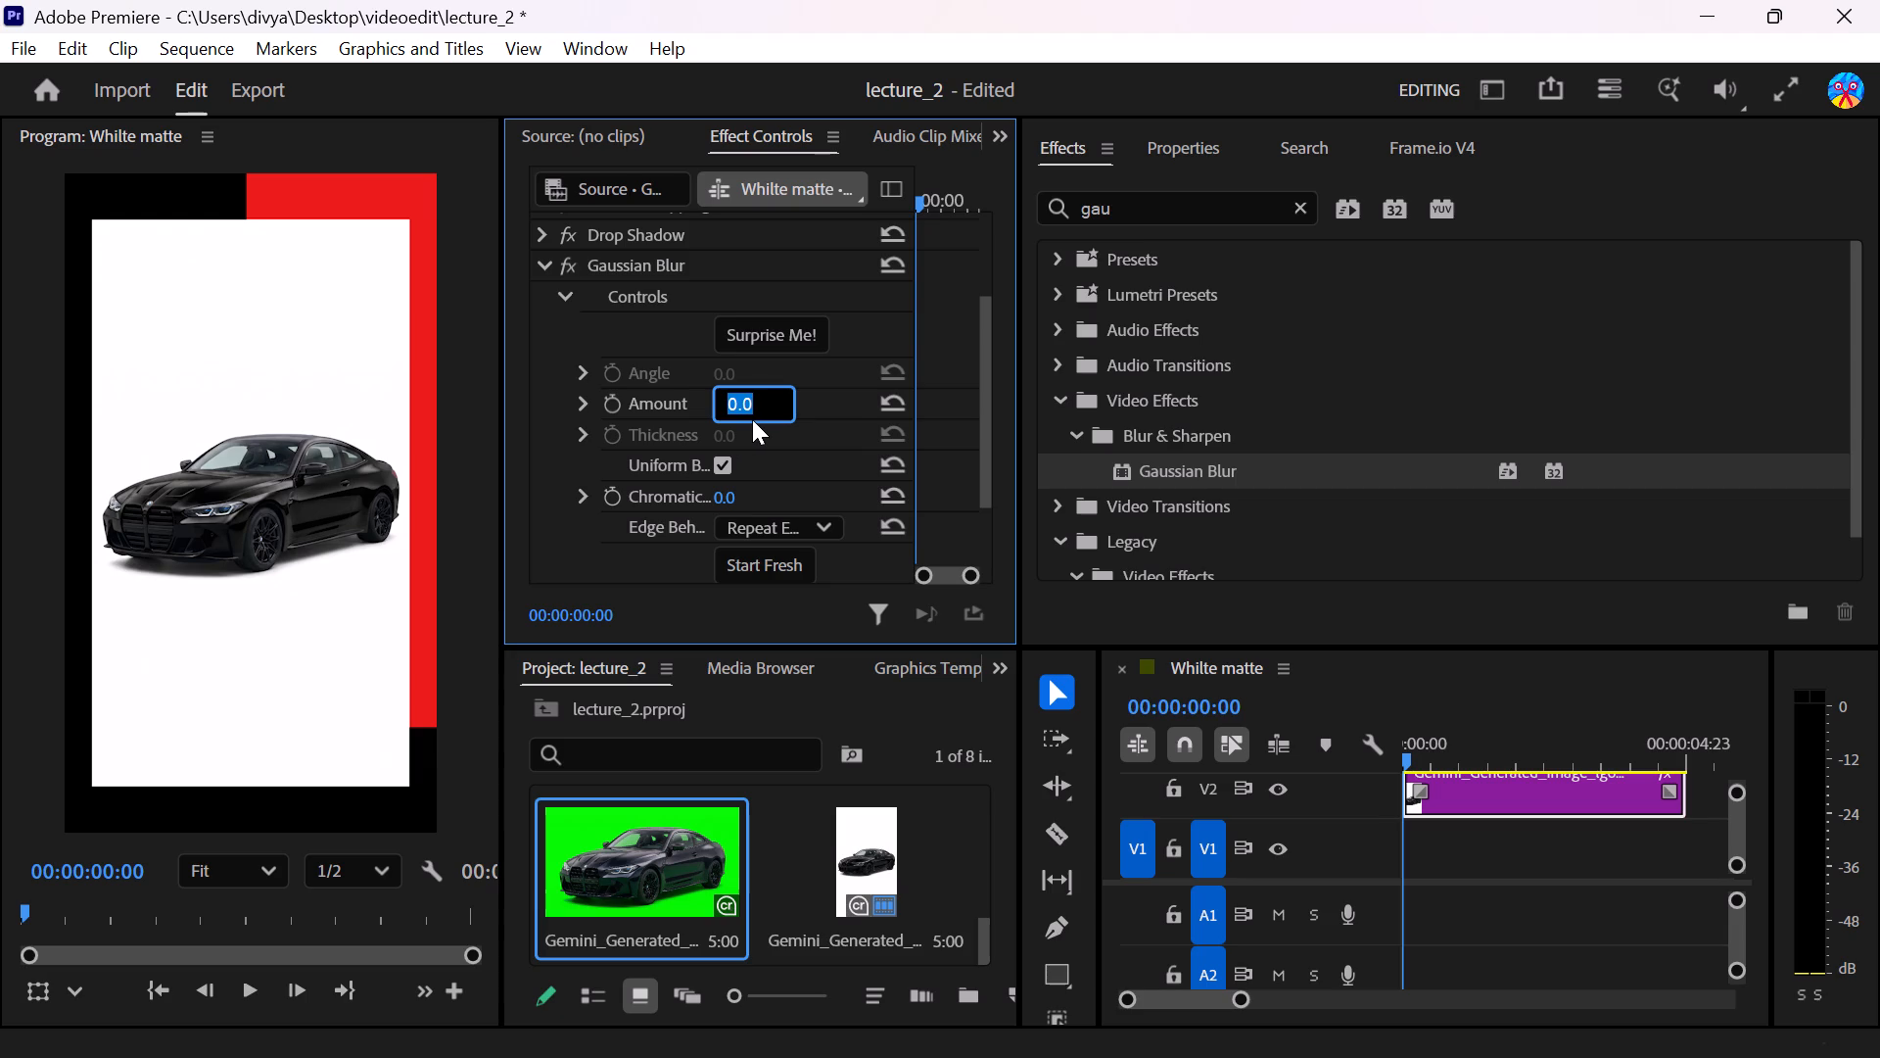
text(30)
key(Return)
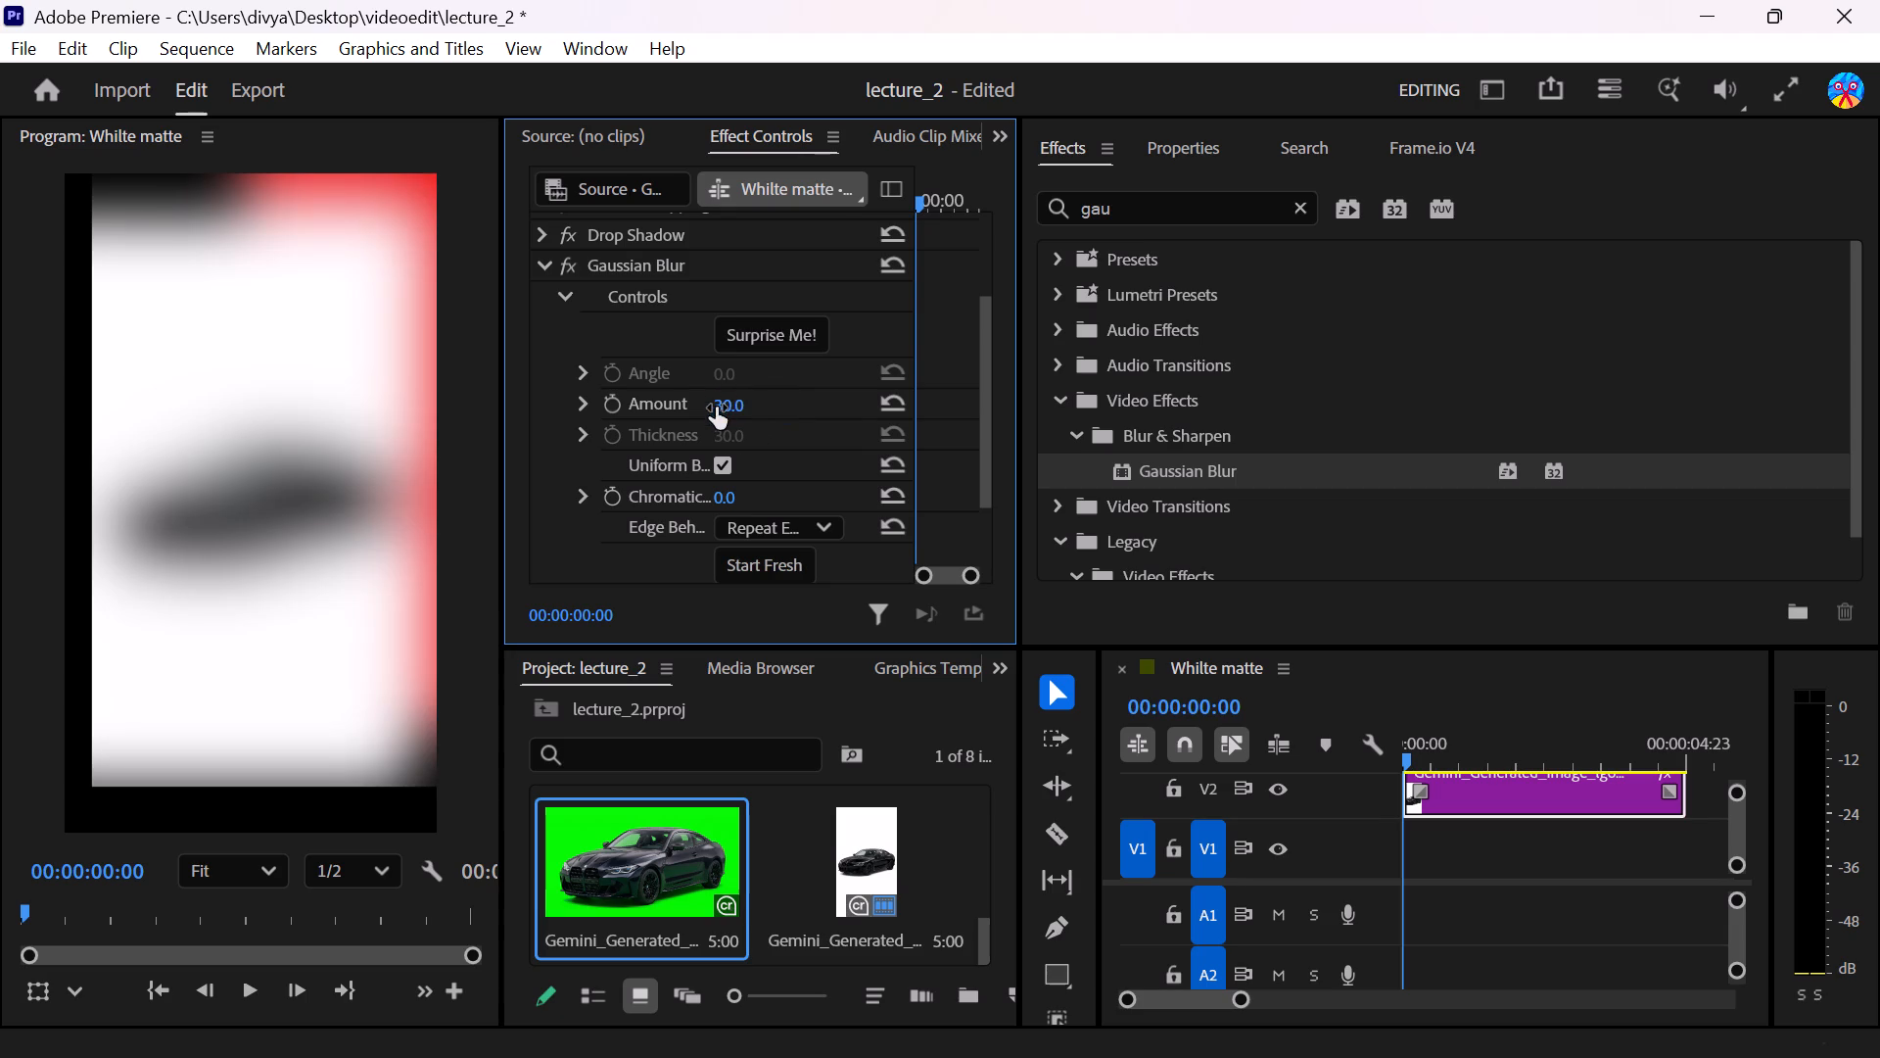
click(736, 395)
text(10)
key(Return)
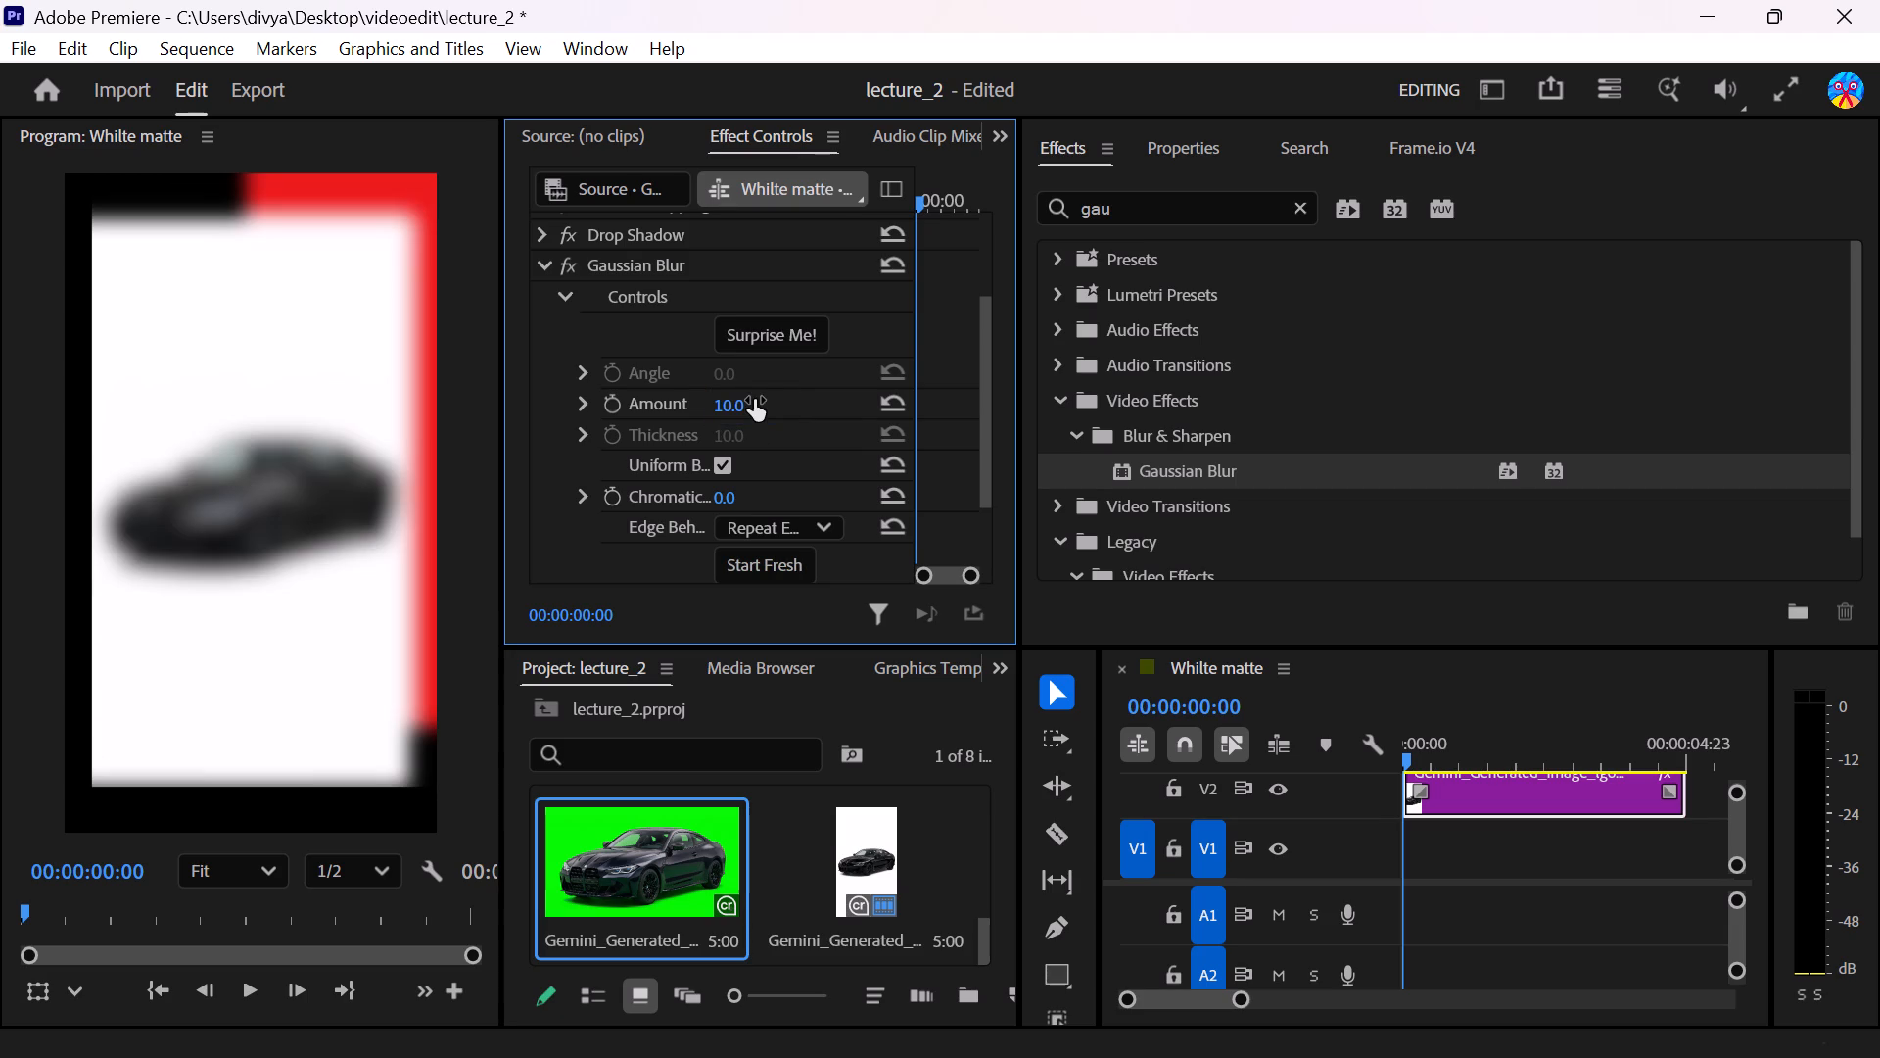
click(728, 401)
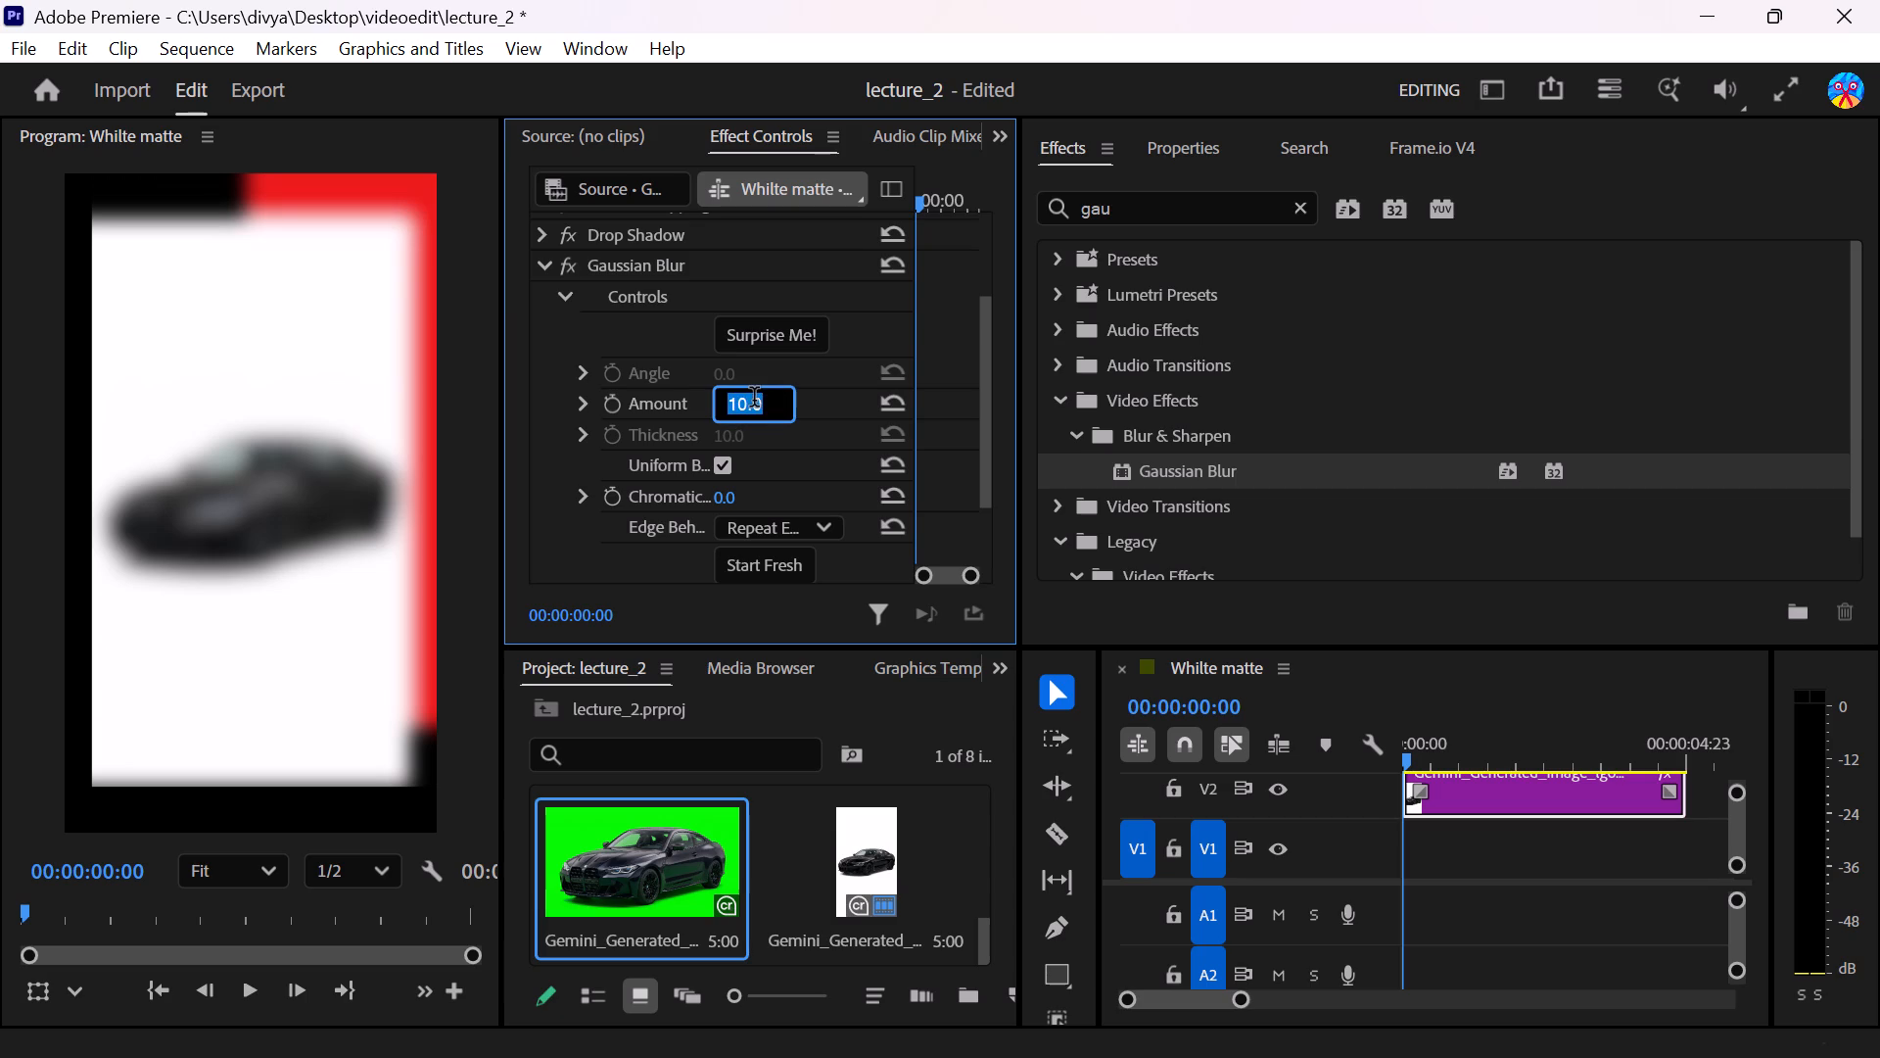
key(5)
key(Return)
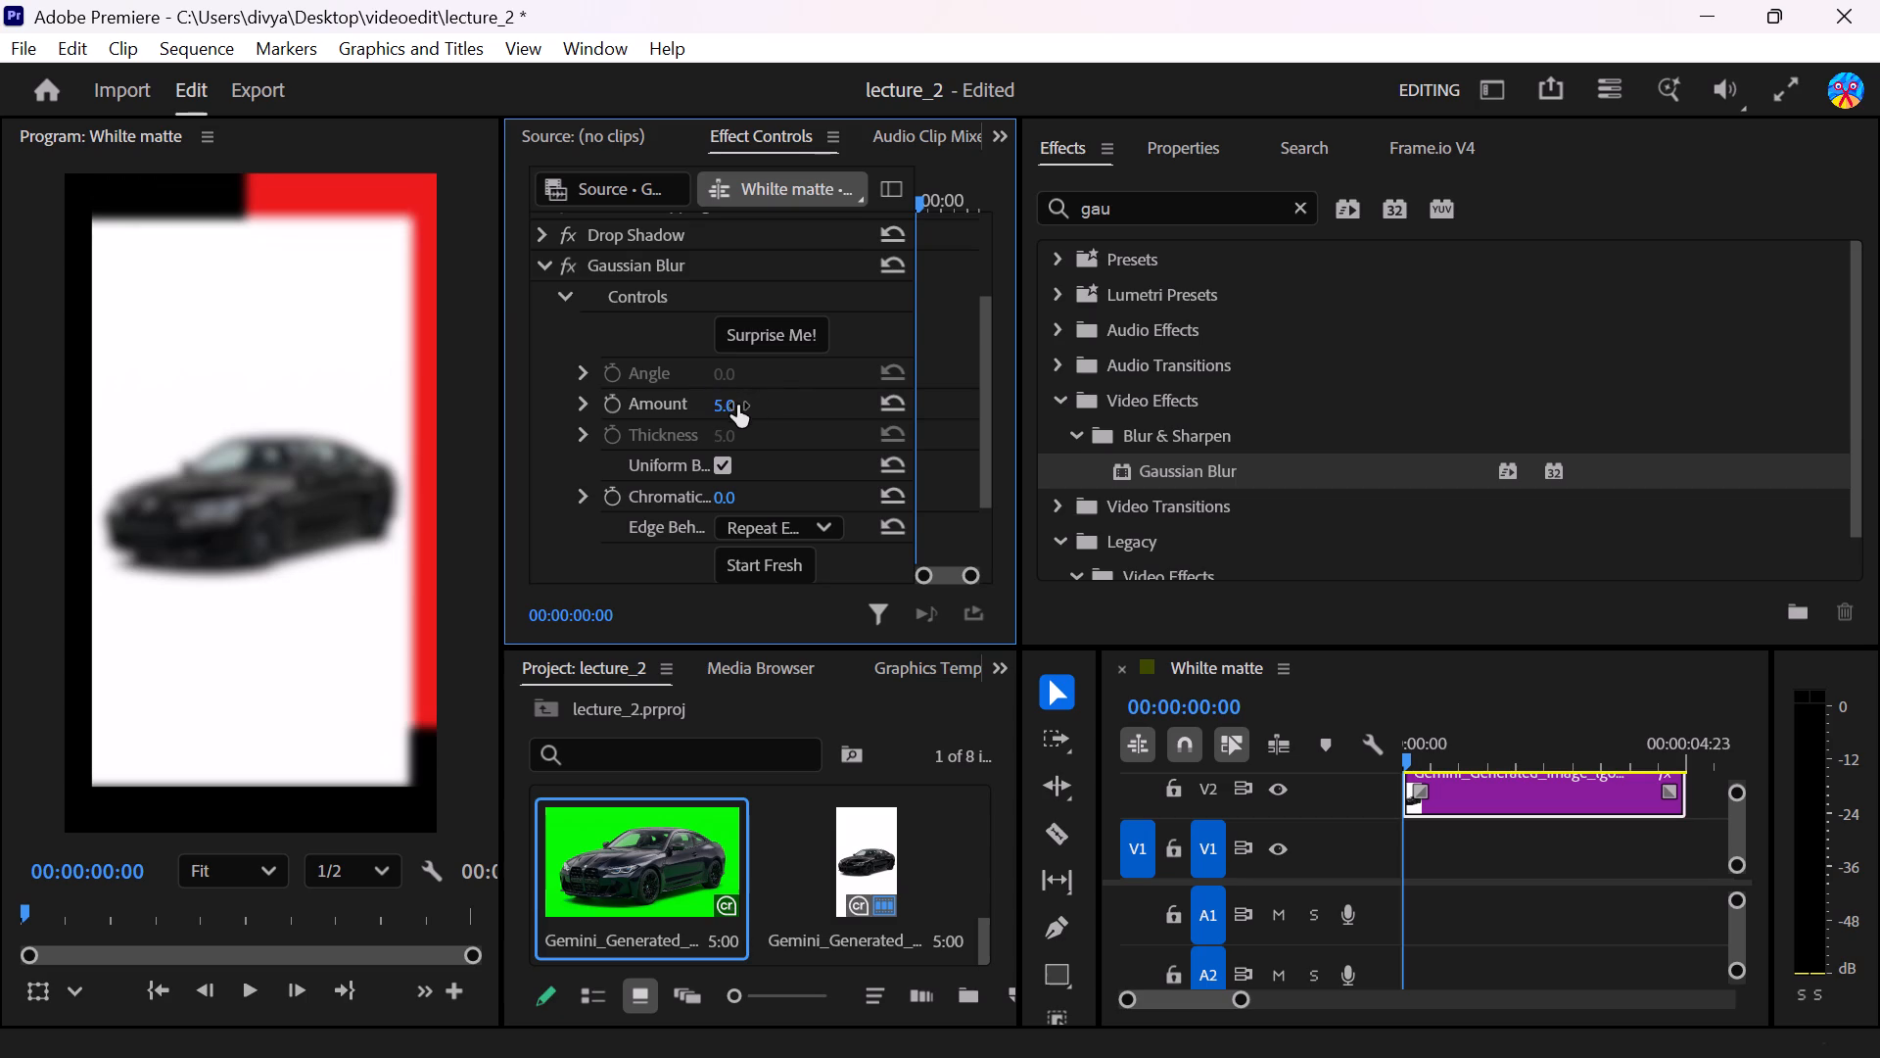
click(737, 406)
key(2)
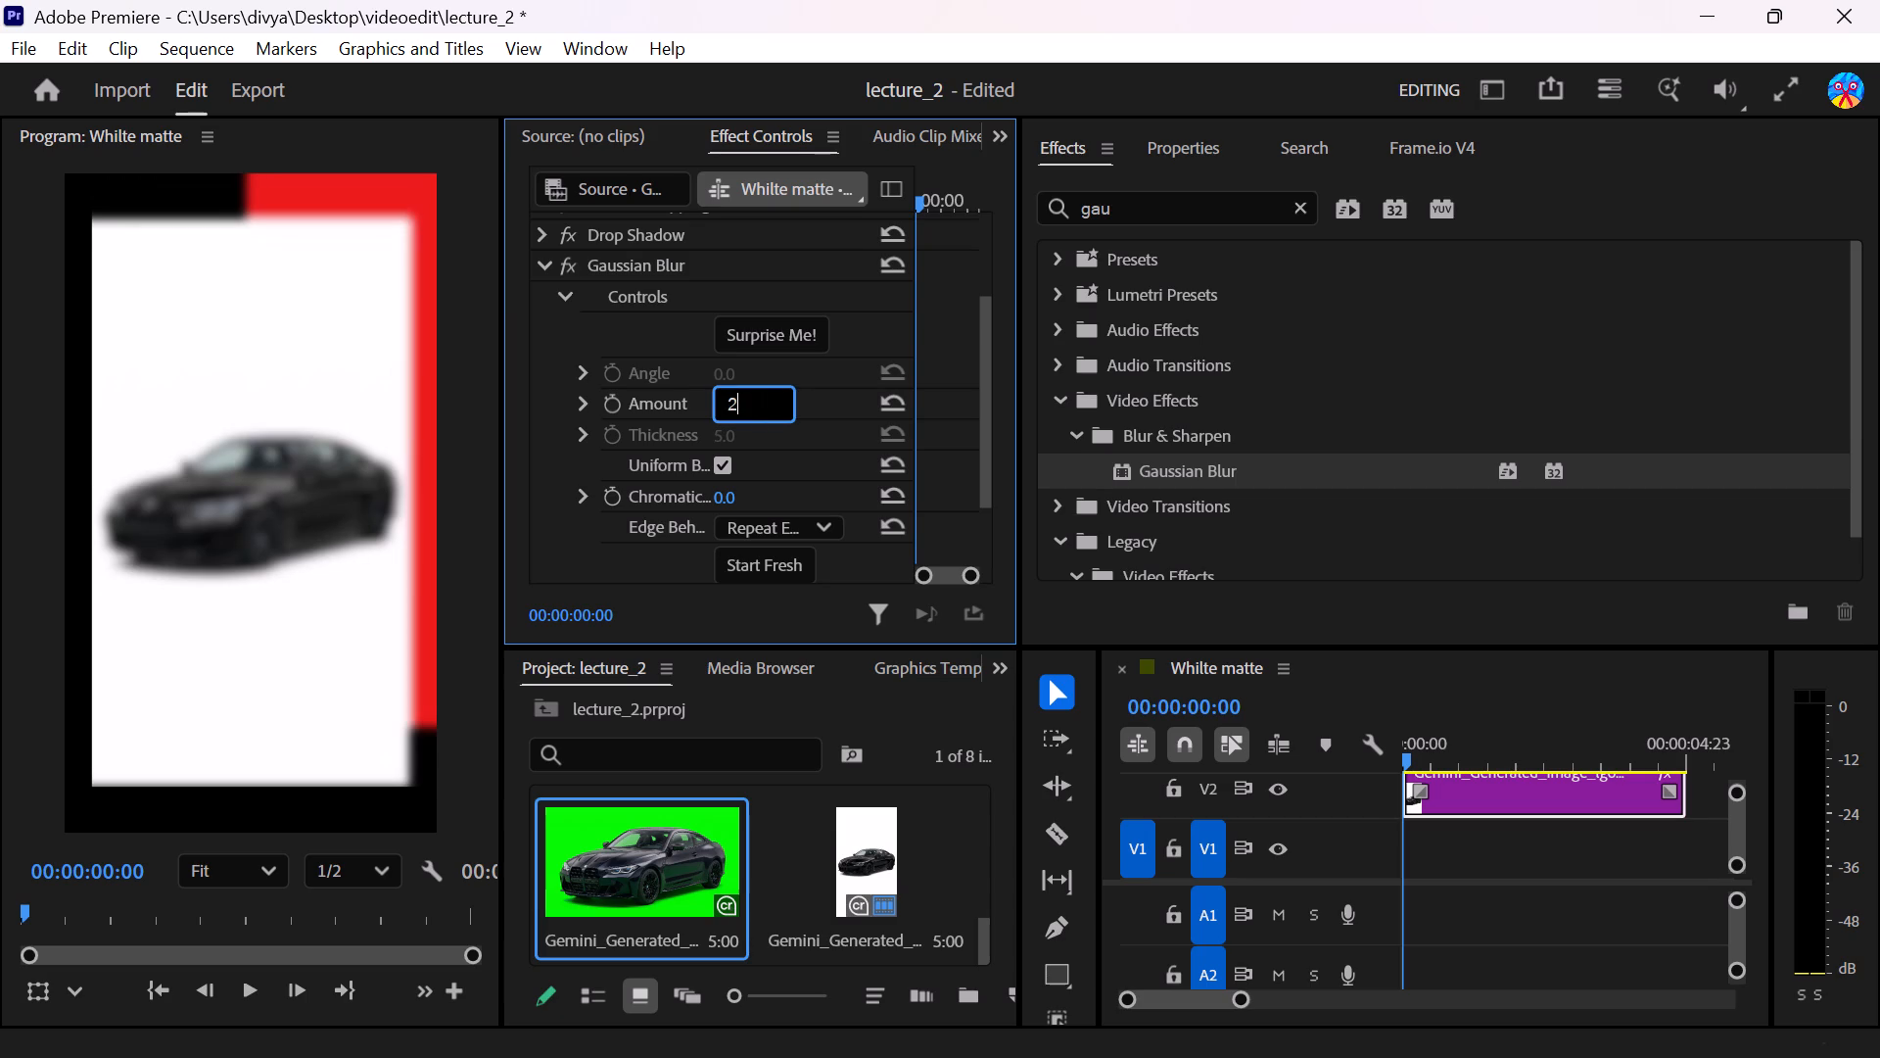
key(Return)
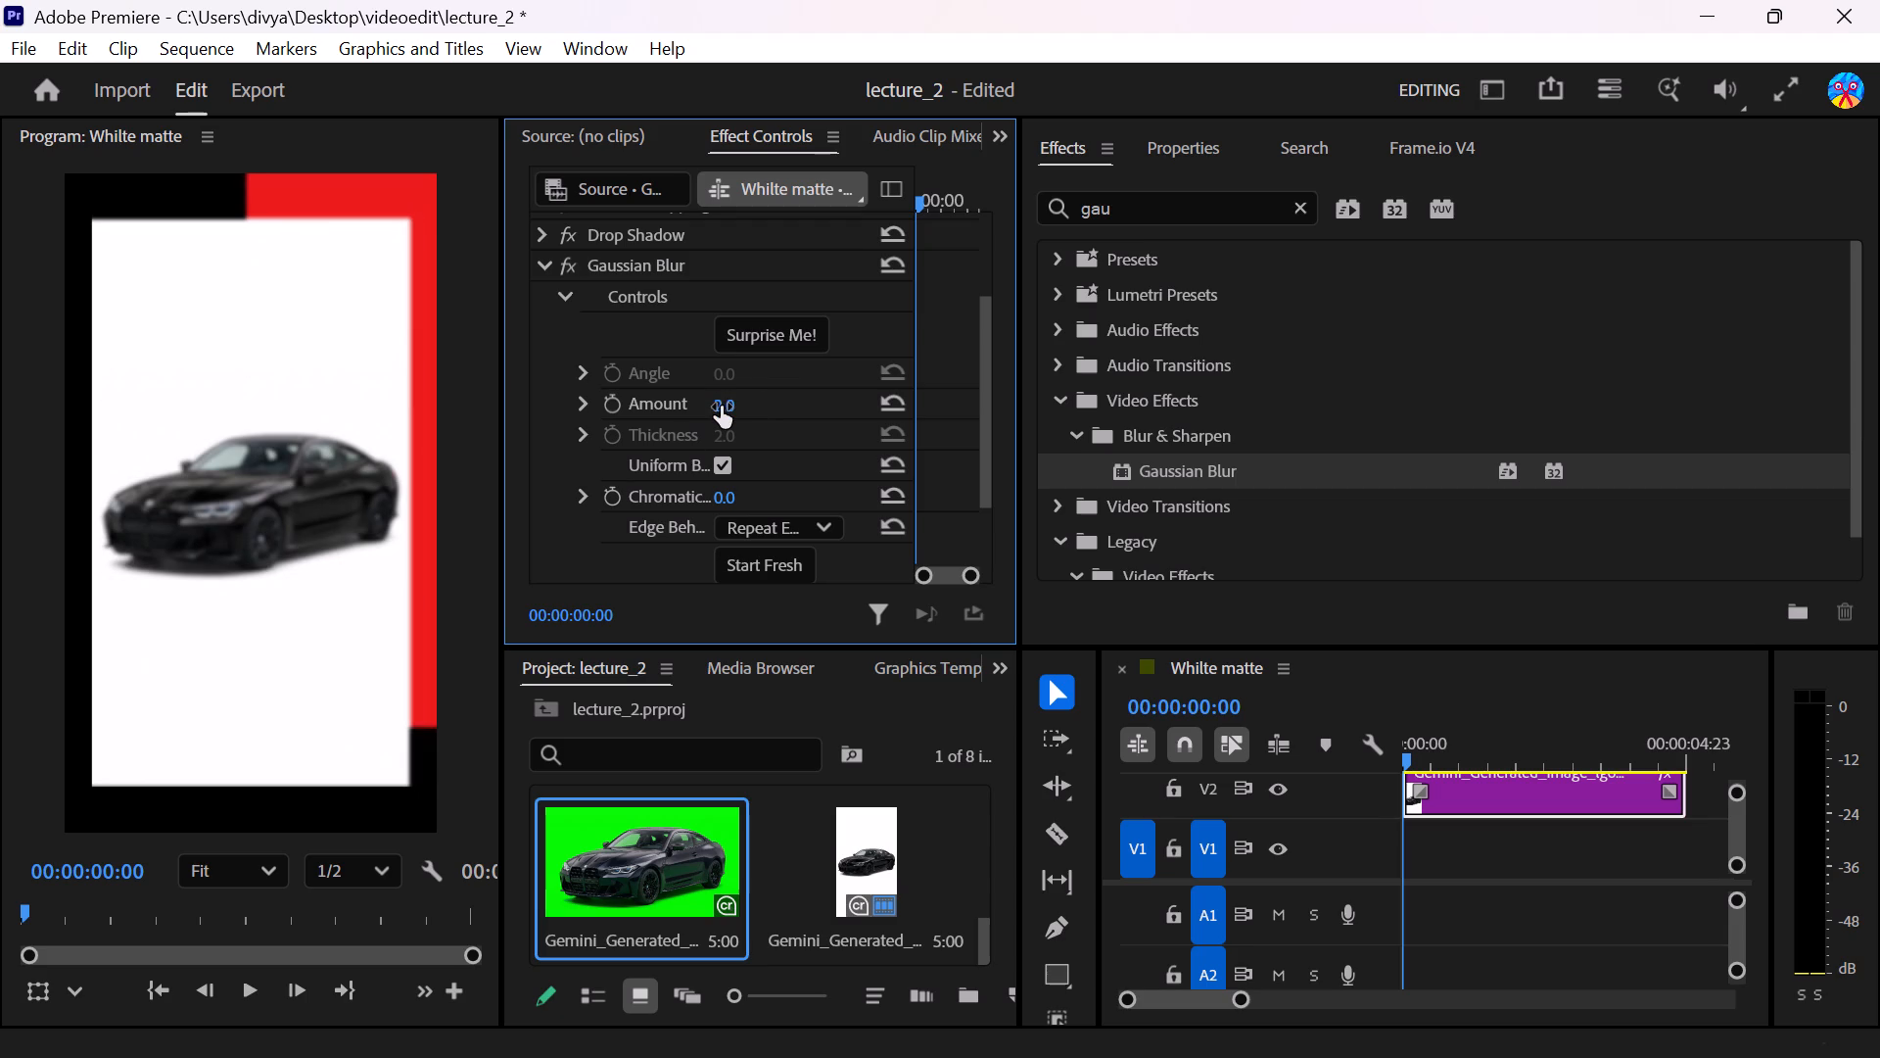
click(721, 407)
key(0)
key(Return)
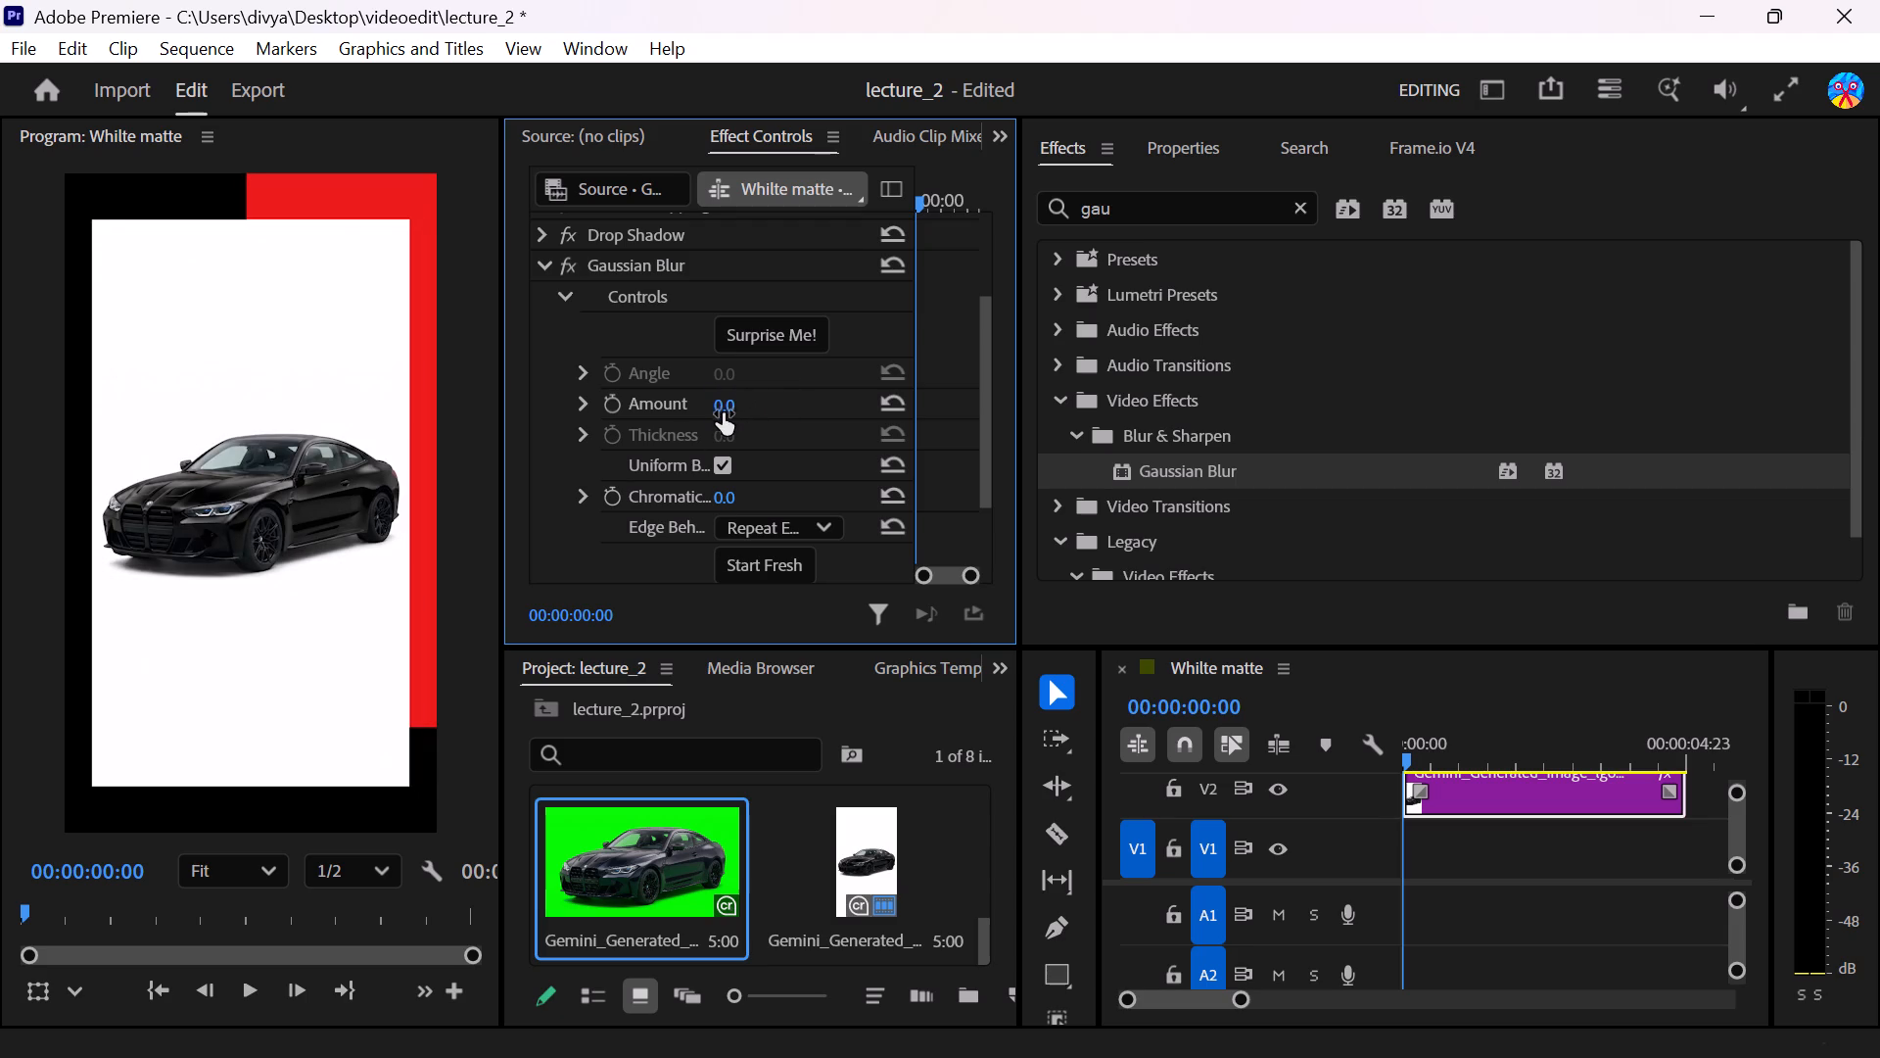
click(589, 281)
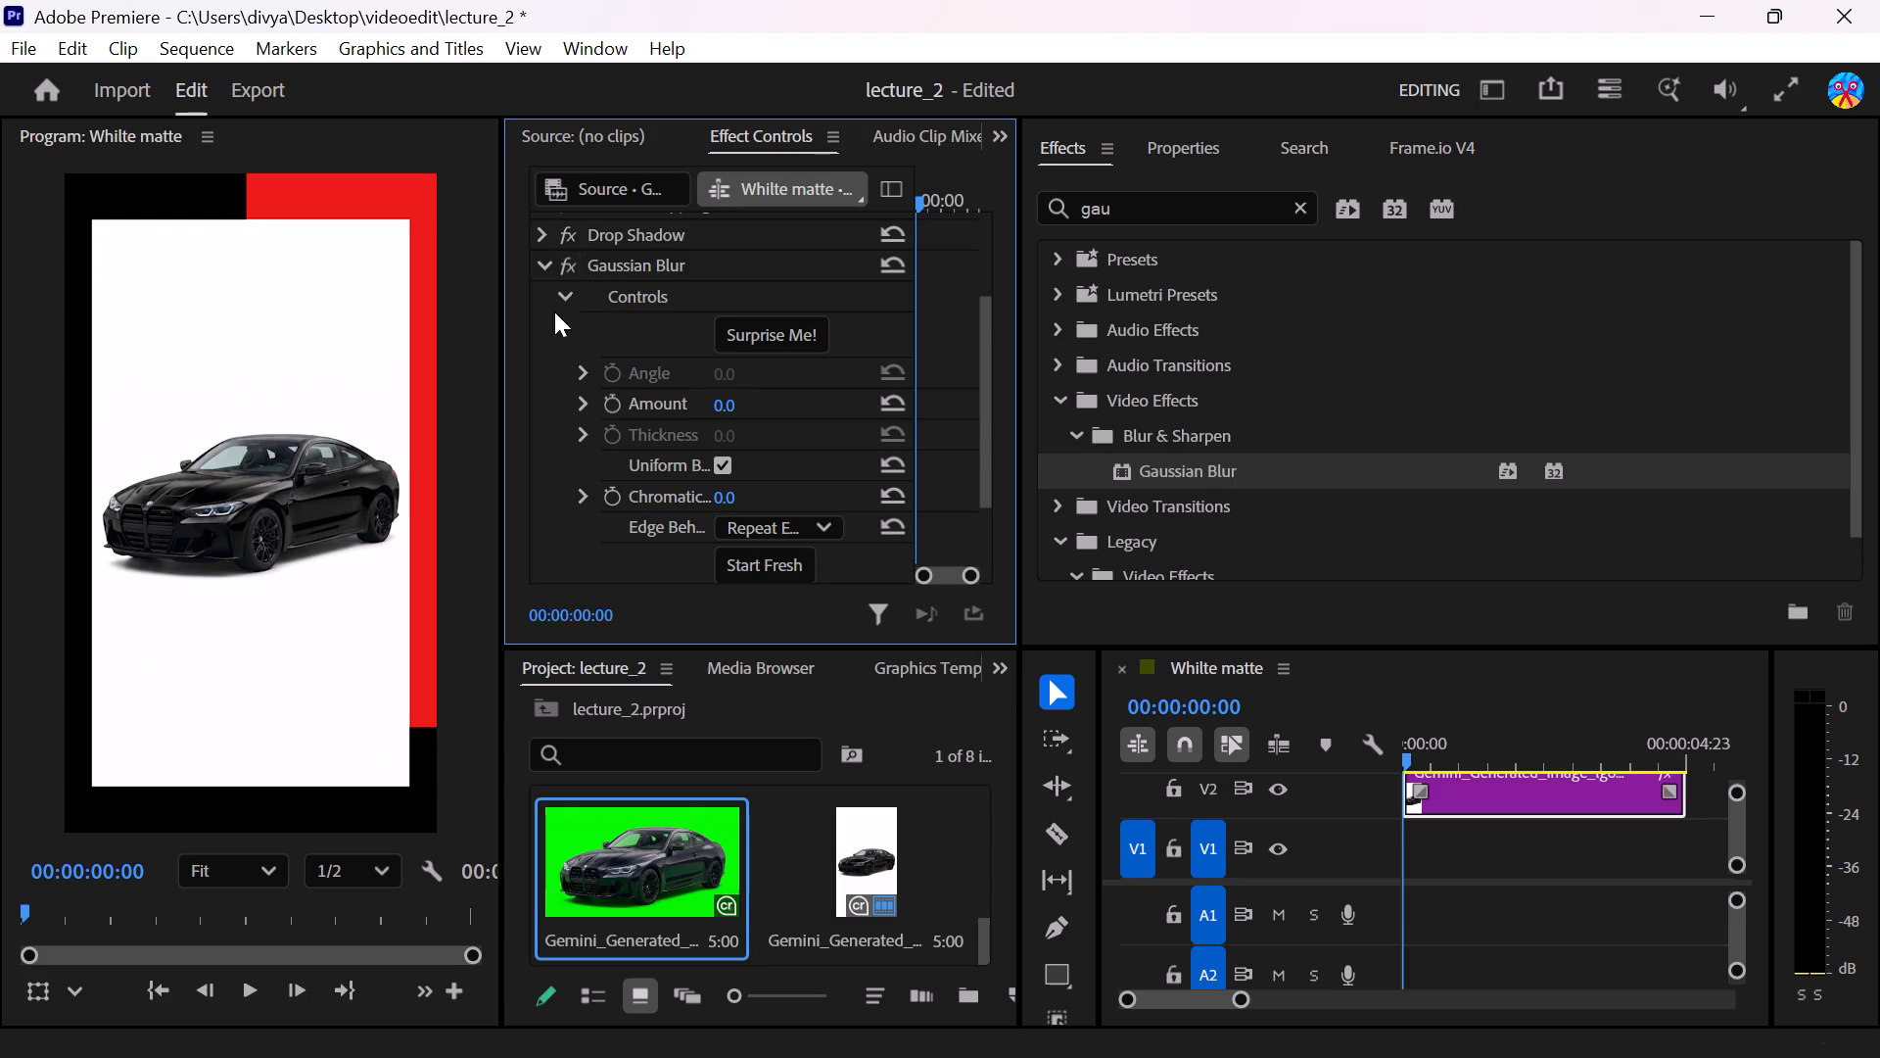
Search the effects for "rough" and select the Roughen Edges effect.
click(1269, 207)
key(BackSpace)
key(BackSpace)
key(BackSpace)
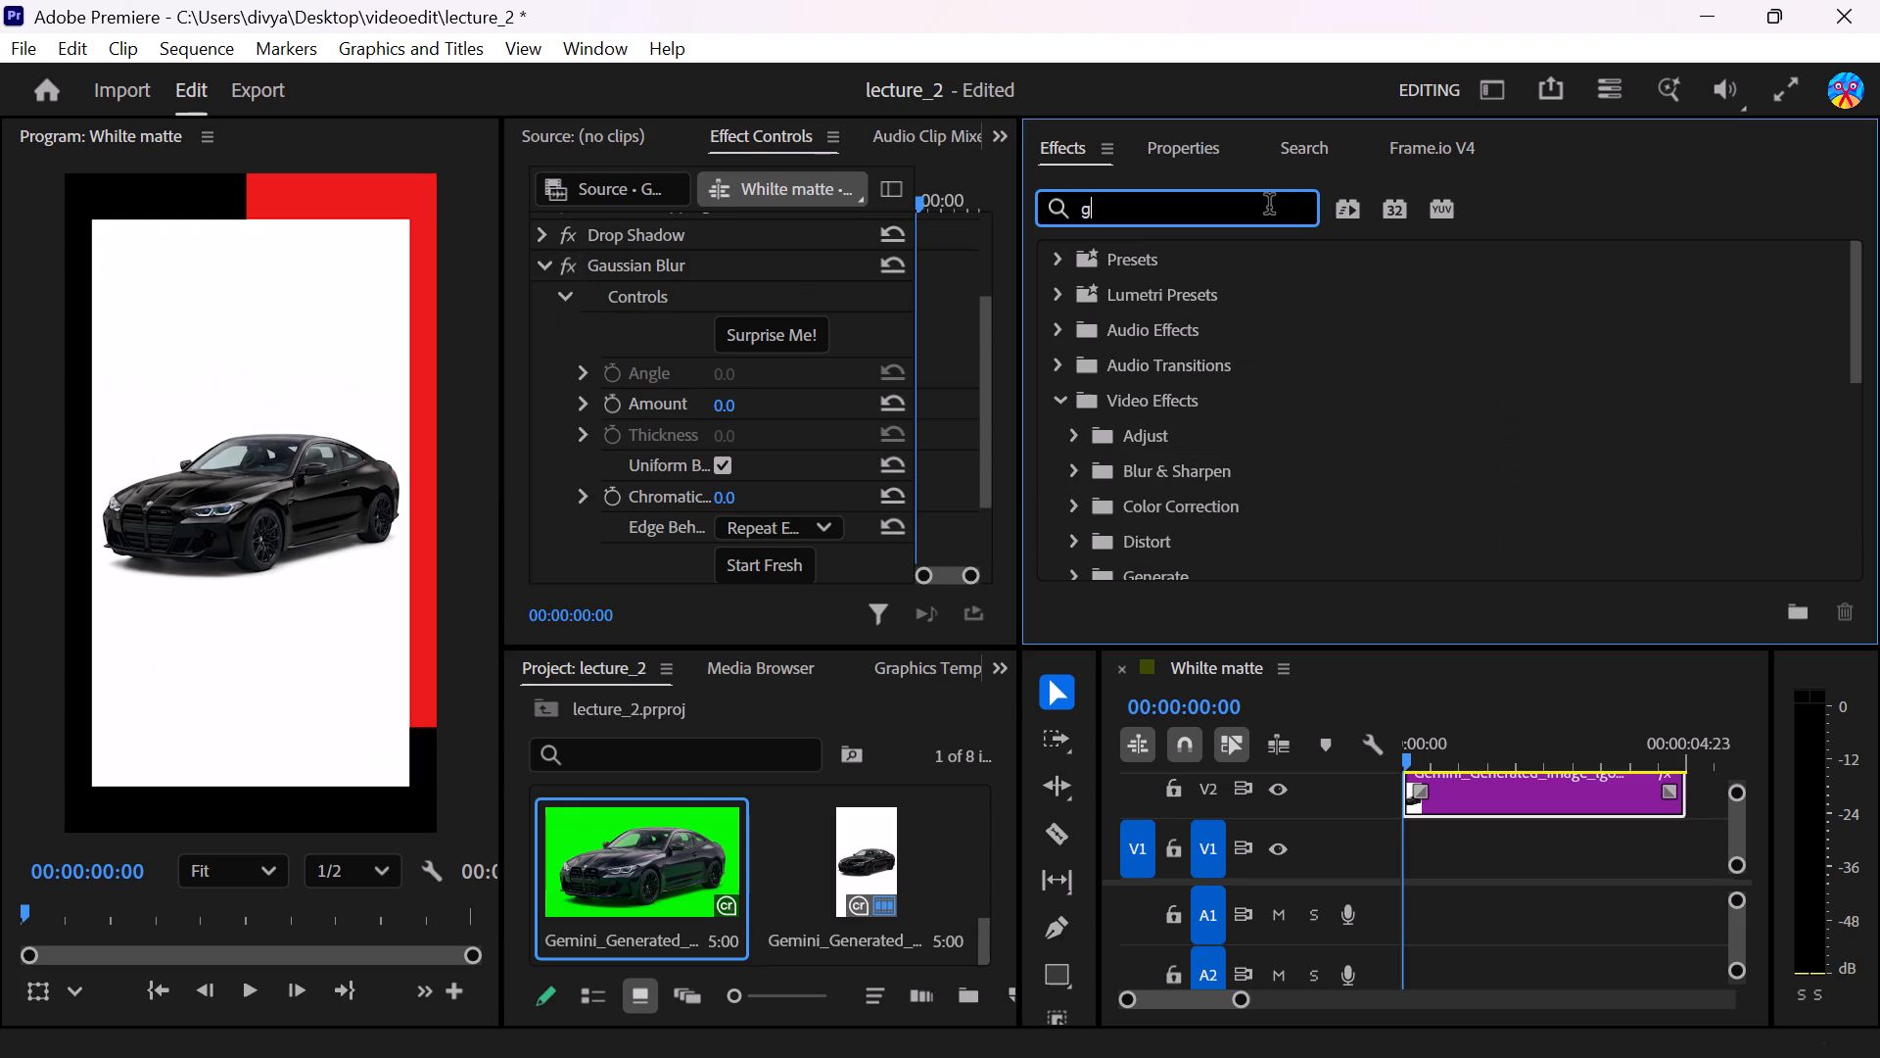
key(BackSpace)
text(rough)
click(1249, 463)
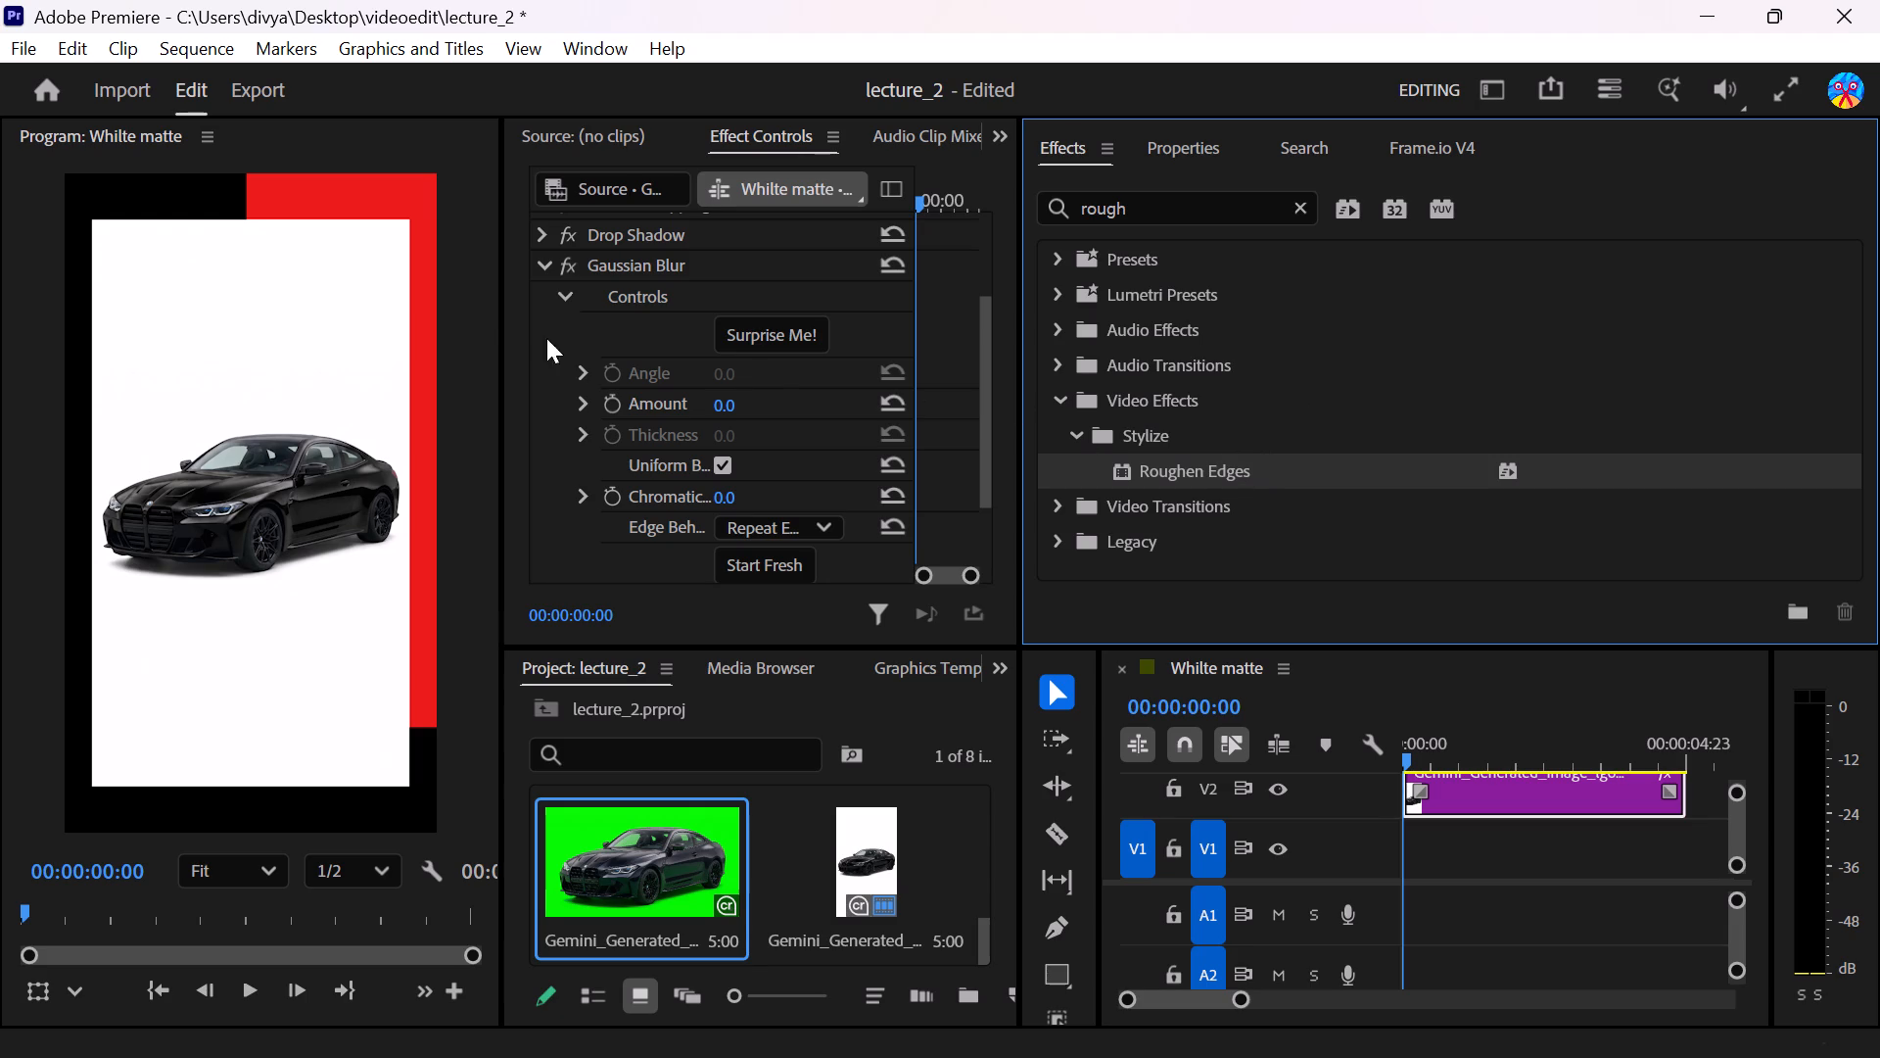
Collapse the Gaussian Blur settings in the car clip's effect list.
click(542, 264)
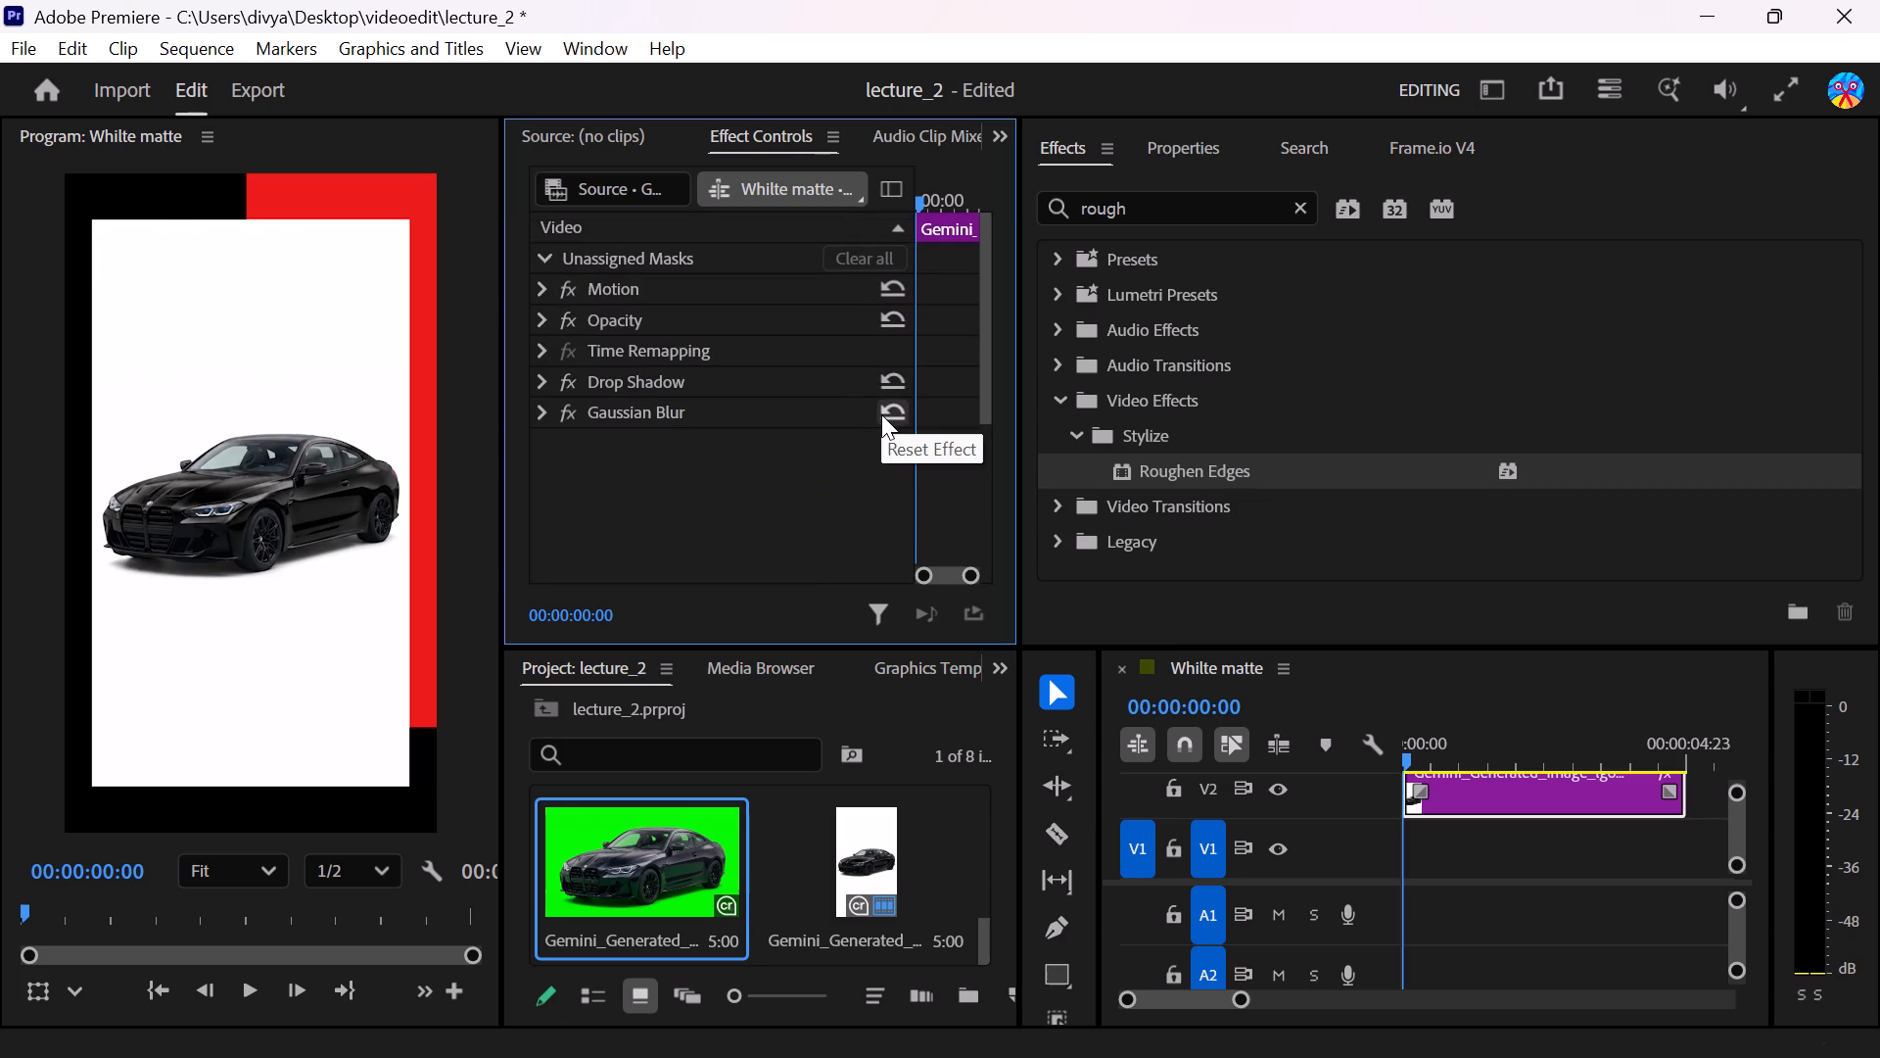
right_click(817, 411)
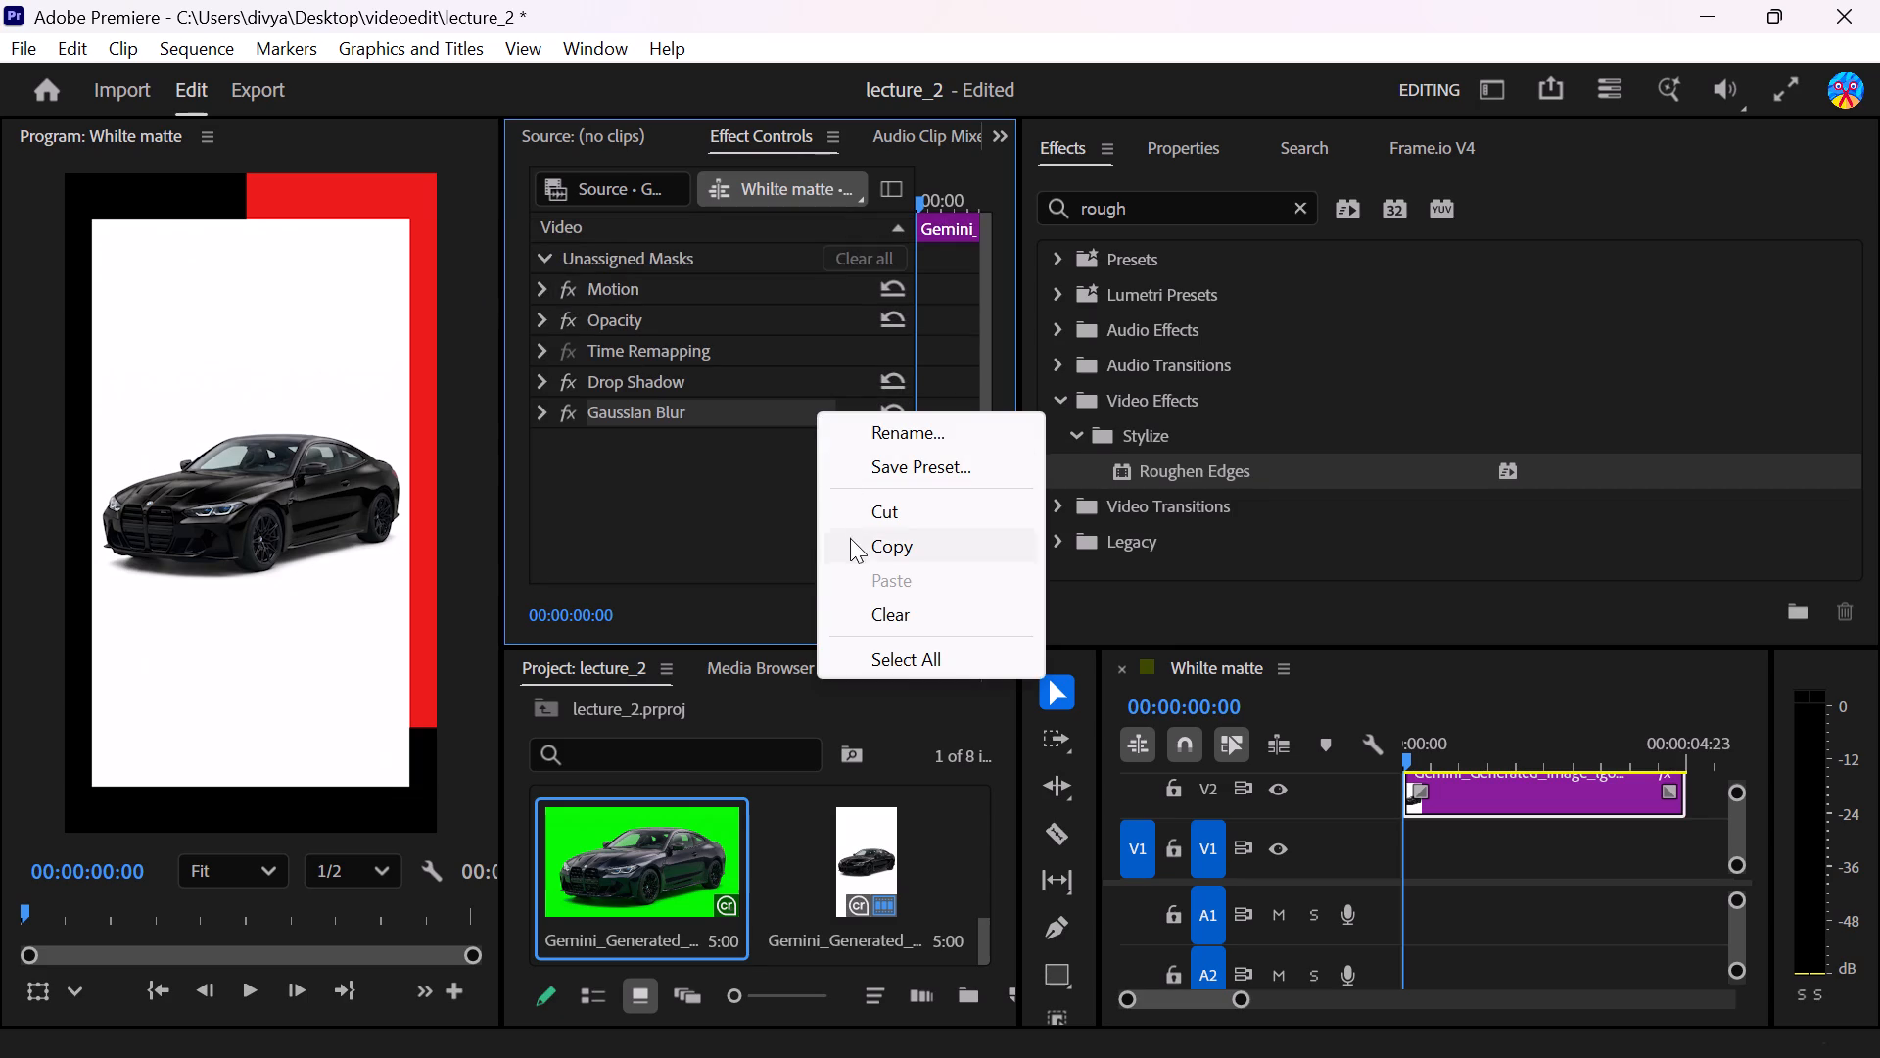
click(806, 483)
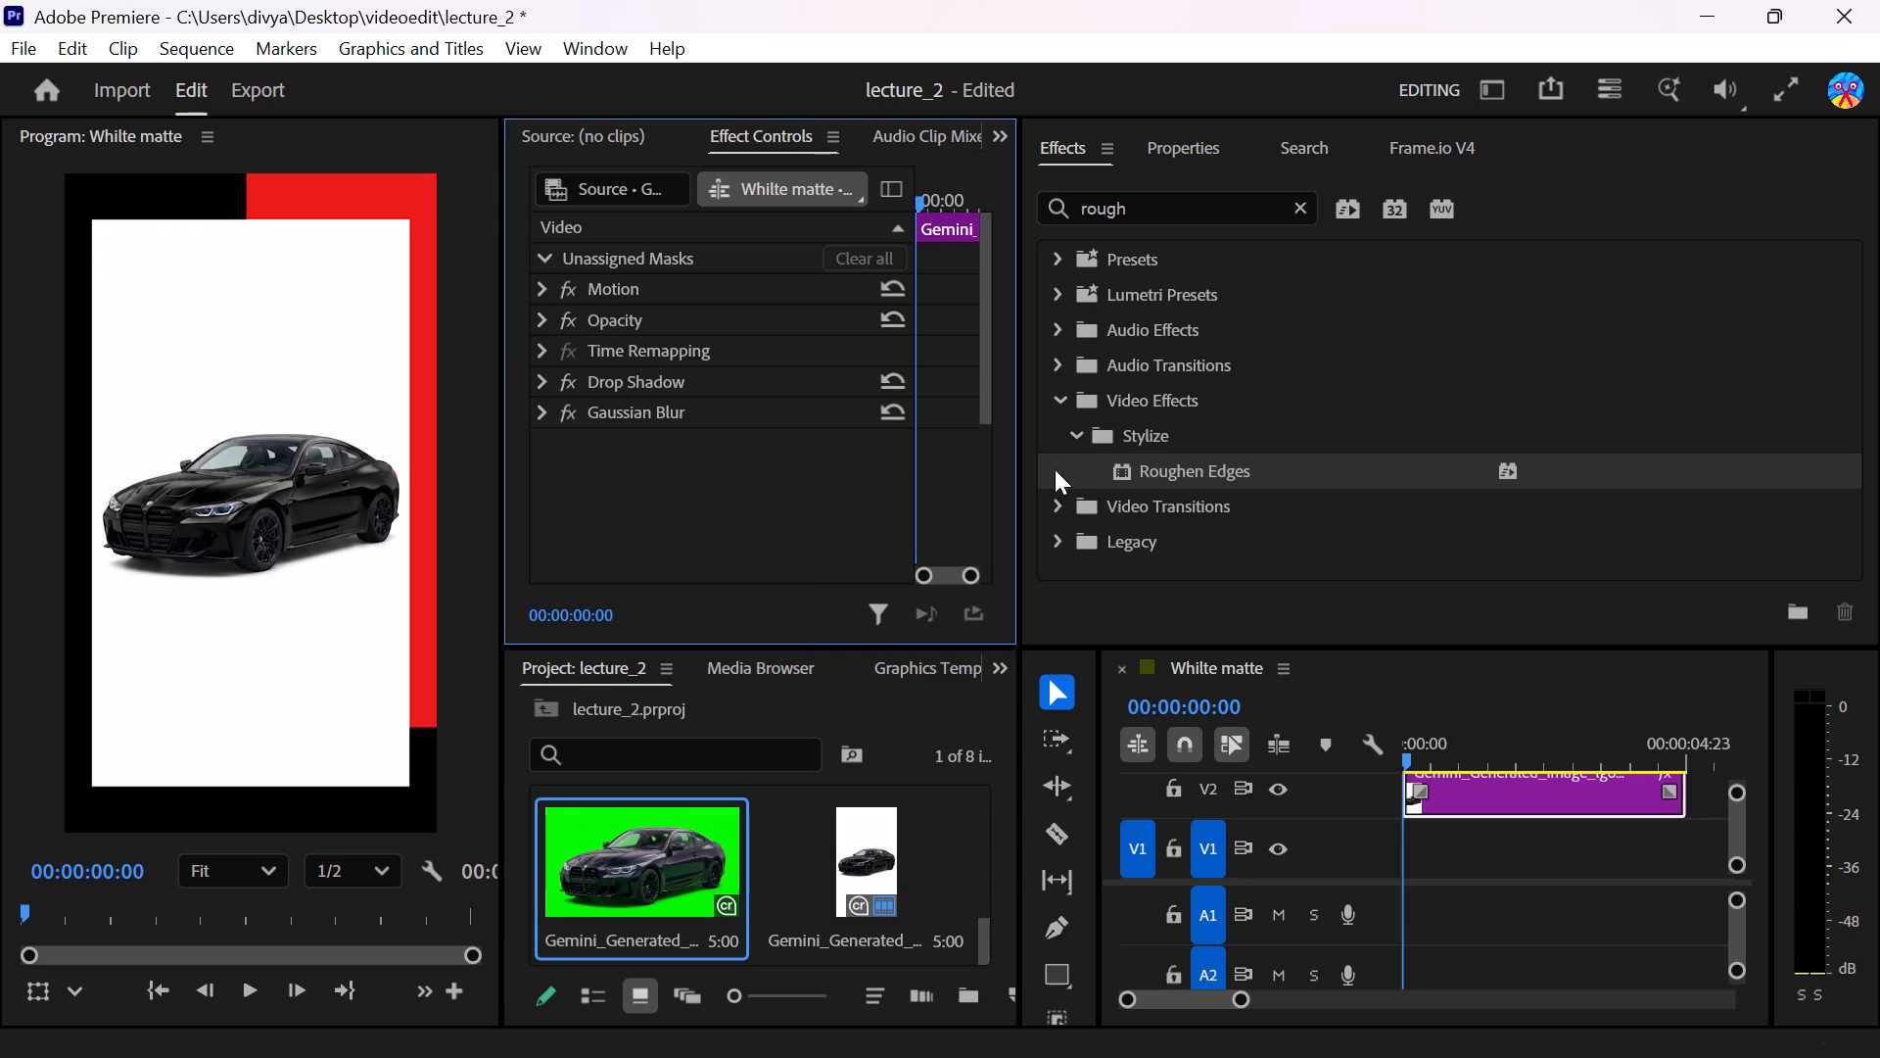
click(1055, 469)
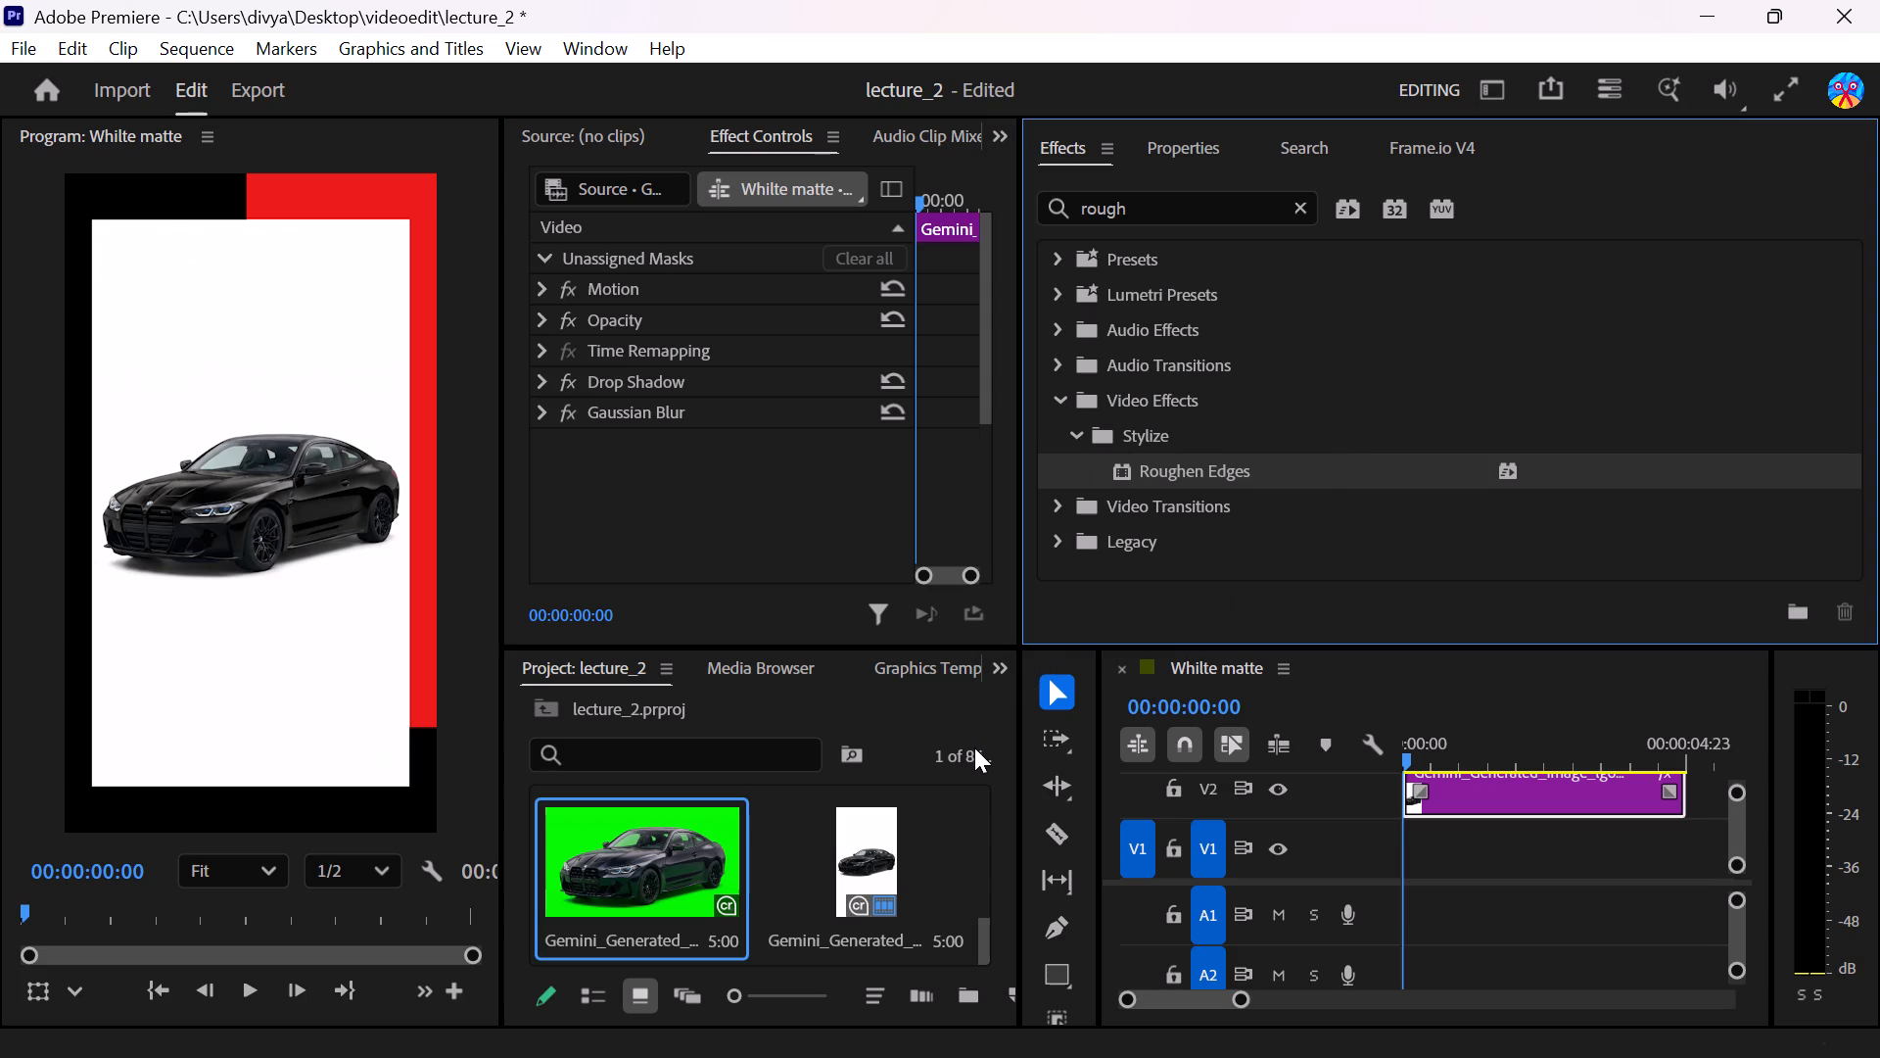
Split the car clip on track V2 at about 00:00:02:16 with the Razor tool.
key(c)
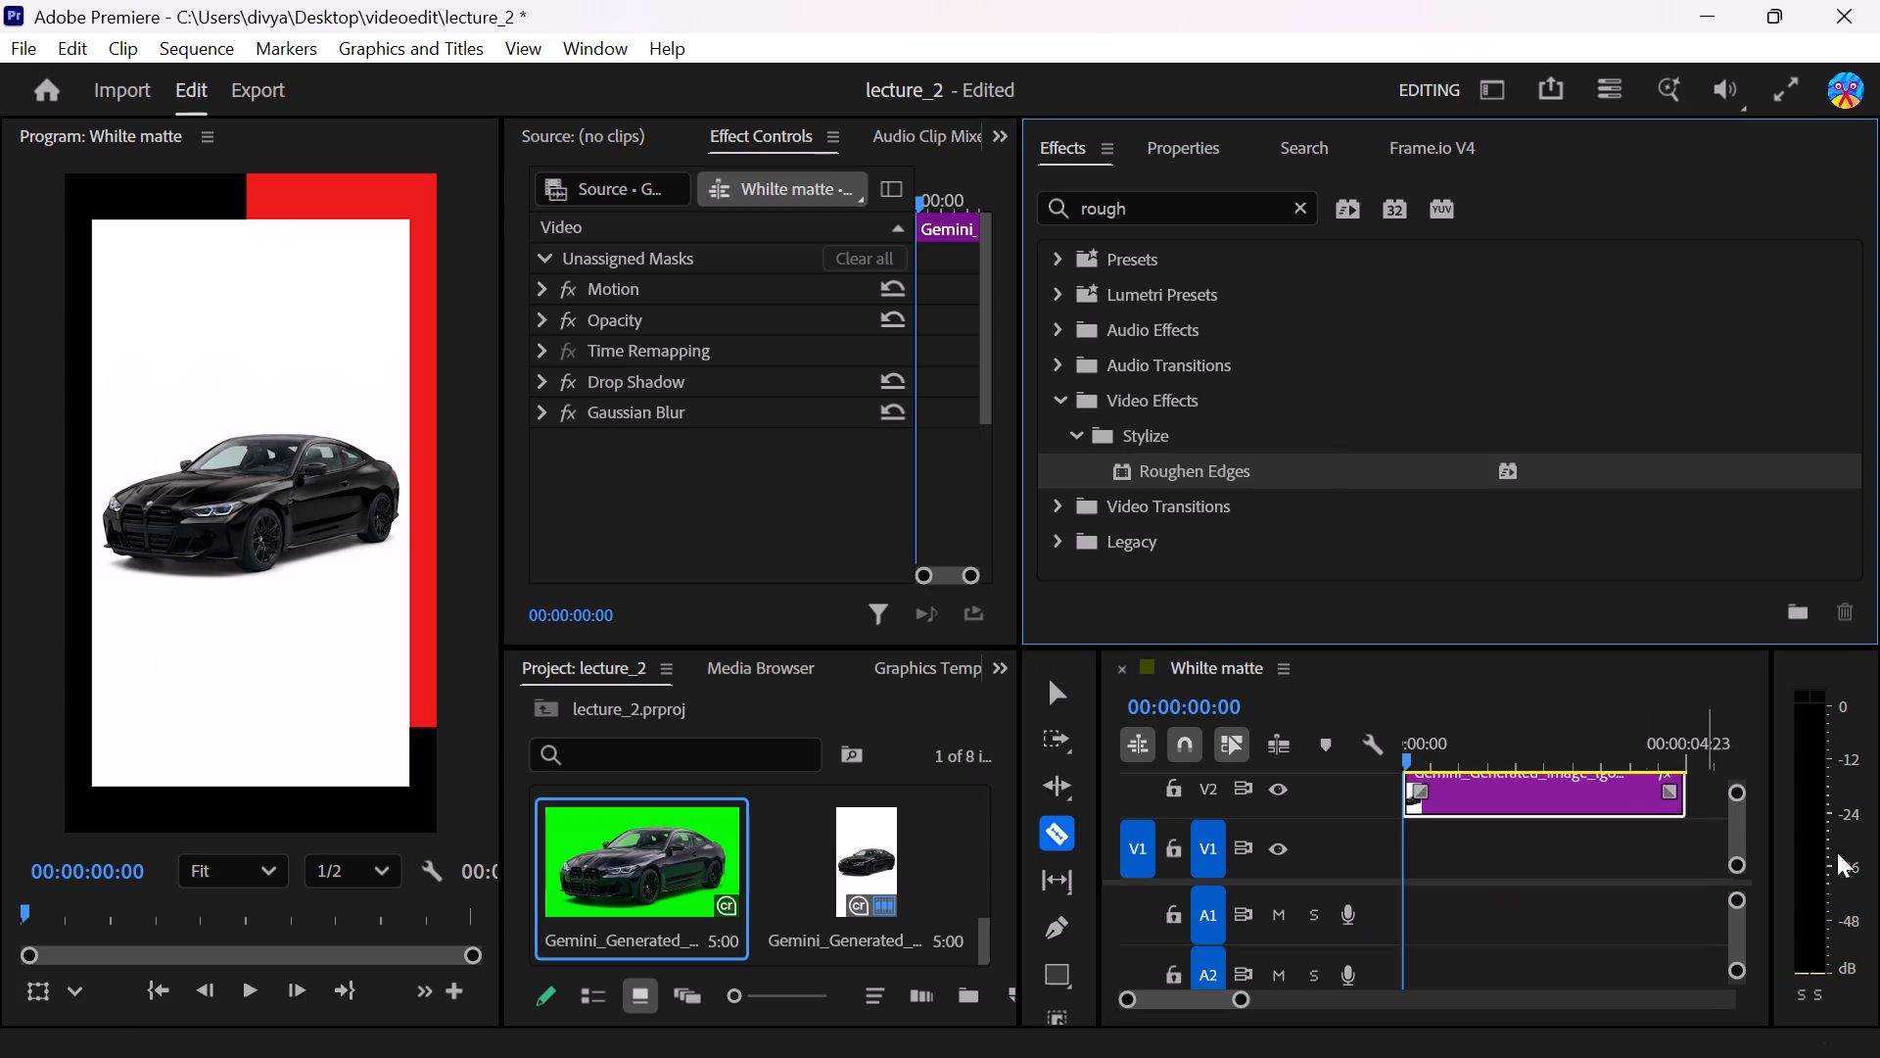
click(1555, 808)
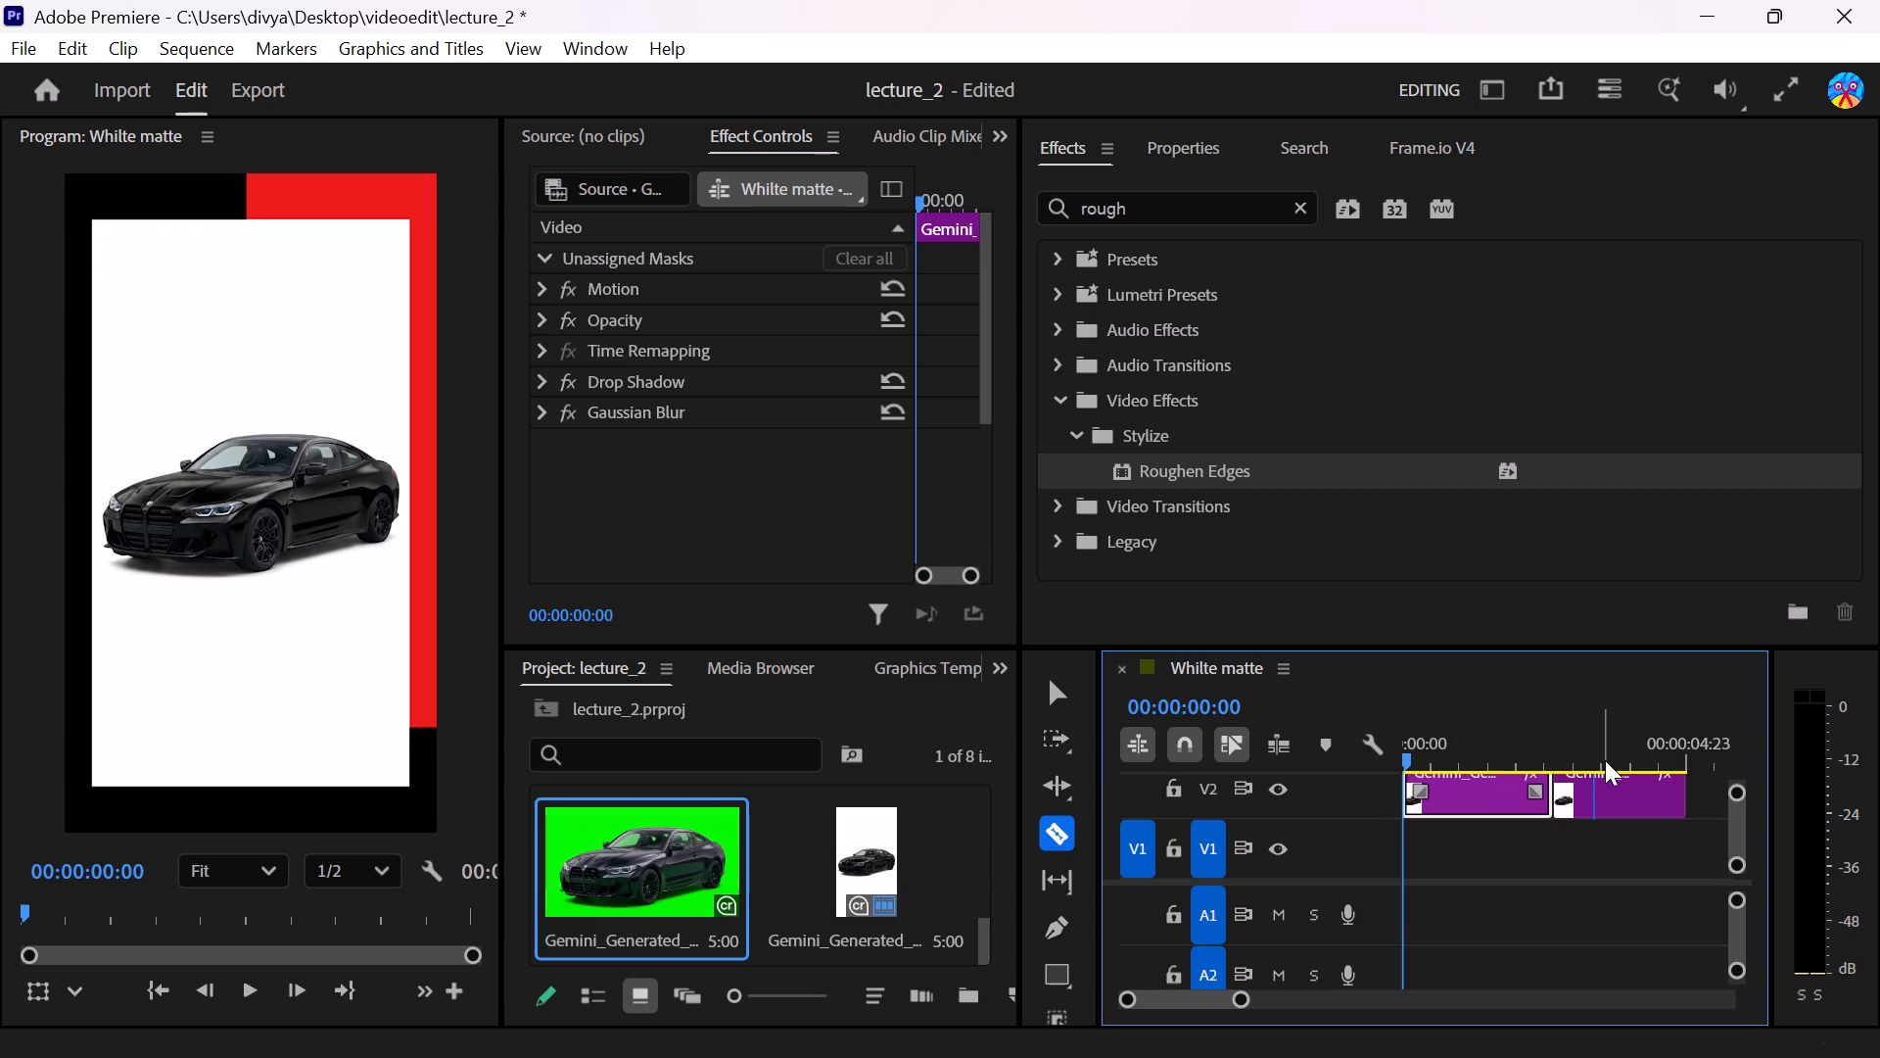
key(v)
Delete the first part of the split car clip and close the gap it leaves at the sequence start.
click(1502, 793)
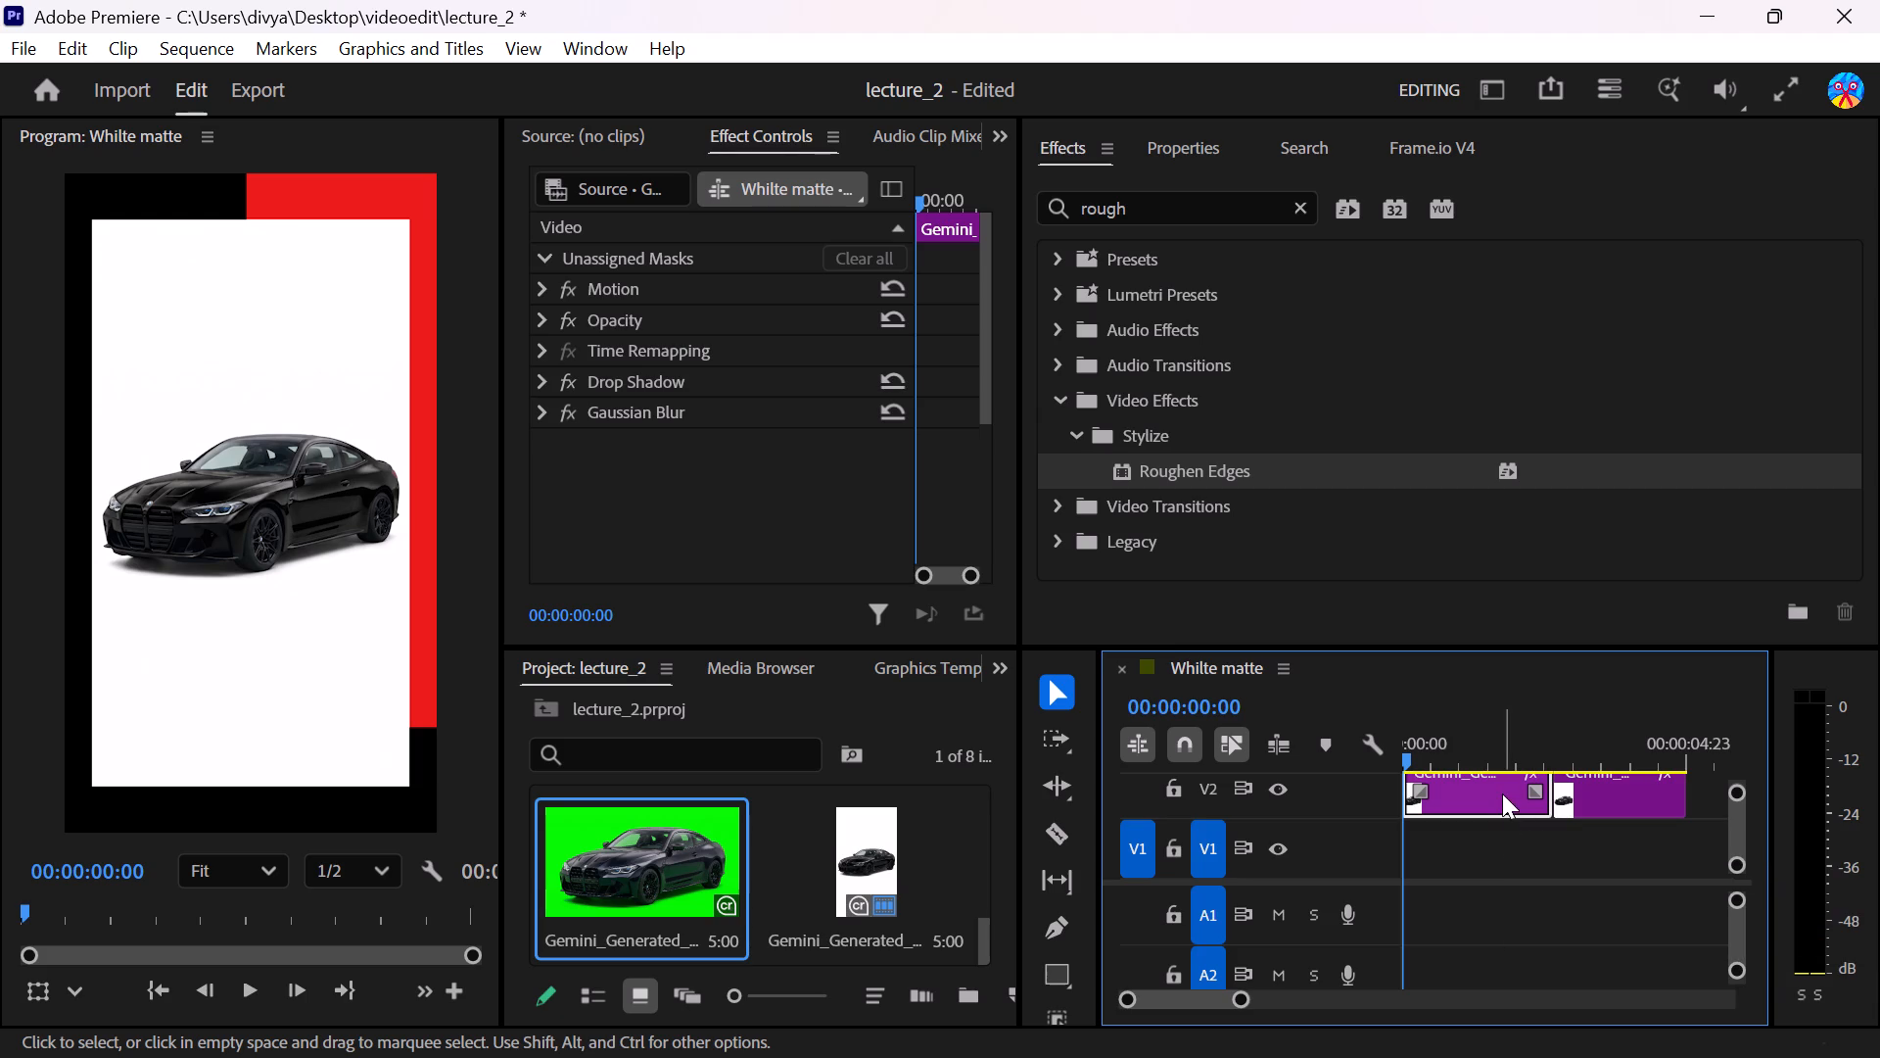
key(Delete)
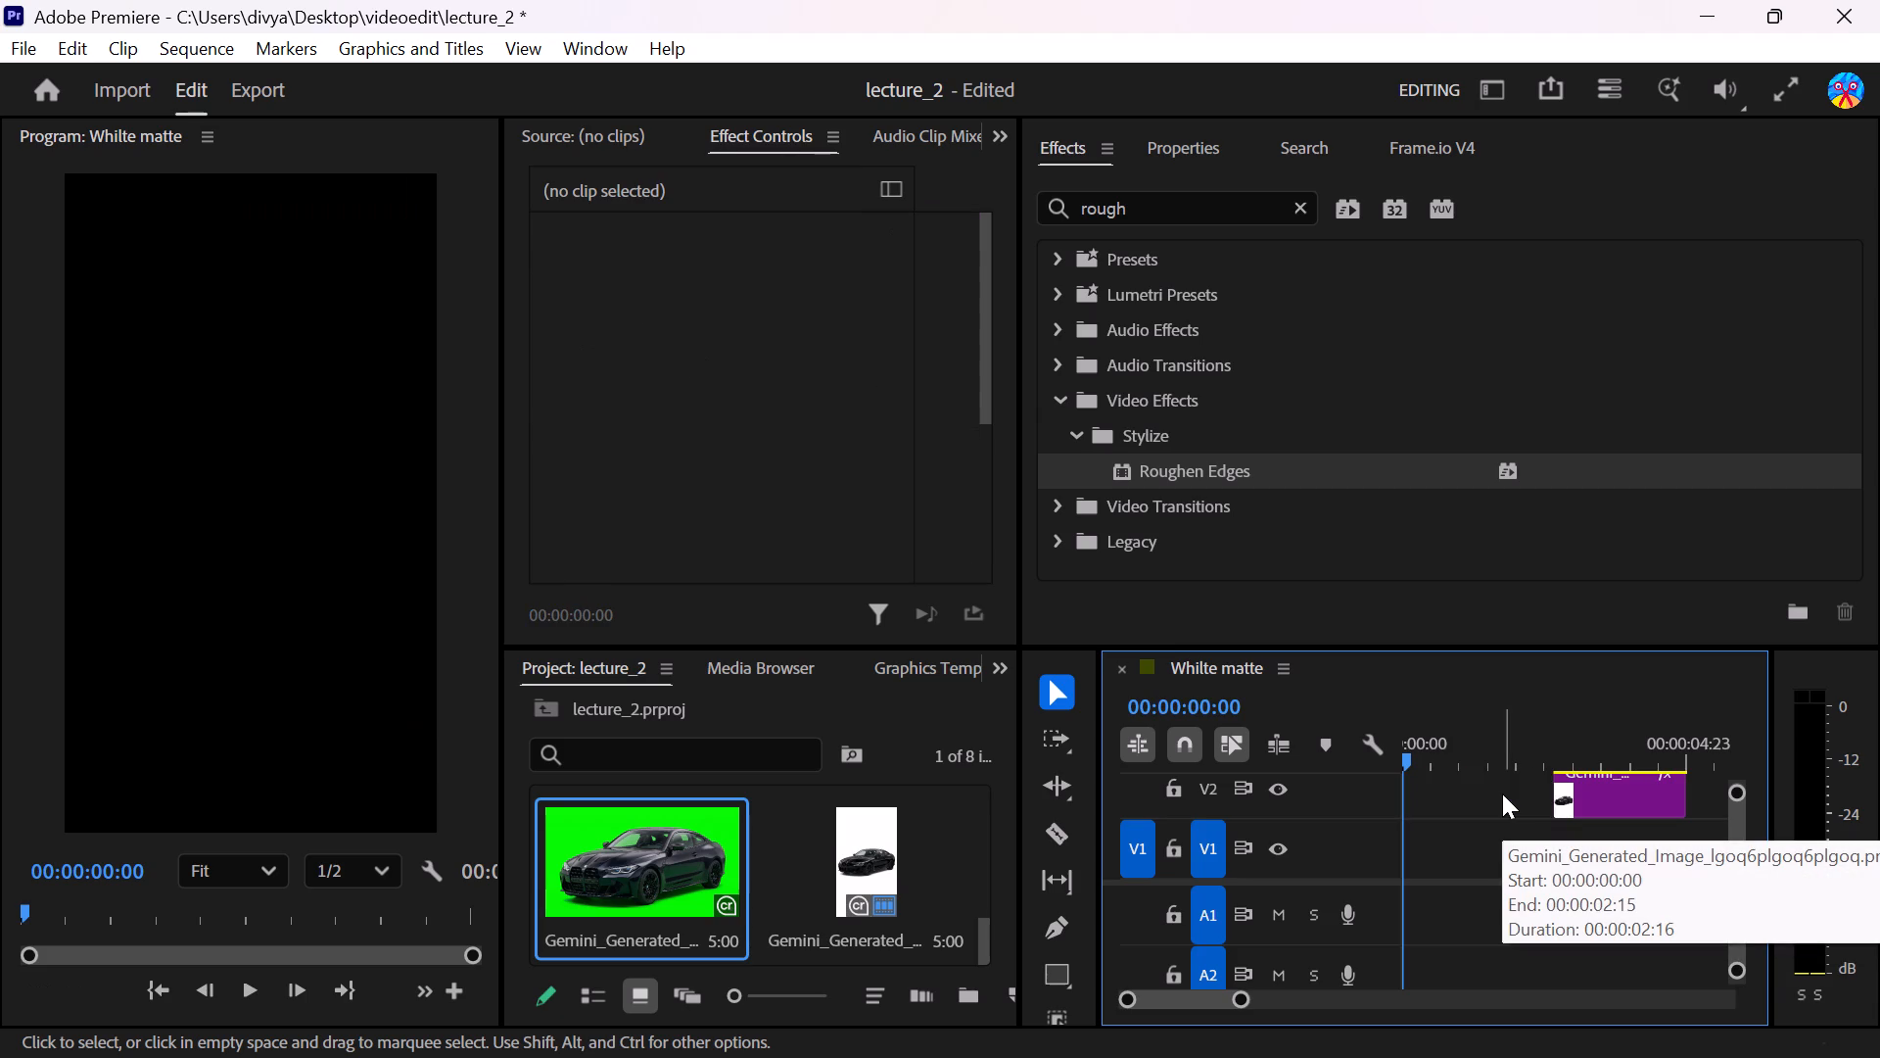
click(1502, 793)
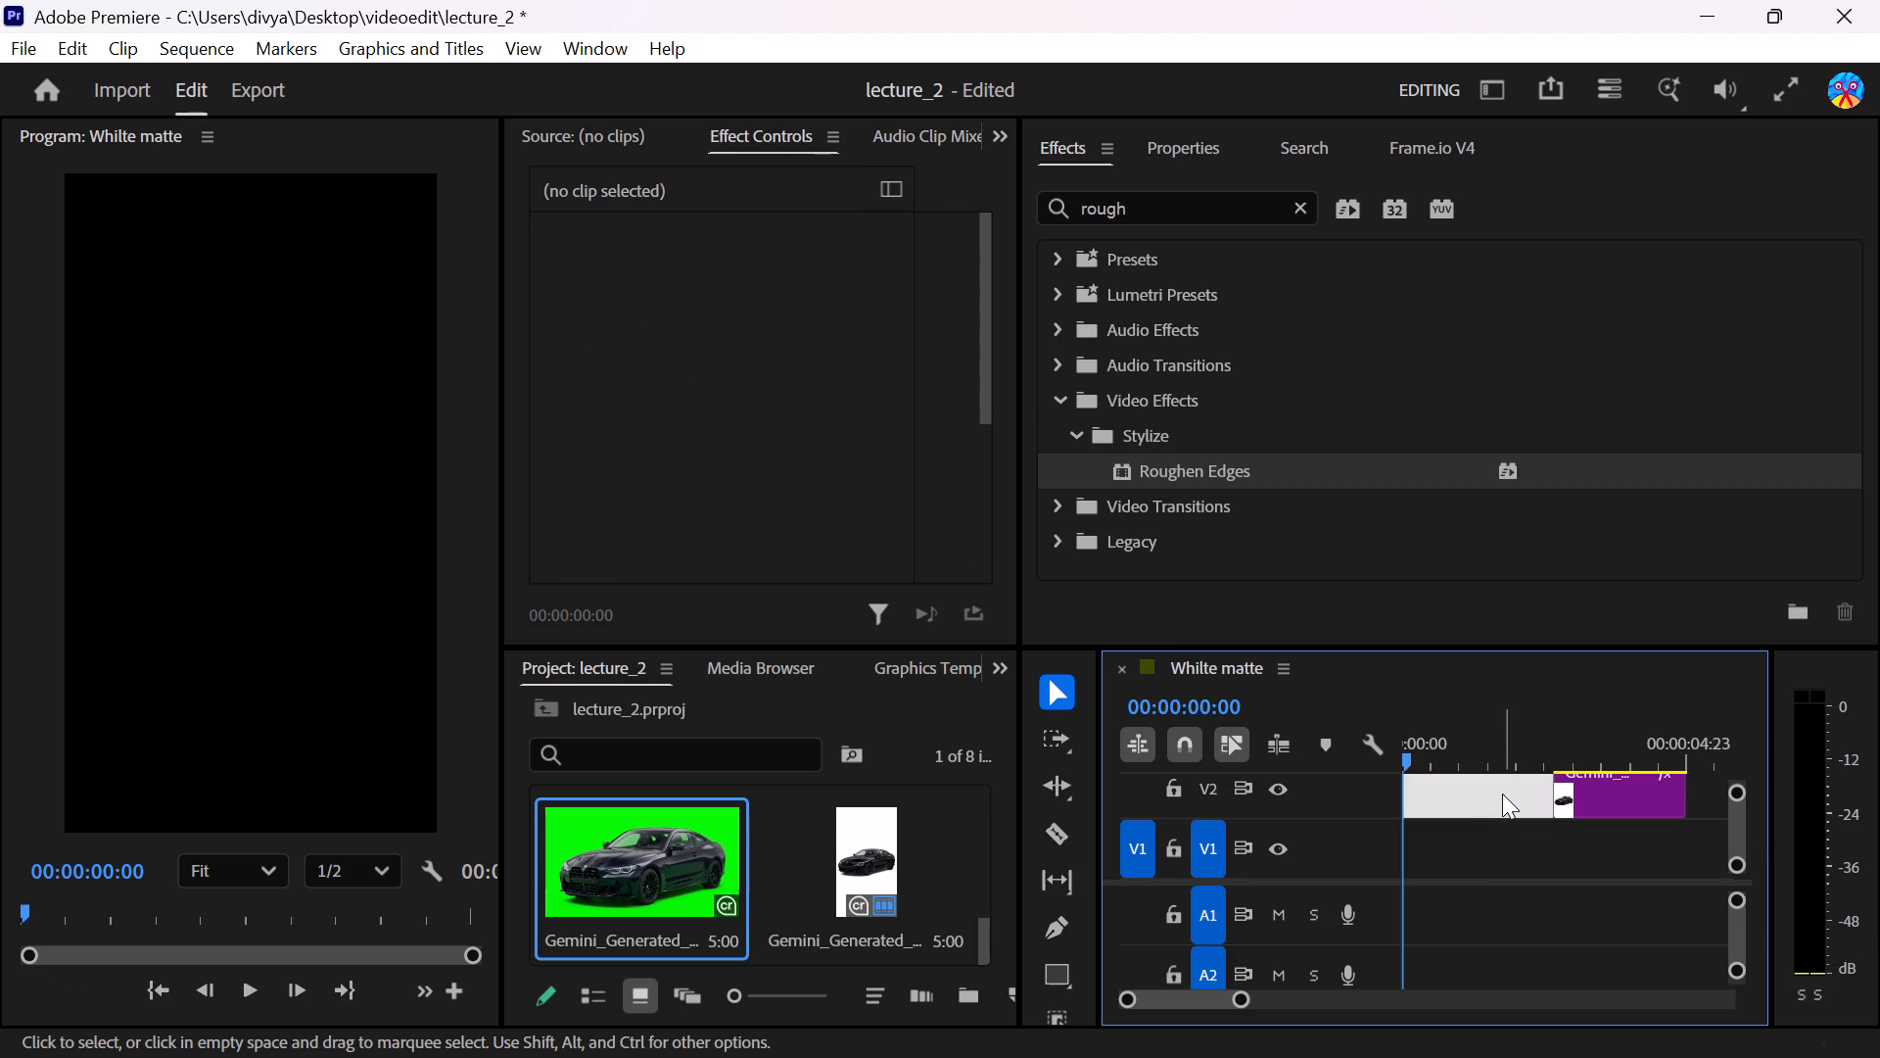
key(Delete)
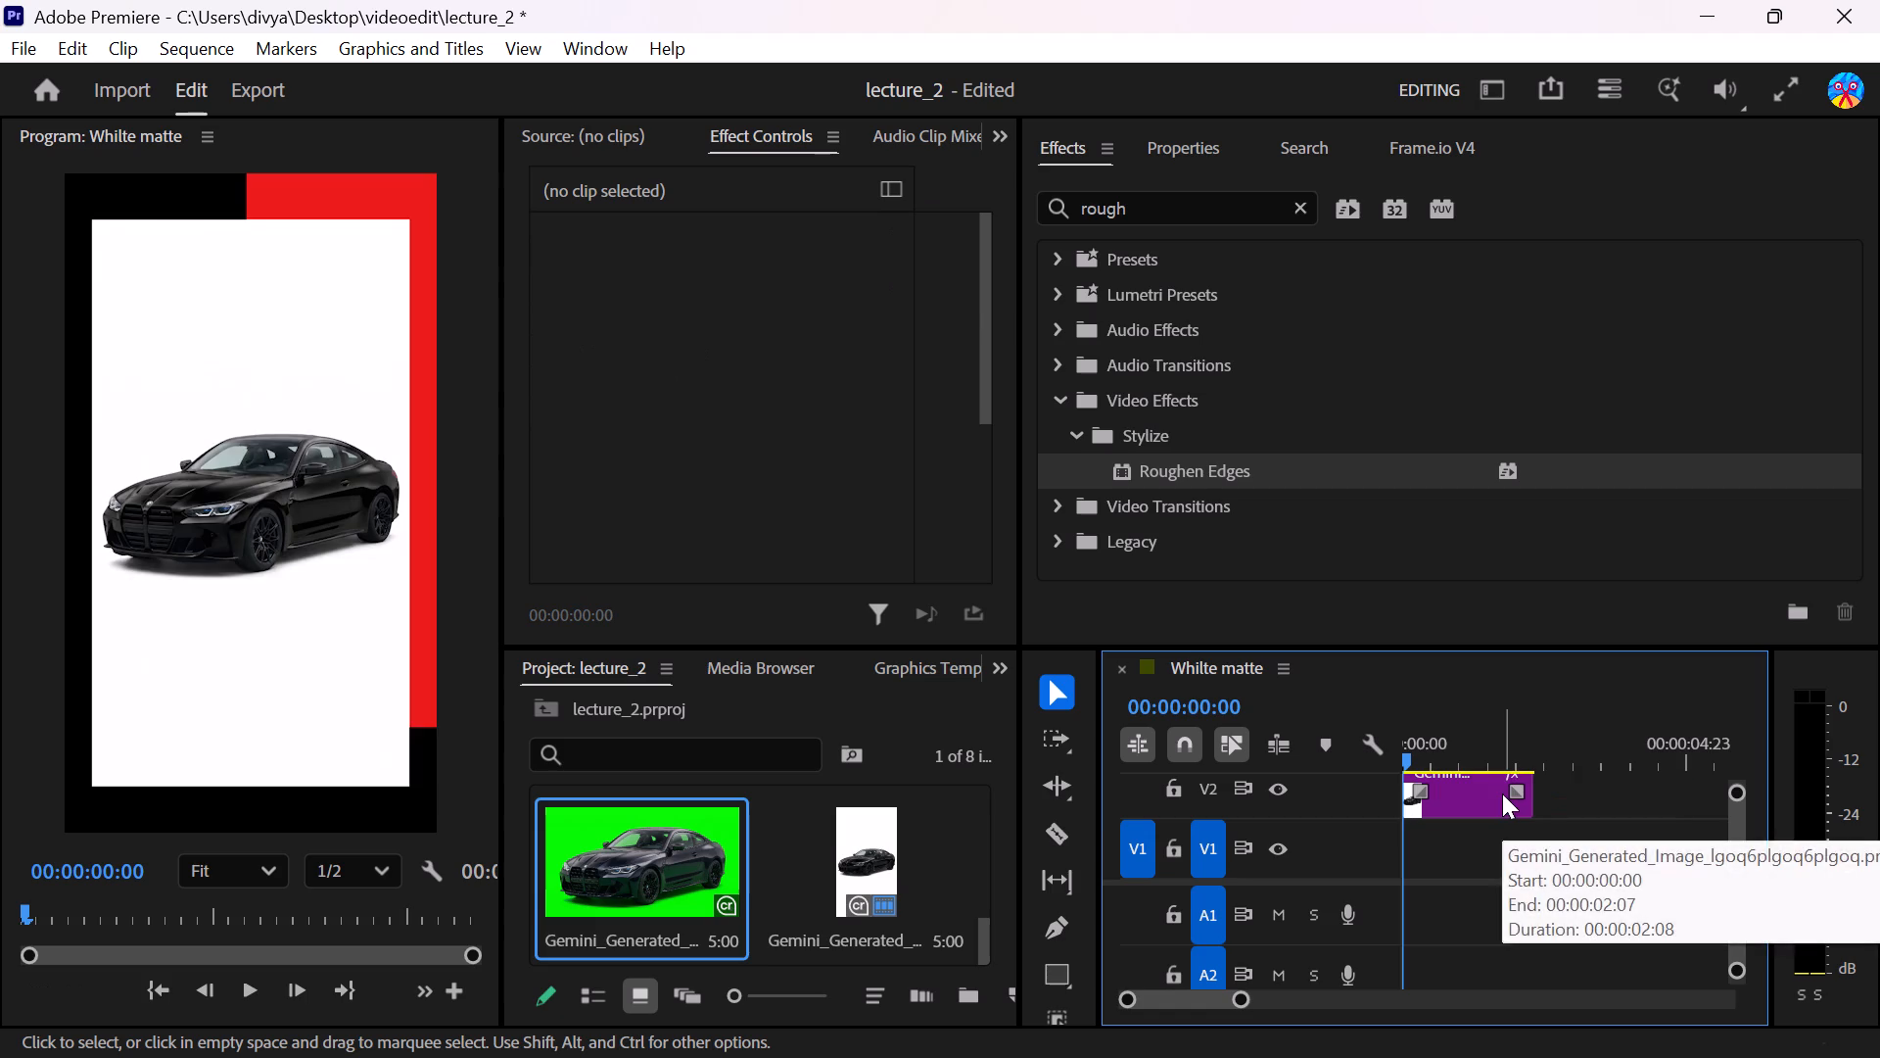
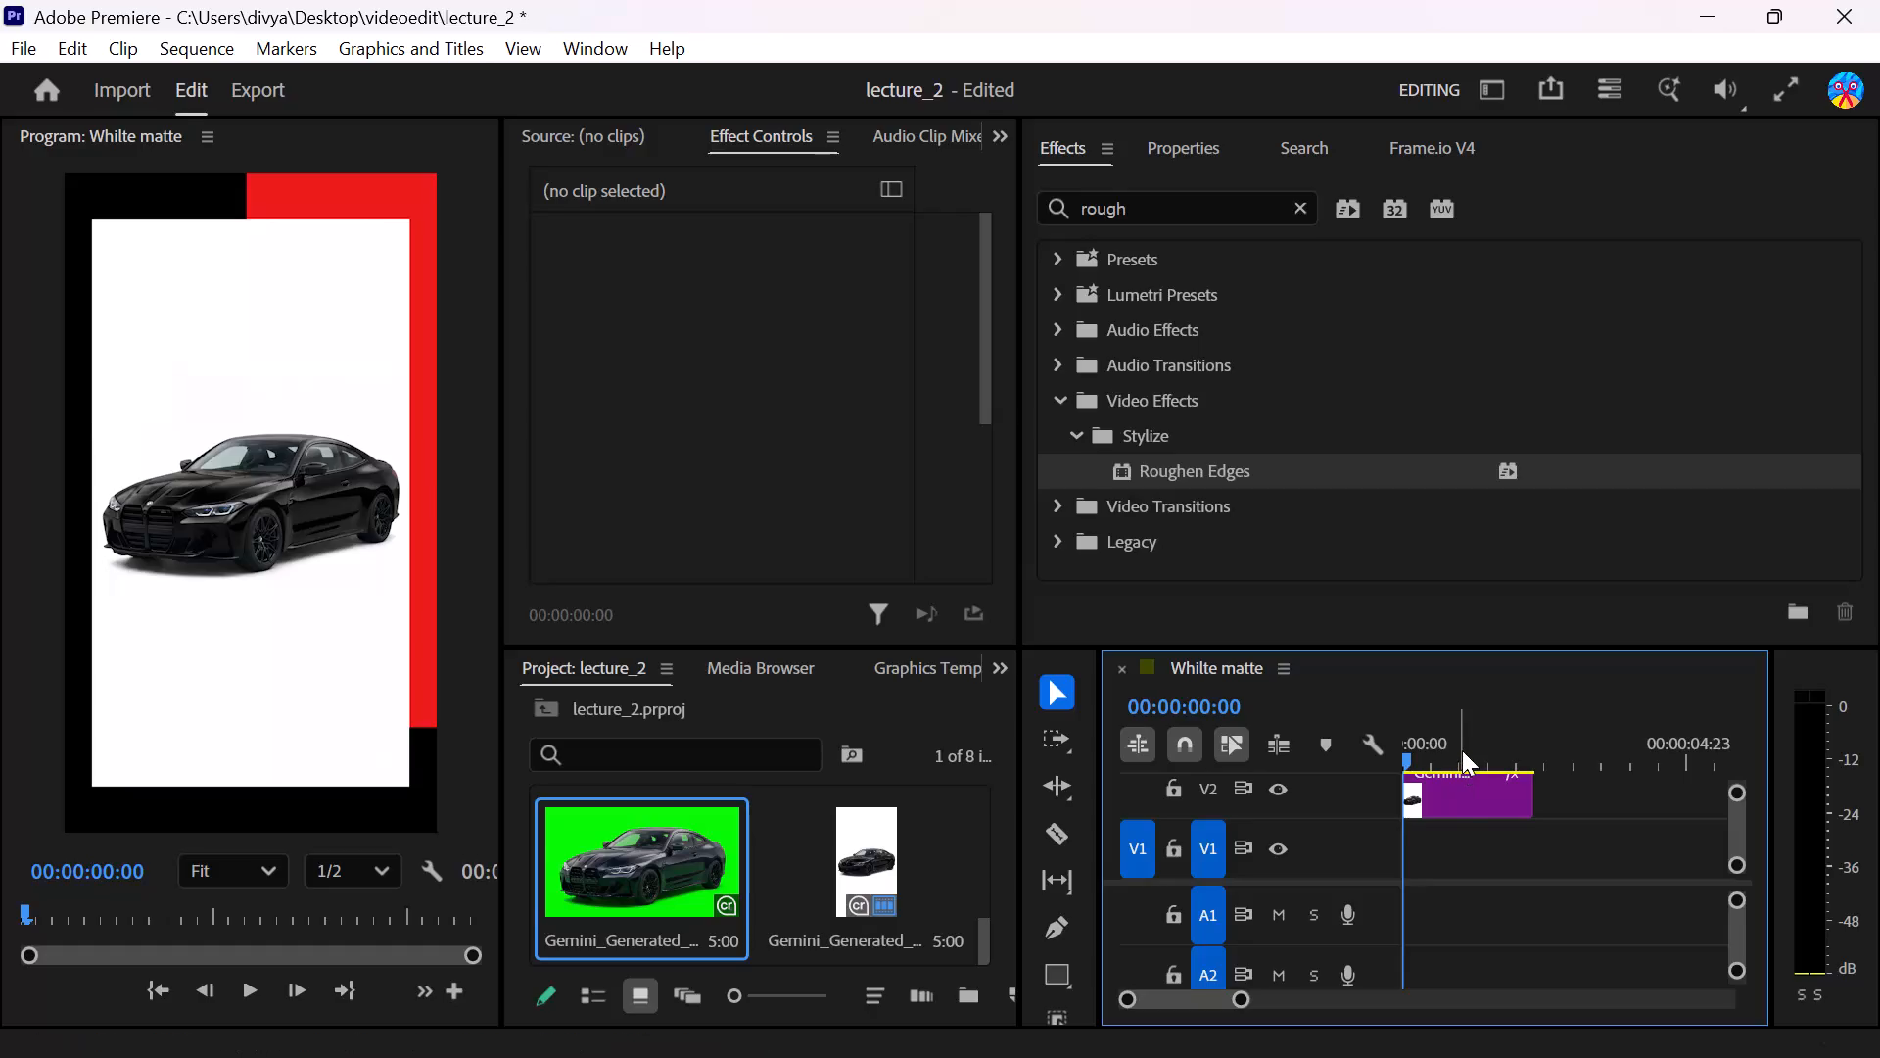
Move the playhead to 00:00:01:00 in the sequence and activate the Track Select Forward tool.
click(1462, 750)
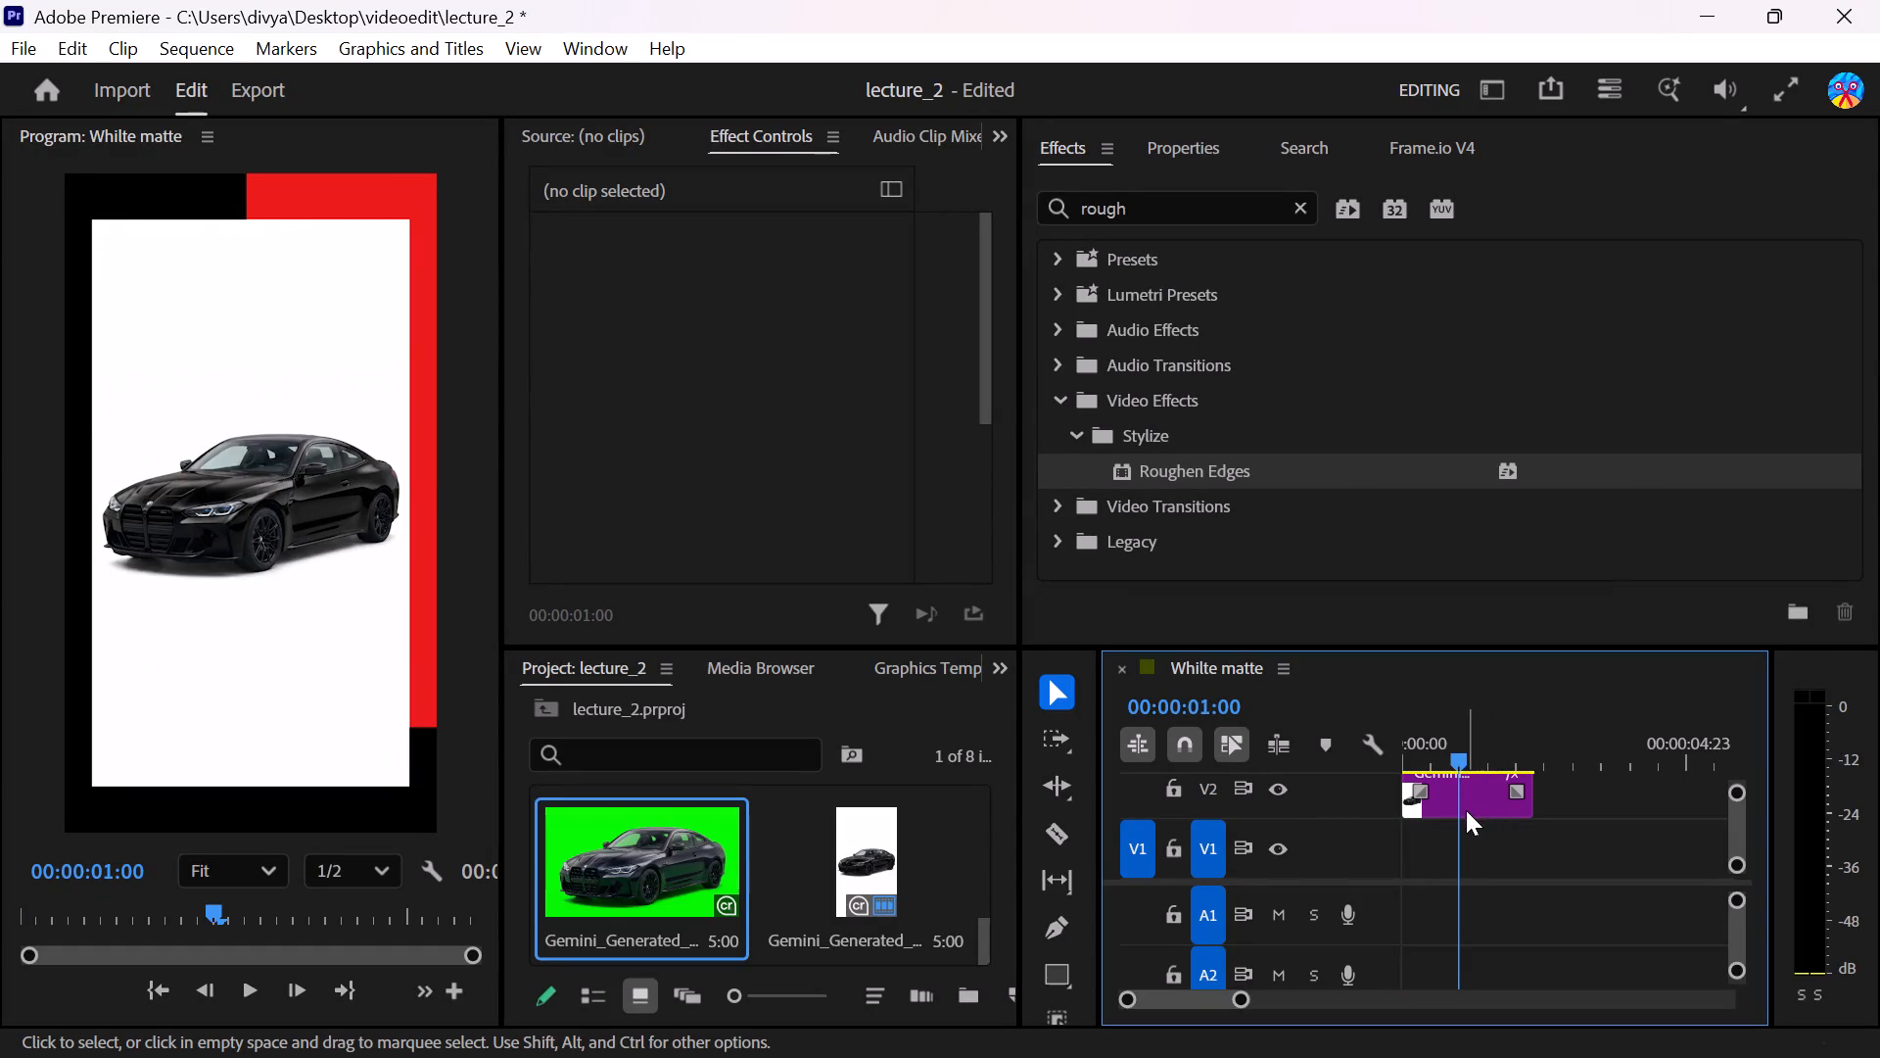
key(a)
click(1816, 769)
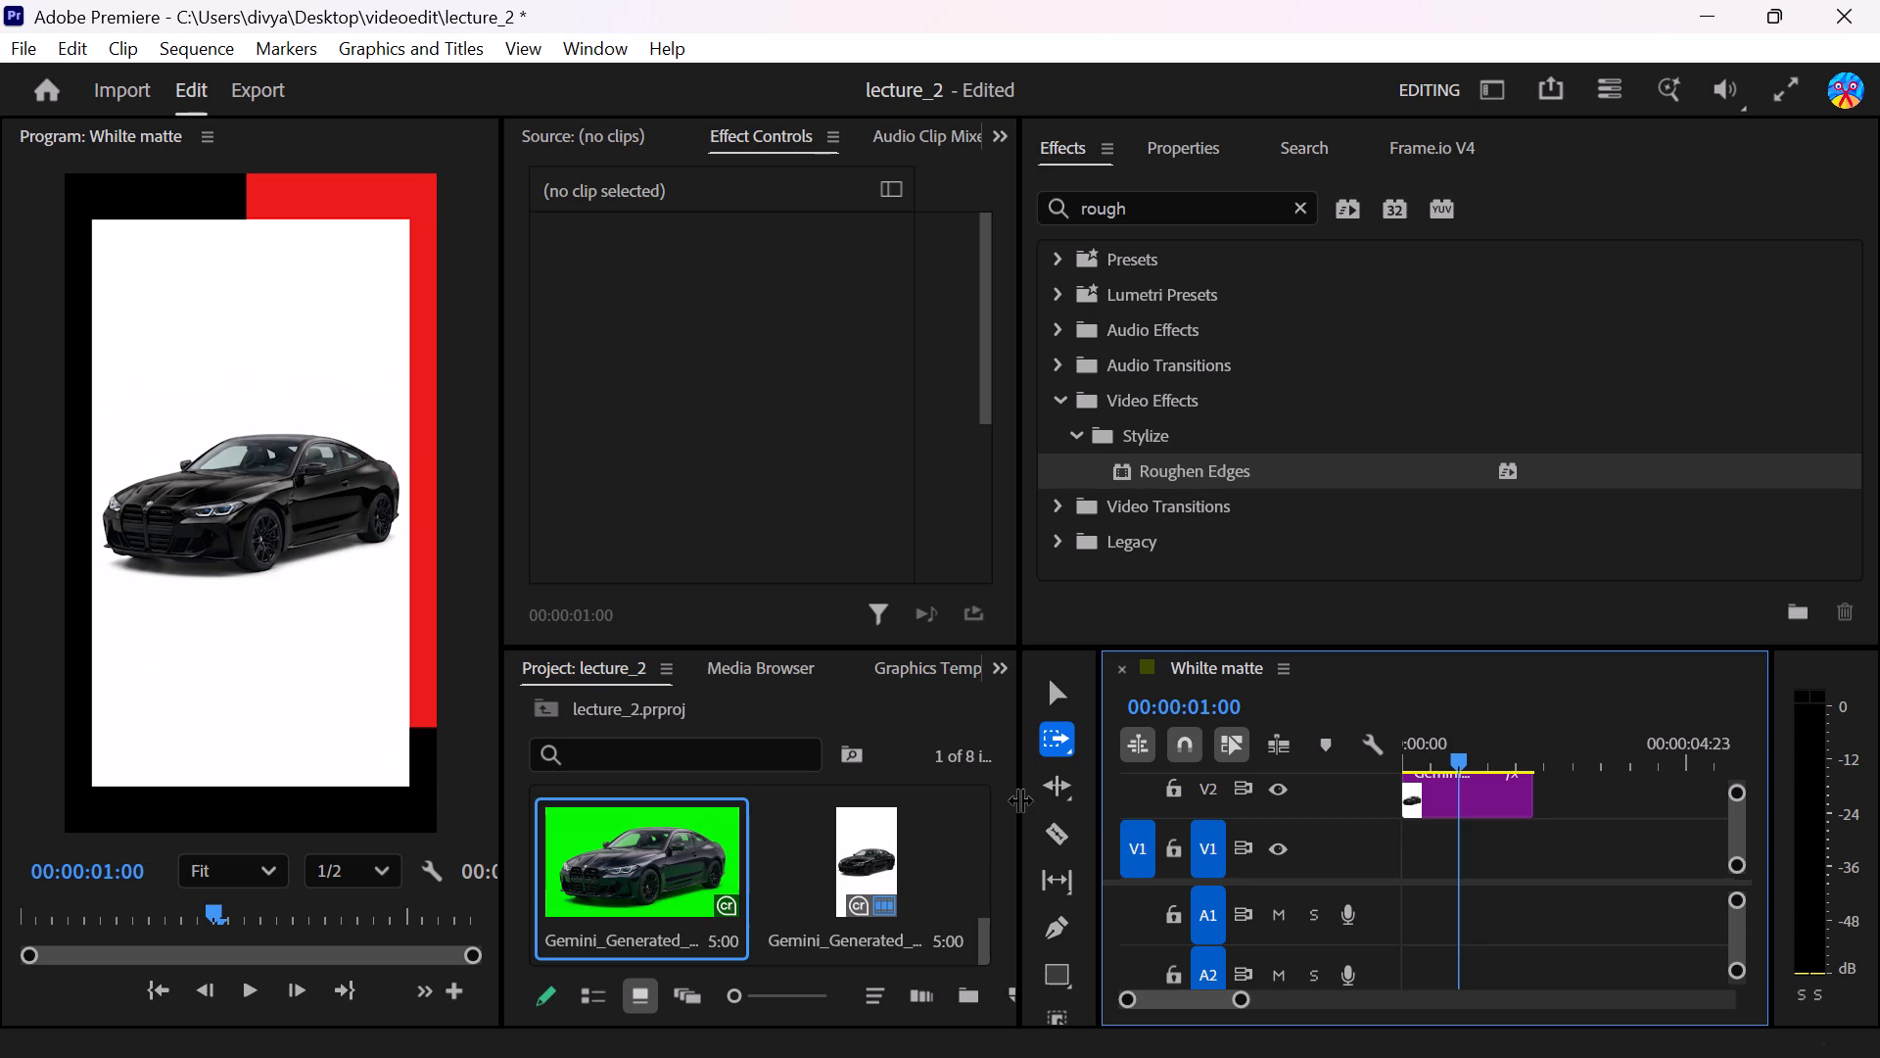
Widen the timeline area by narrowing the project area, keeping the editing tools in a single column between them.
drag(1019, 799, 856, 837)
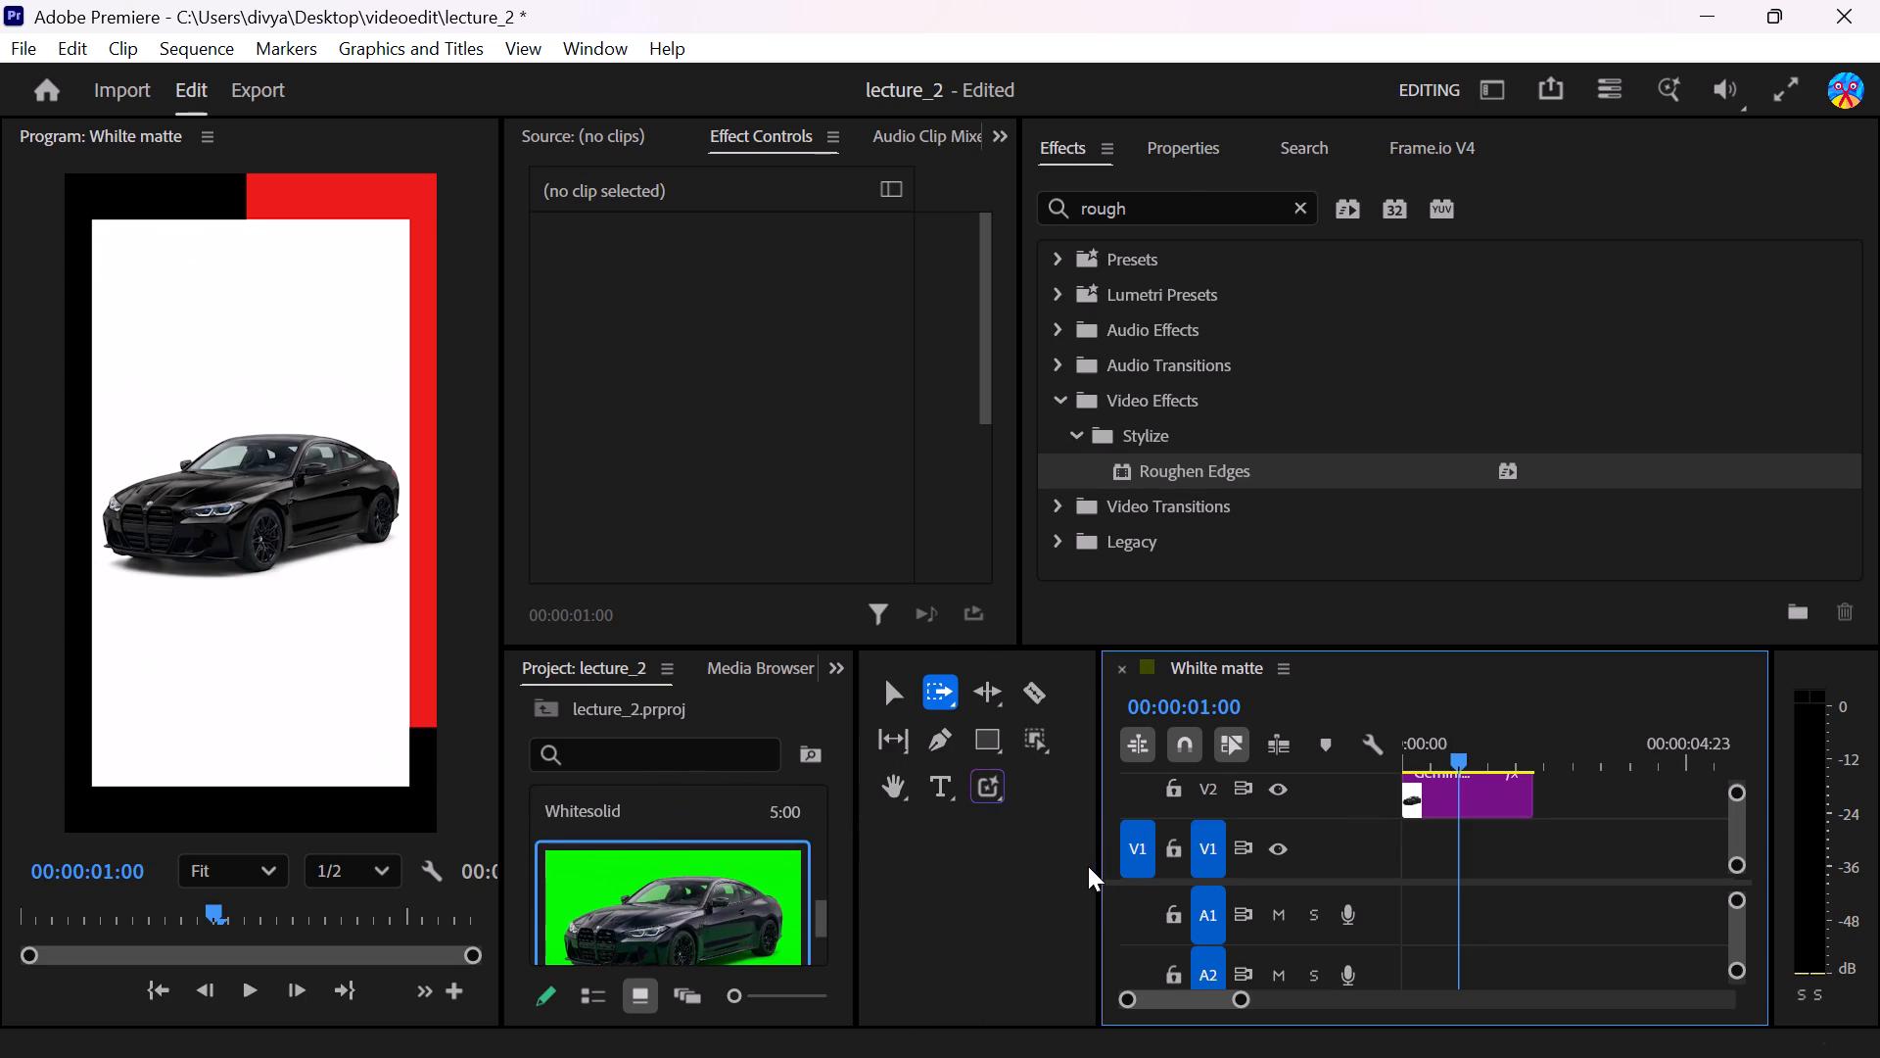
drag(1097, 880, 969, 906)
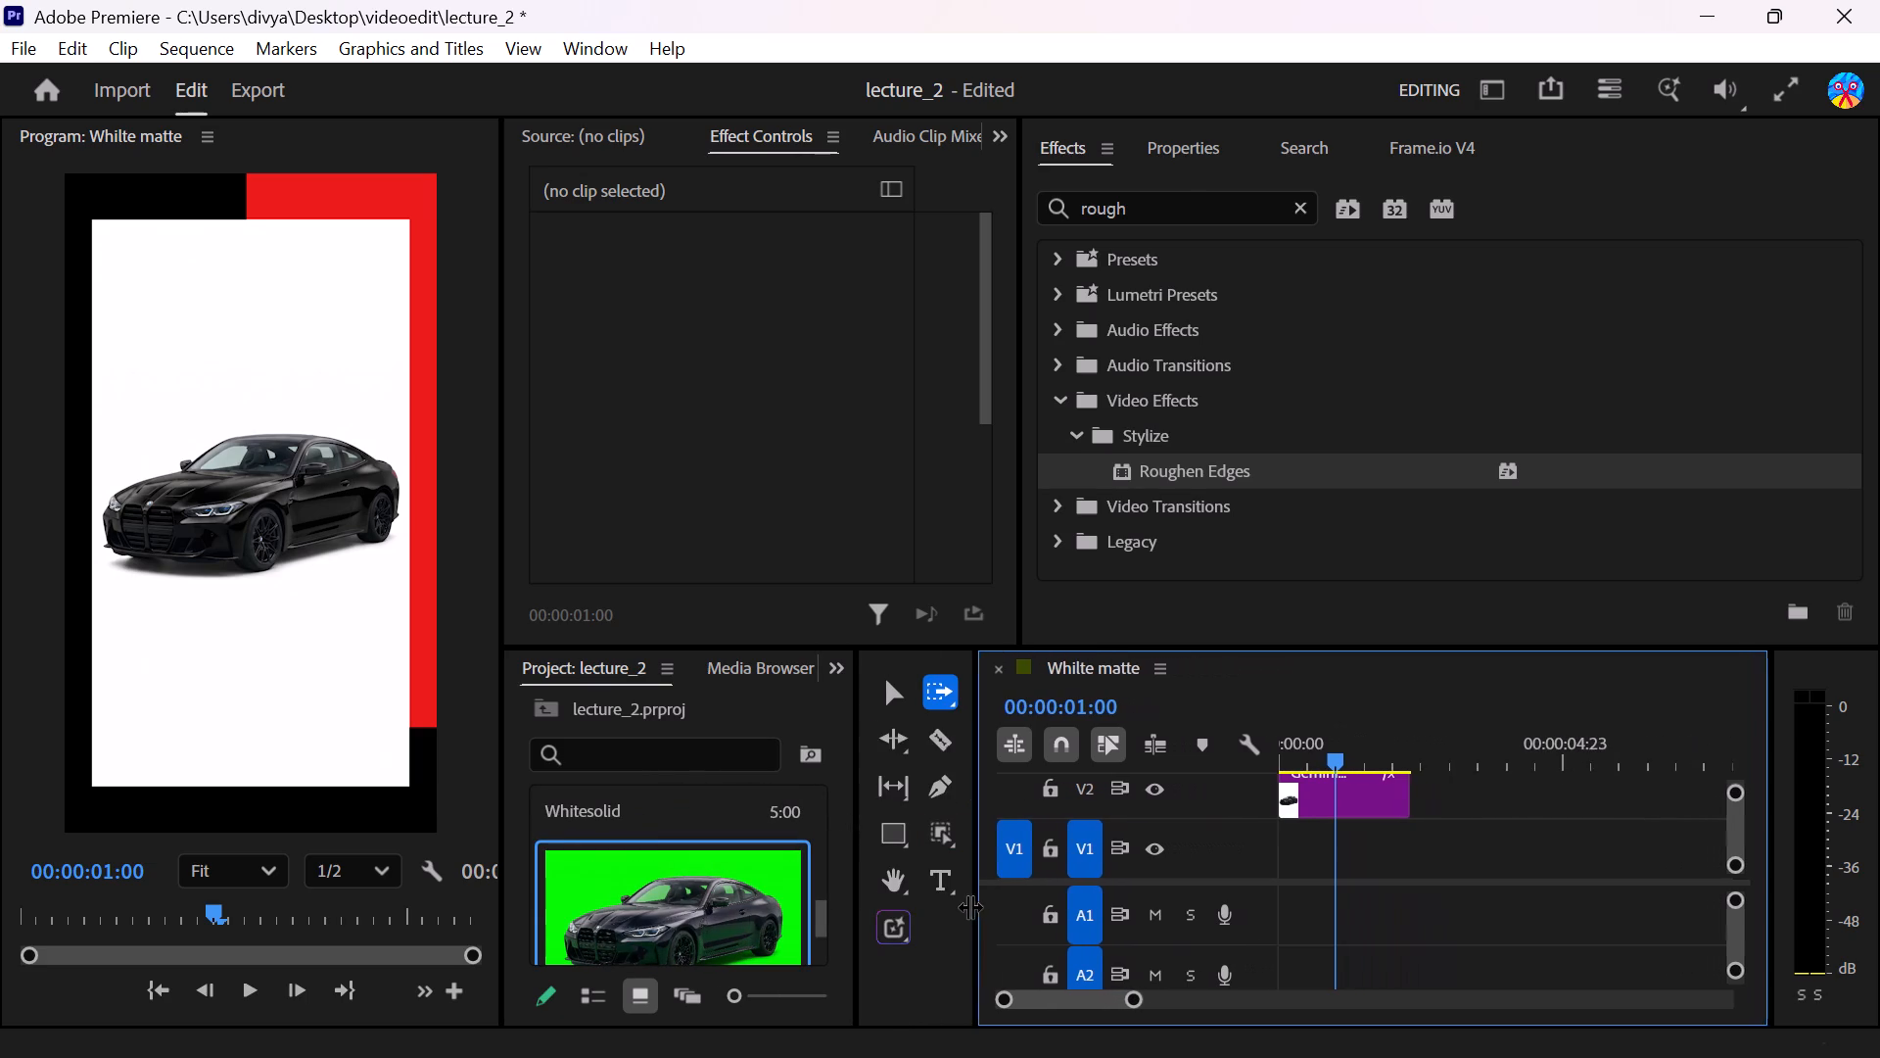
drag(969, 906, 933, 916)
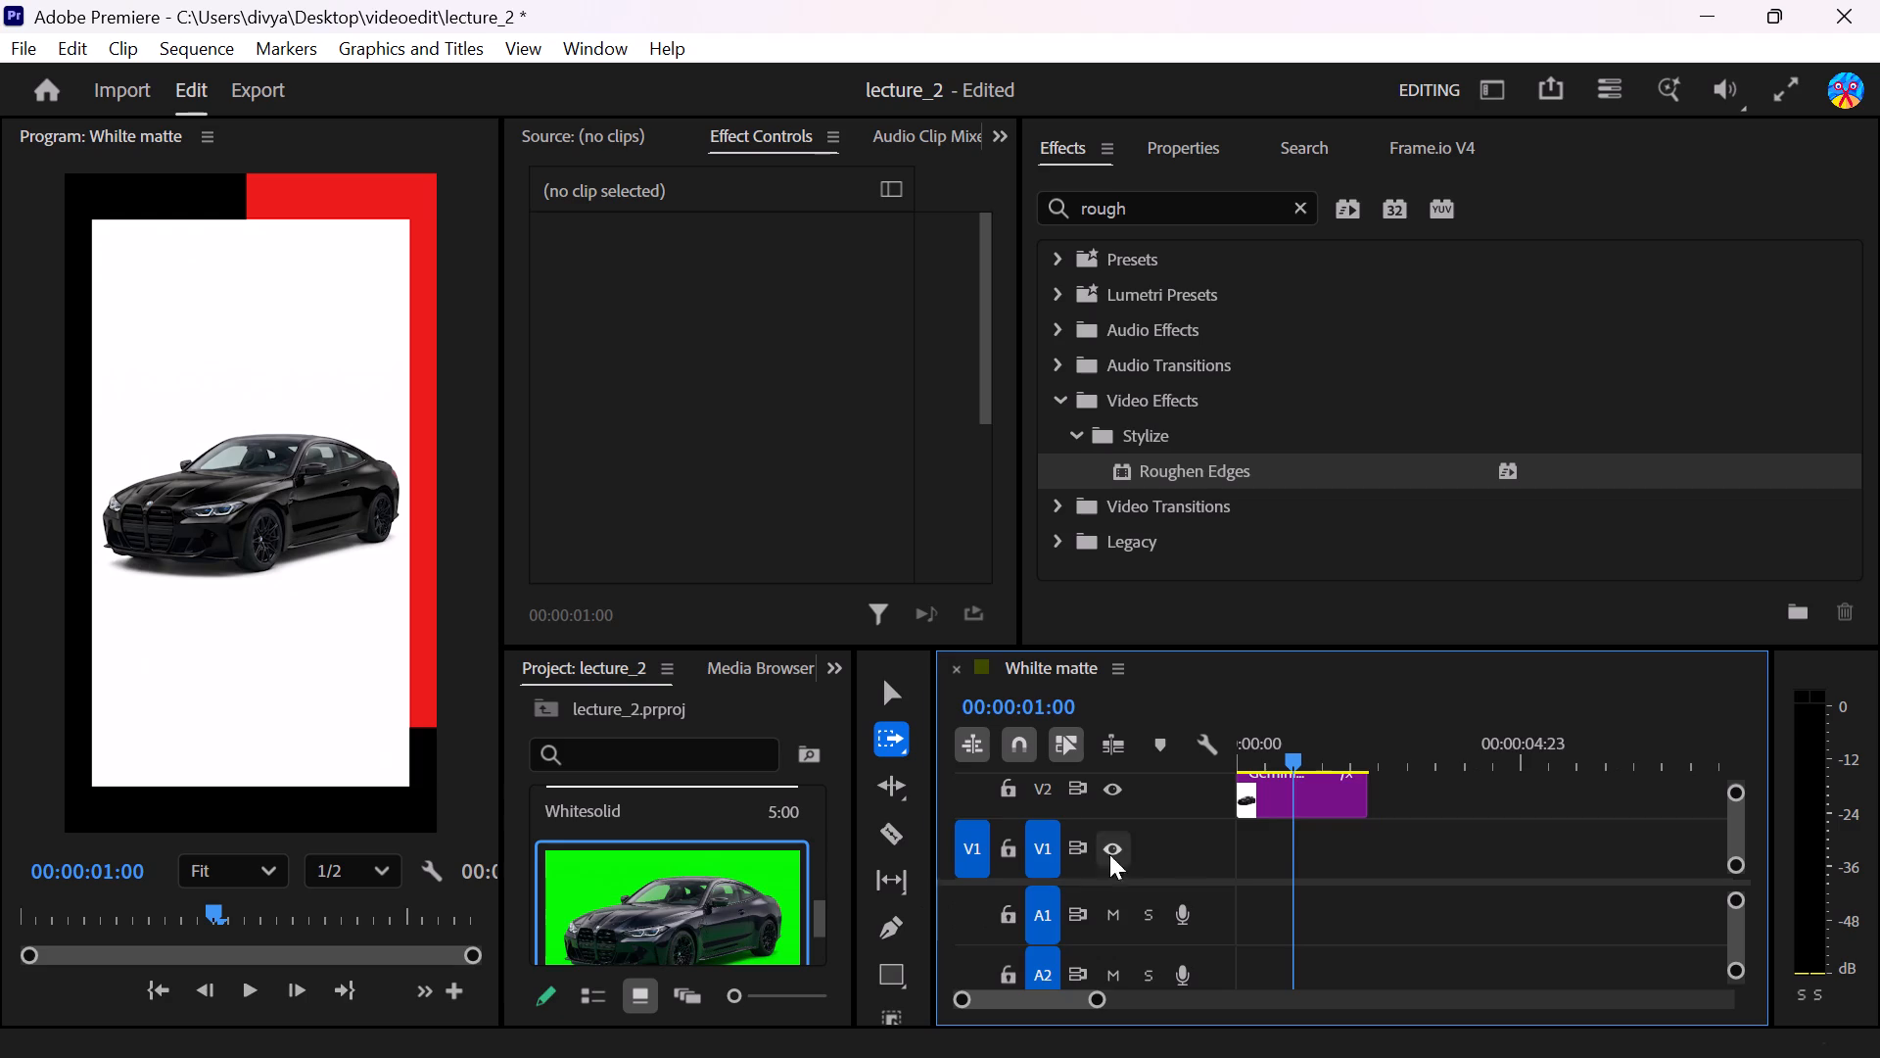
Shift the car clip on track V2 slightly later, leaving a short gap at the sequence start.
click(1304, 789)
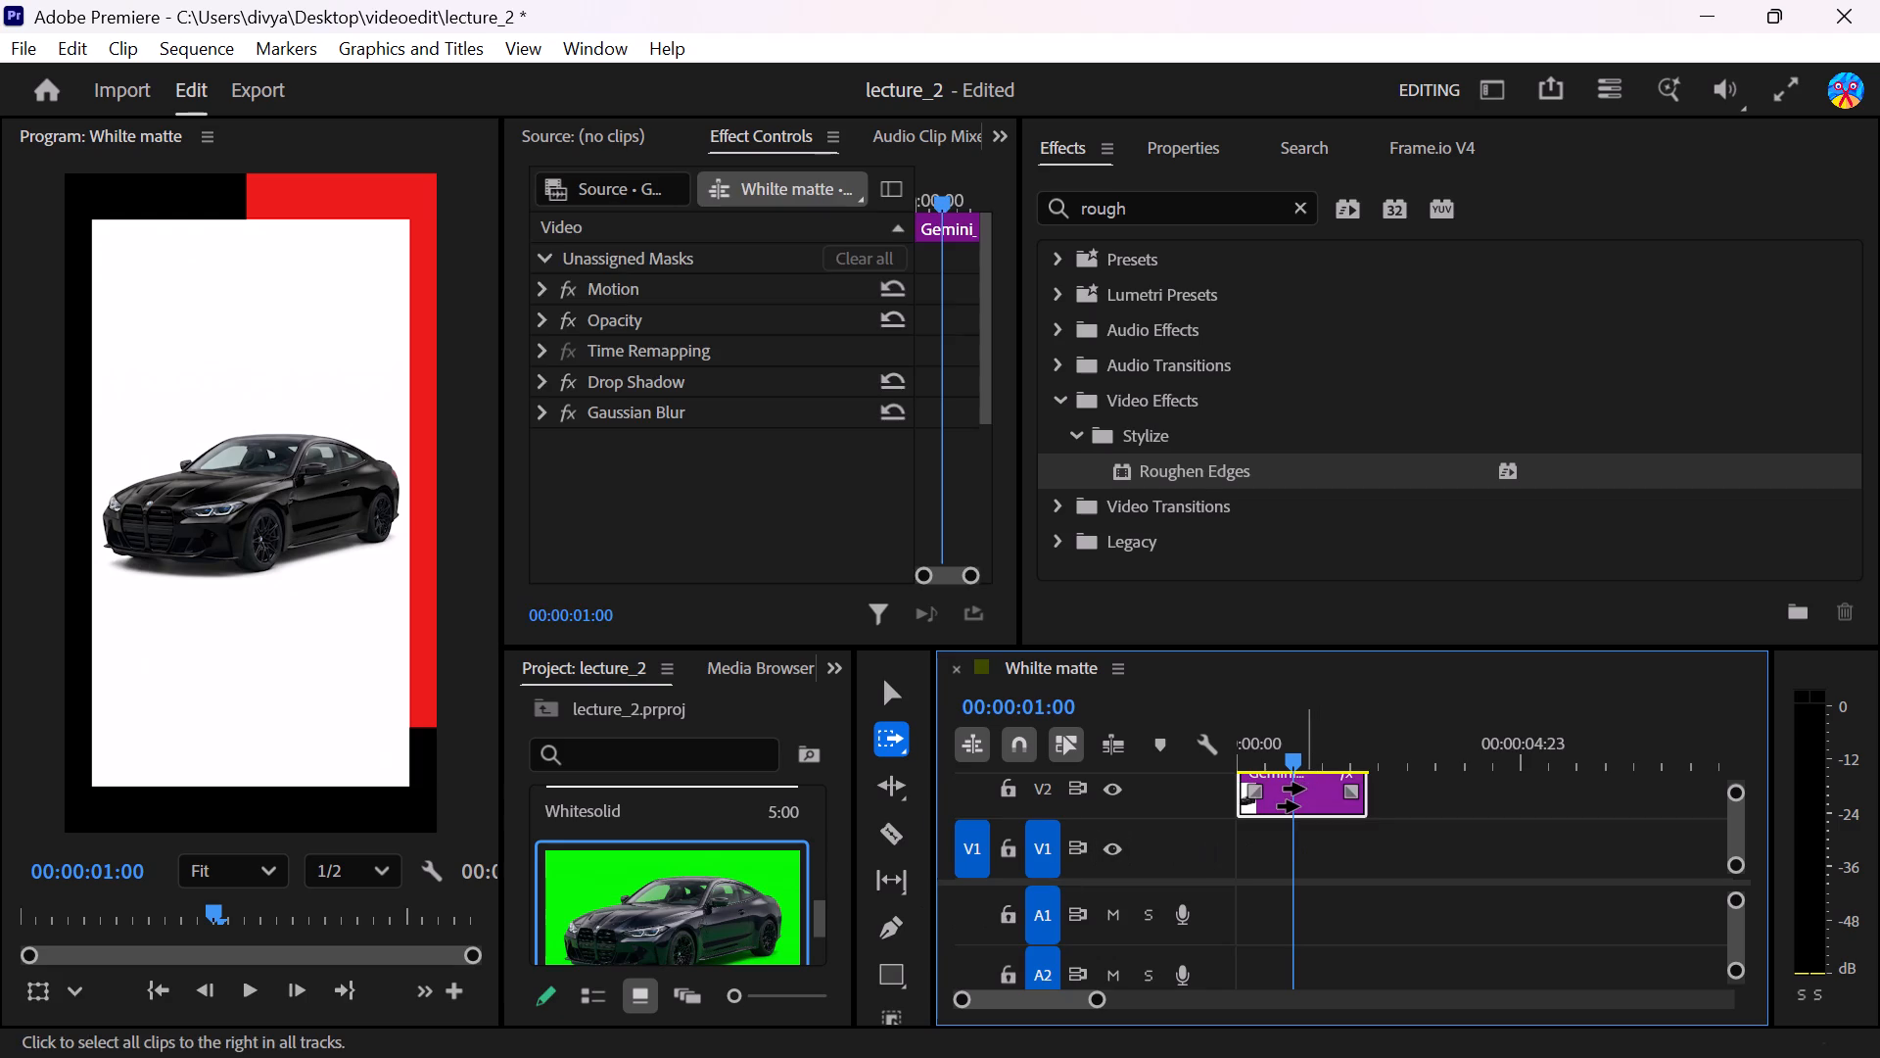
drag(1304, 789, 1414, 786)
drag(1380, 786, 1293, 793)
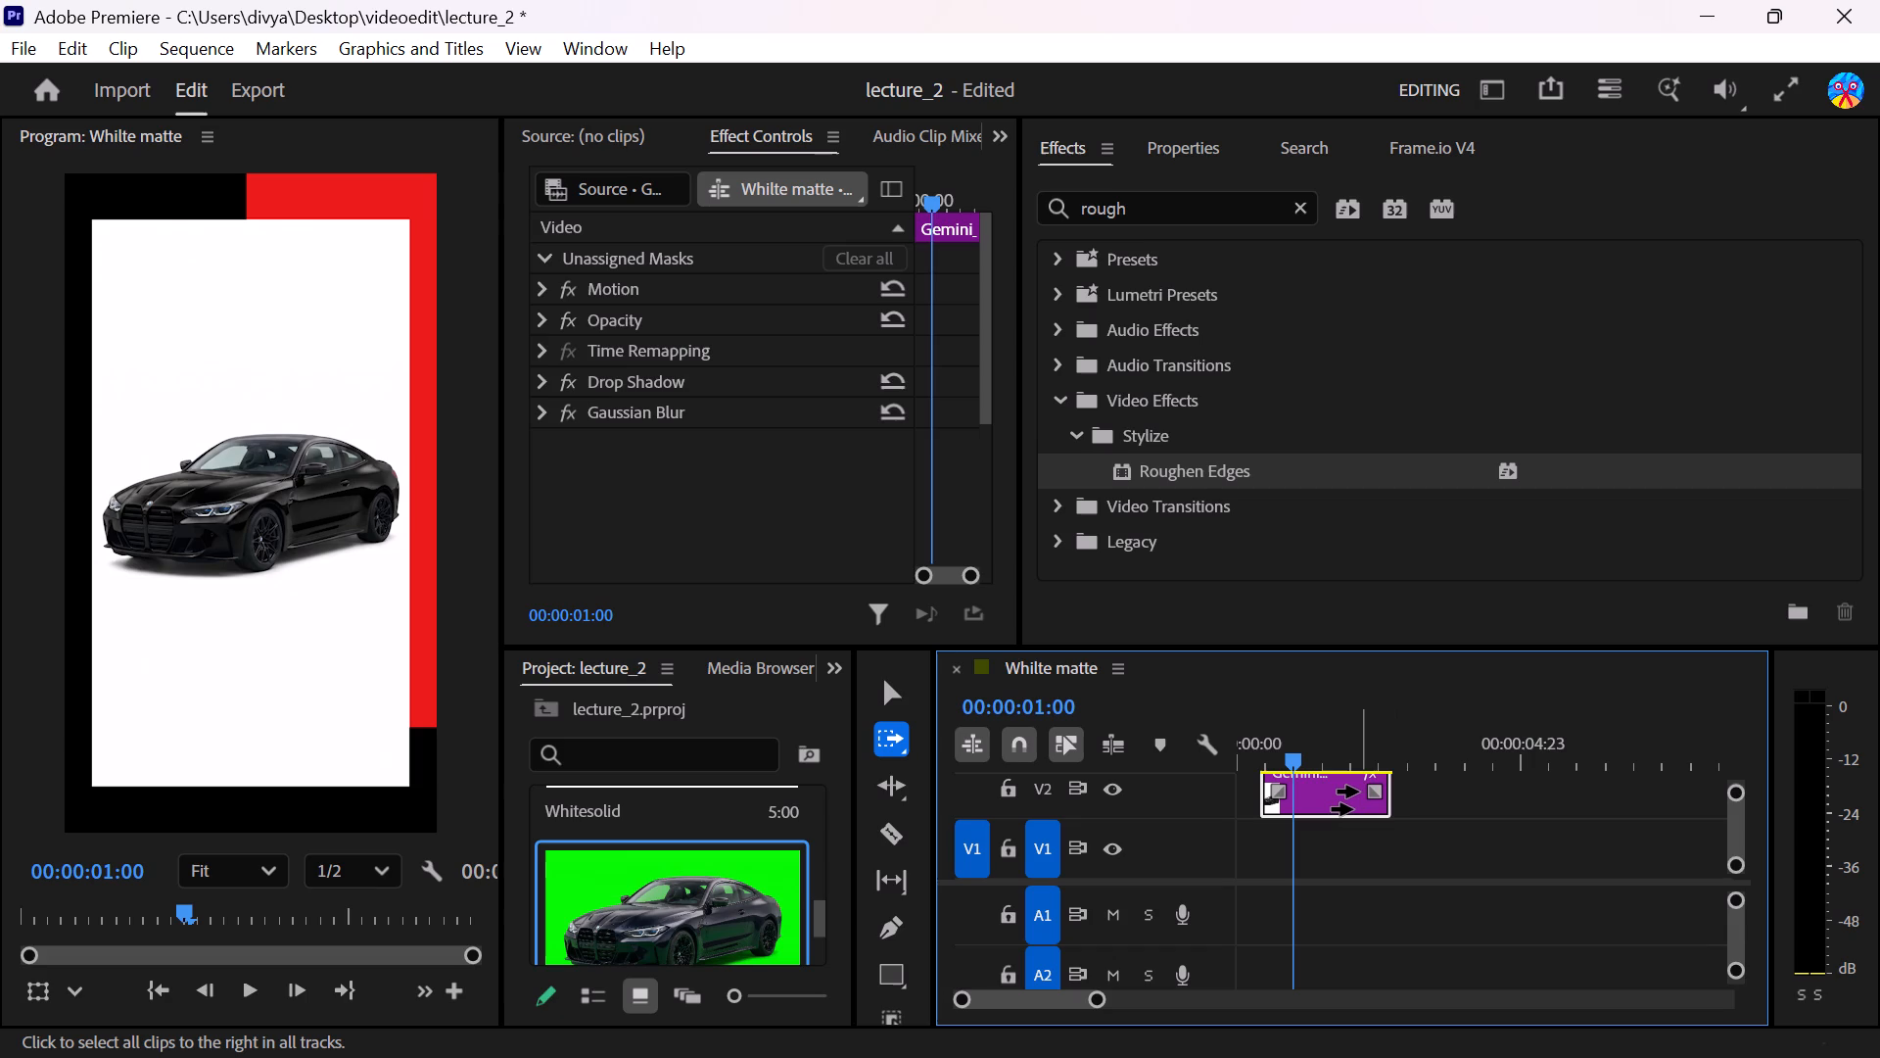
Copy the car clip and paste it on track V2 at 00:00:01:00.
key(ctrl+c)
key(v)
click(1405, 786)
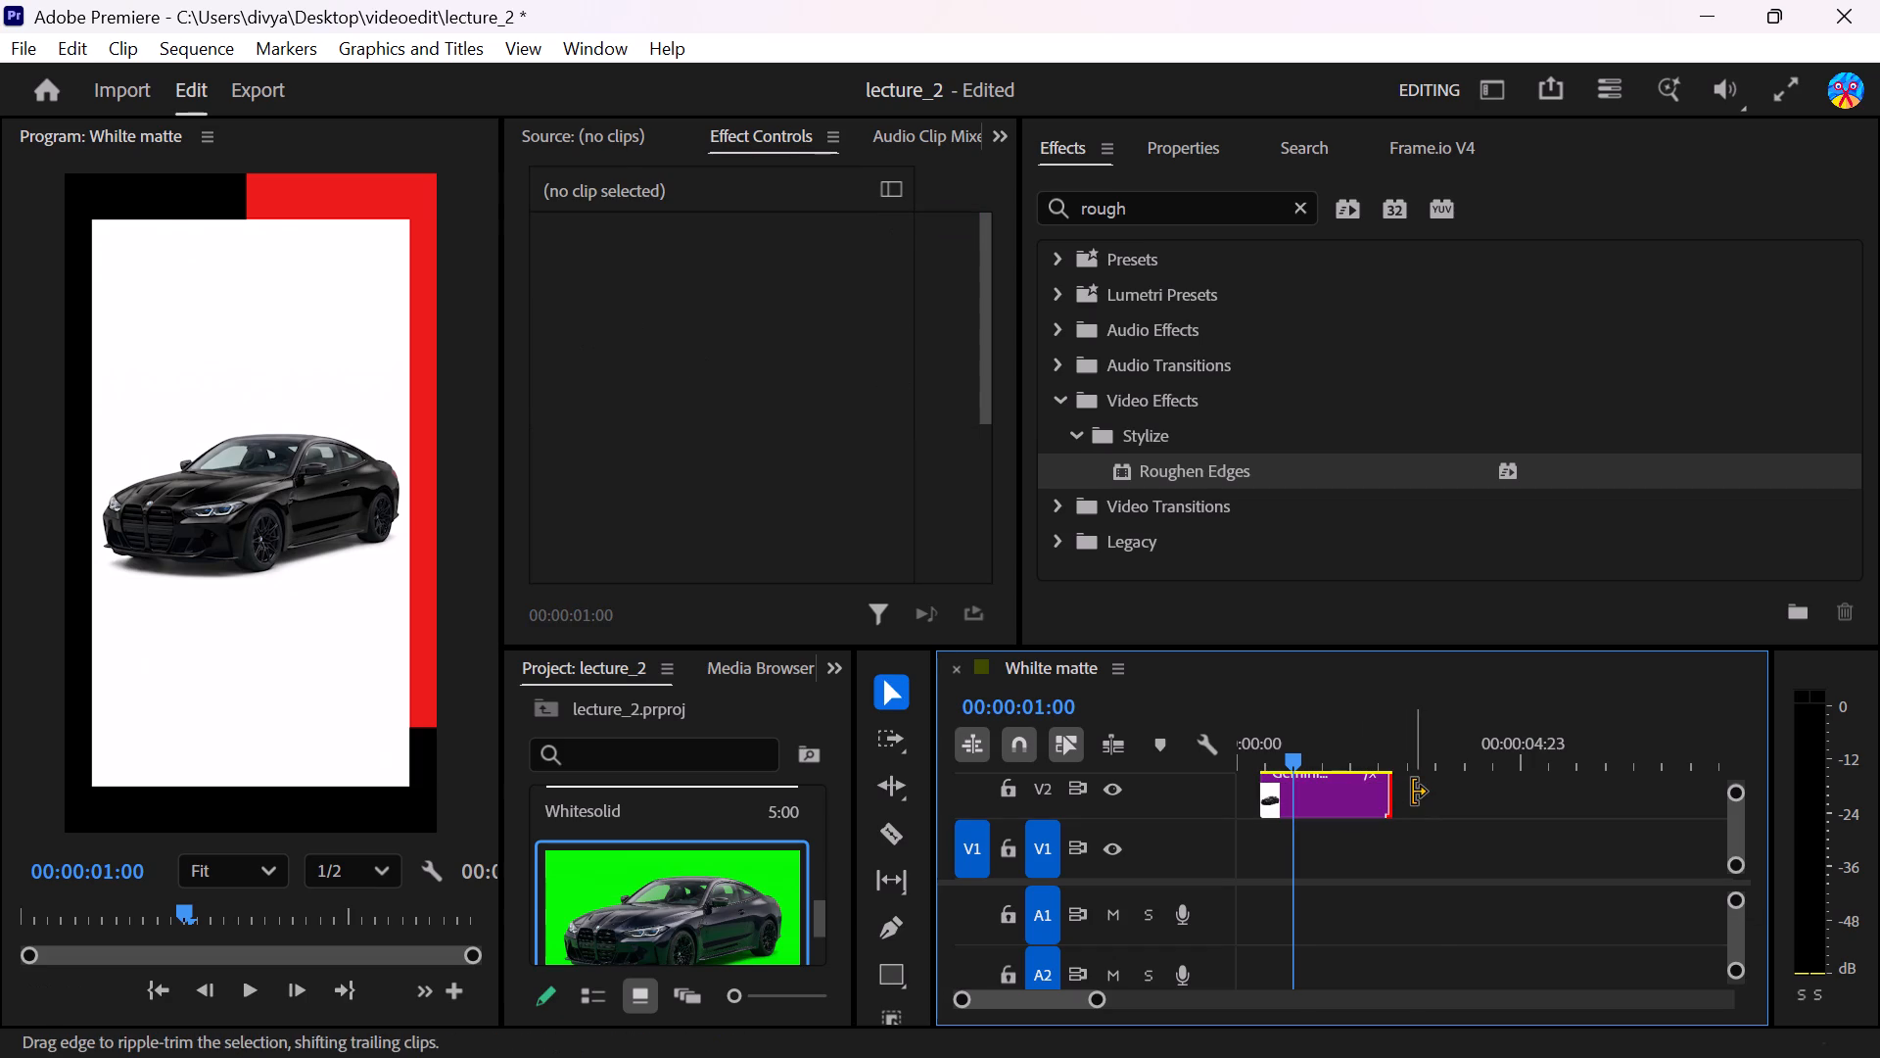
key(ctrl+v)
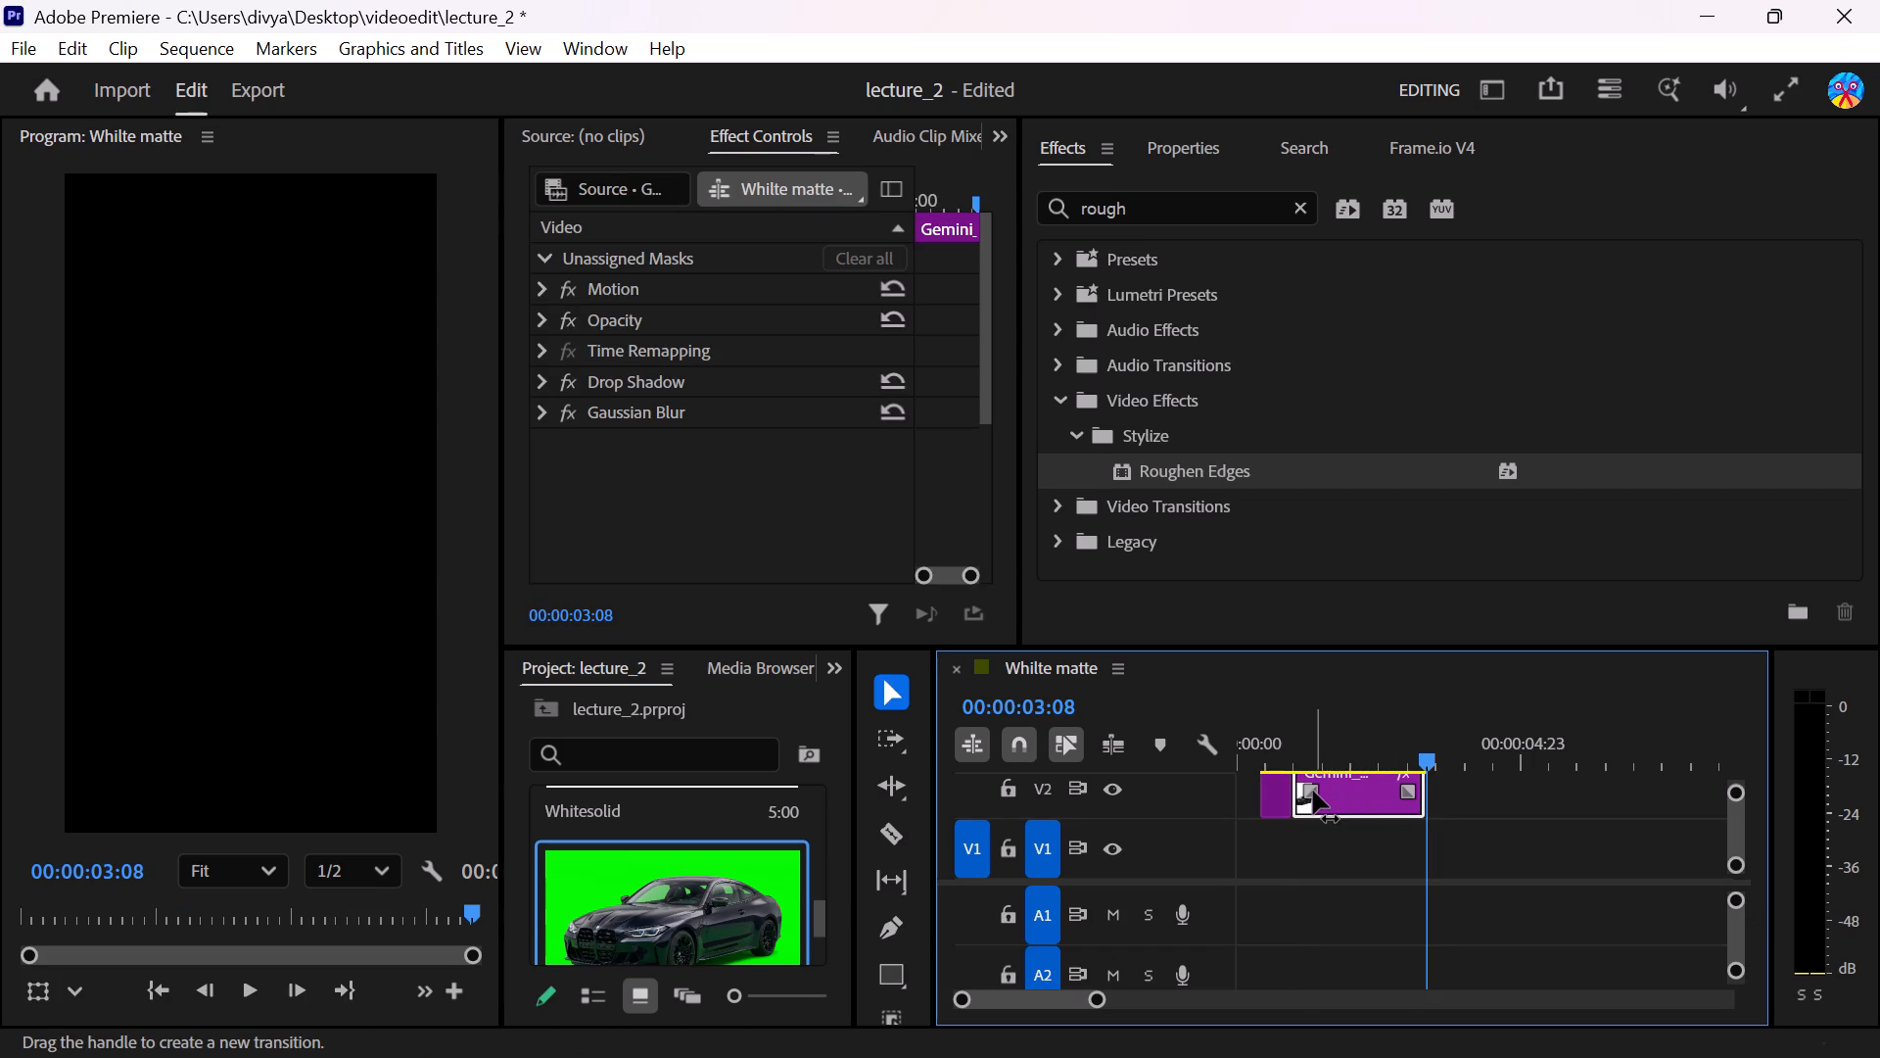
Delete the leftover piece of the original car clip and close the gap before the pasted copy.
click(1280, 804)
key(BackSpace)
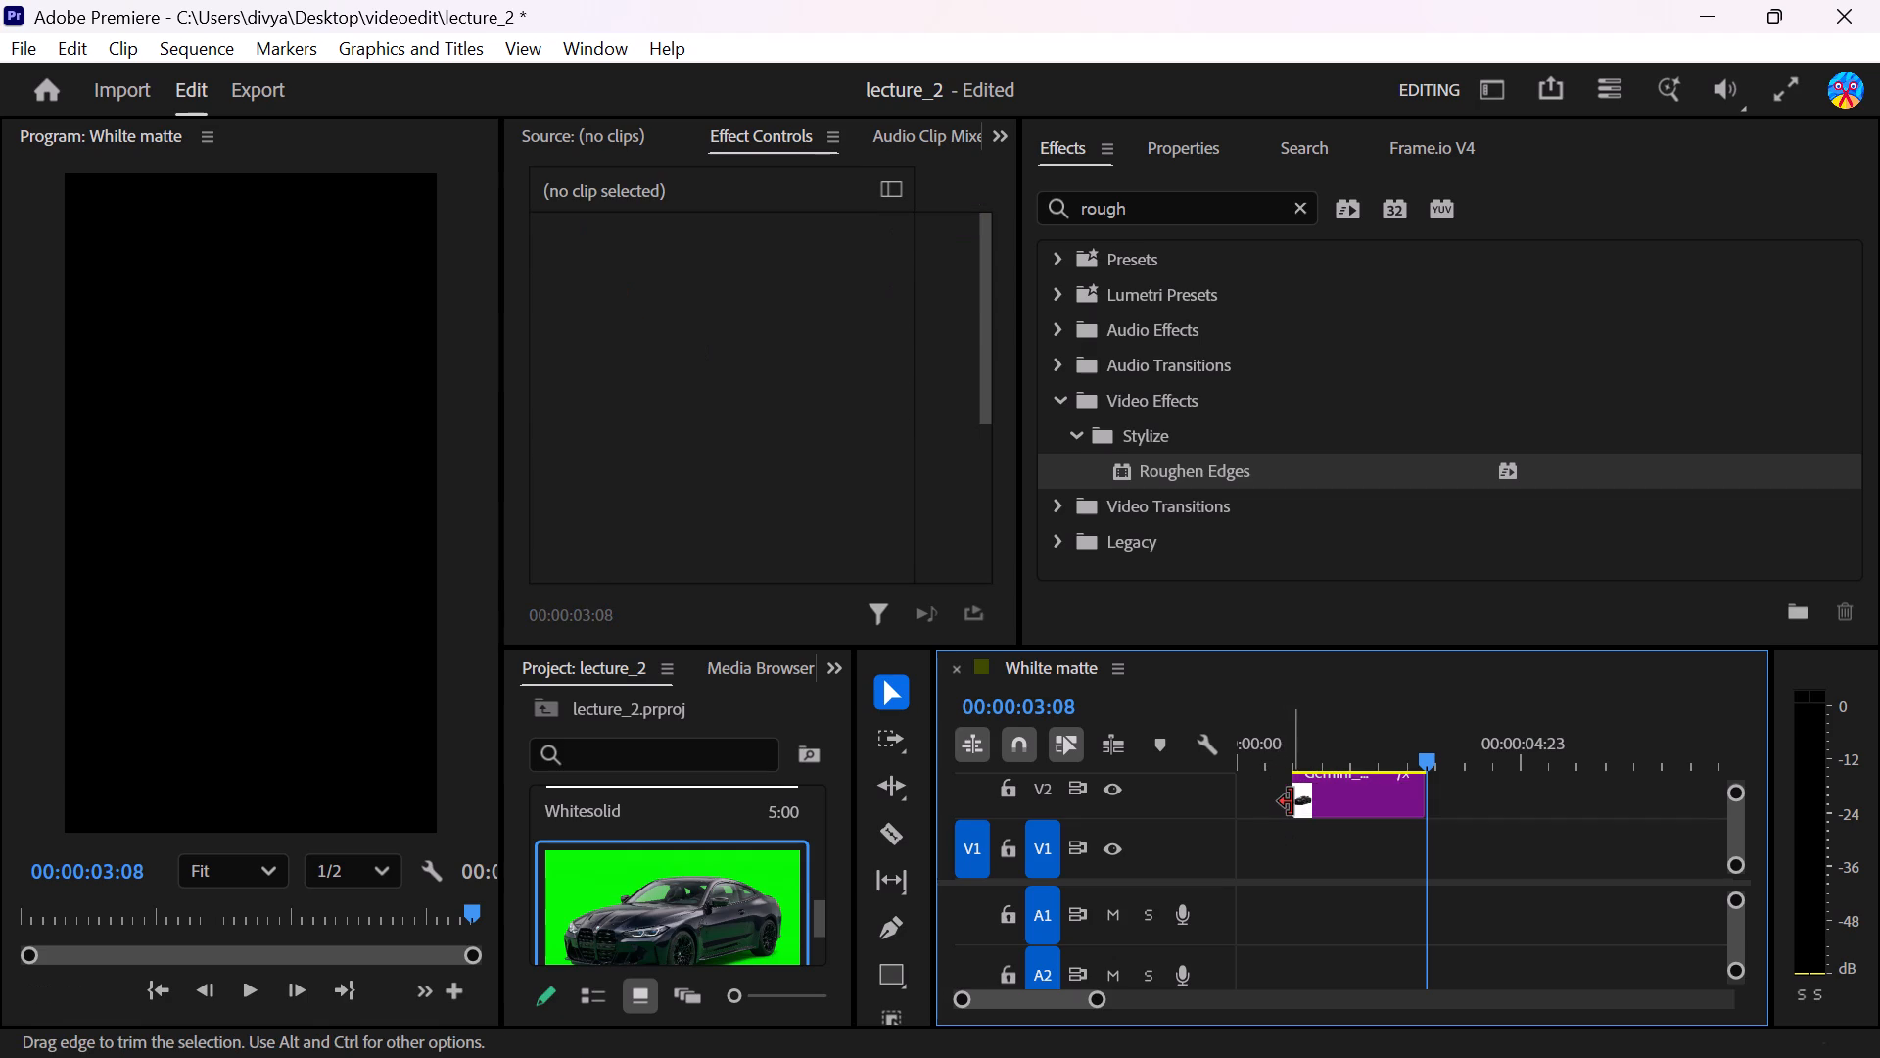
click(1278, 804)
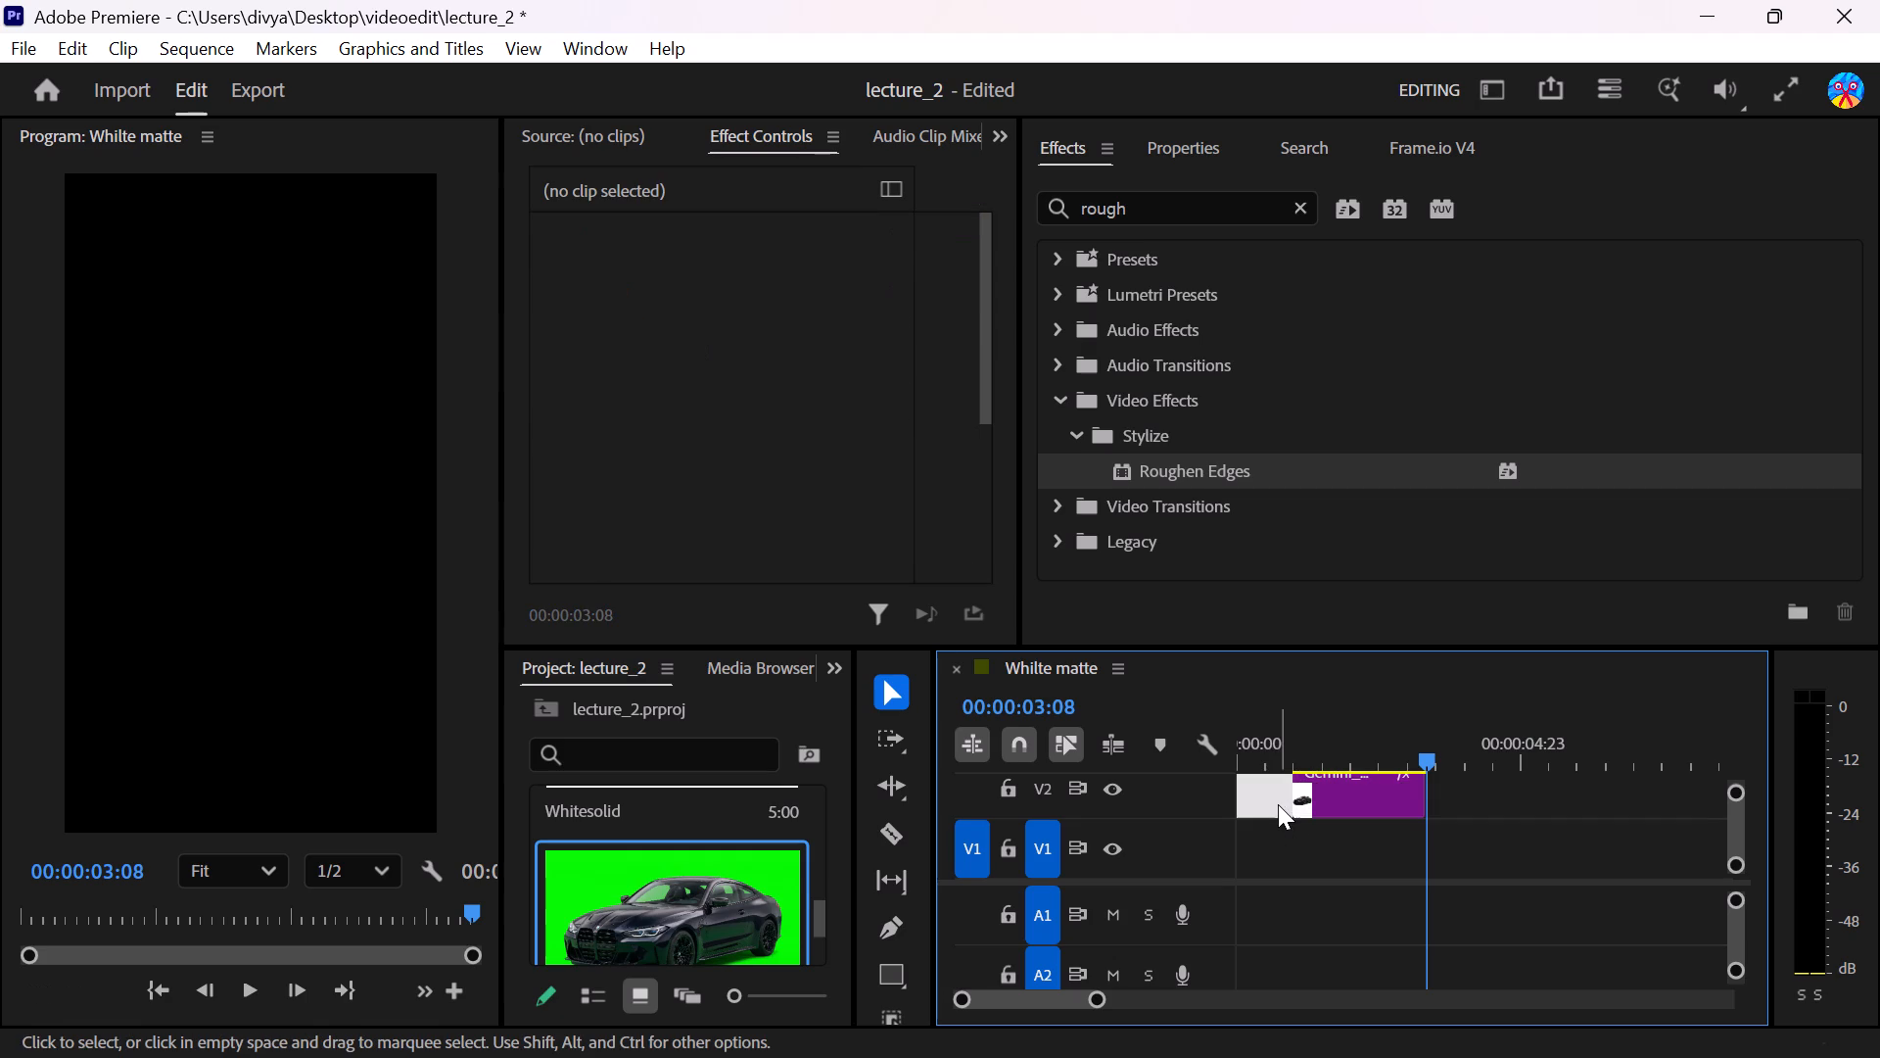
key(BackSpace)
click(1245, 808)
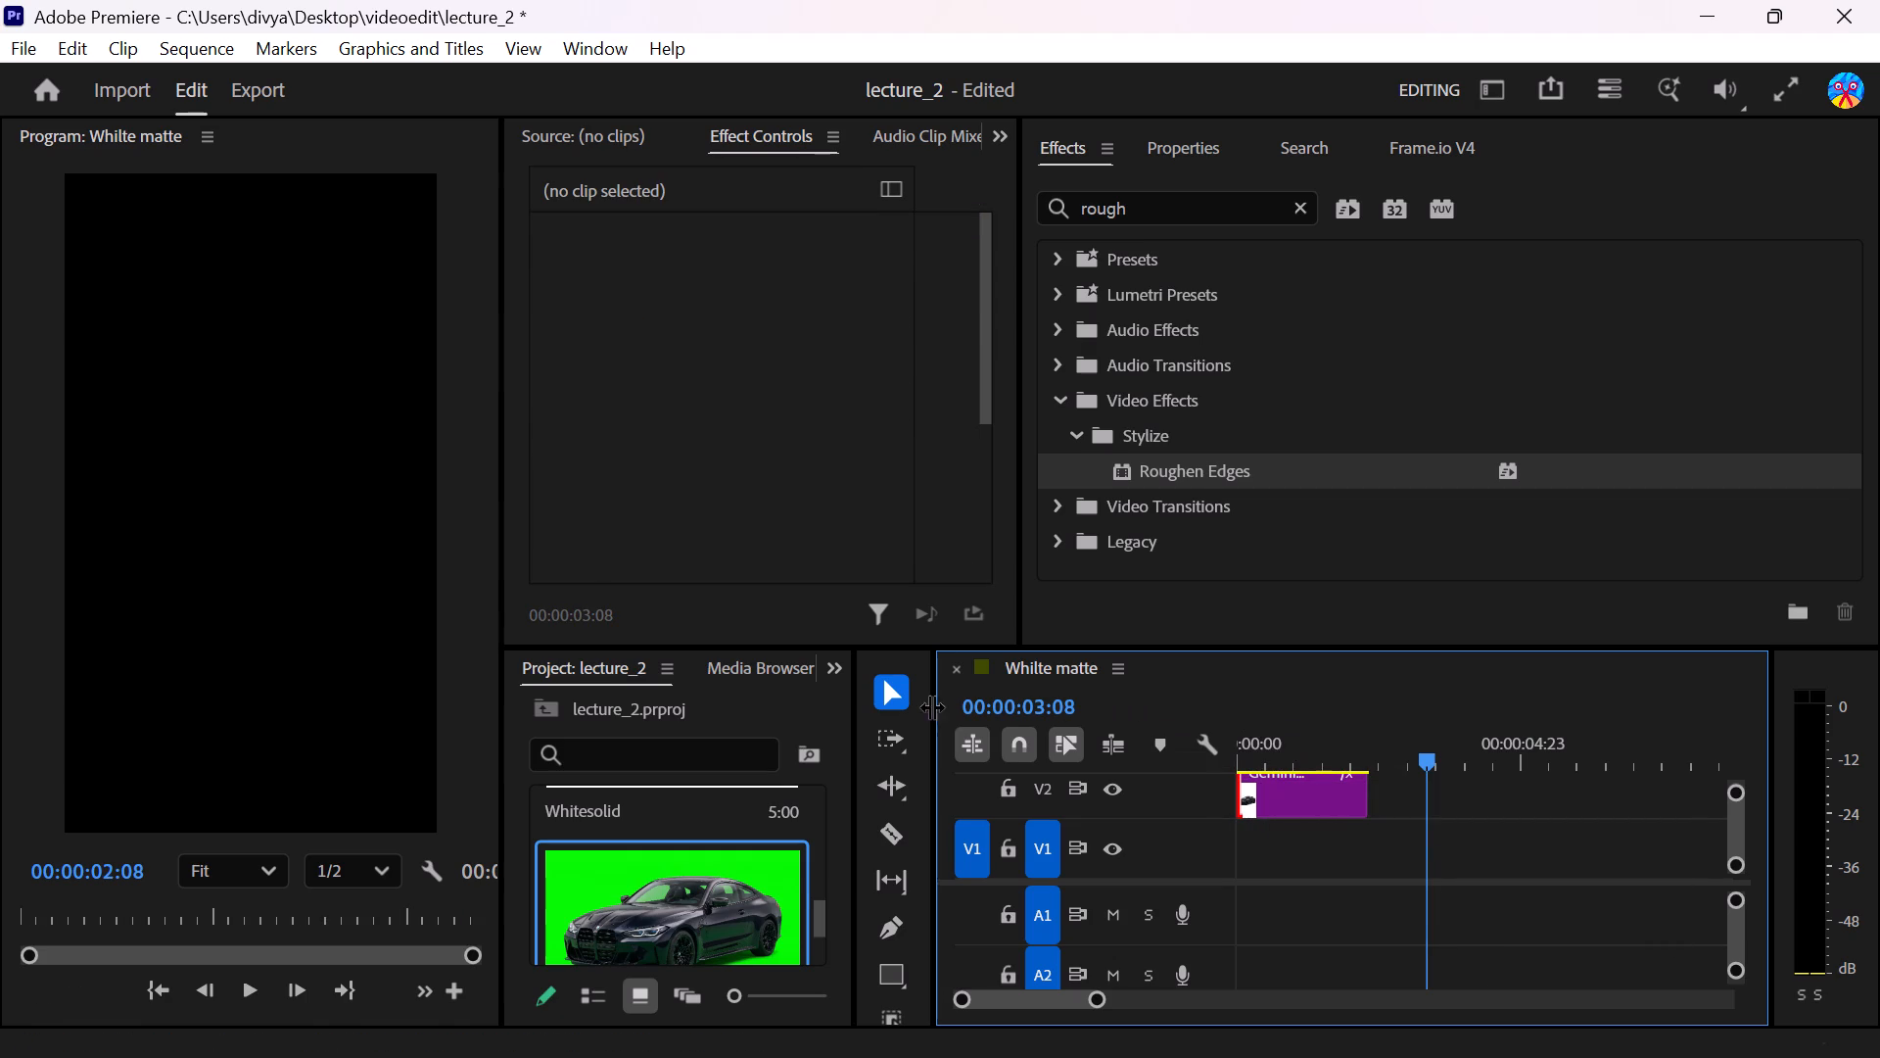
Play the sequence briefly and place the playhead at 00:00:03:10, past the end of the car clip.
key(space)
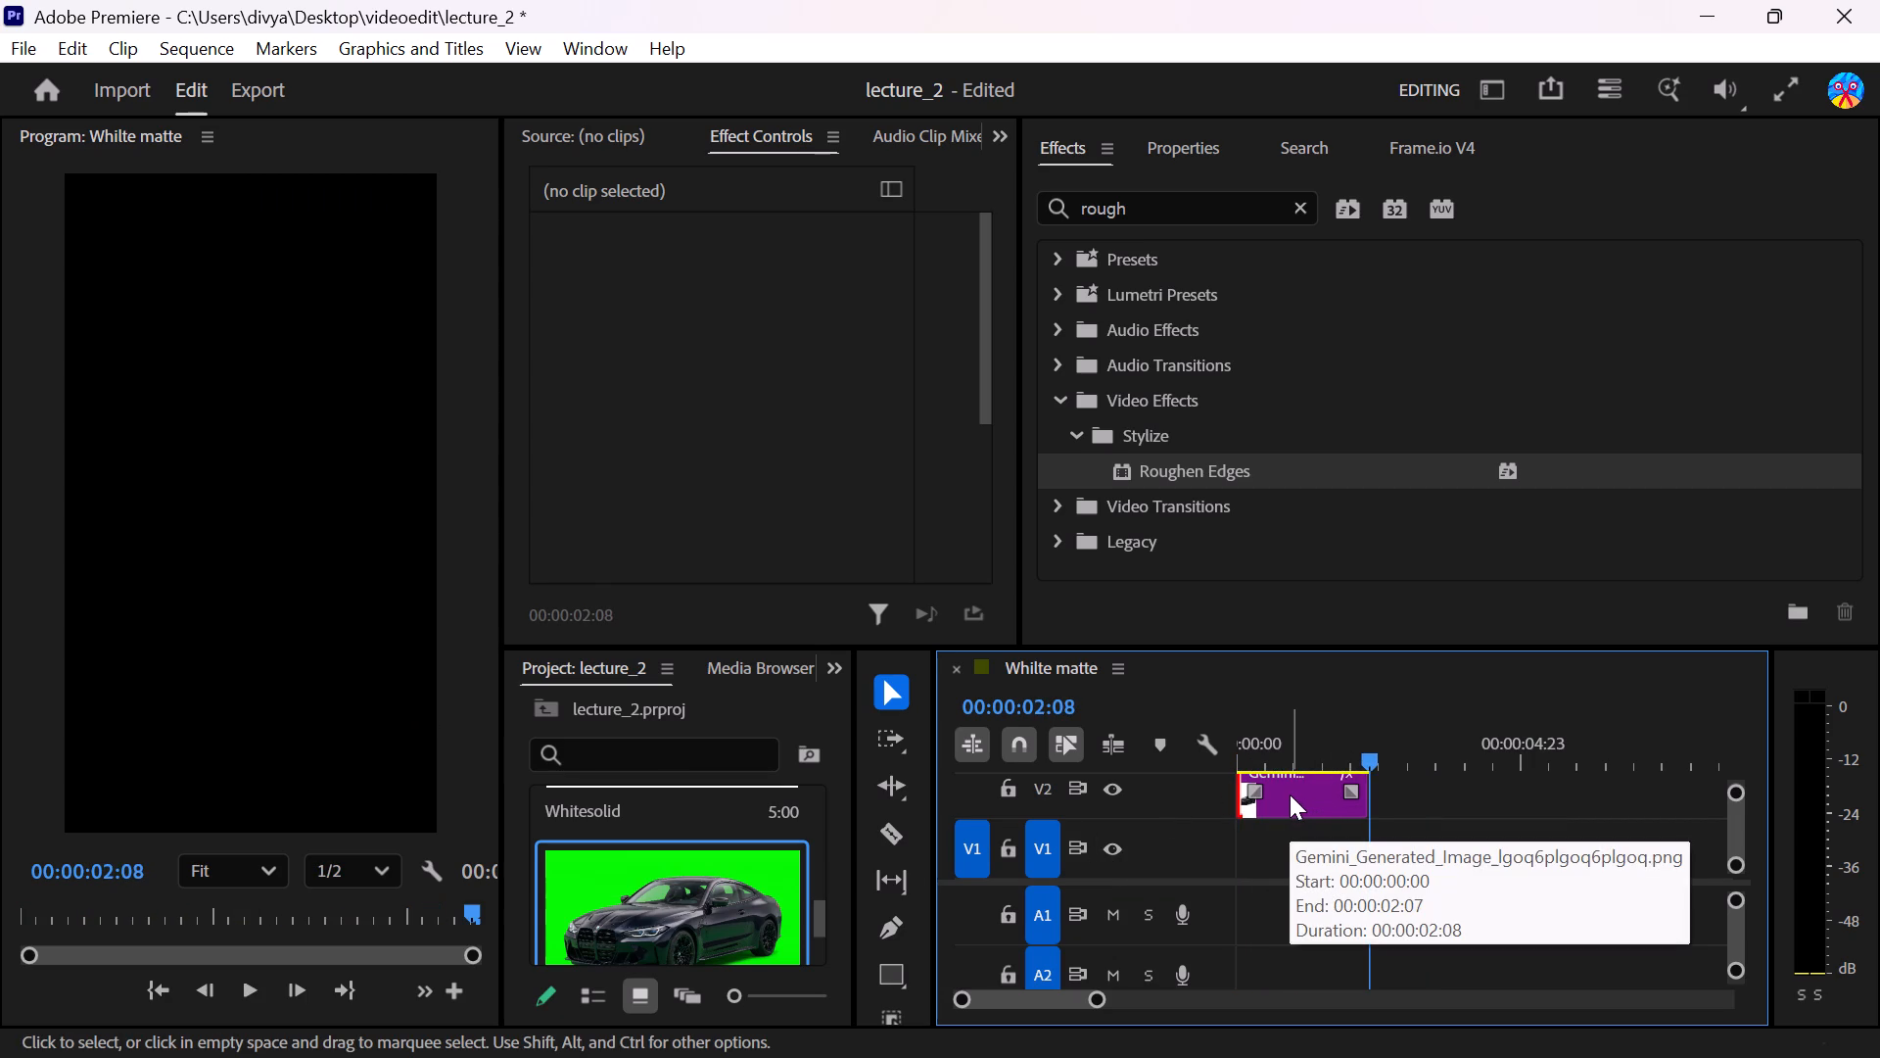
click(1434, 759)
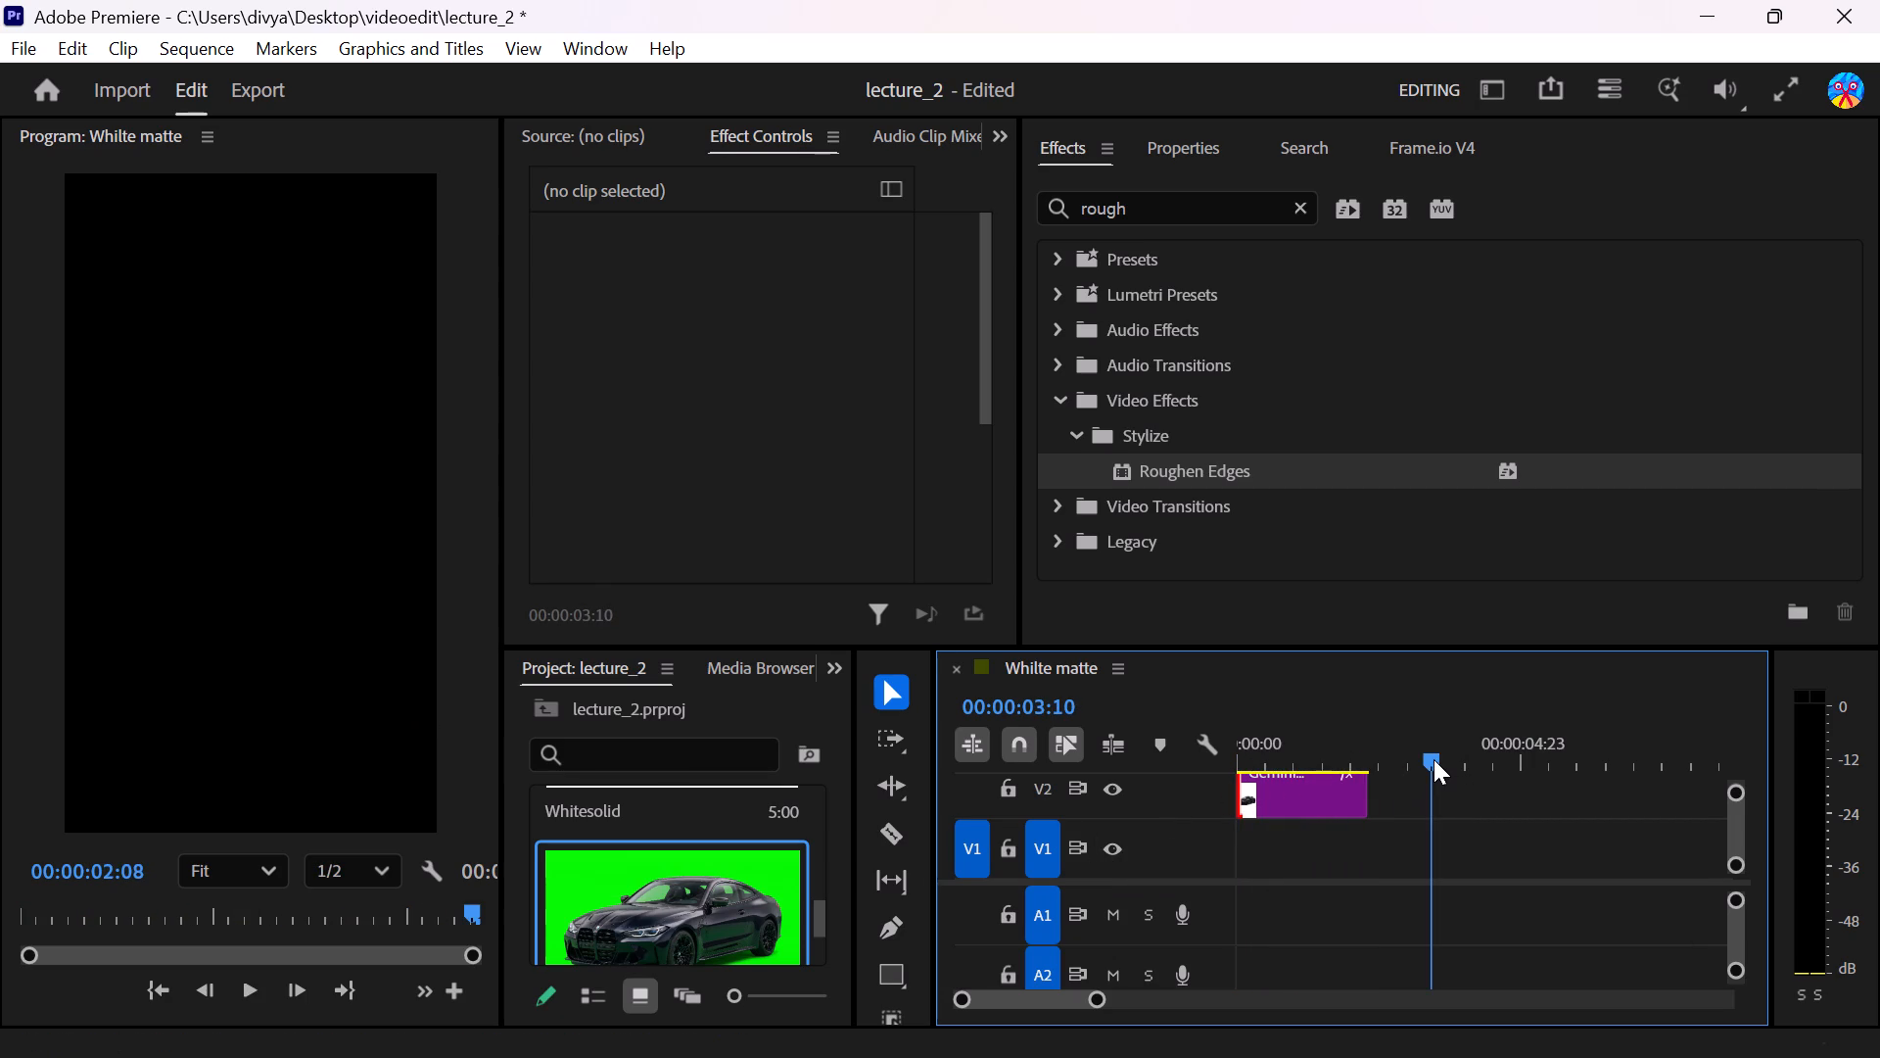
right_click(1433, 759)
click(1395, 774)
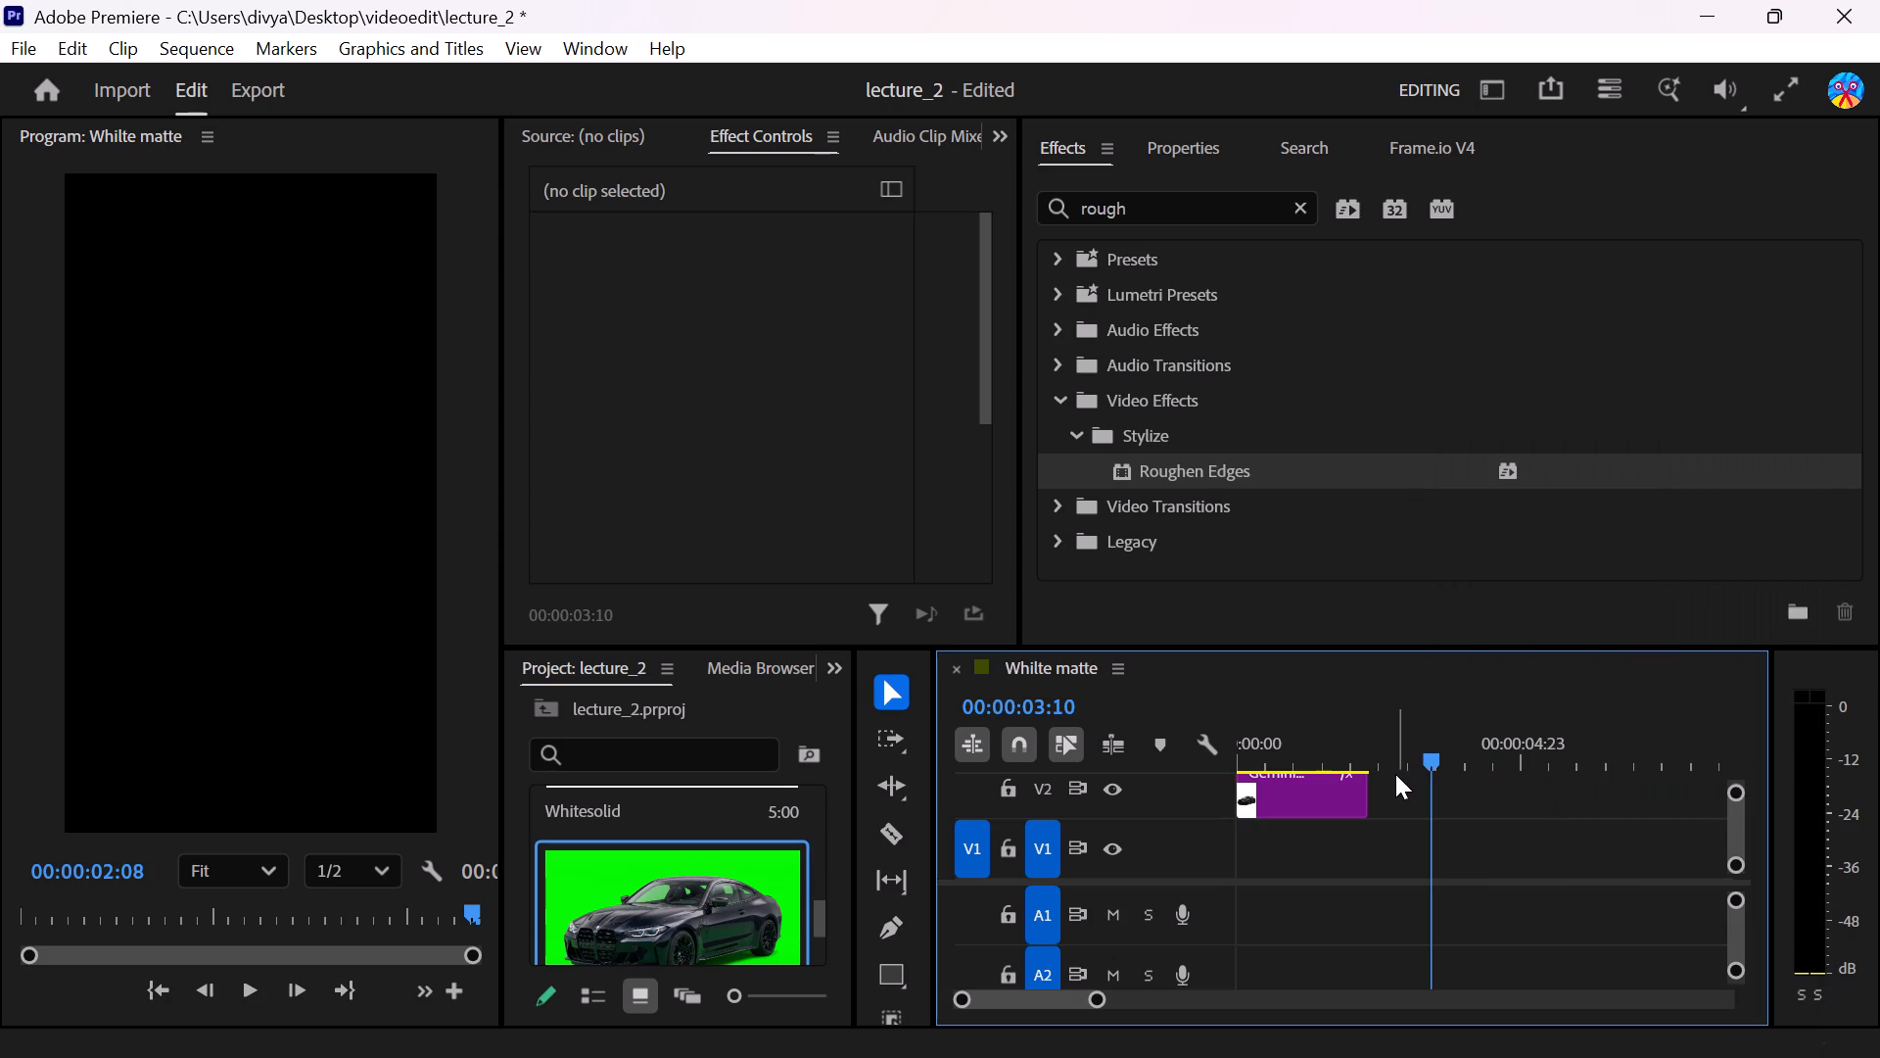
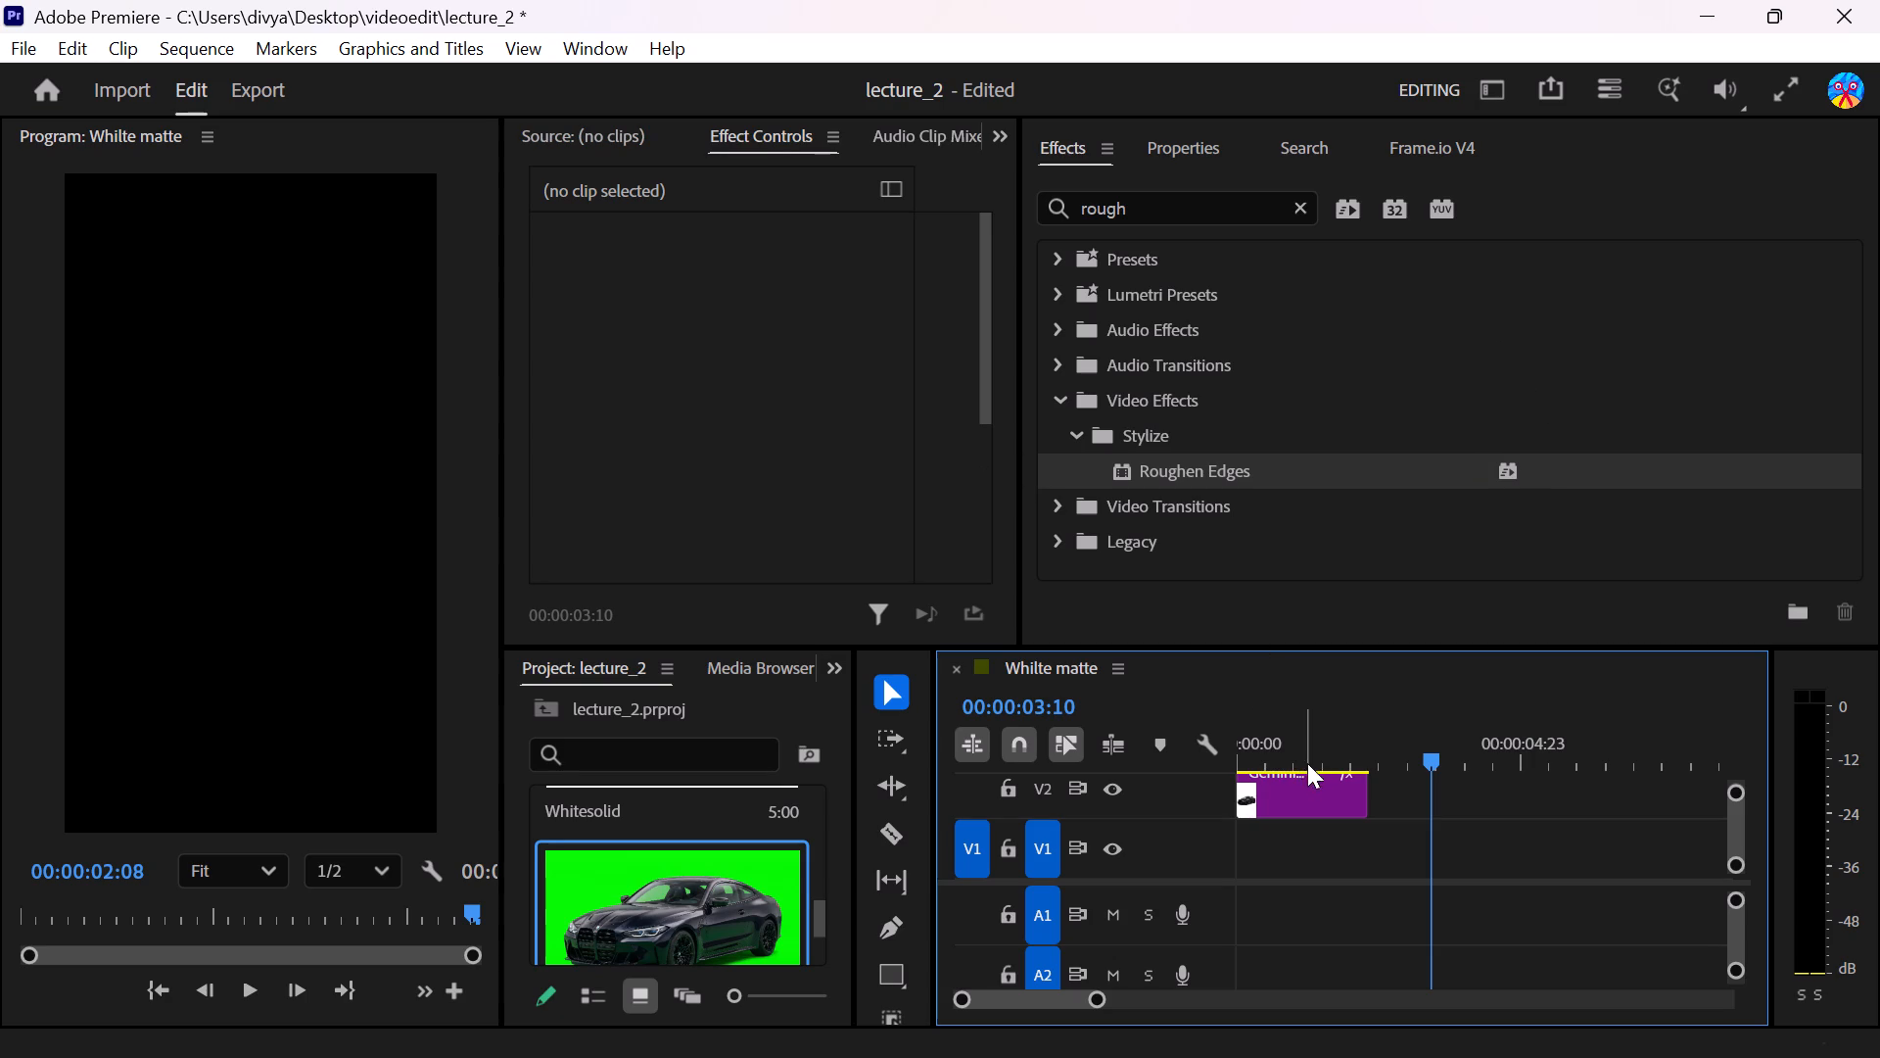
Move the car clip from track V2 down to track V1, keeping it at the sequence start.
drag(1312, 792, 1306, 836)
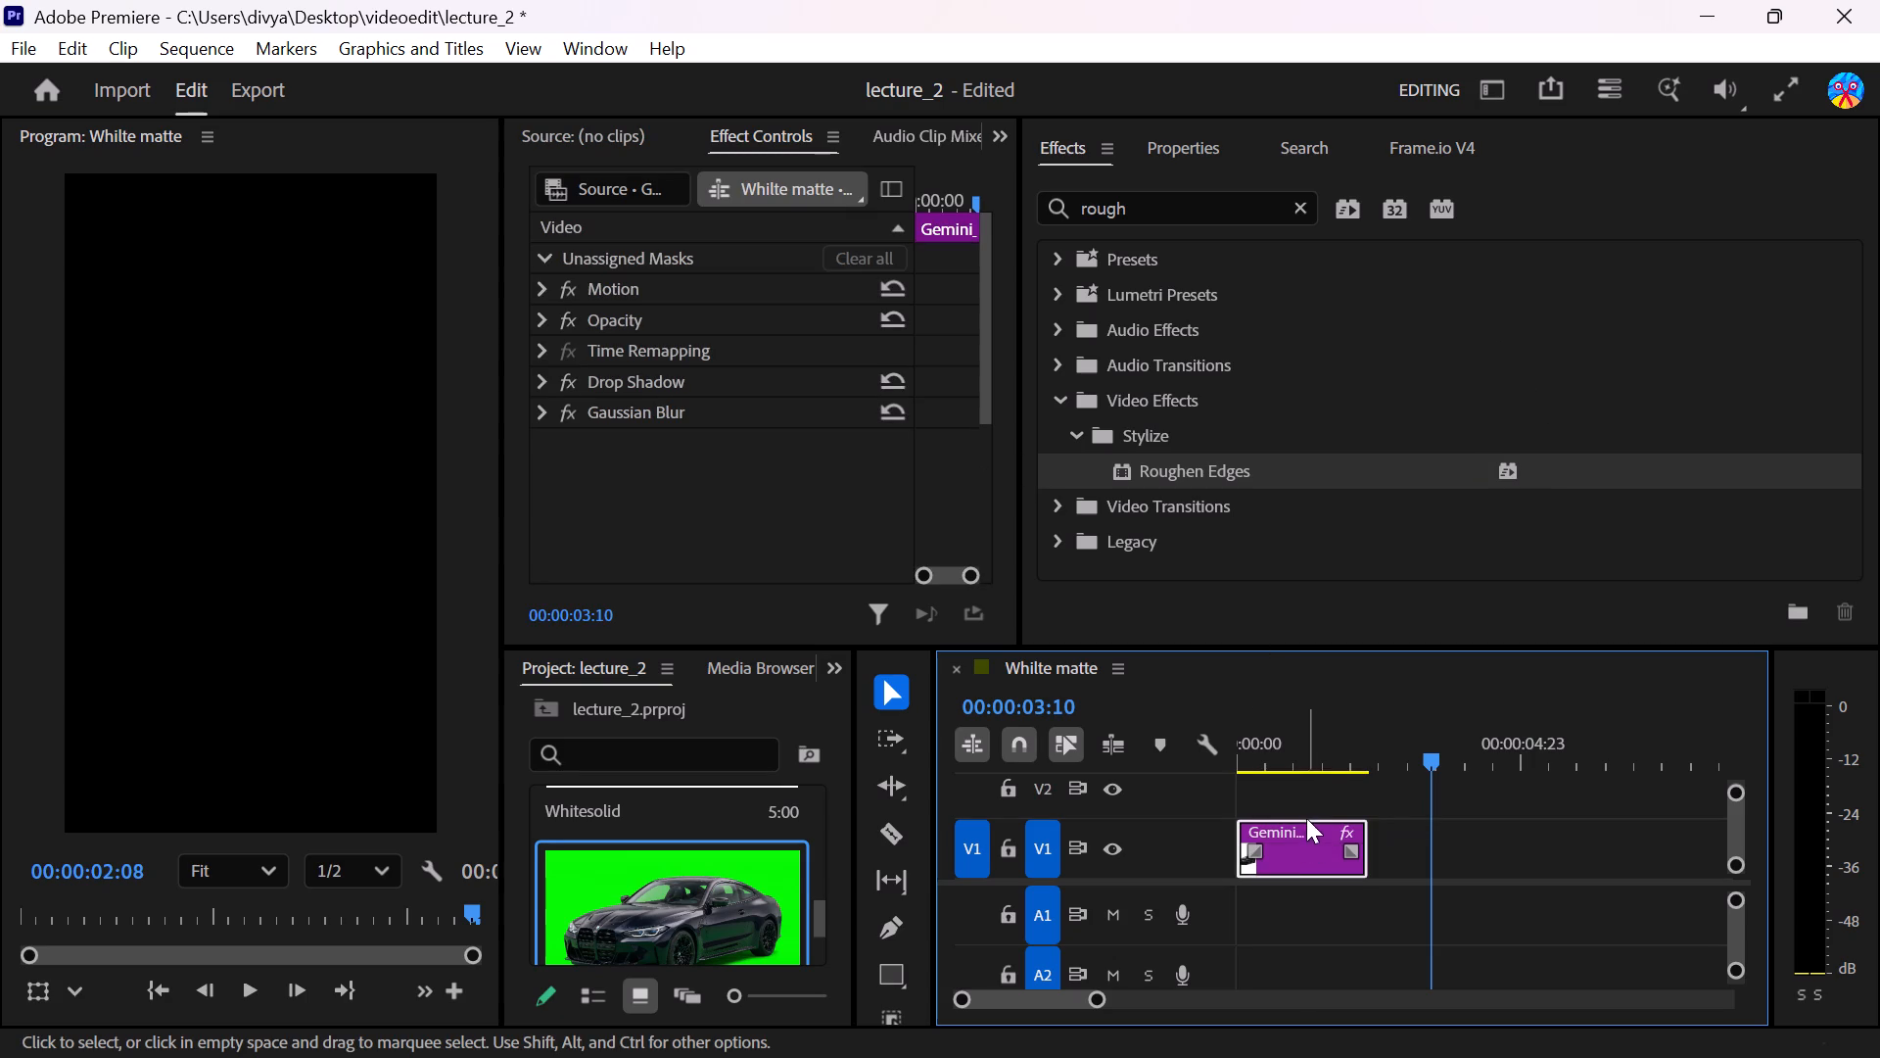
Split the car clip on track V1 at 00:00:01:11.
drag(1335, 756, 1323, 763)
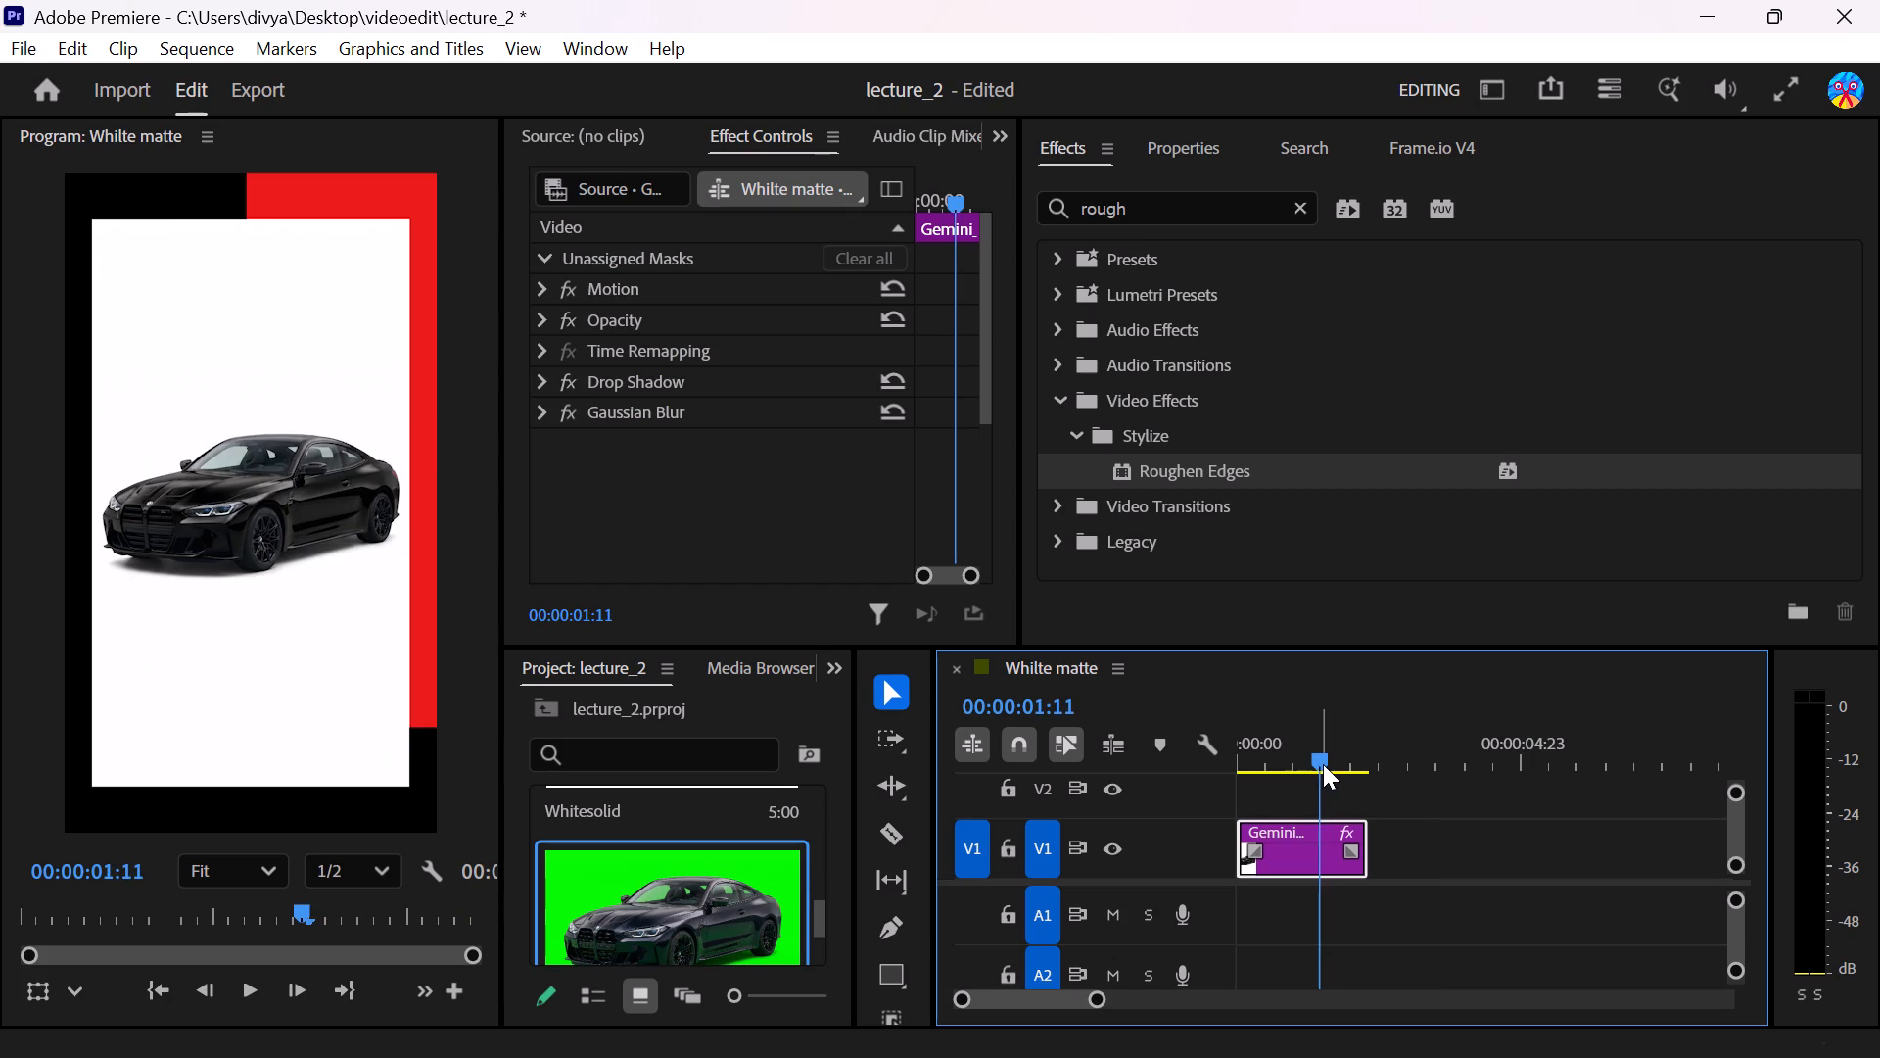
key(ctrl+k)
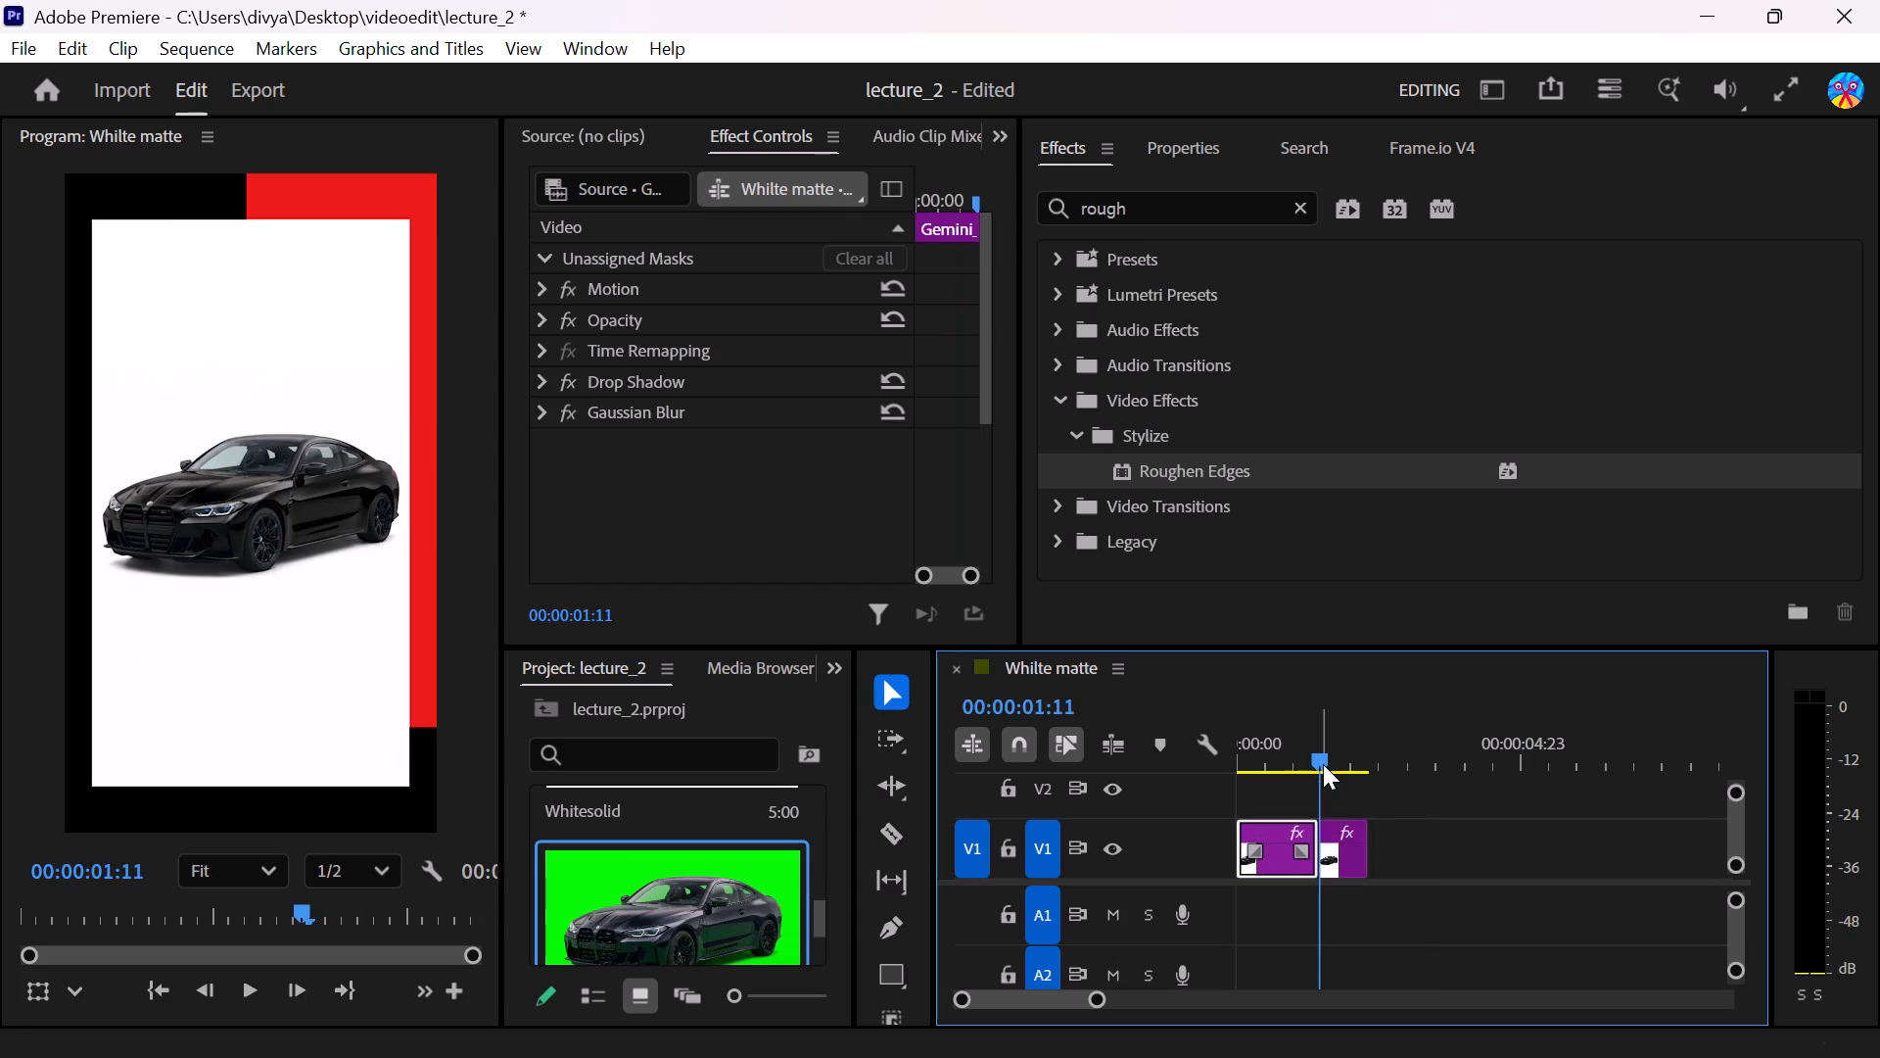
click(1421, 857)
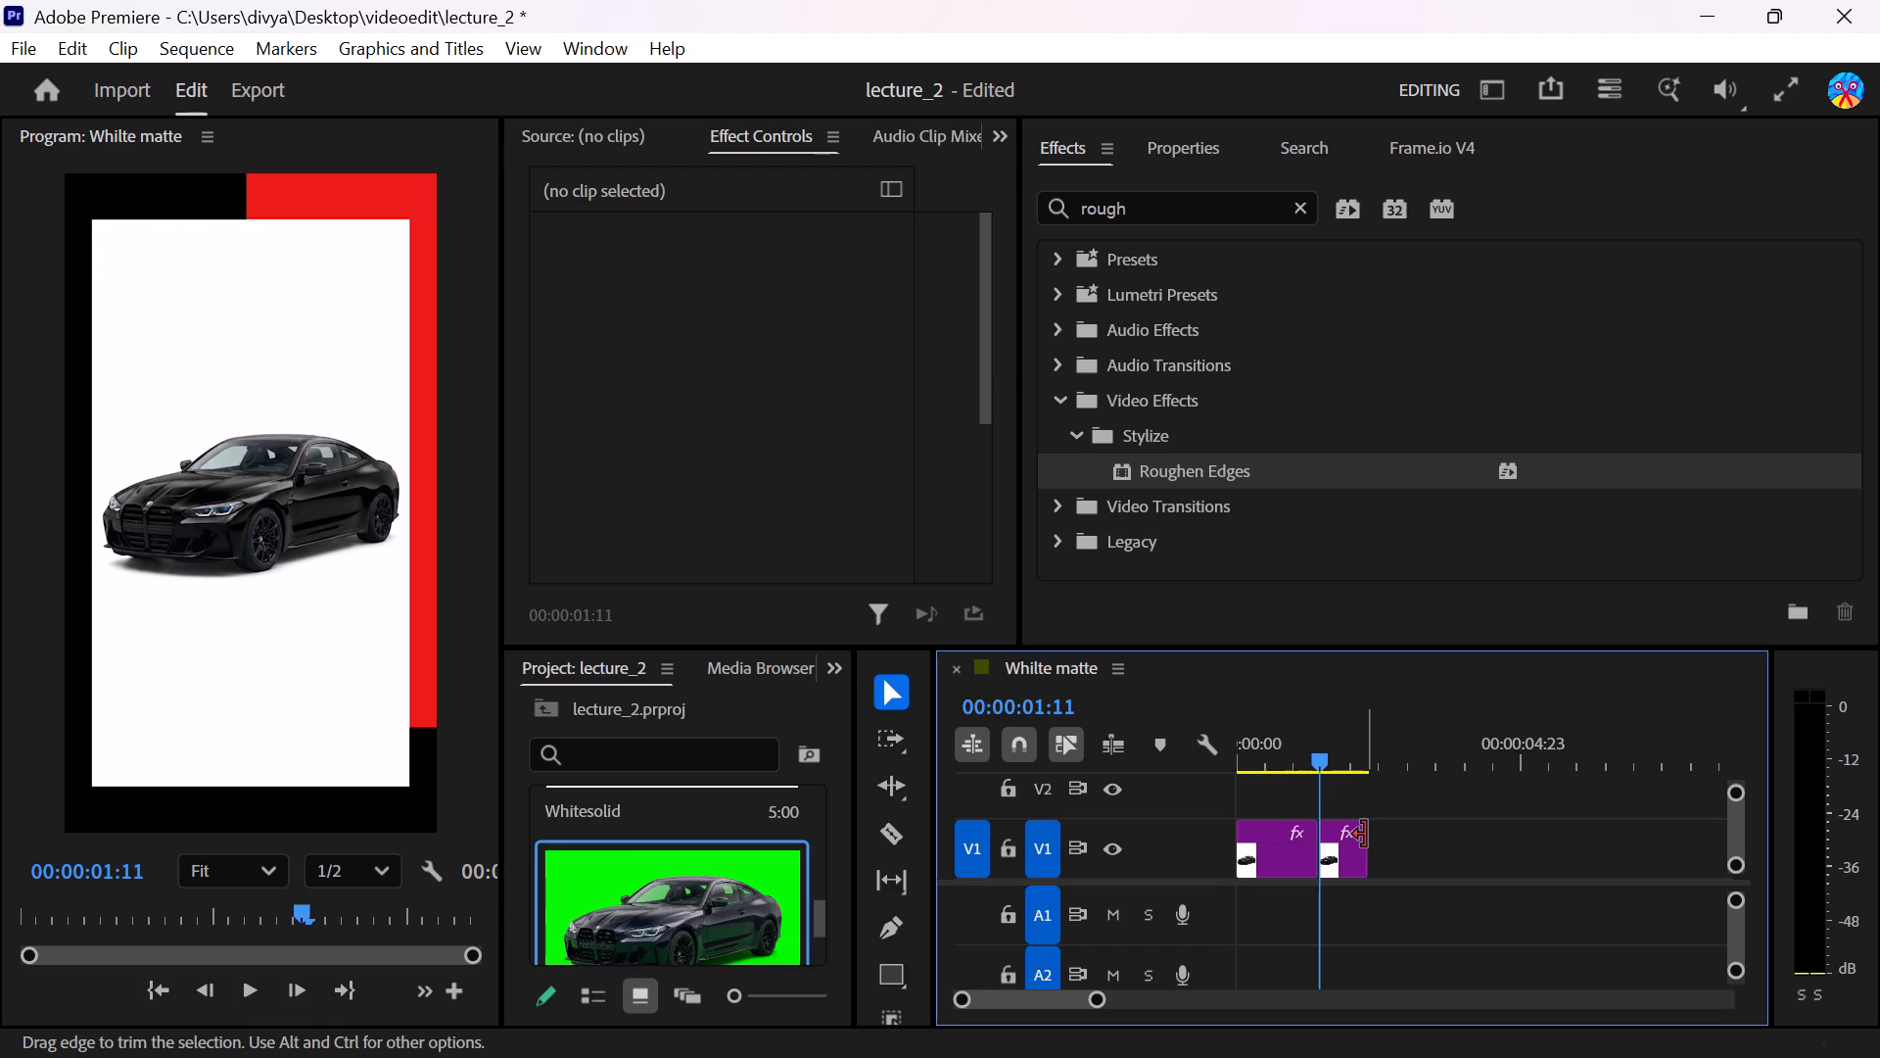
Play the sequence to review the two pieces of the split car clip.
key(space)
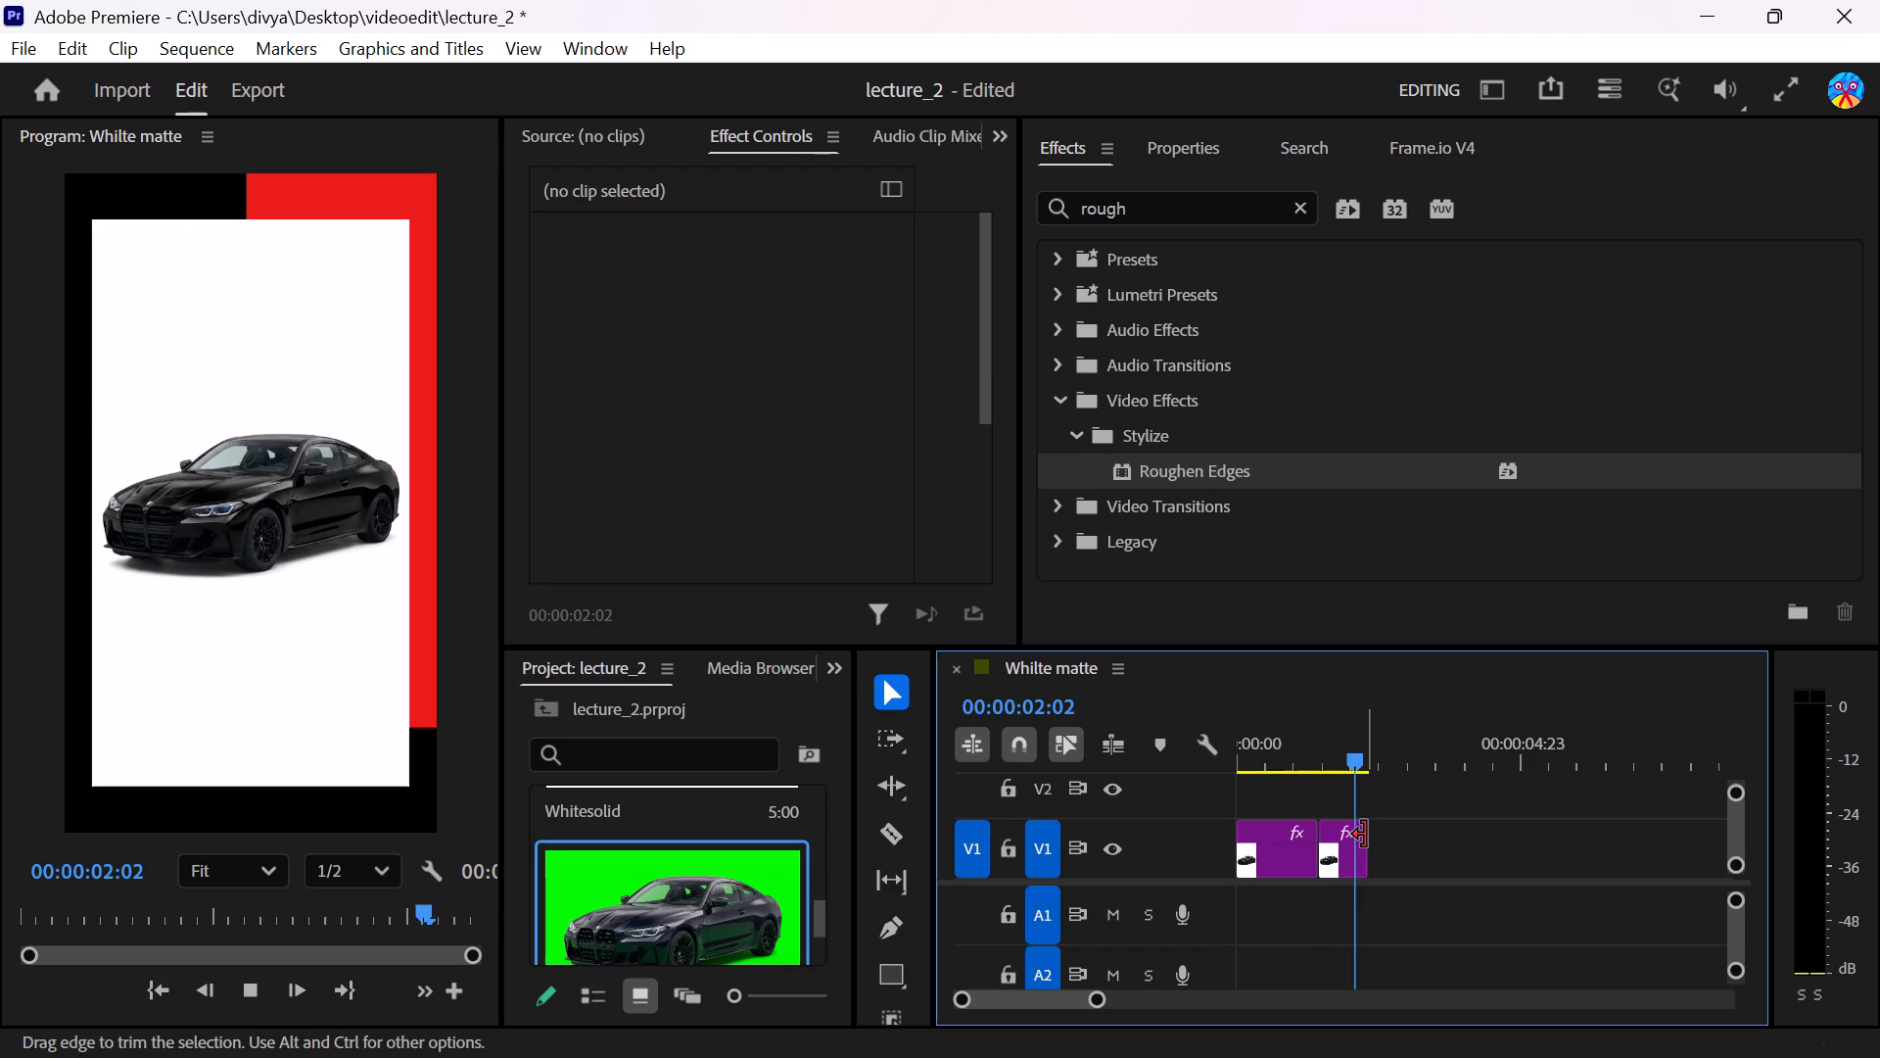
key(space)
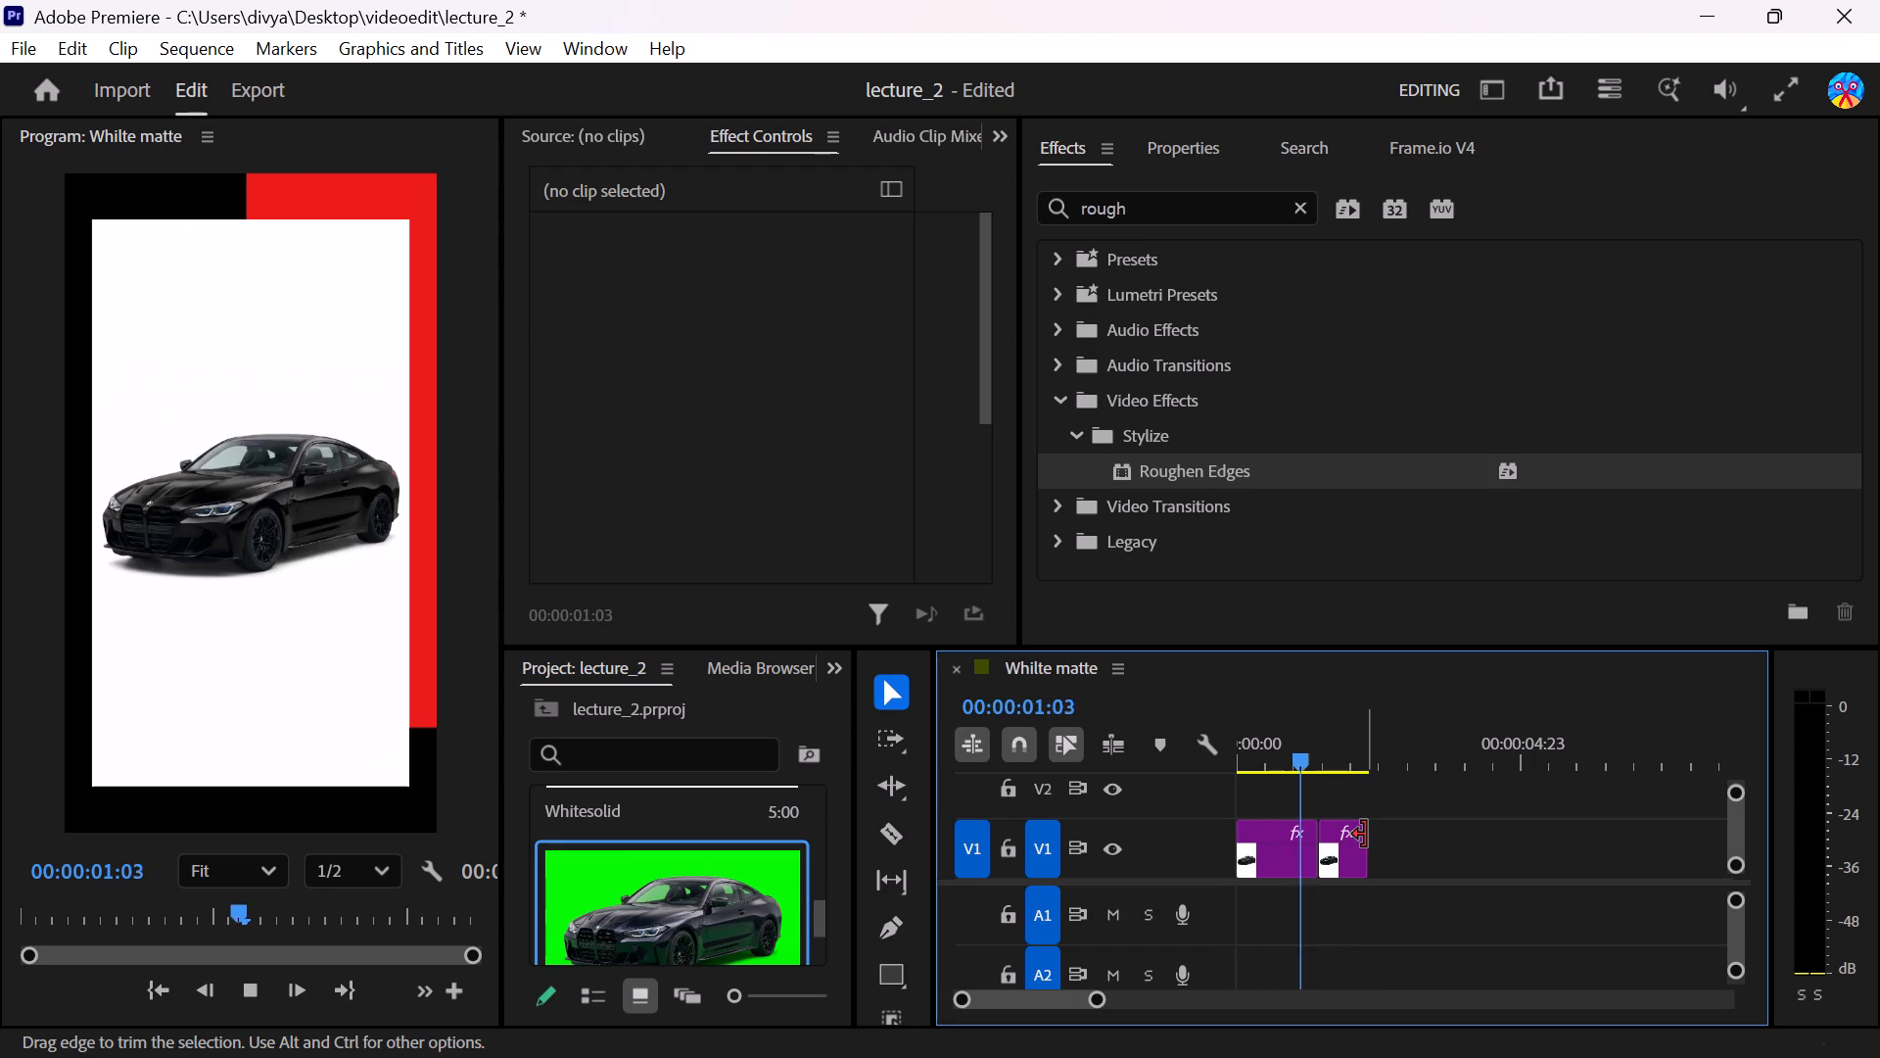
key(space)
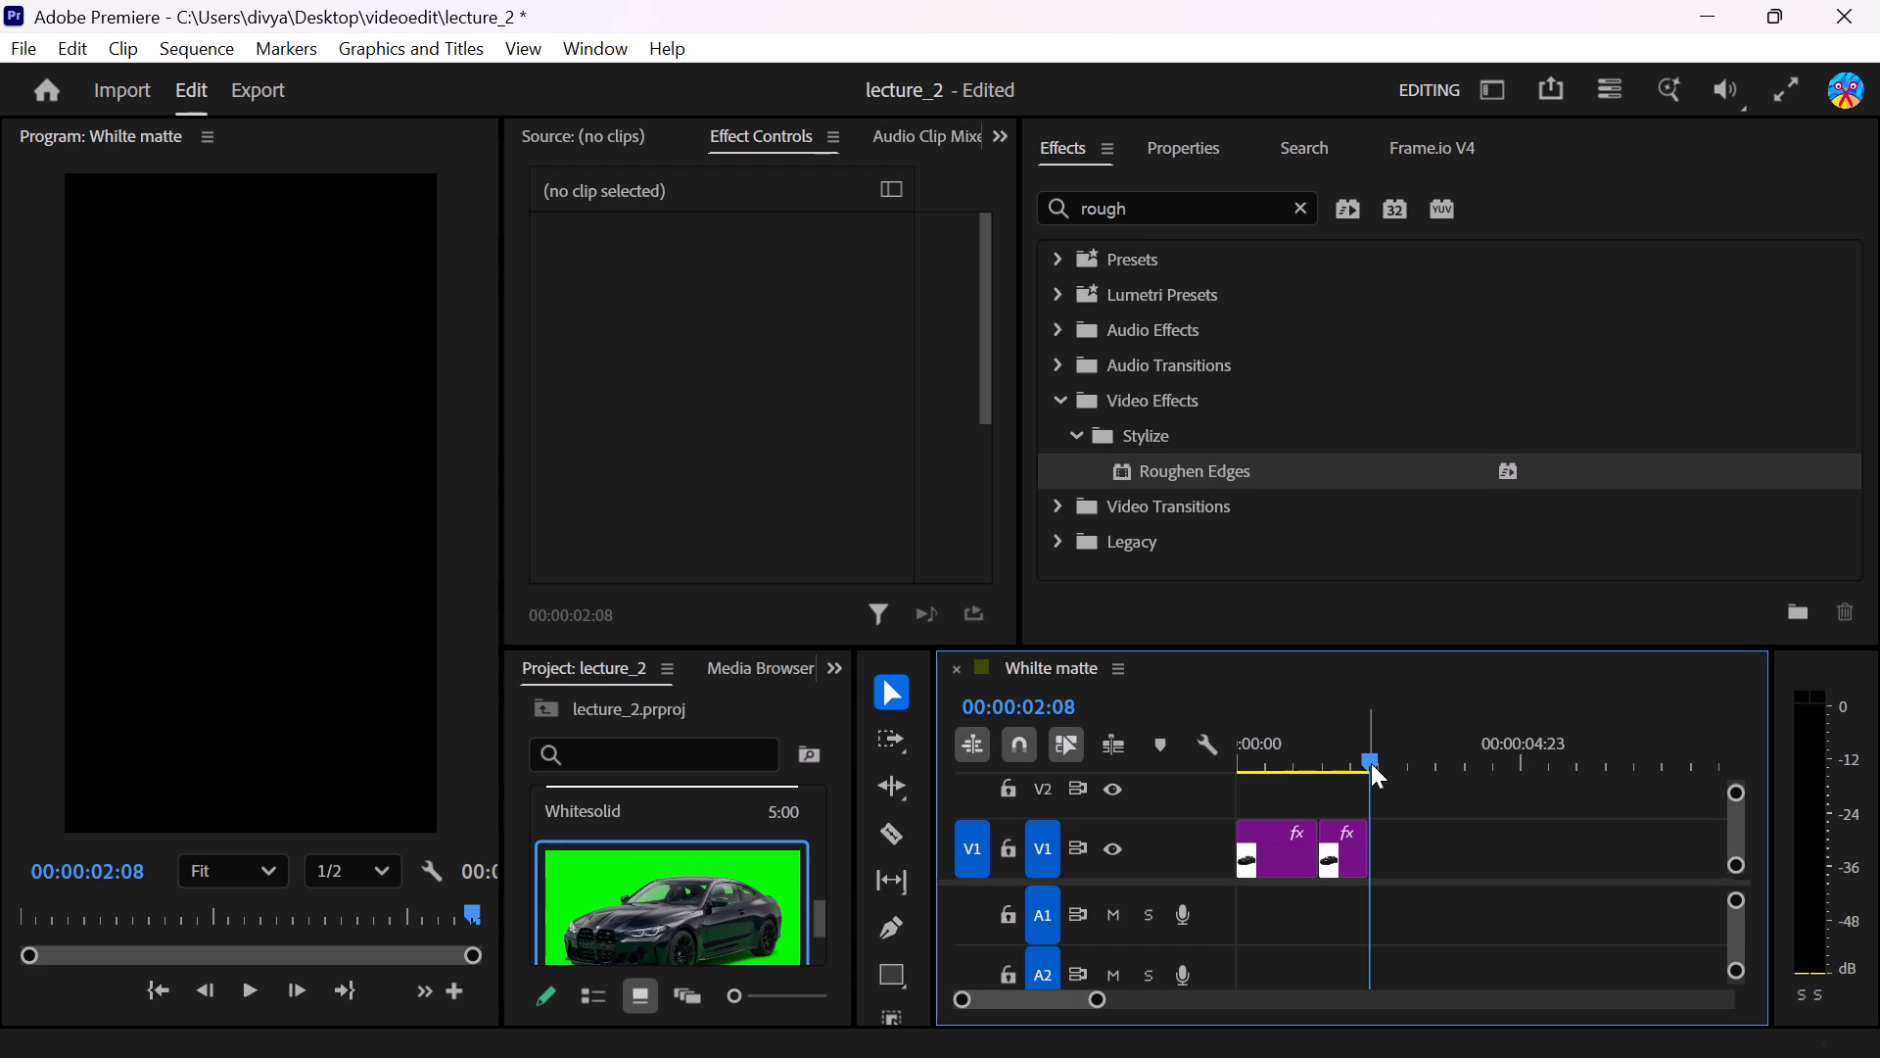
Copy the second piece of the car clip and paste it 14 times in a row on track V1, starting at 00:00:02:05.
key(Left)
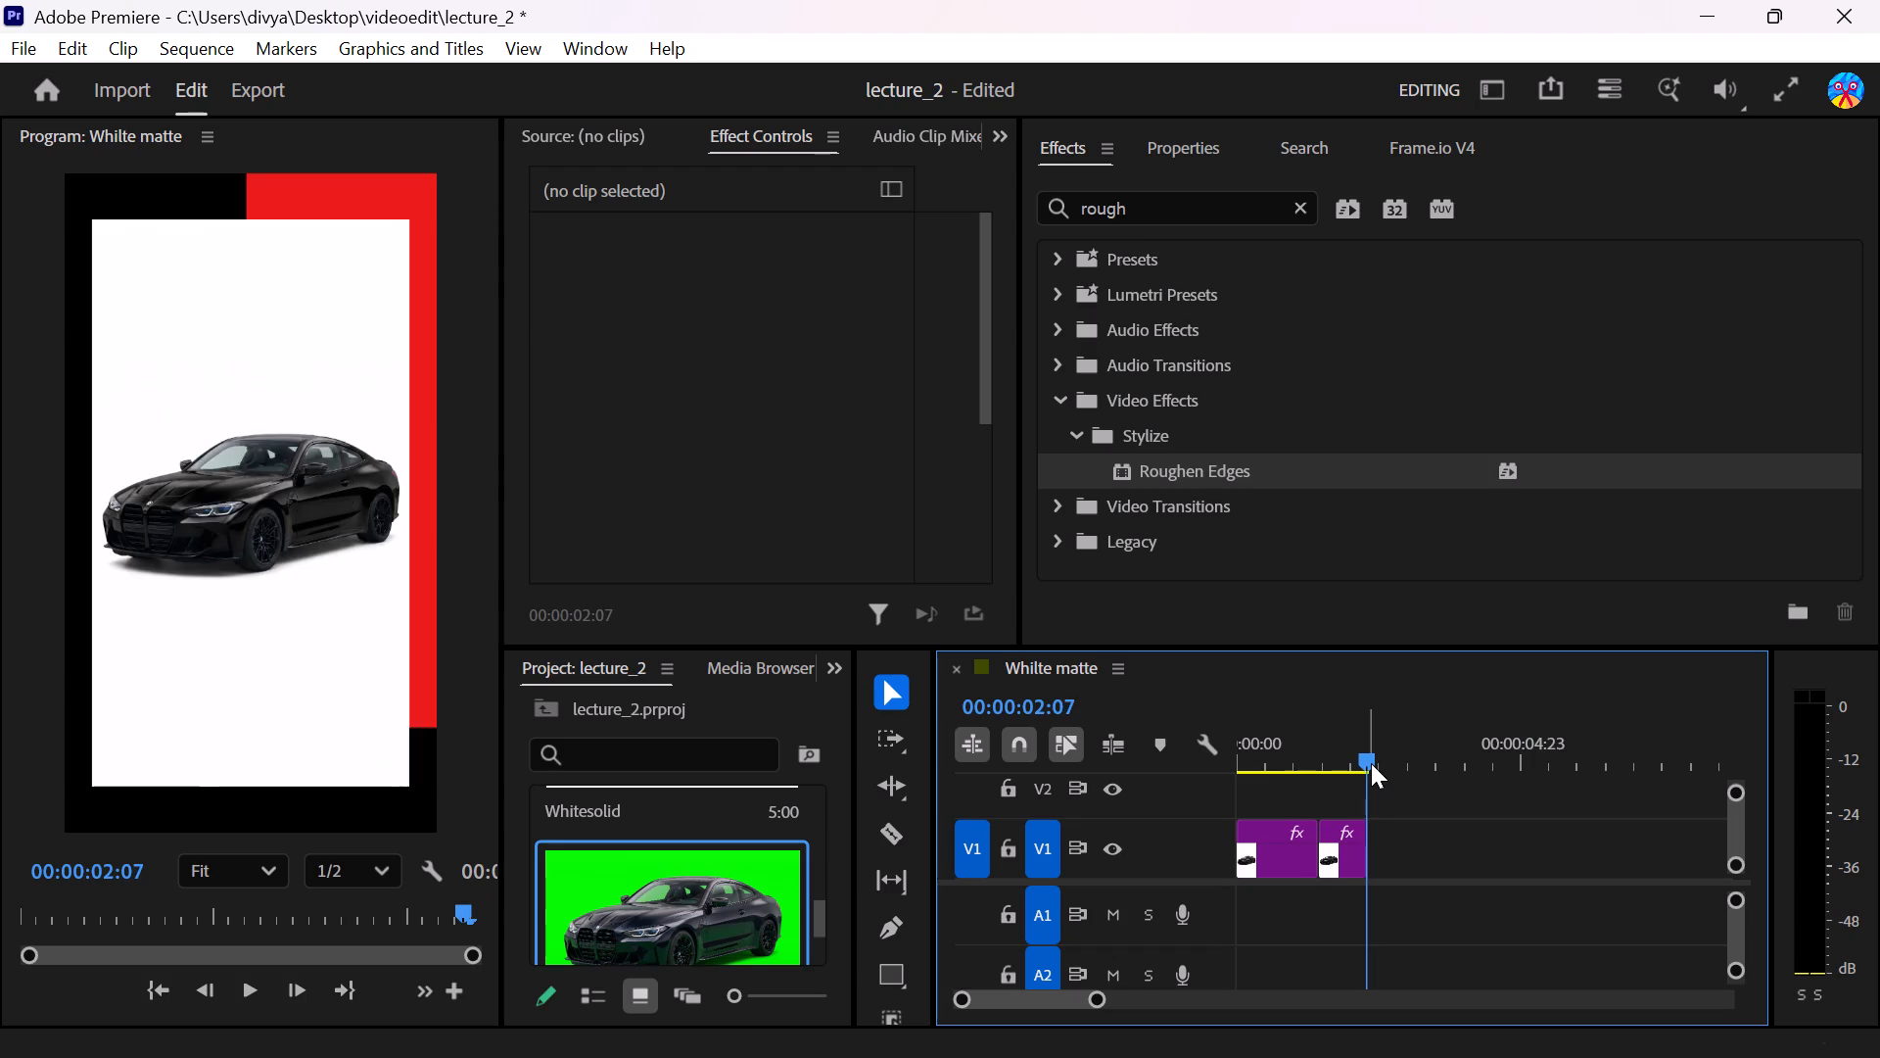
key(Left)
key(Left)
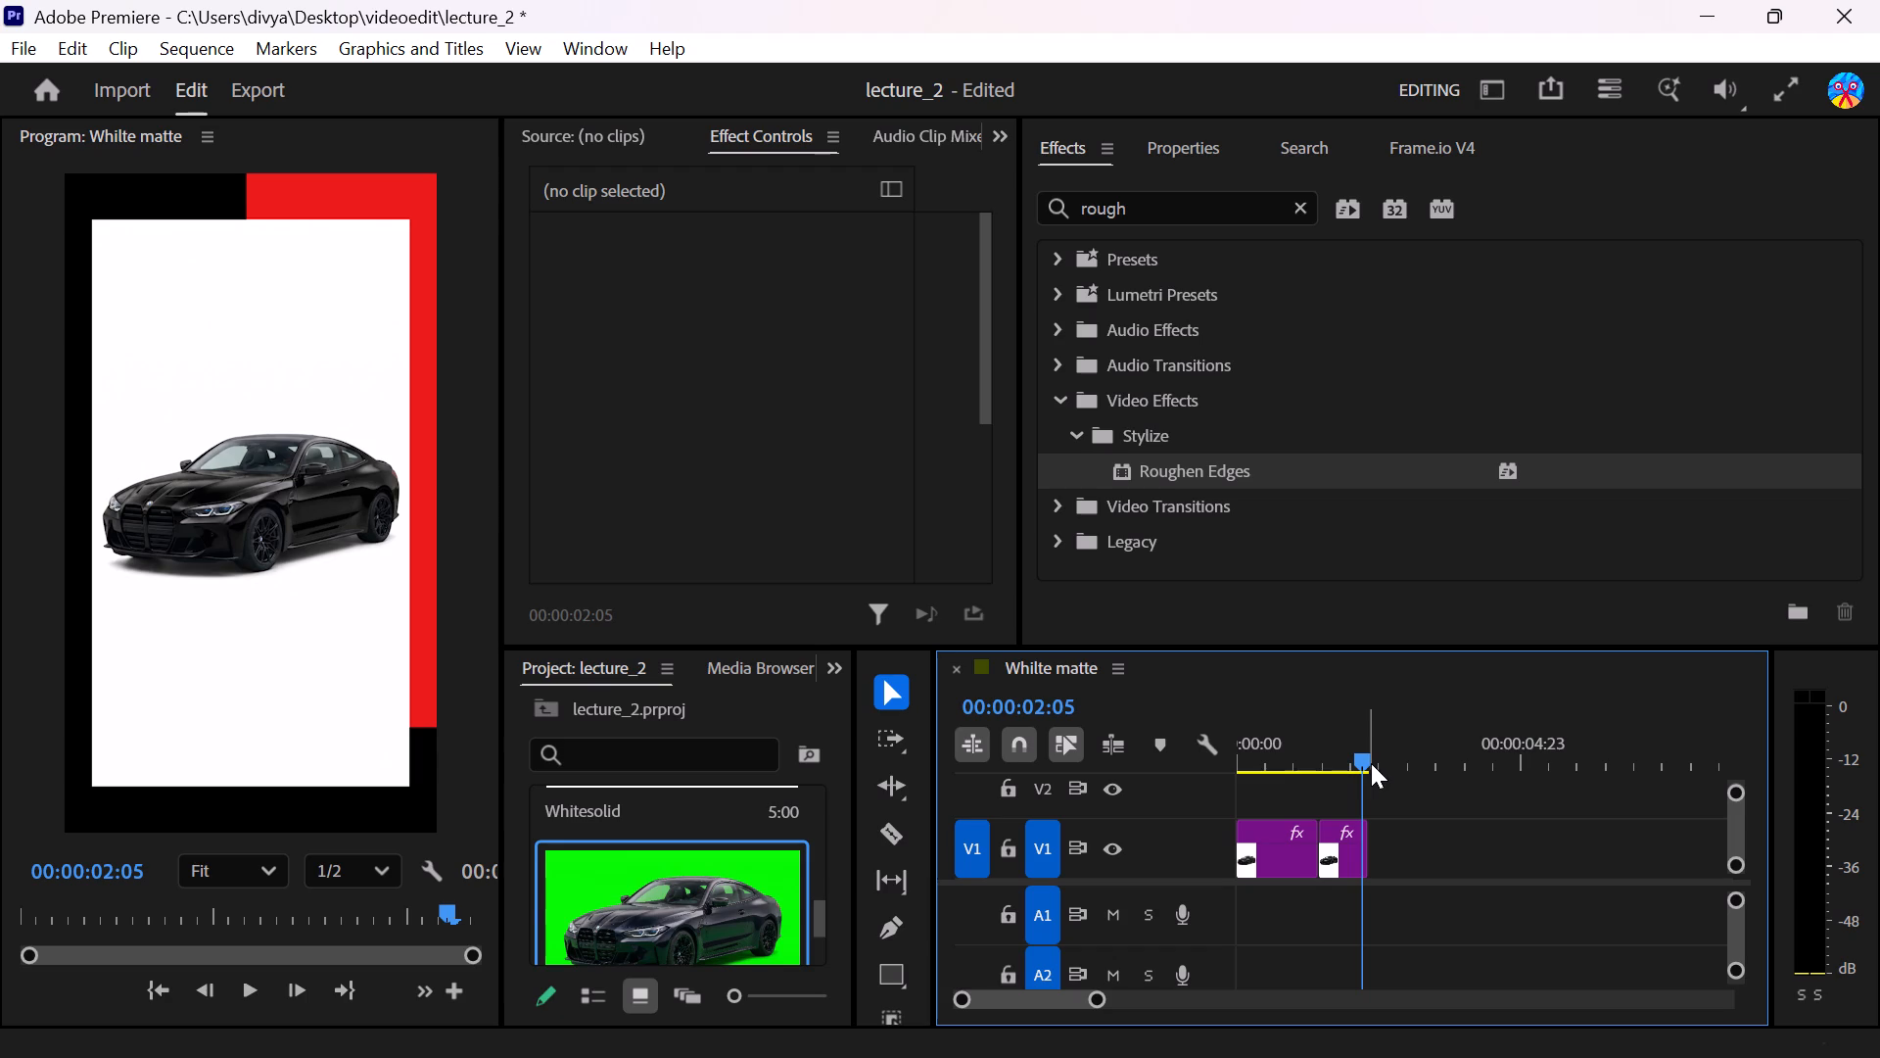
click(1350, 851)
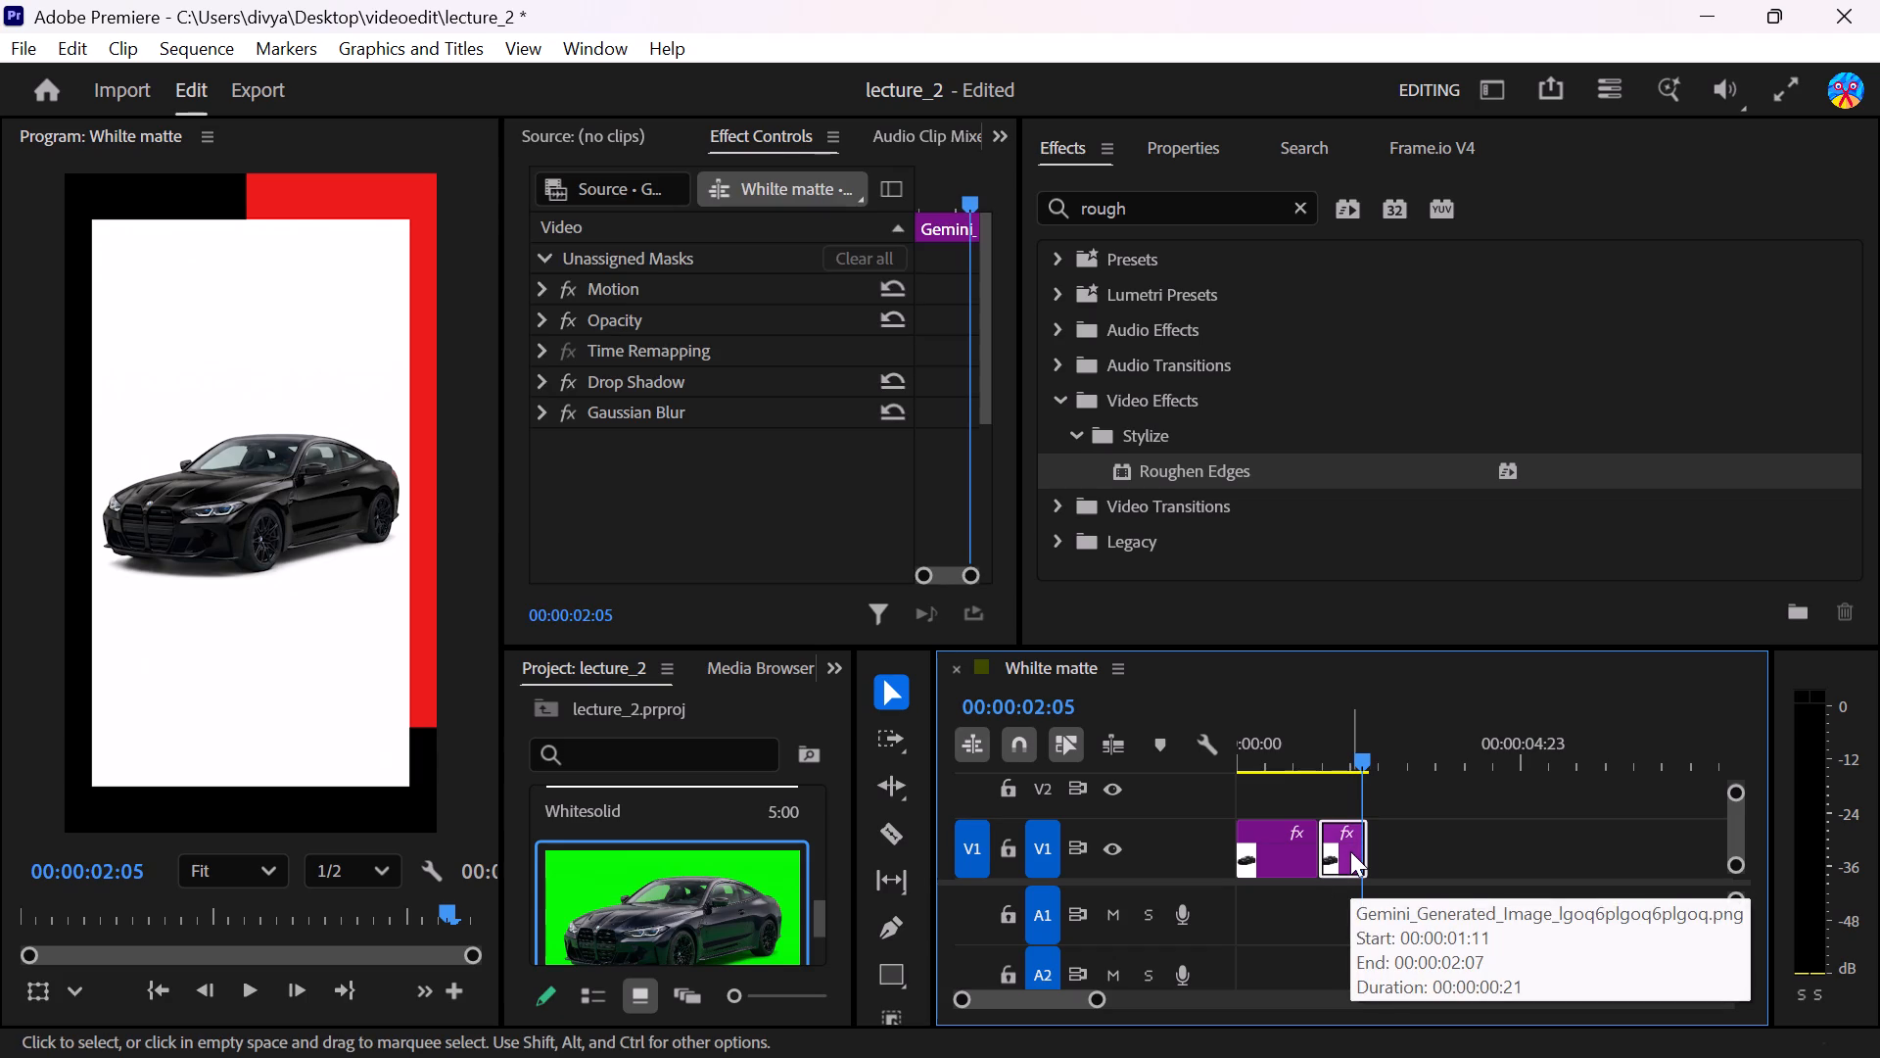
key(ctrl+c)
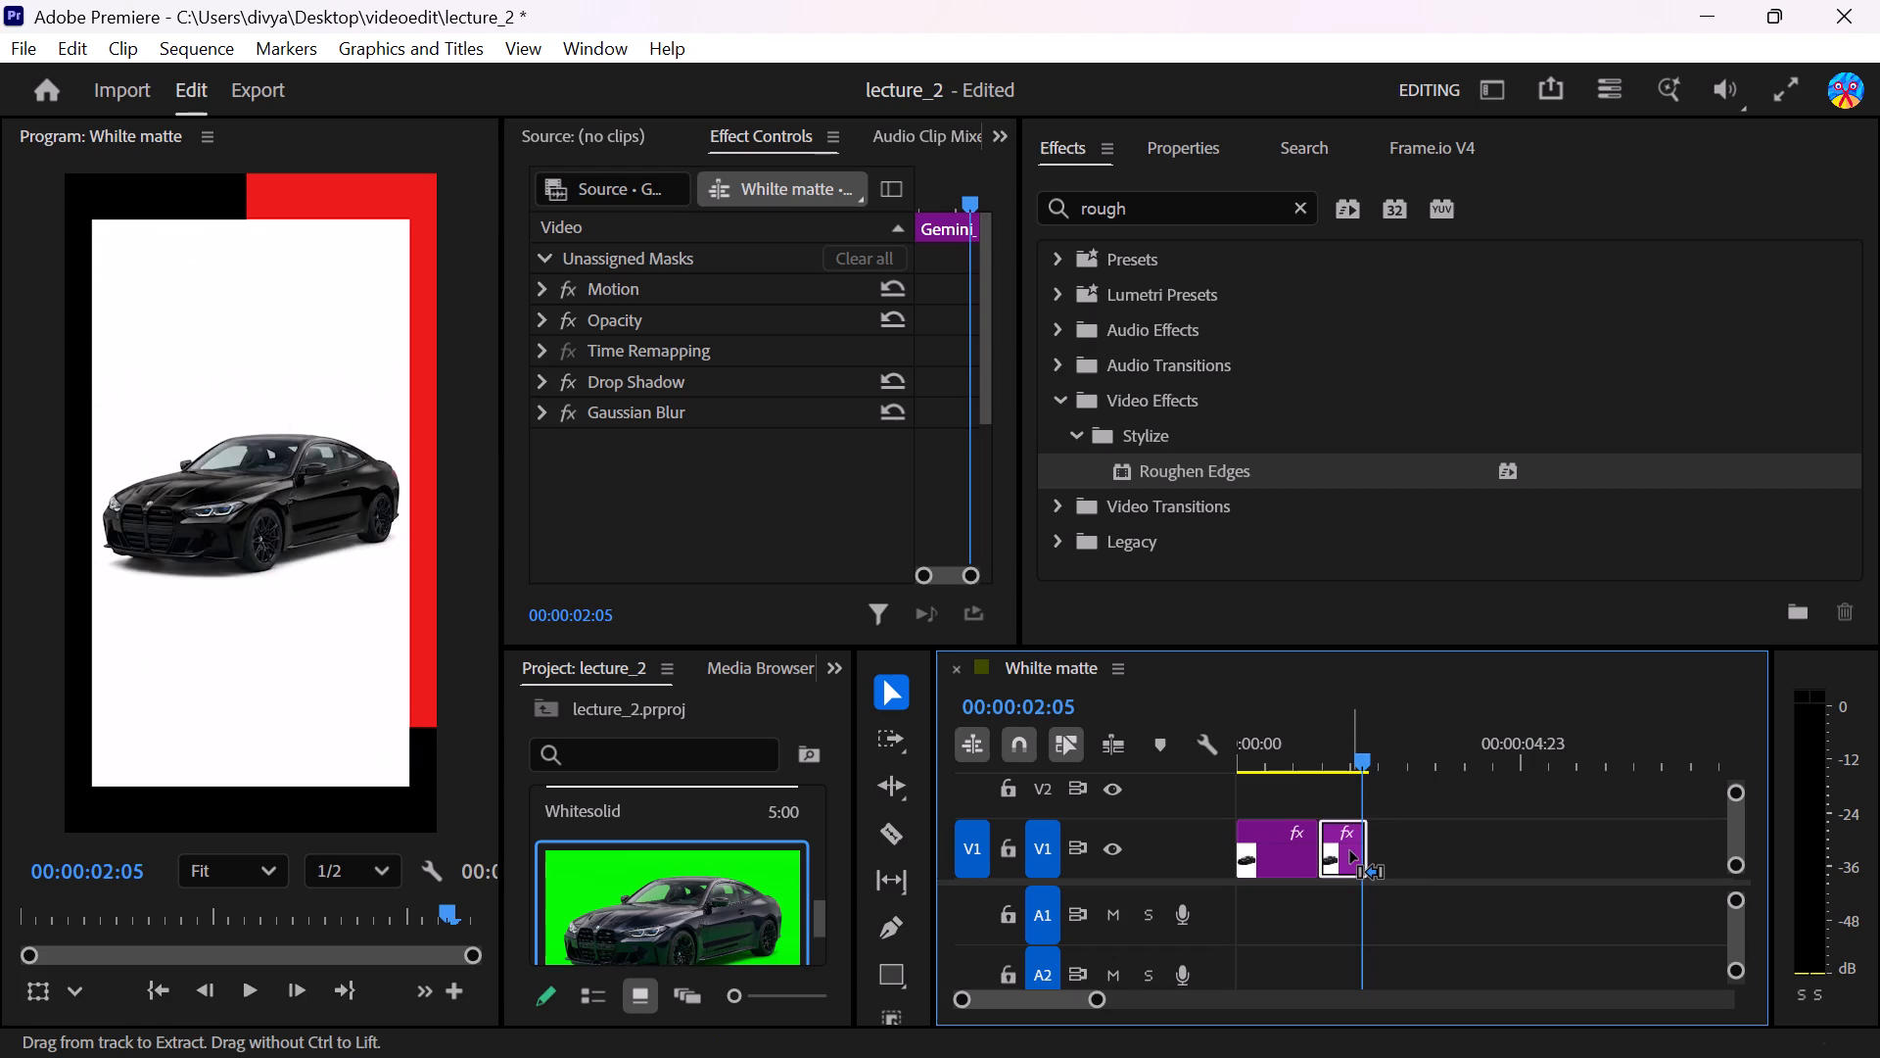
key(ctrl+v)
key(ctrl+v)
key(ctrl+v)
key(ctrl+v)
key(ctrl+v)
key(ctrl+v)
key(ctrl+v)
key(ctrl+v)
key(ctrl+v)
key(ctrl+v)
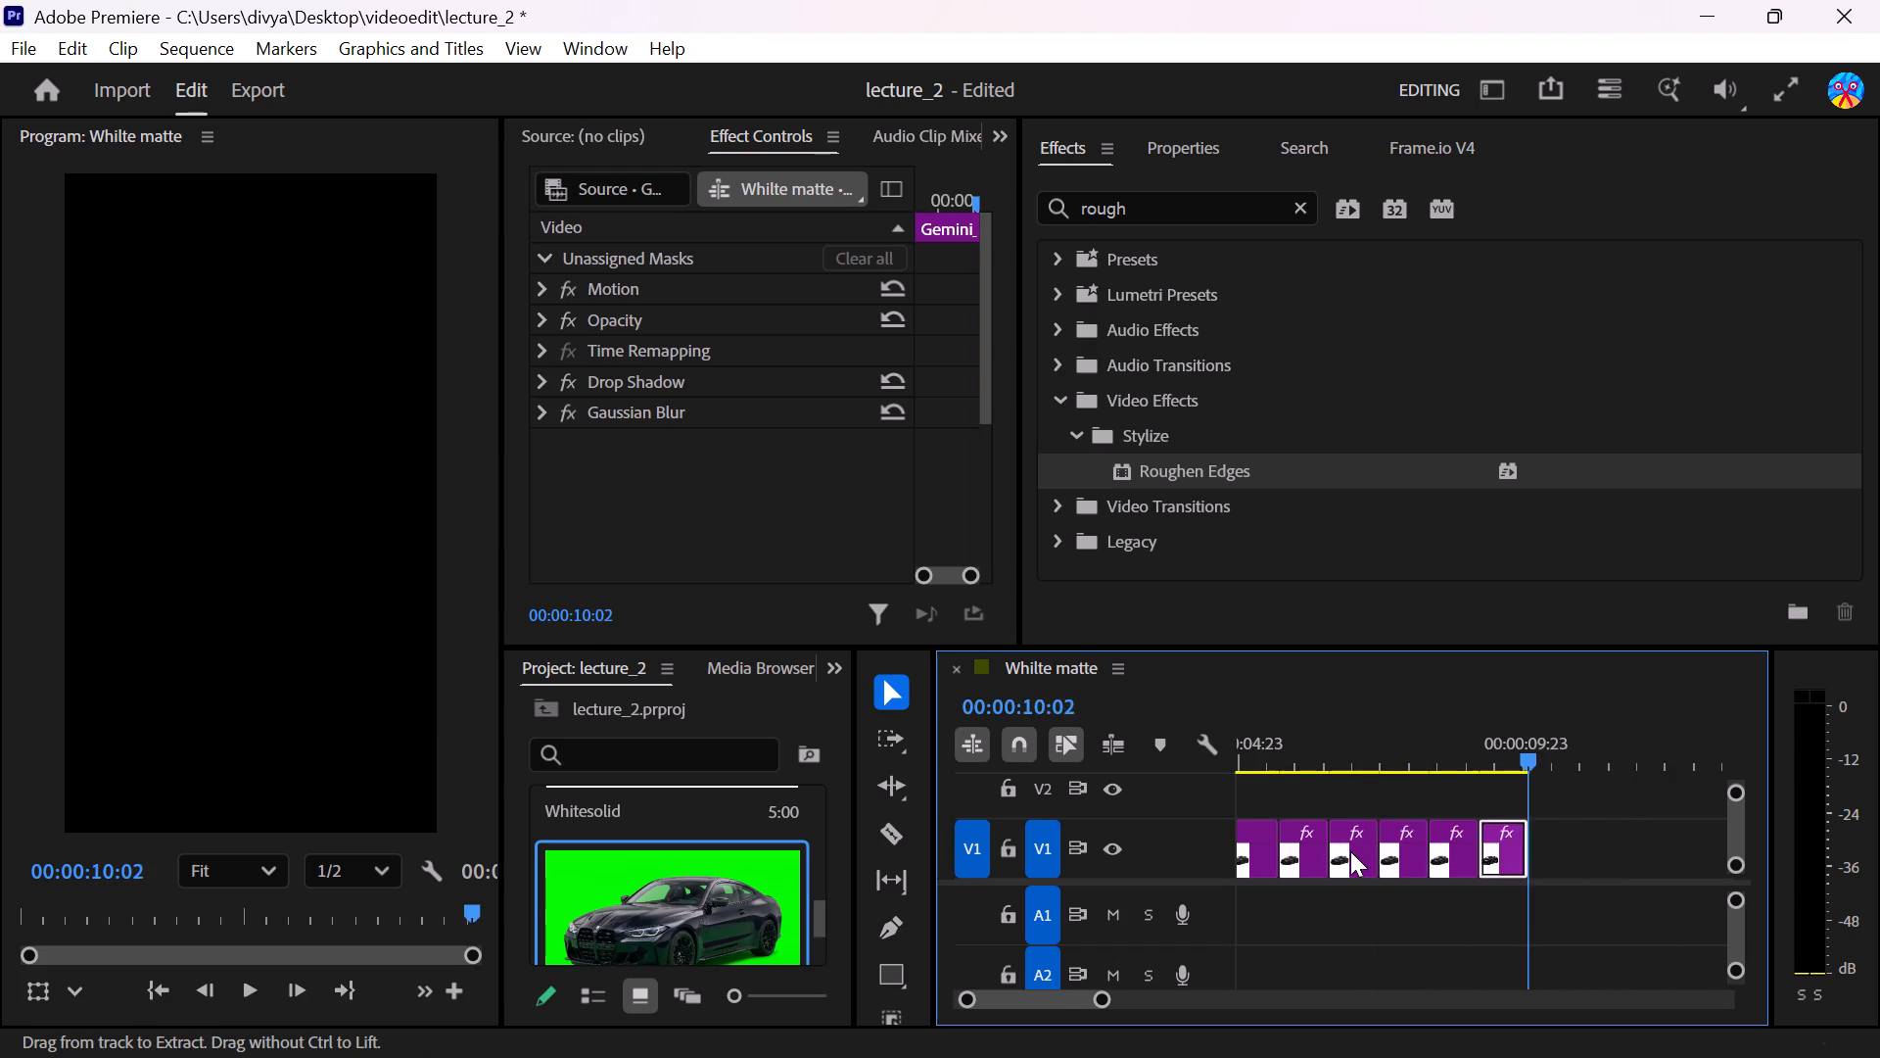
key(ctrl+v)
key(ctrl+v)
key(ctrl+v)
key(ctrl+v)
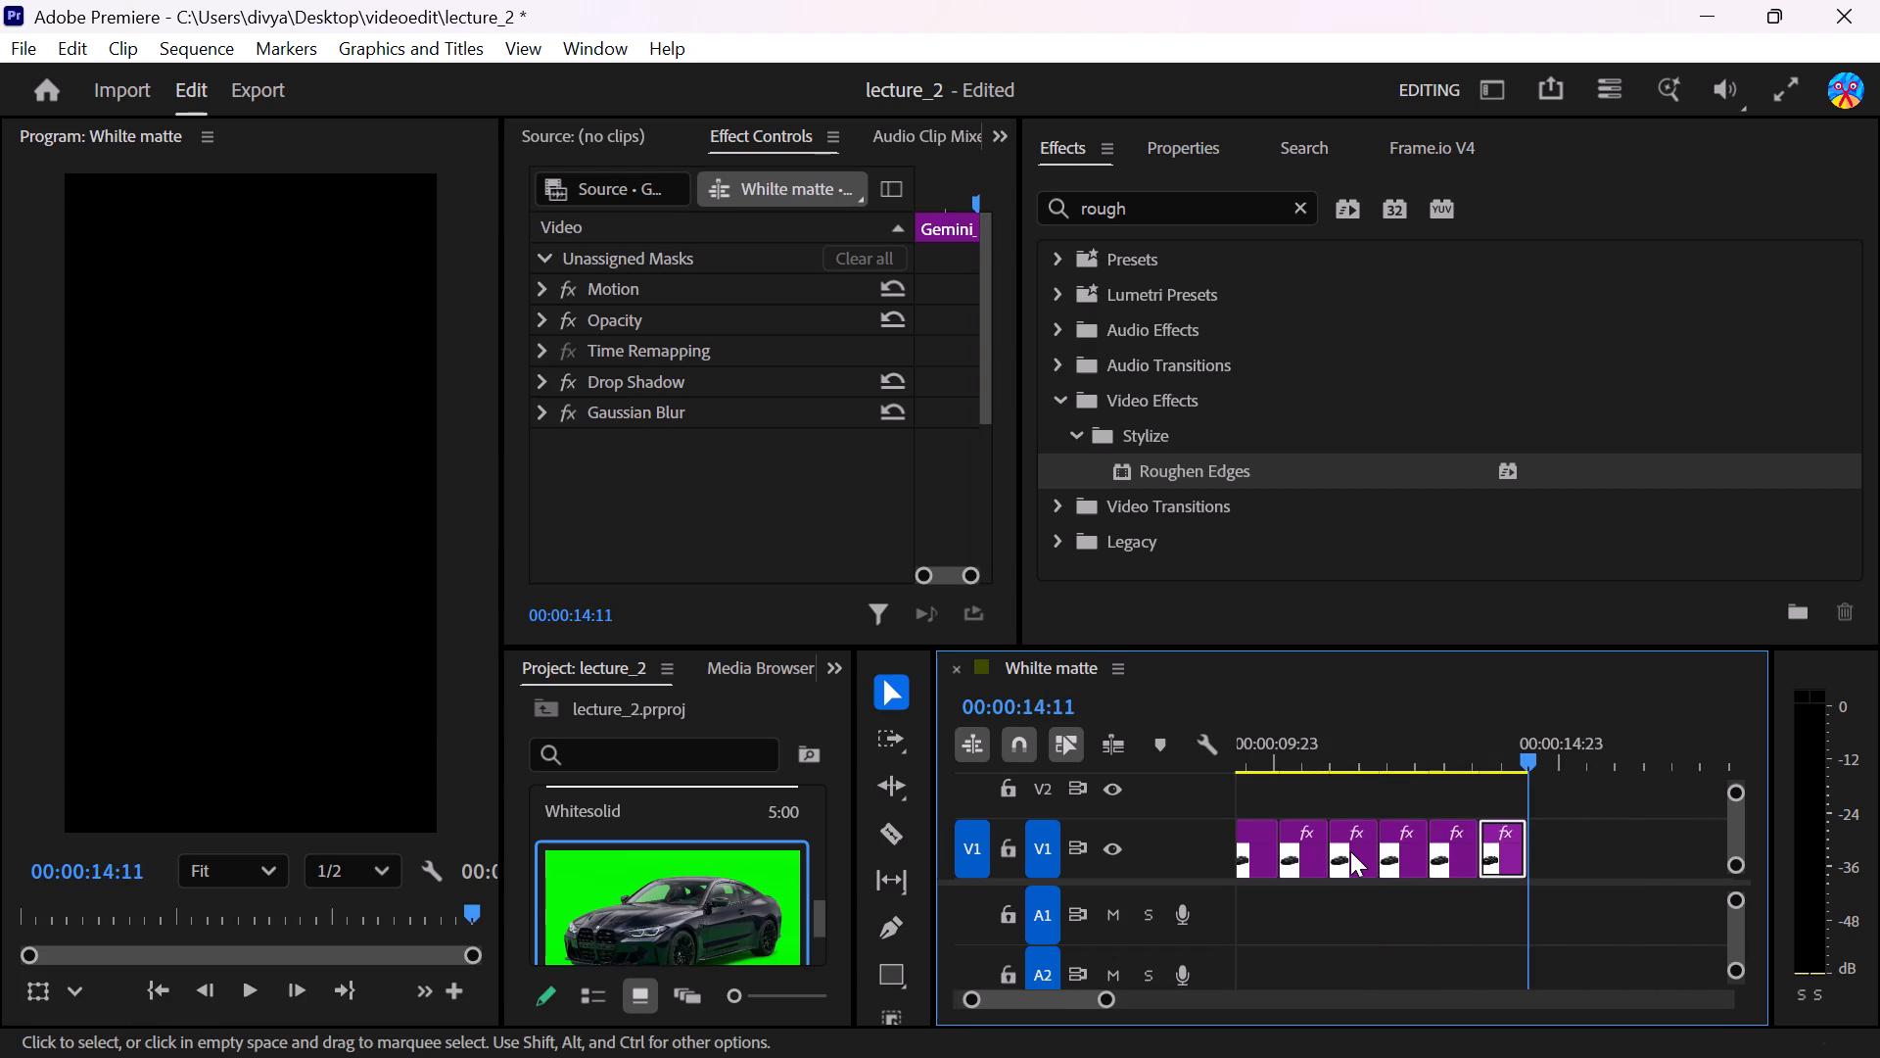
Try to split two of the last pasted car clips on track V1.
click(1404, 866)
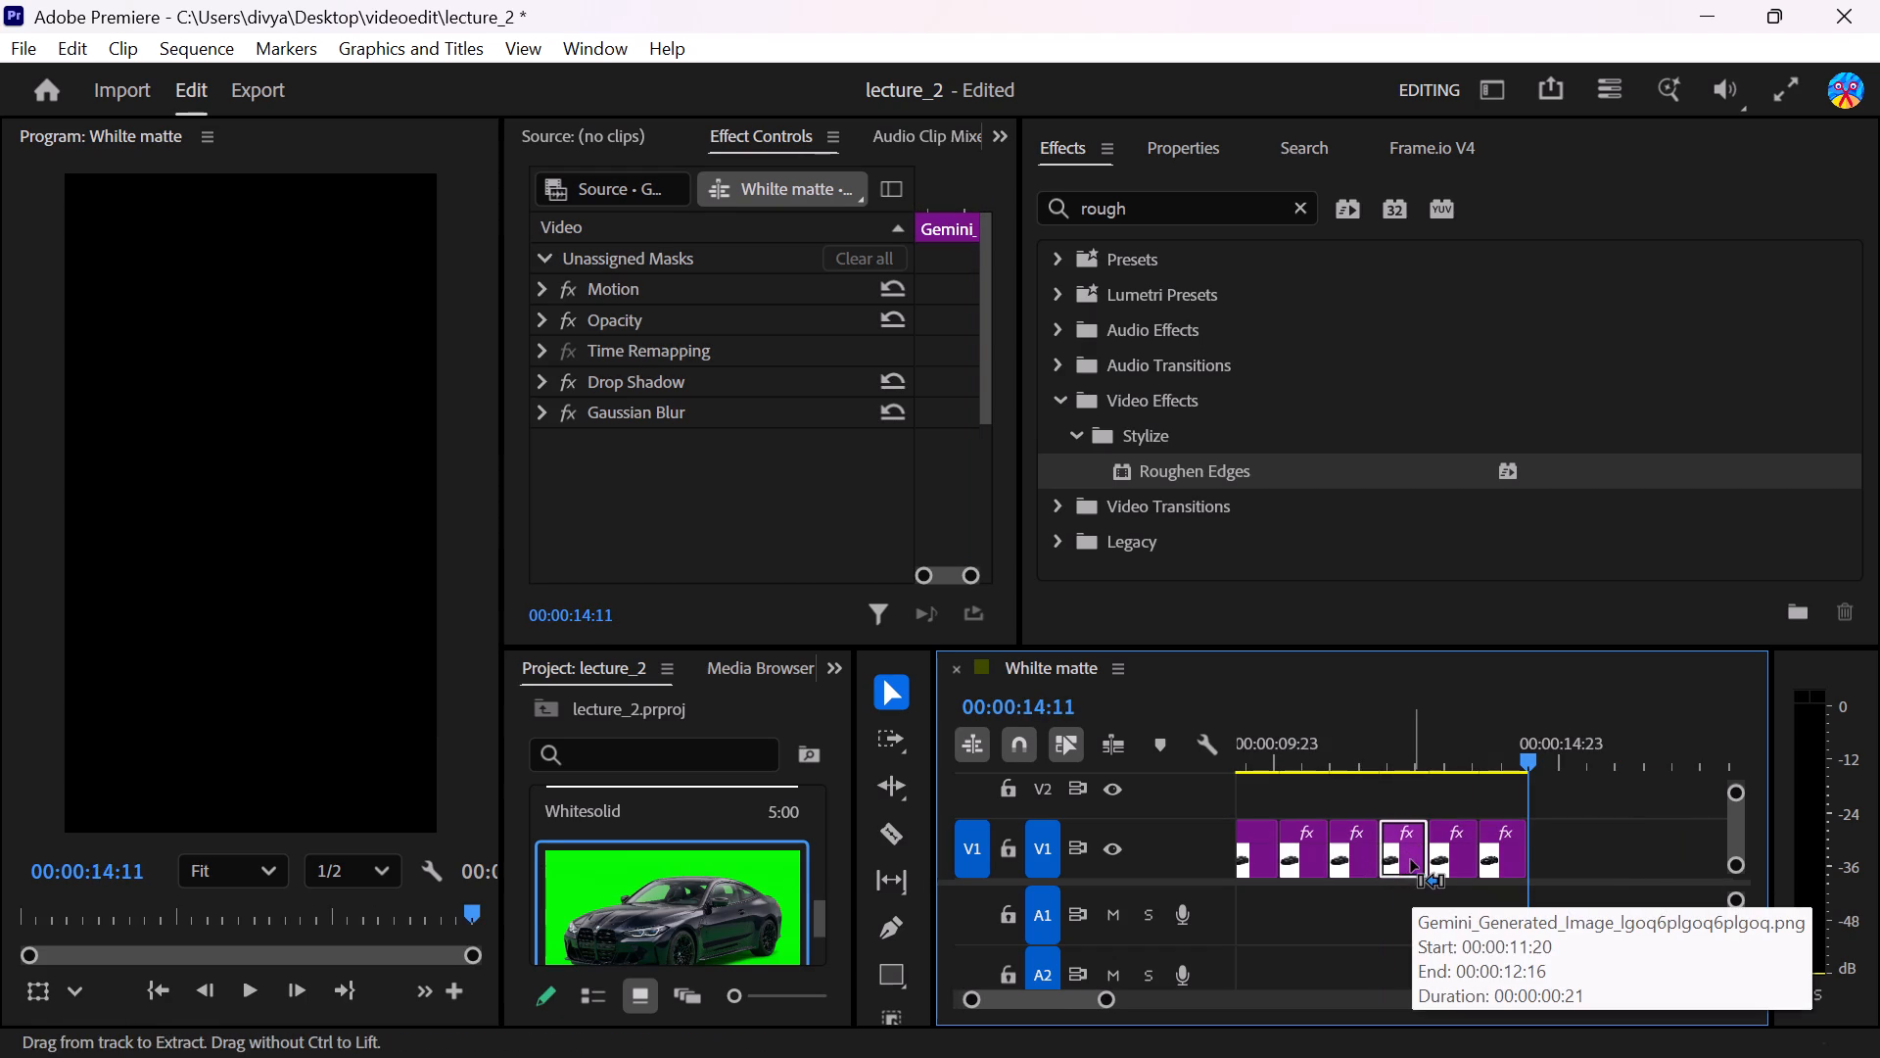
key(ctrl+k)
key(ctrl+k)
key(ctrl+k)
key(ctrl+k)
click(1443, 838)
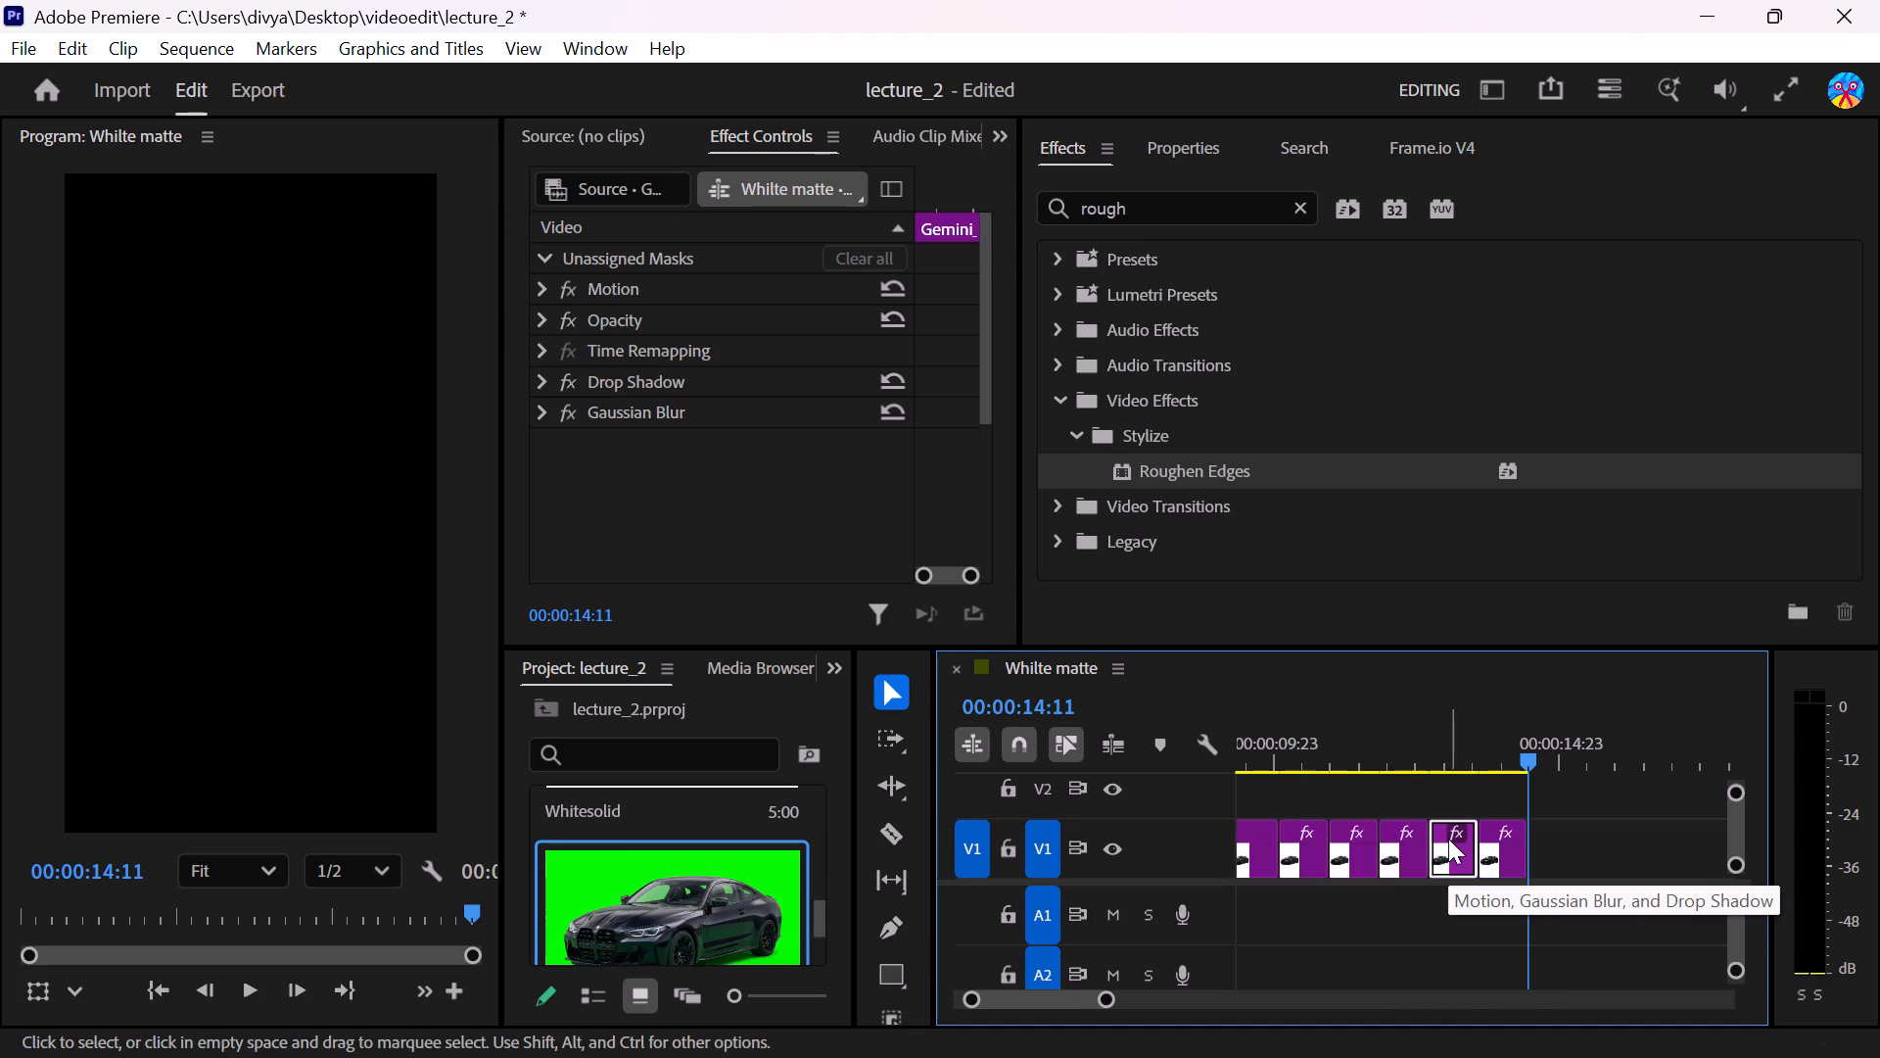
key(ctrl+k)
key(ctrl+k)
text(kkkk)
Split the pasted car clip on track V1 at 00:00:12:07.
click(1431, 758)
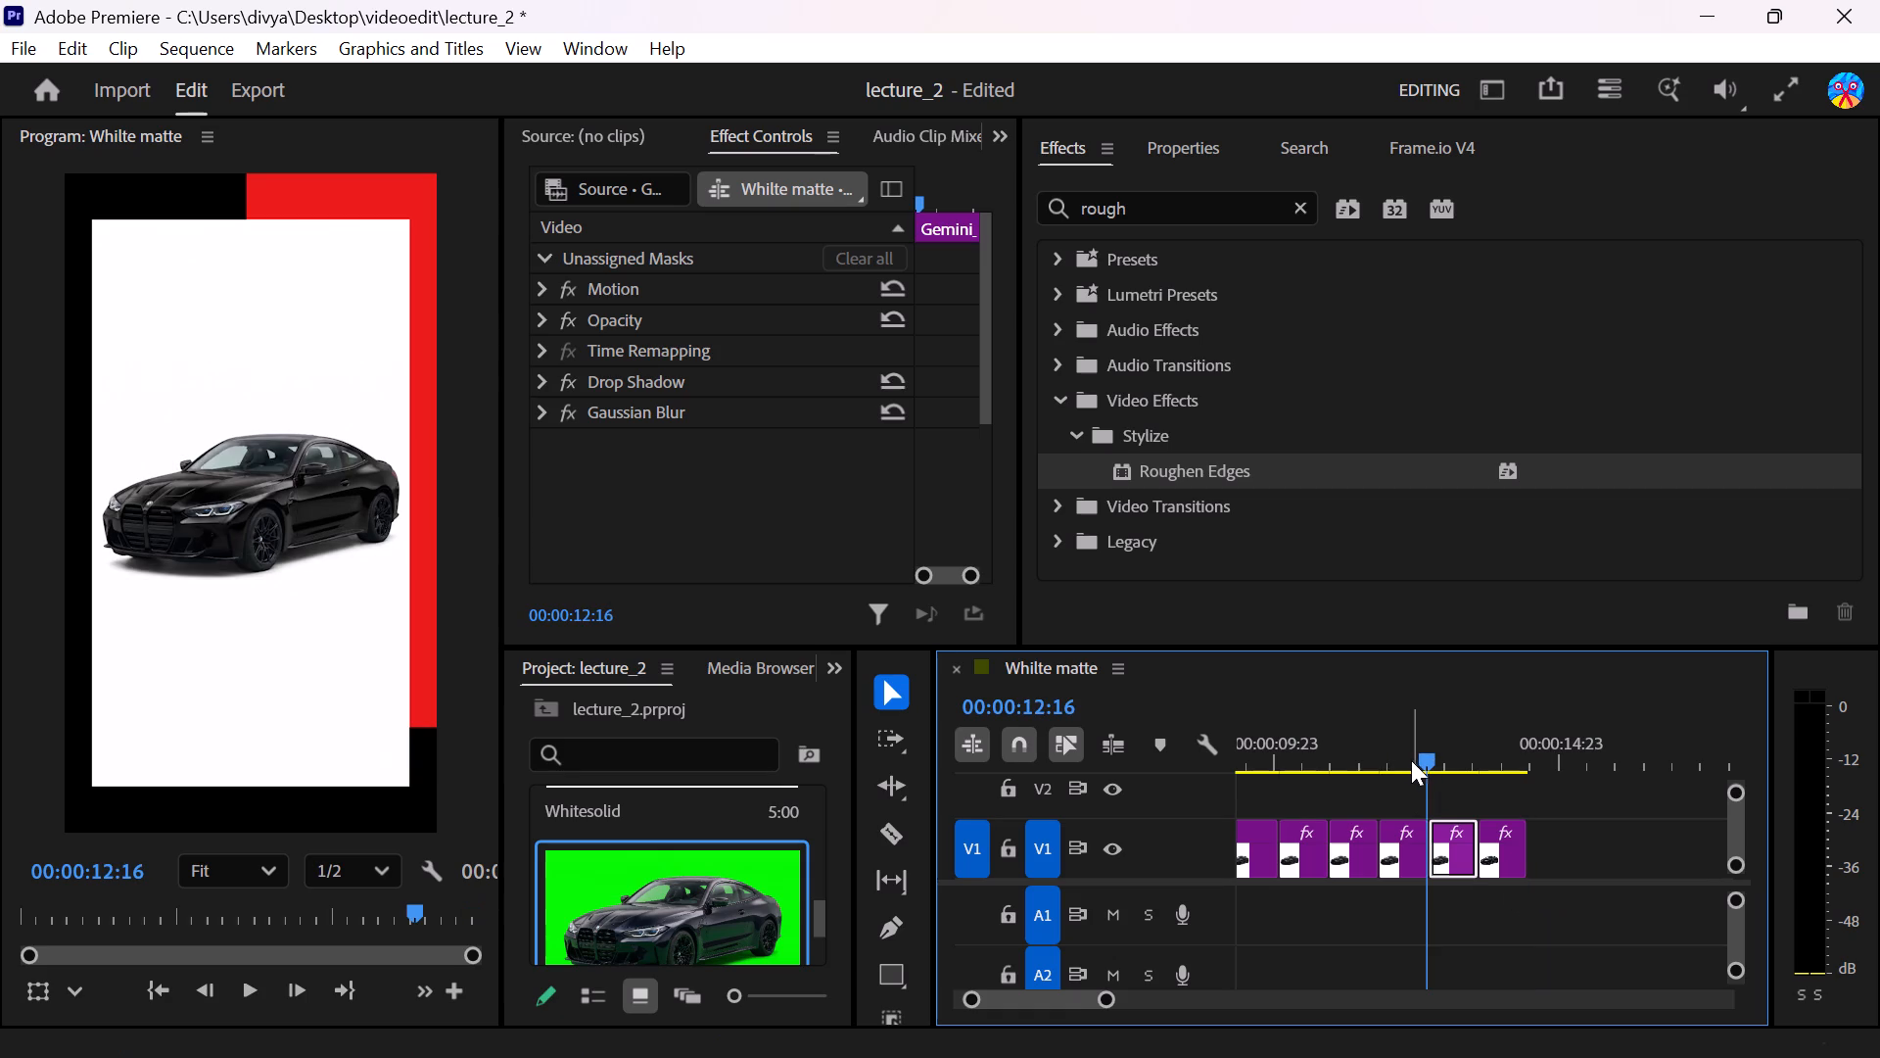
click(1409, 759)
text(kkk)
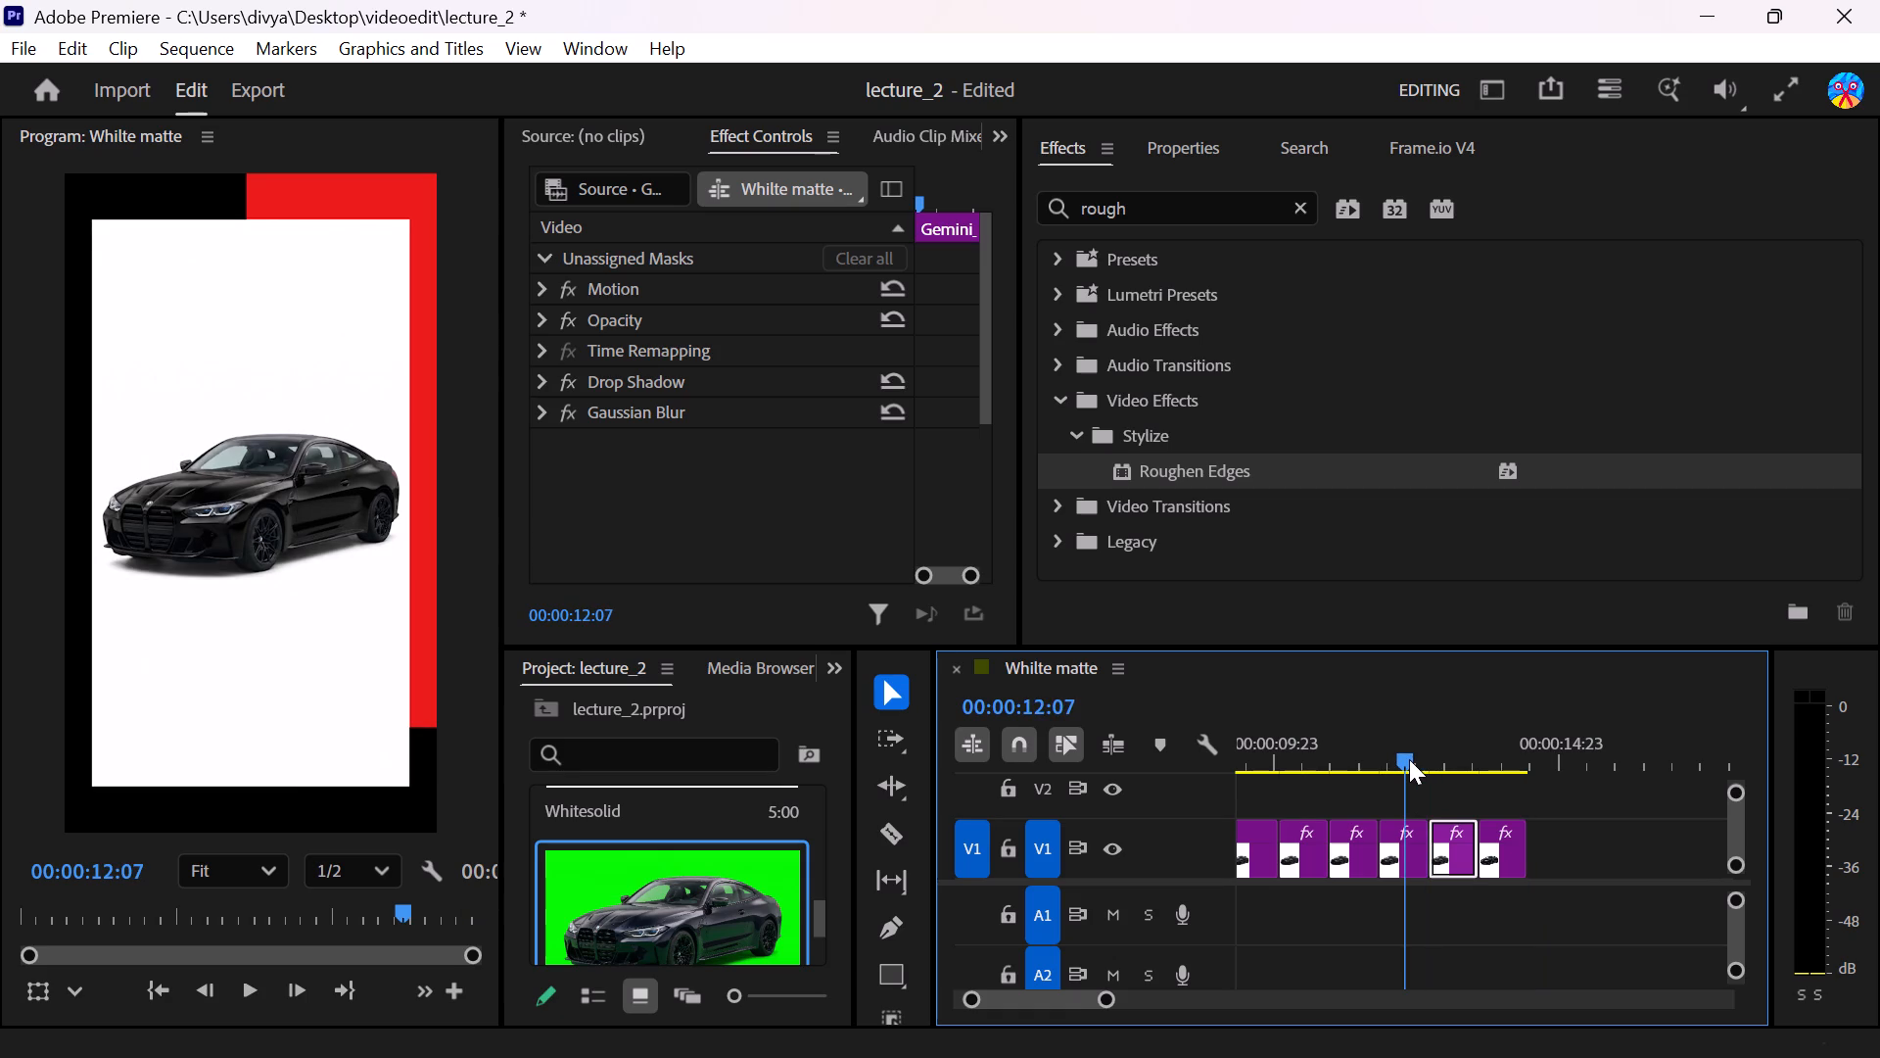
key(ctrl+k)
key(ctrl+k)
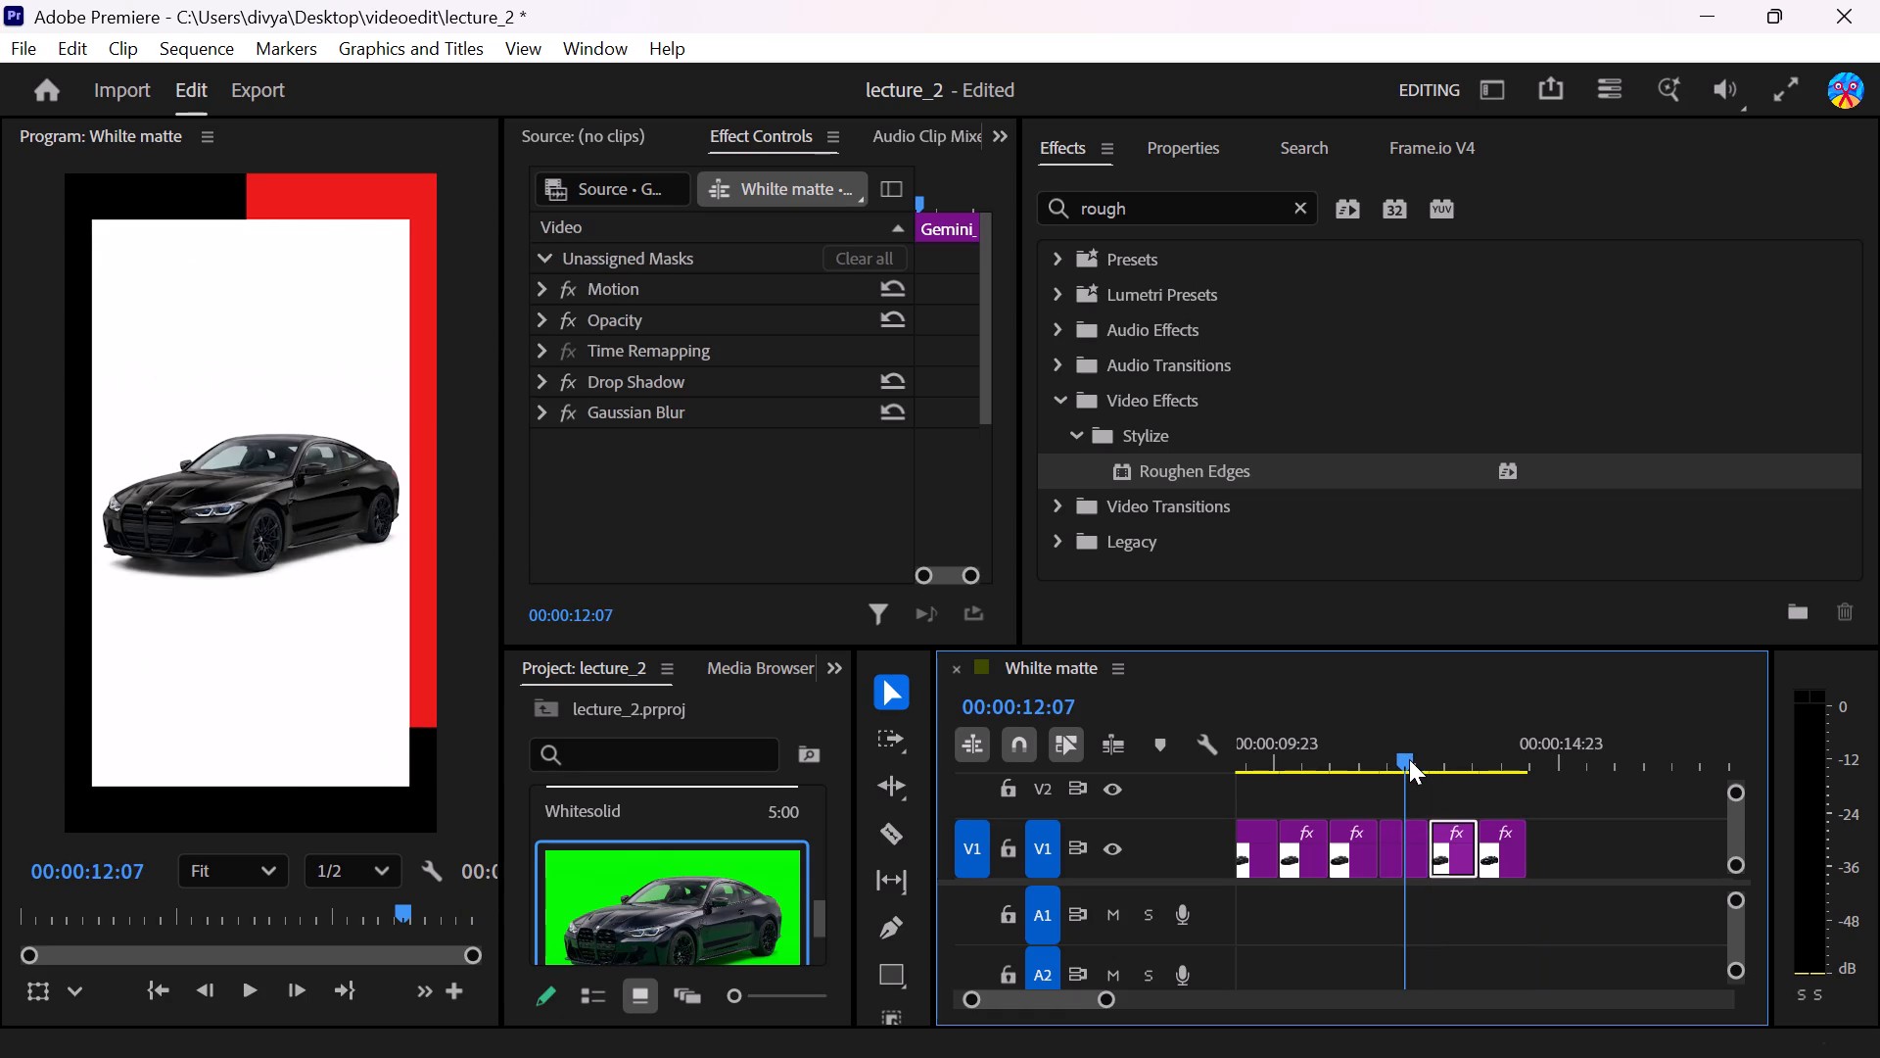
key(ctrl+k)
key(ctrl+k)
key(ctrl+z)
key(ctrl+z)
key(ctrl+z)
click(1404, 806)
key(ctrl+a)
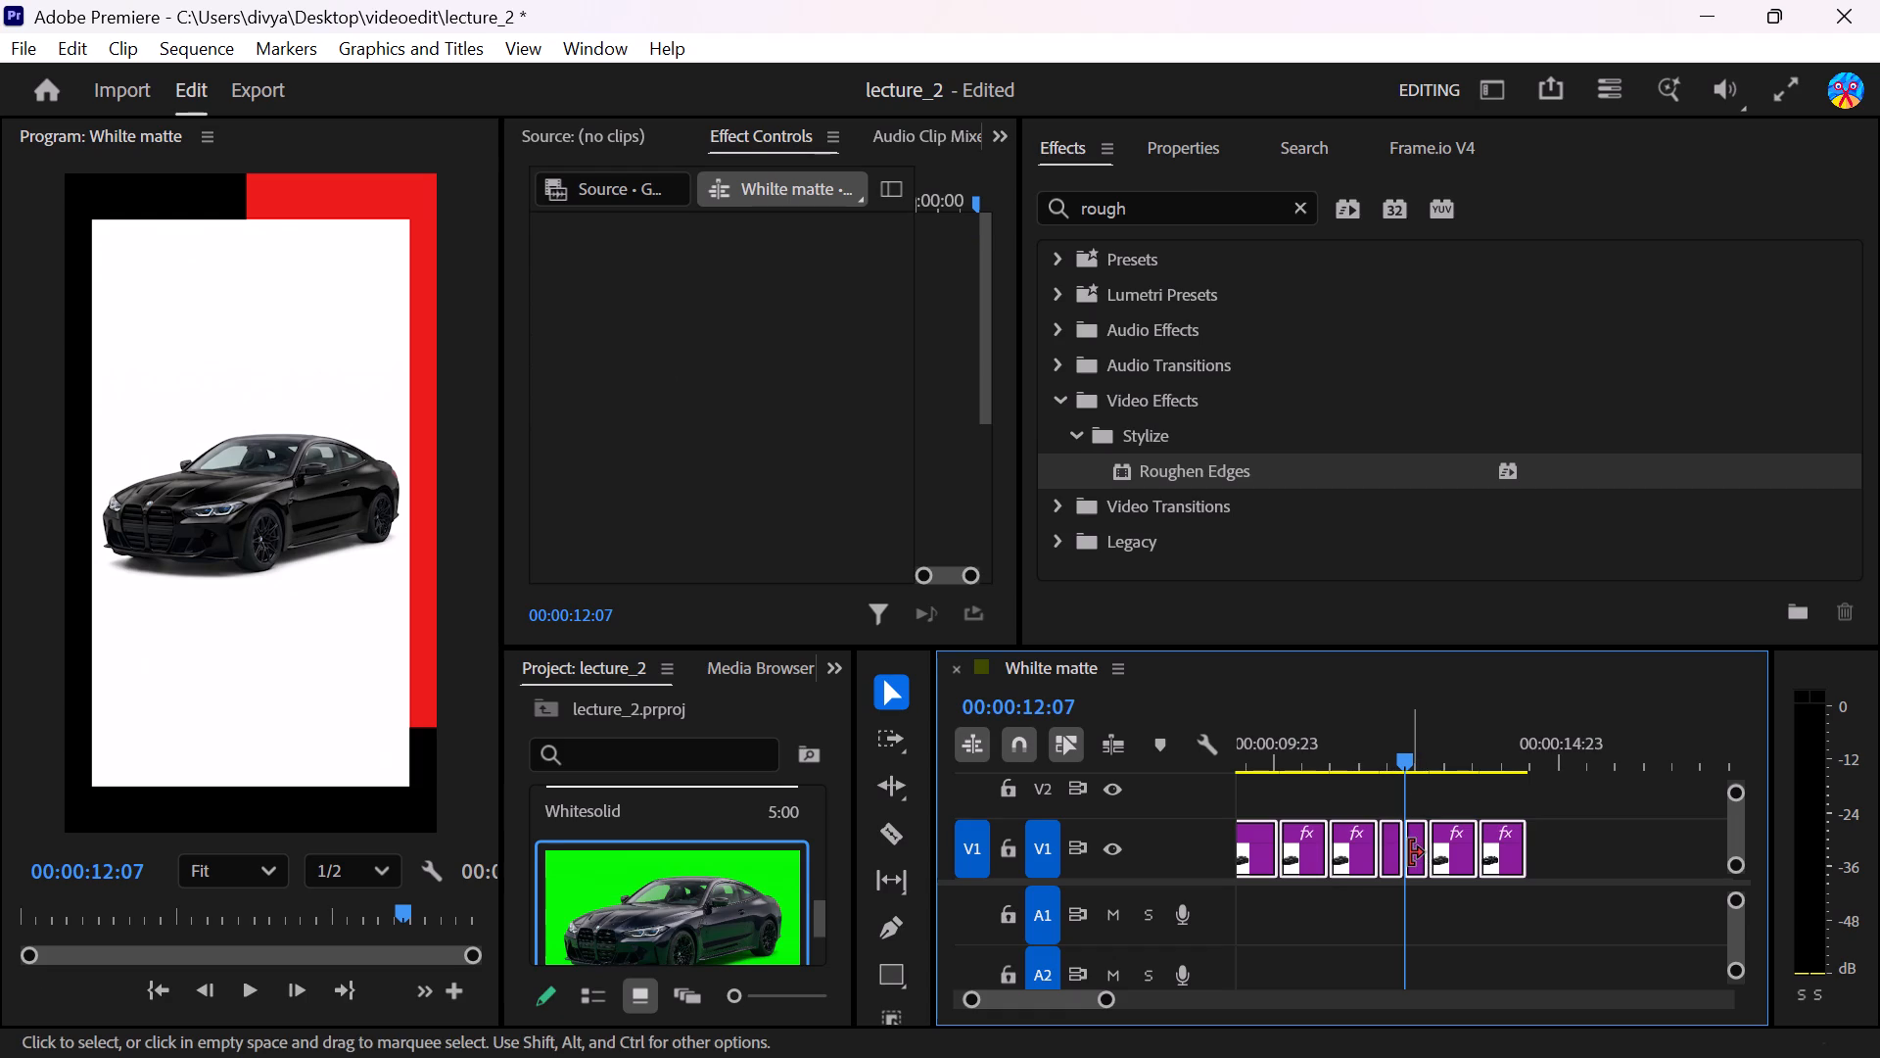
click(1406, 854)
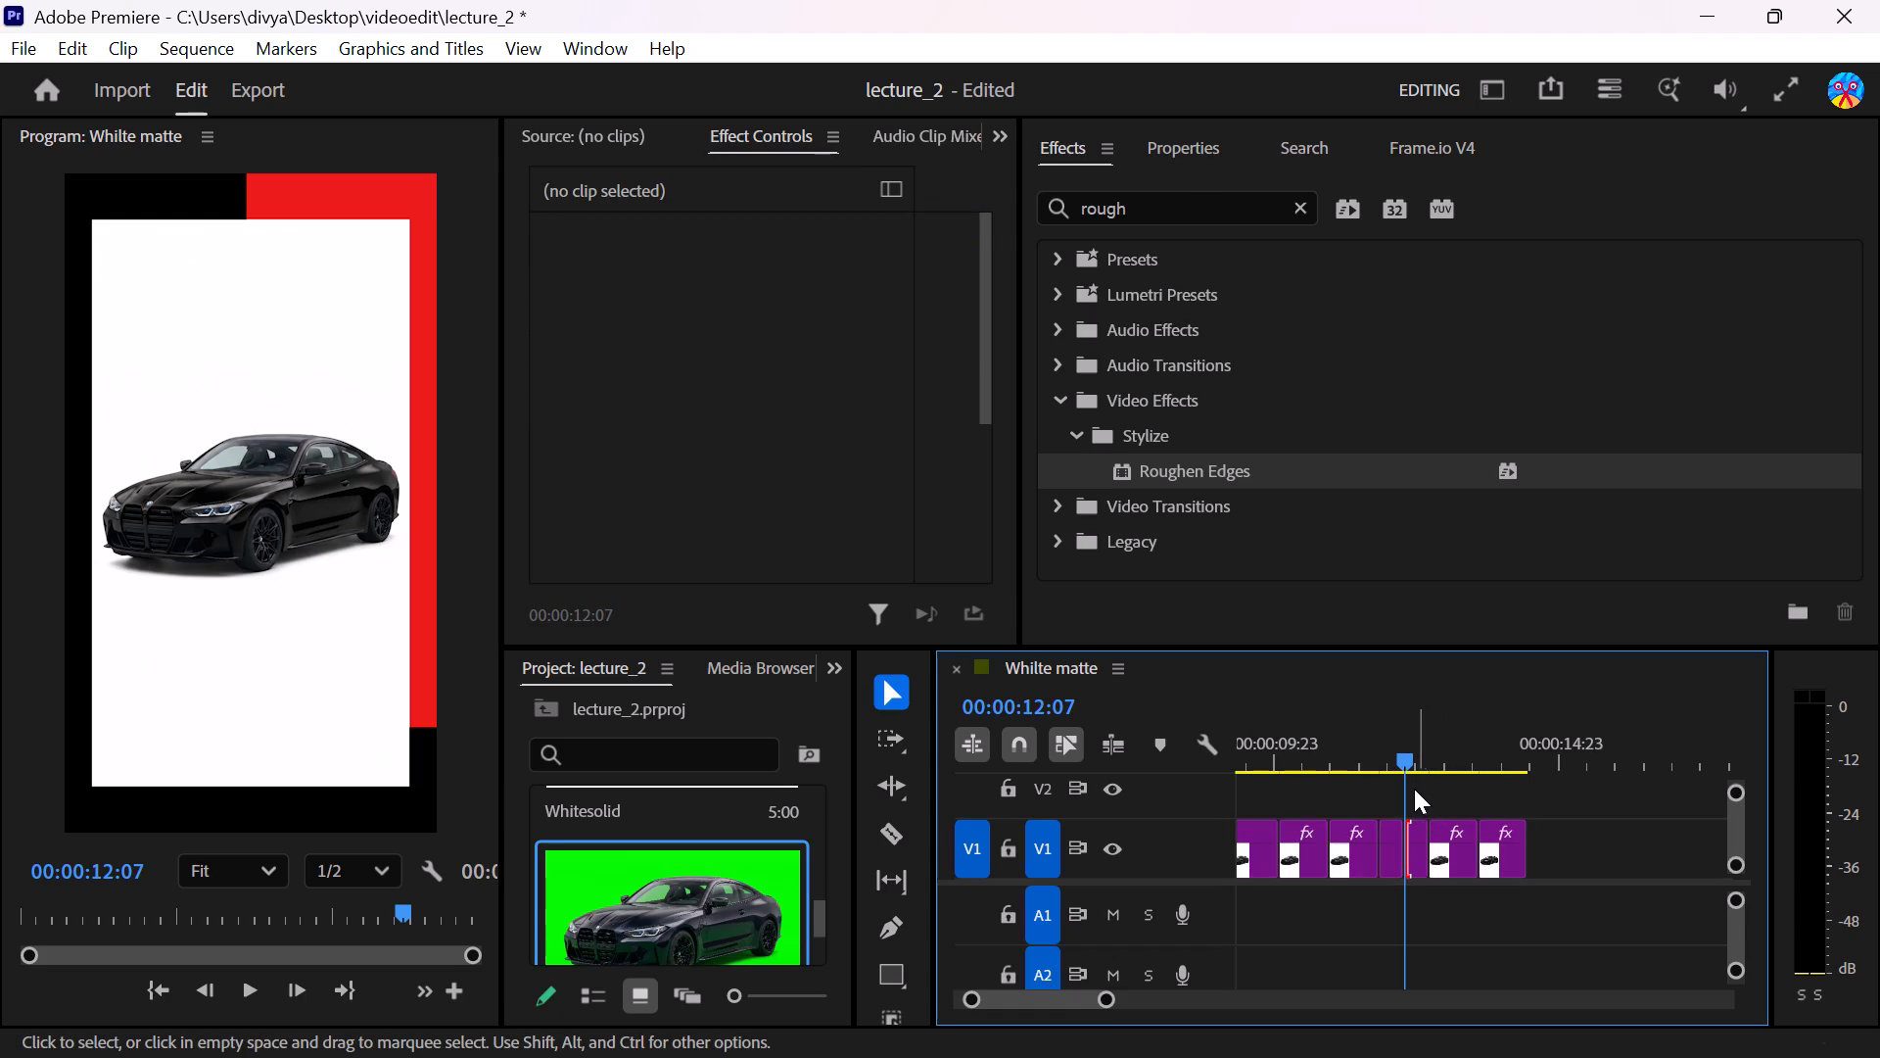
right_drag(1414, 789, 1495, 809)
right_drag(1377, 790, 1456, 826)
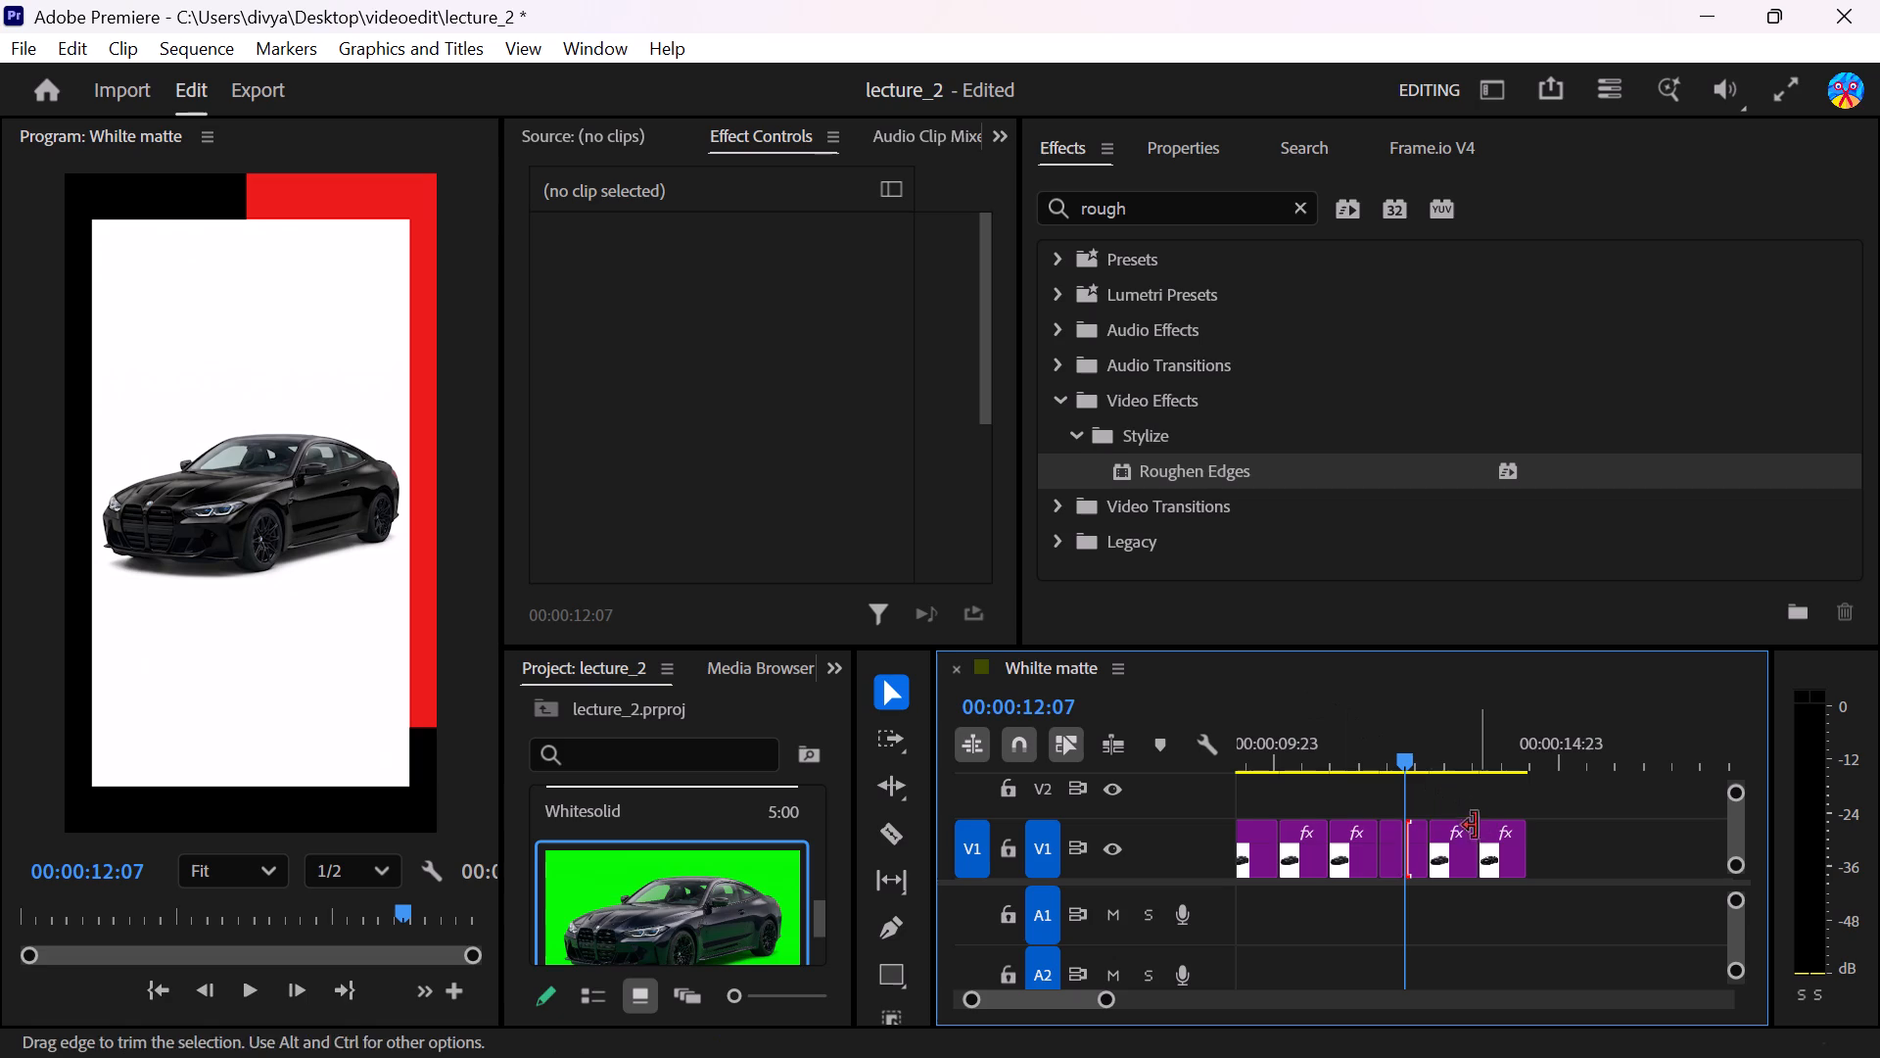
Delete the short car clip piece ending just before 00:00:12:07 and close the gap it leaves on track V1.
click(1379, 854)
click(1387, 858)
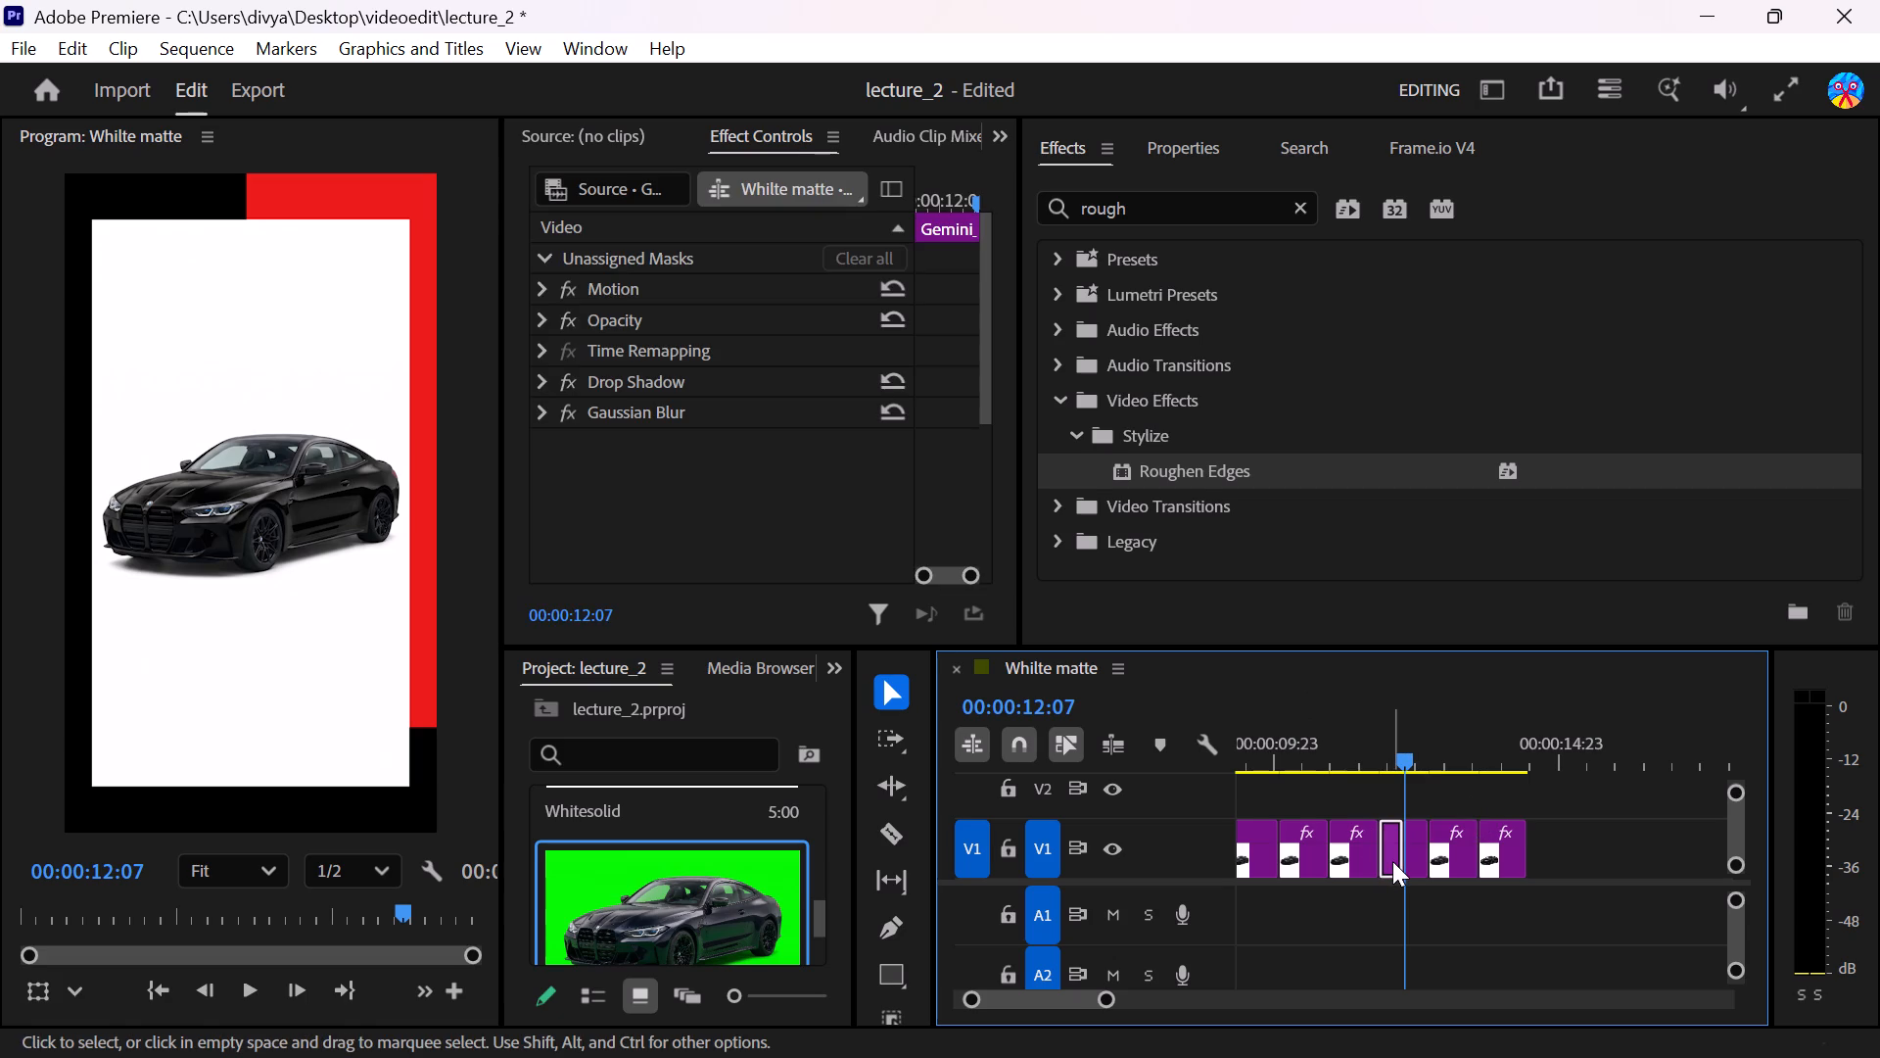
key(Delete)
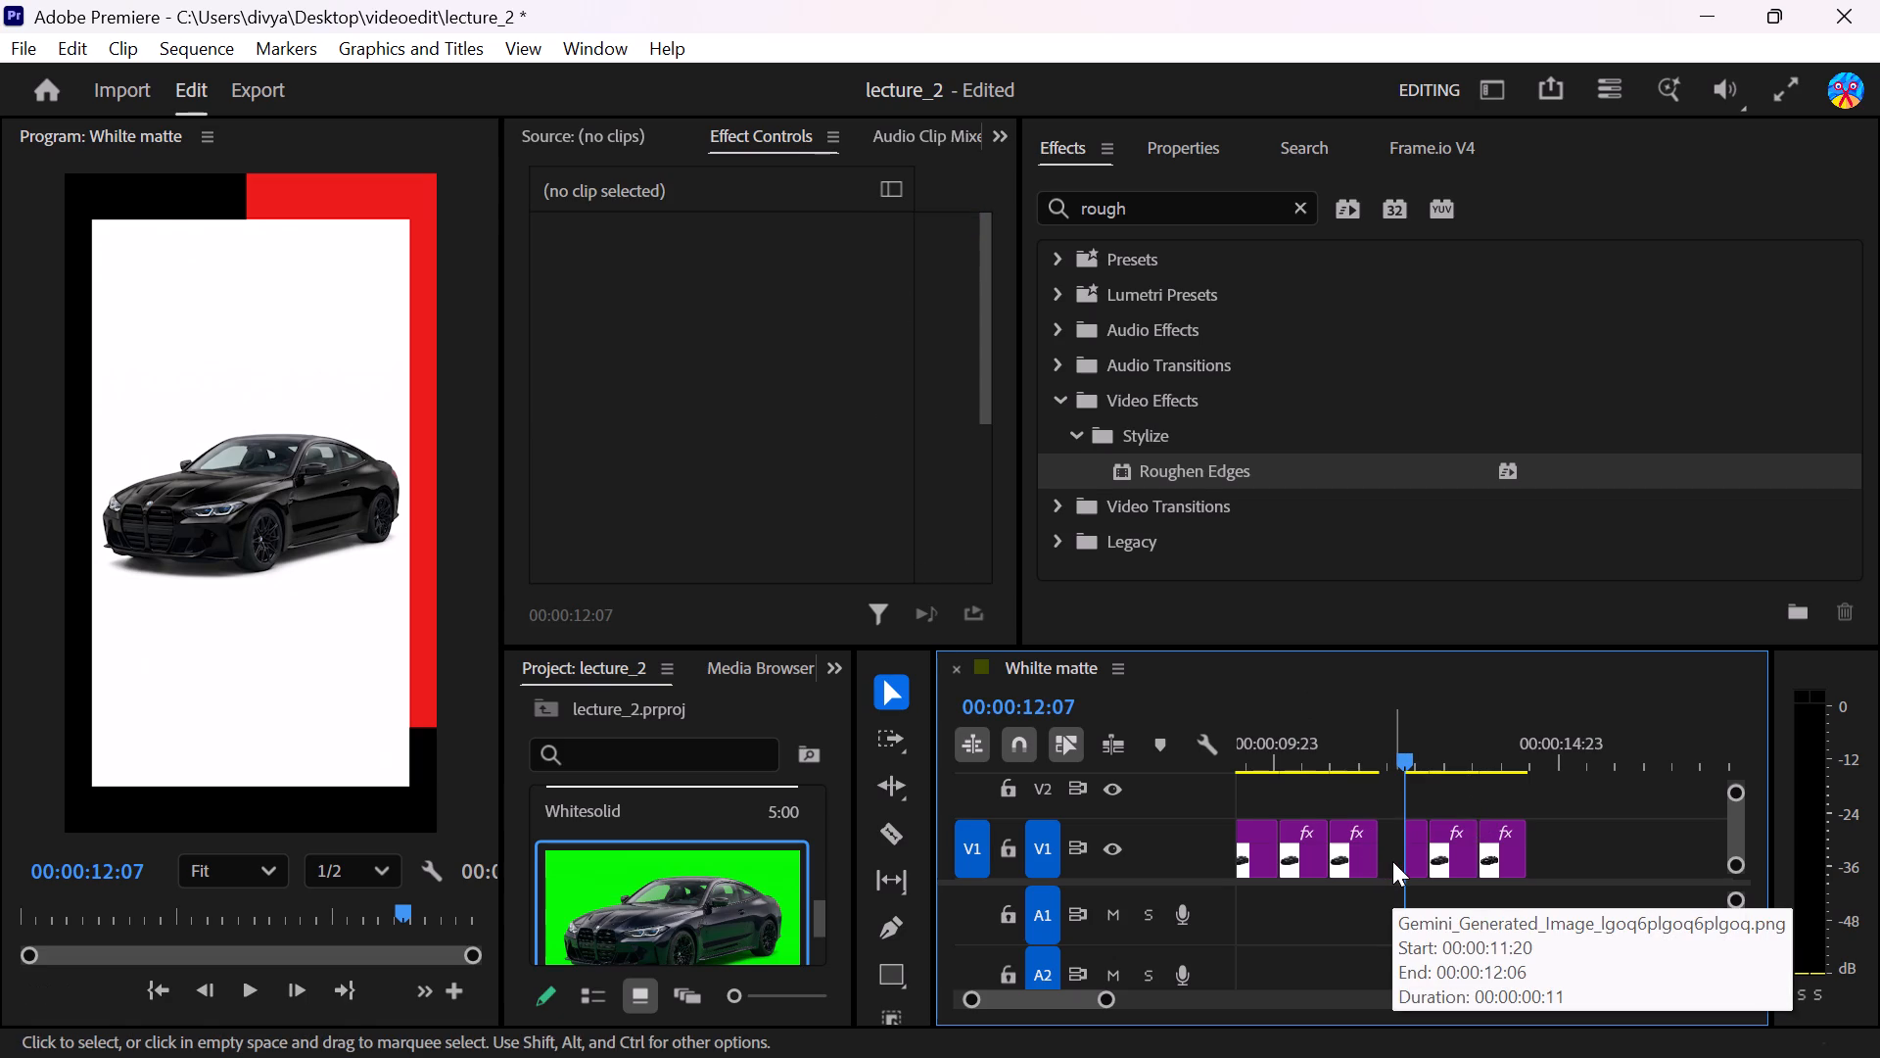
click(1392, 861)
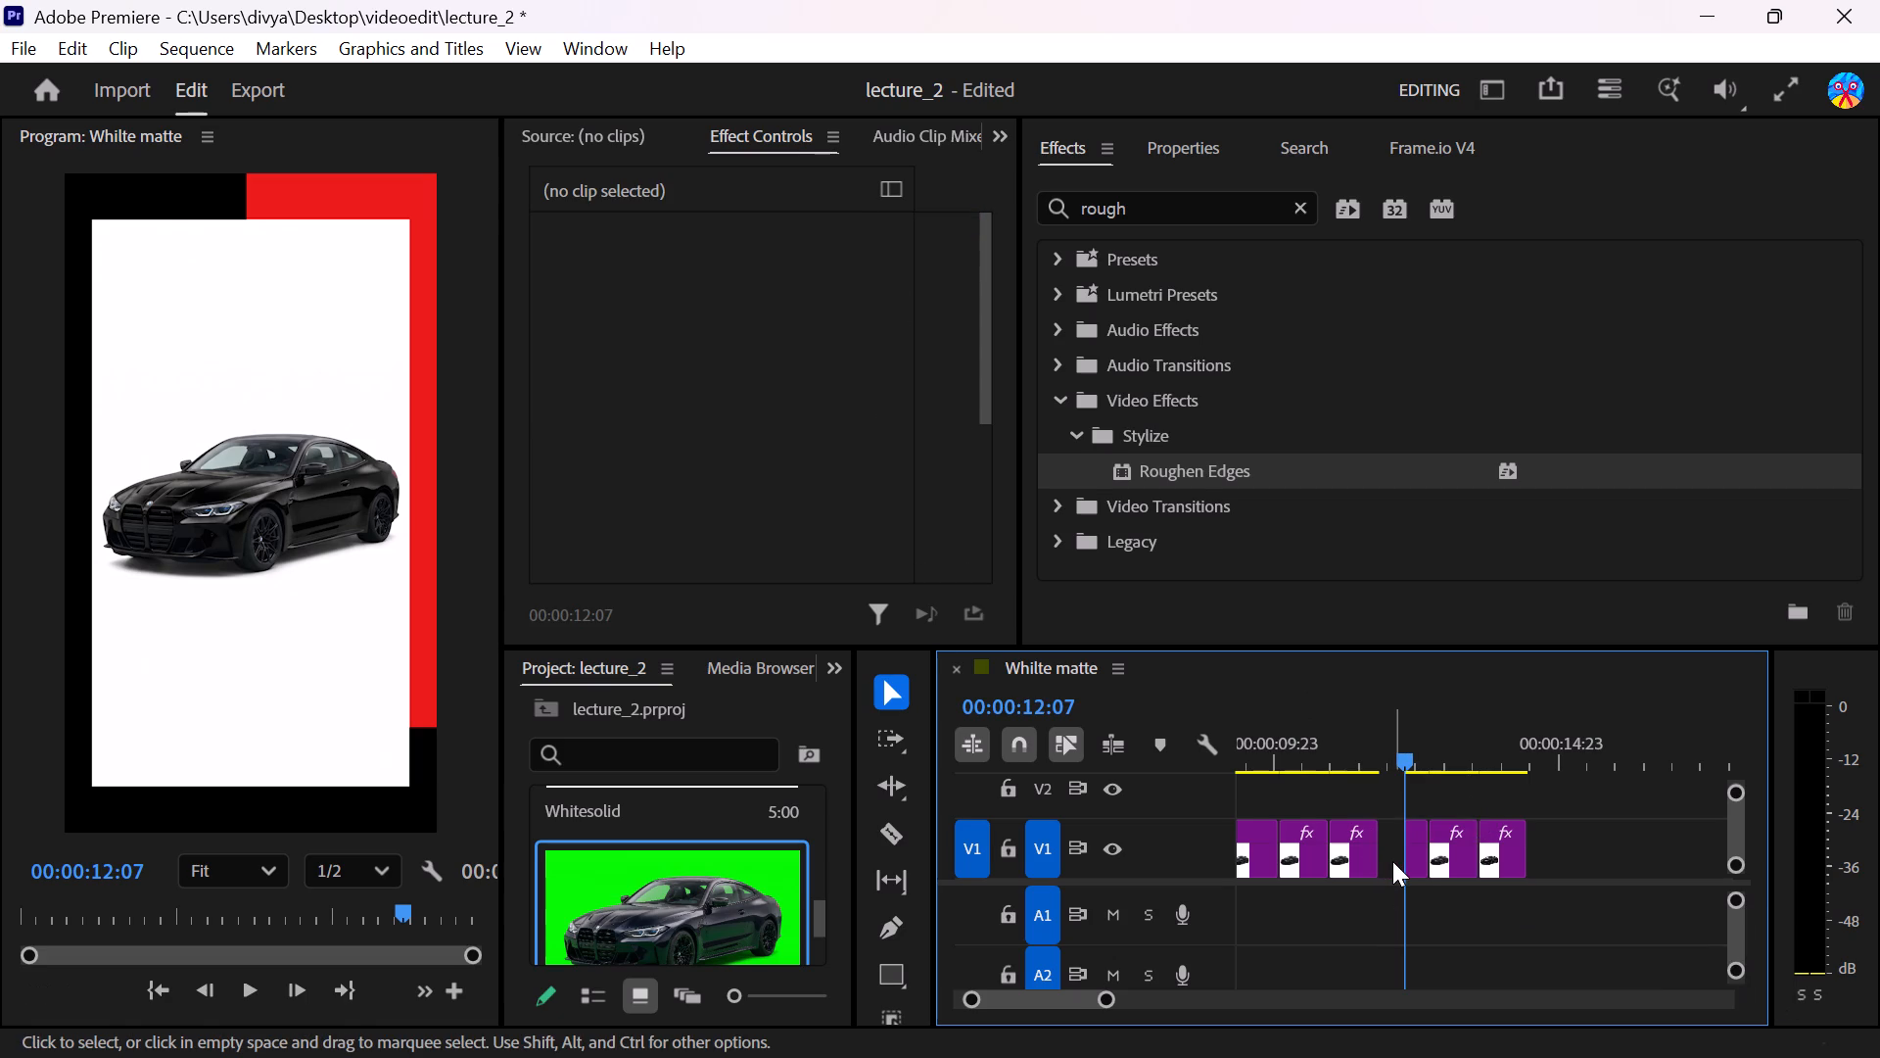
key(Delete)
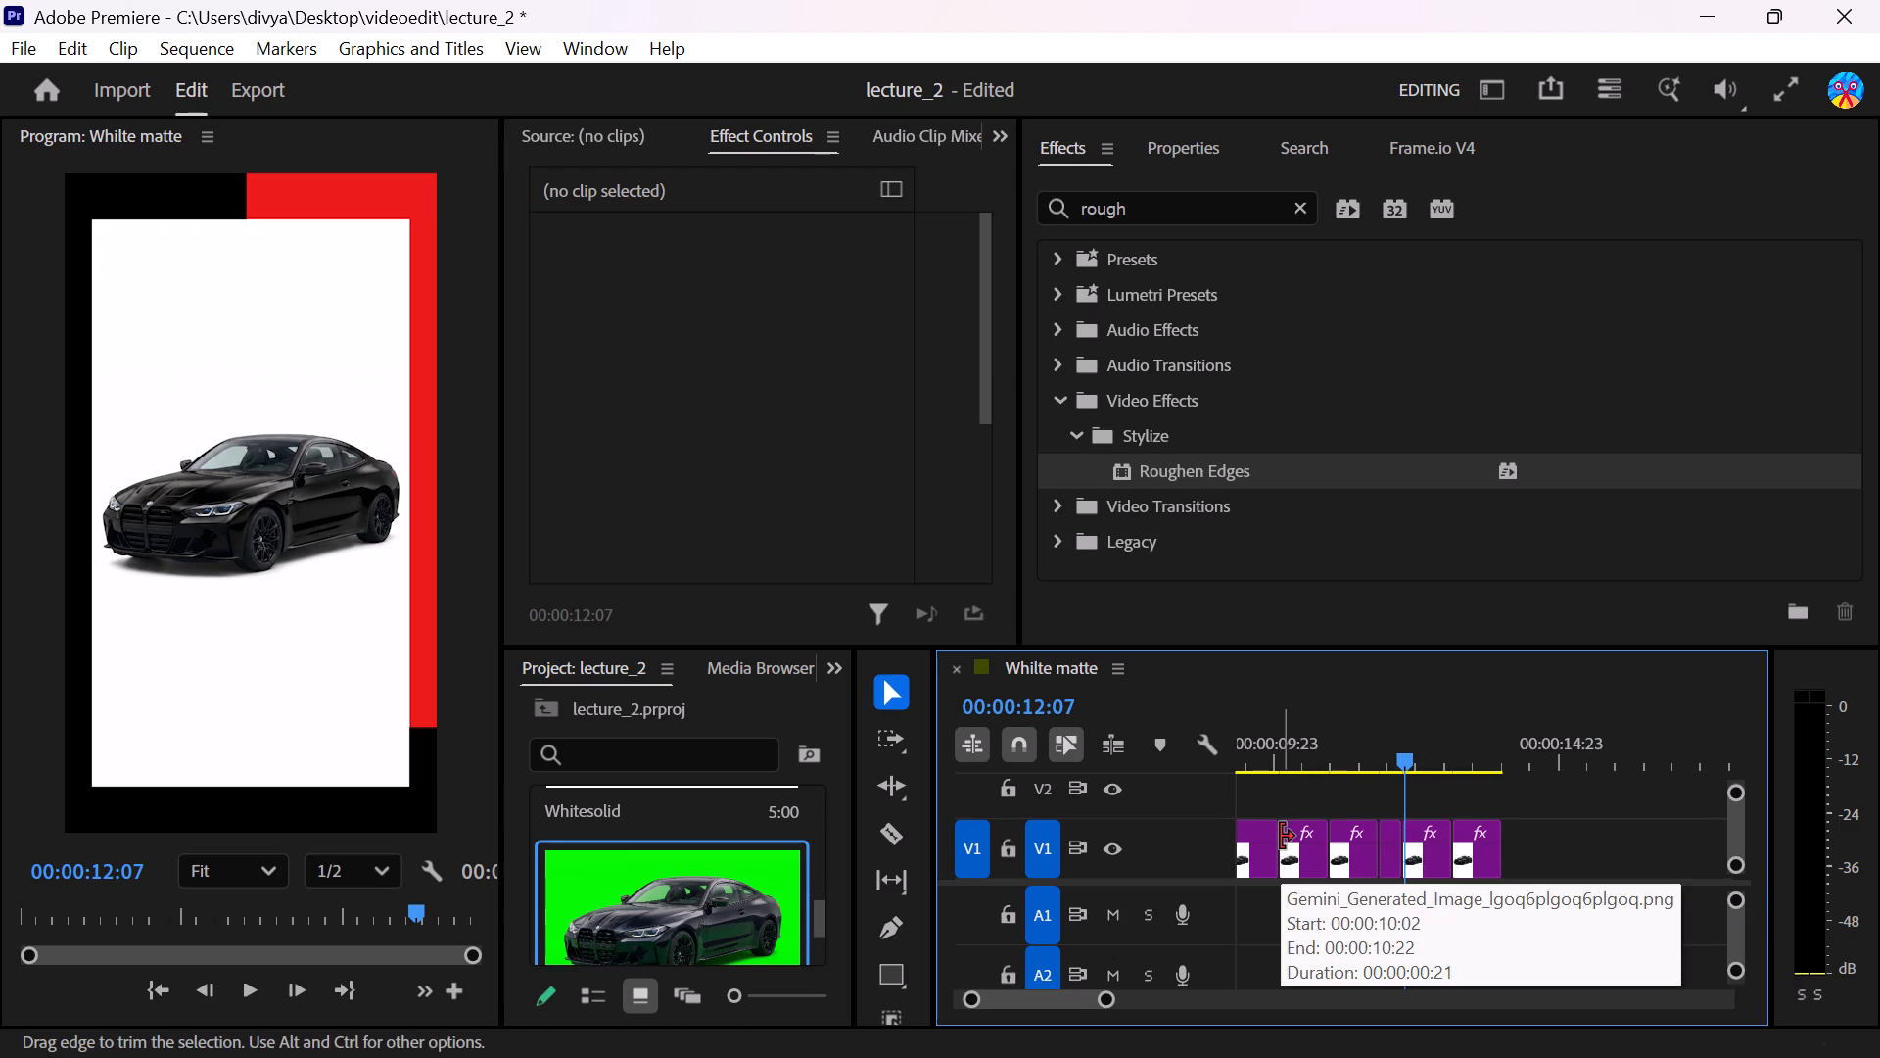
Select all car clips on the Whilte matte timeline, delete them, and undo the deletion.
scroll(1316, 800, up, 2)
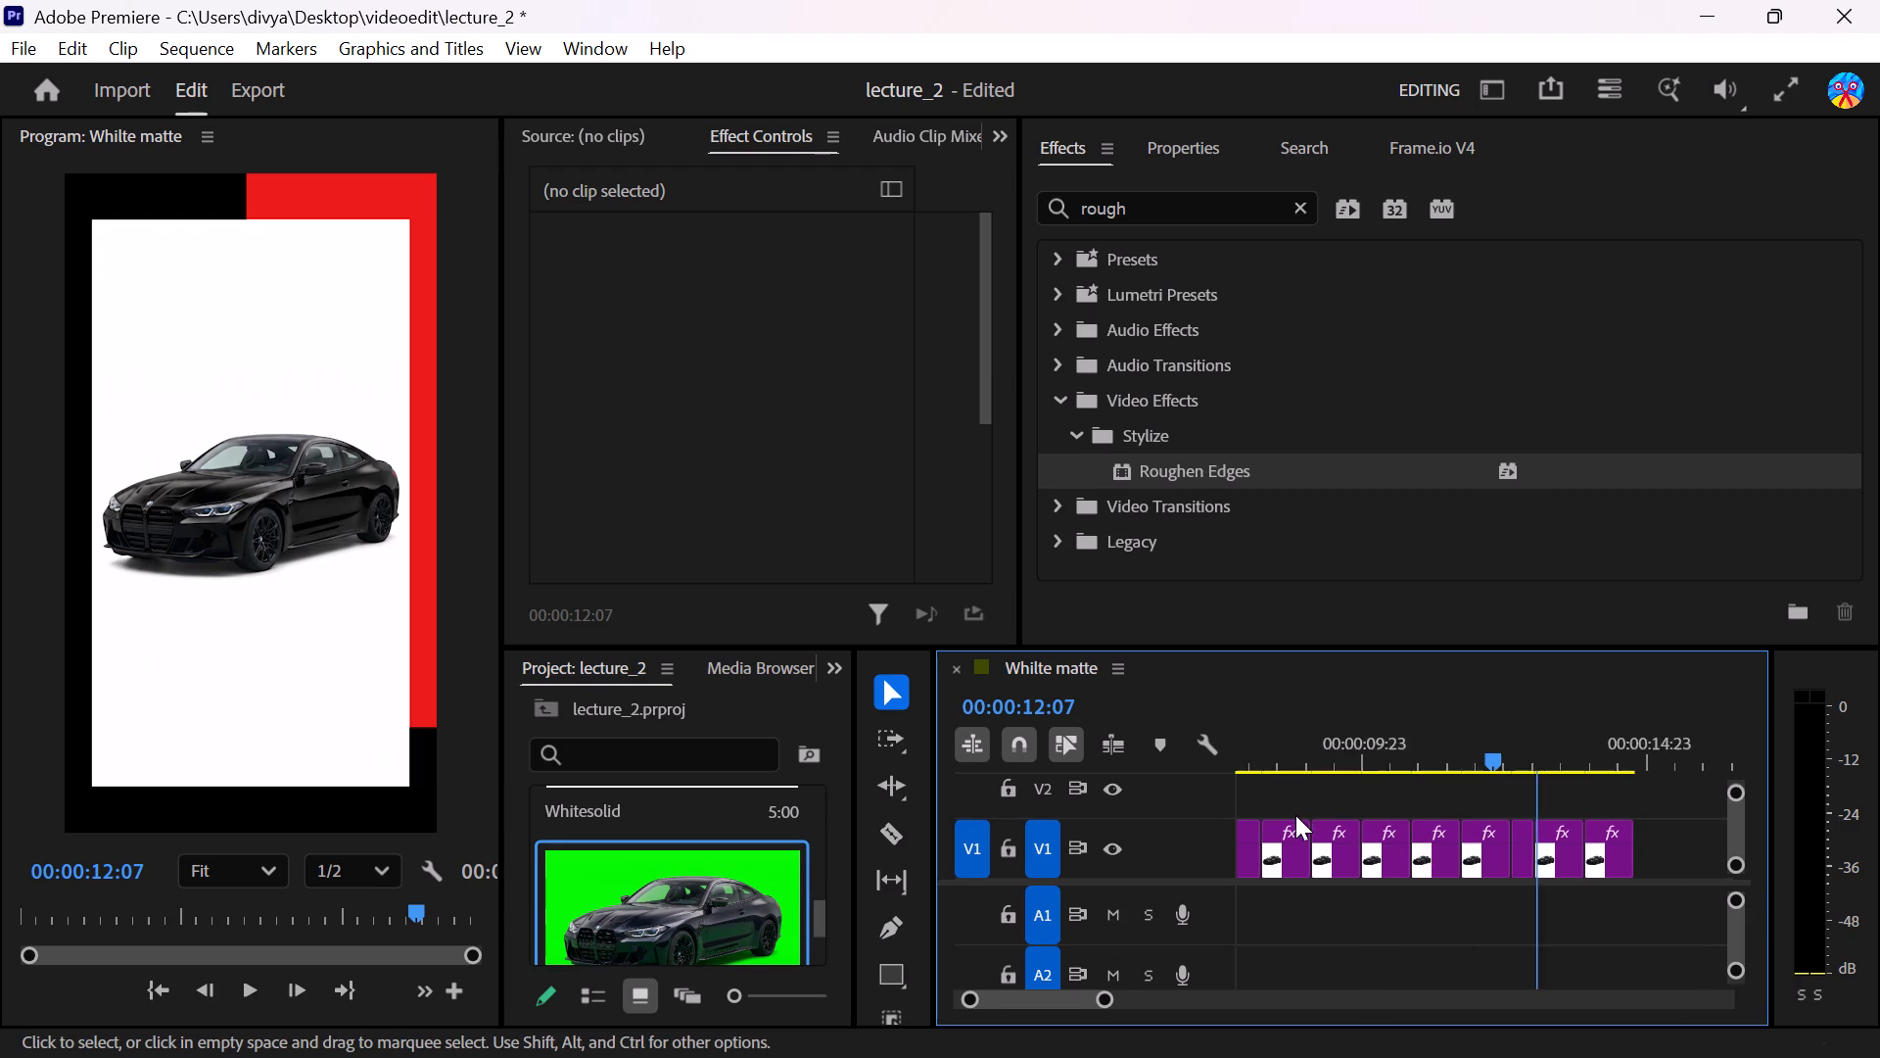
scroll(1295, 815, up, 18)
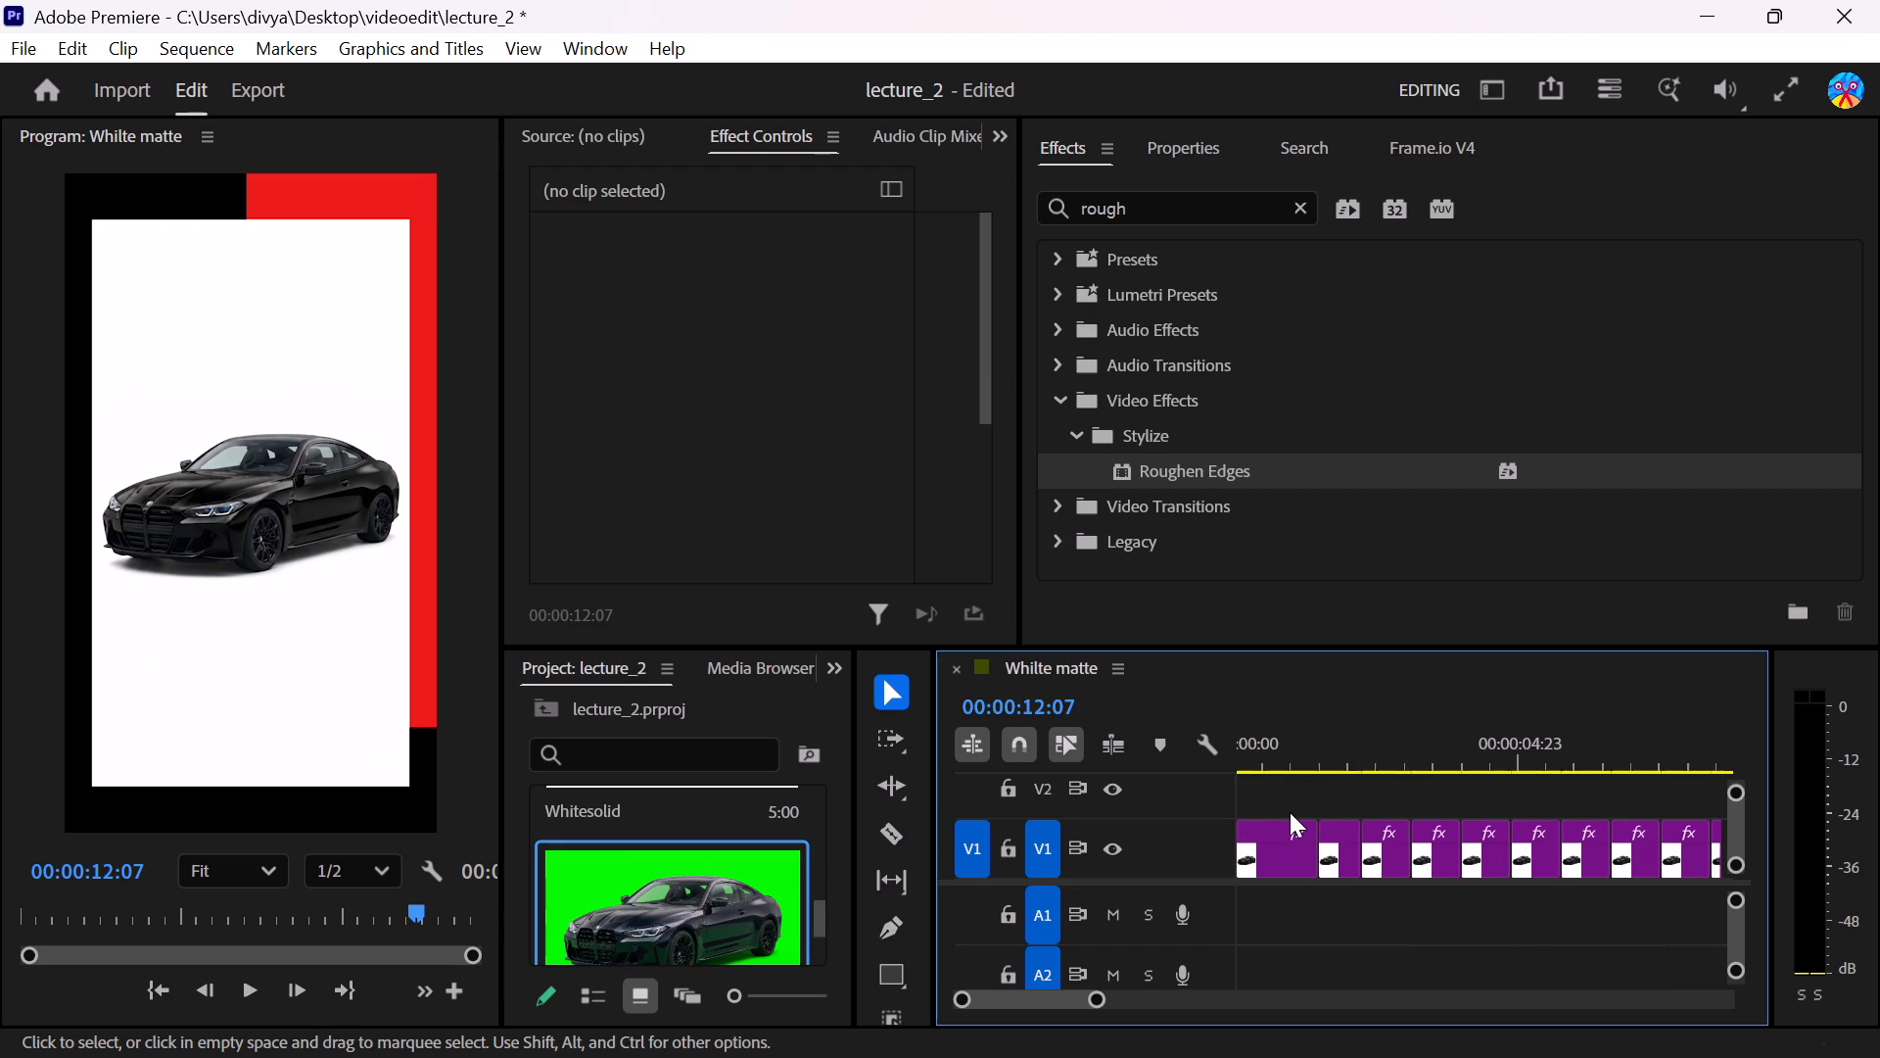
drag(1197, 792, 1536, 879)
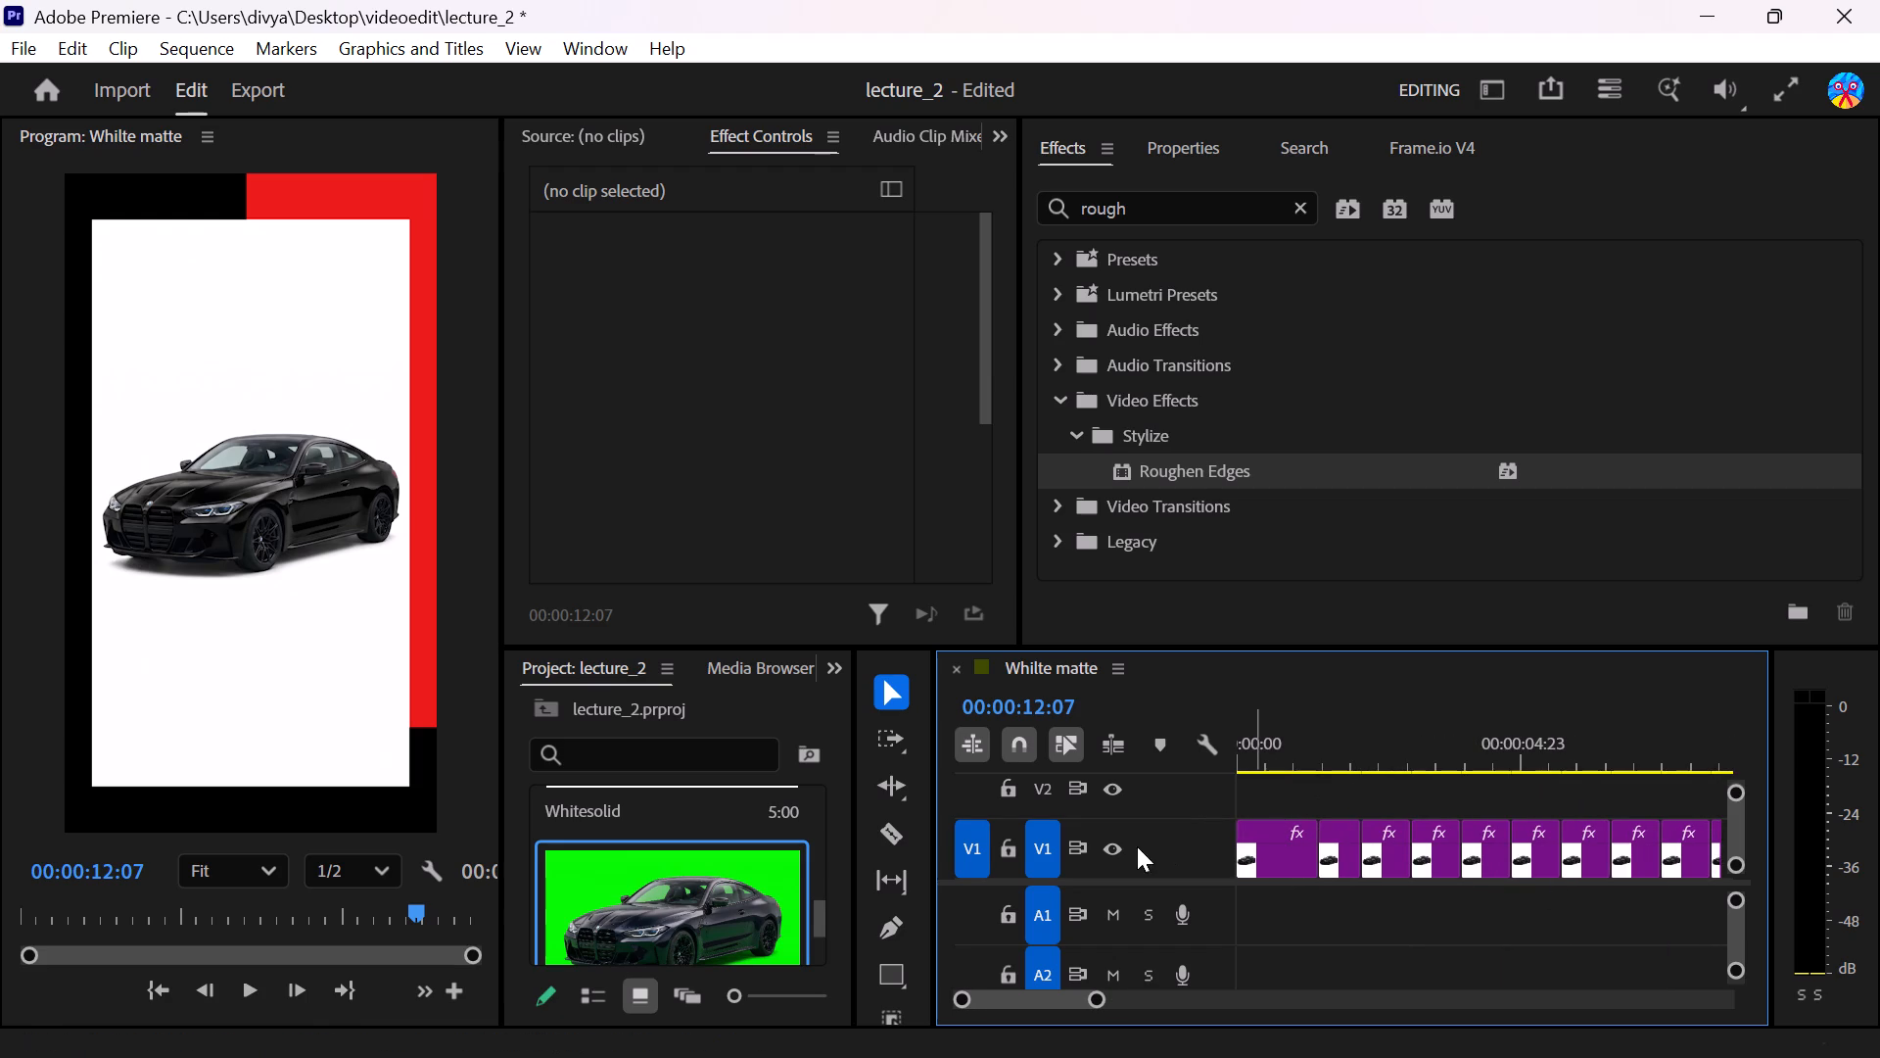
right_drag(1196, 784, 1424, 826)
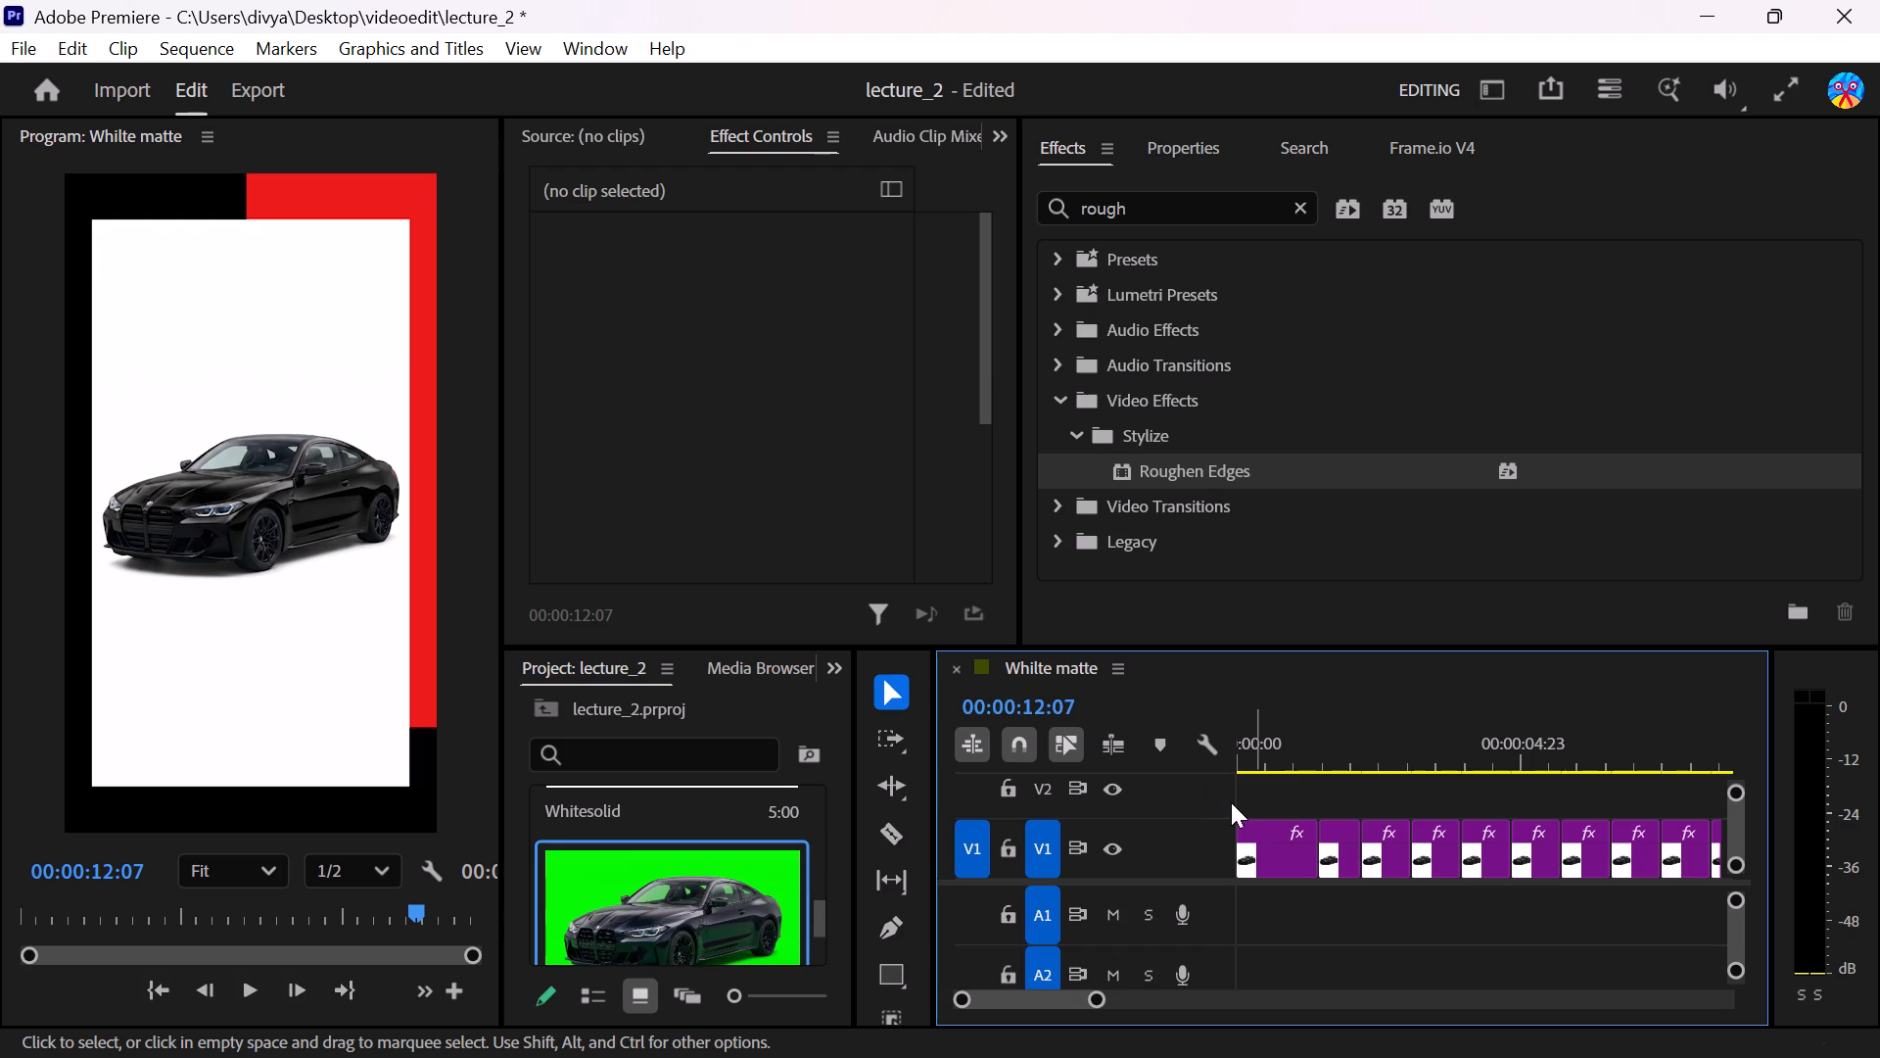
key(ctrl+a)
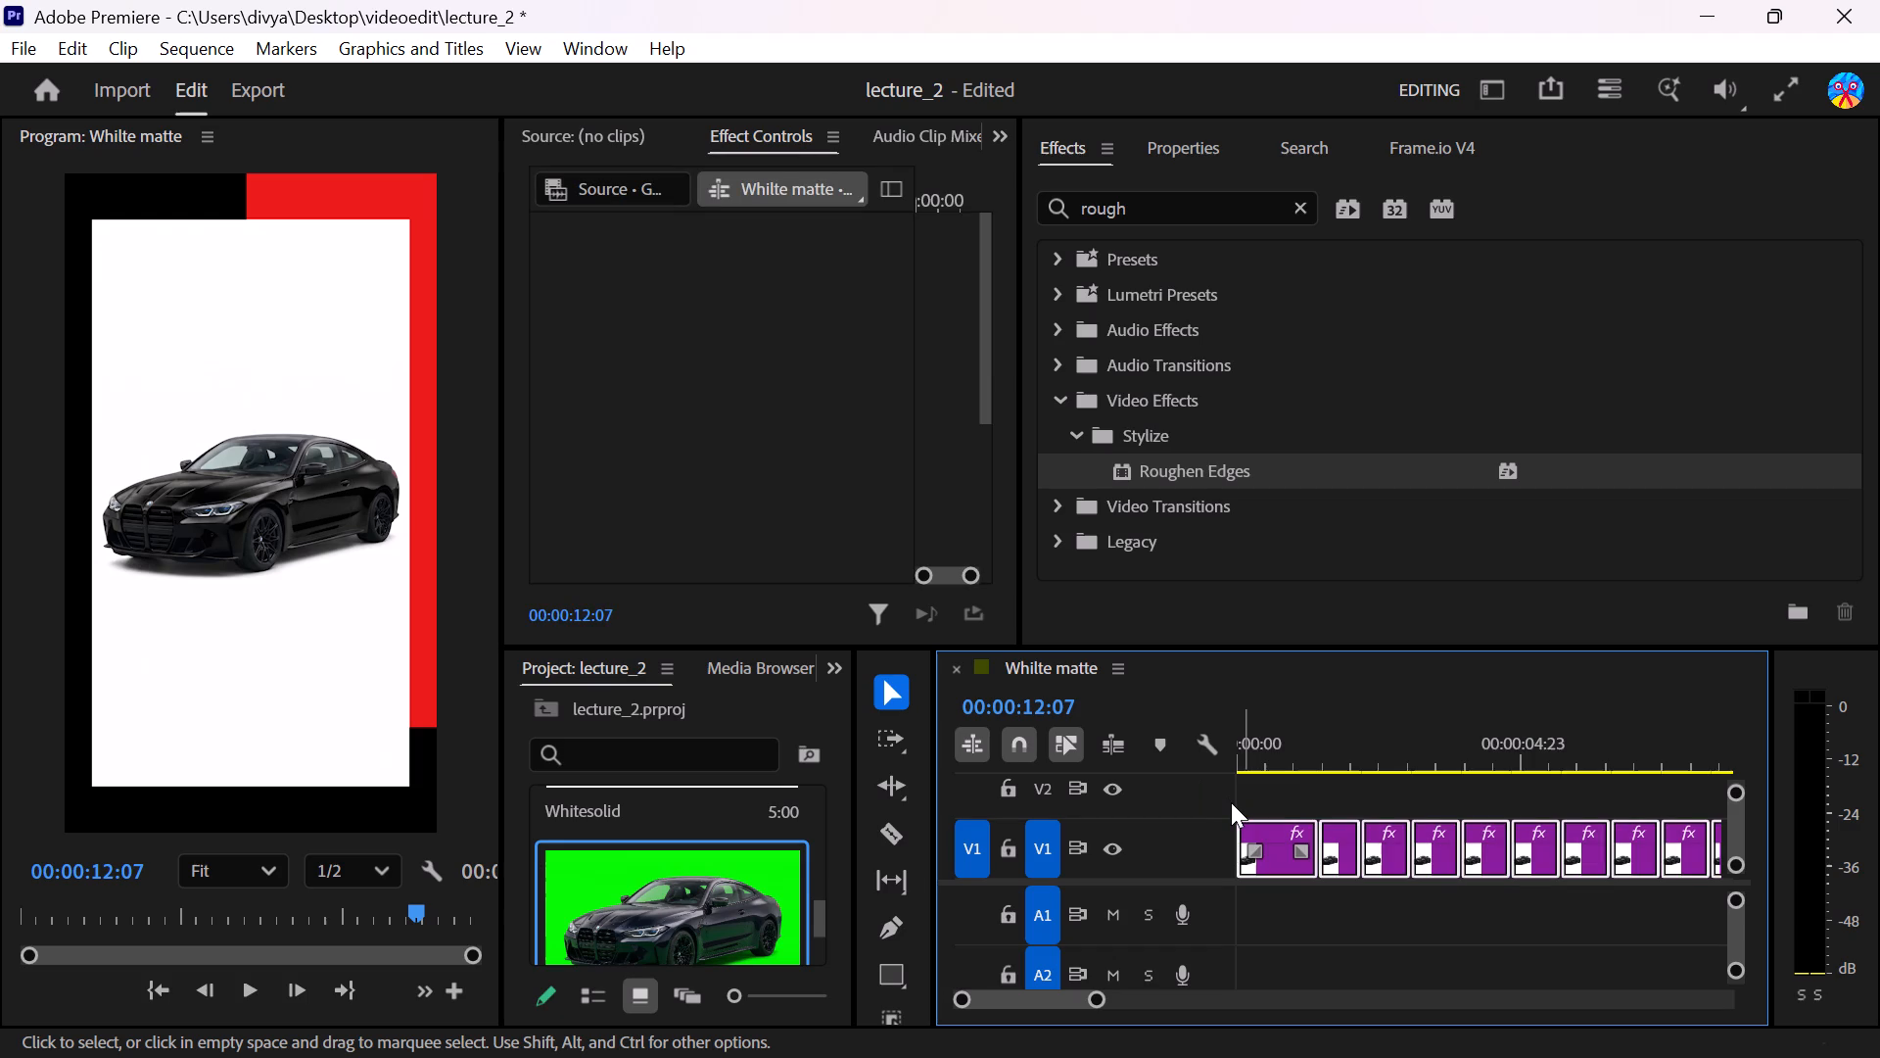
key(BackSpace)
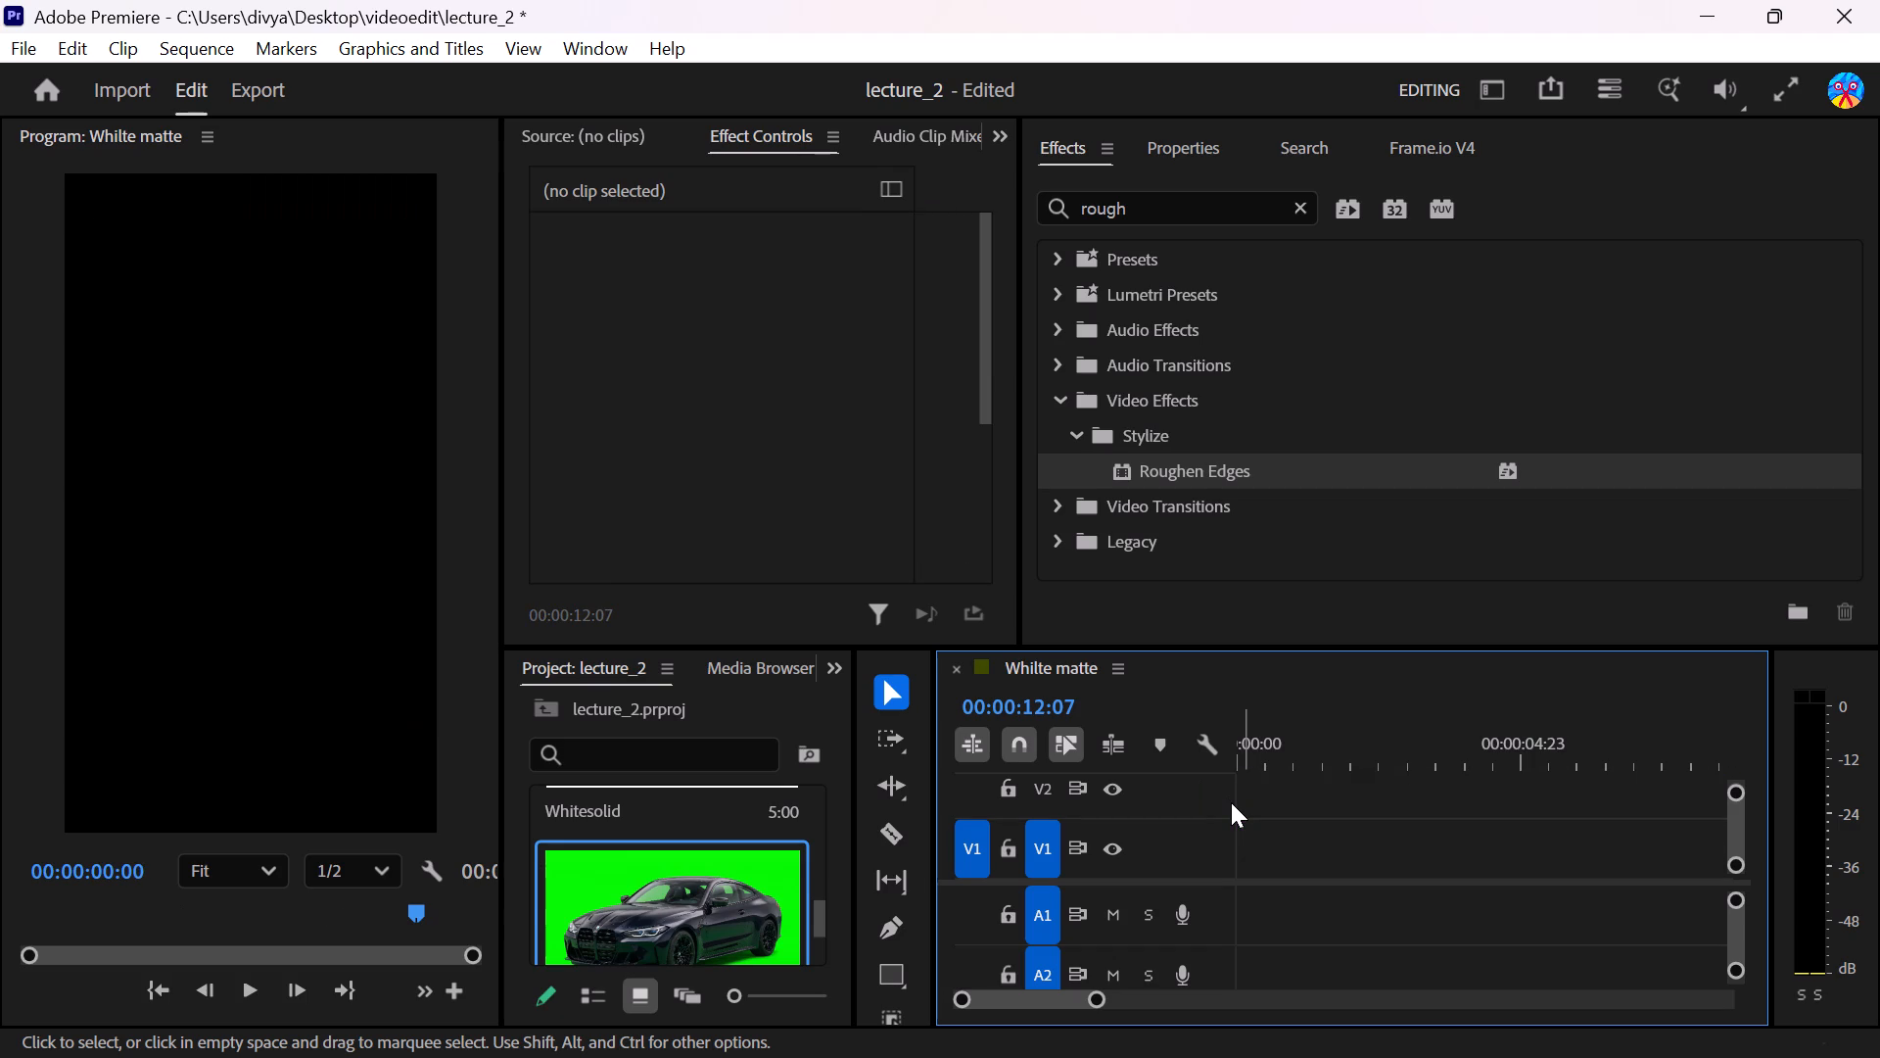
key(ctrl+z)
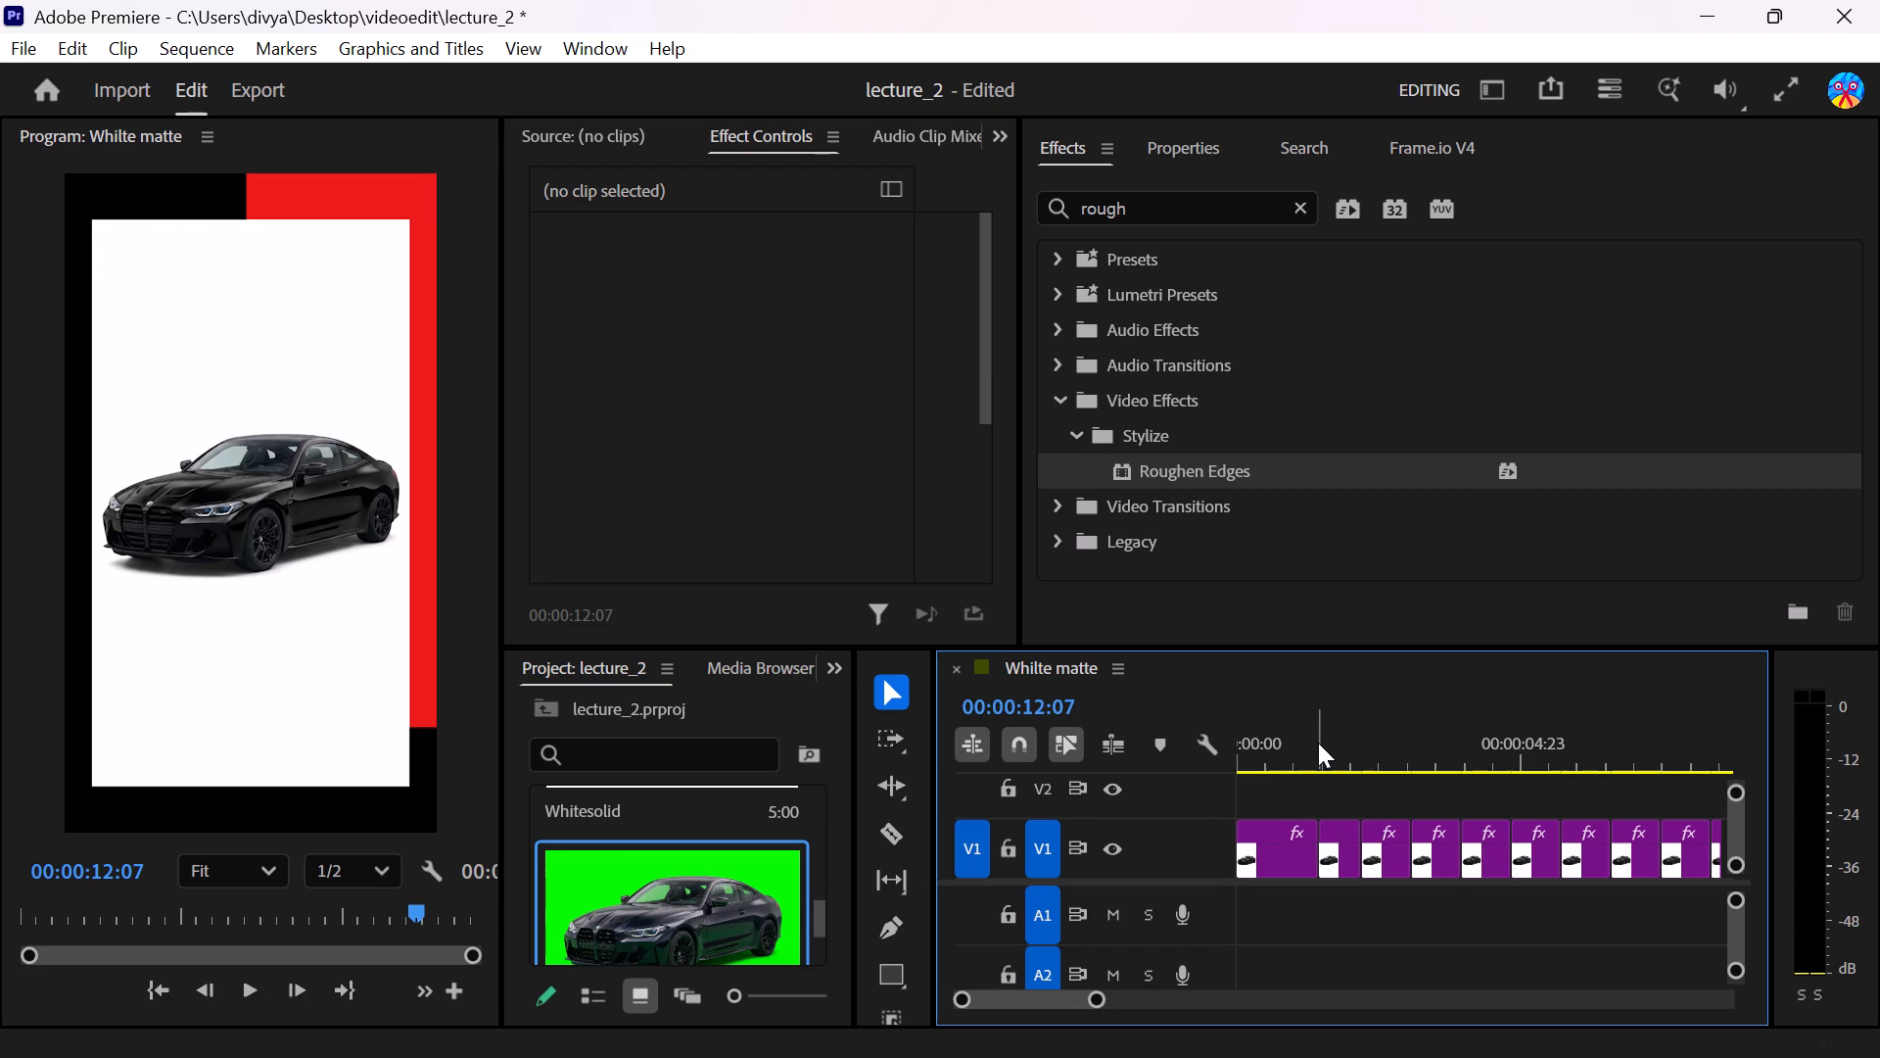
Step the playhead forward nine frames, one frame at a time, from 00:00:12:07.
key(Right)
key(Right)
key(Right)
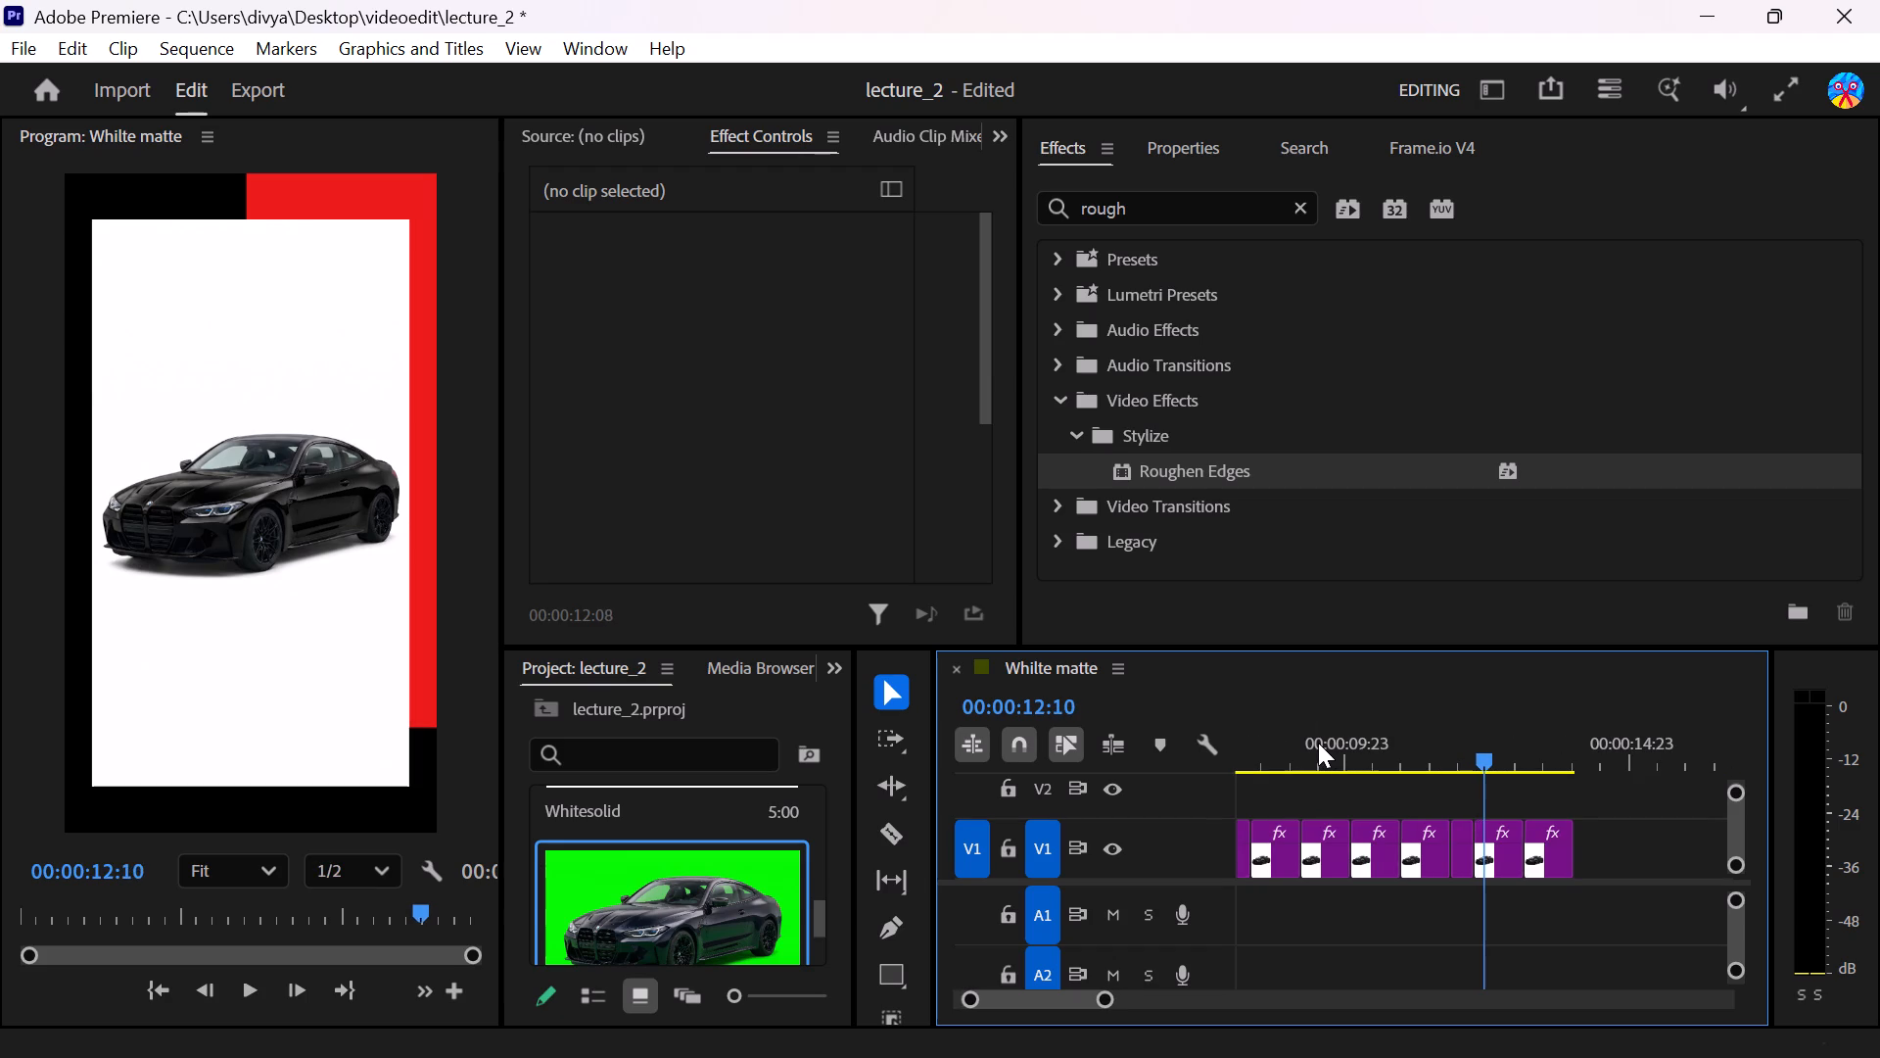
key(Right)
key(Right)
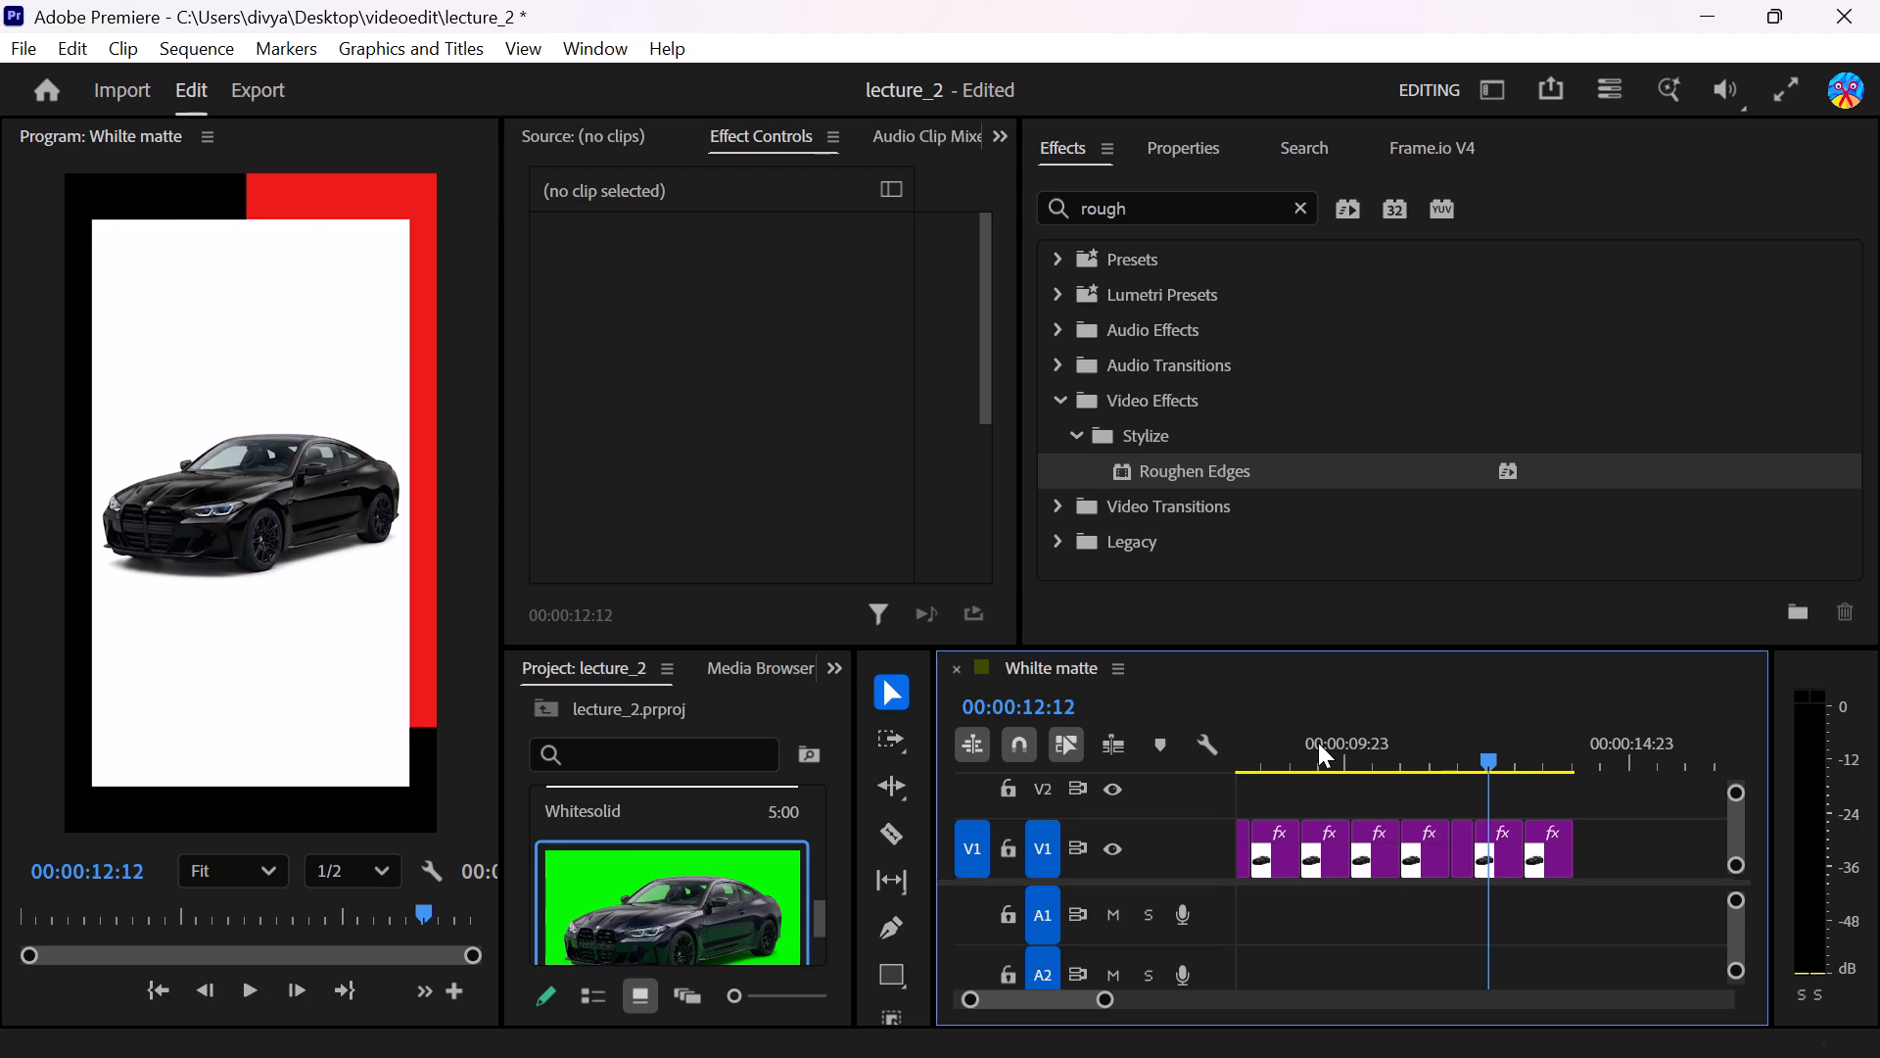
key(Right)
key(Right)
key(Right)
key(Right)
Advance the playhead in five-frame jumps past 00:00:13:07, and jump between edit points back to 00:00:13:03.
key(shift+Right)
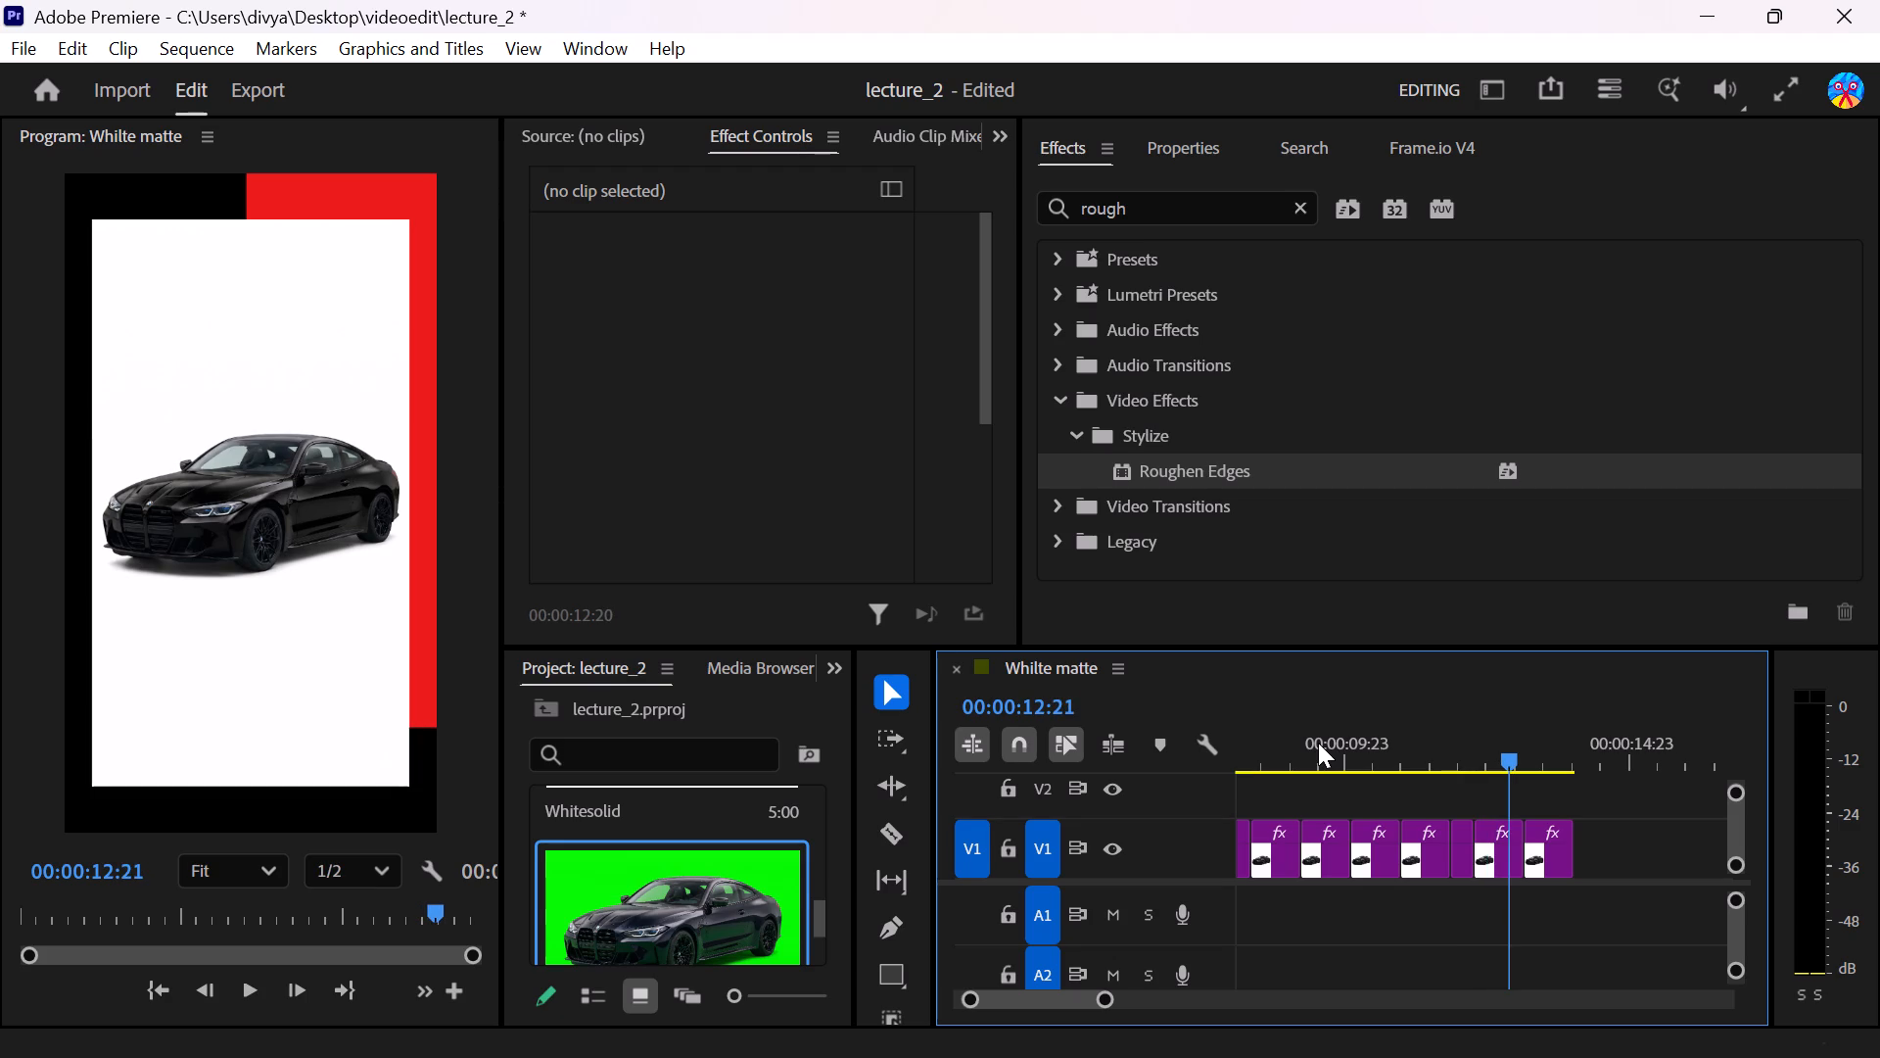
key(shift+Right)
key(shift+Right)
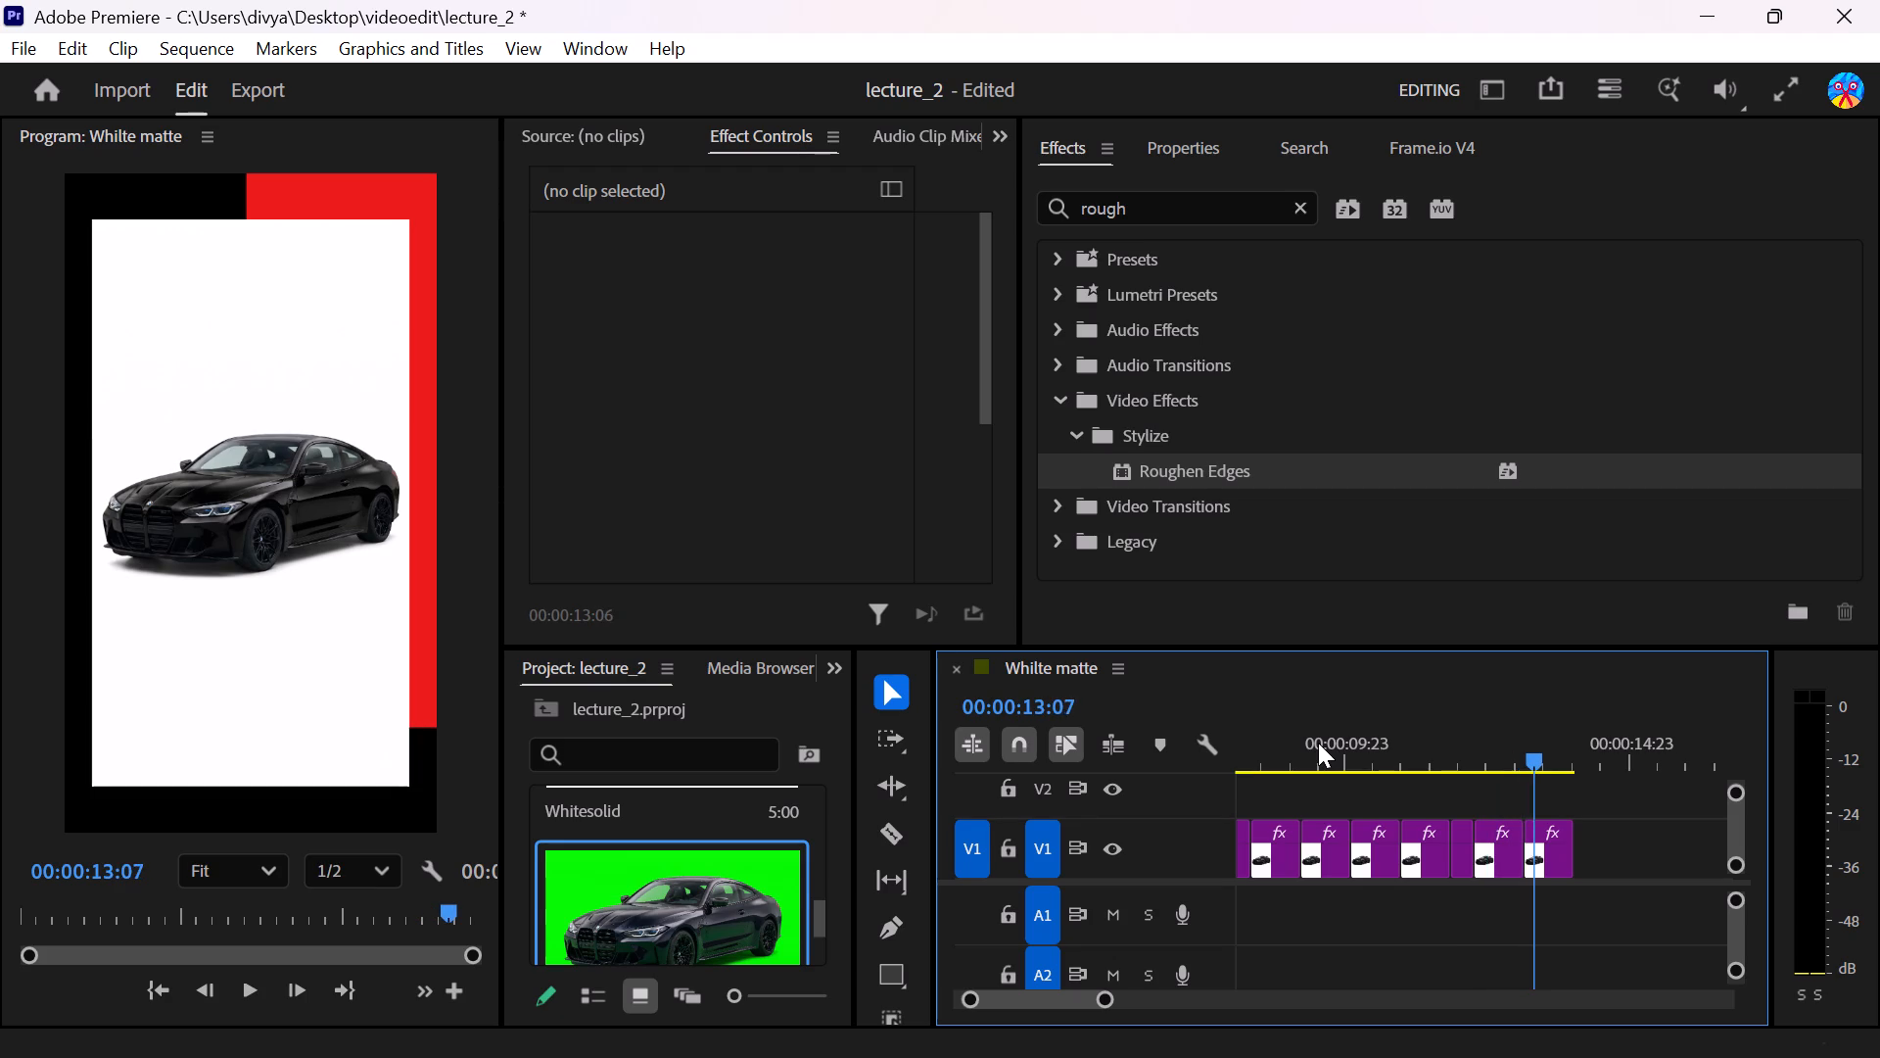
key(shift+Right)
key(shift+Right)
key(shift+Down)
key(shift+Up)
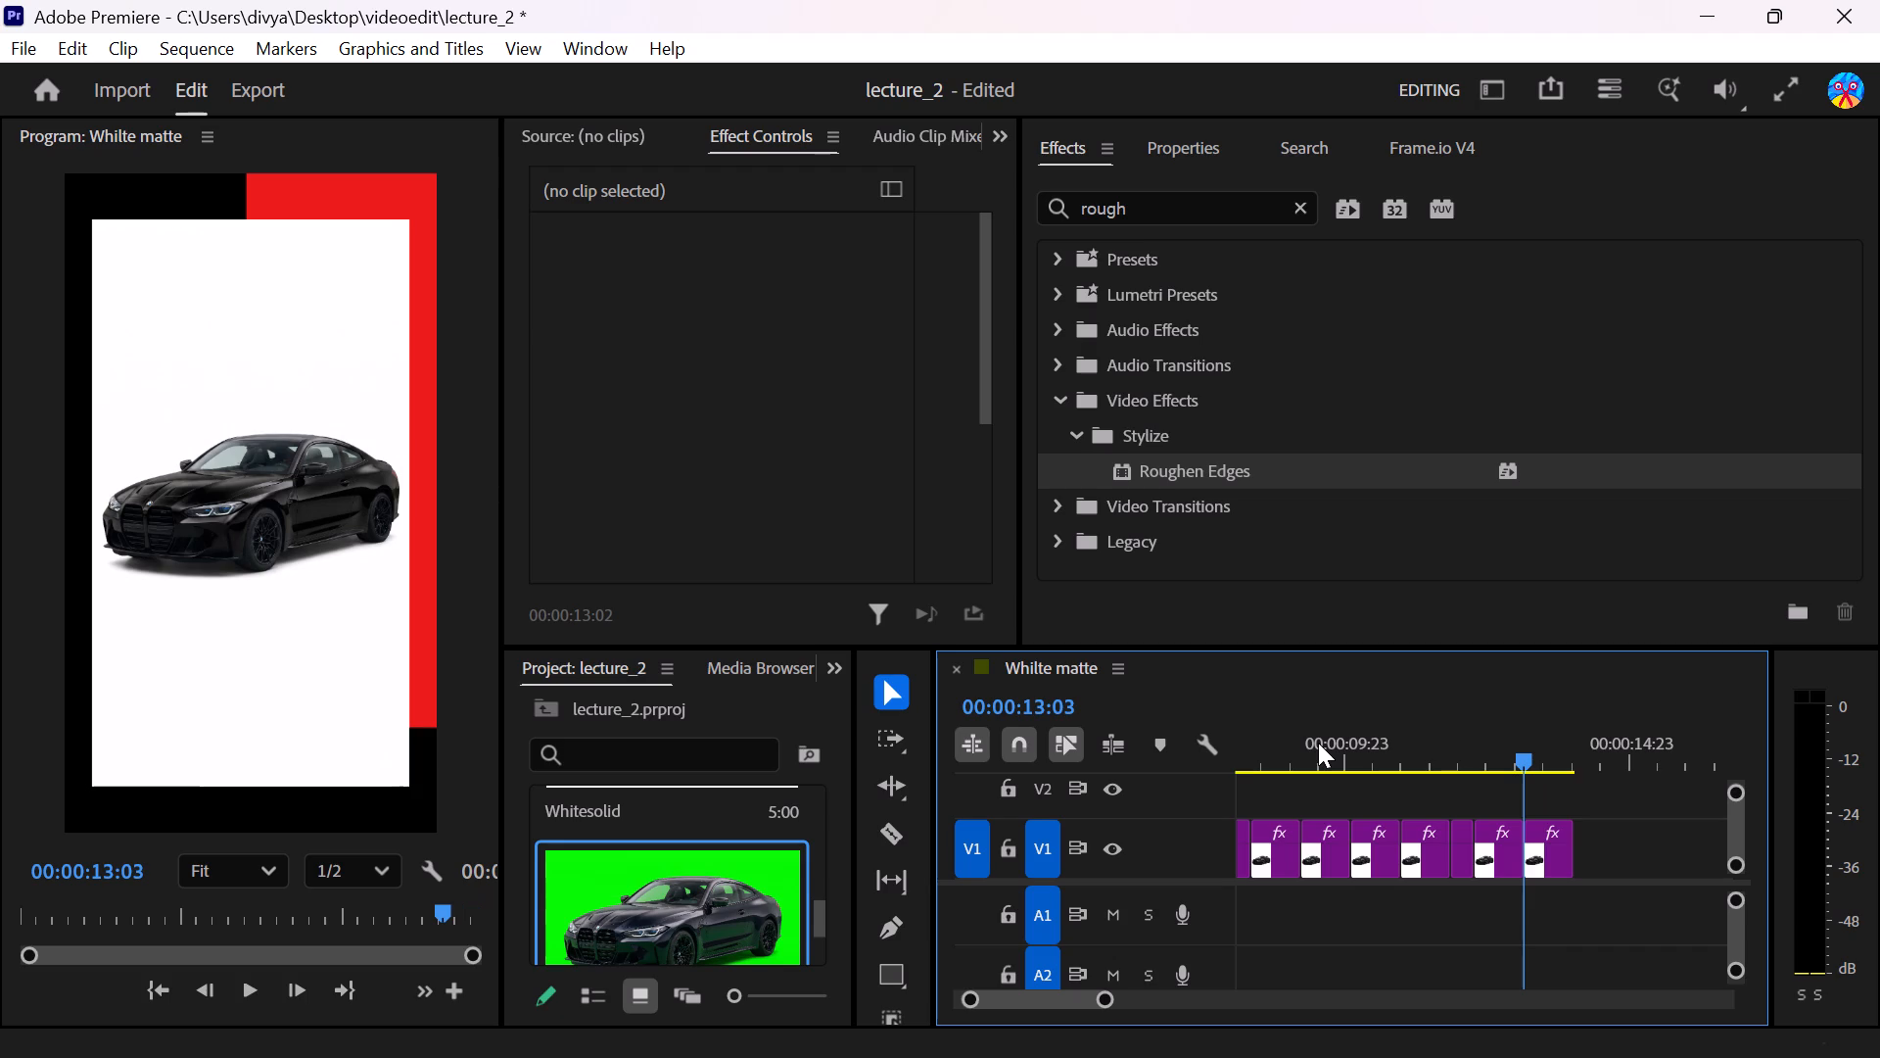
Move the playhead back in five-frame jumps to 00:00:11:11.
key(shift+Left)
key(shift+Left)
key(shift+Left)
key(shift+Left)
key(shift+Left)
key(shift+Left)
key(shift+Left)
key(shift+Left)
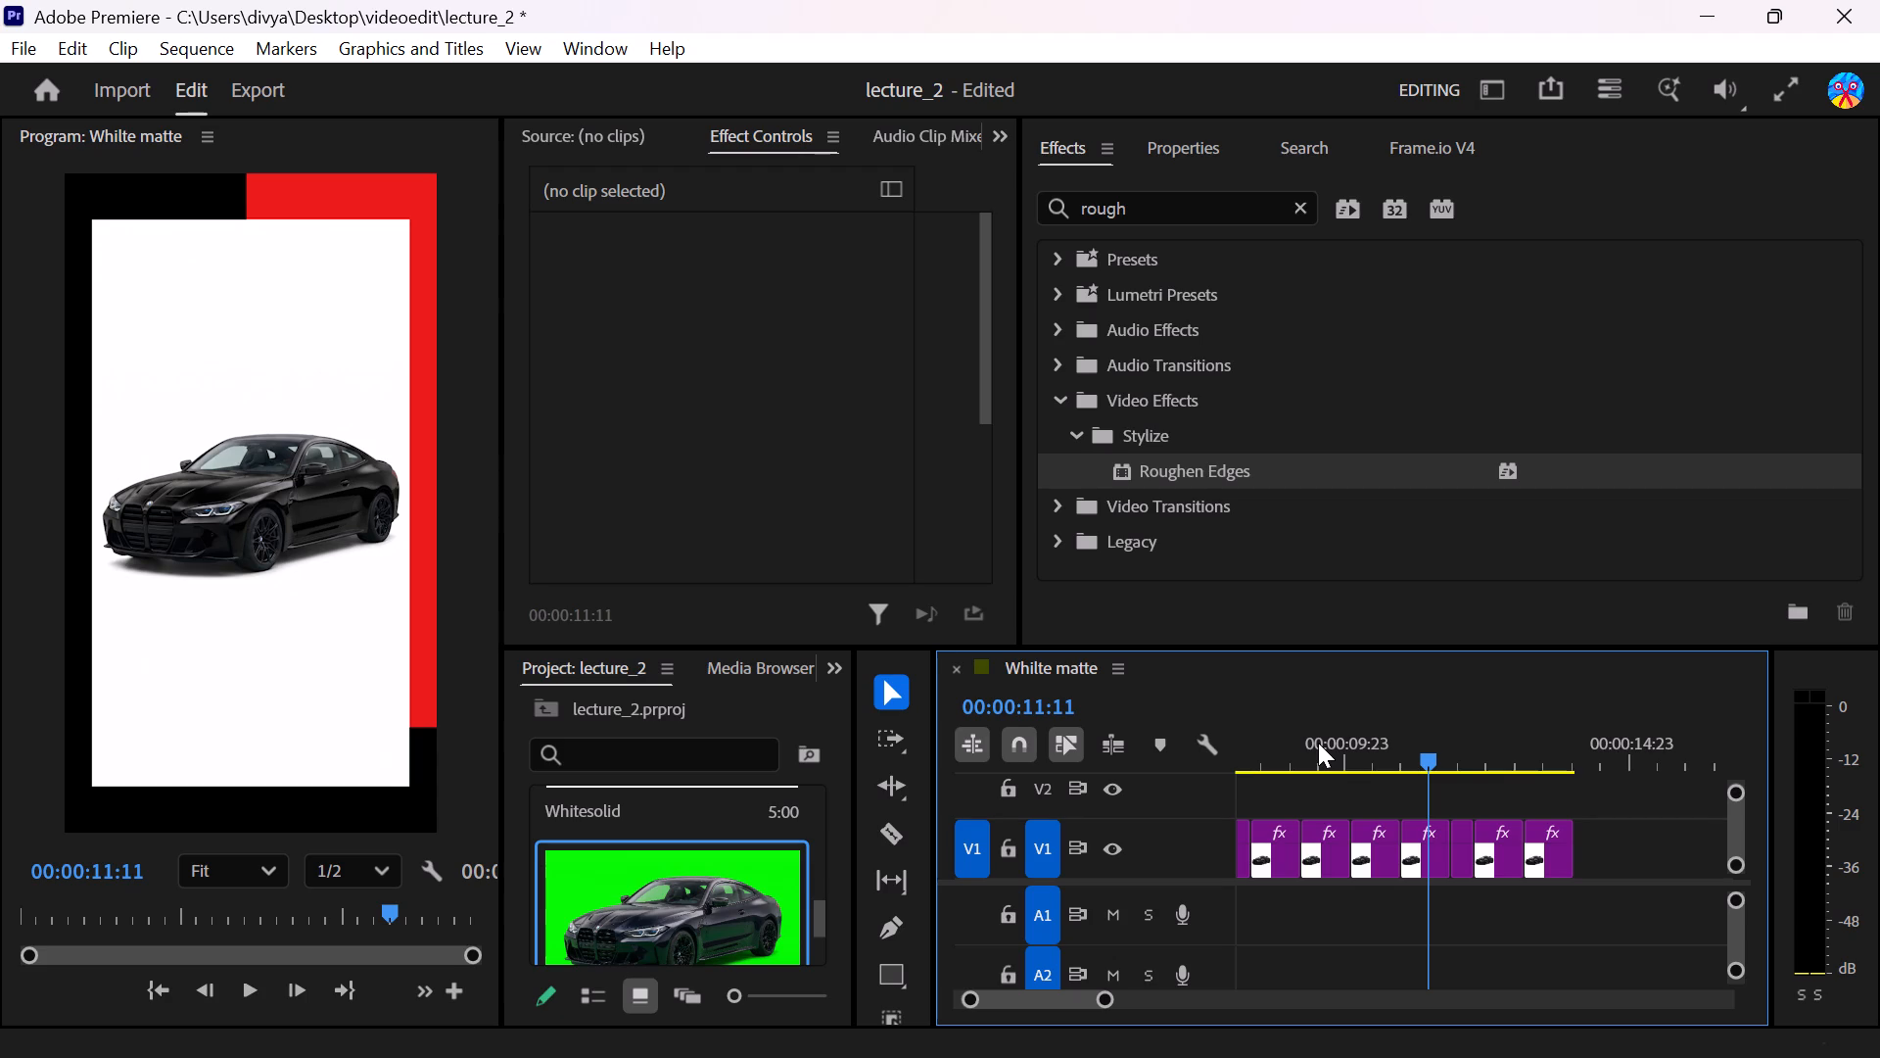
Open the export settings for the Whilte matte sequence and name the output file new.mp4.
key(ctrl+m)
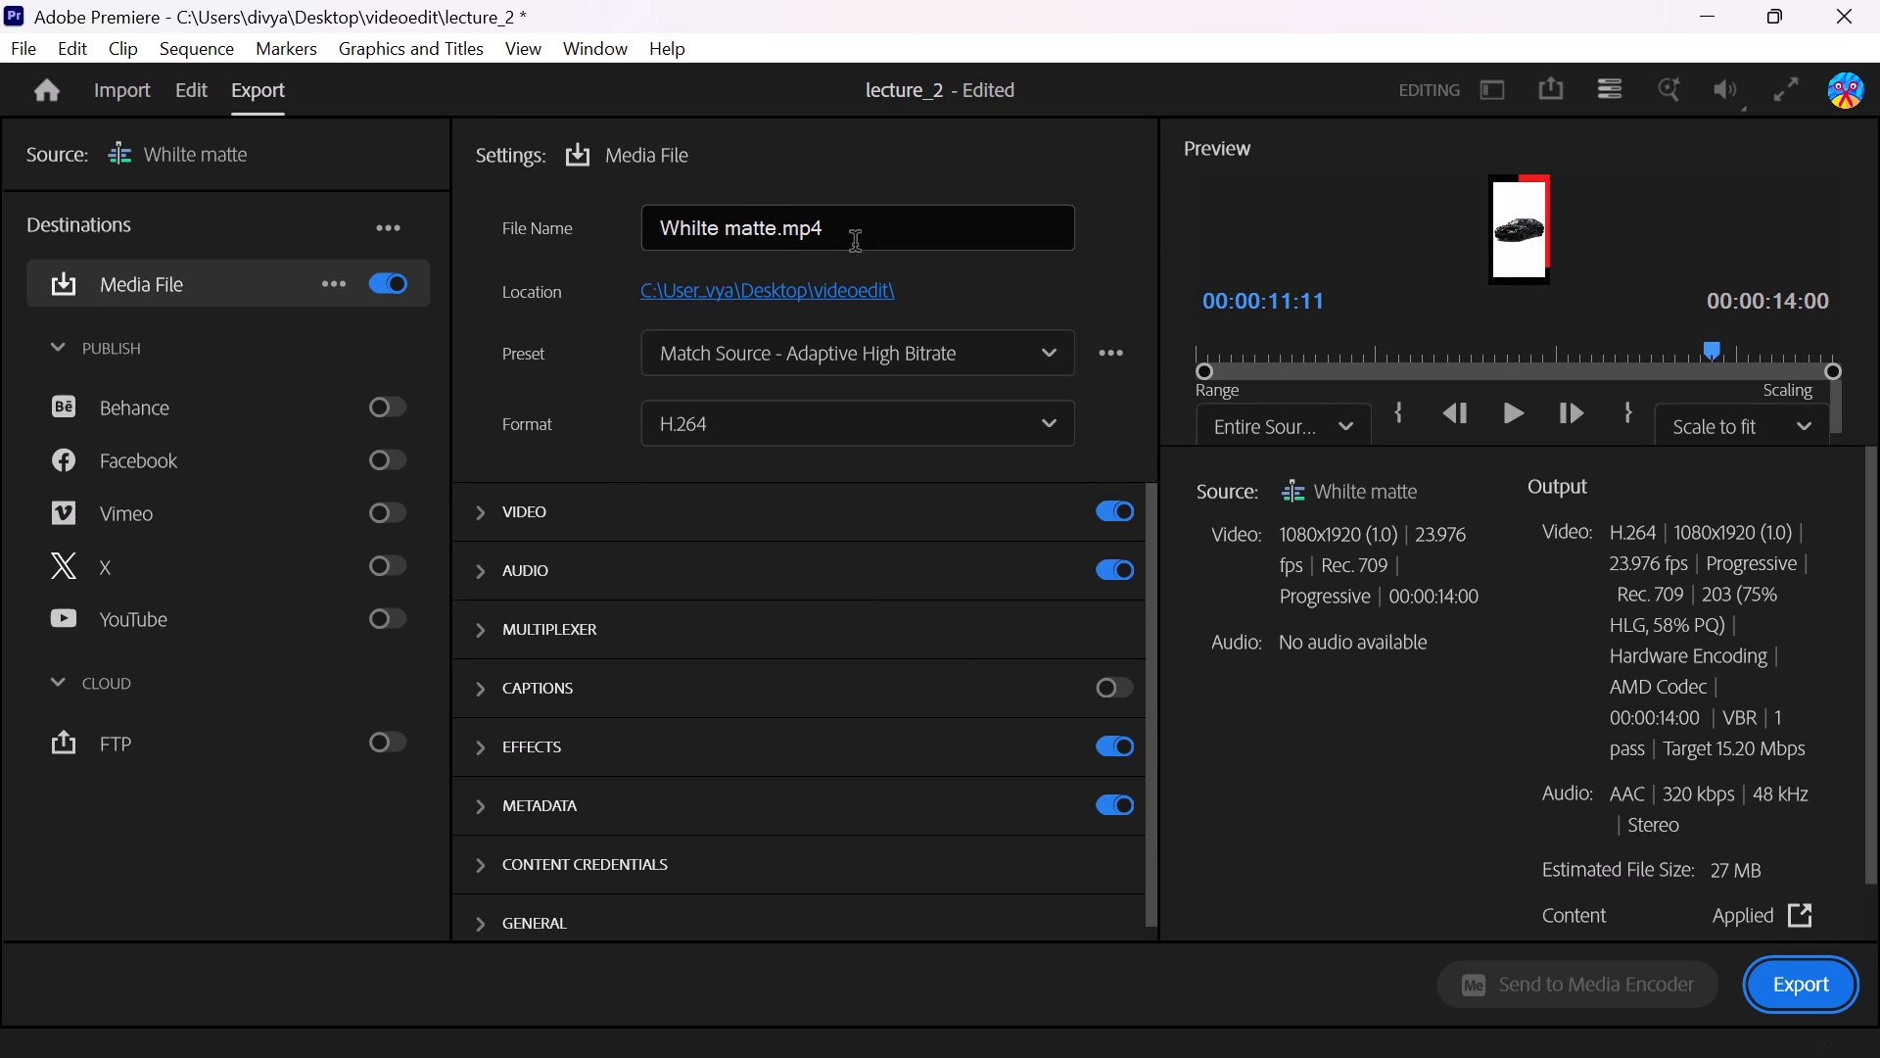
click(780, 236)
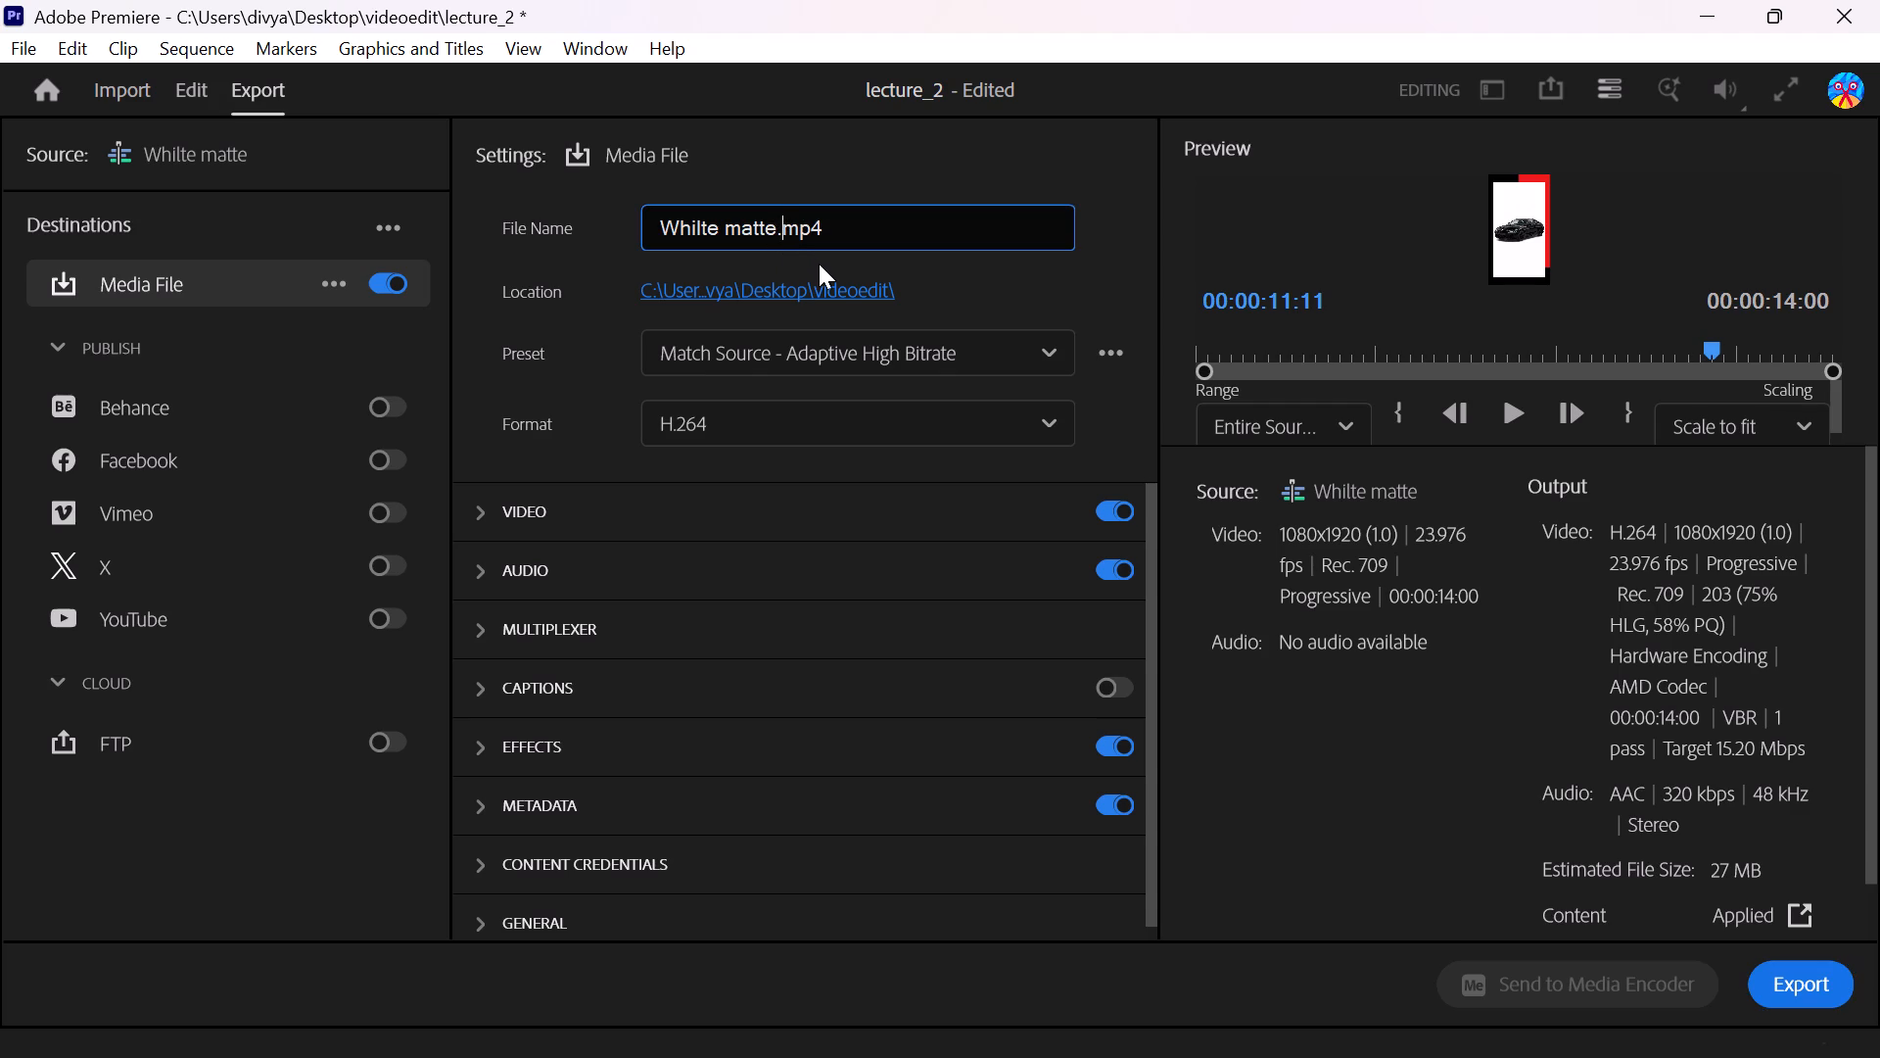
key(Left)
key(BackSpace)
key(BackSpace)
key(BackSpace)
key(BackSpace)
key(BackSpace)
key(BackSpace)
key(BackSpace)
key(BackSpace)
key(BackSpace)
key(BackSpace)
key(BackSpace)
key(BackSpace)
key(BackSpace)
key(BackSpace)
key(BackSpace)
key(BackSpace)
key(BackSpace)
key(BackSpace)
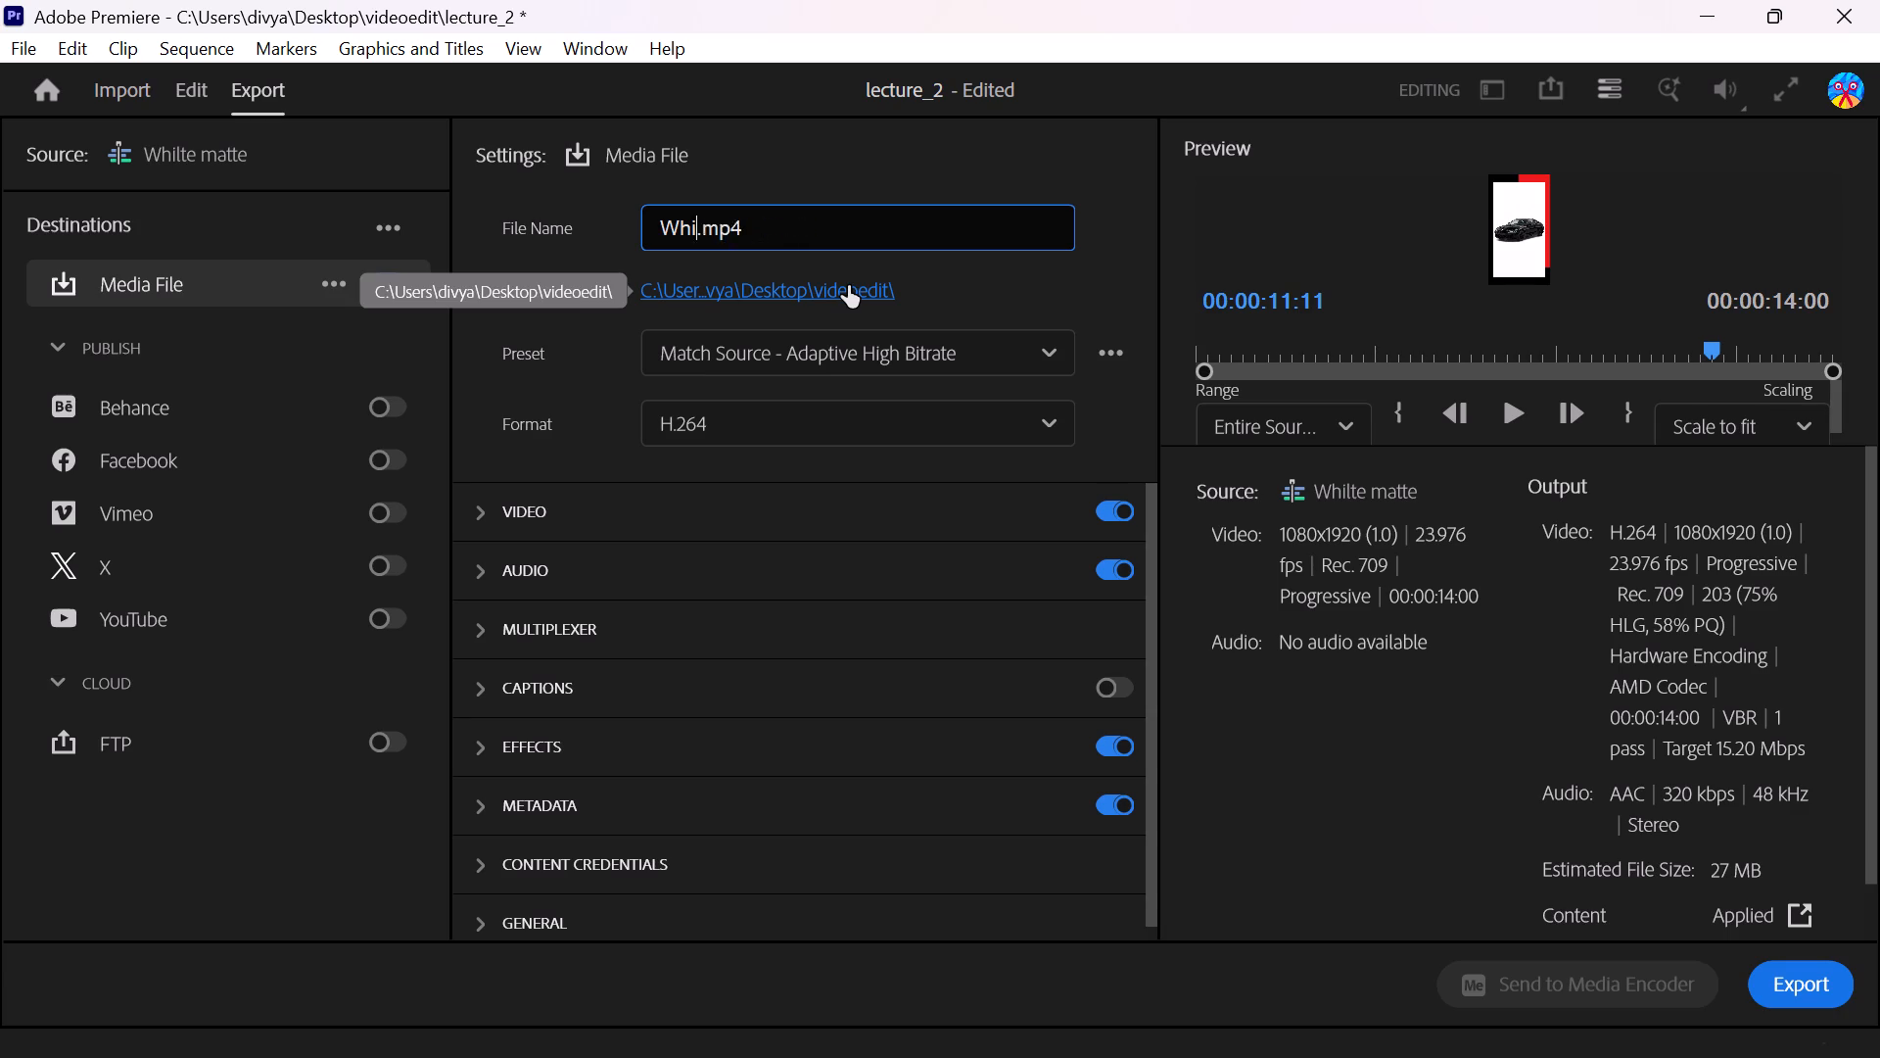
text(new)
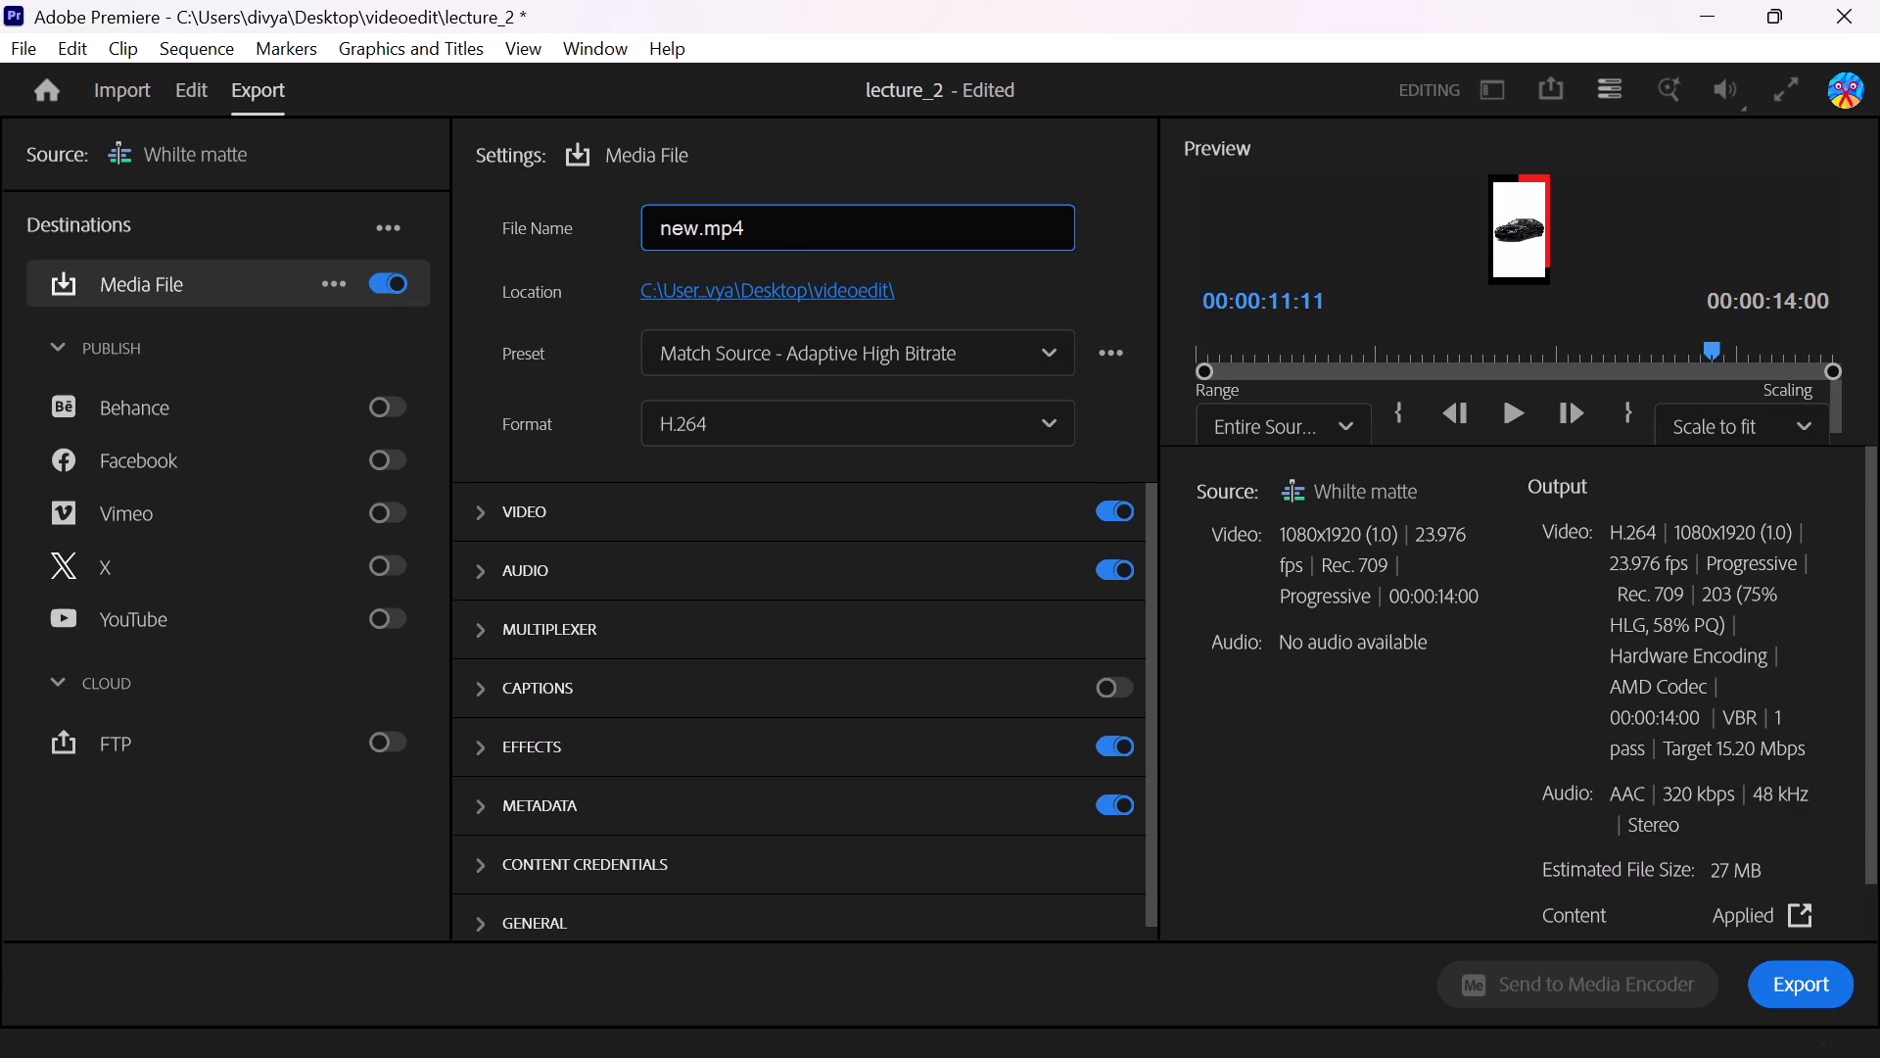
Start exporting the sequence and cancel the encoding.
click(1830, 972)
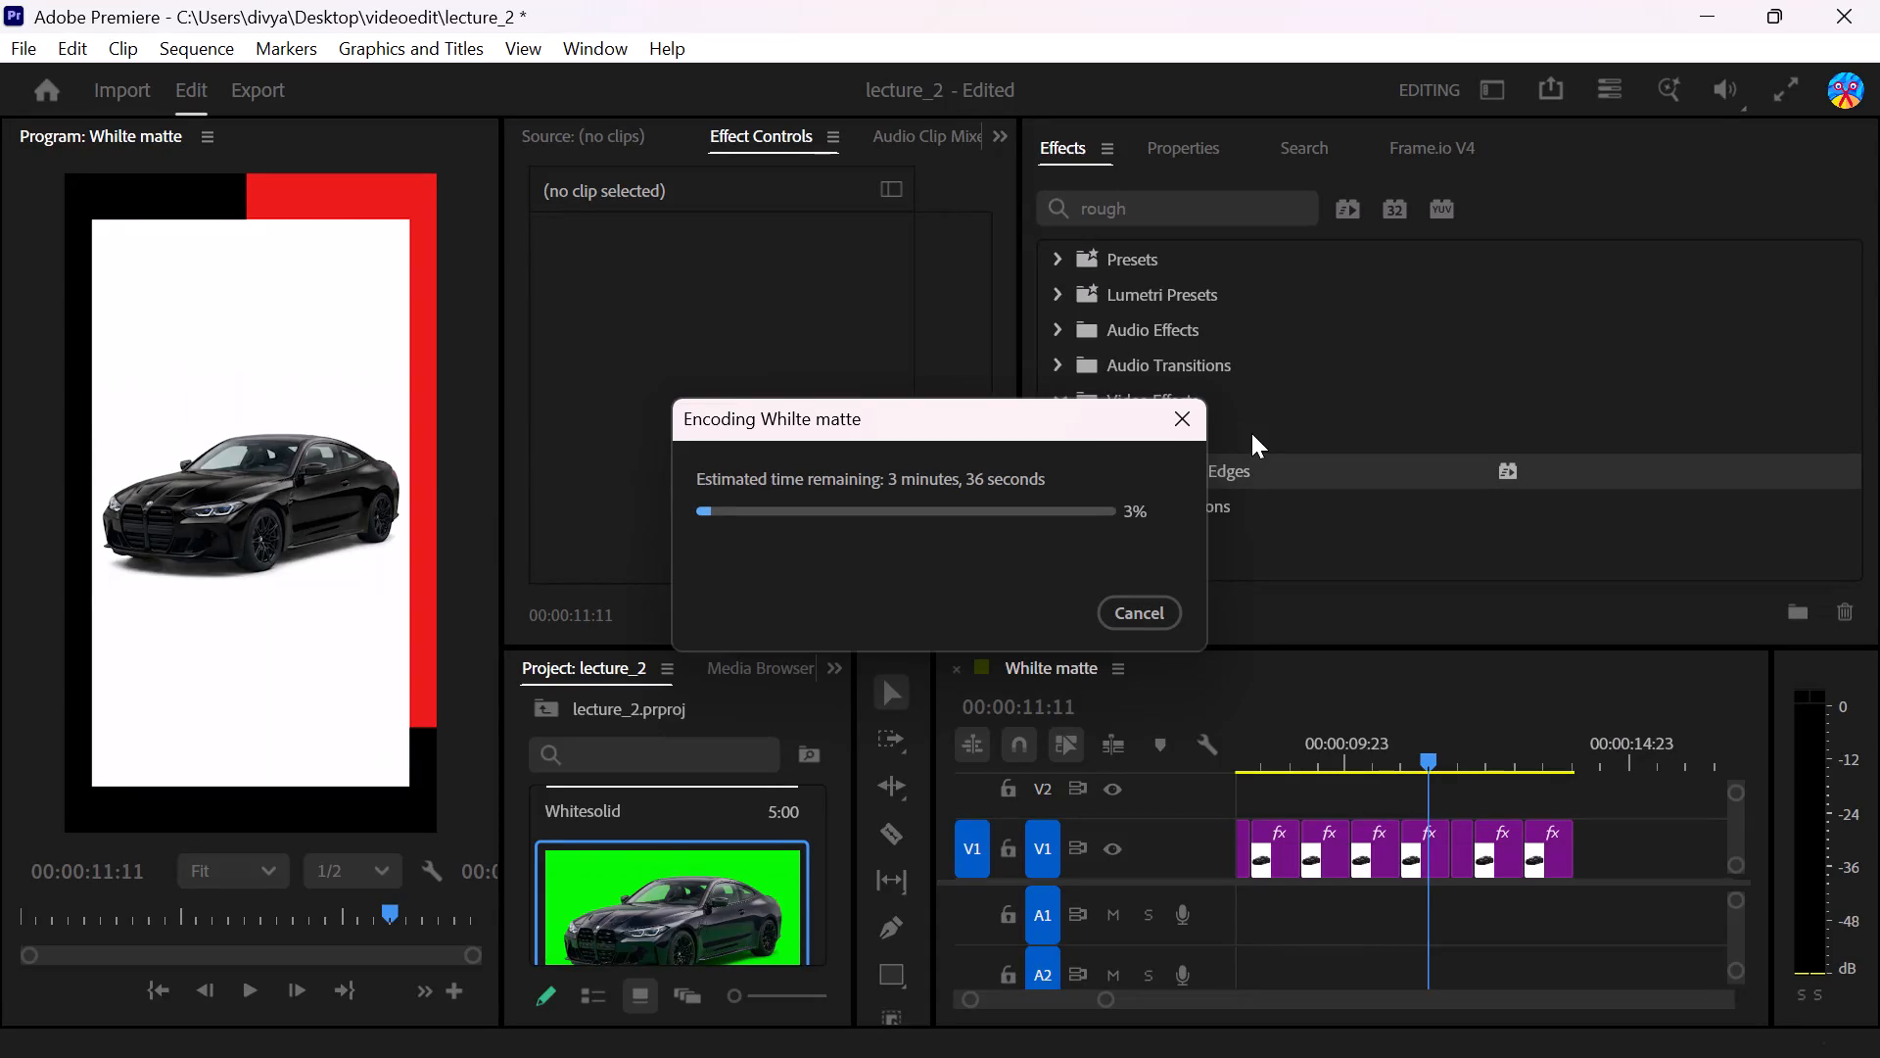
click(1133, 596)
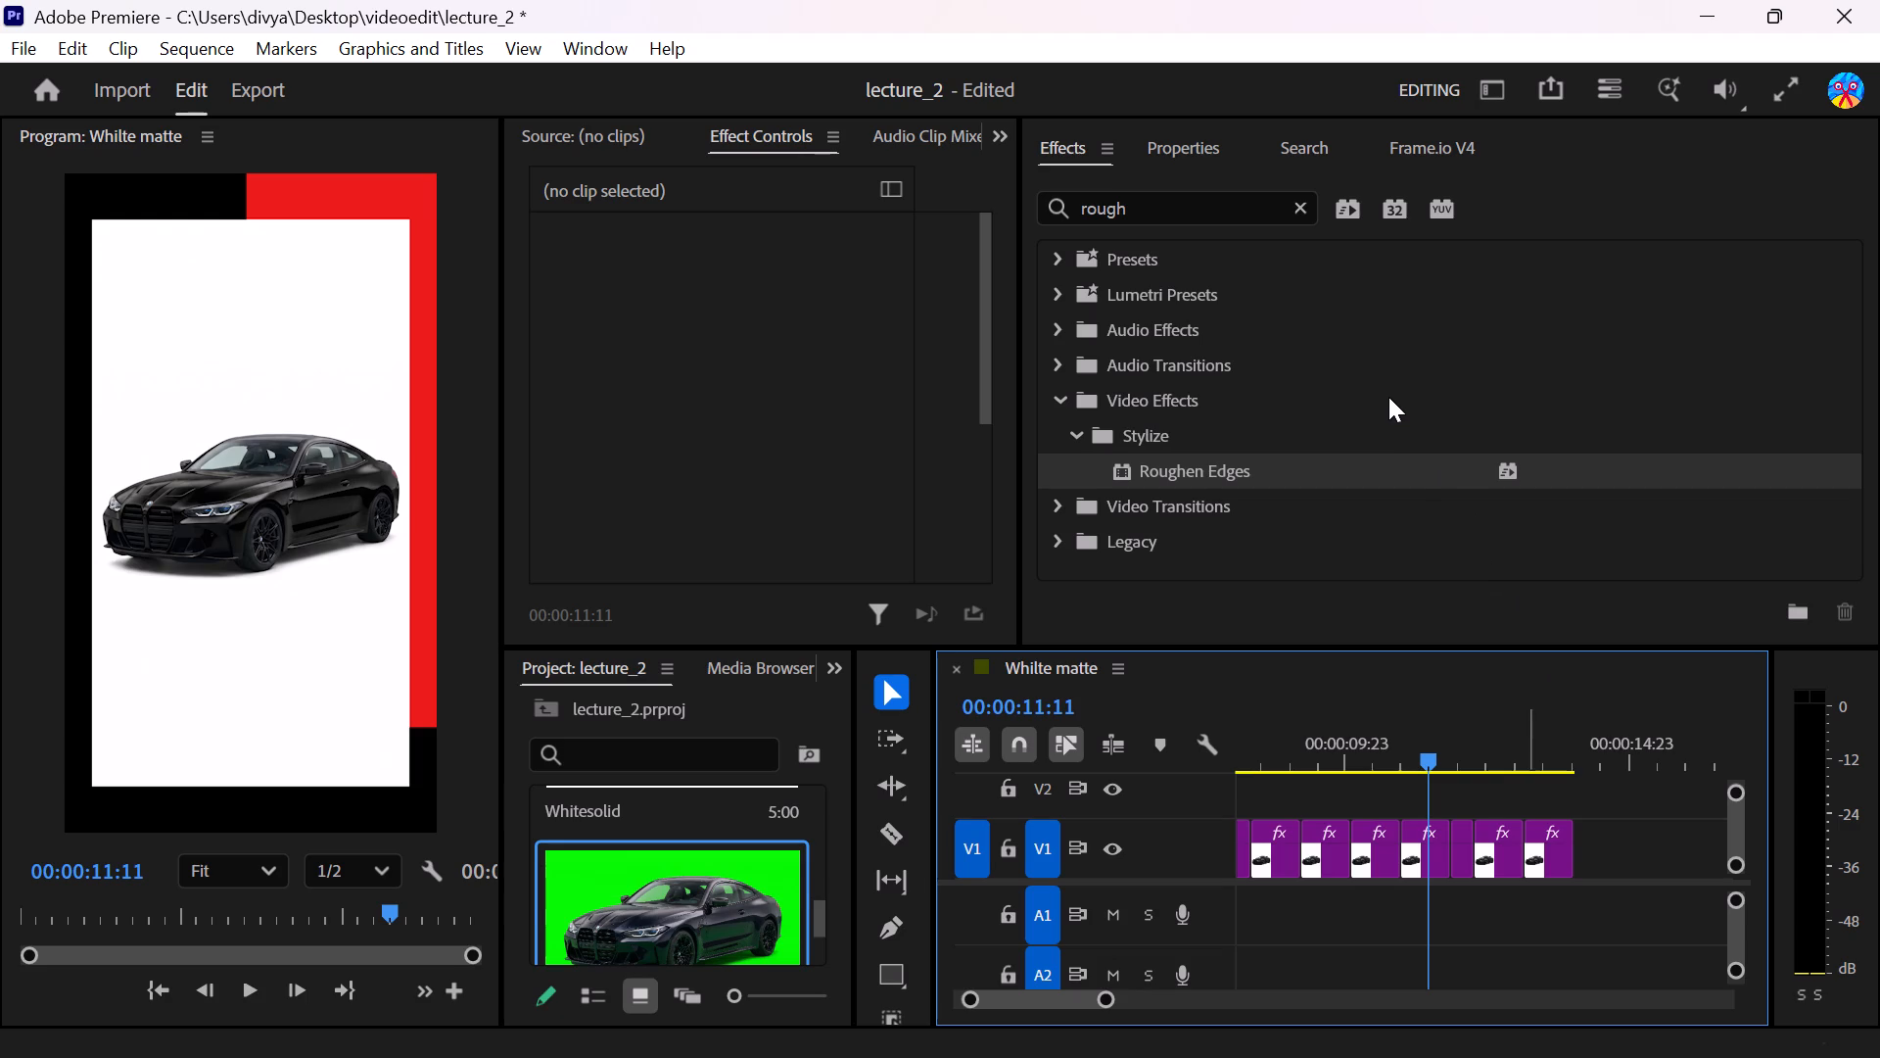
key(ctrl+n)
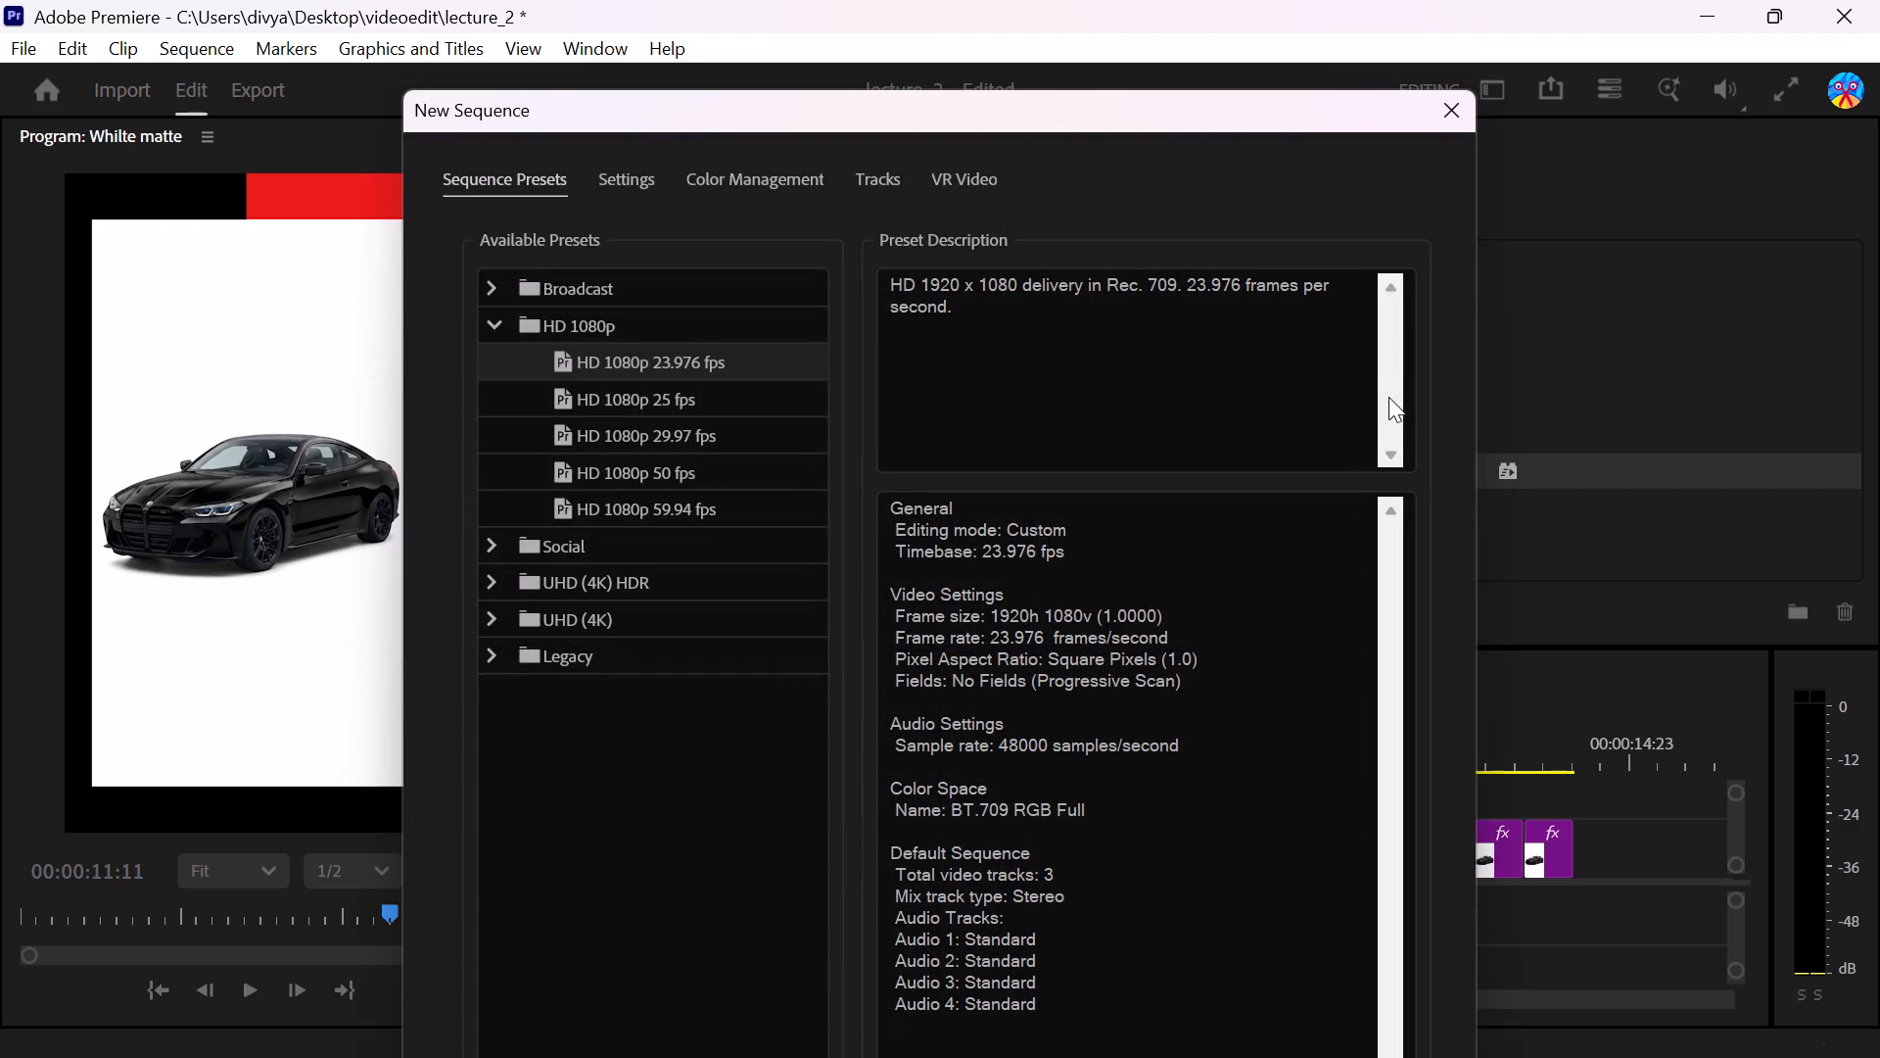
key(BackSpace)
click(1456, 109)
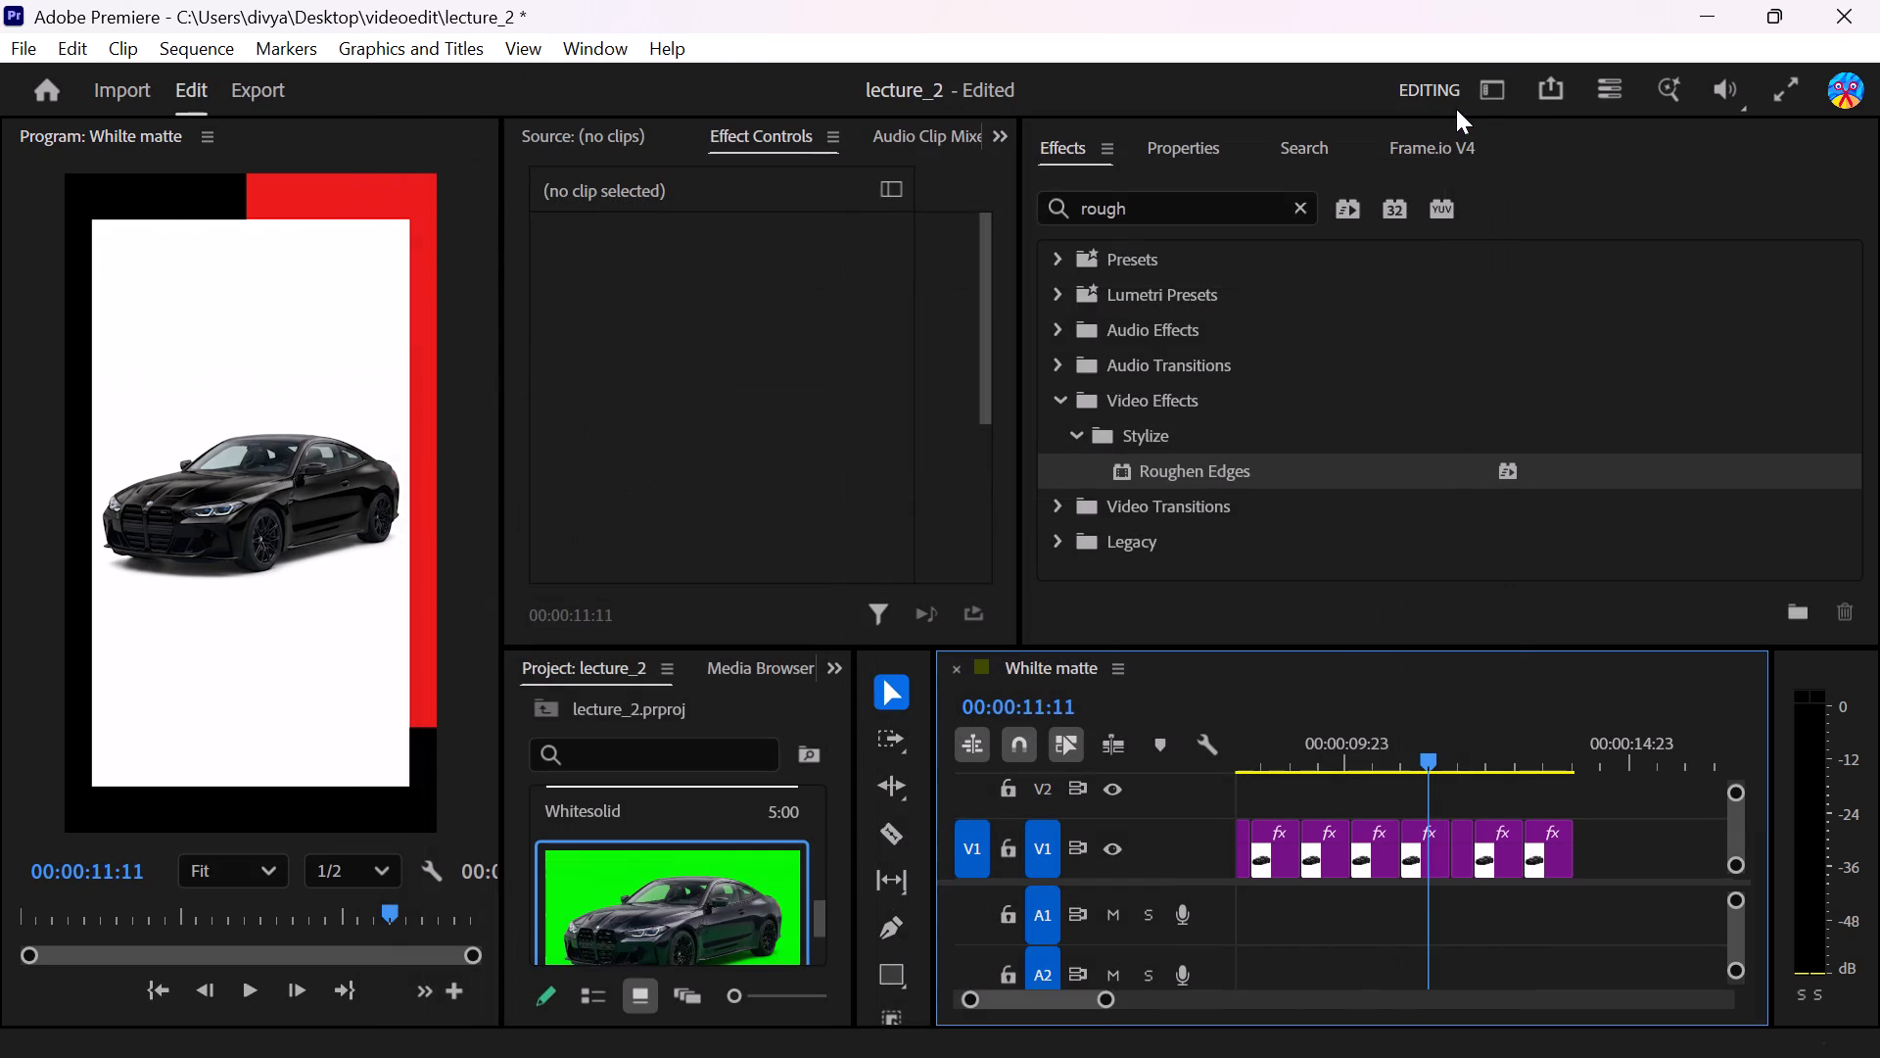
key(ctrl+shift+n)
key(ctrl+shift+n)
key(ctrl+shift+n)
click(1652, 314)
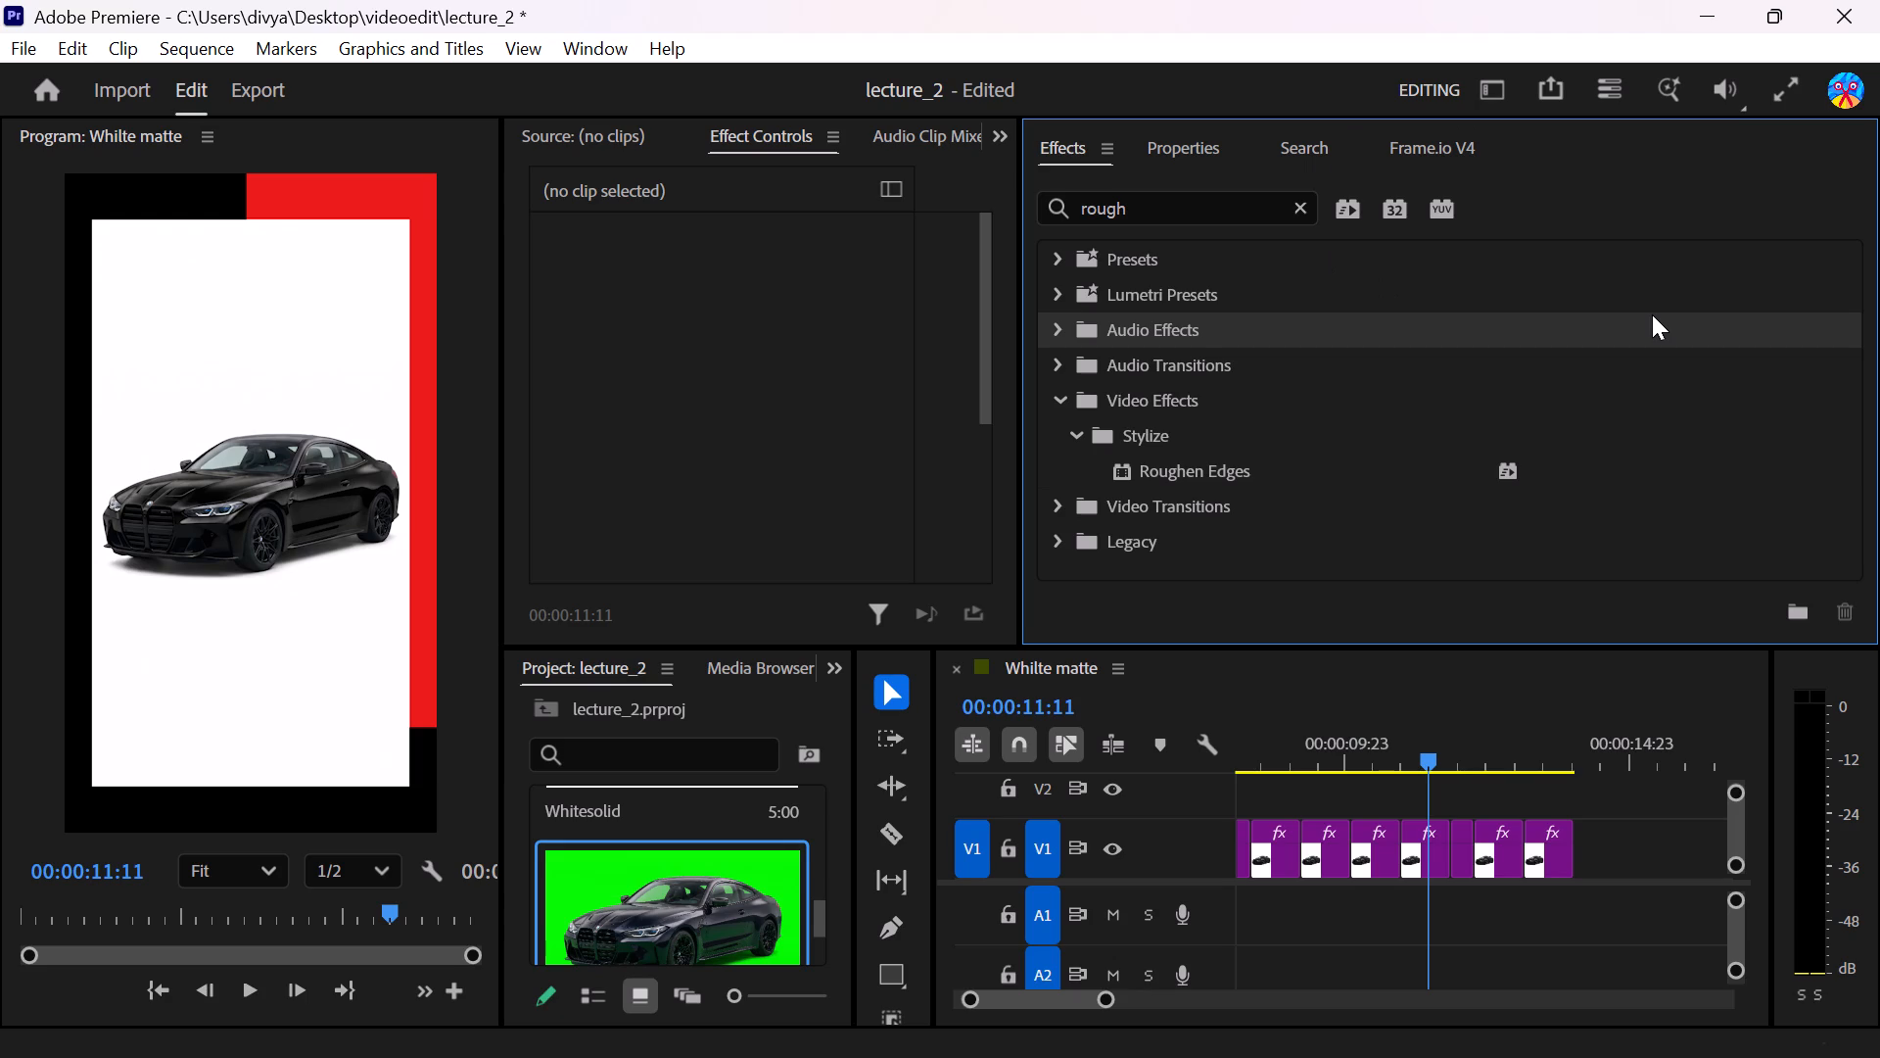
Open the New Sequence settings and select the HD 1080p 23.976 fps preset.
key(ctrl+n)
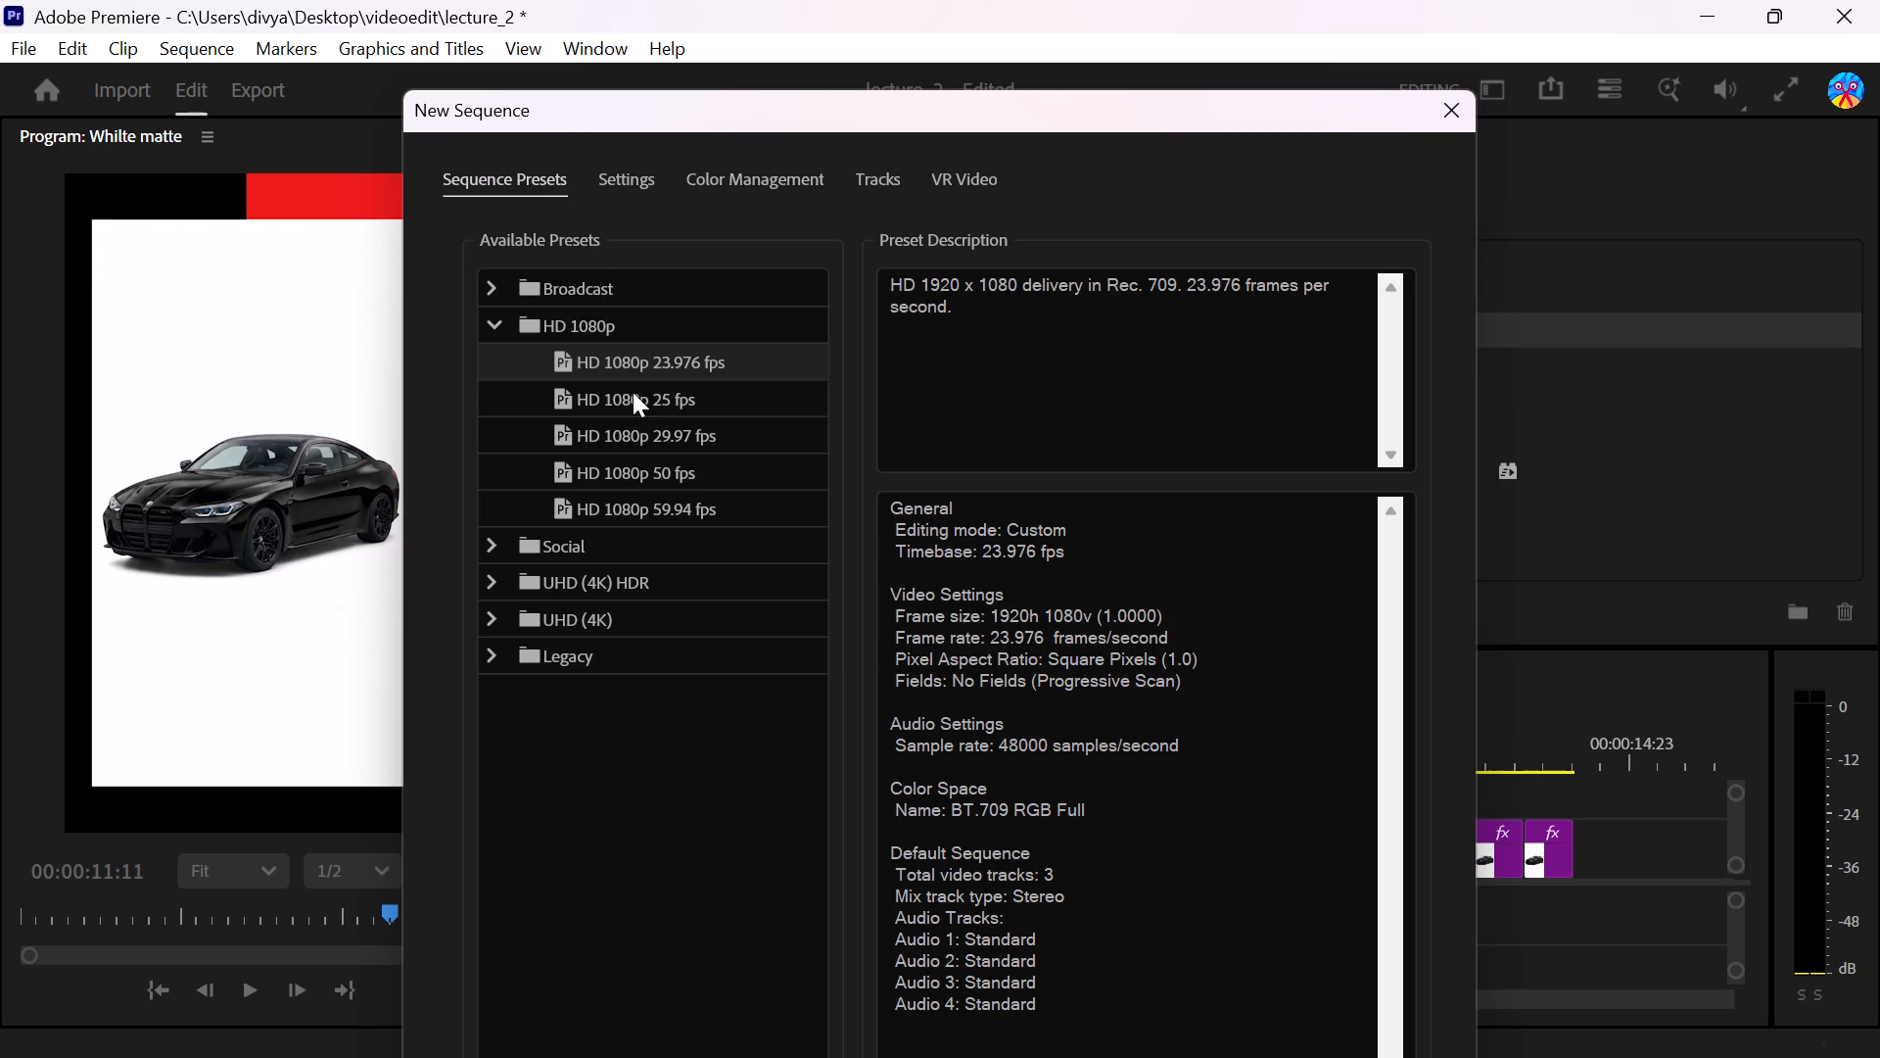
scroll(812, 719, down, 3)
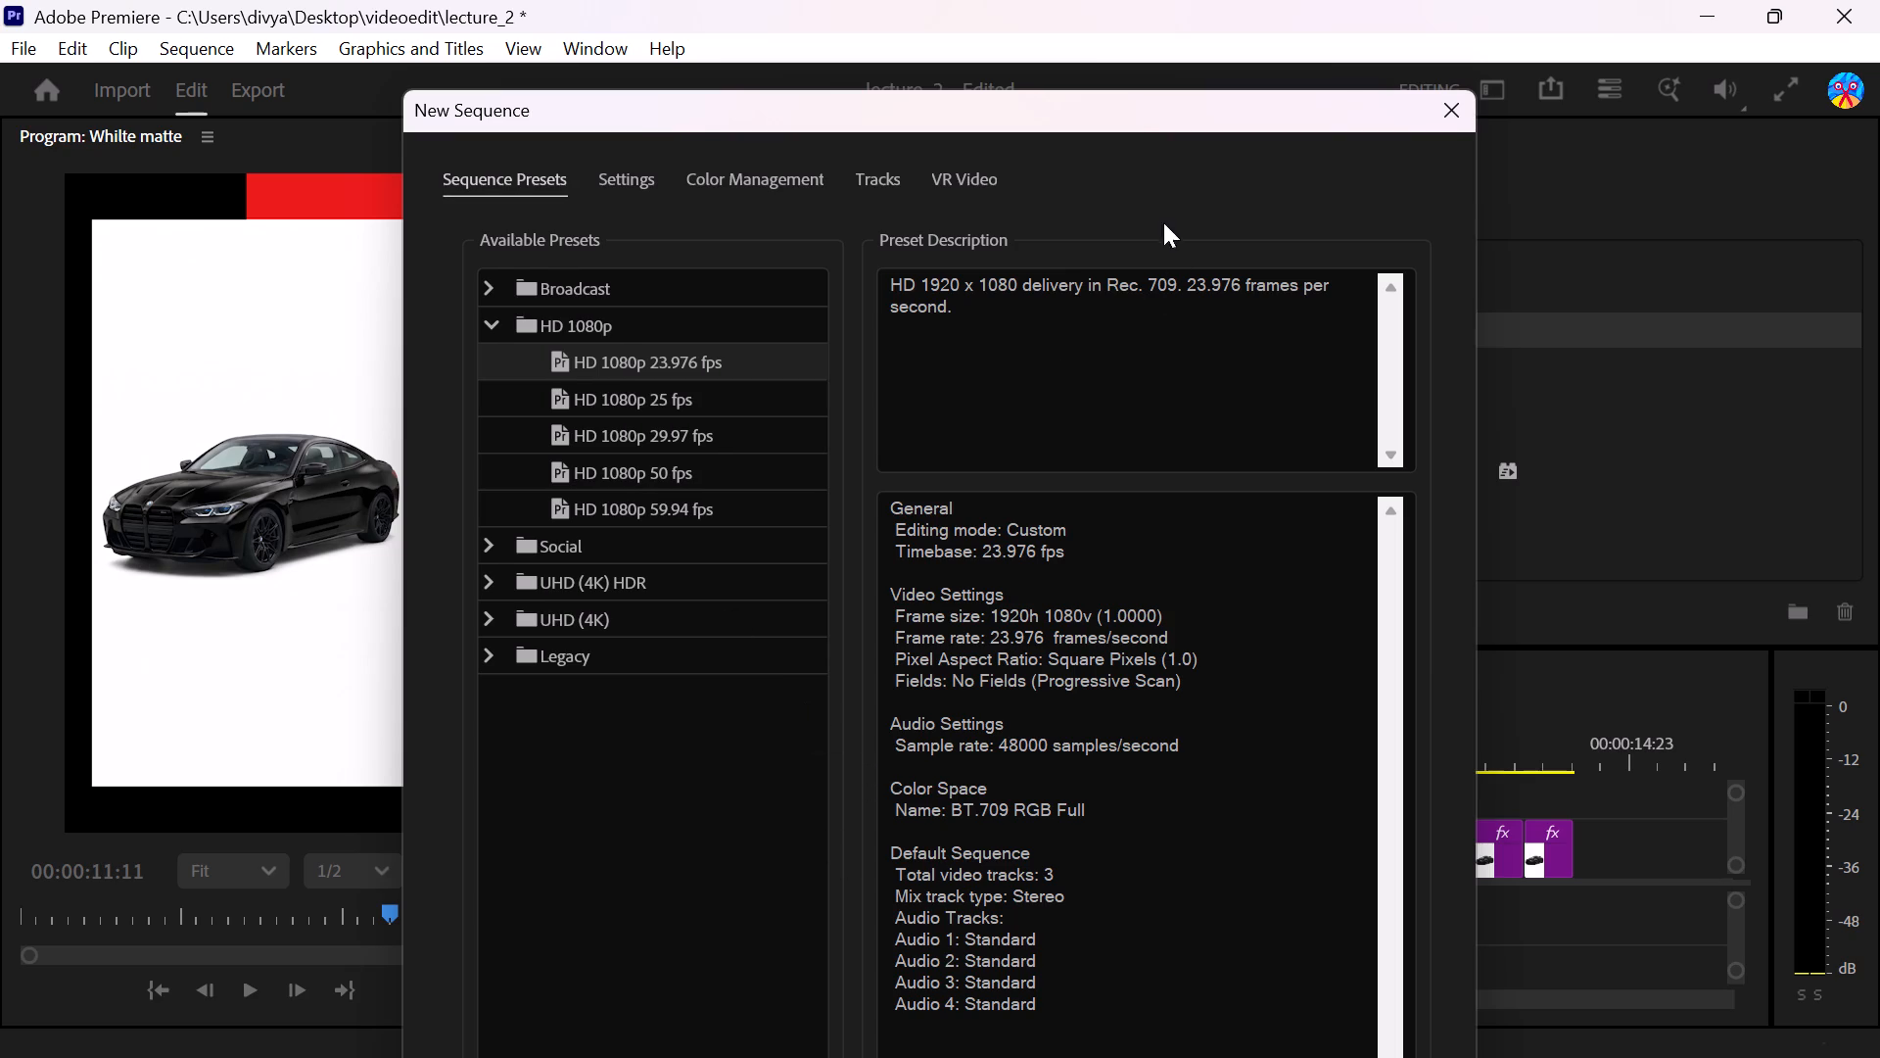
drag(1138, 123, 1138, 24)
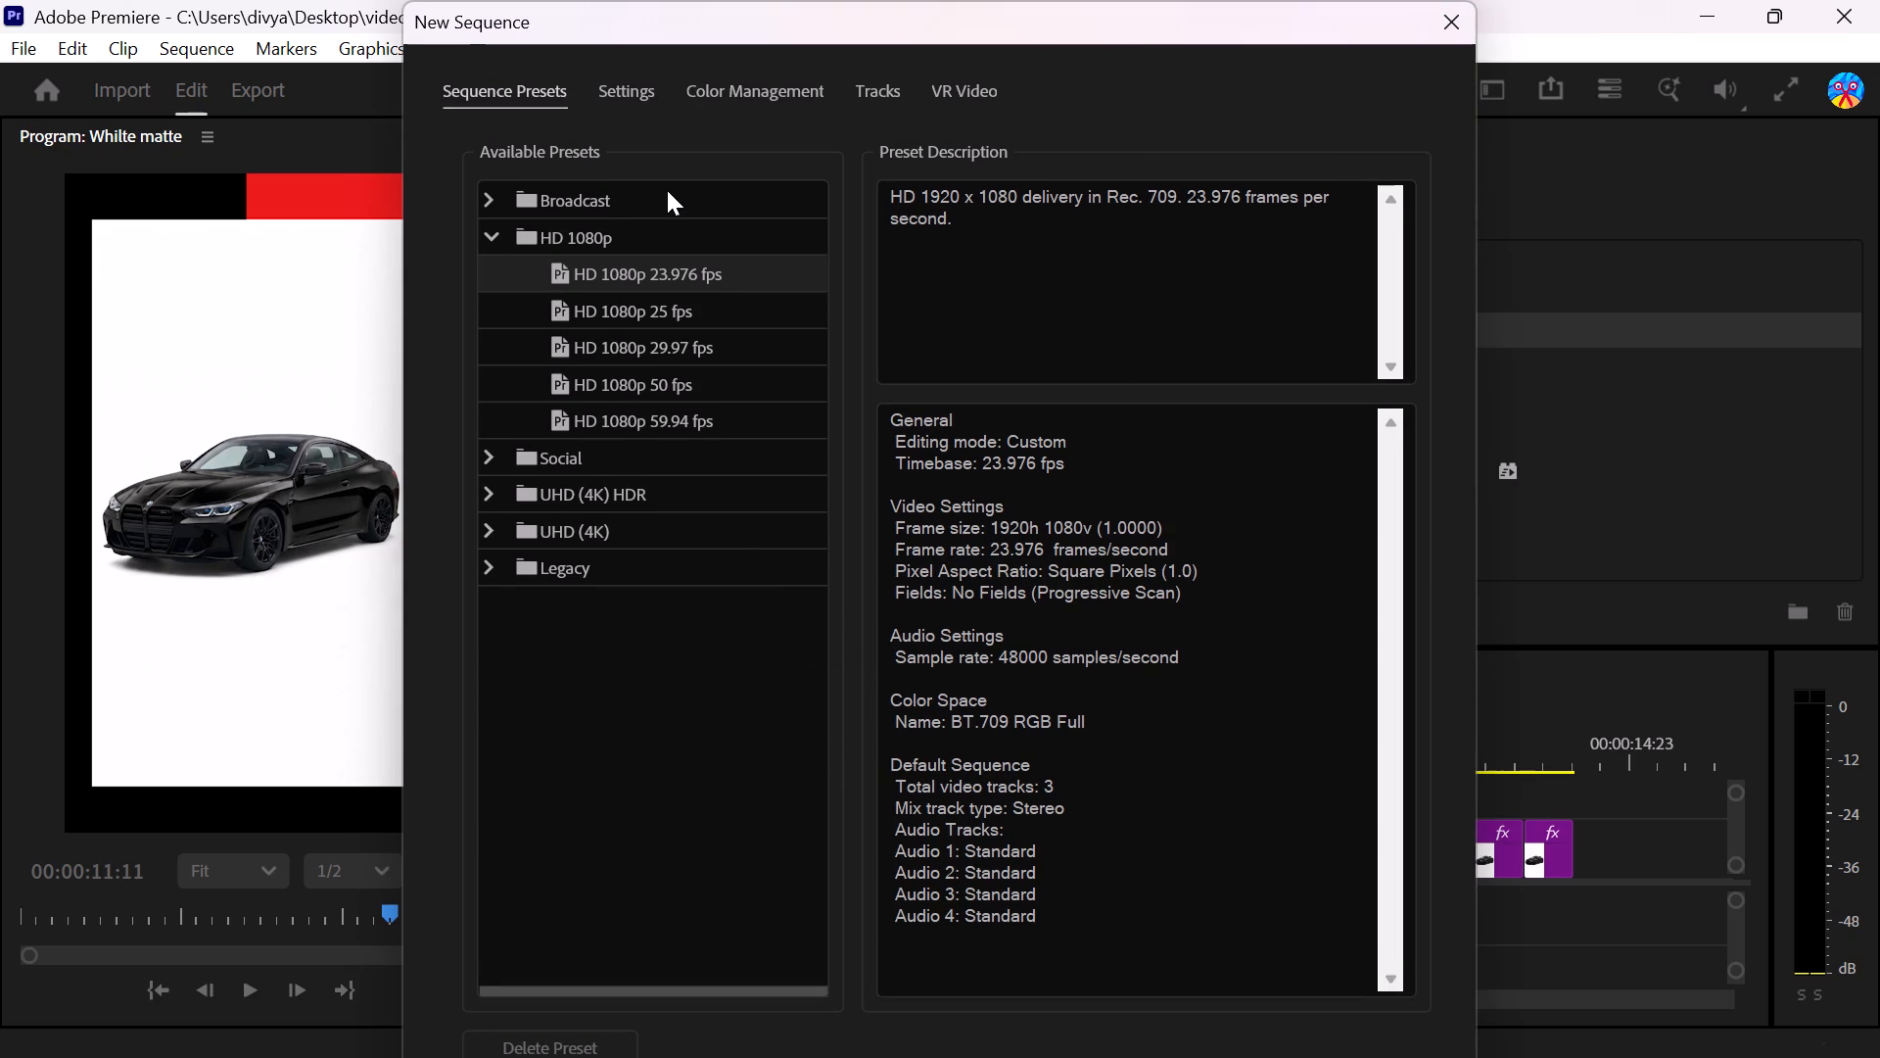
scroll(820, 472, down, 3)
click(679, 204)
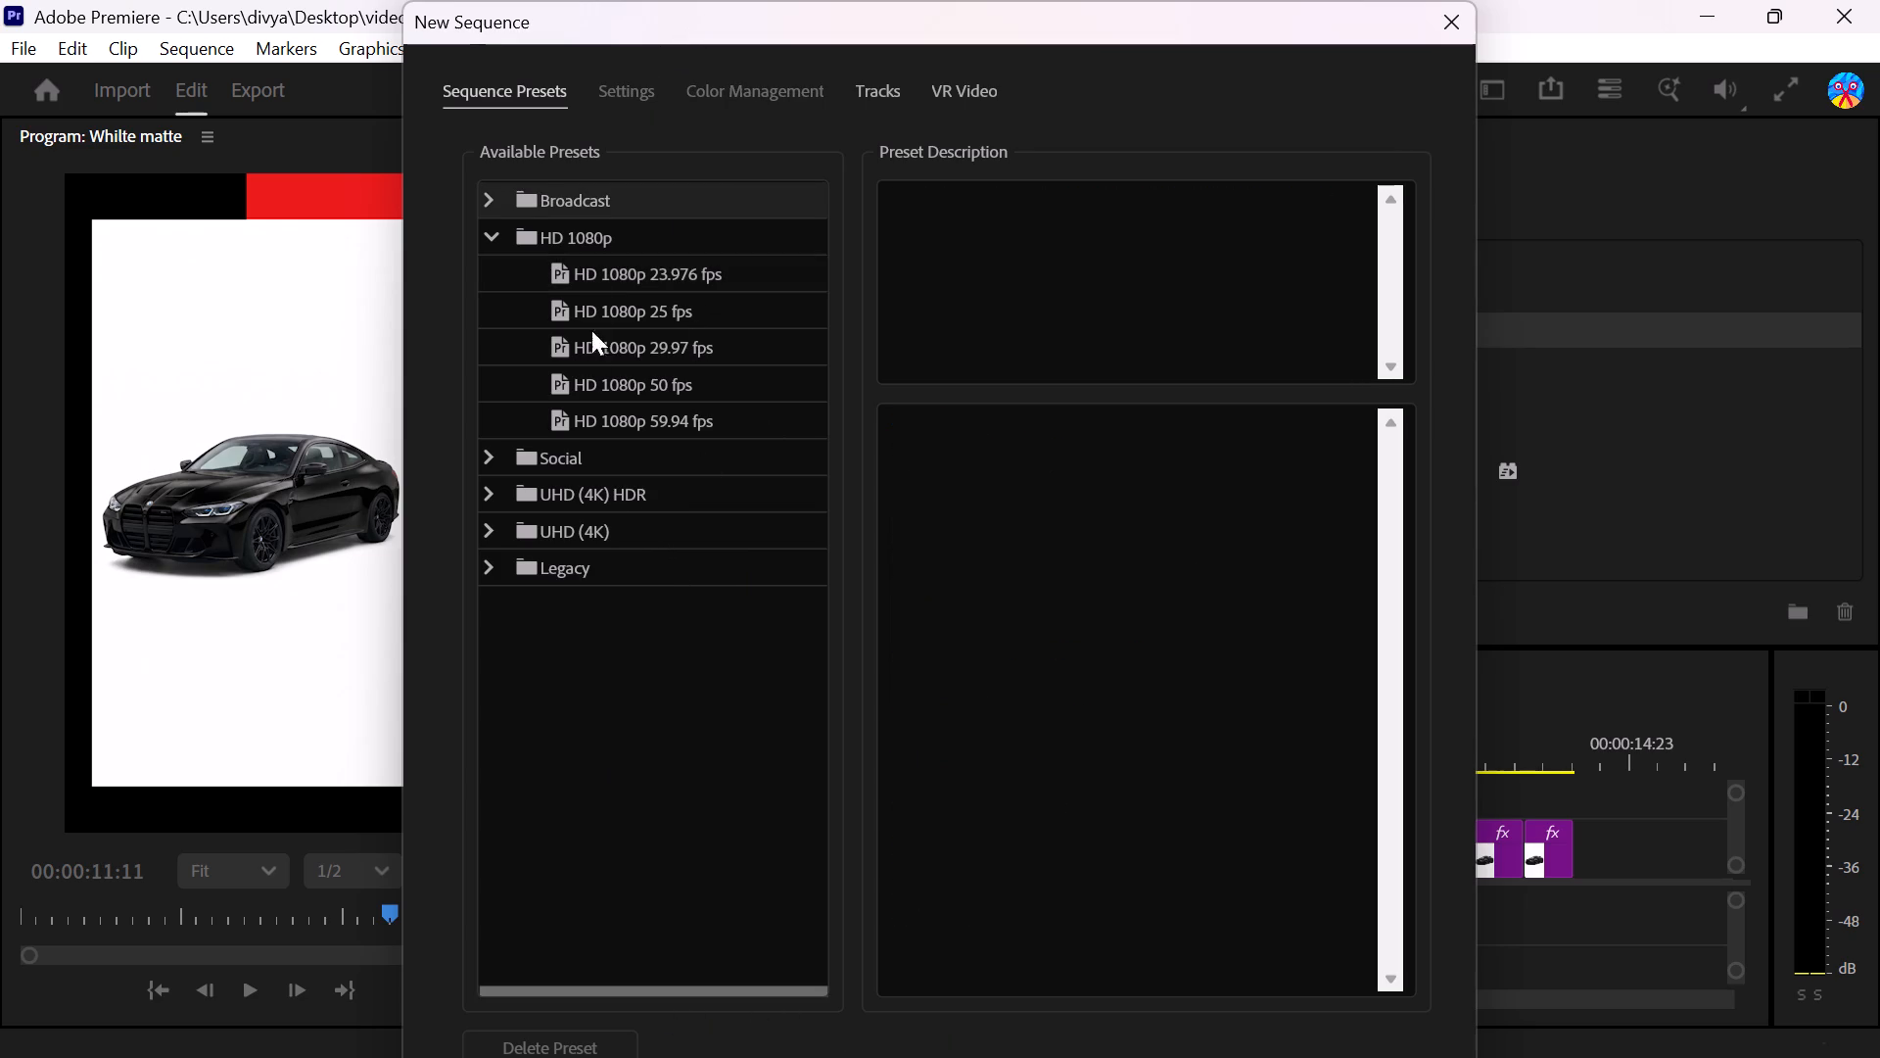
click(571, 225)
click(575, 273)
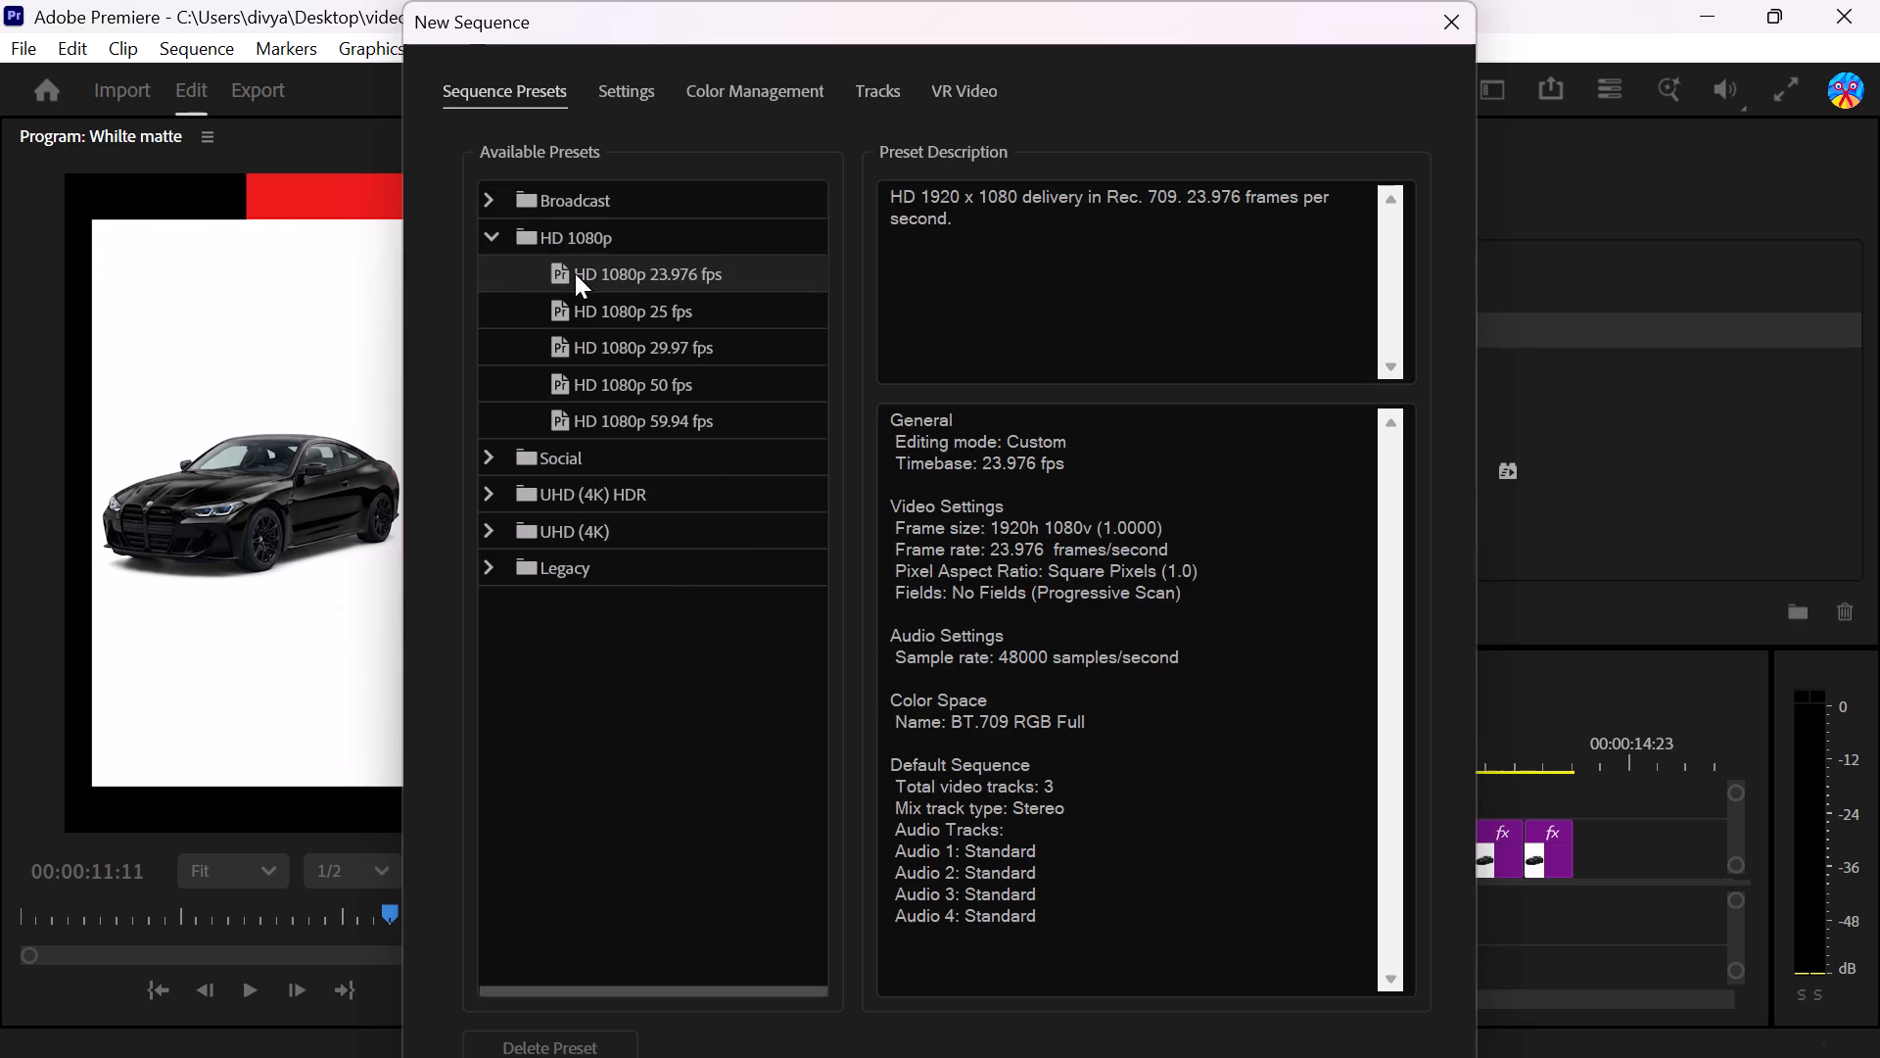
Choose the HD 1080p 29.97 fps preset for the new sequence and collapse the HD 1080p preset folder.
scroll(951, 636, down, 2)
scroll(960, 721, down, 3)
scroll(894, 847, down, 3)
drag(899, 22, 1015, 0)
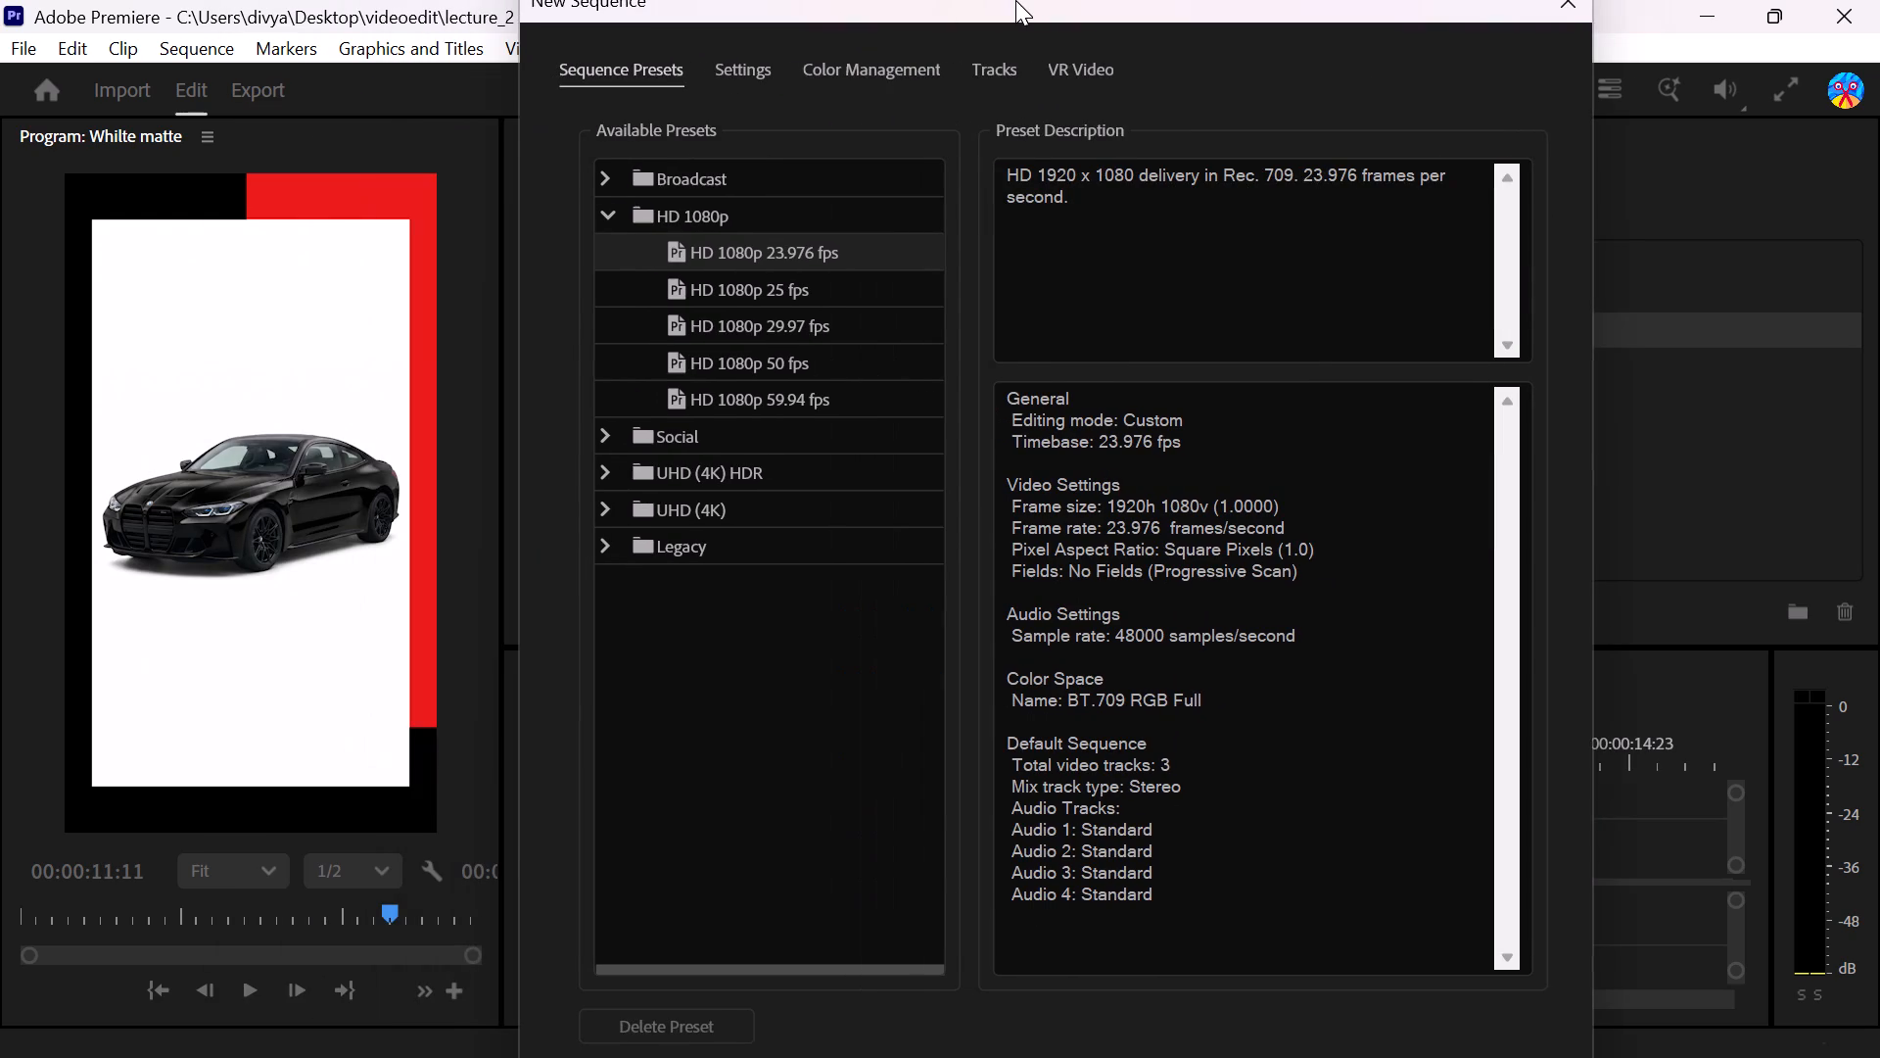
drag(1015, 0, 1052, 0)
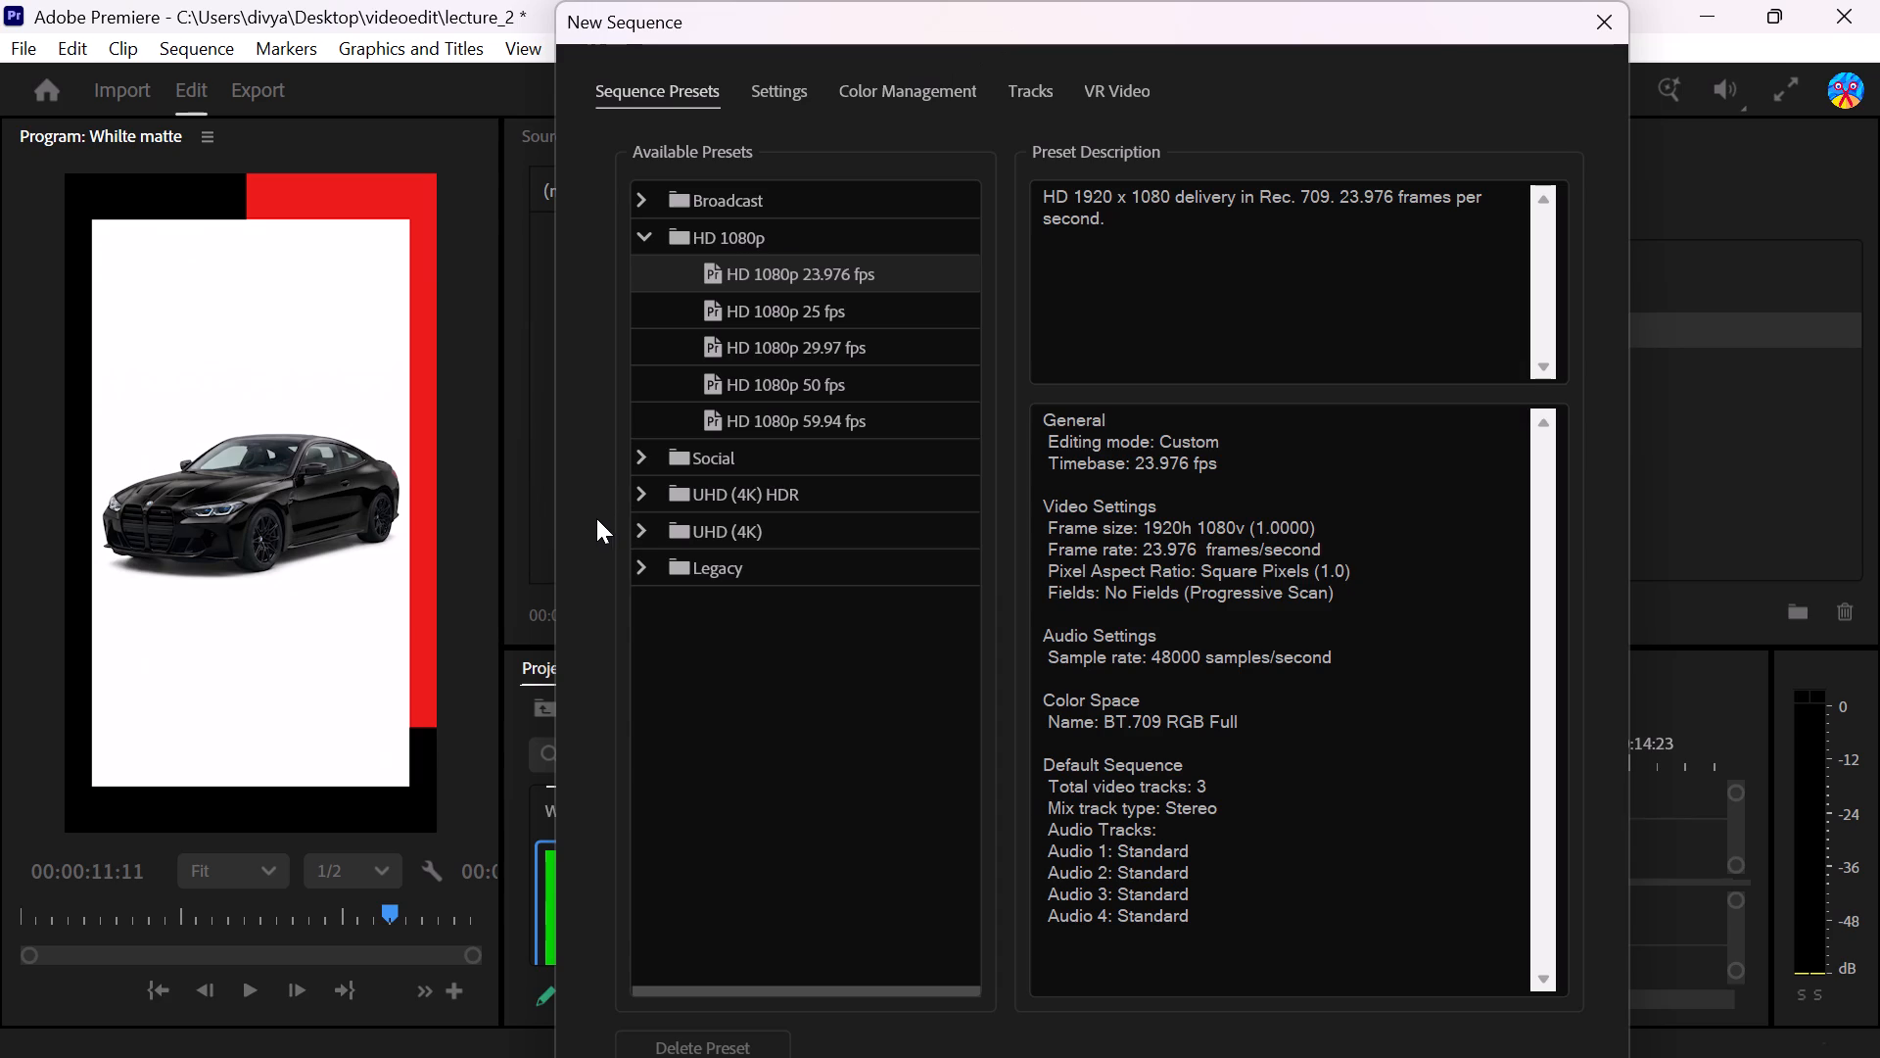
click(775, 348)
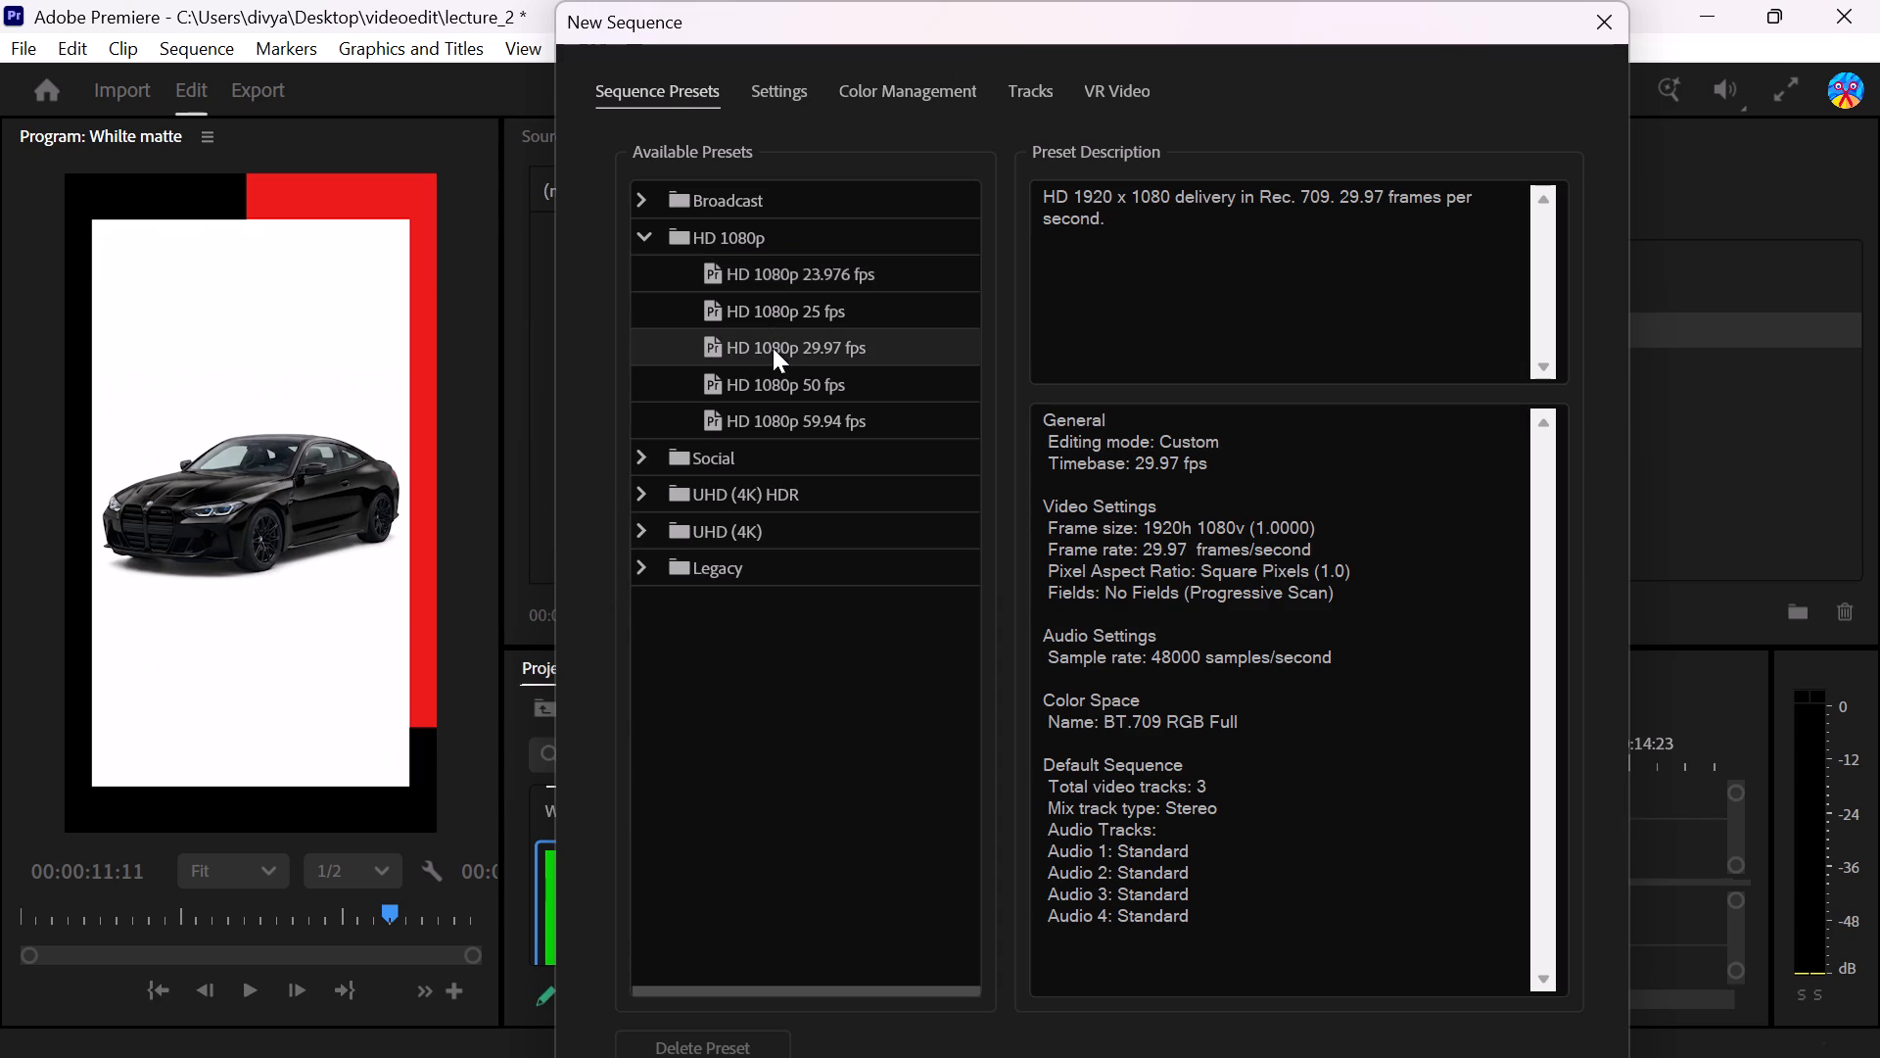
scroll(1110, 632, down, 3)
click(637, 240)
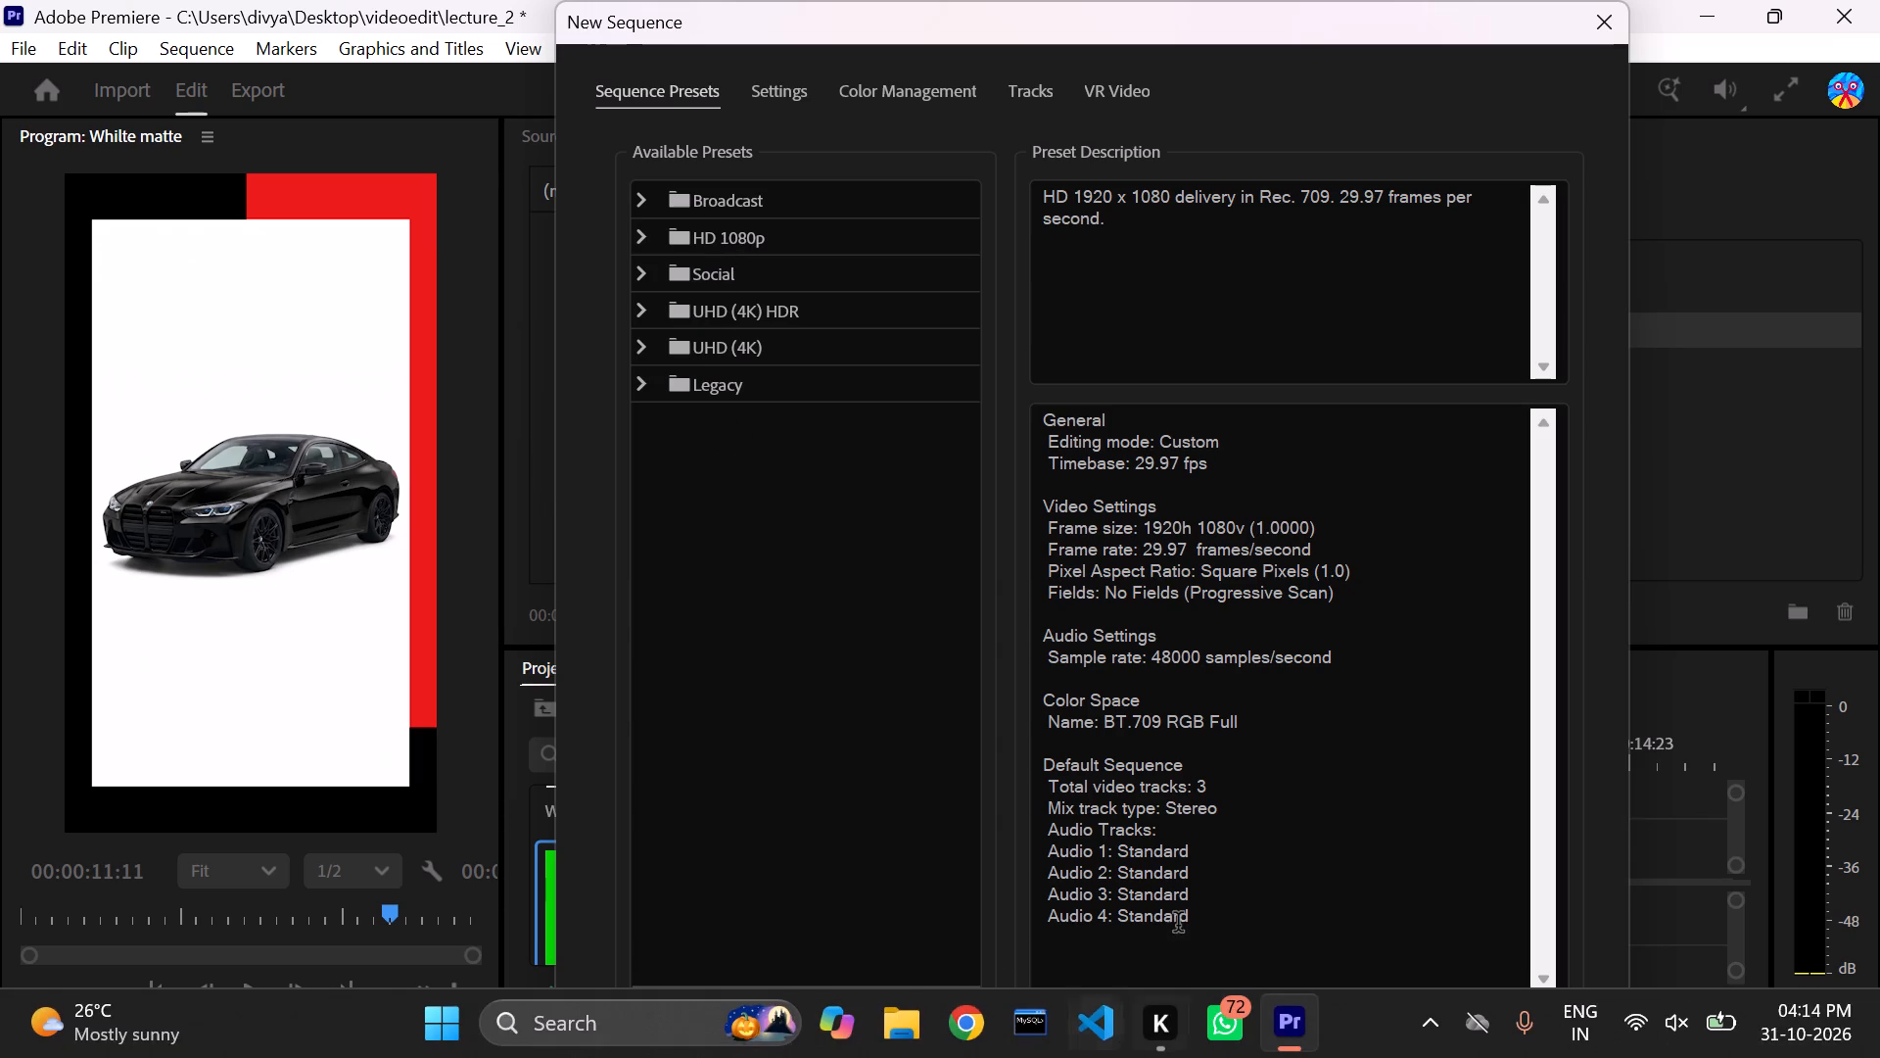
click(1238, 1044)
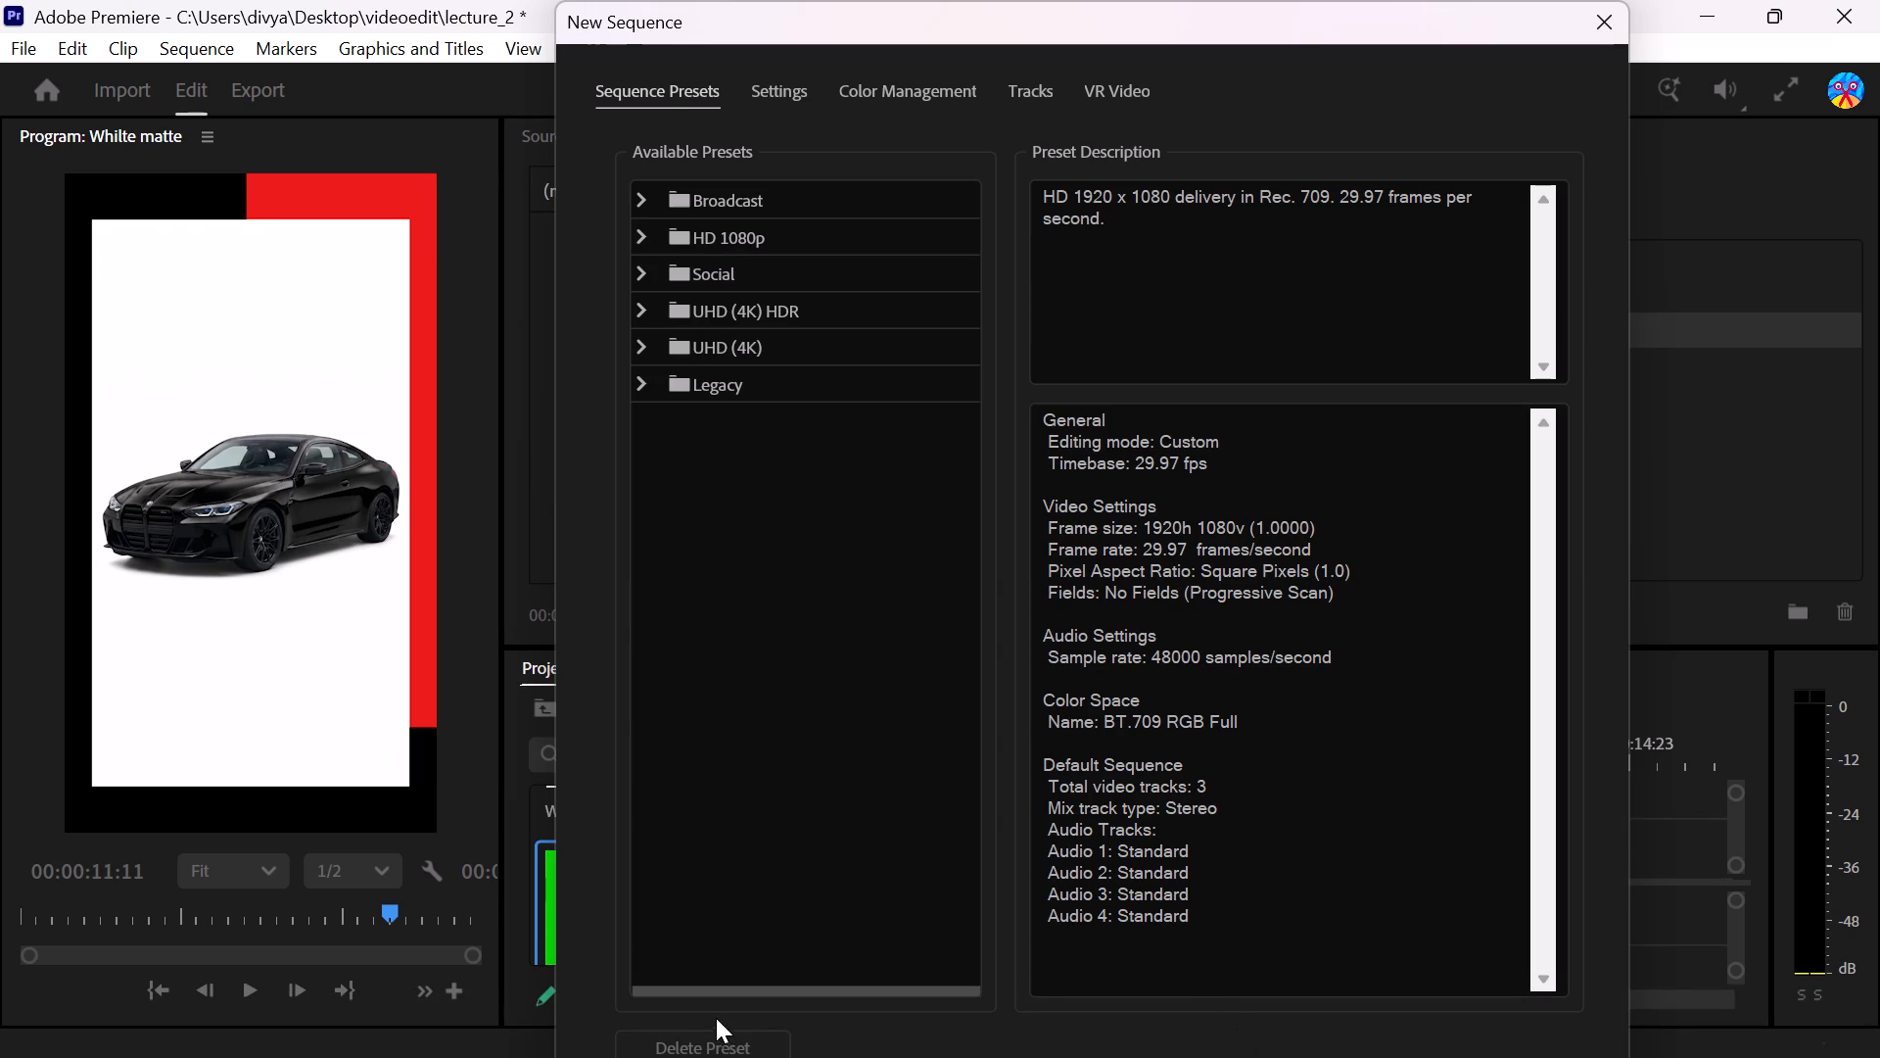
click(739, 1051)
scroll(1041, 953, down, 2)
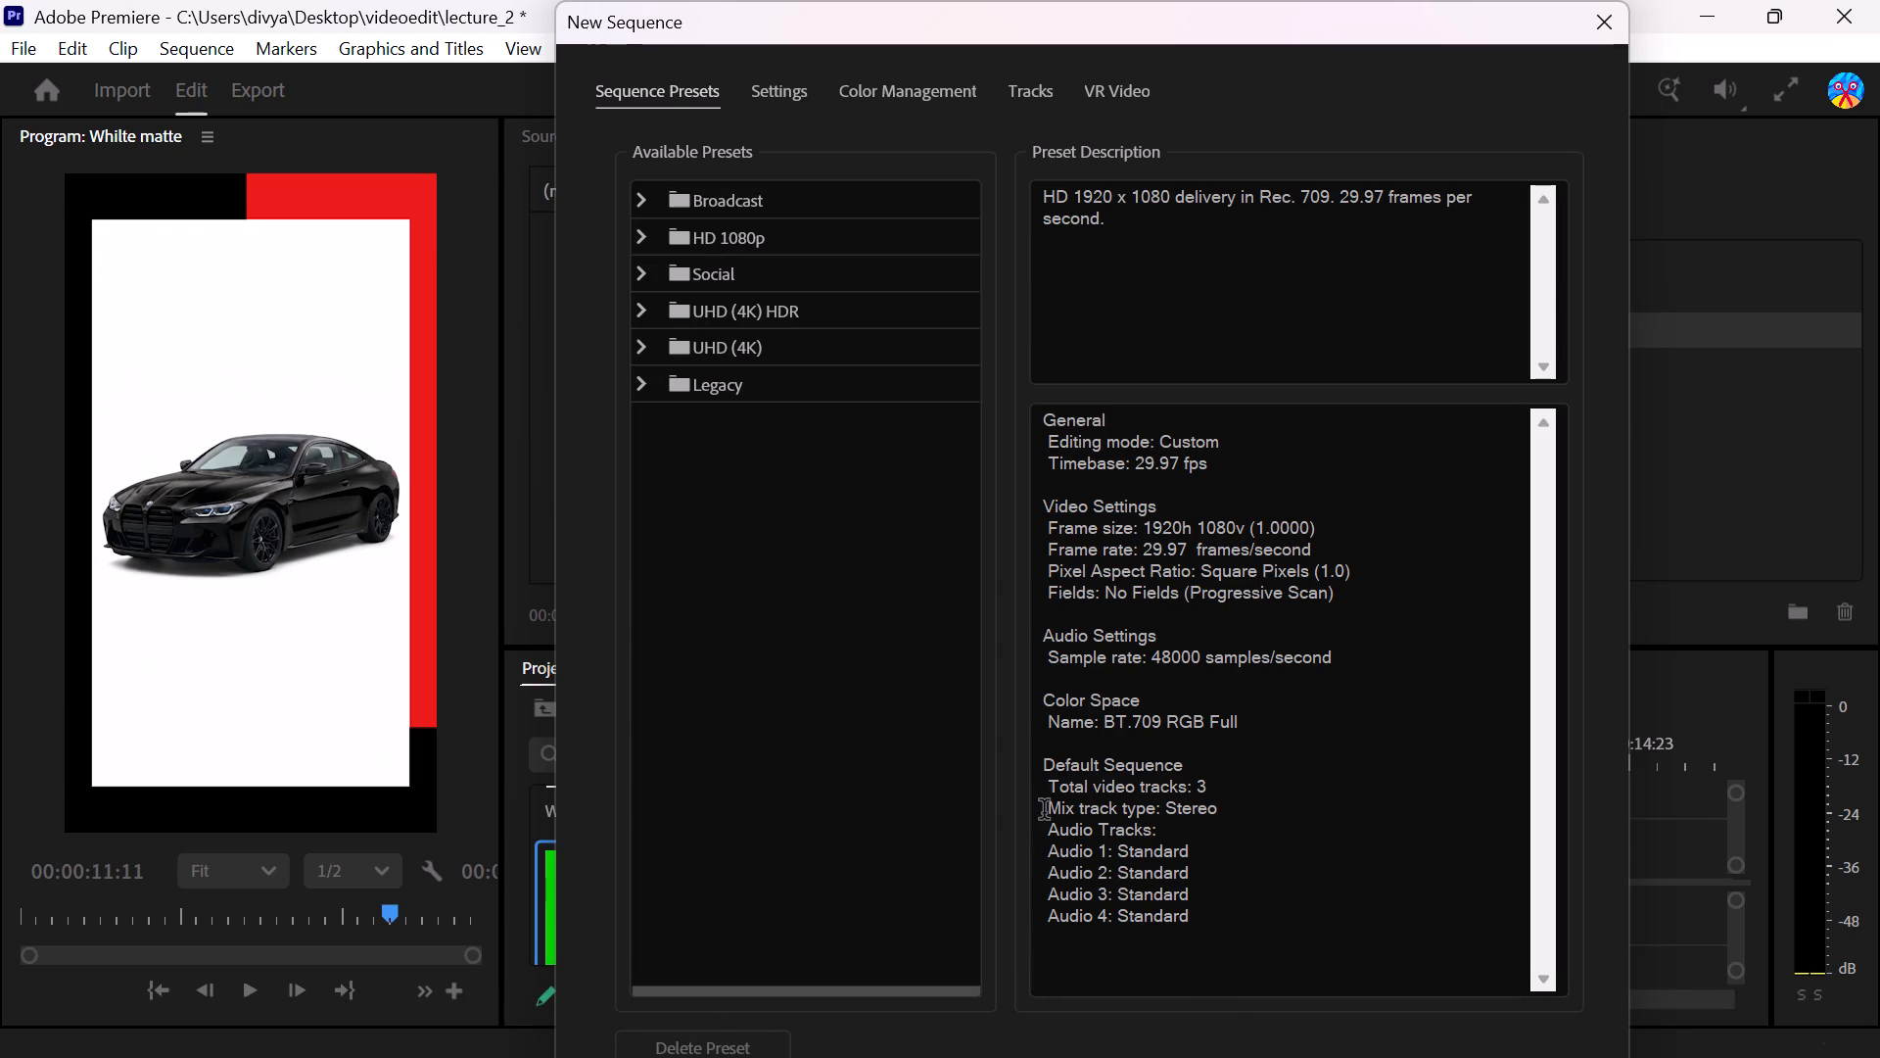
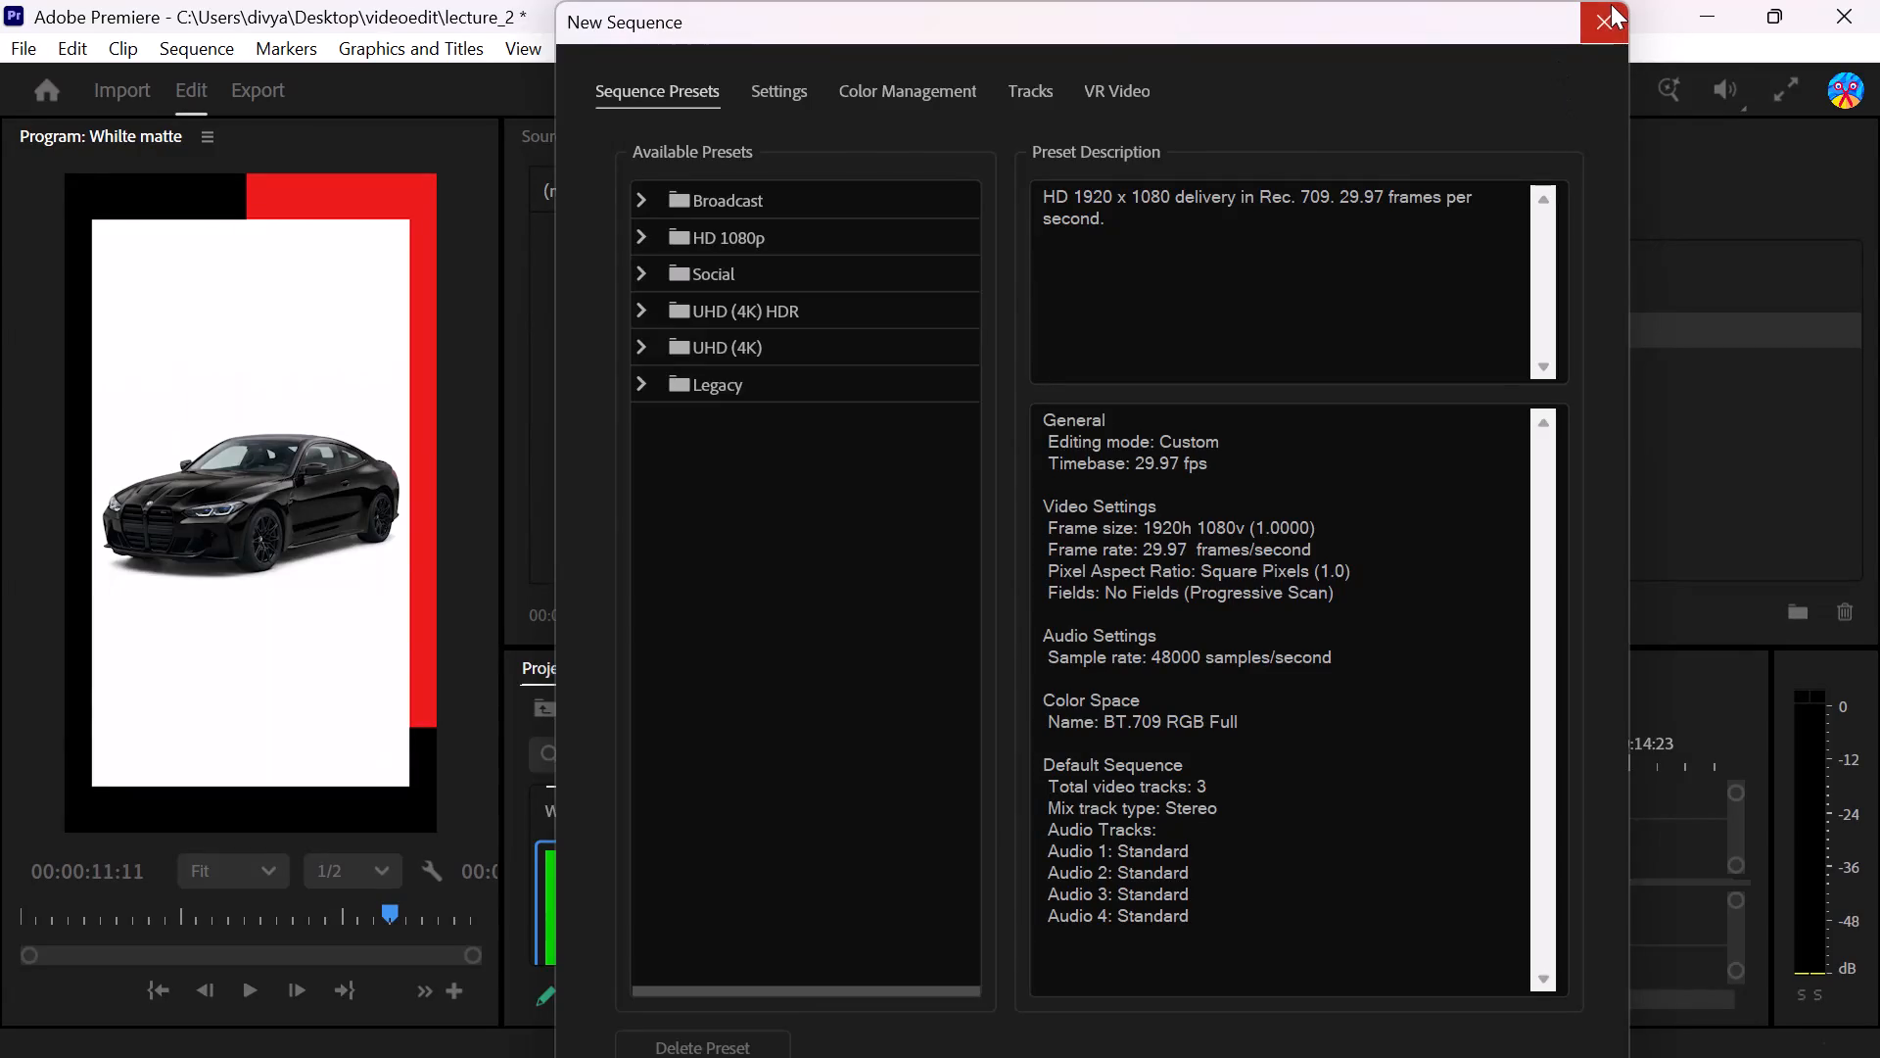
Close the New Sequence dialog without creating a sequence.
click(1611, 4)
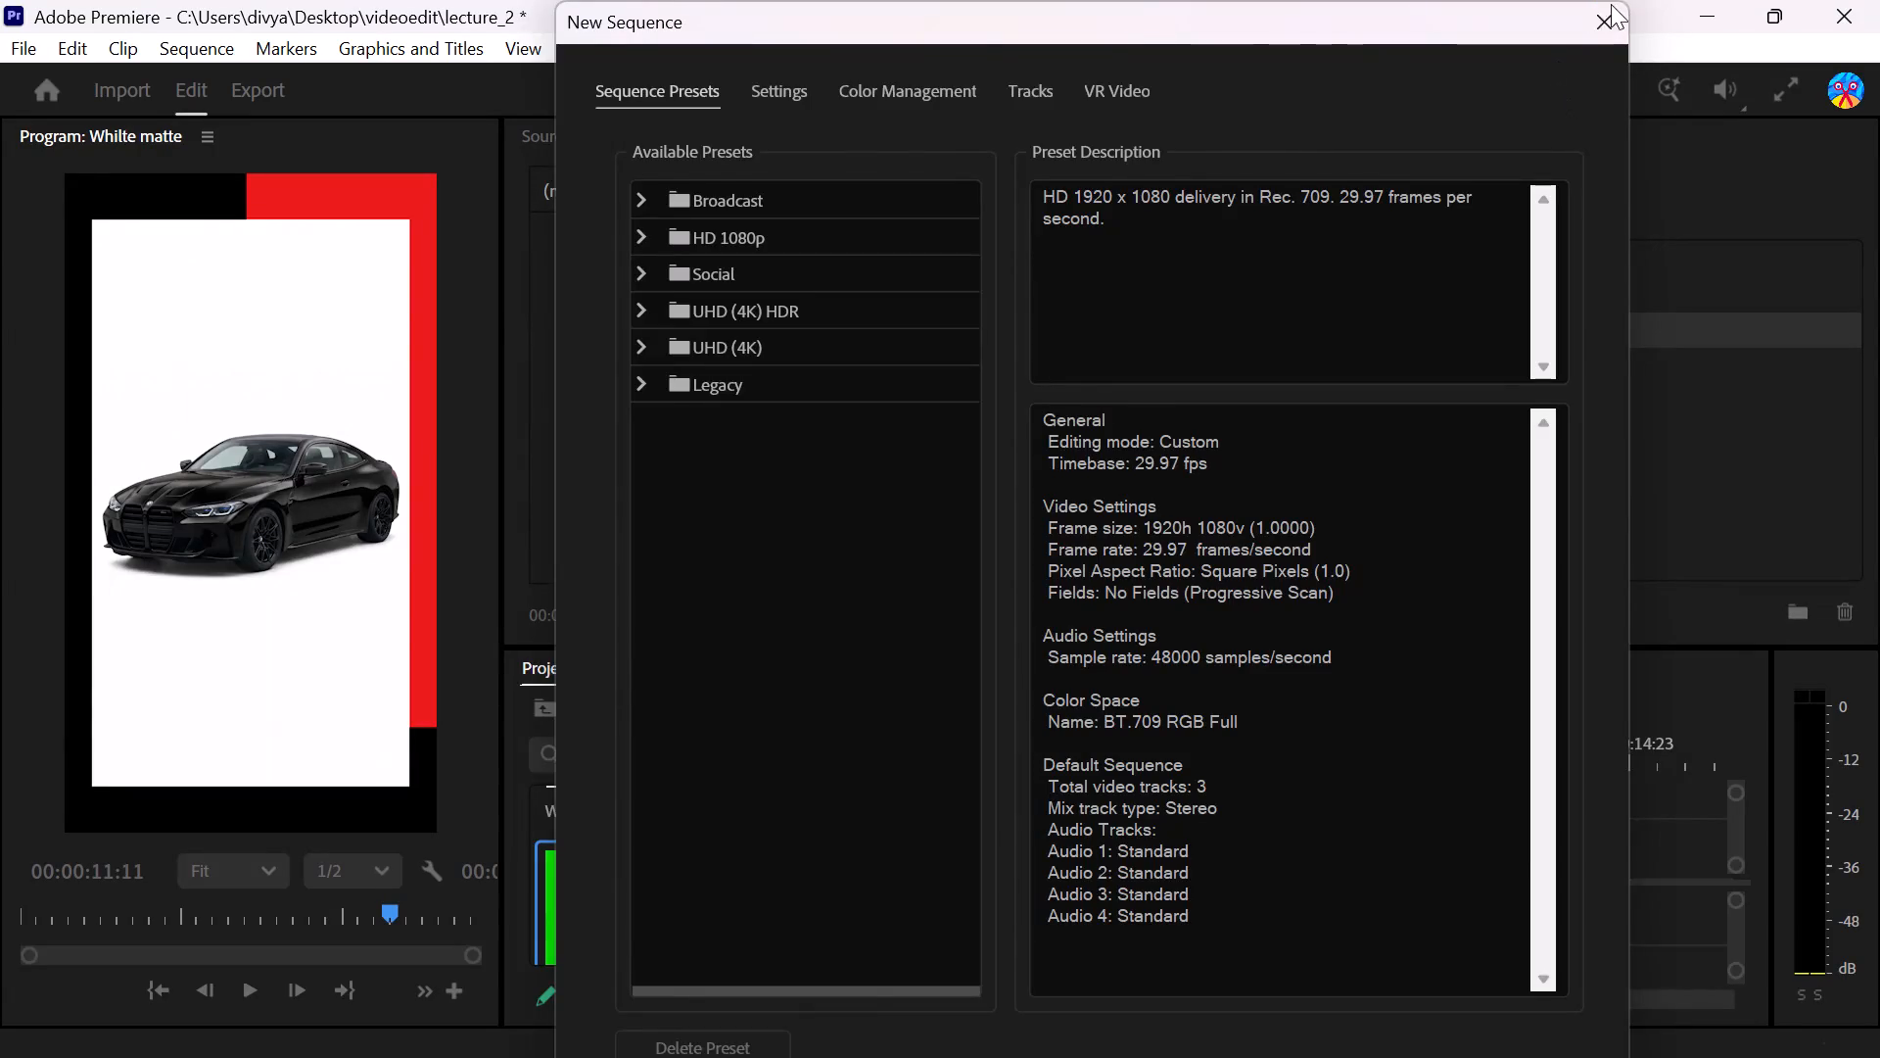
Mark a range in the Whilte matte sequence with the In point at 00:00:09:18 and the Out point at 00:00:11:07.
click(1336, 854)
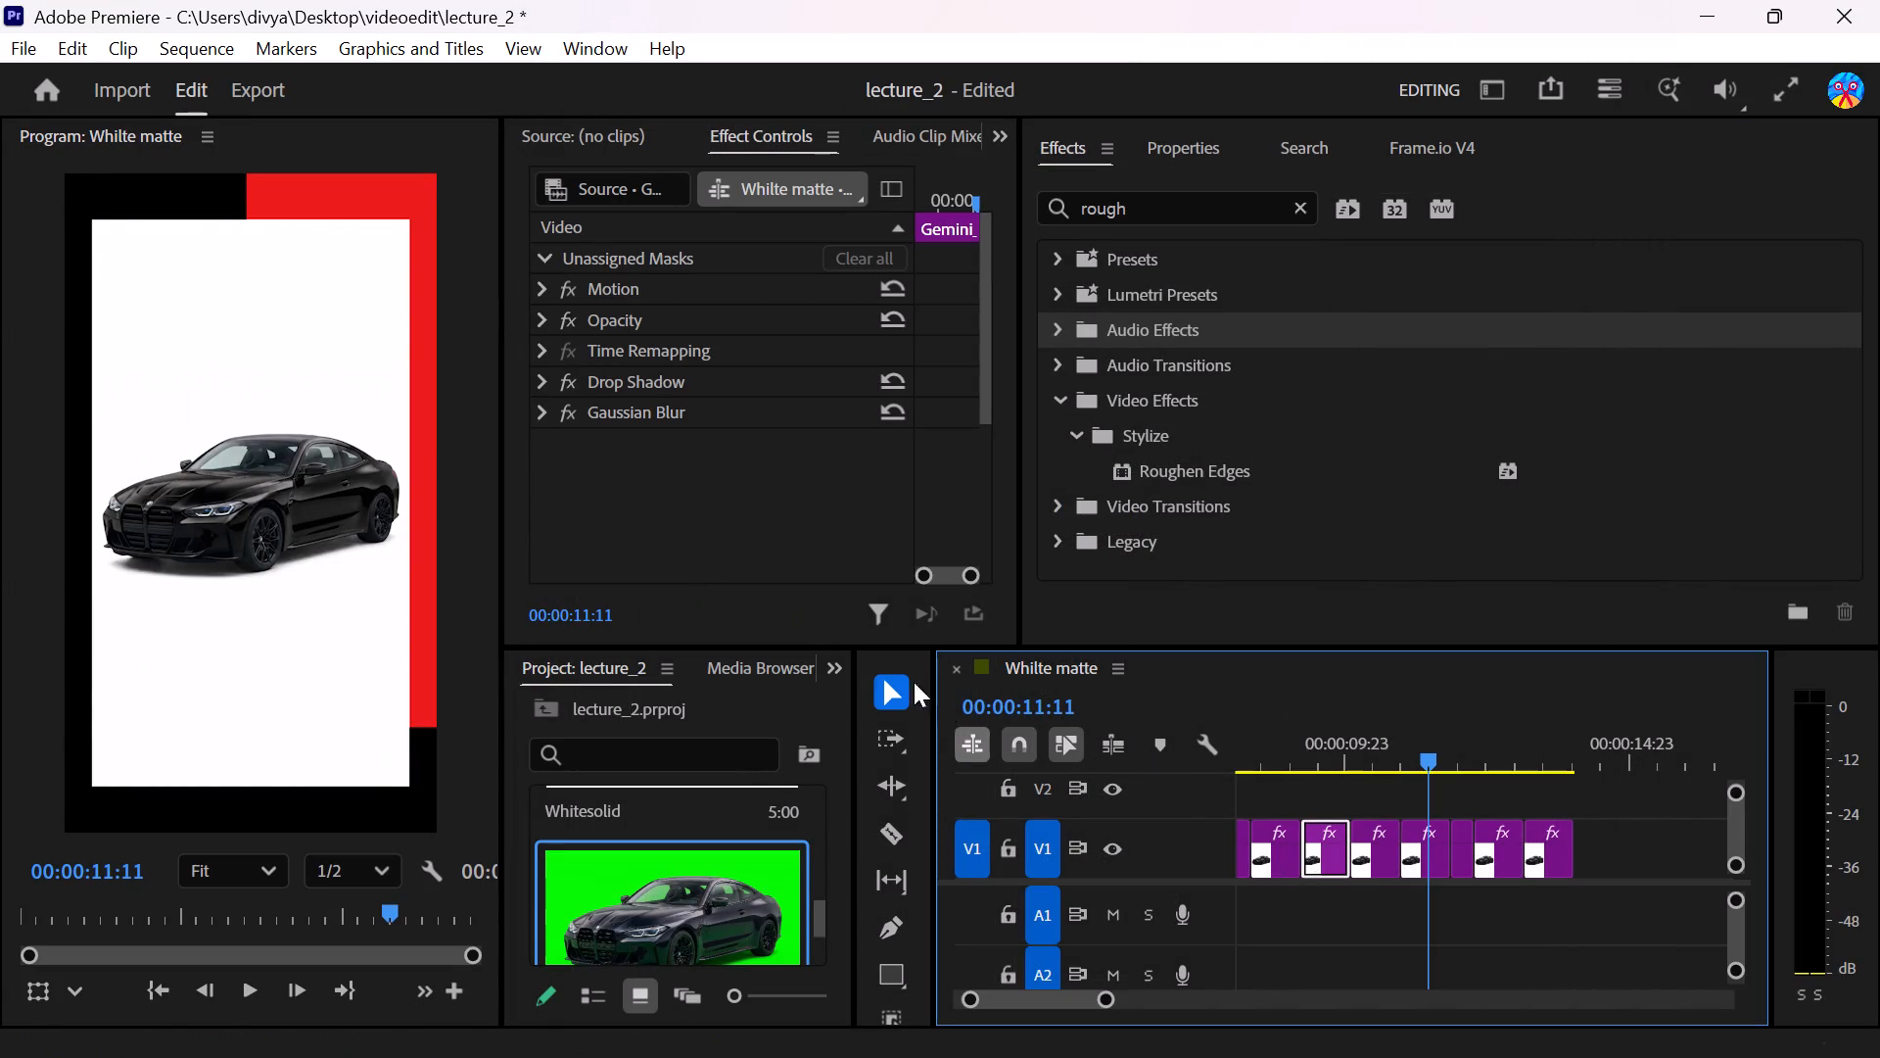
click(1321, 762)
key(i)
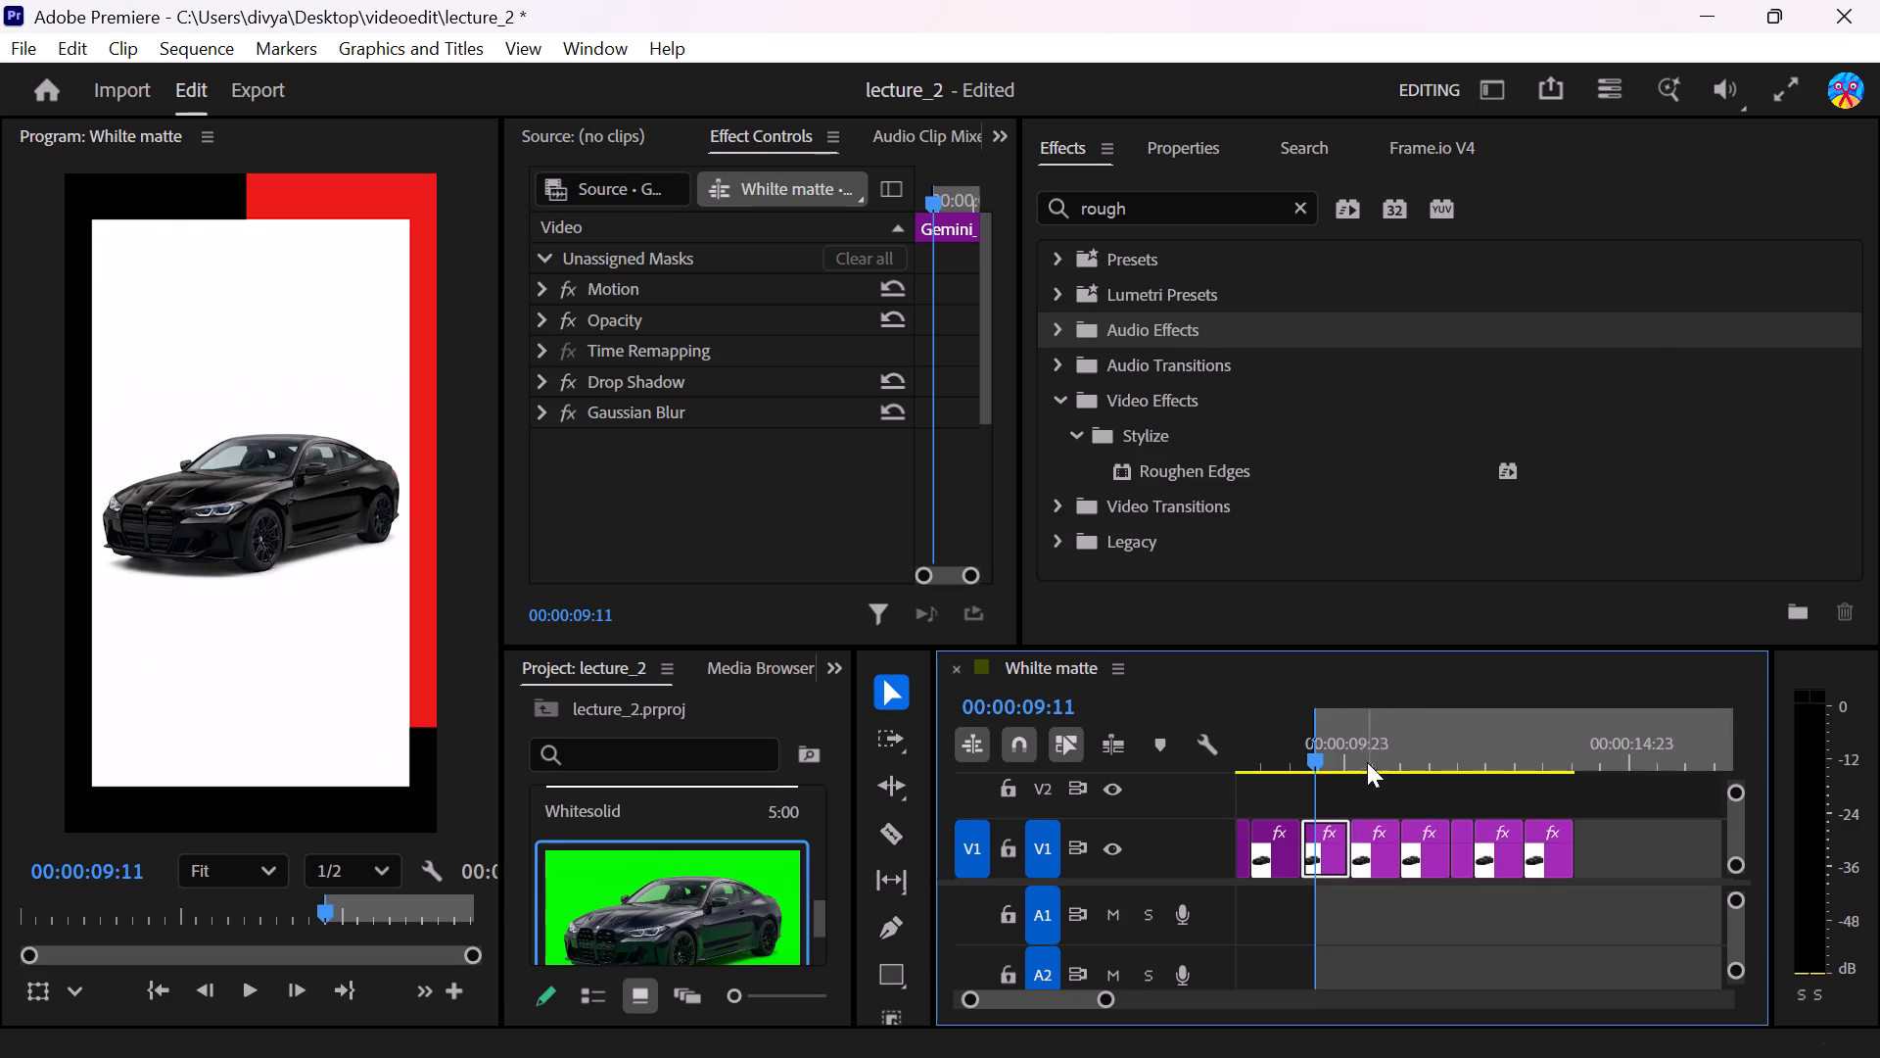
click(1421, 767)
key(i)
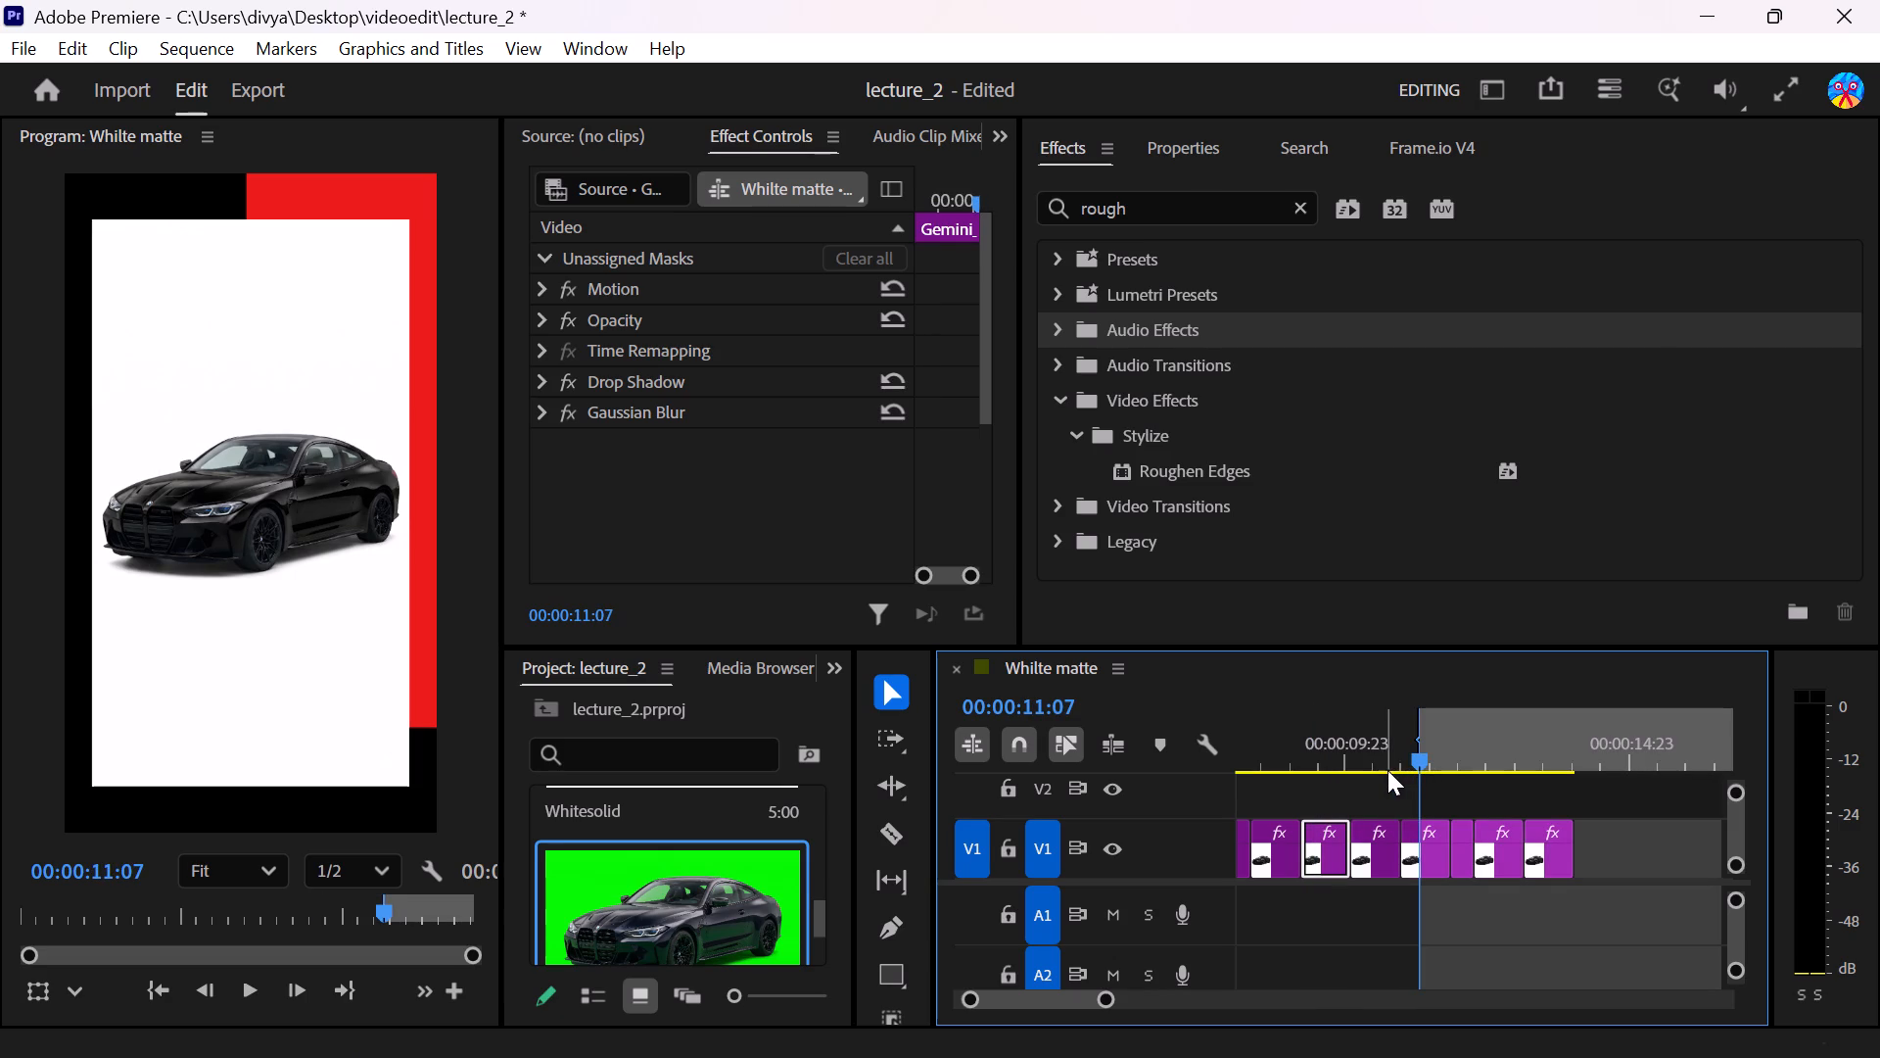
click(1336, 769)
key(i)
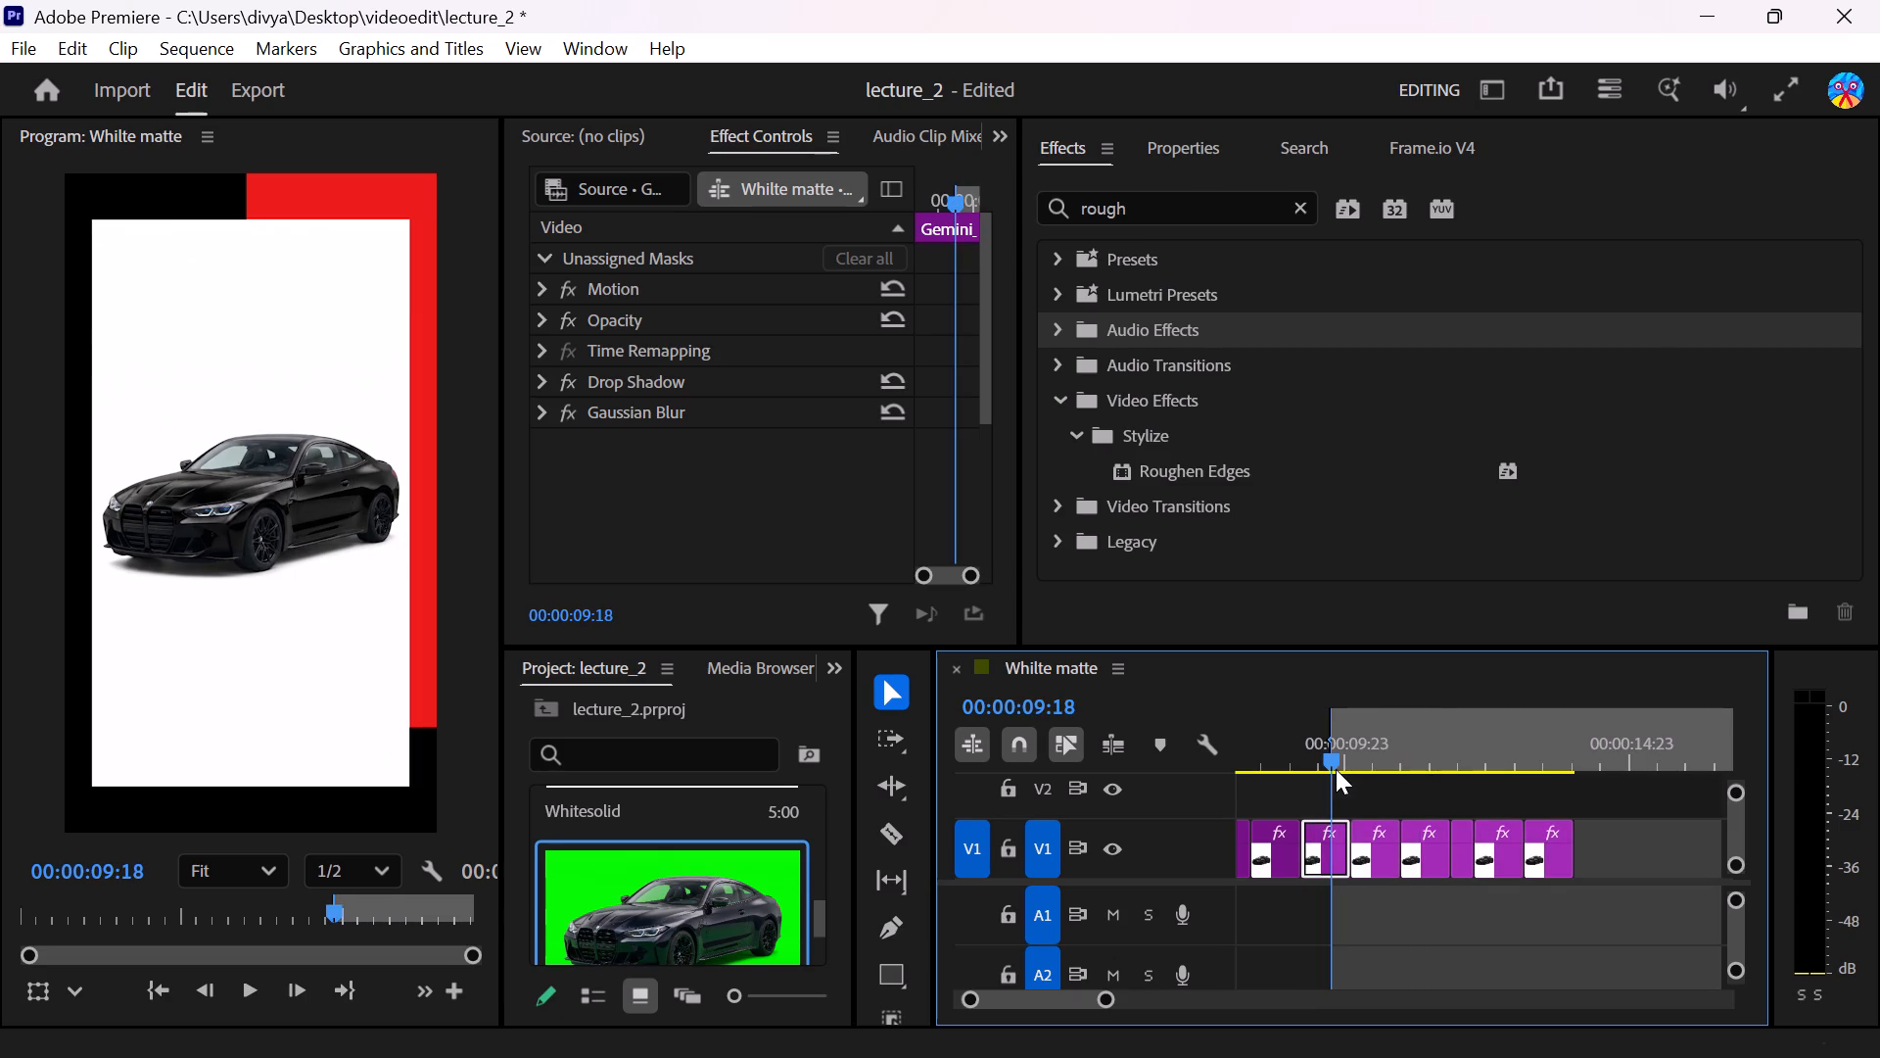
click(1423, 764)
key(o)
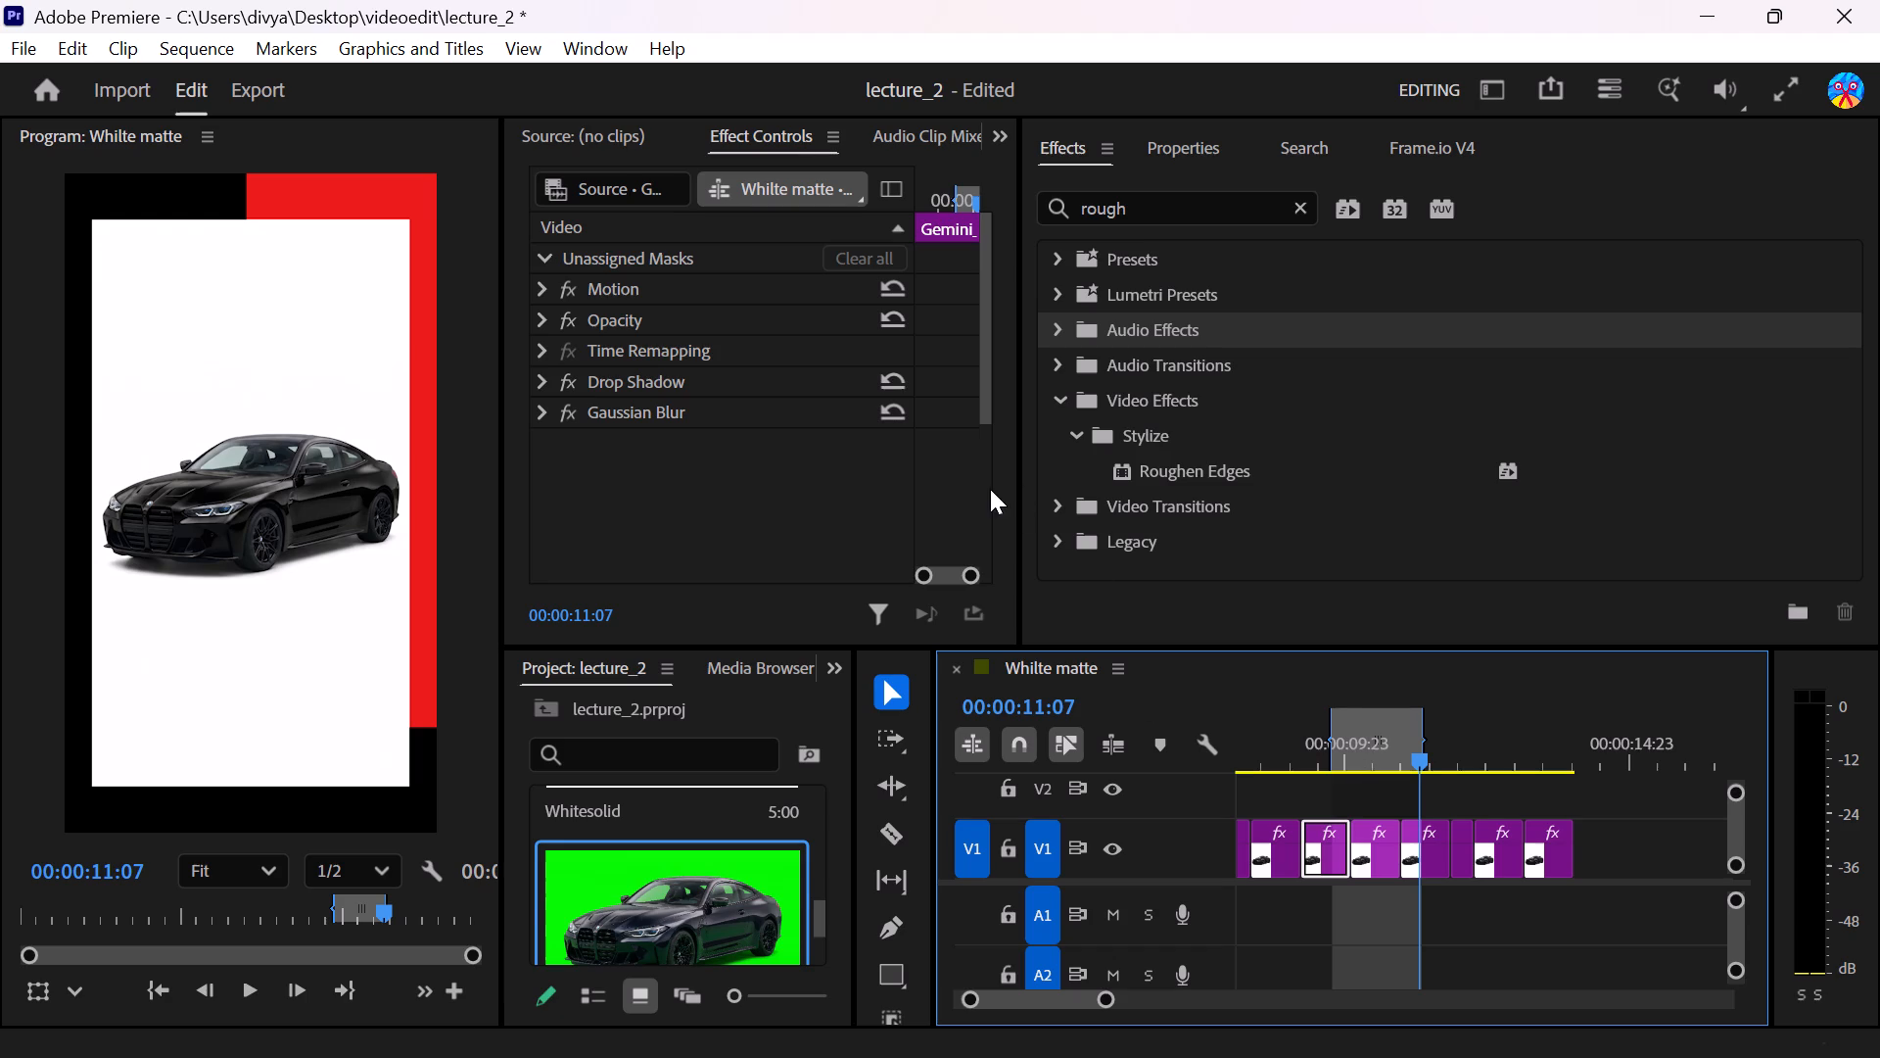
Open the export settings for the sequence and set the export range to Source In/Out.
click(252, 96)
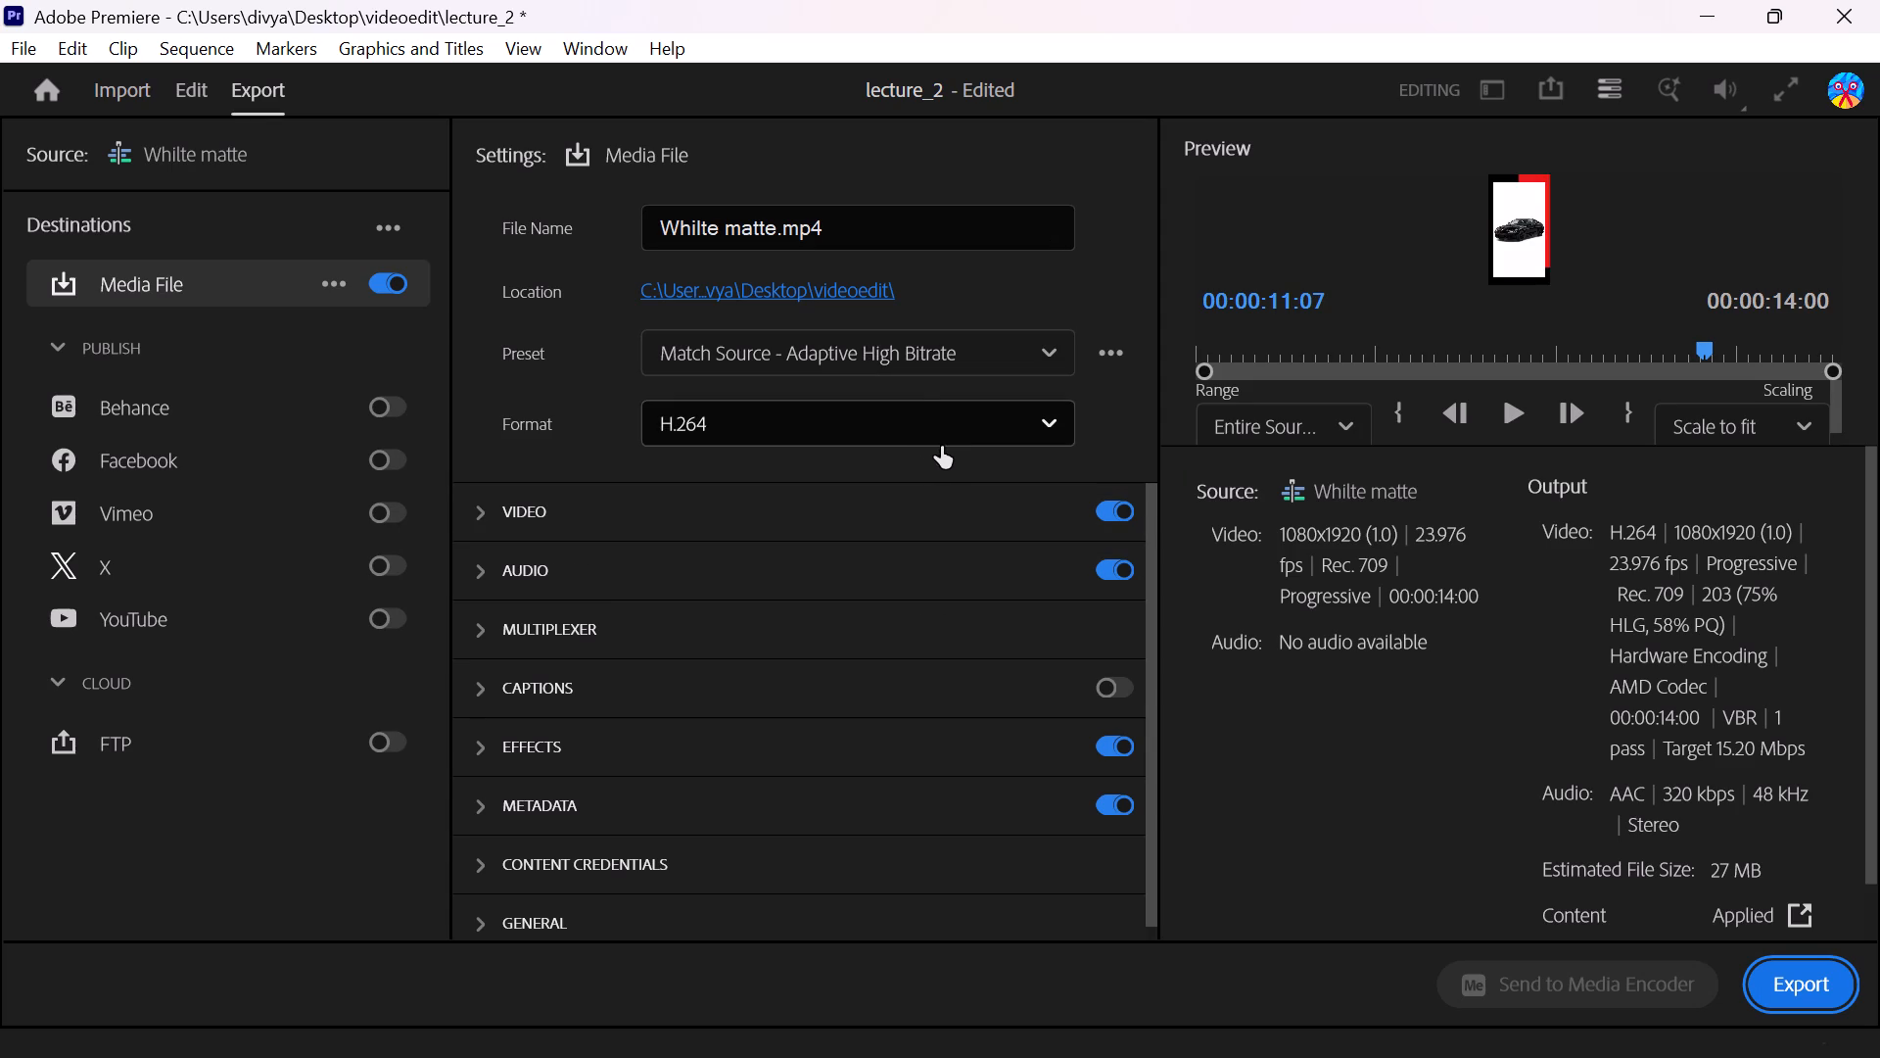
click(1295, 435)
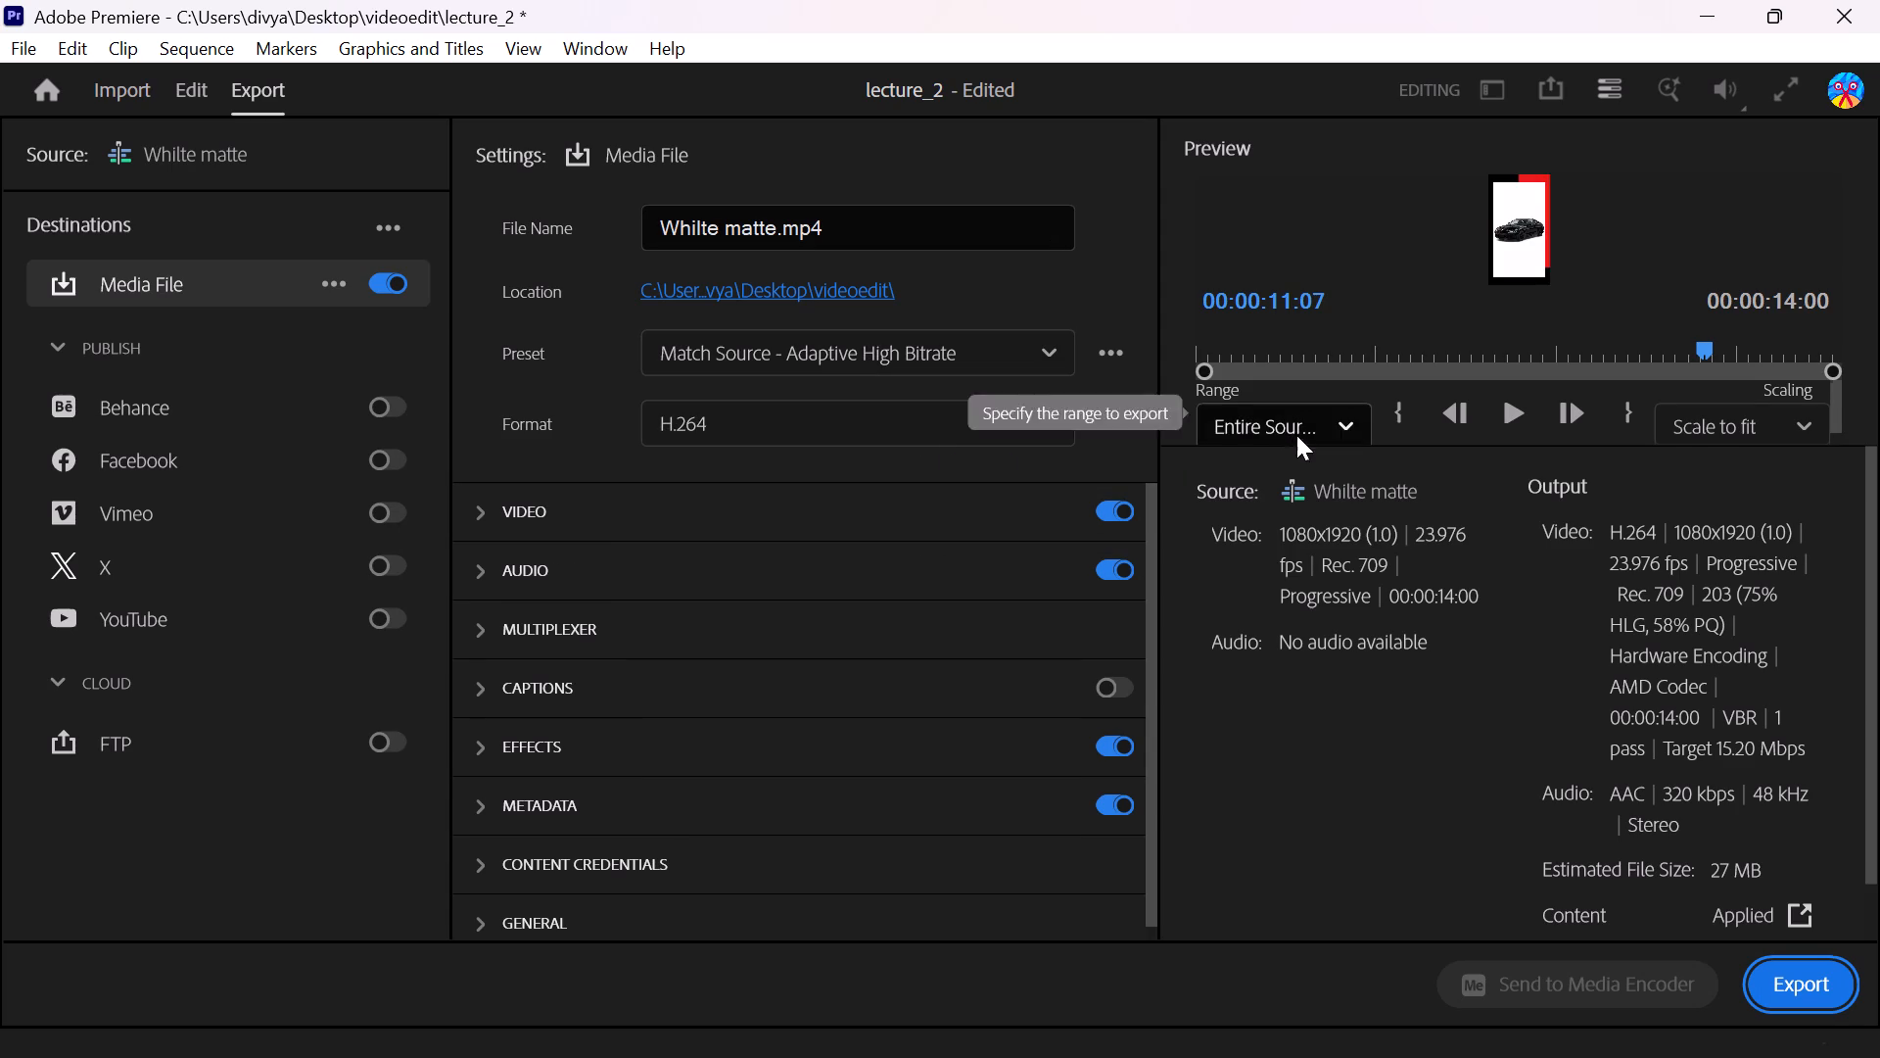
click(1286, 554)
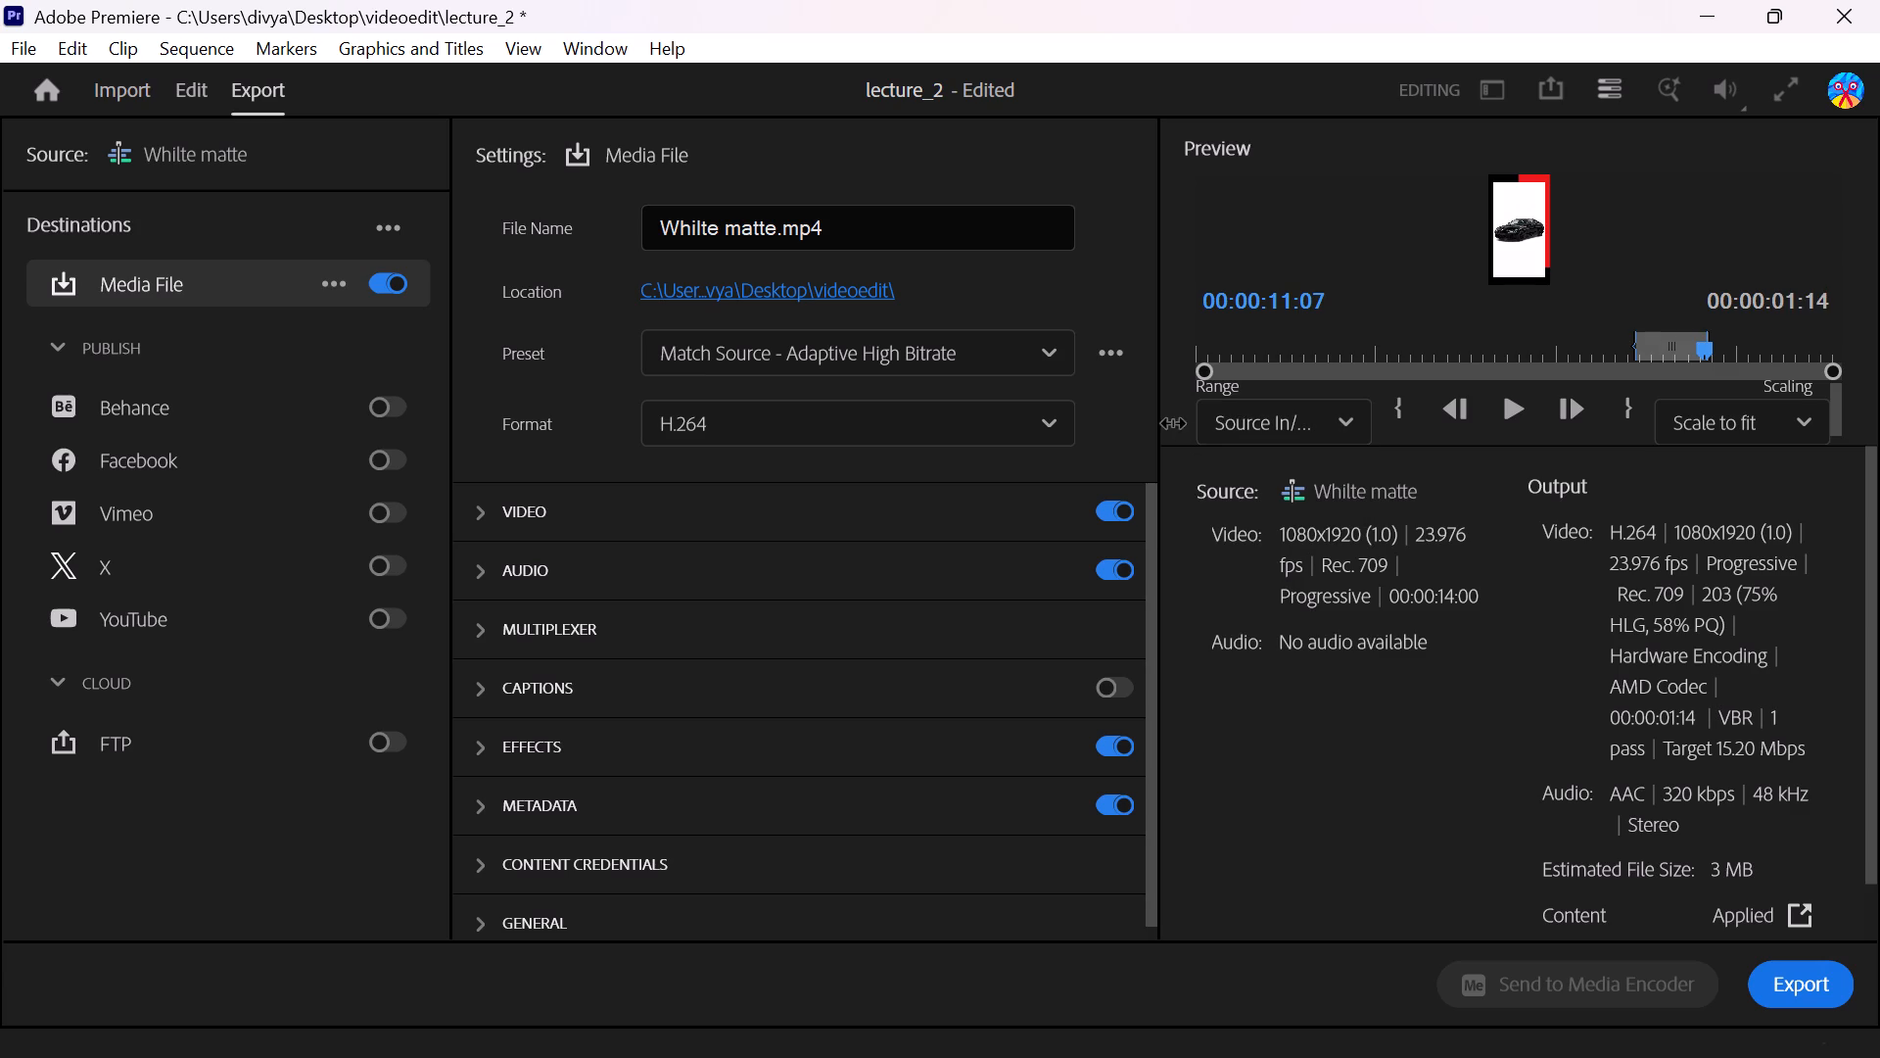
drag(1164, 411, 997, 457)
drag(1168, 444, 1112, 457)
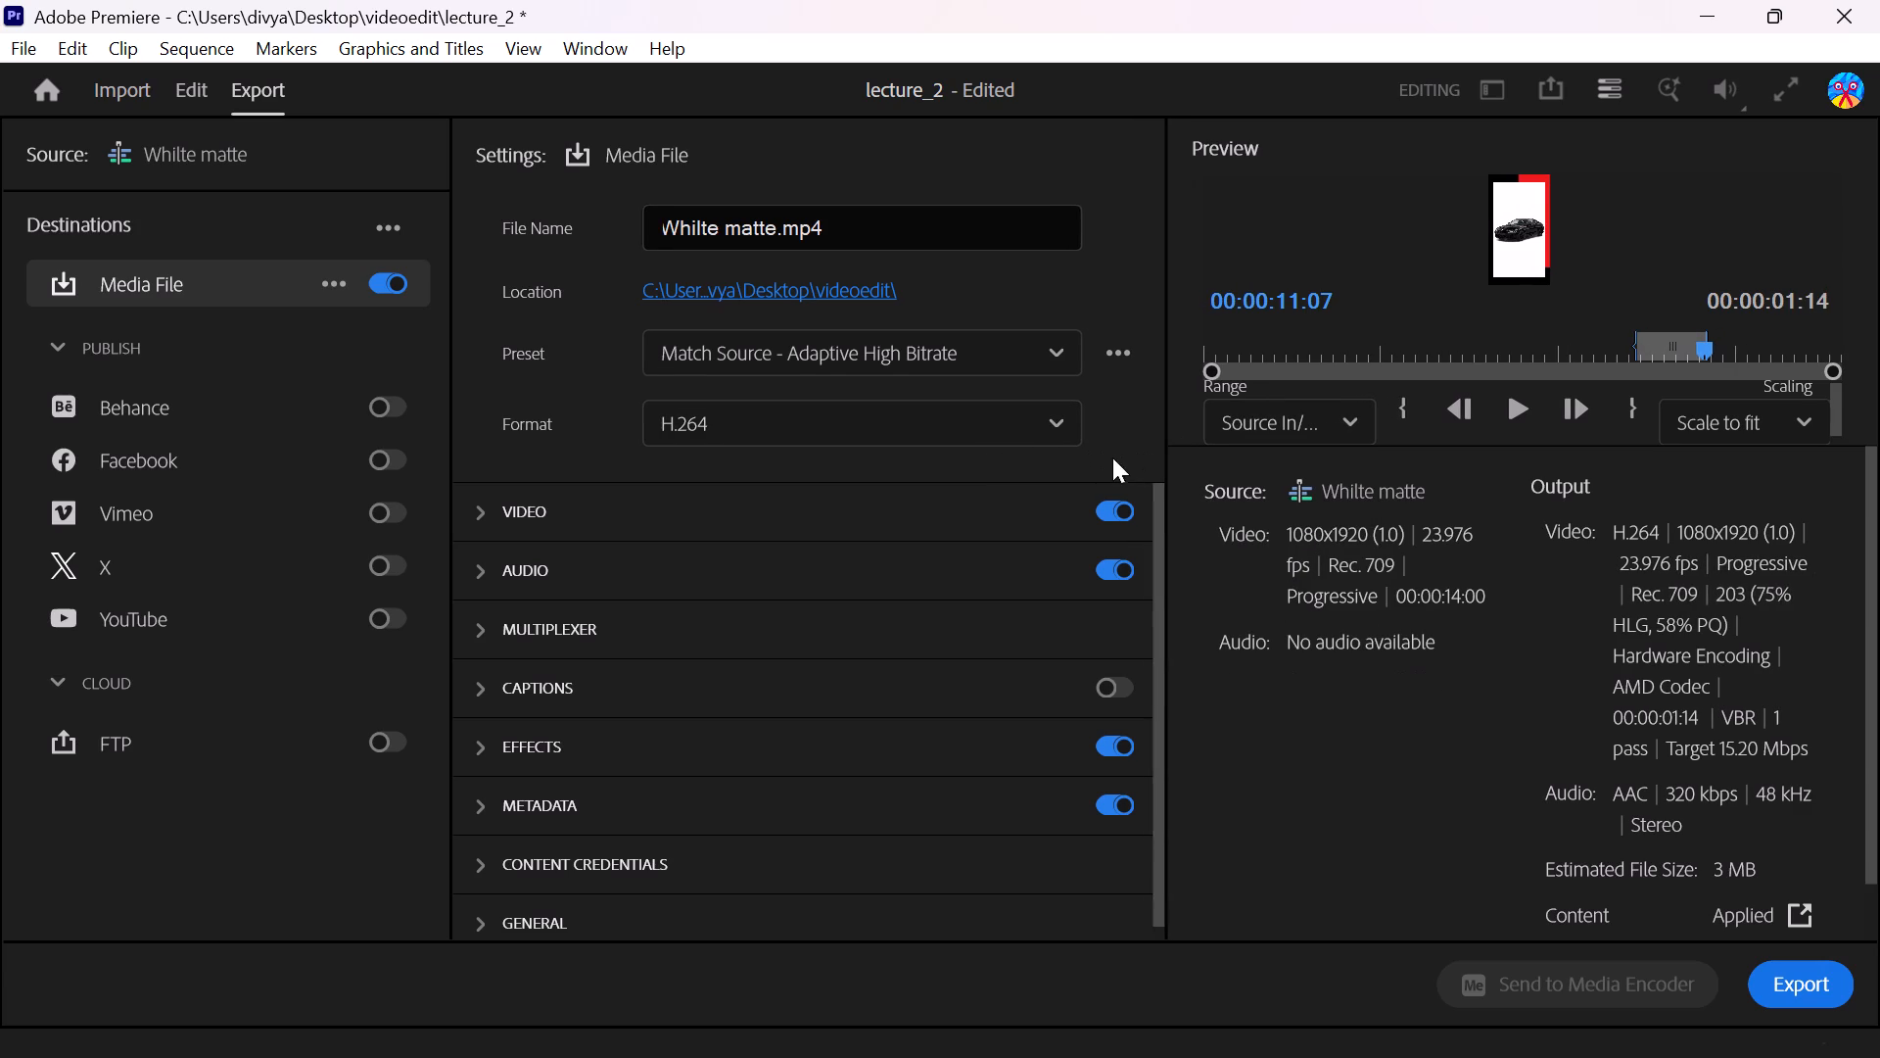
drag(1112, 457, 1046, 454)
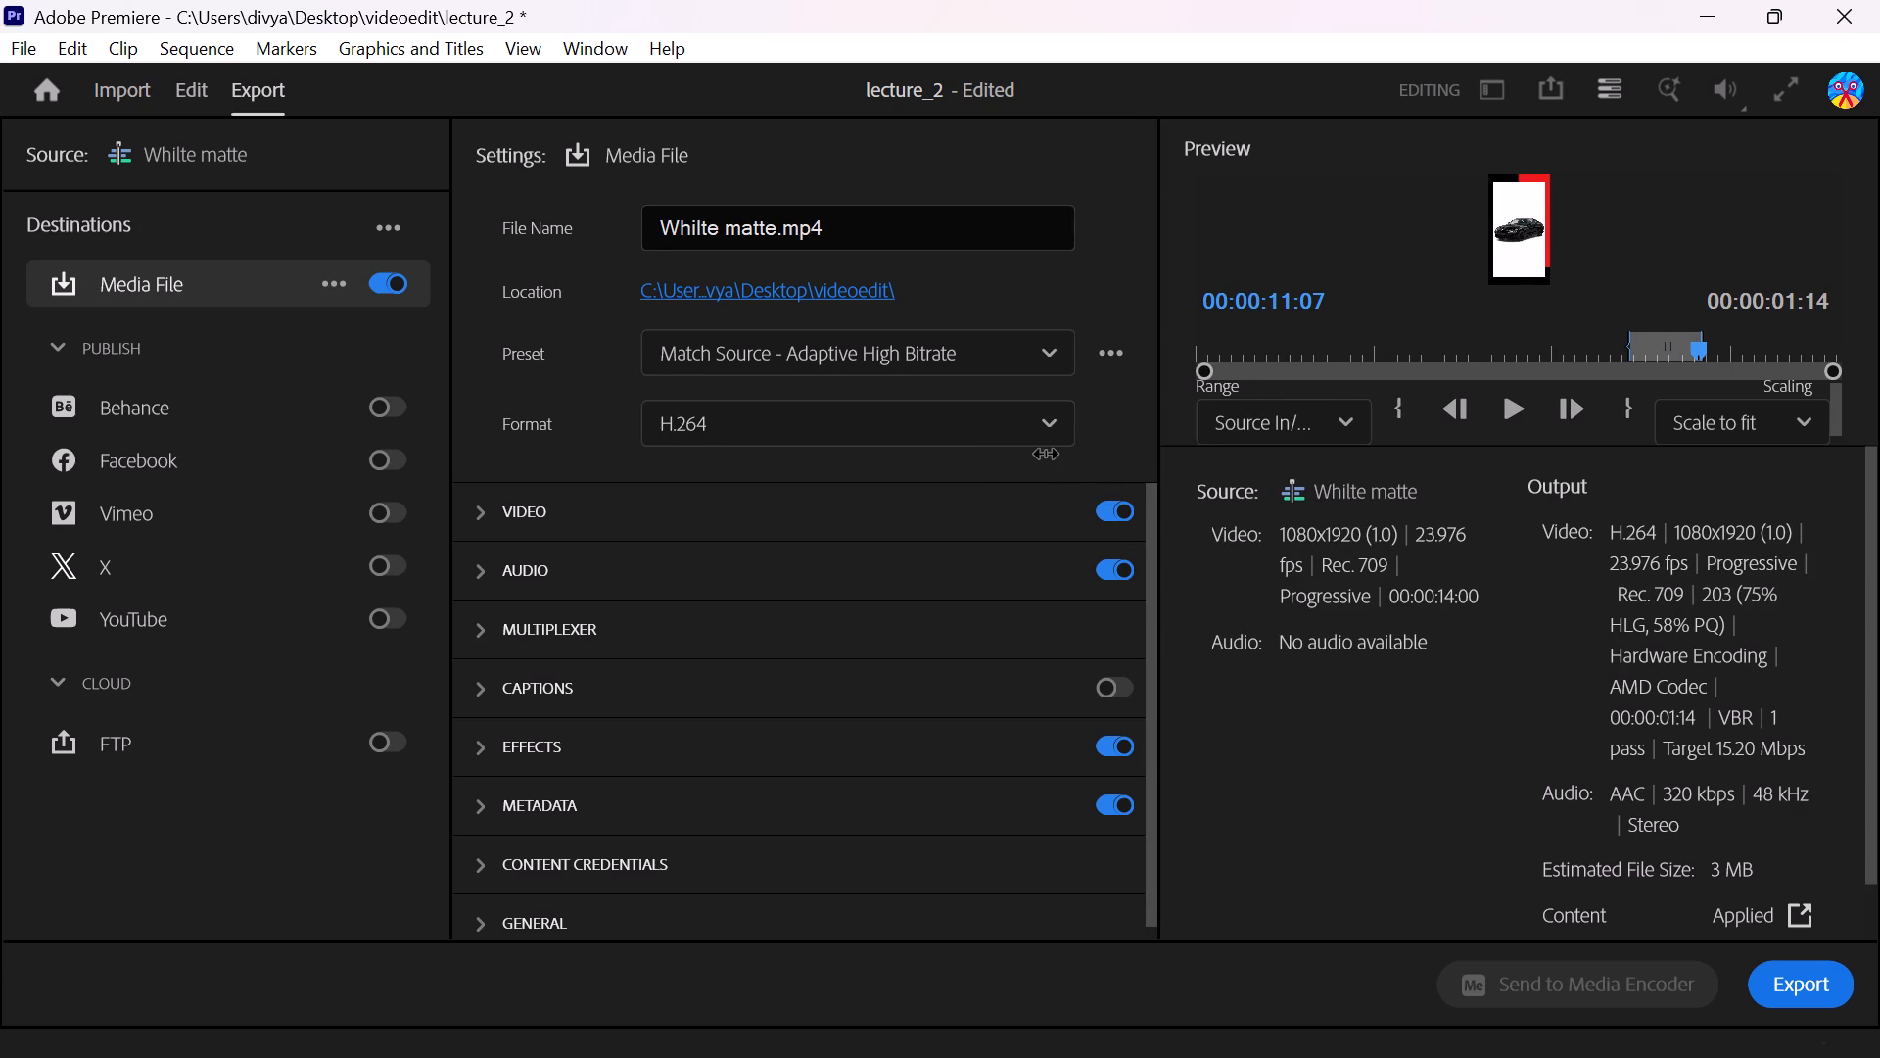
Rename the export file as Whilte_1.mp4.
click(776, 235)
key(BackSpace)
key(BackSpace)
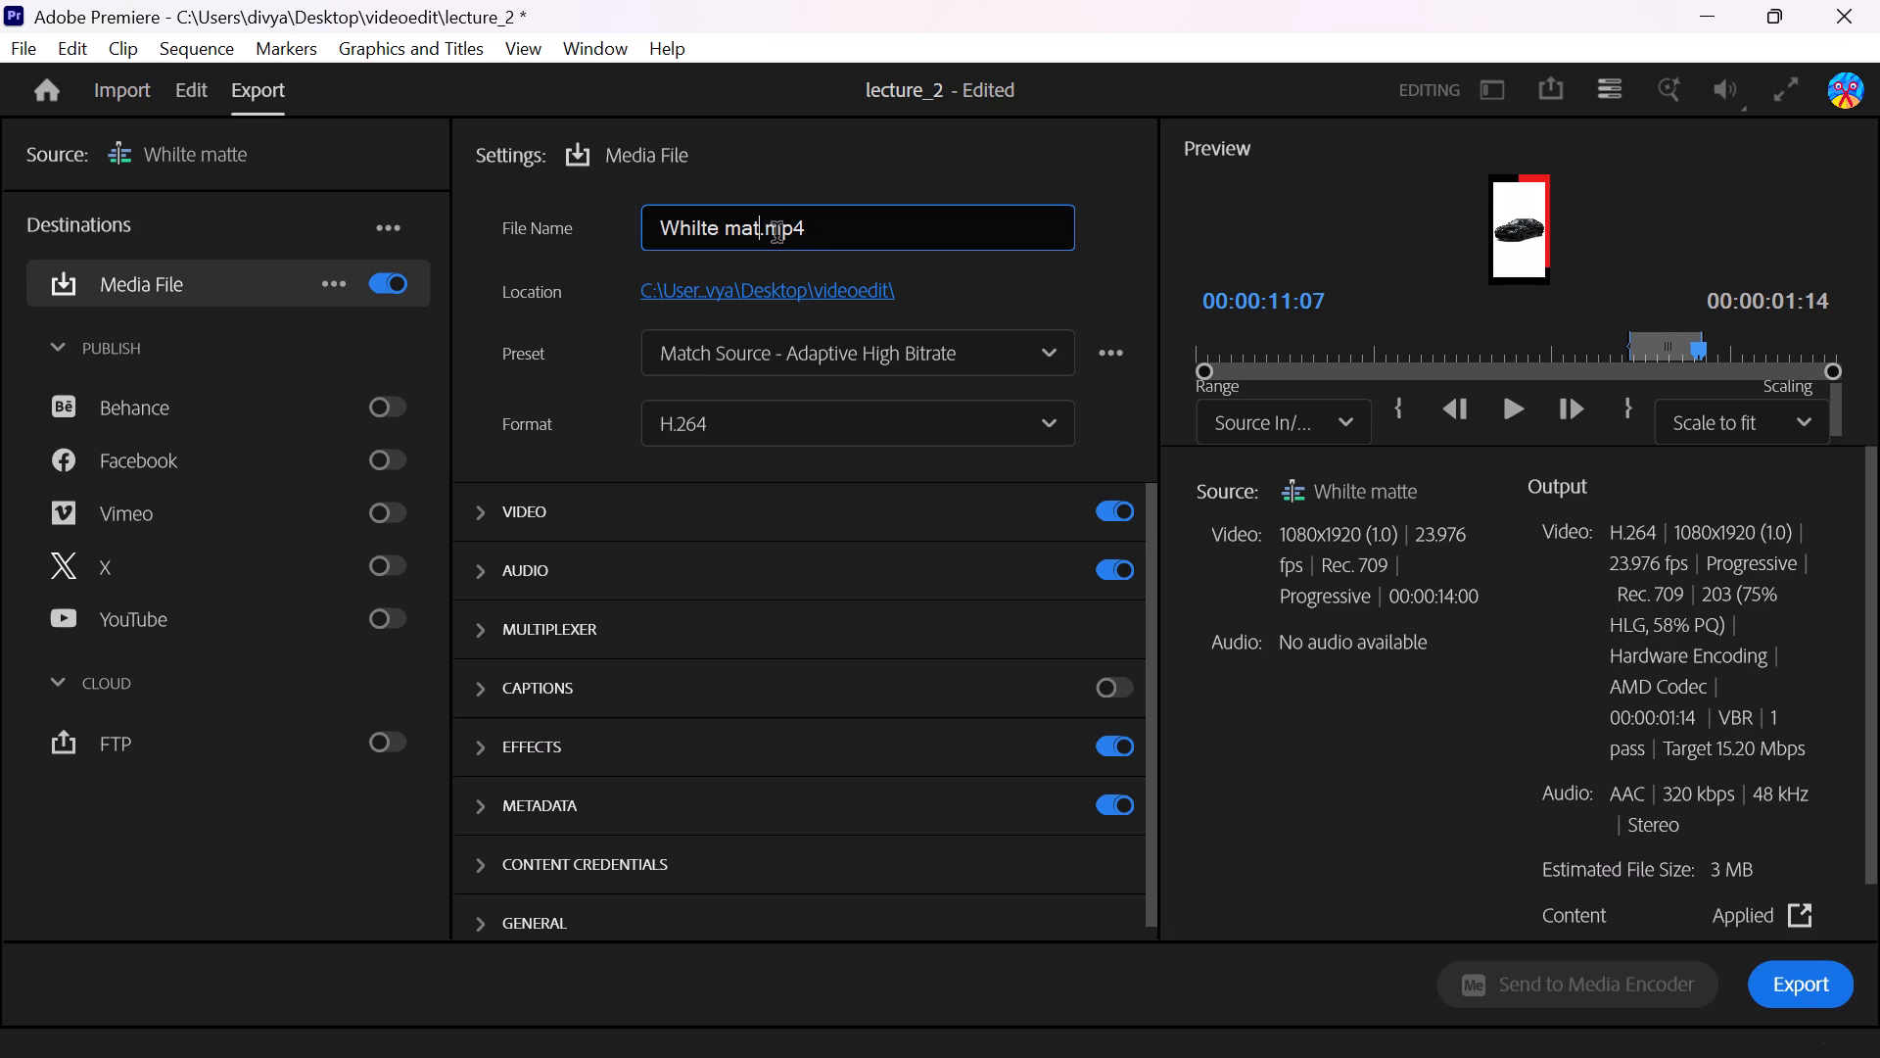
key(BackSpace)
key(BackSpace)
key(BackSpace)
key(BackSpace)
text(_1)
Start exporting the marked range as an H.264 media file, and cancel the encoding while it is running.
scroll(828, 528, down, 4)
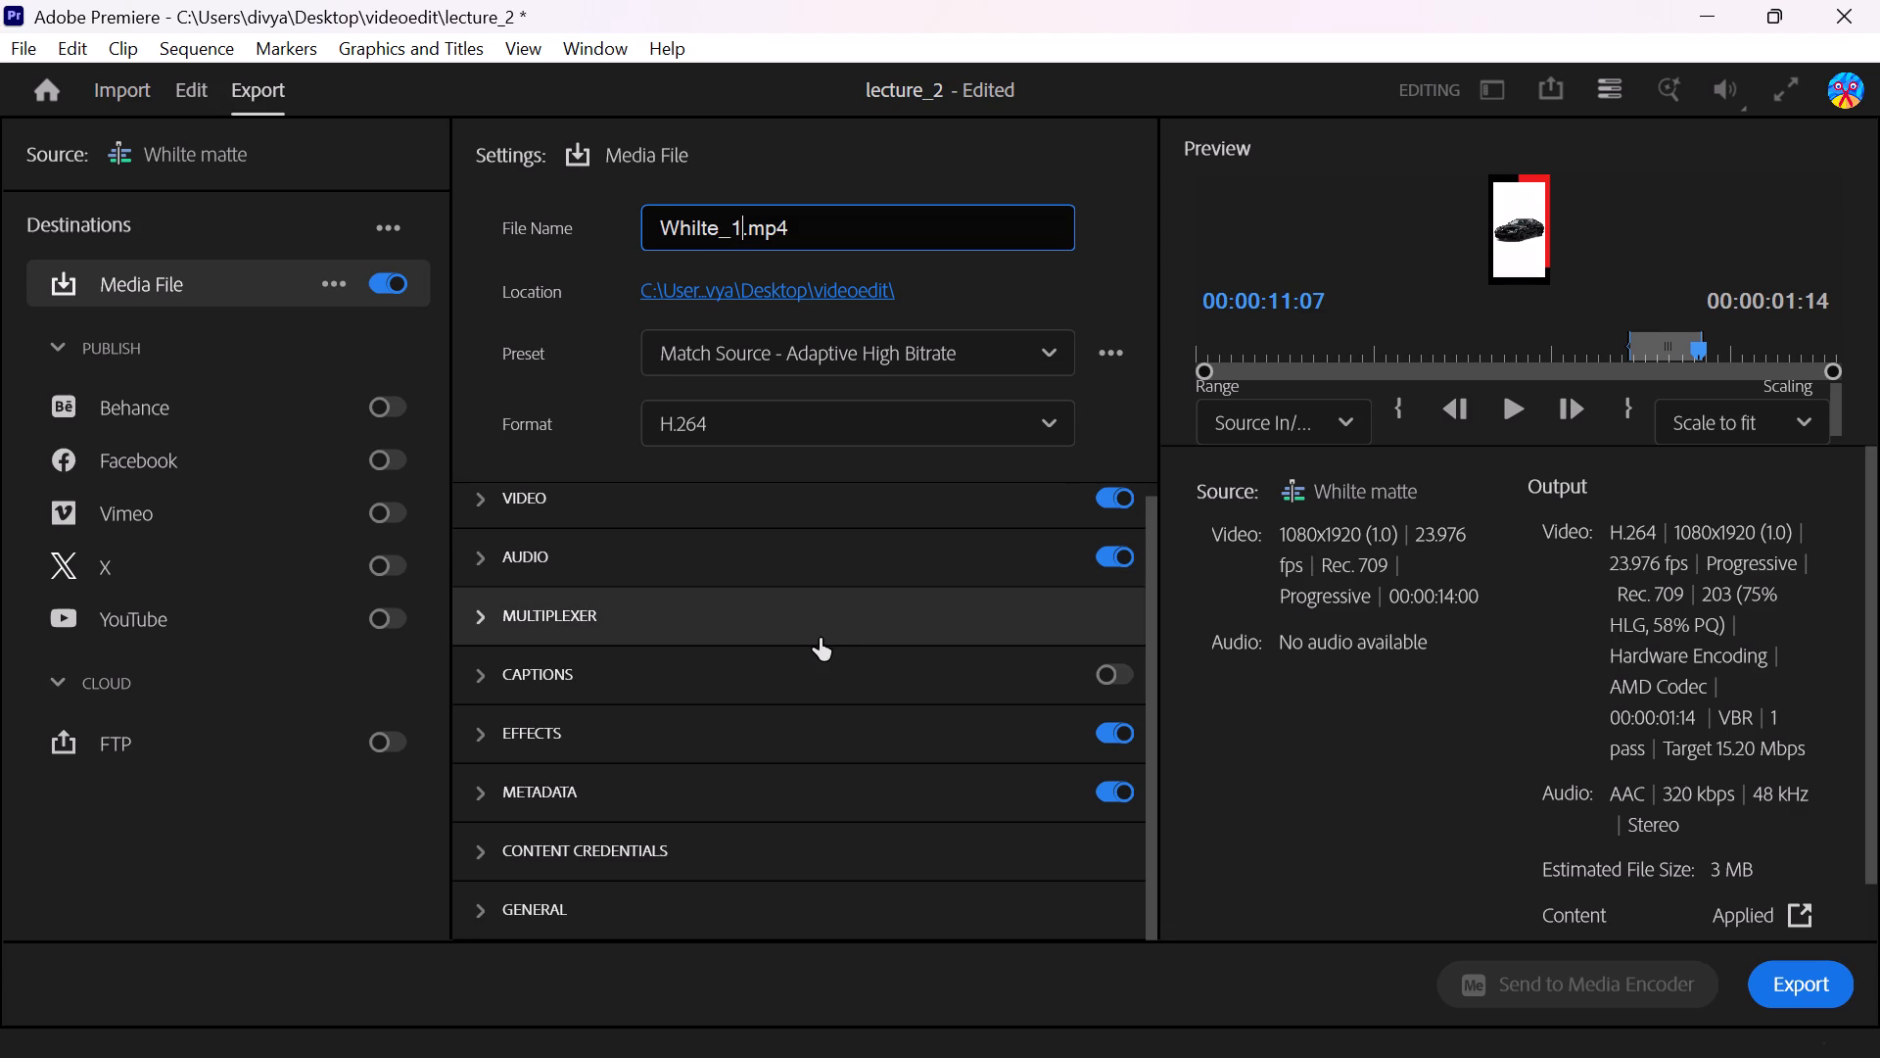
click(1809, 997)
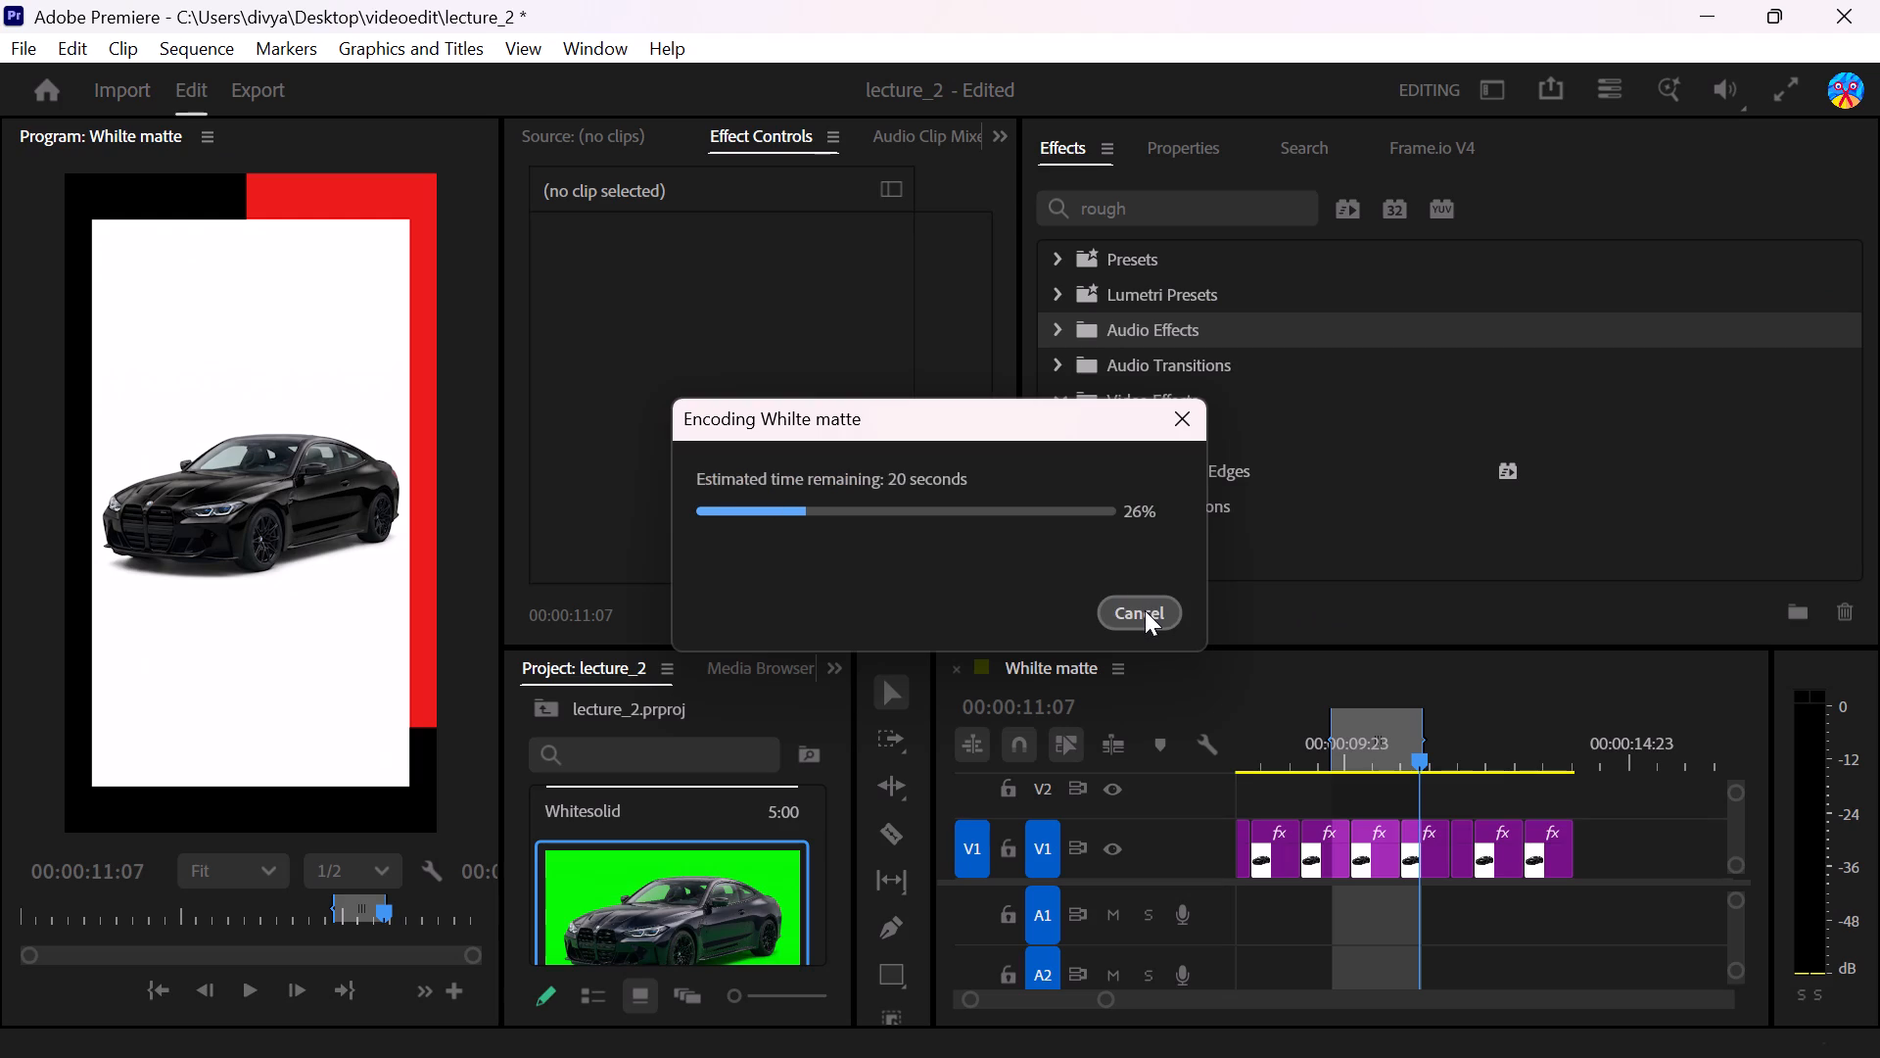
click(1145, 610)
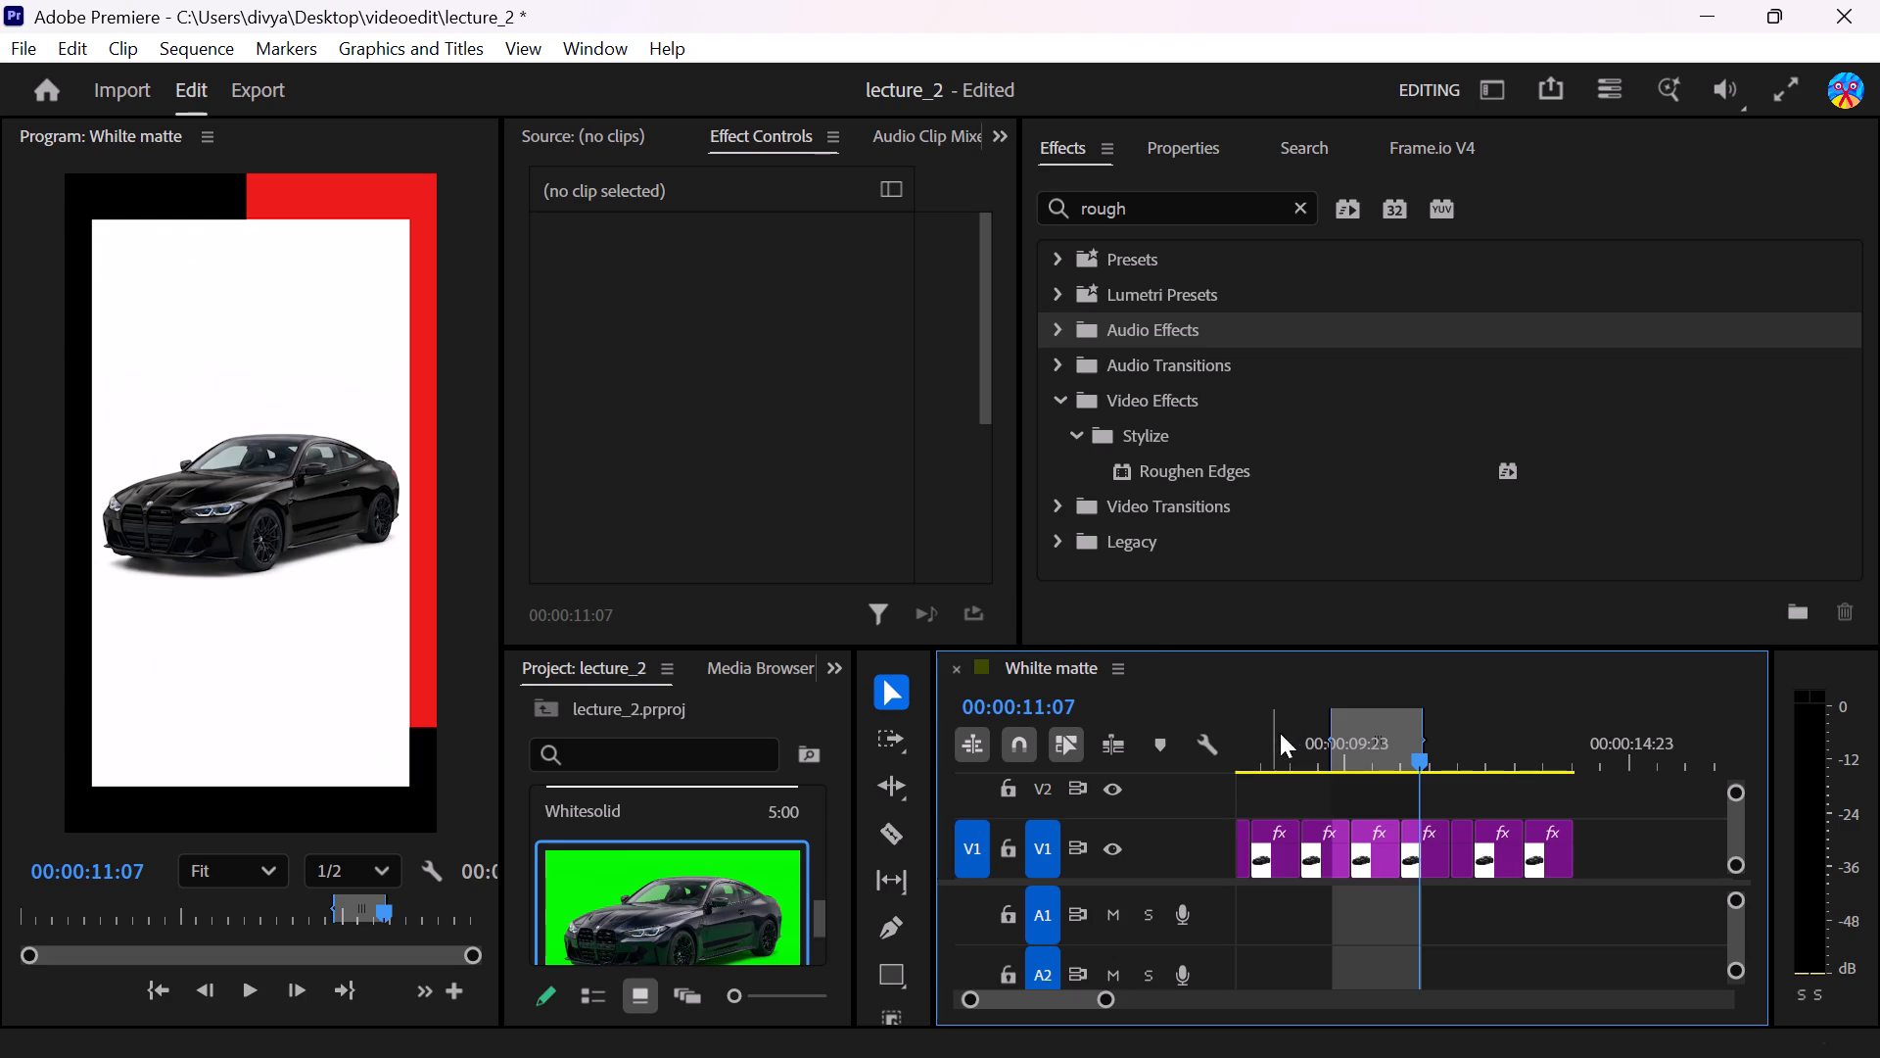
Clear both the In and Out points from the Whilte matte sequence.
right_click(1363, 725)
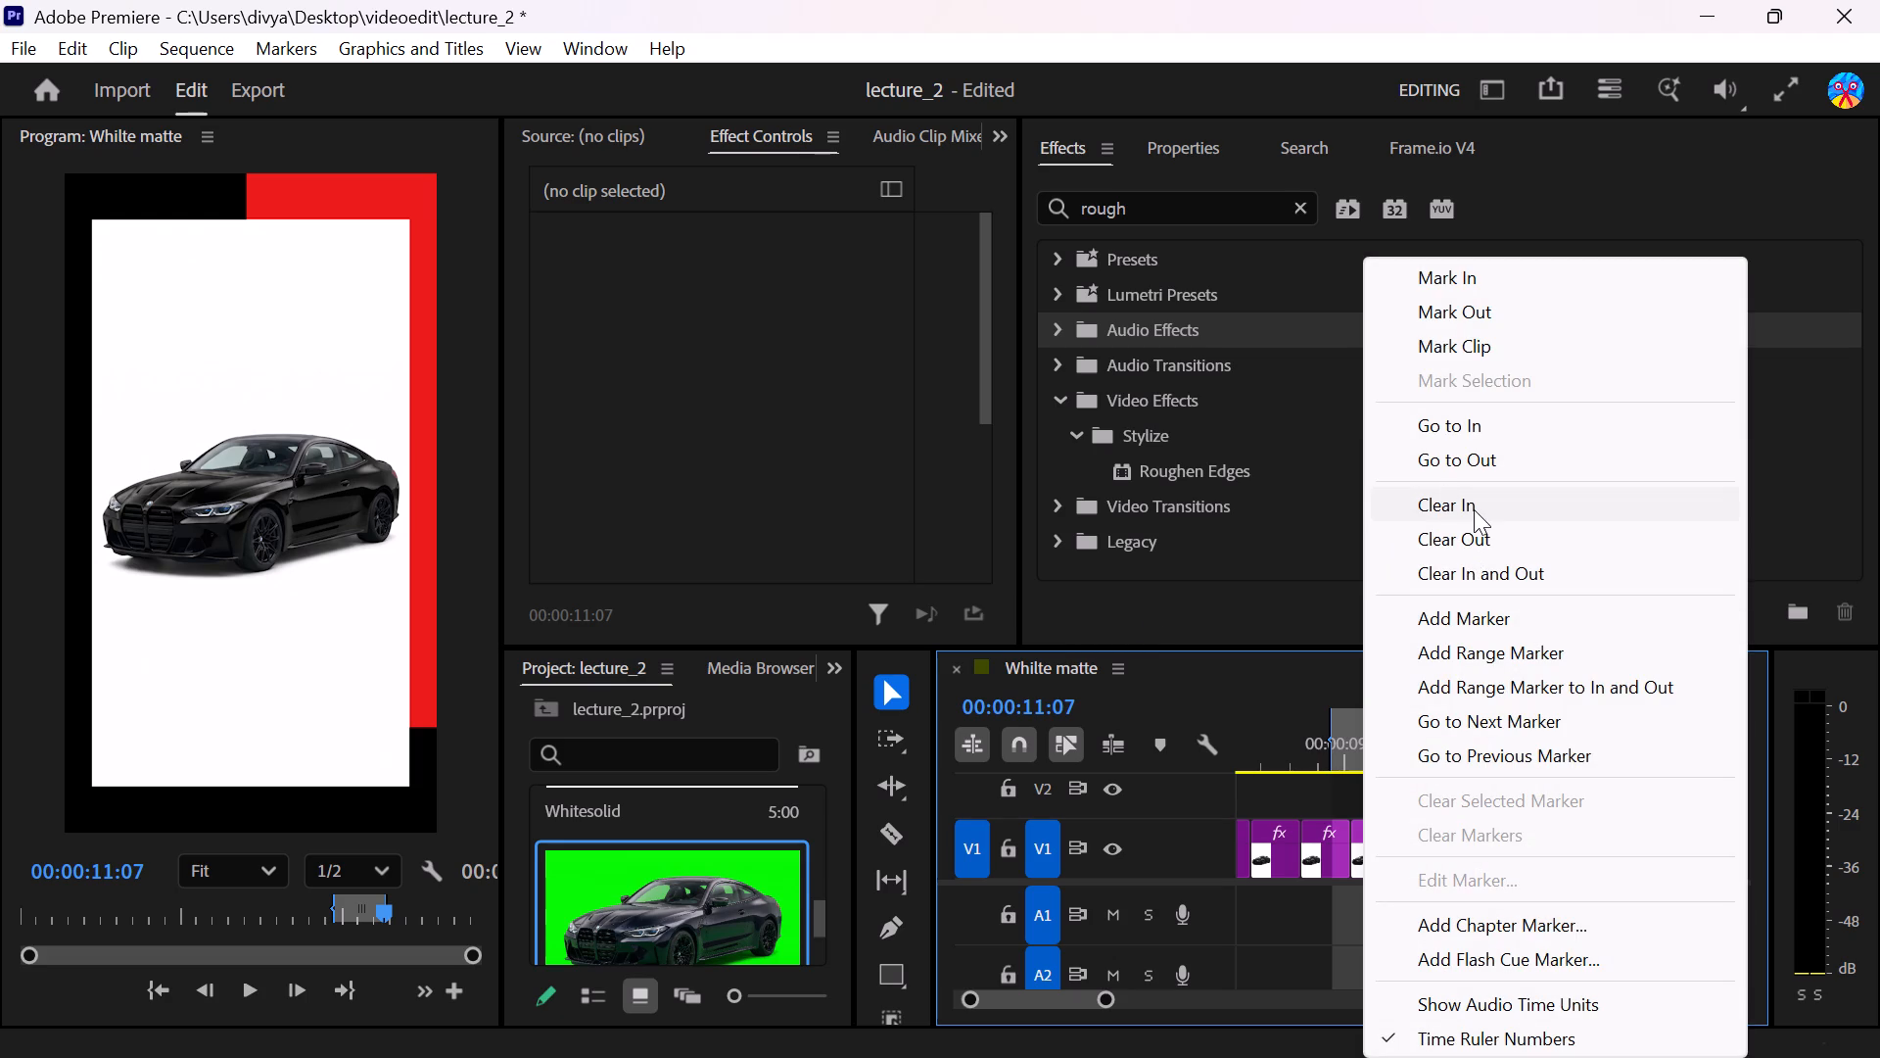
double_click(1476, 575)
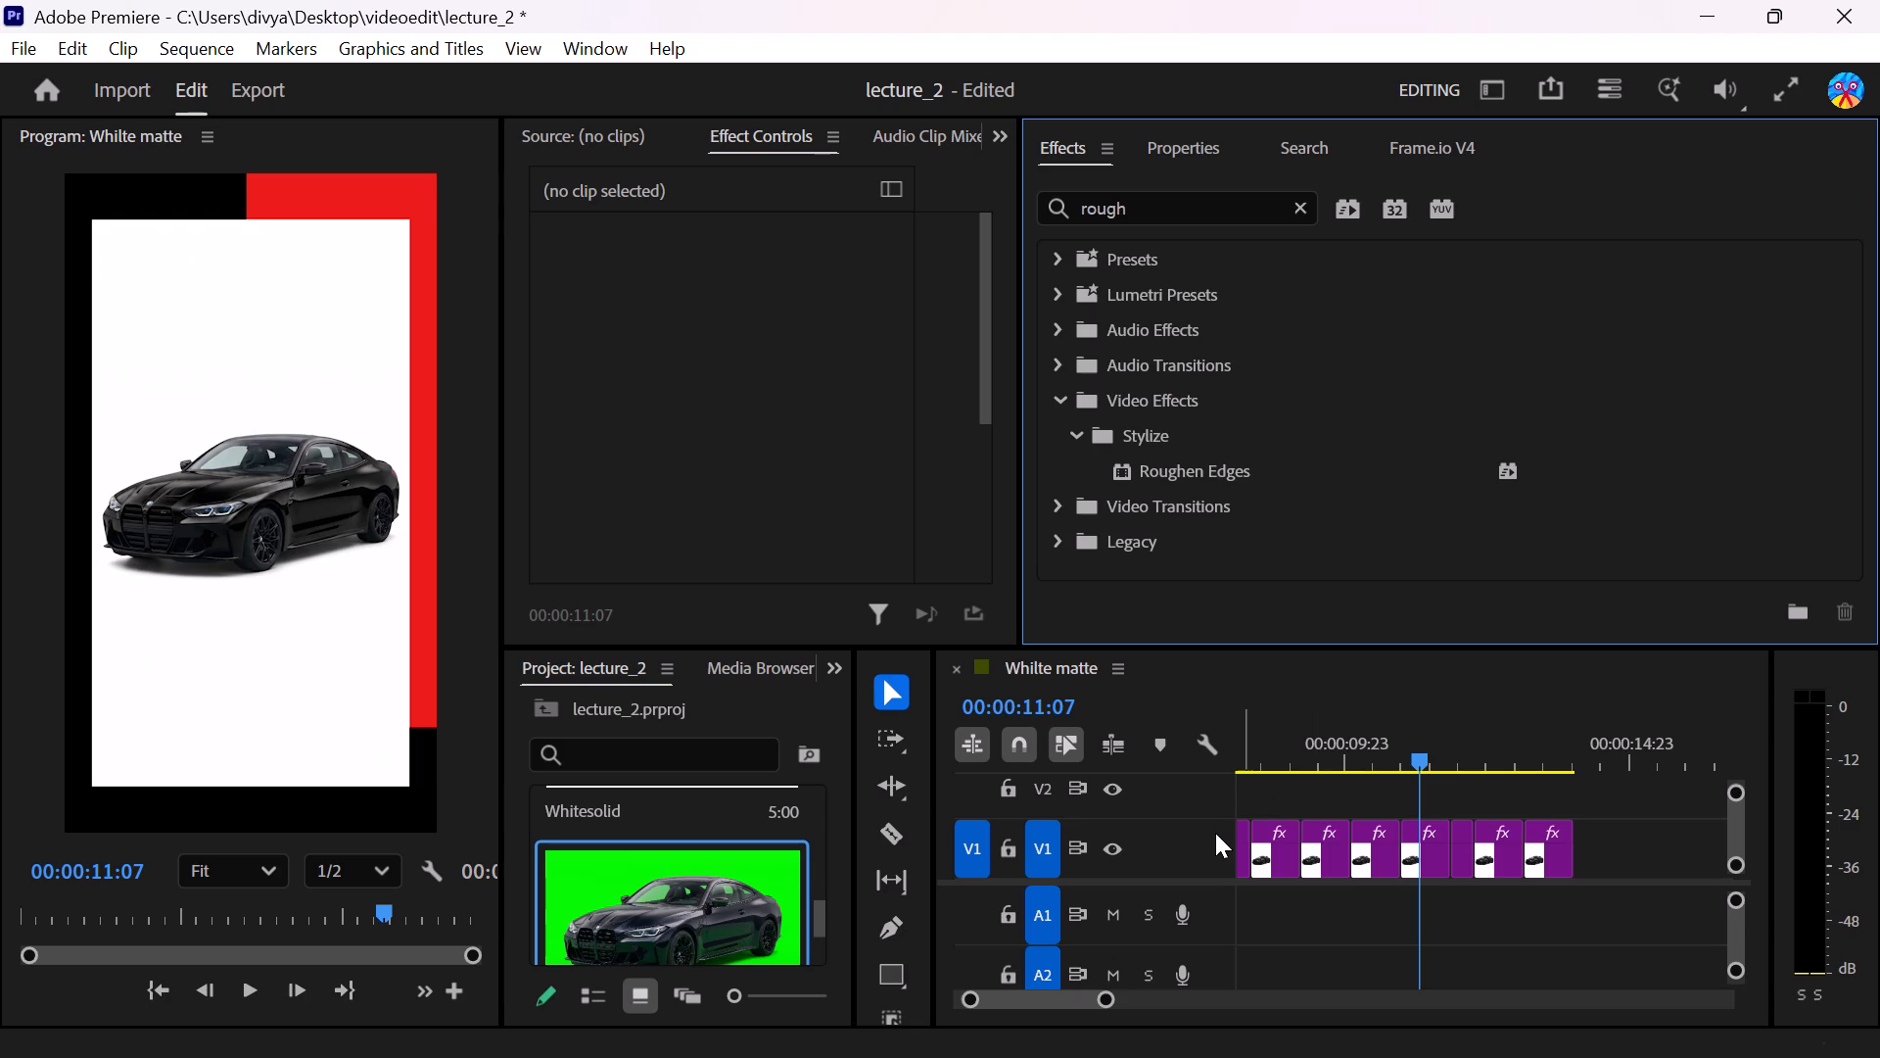
Add two markers to the sequence's time ruler, at 00:00:02:23 and 00:00:06:09.
scroll(1145, 878, down, 2)
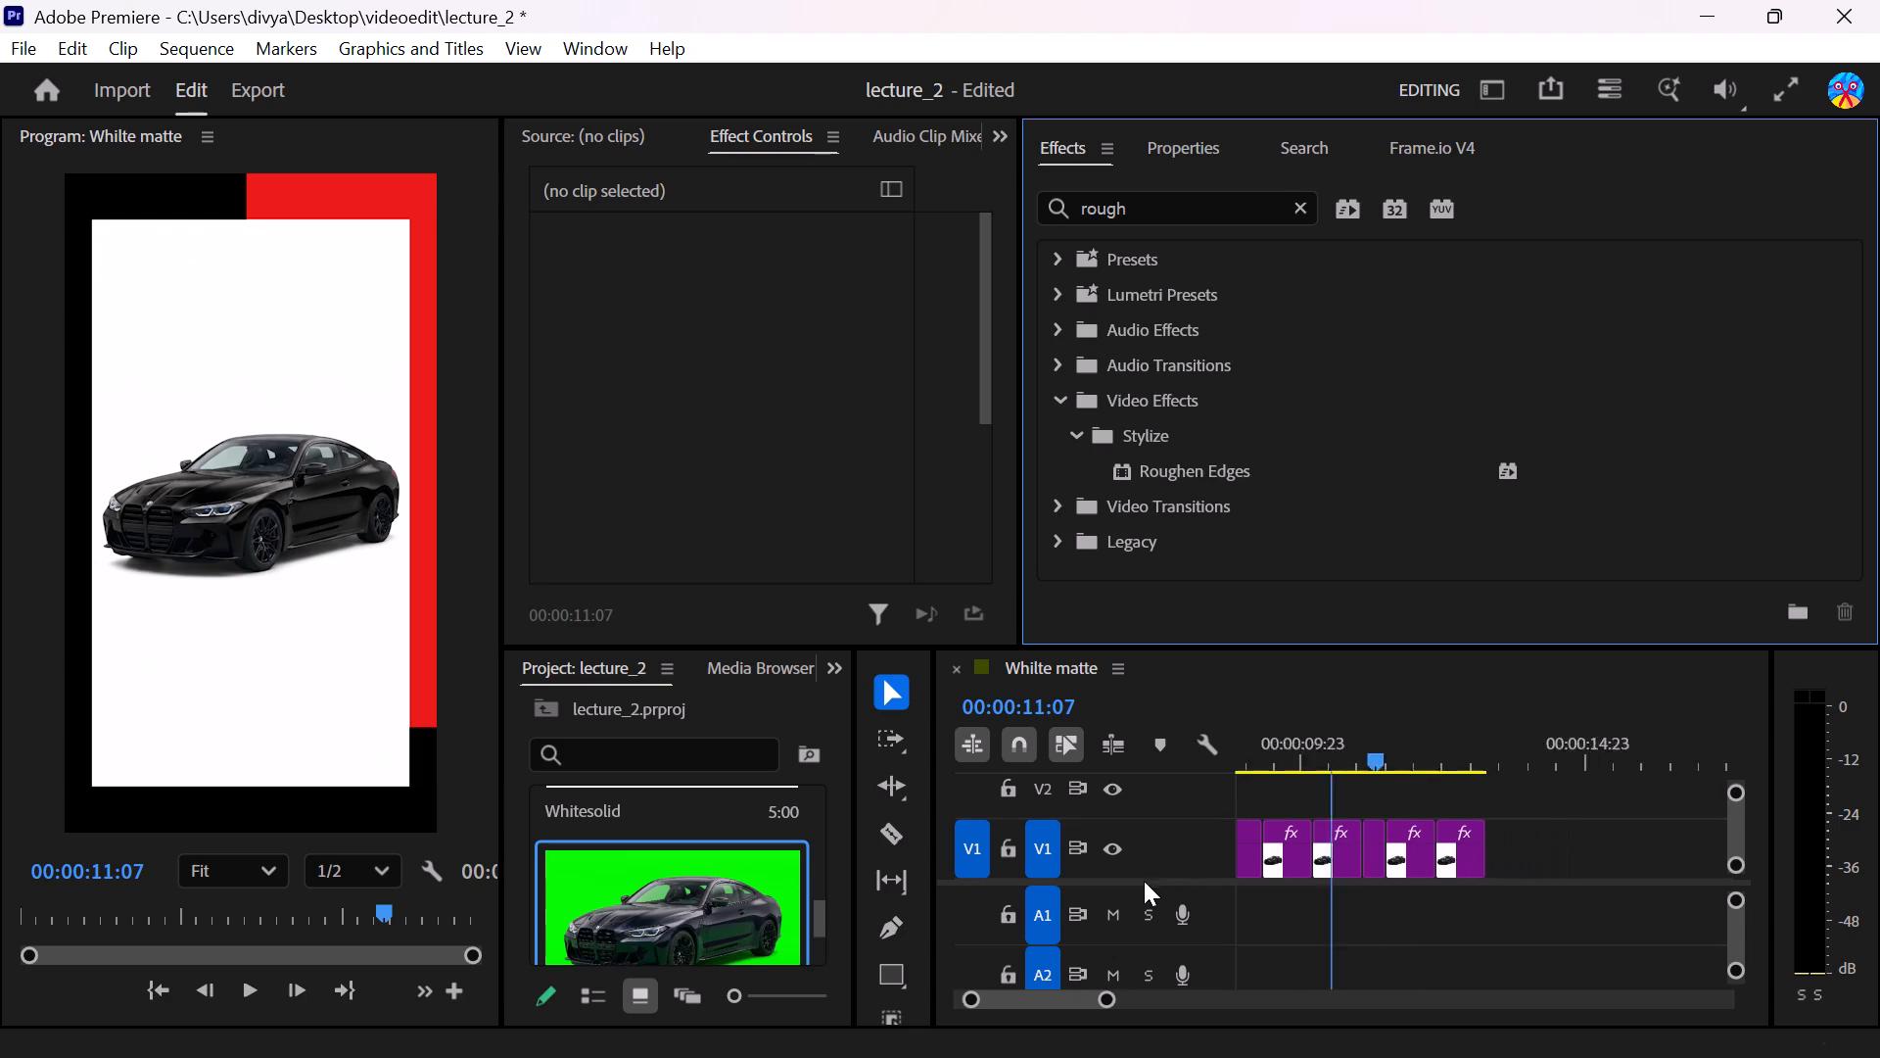
scroll(1144, 881, down, 1)
scroll(1141, 889, up, 17)
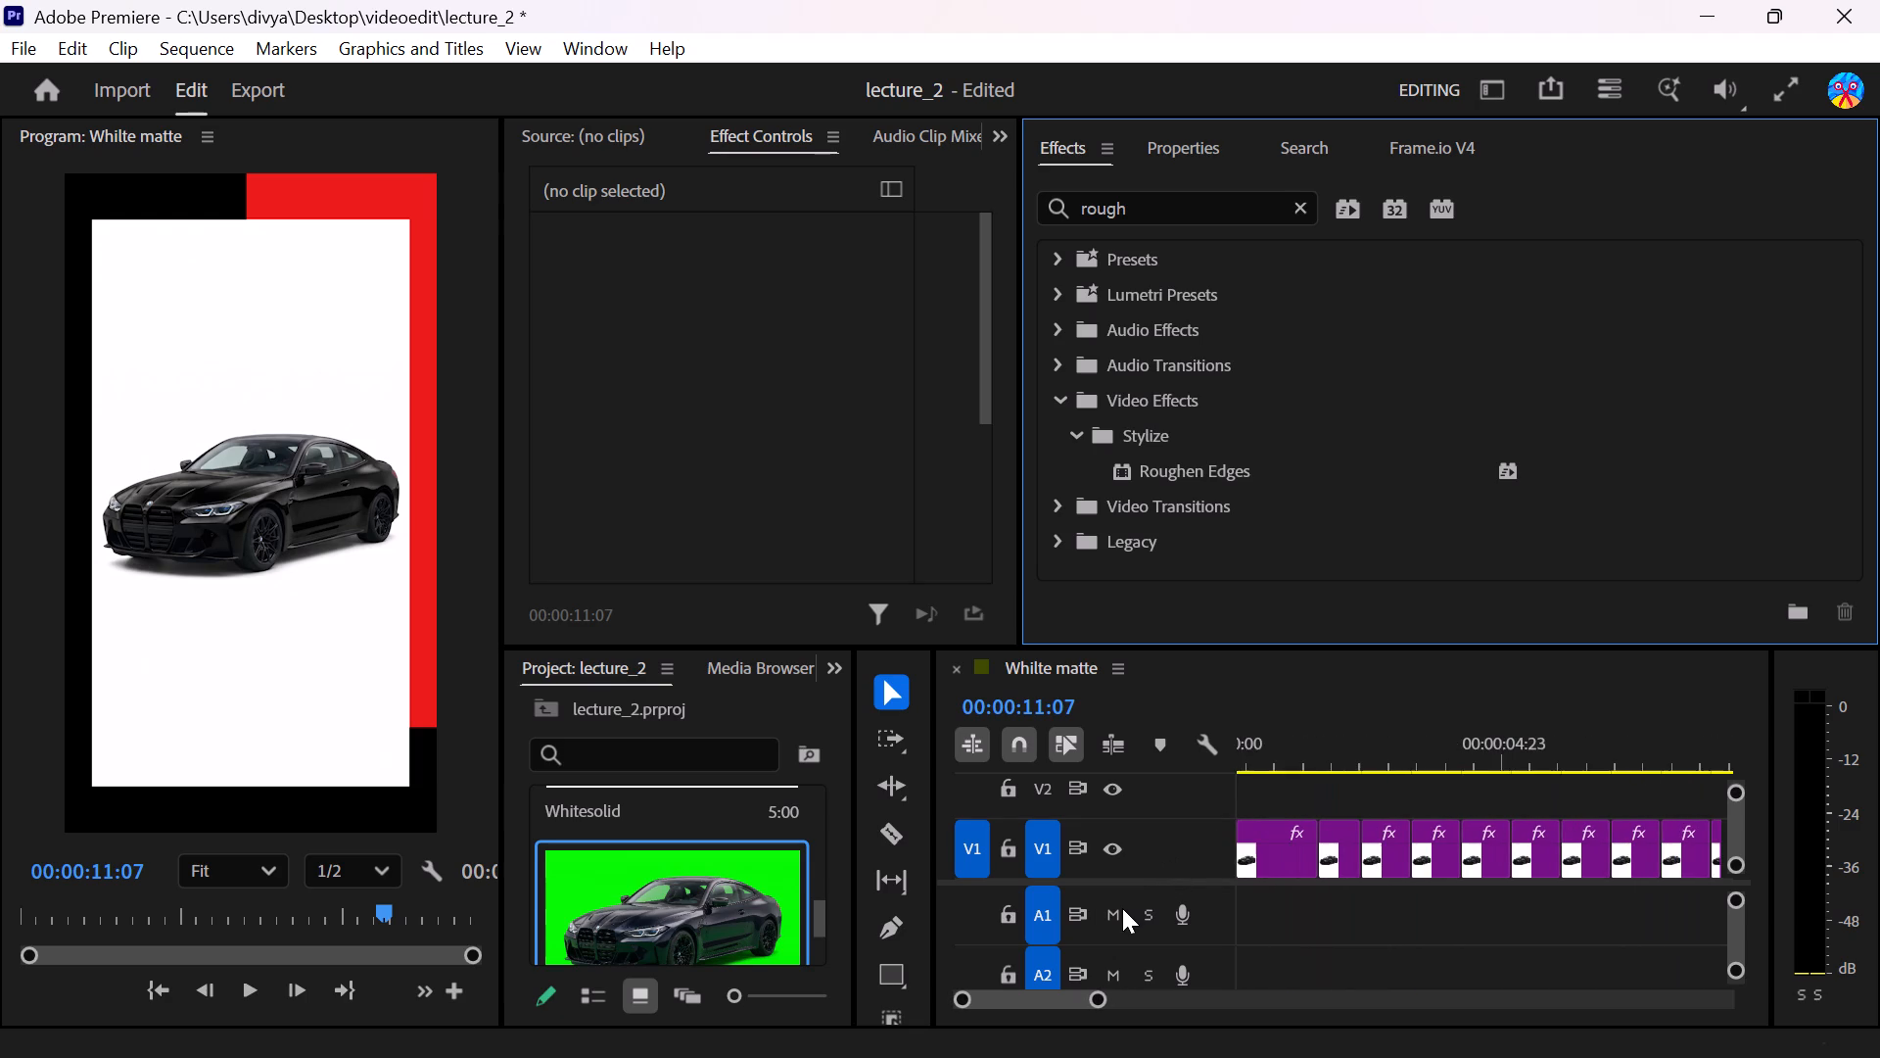
scroll(1122, 908, up, 7)
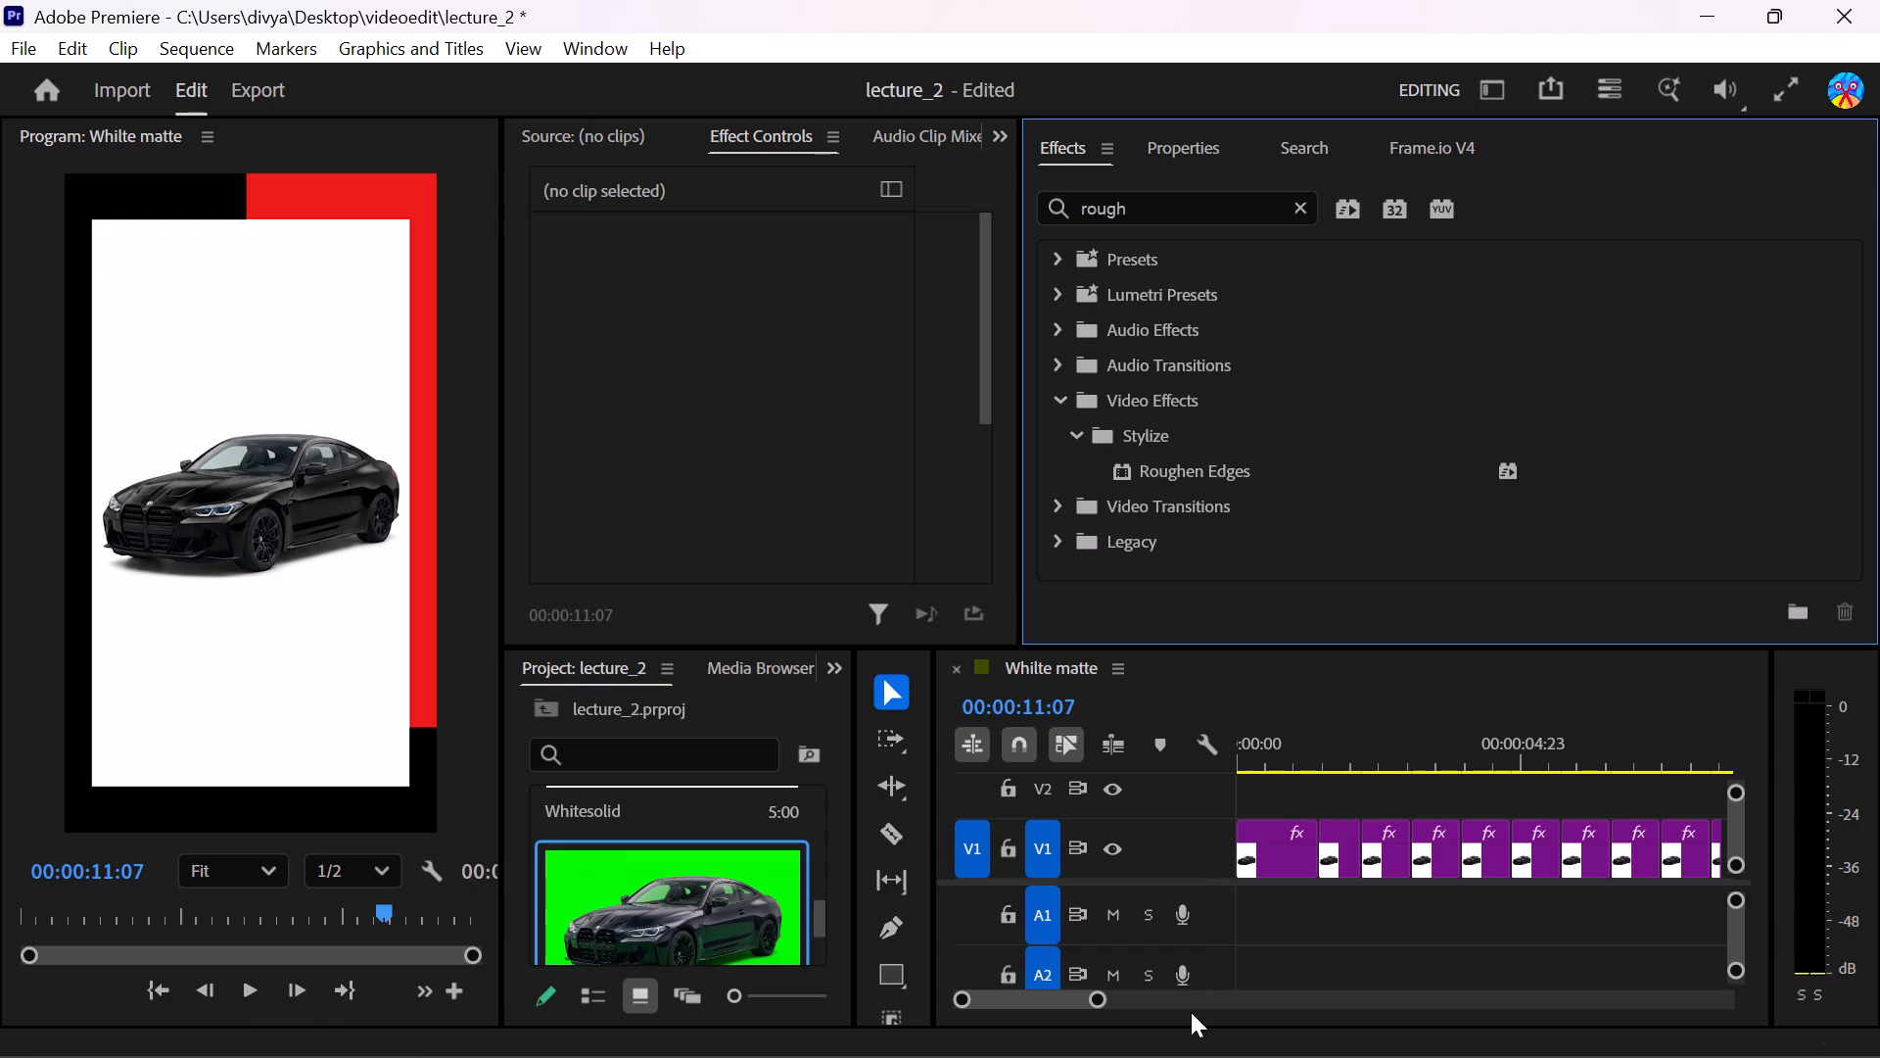
click(1408, 769)
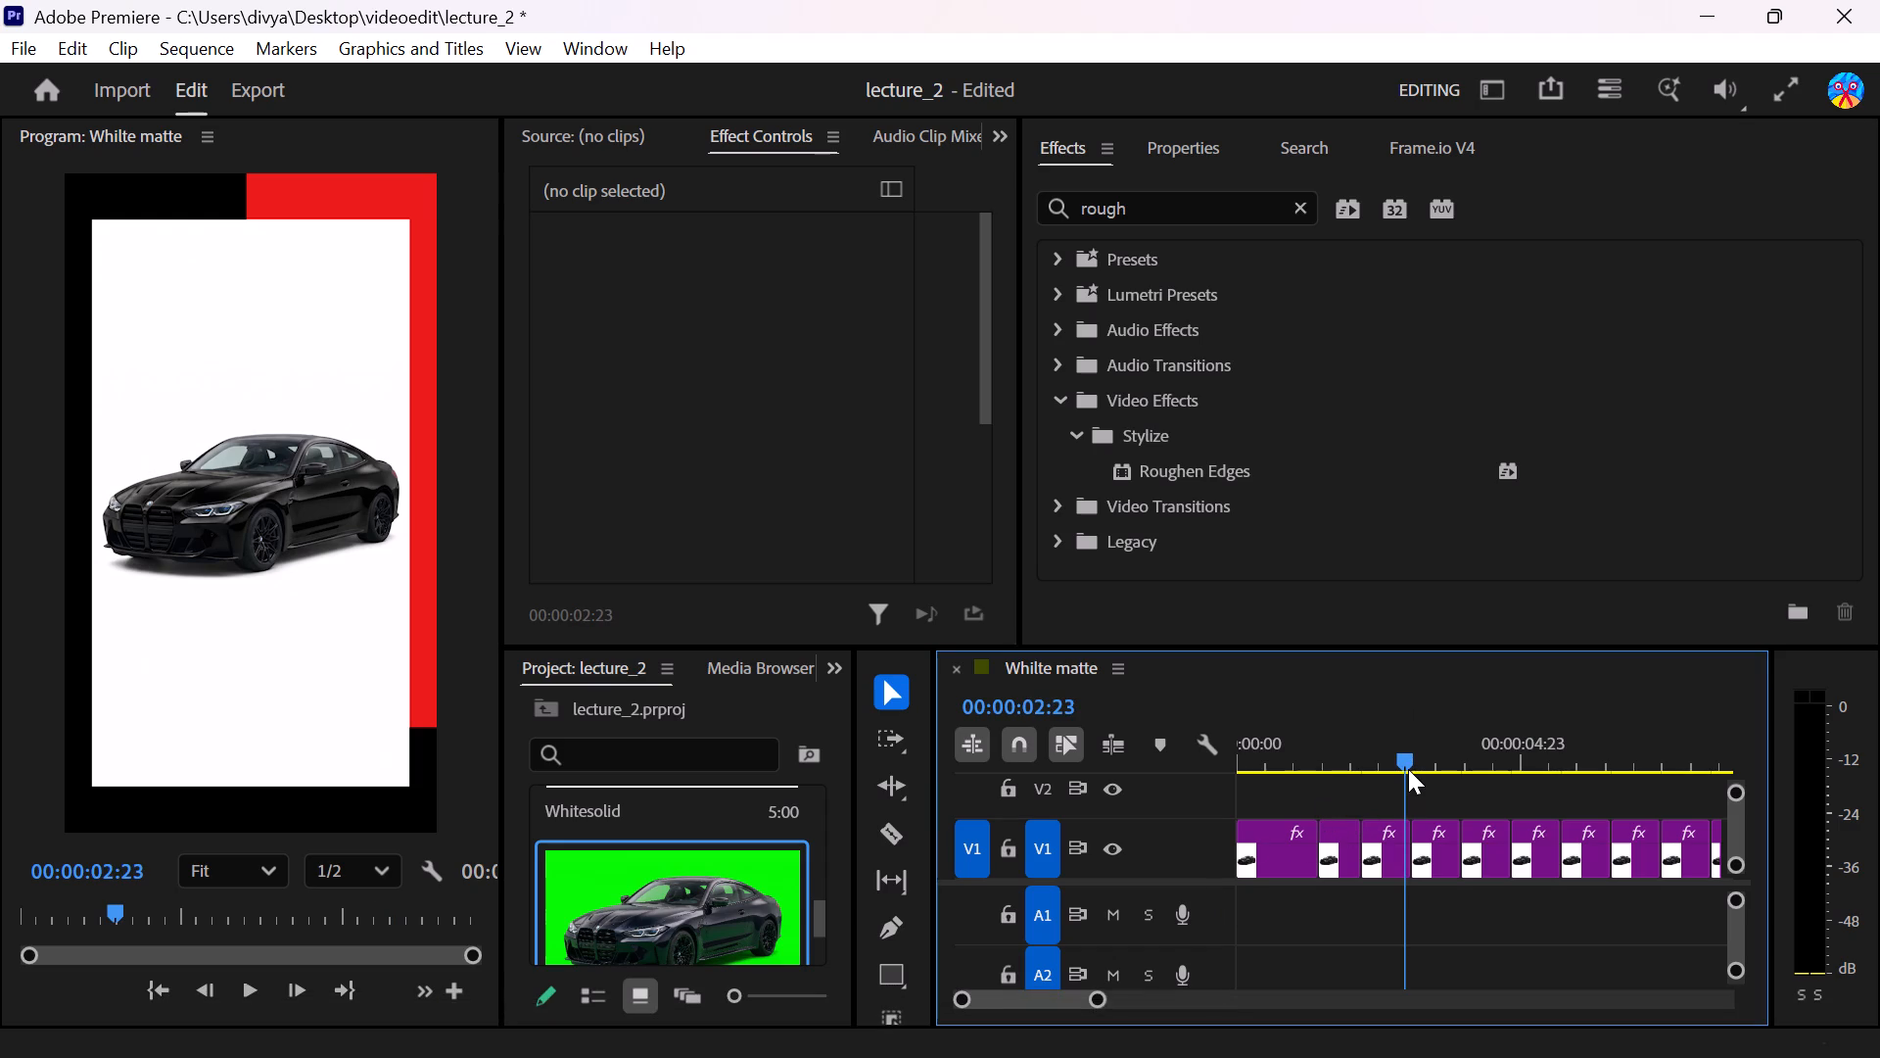
key(m)
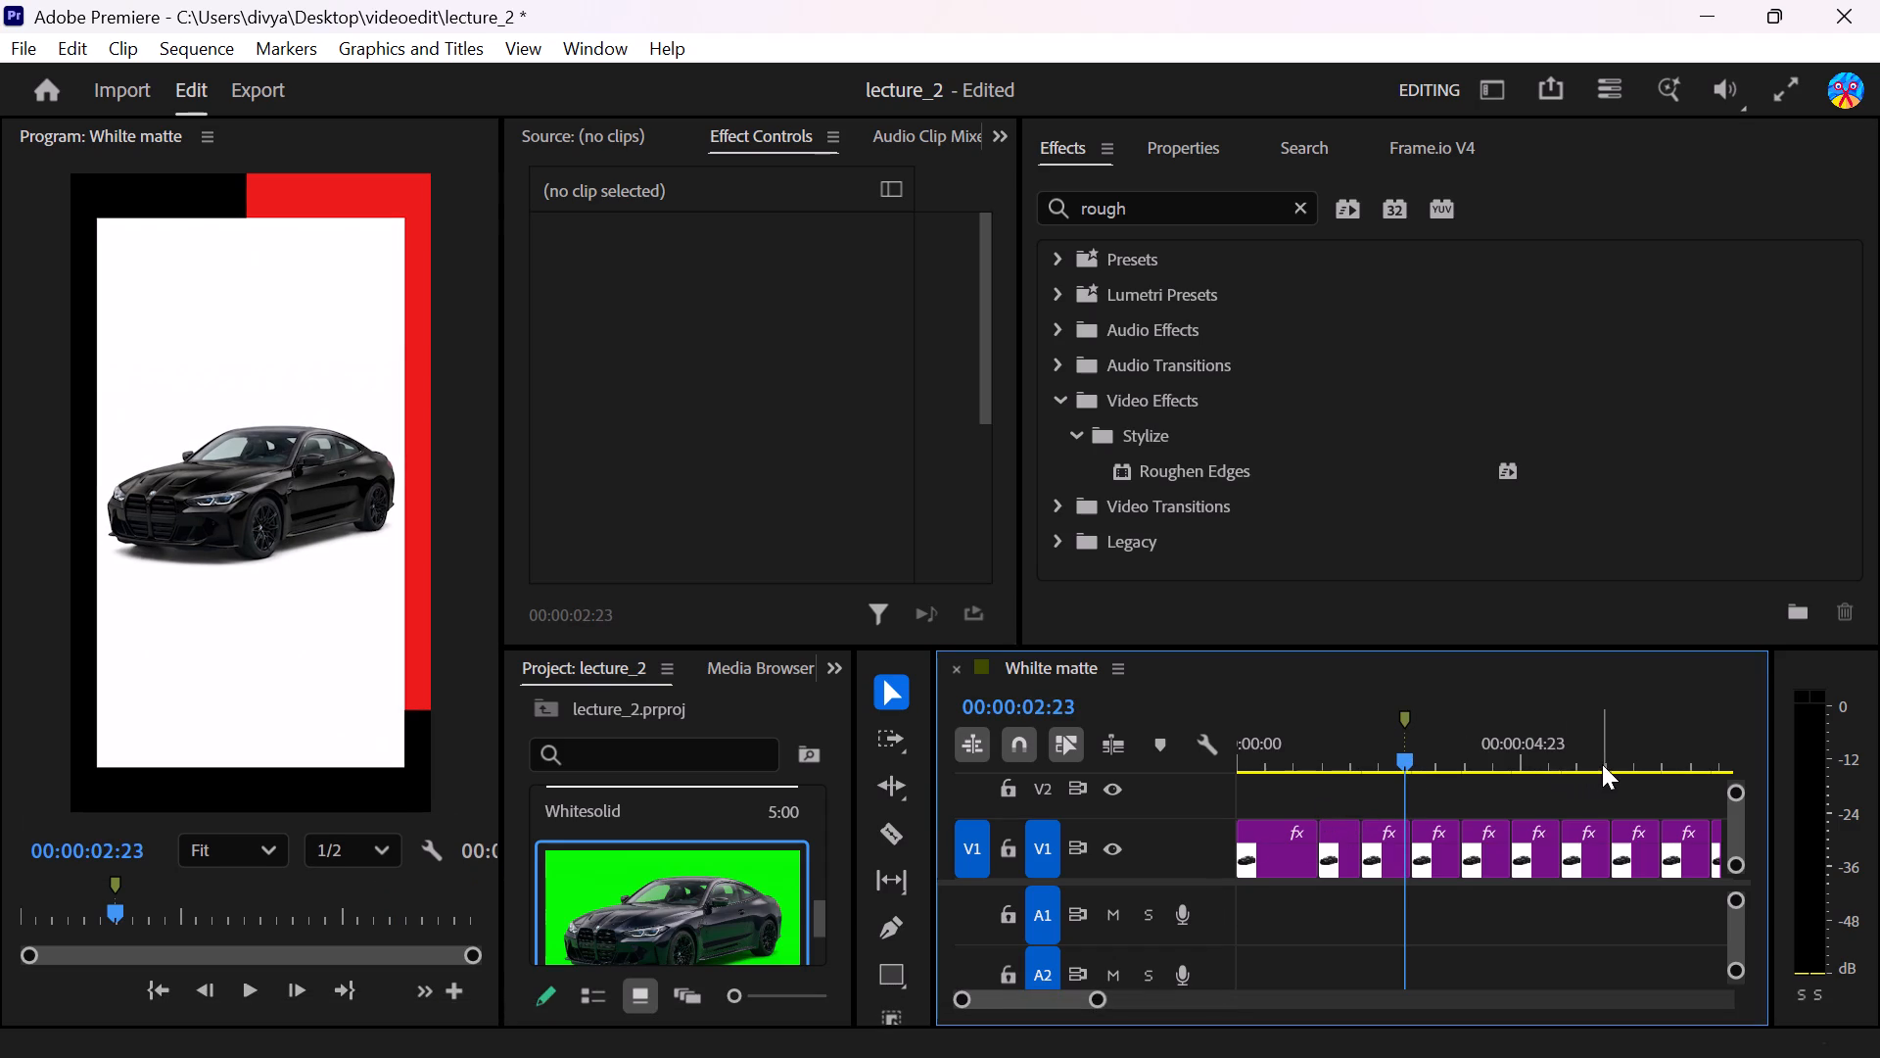
click(1603, 764)
key(m)
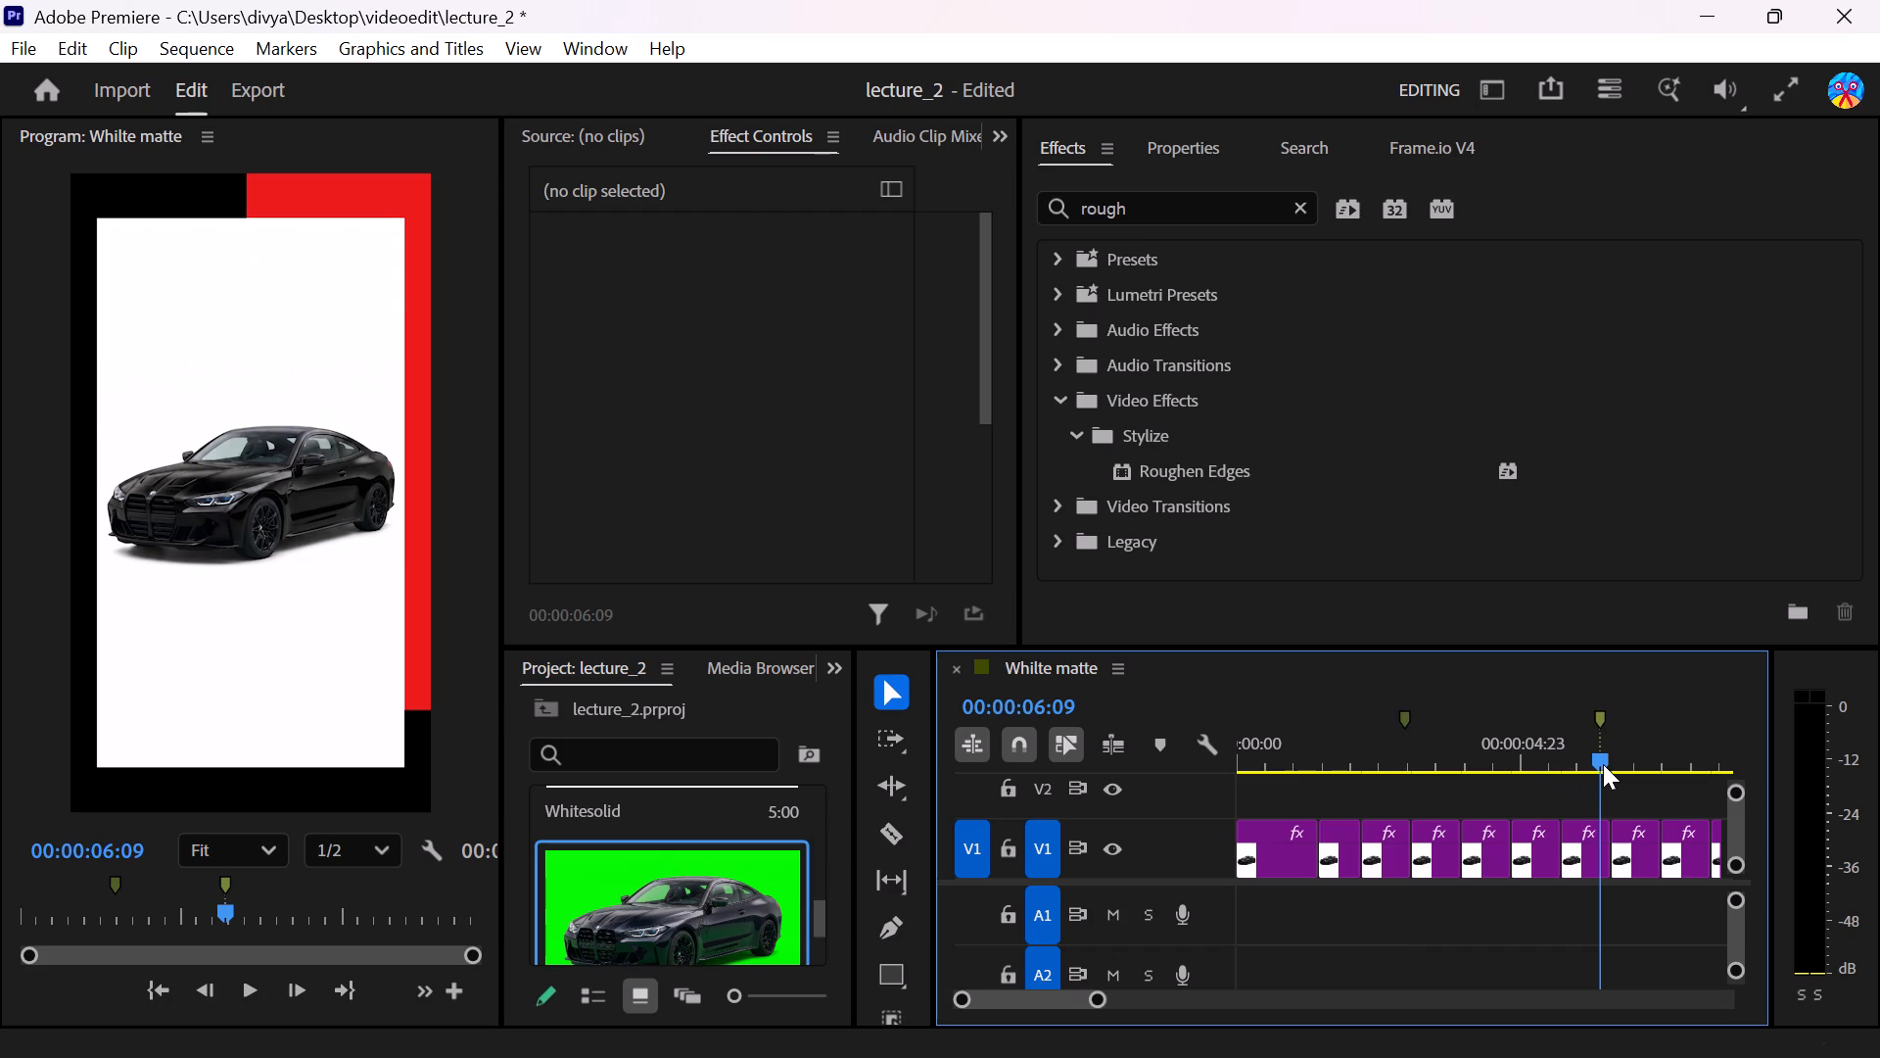
Move the playhead back and forth between the two sequence markers, finishing on the one at 00:00:06:09.
click(1403, 716)
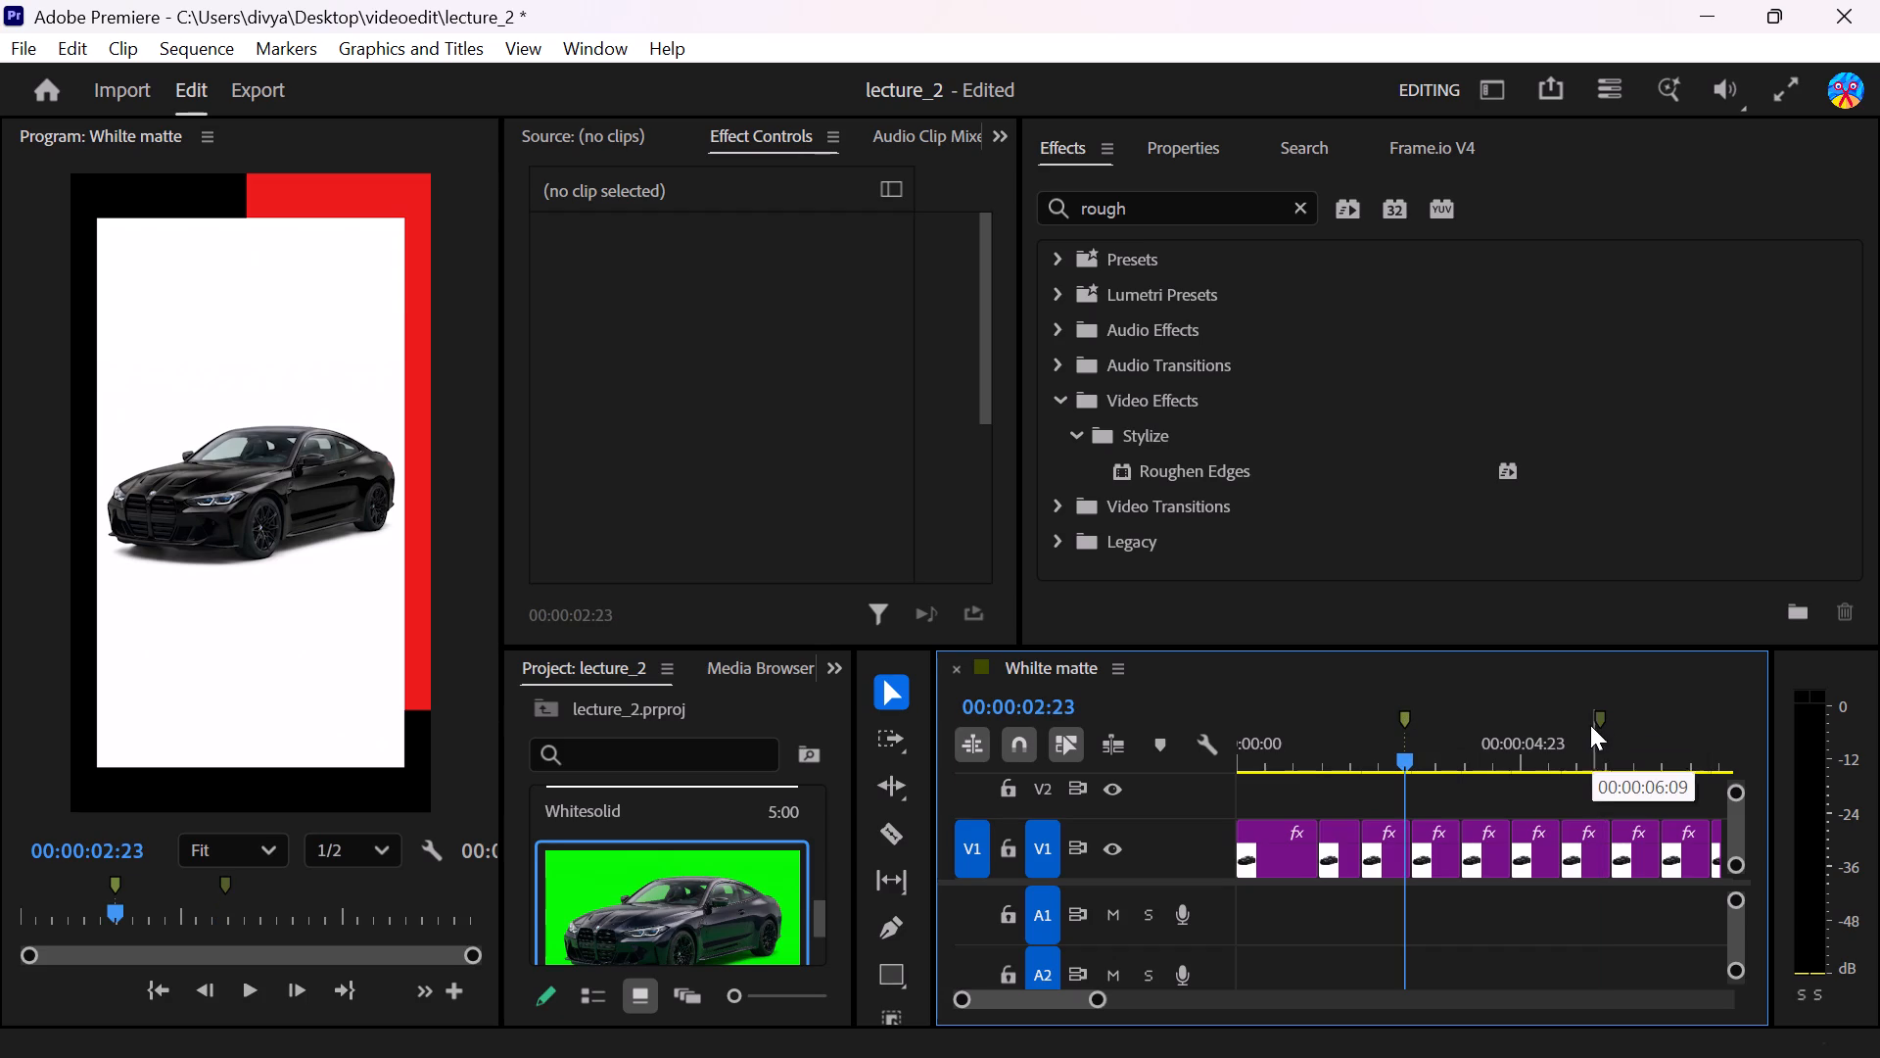
click(1605, 722)
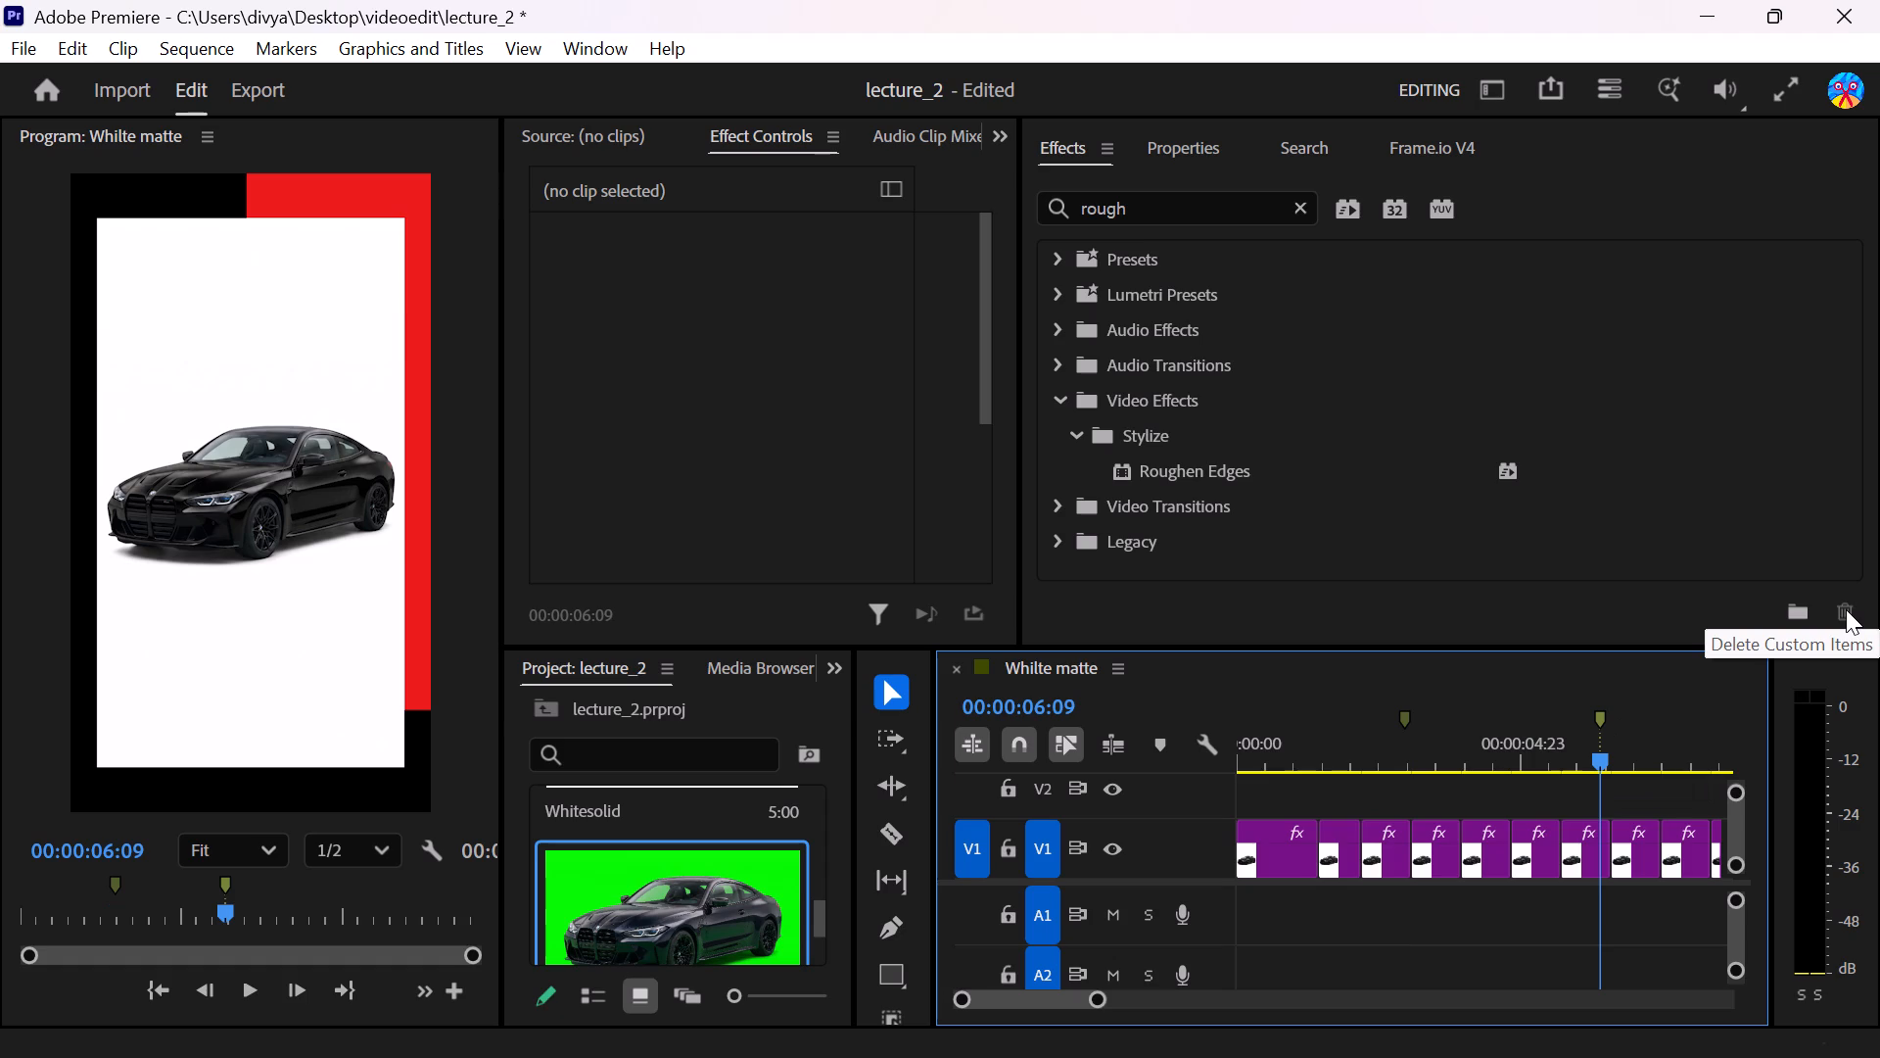
key(ctrl+shift+m)
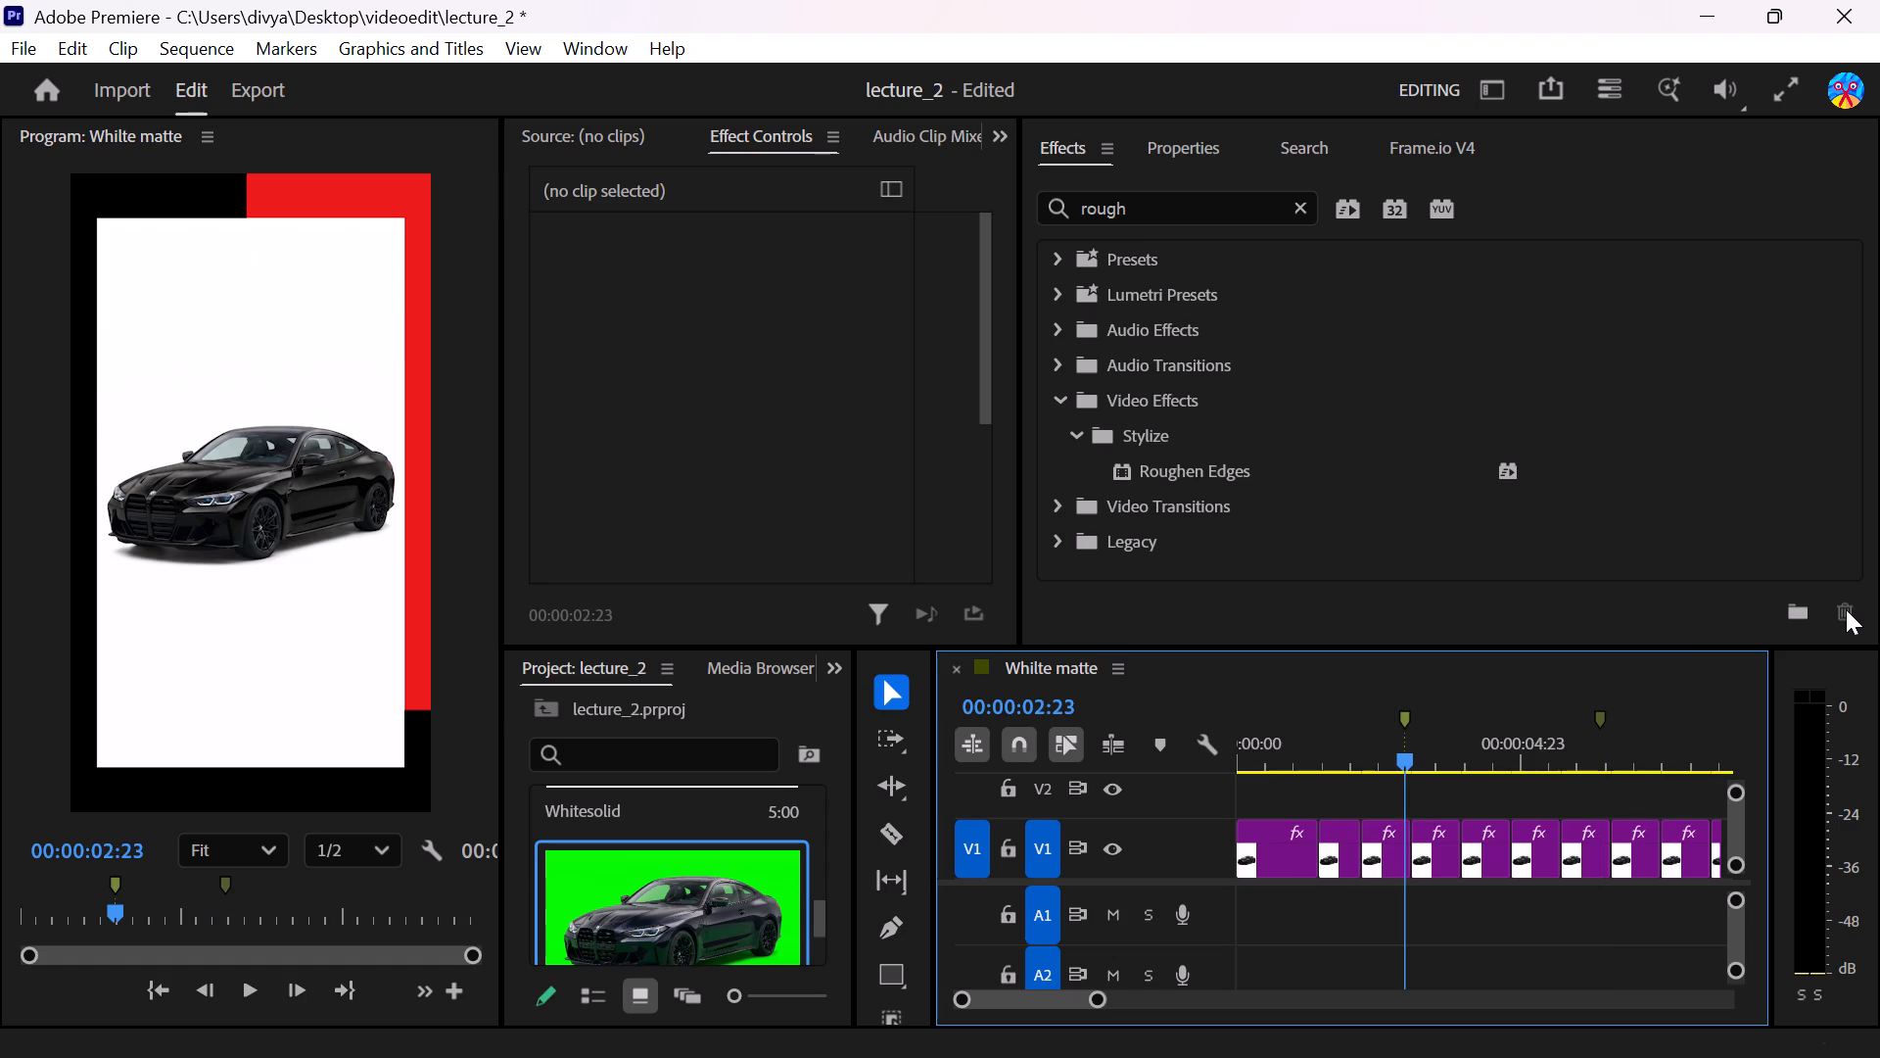
key(shift+m)
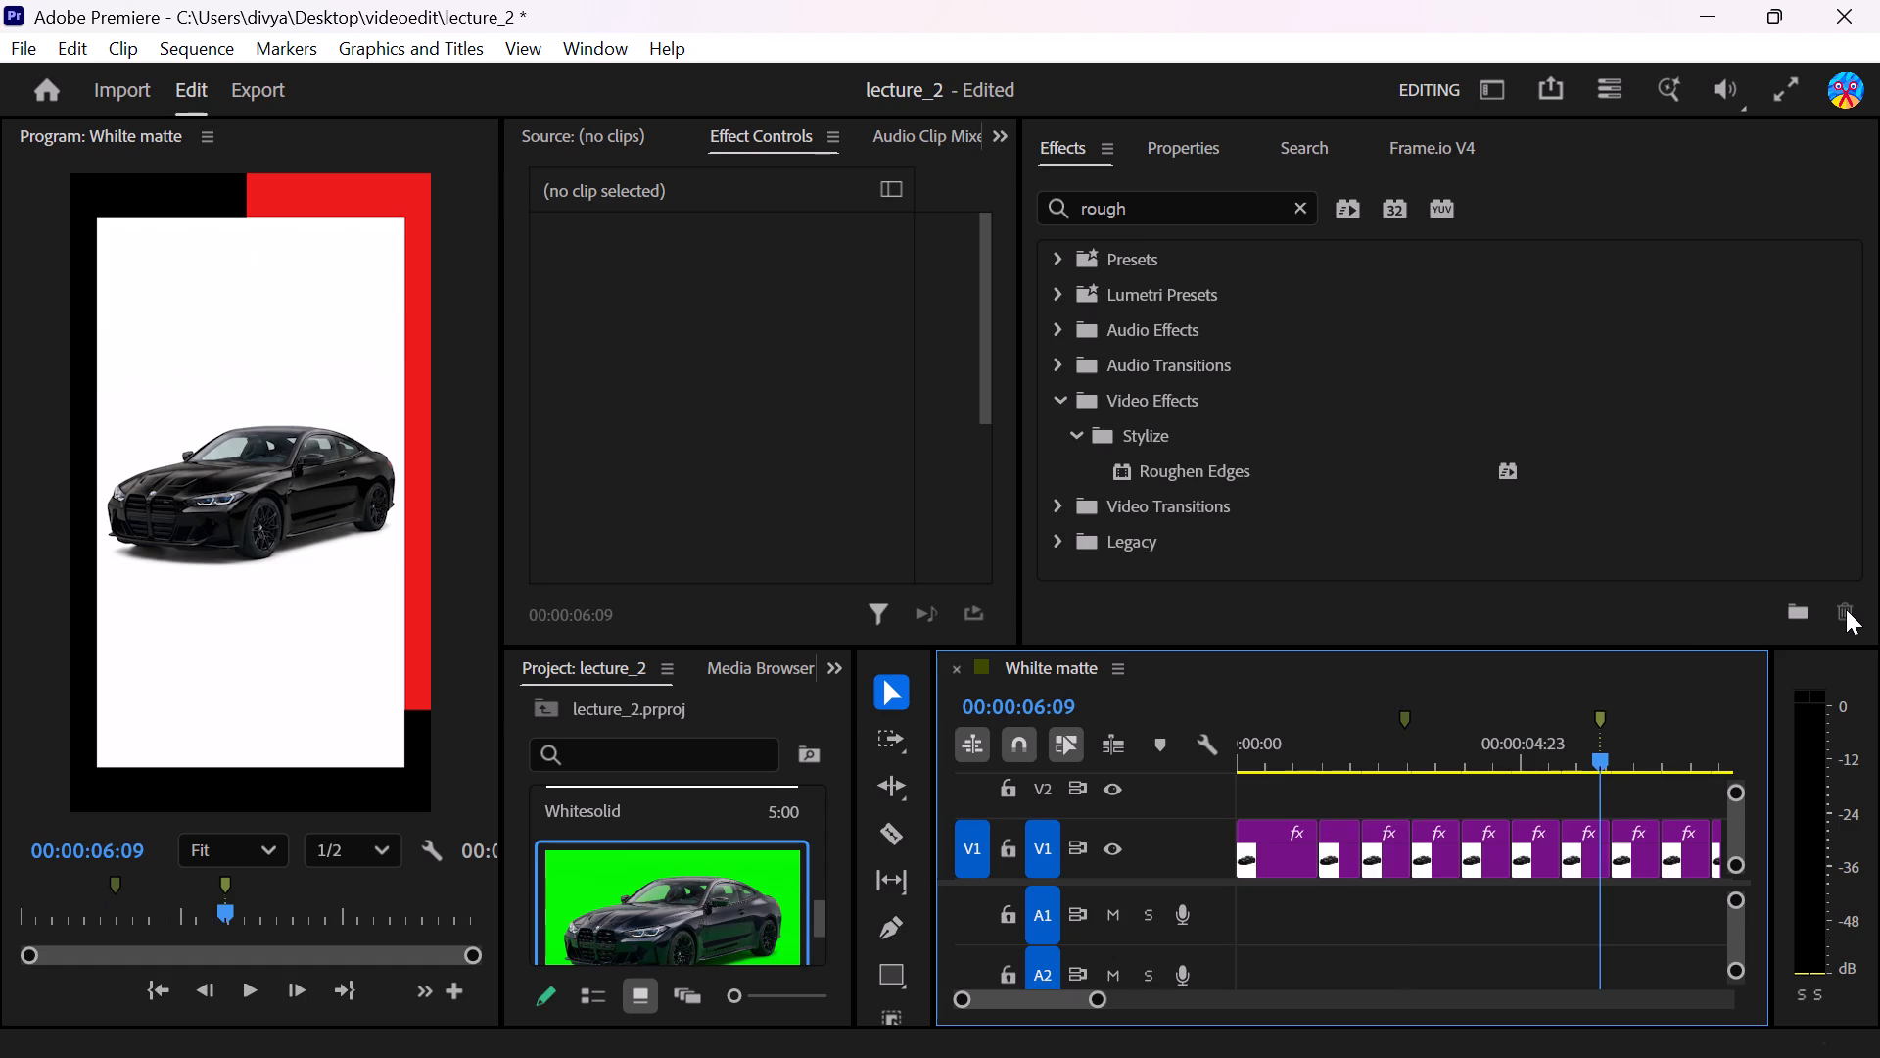
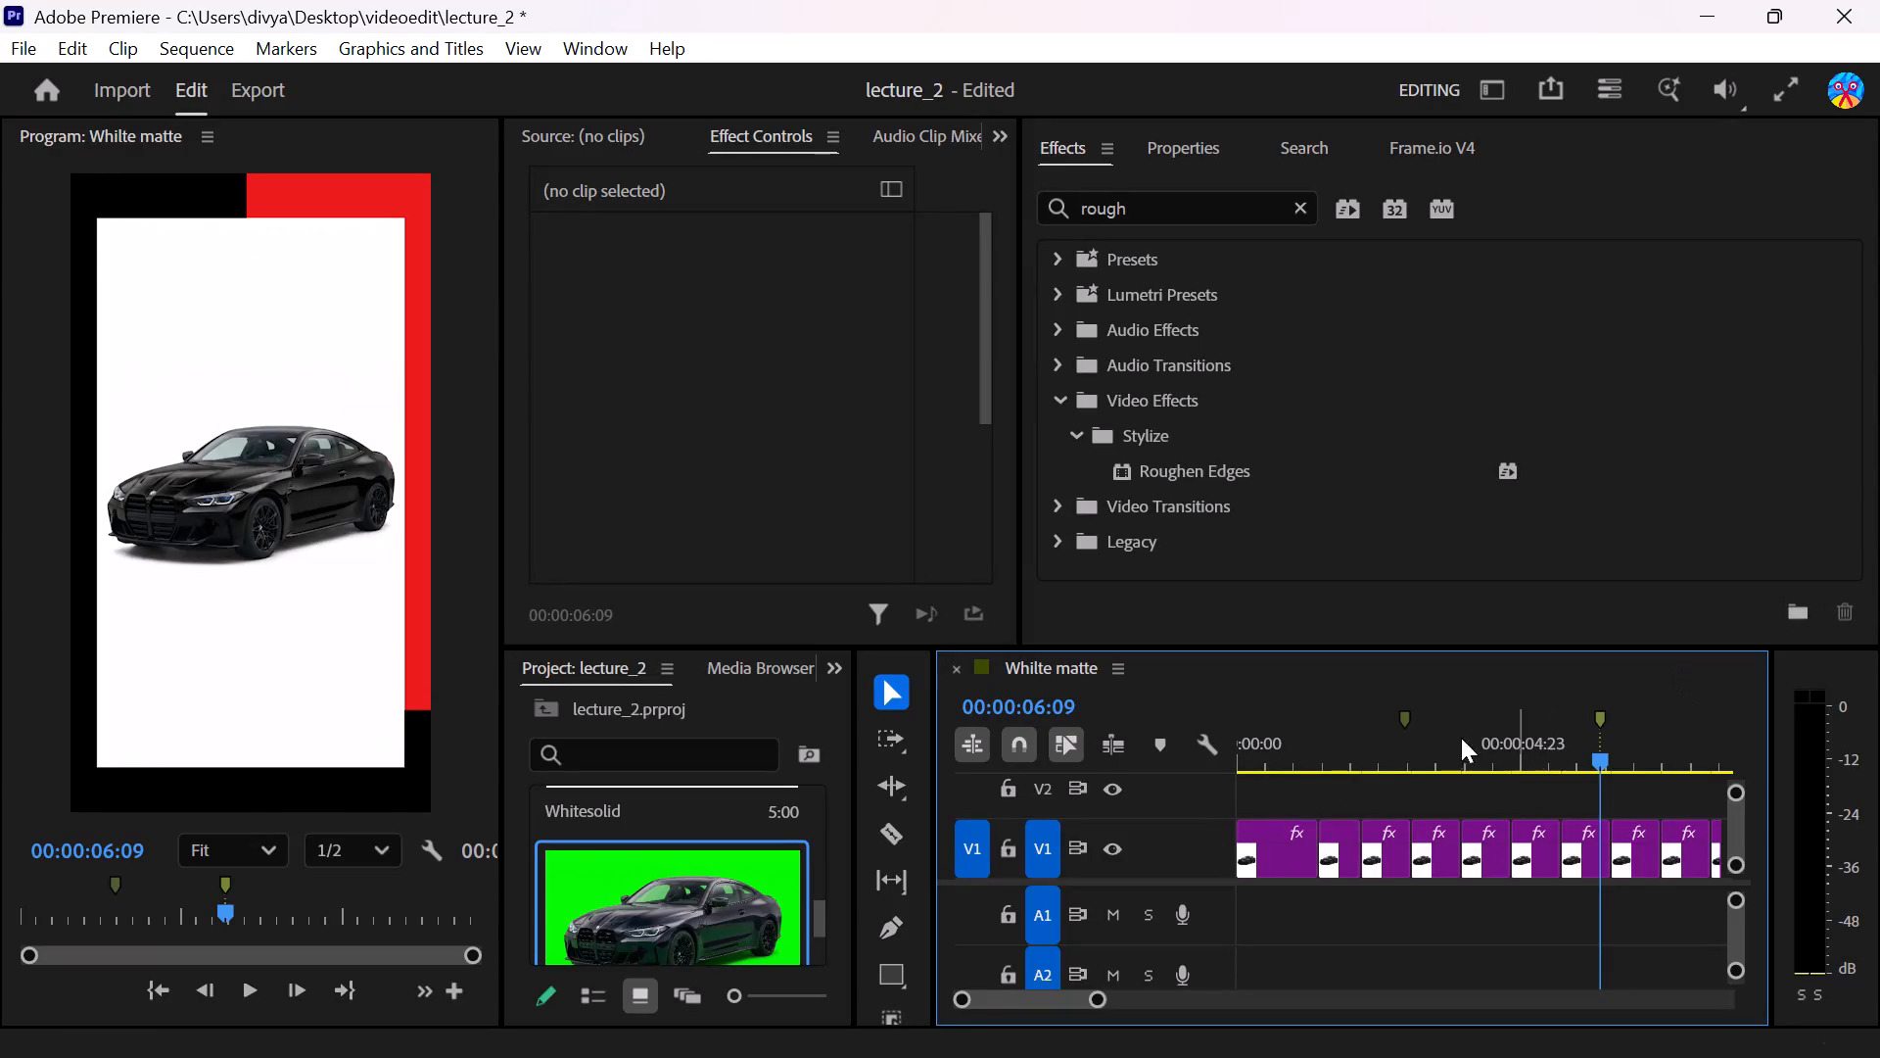
Clear all markers from the Whilte matte sequence's time ruler.
right_click(1399, 718)
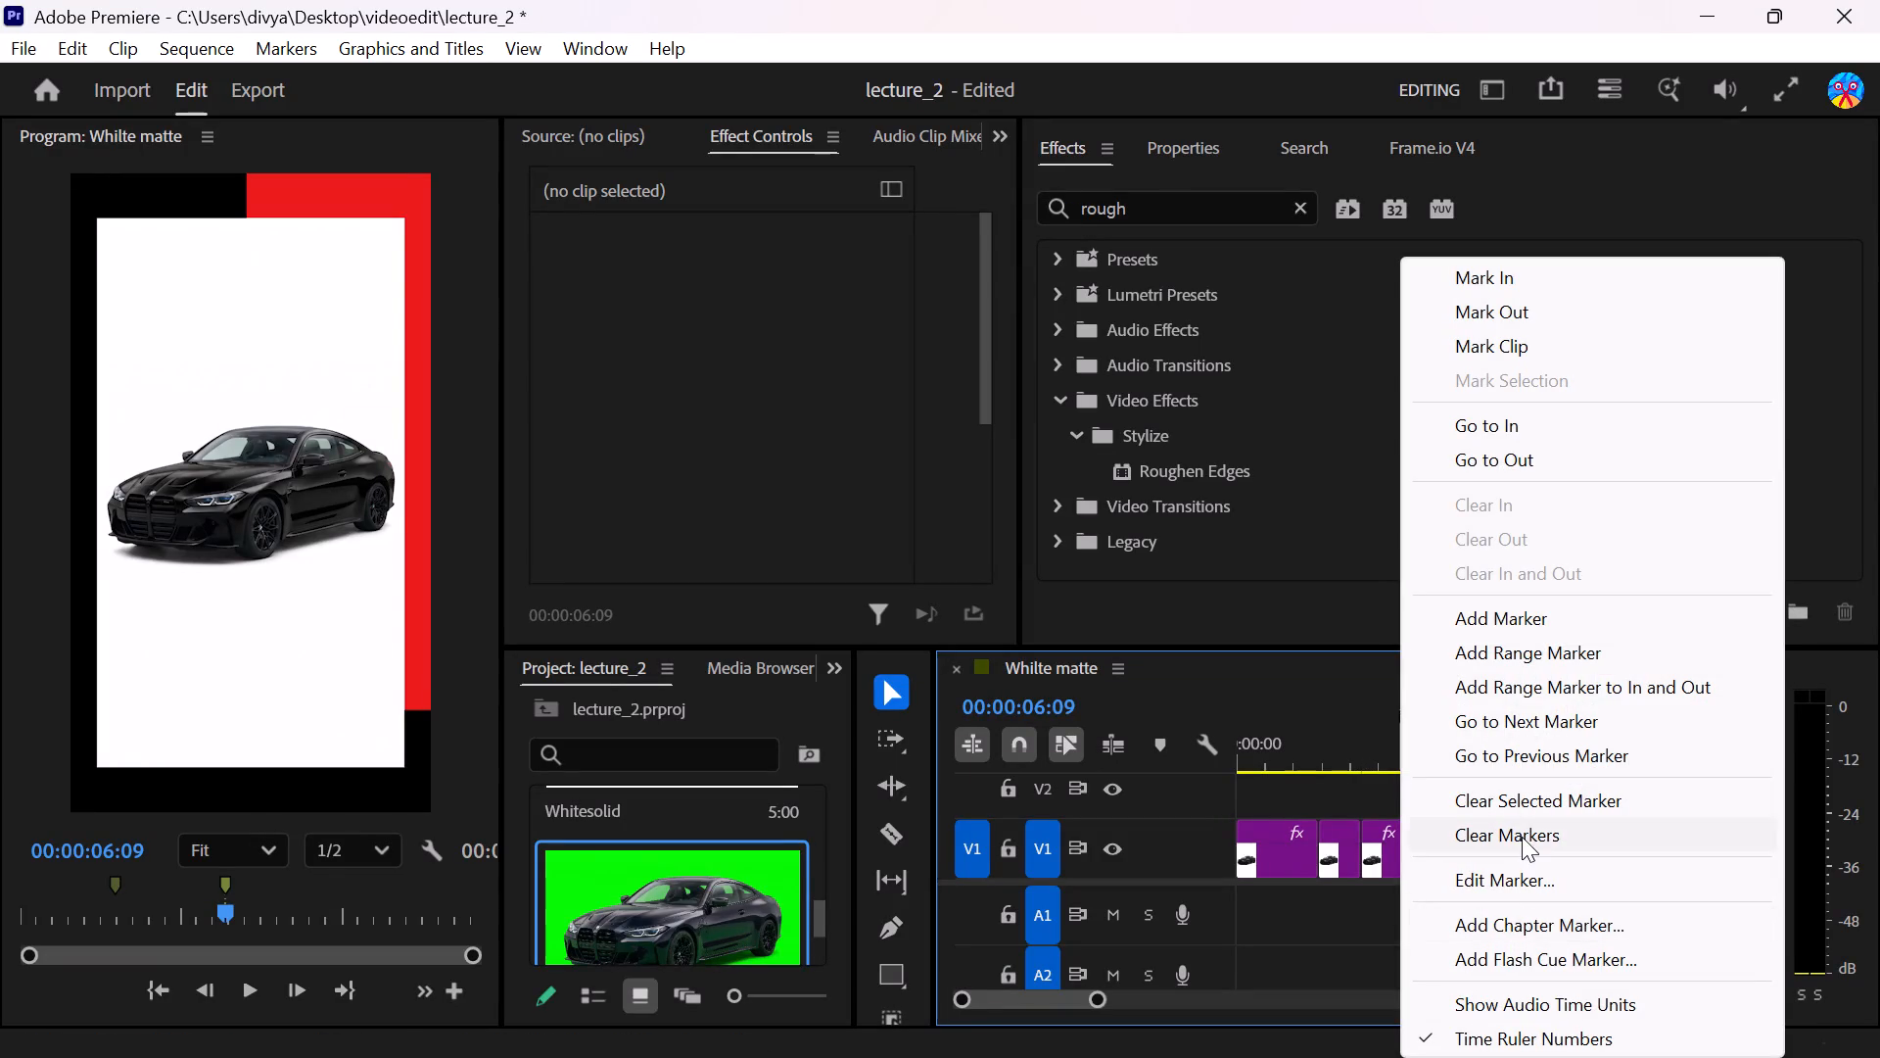
click(1522, 837)
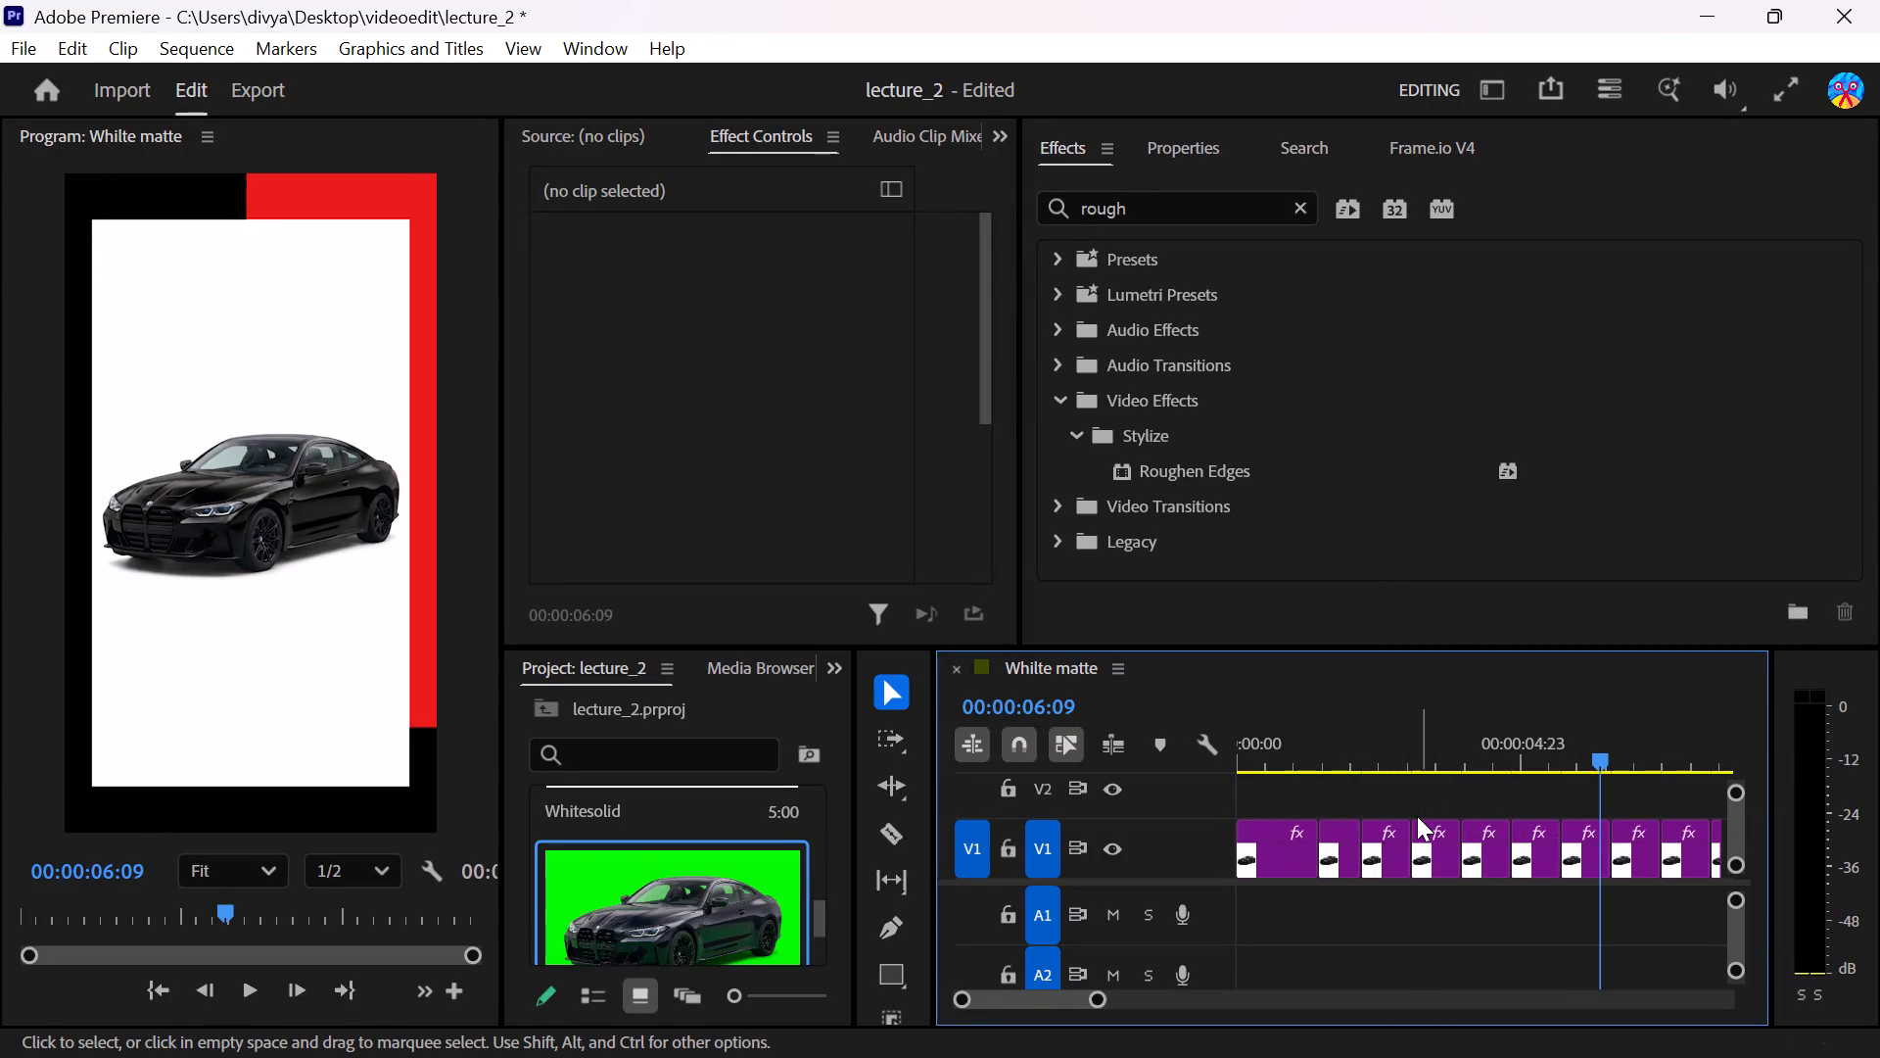